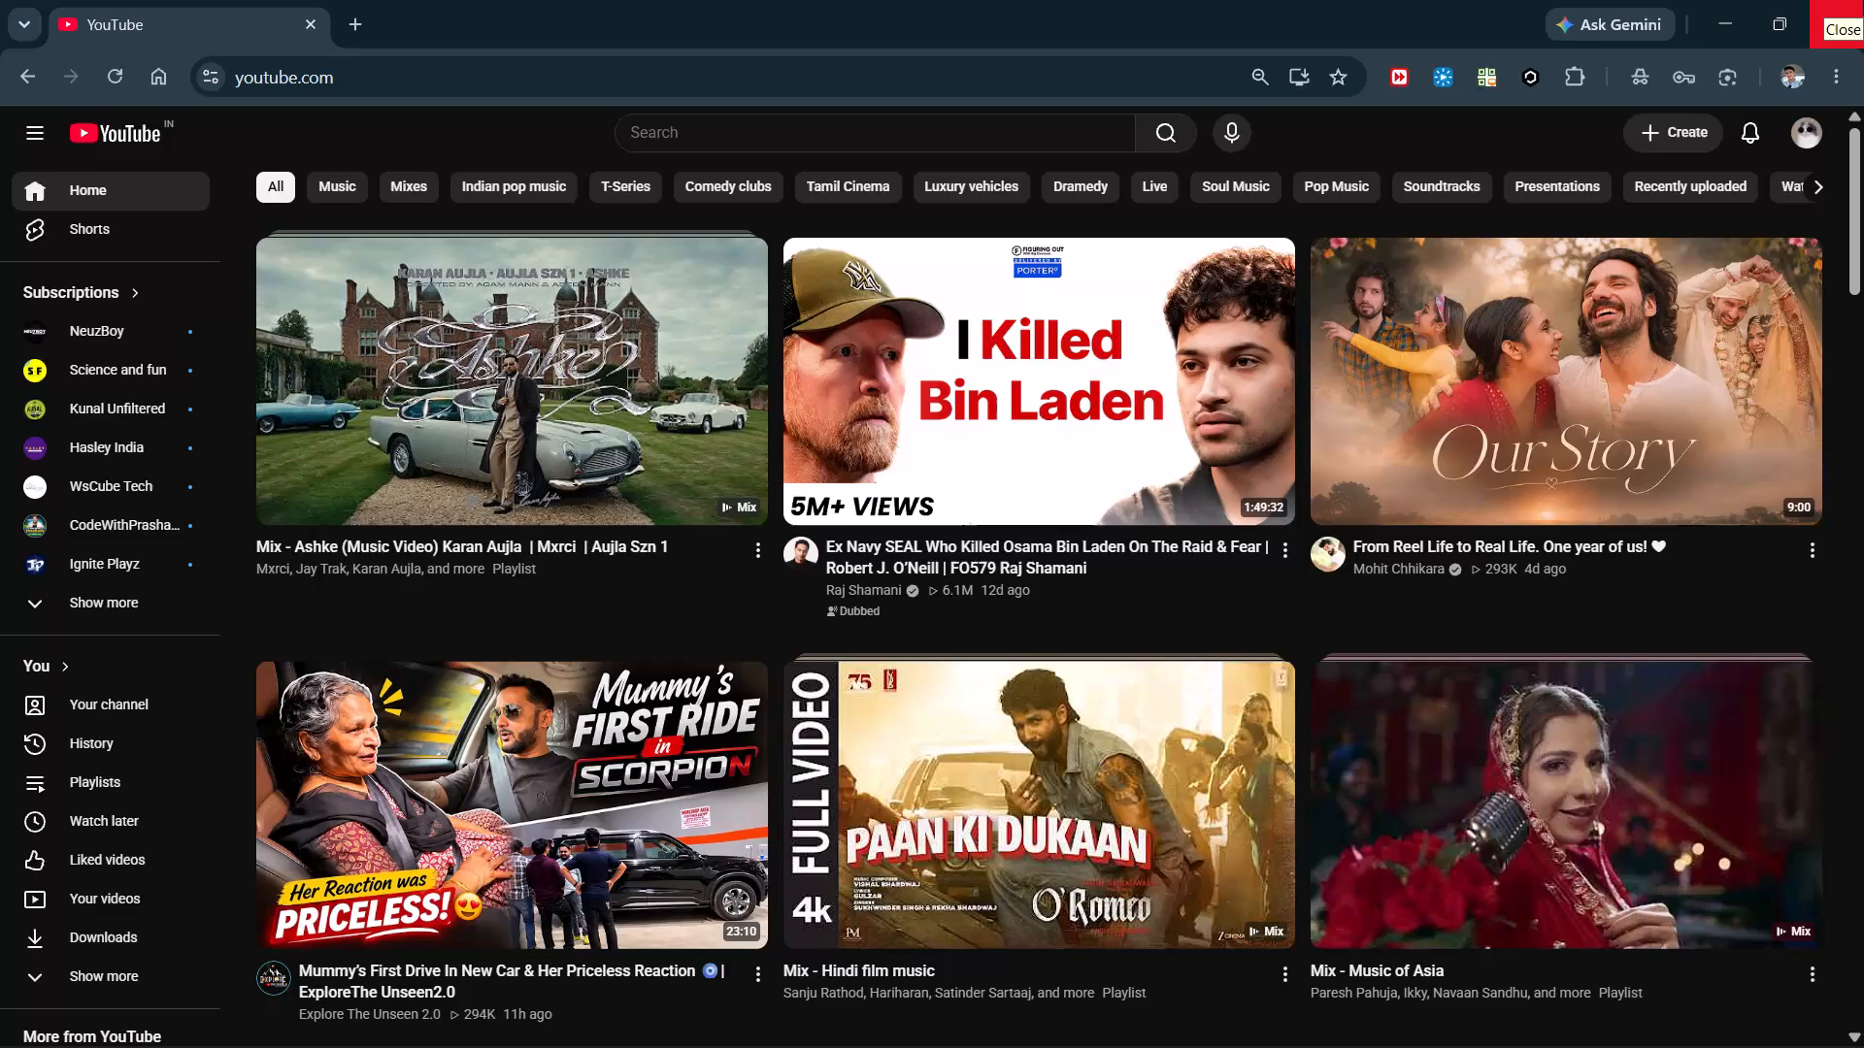
Close the YouTube browser window and open a new Google Chrome window with the H4T (Hack4Tech) profile.
left_click(1863, 0)
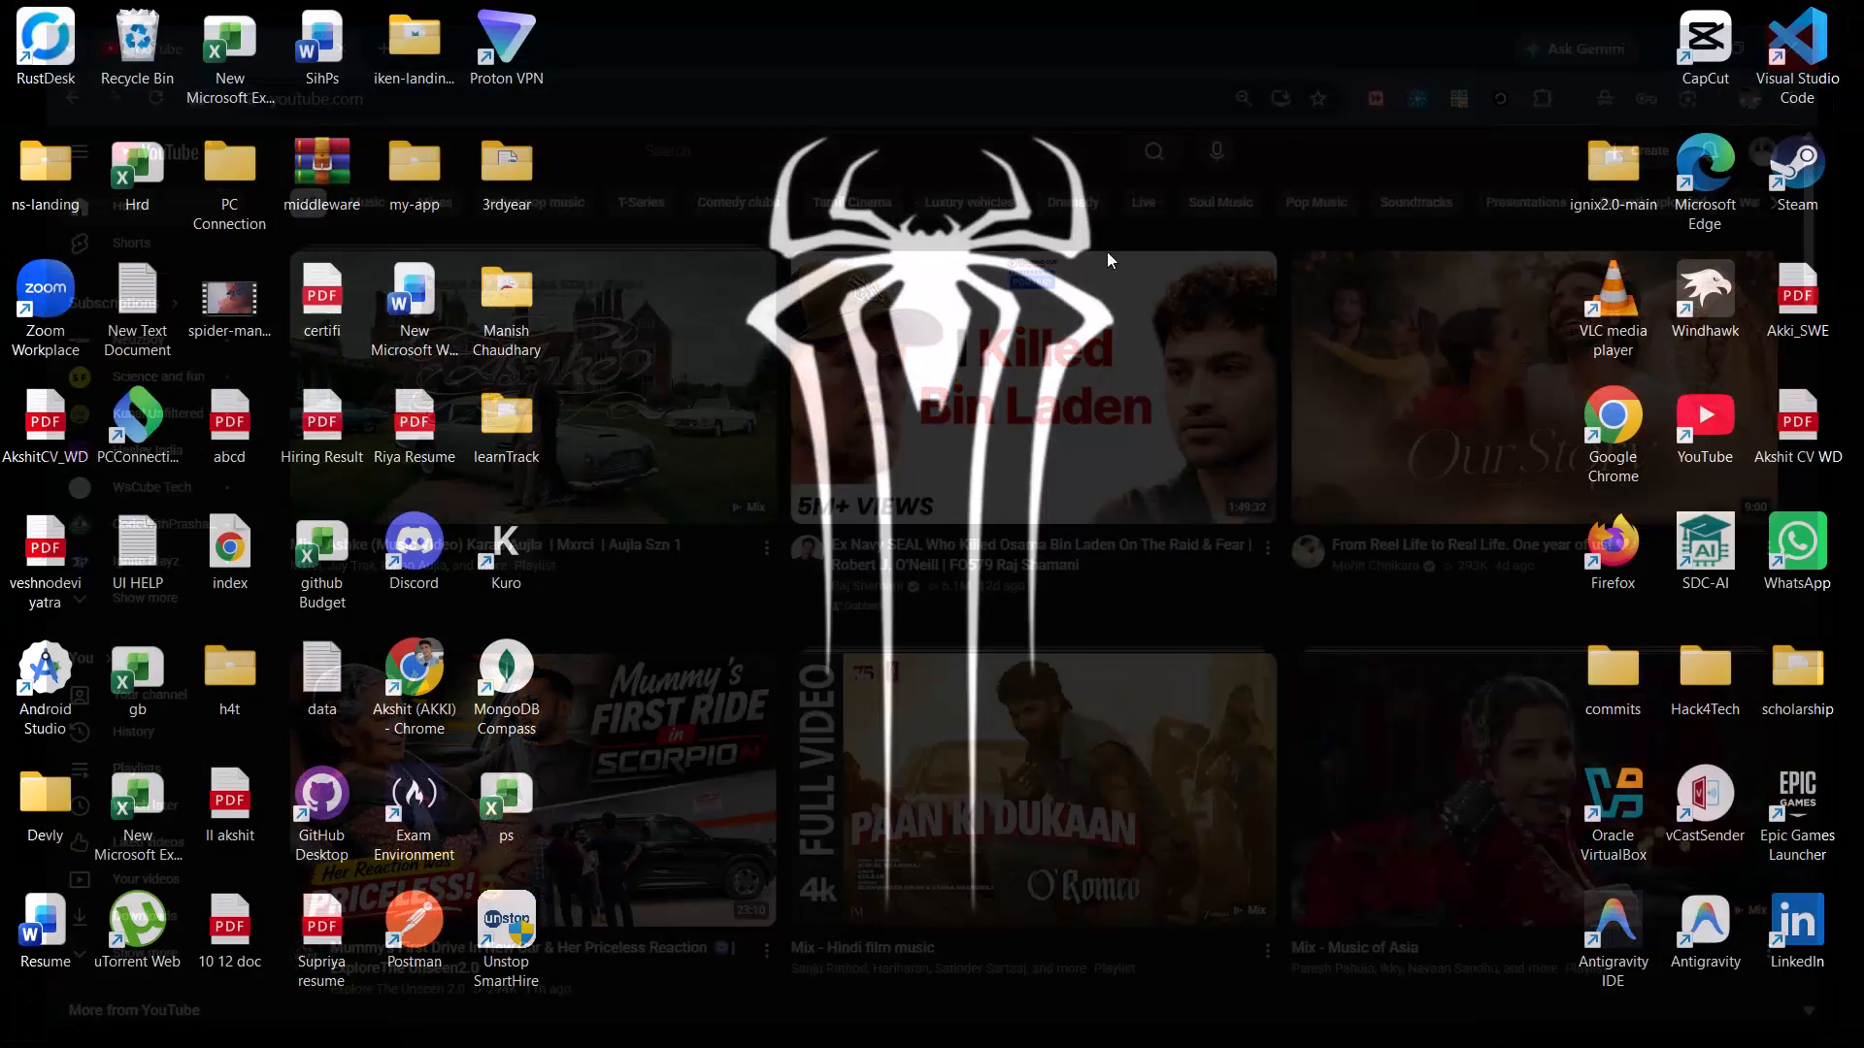
left_click(1080, 1016)
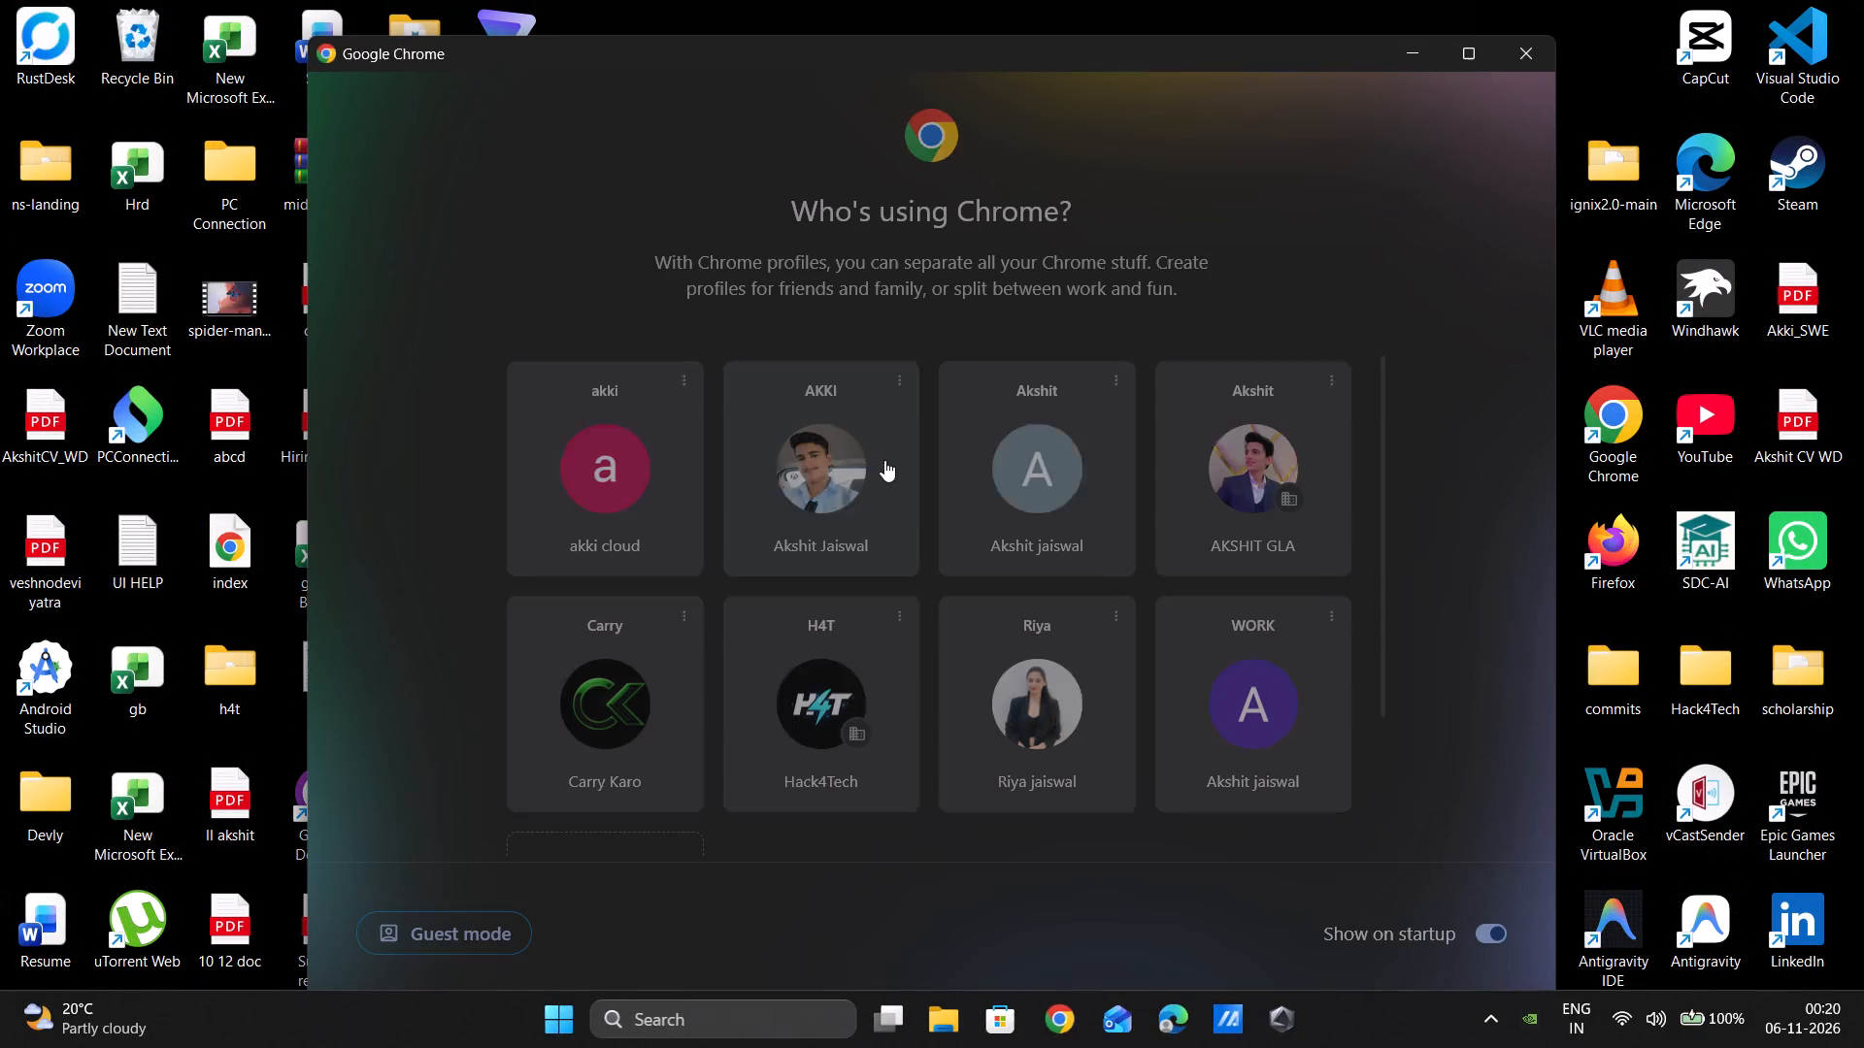
left_click(795, 682)
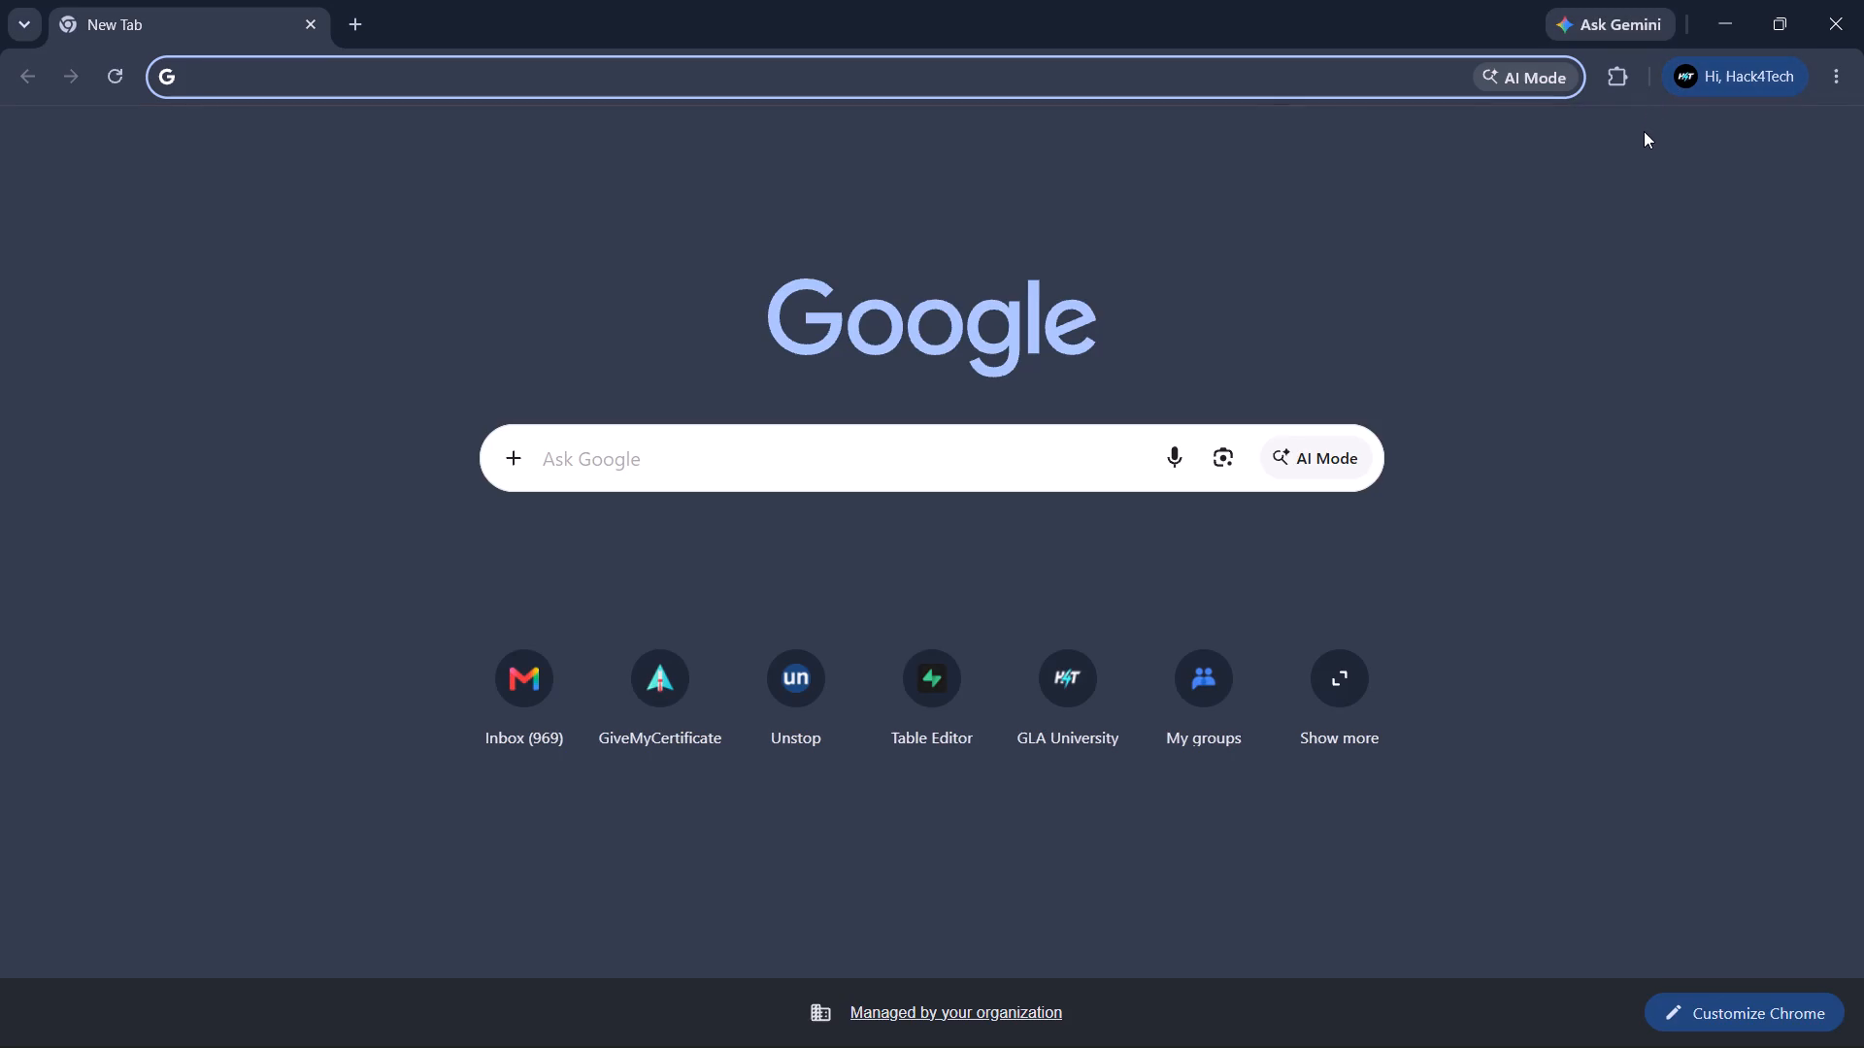
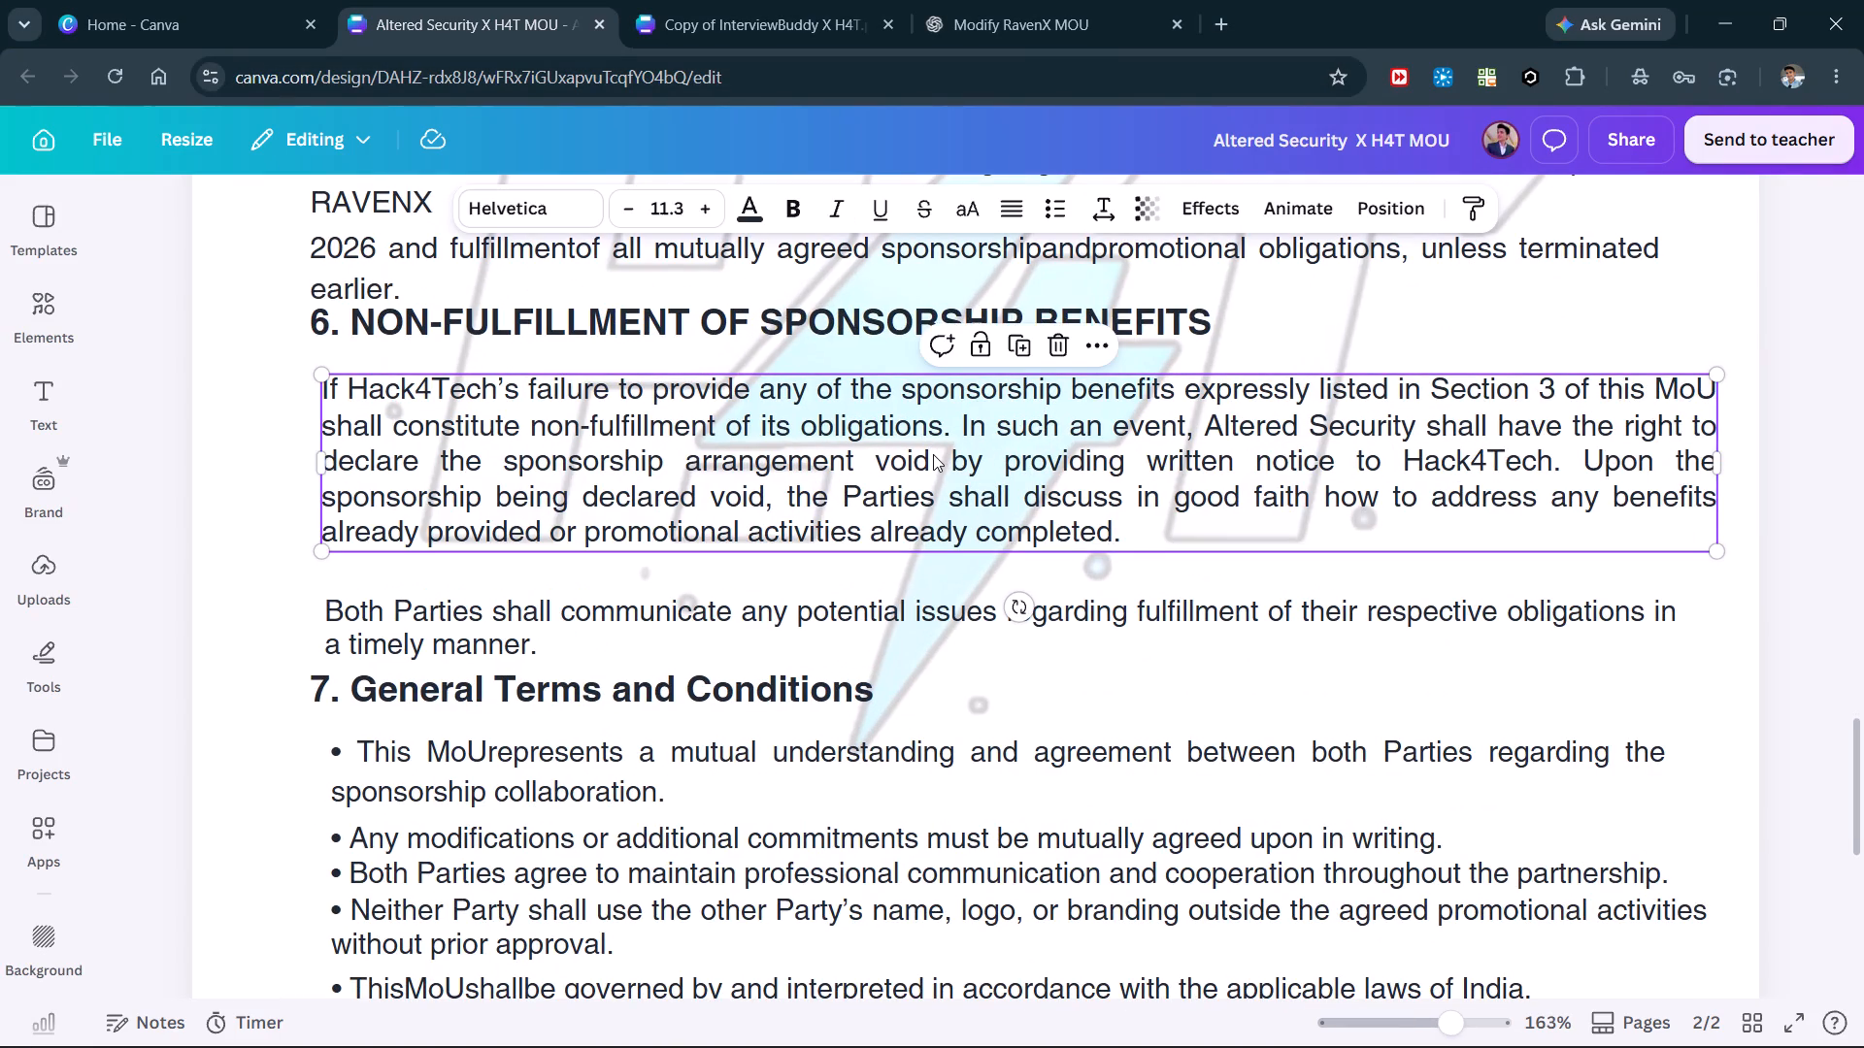
Delete the closing sentence beginning "Upon the sponsorship being declared void" from the first paragraph of Section 6, Non-Fulfillment of Sponsorship Benefits.
double_click(933, 454)
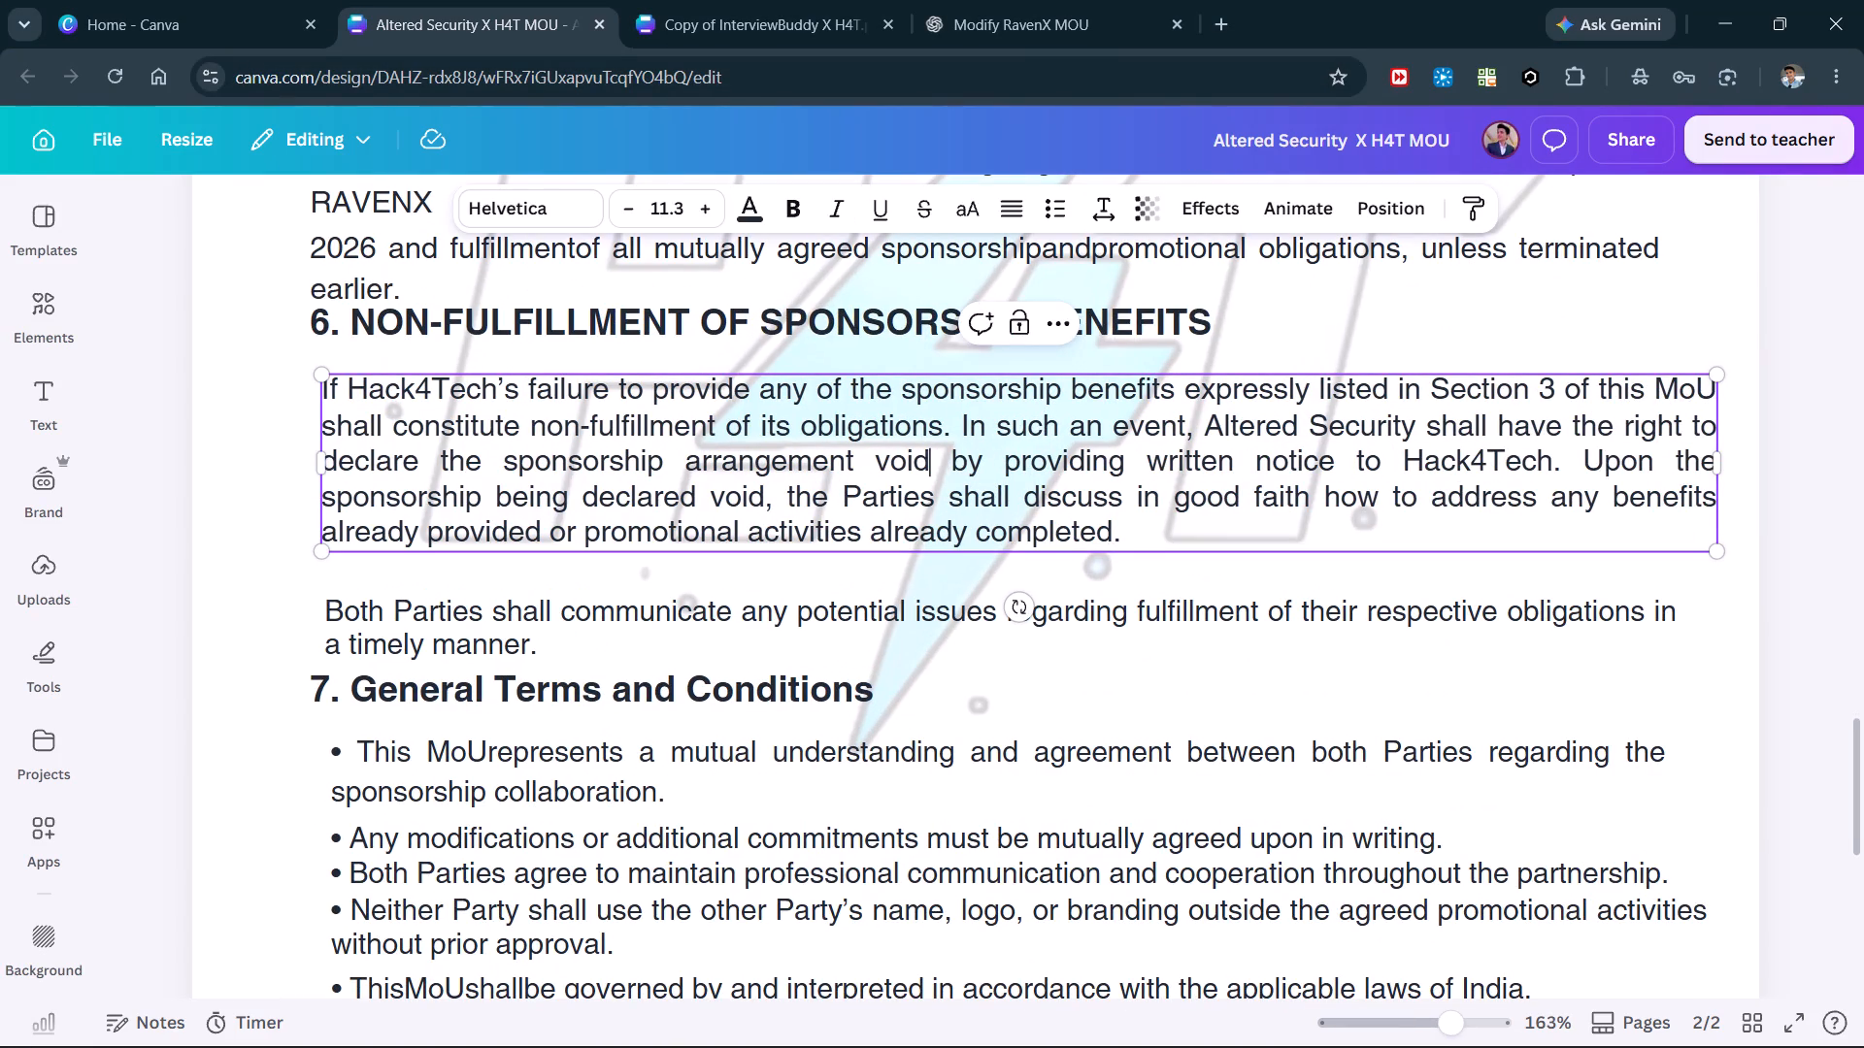
key("Down")
key("Left")
key("Left")
key("Left")
key("Right")
key("Right")
key("Right")
key("Right")
key("Right")
key("Right")
key("Right")
key("Right")
key("Right")
key("Right")
key("Right")
key("Right")
key("Right")
key("Right")
key("Right")
key("Right")
key("Right")
key("Right")
key("Right")
key("Right")
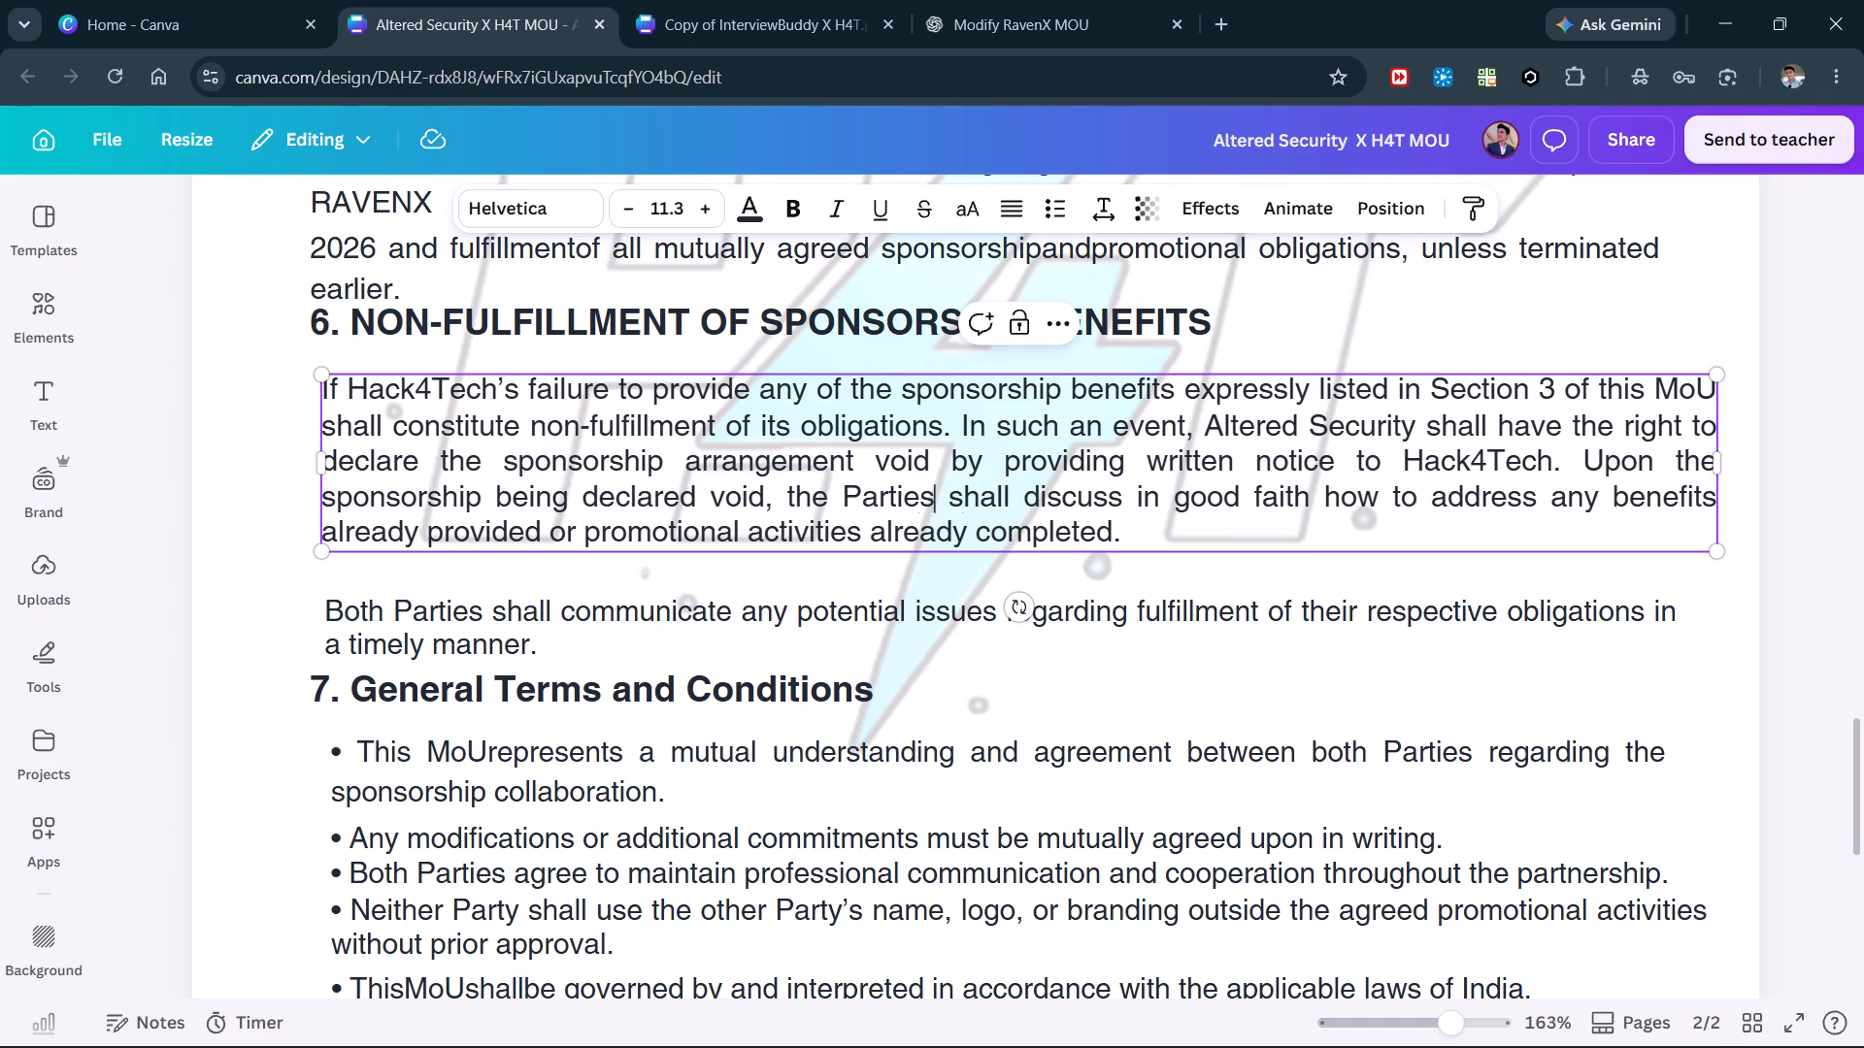
key("Up")
key("ctrl+shift+Down")
key("BackSpace")
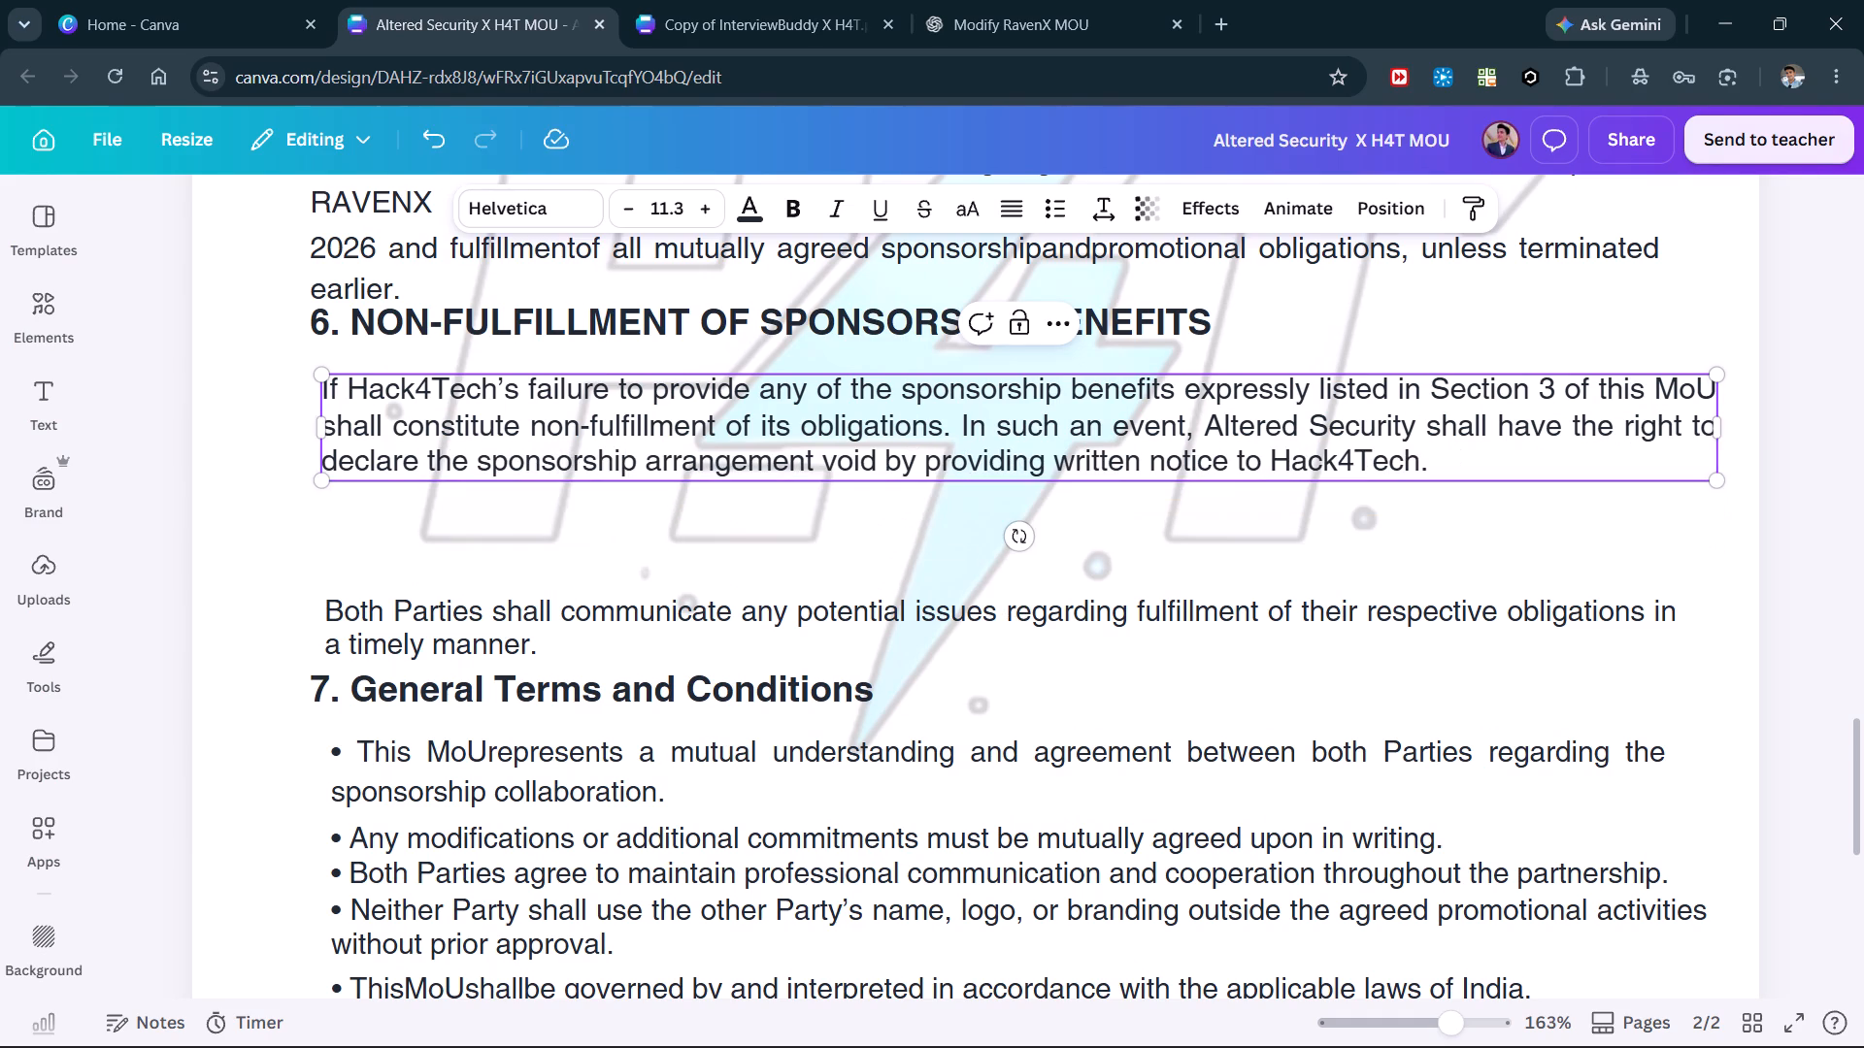
Move the "Both Parties shall communicate" paragraph up beneath section 6's first paragraph, aligning their left edges.
left_click_drag(468, 626, 473, 533)
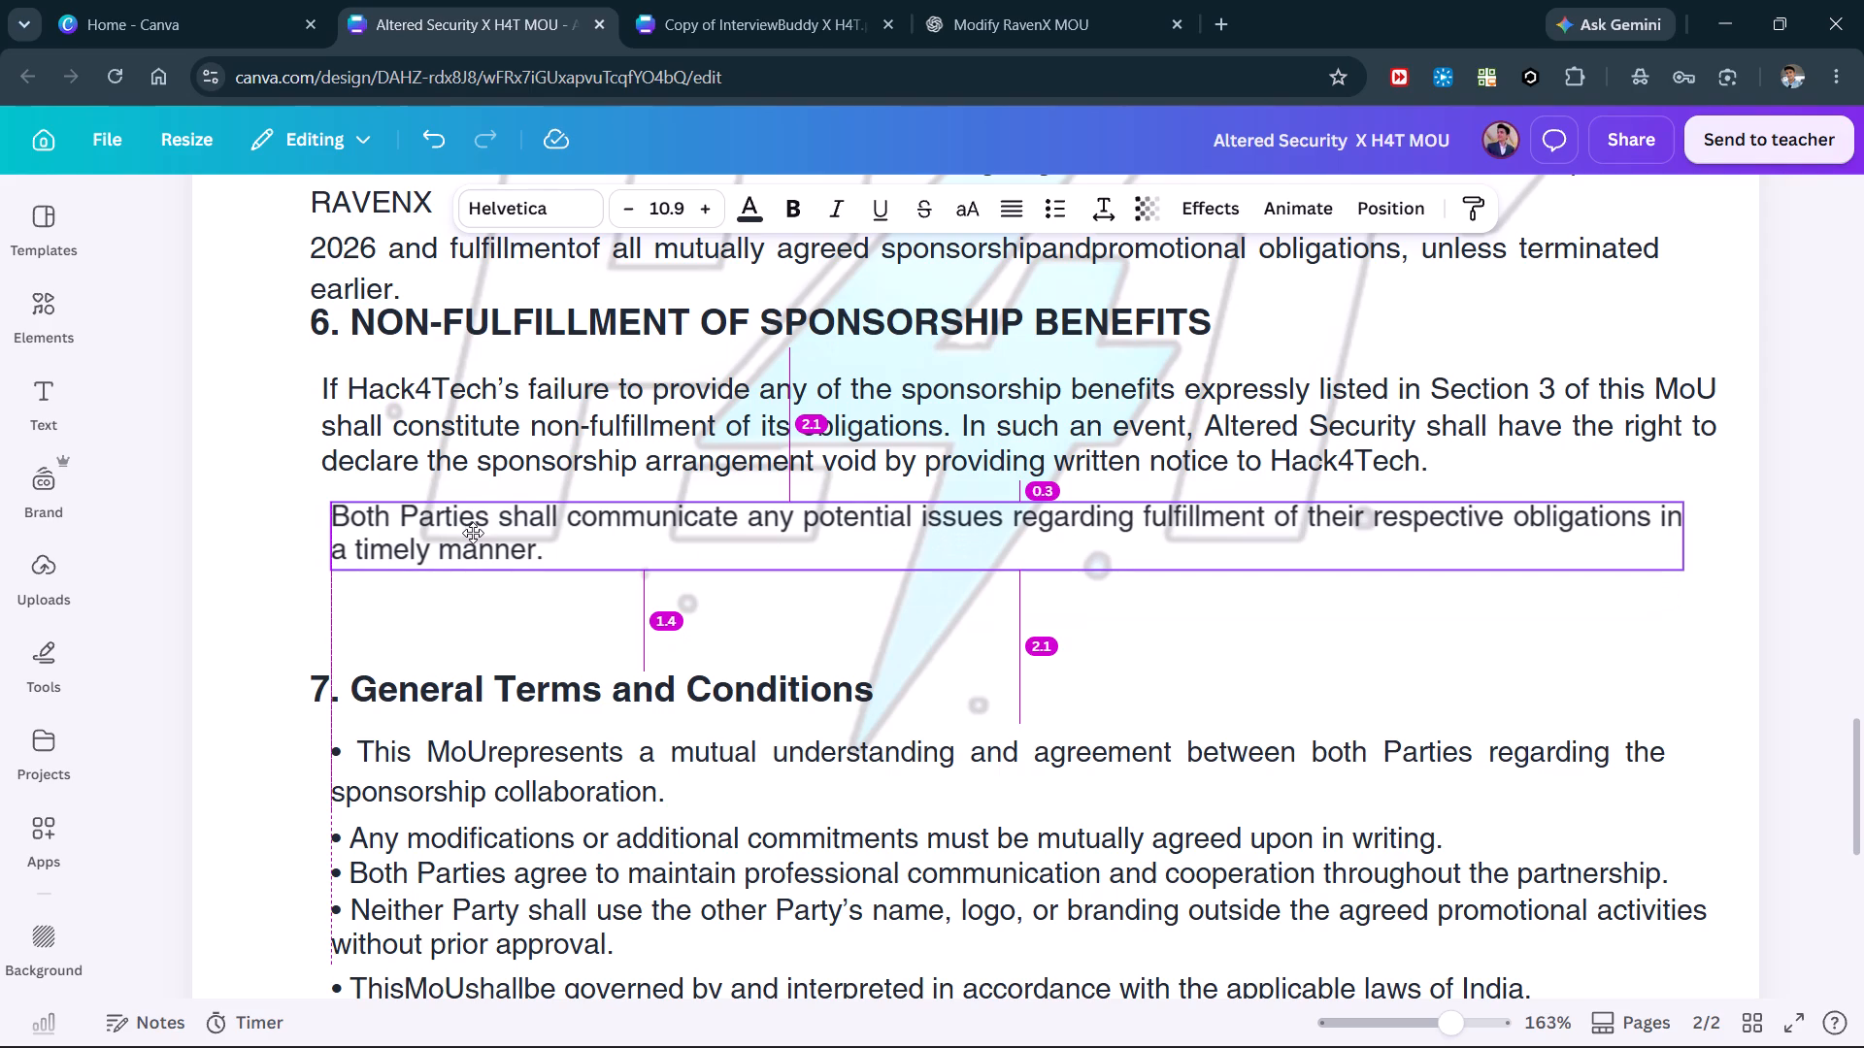
left_click_drag(473, 533, 463, 551)
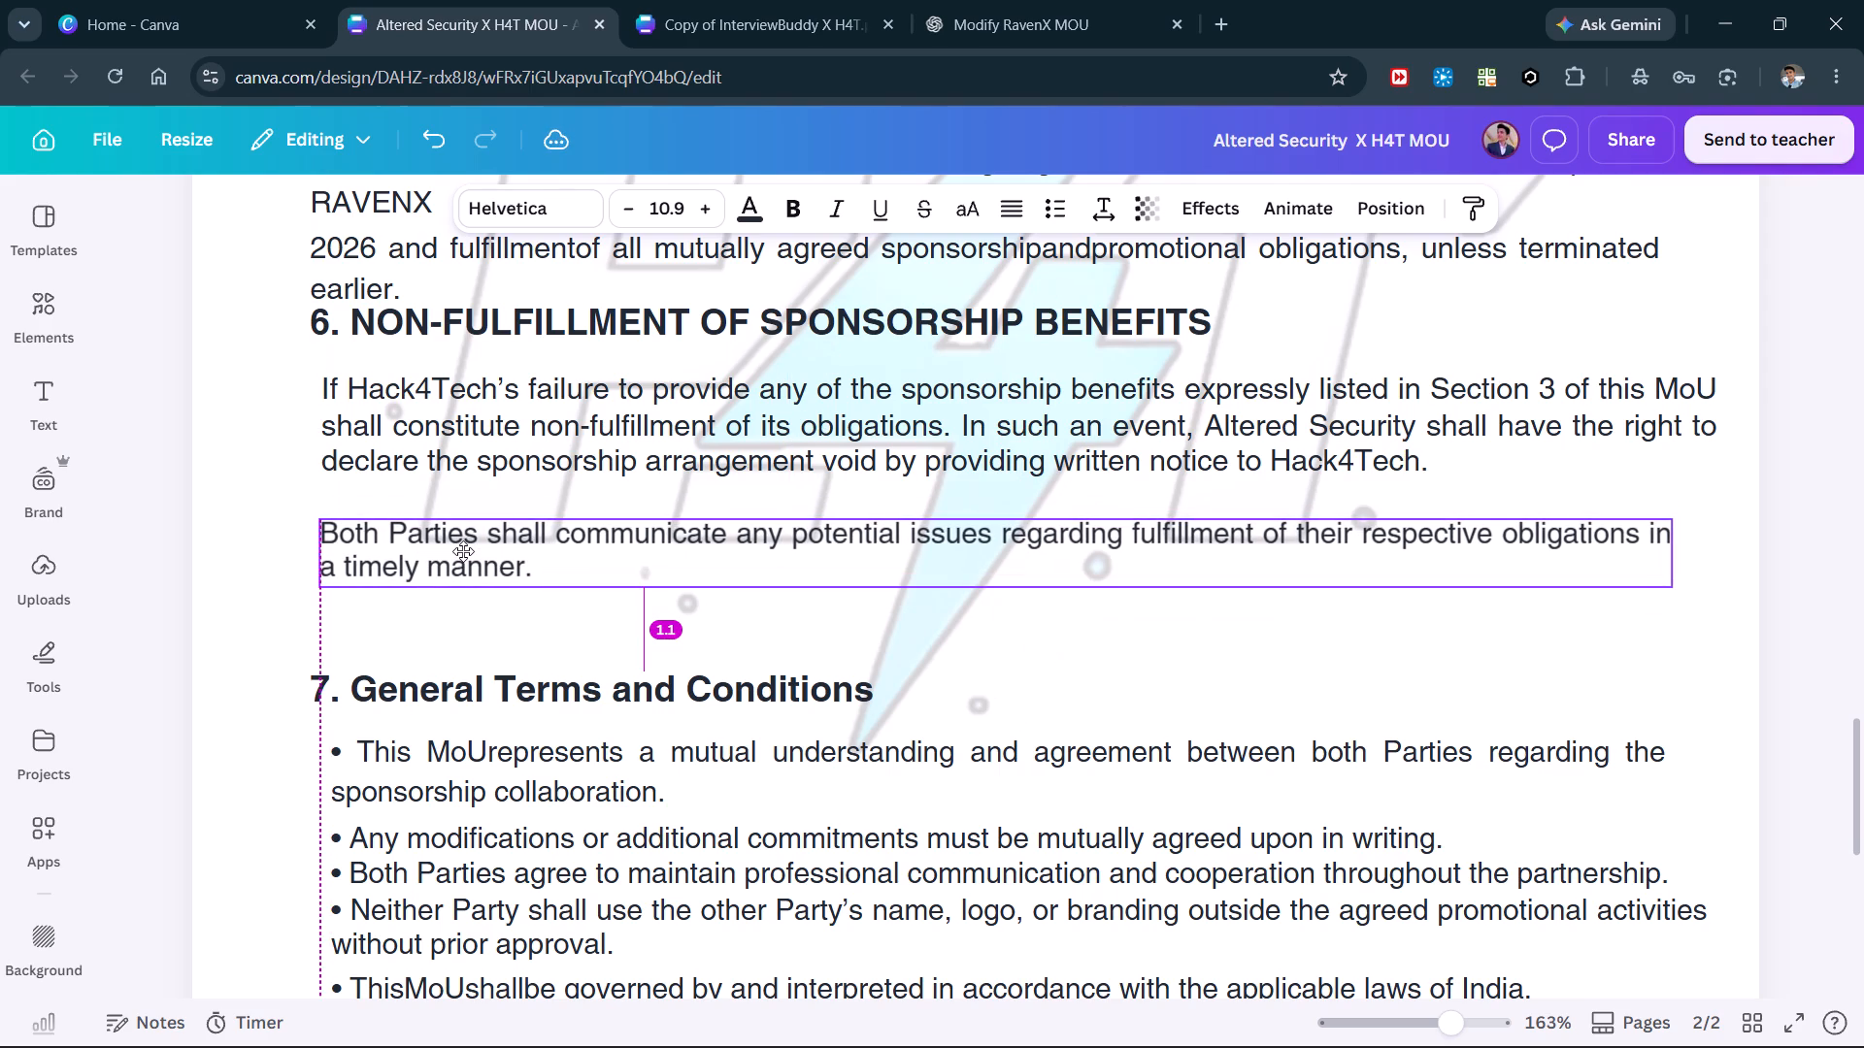
left_click_drag(463, 551, 465, 553)
left_click(512, 753)
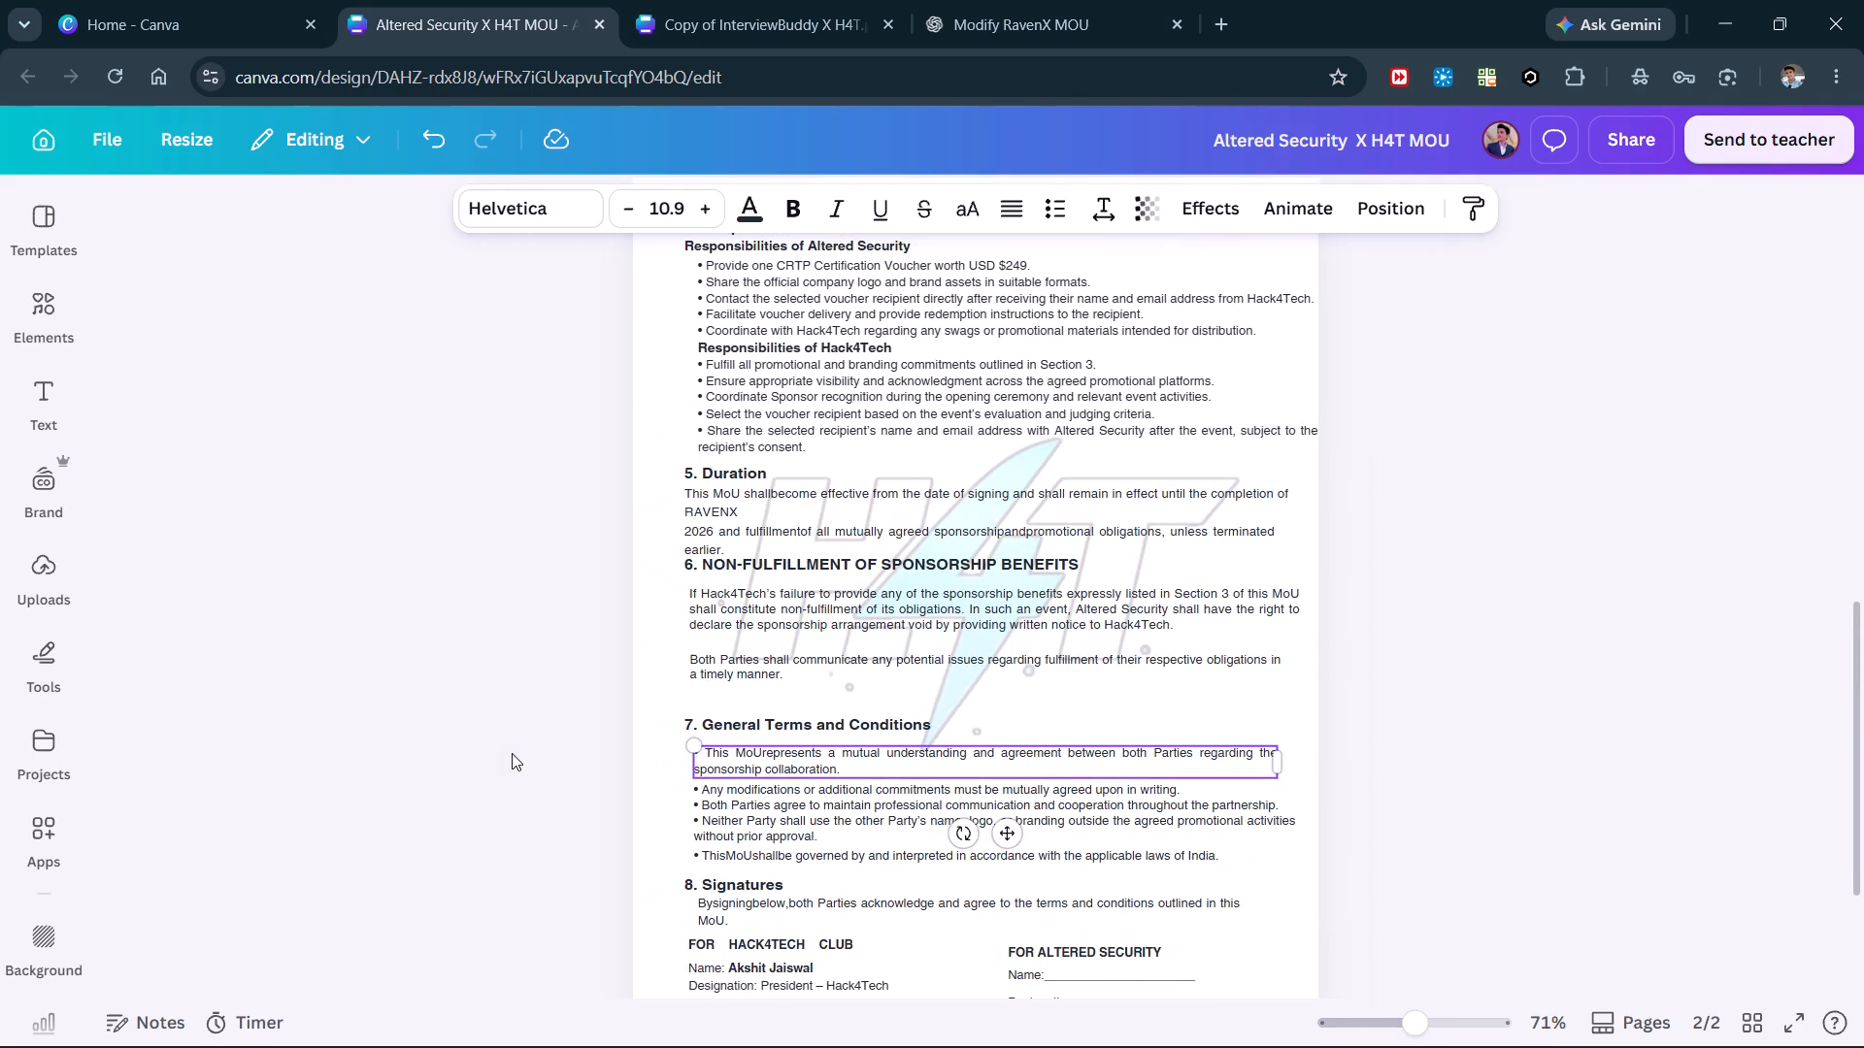
Deselect the general terms paragraph and open the download options for the Altered Security X H4T MOU design.
left_click(397, 677)
scroll(609, 830, "down", 3)
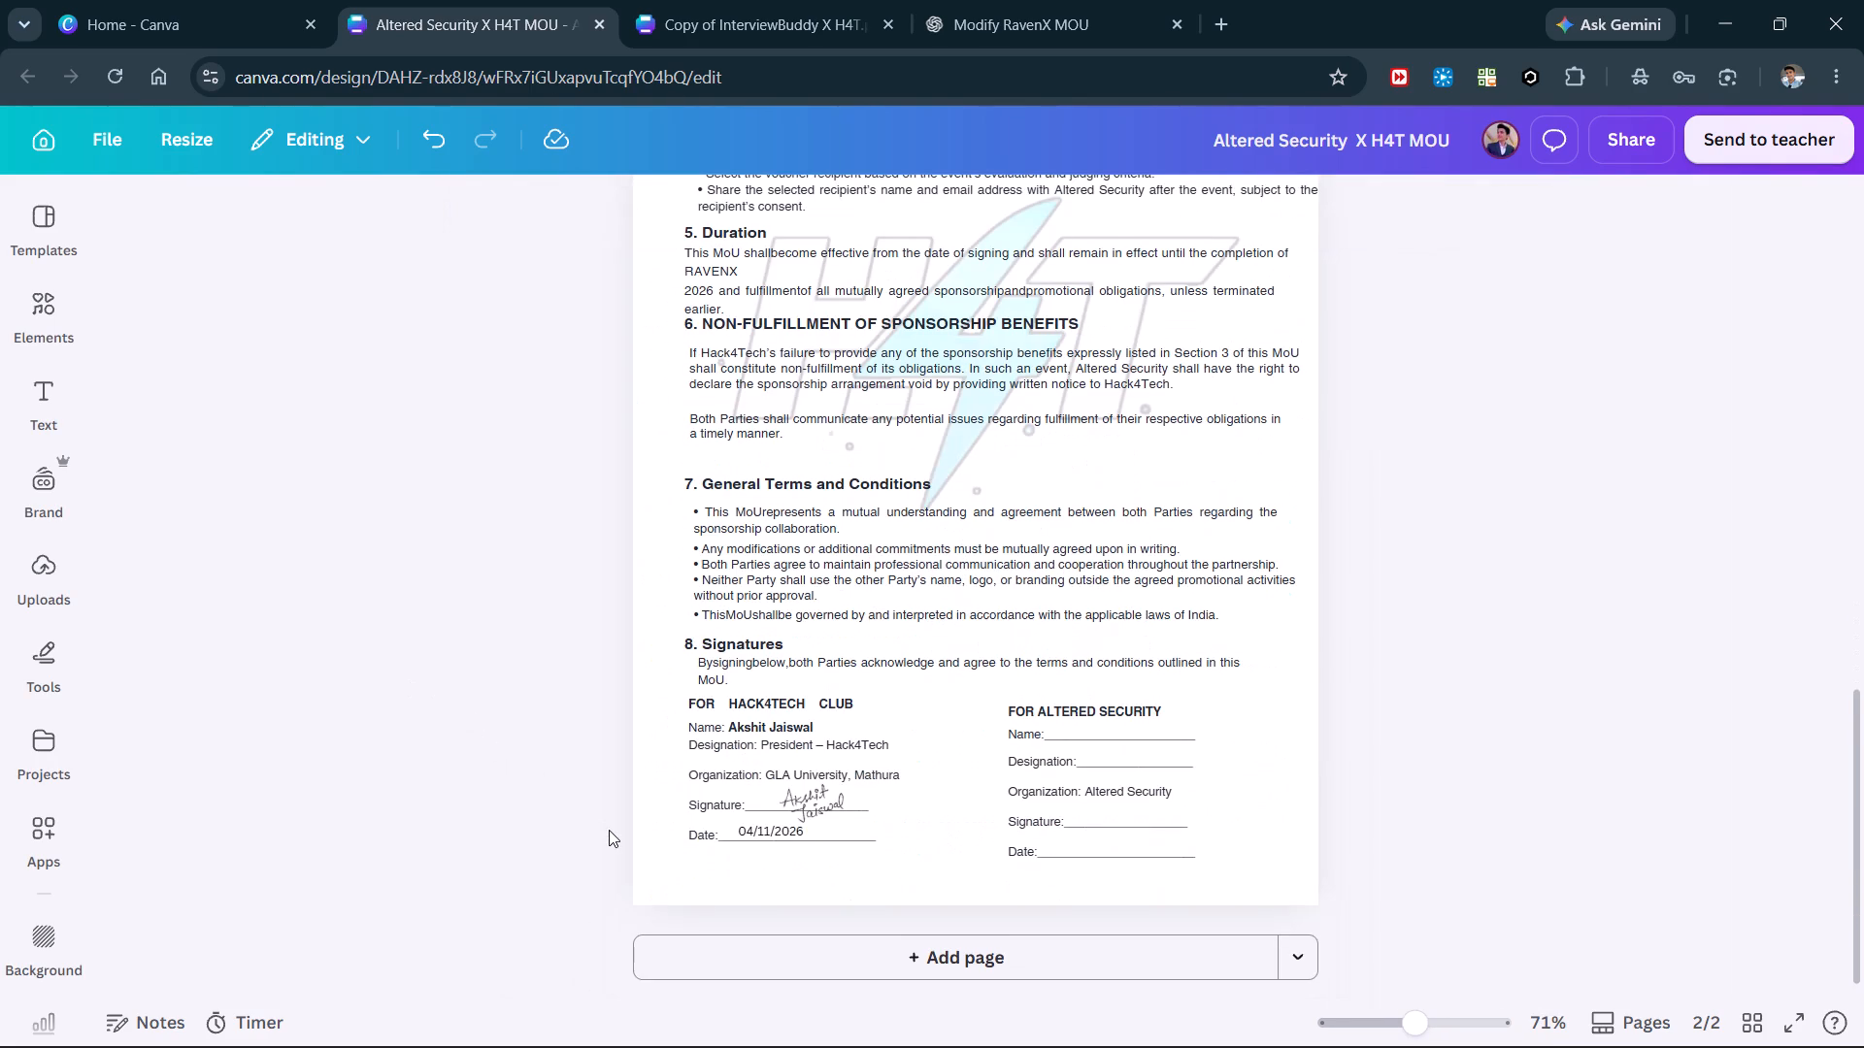
scroll(902, 591, "up", 10)
left_click(1612, 364)
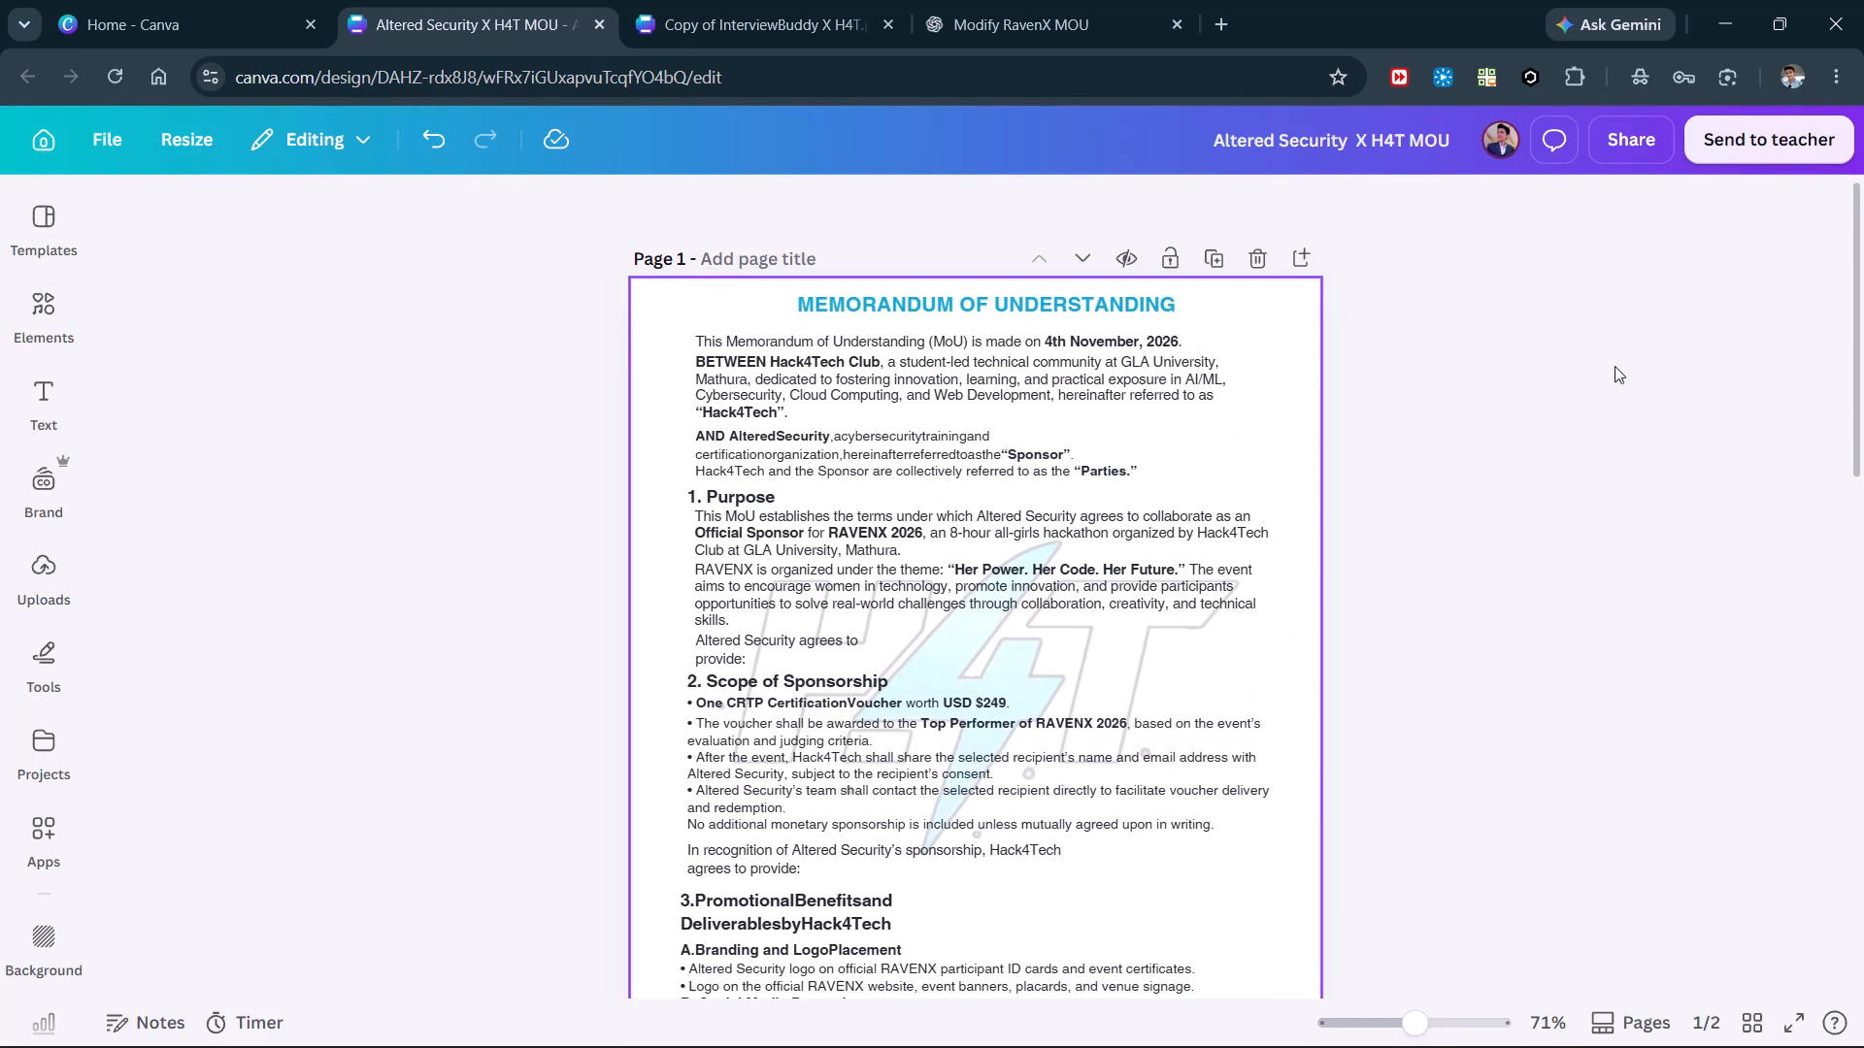
left_click(1616, 153)
left_click(1433, 680)
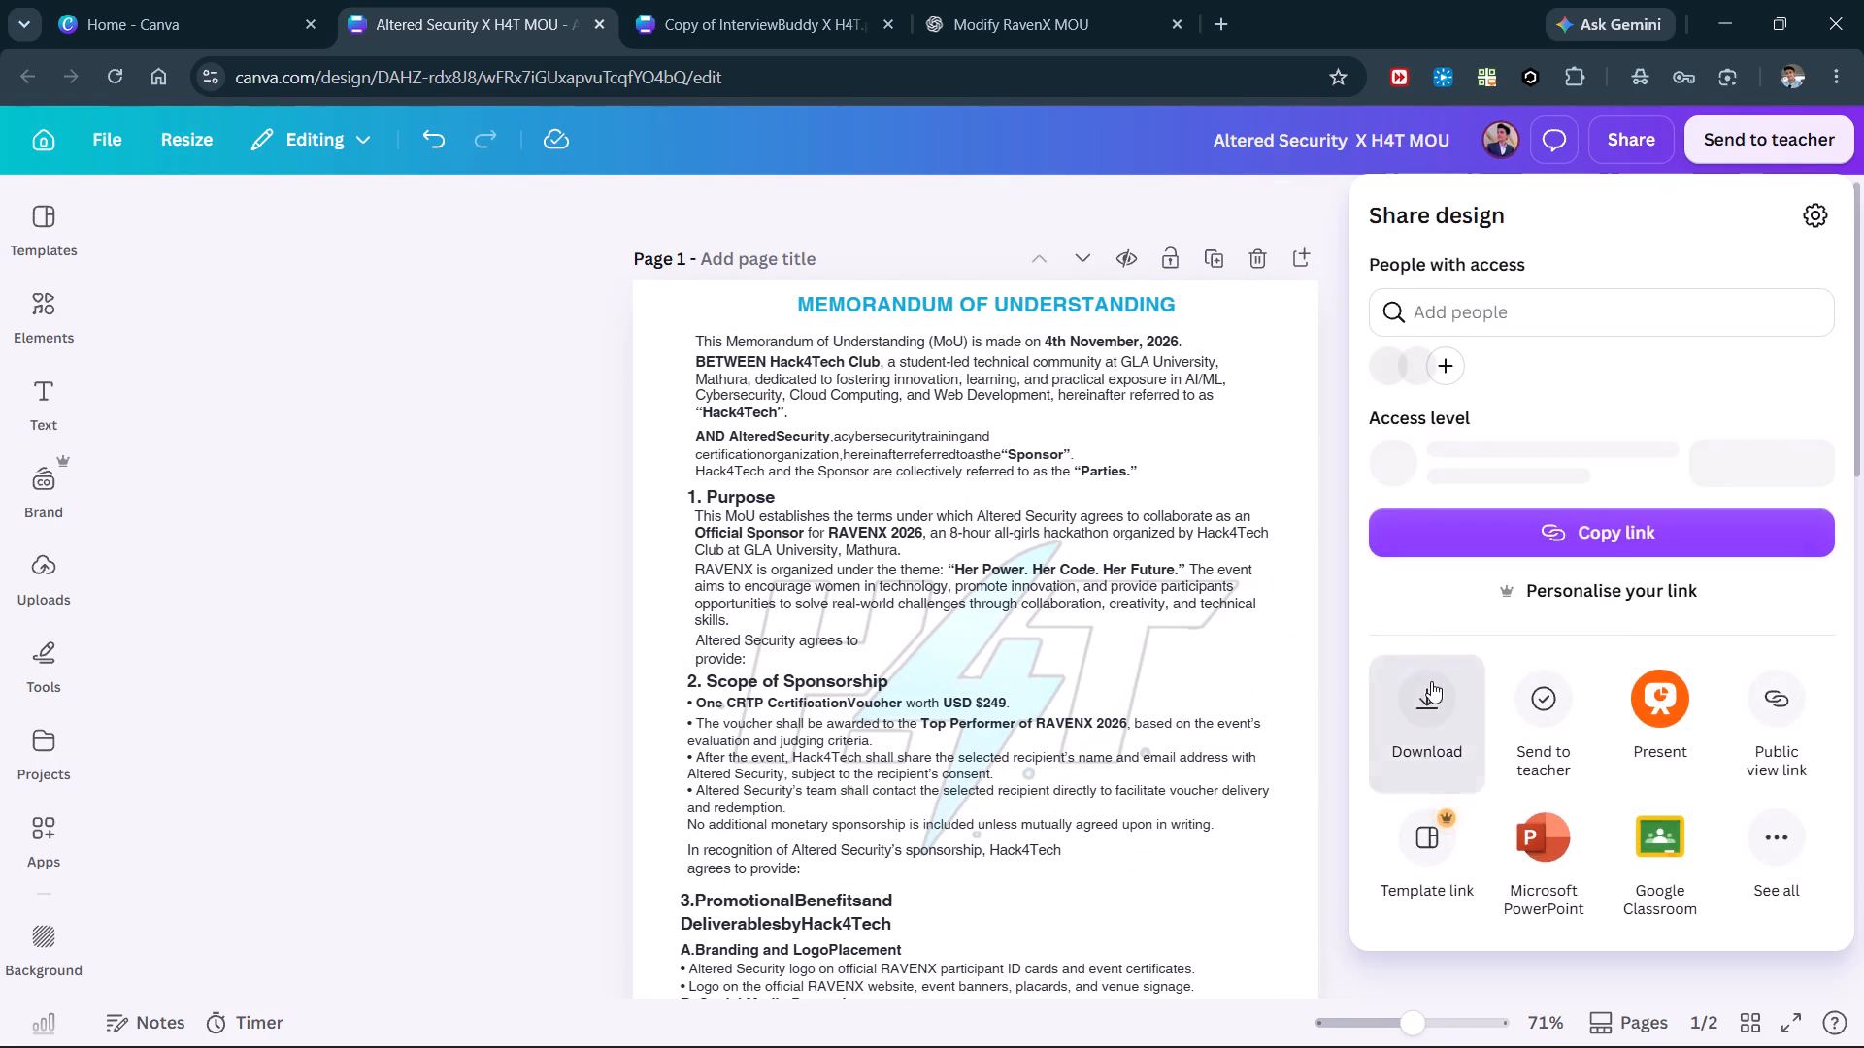
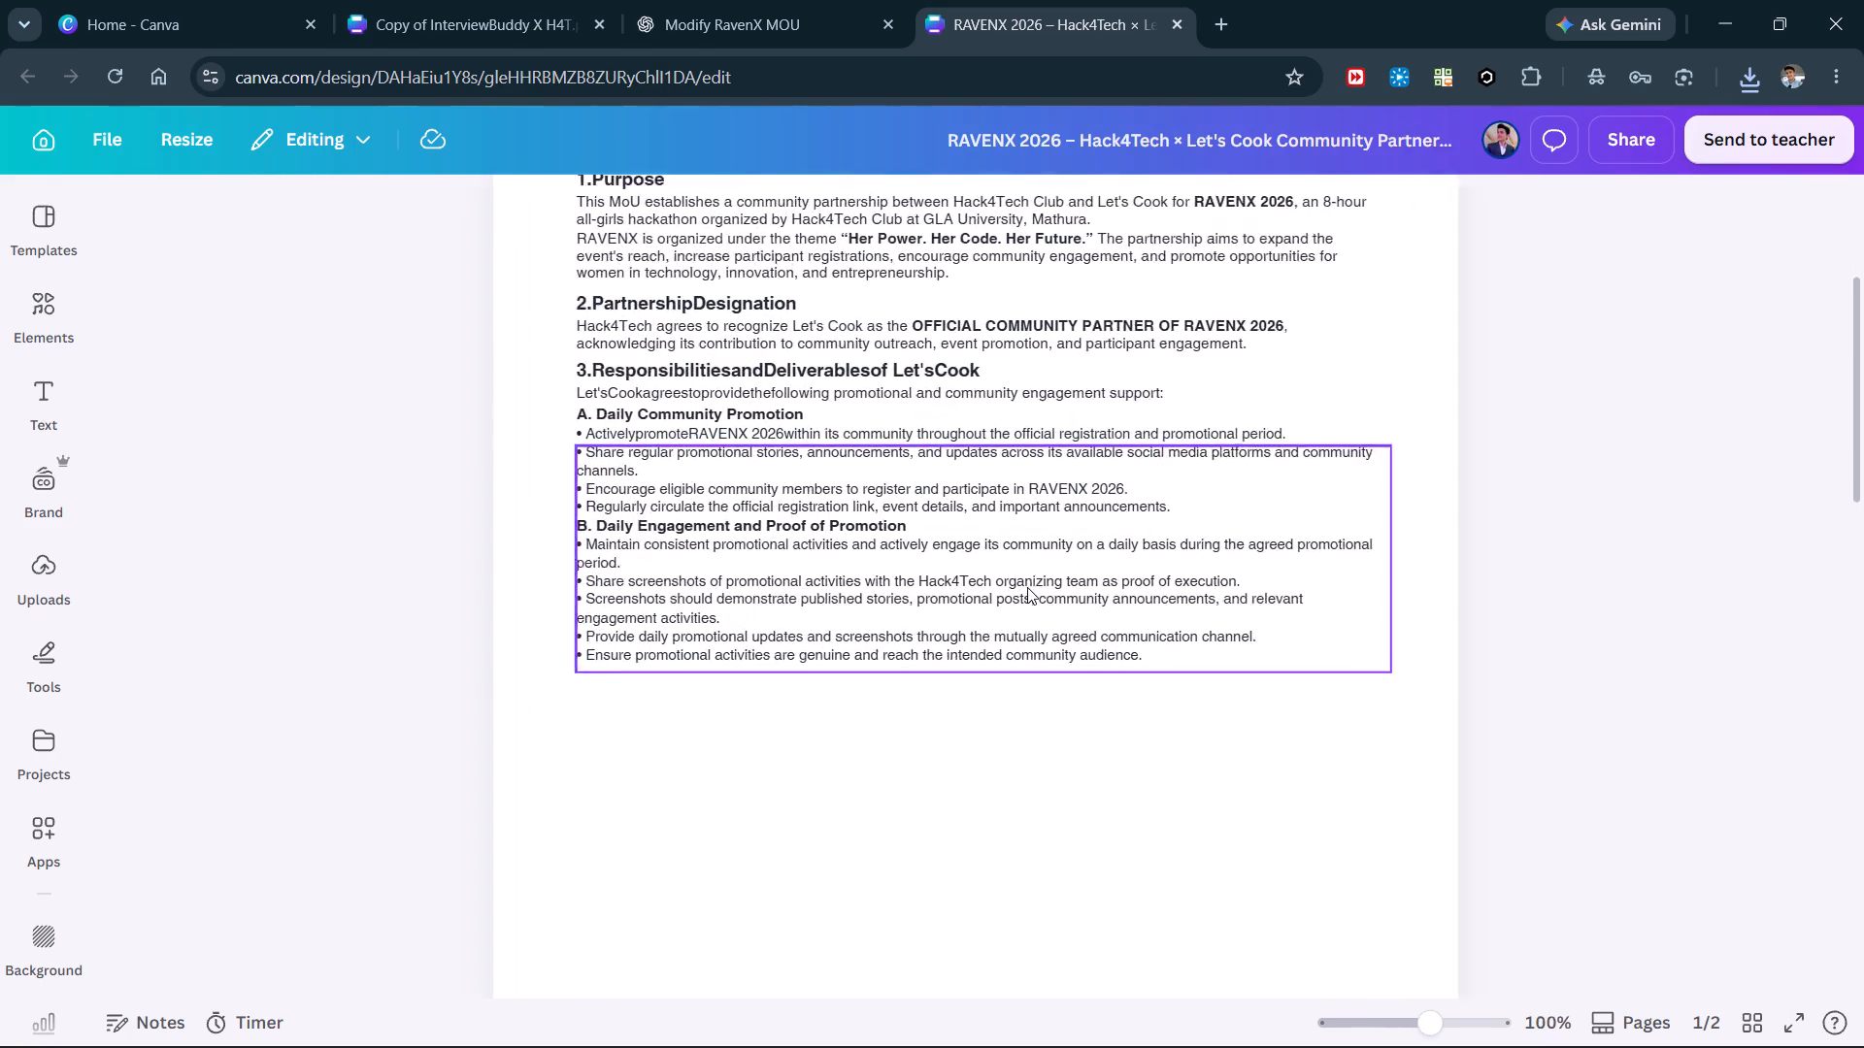
Delete the "RAVENX 2026 | HACK4TECH CLUB × LET'S COOK" line under the page 1 title.
scroll(1027, 587, "up", 3)
triple_click(965, 400)
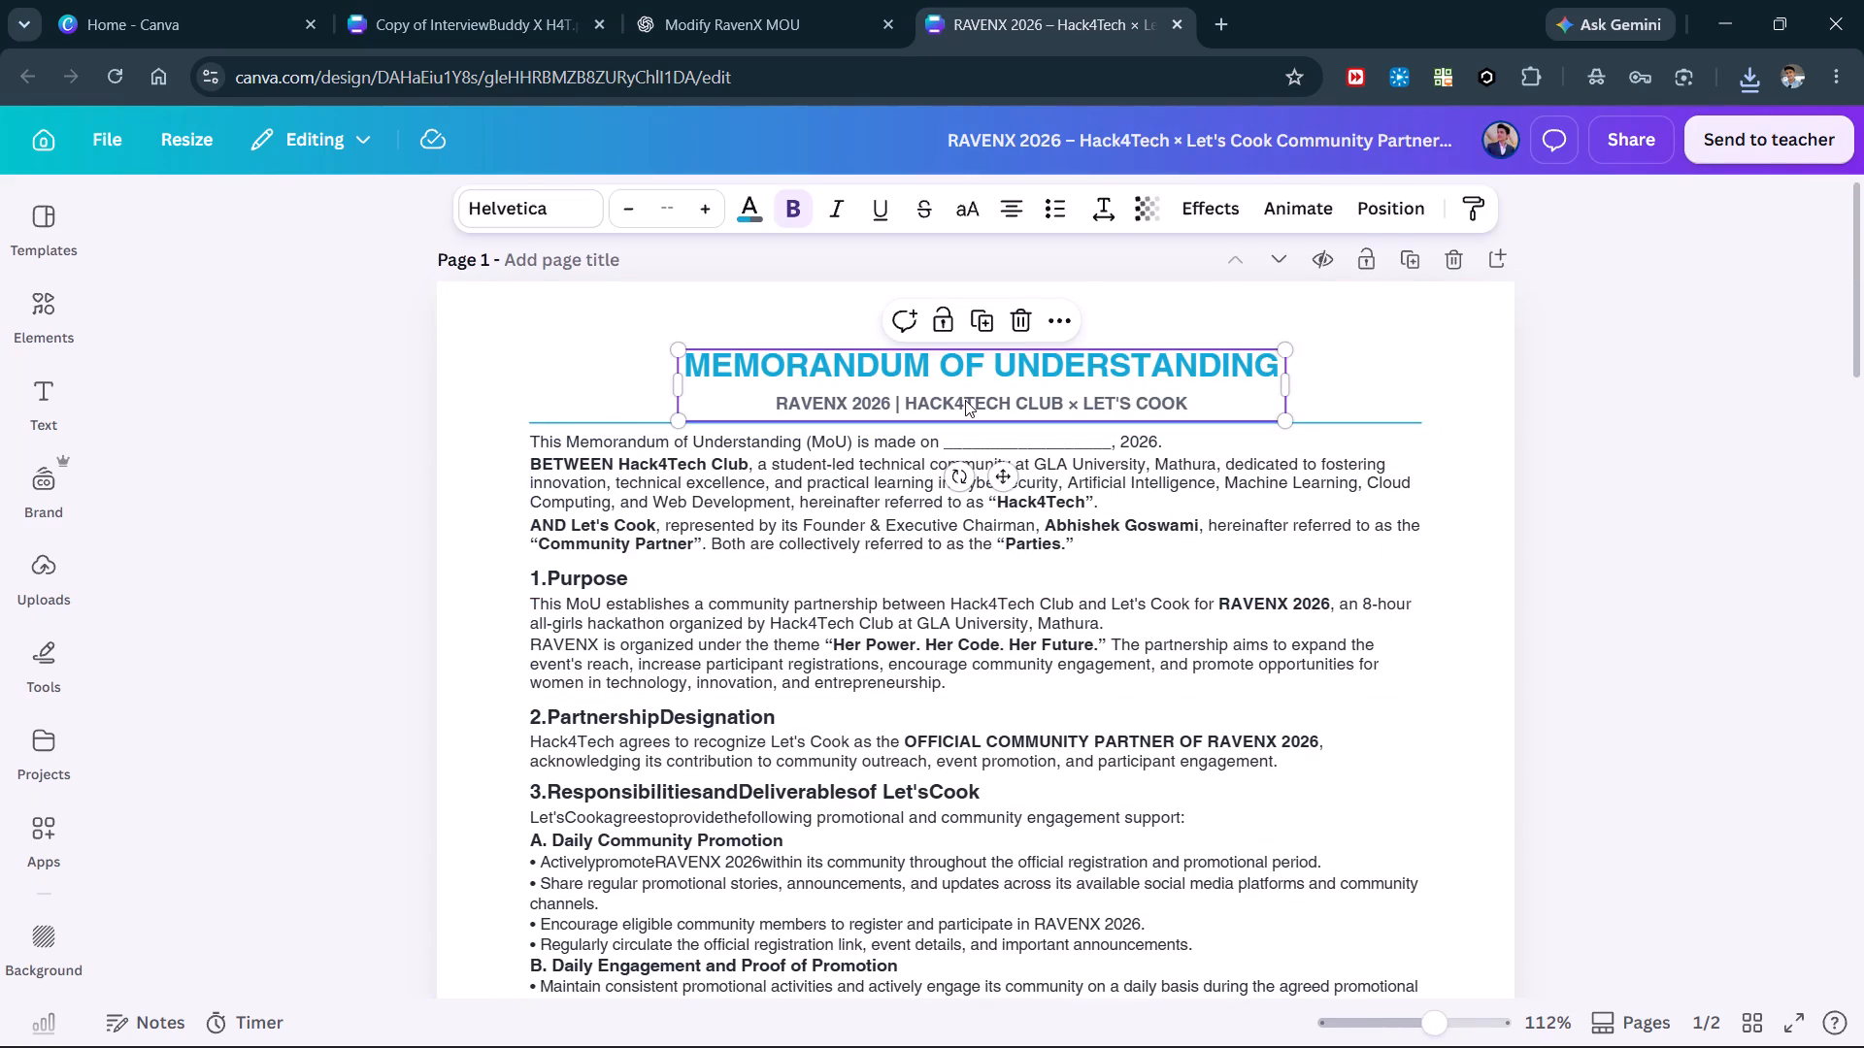
left_click(965, 401)
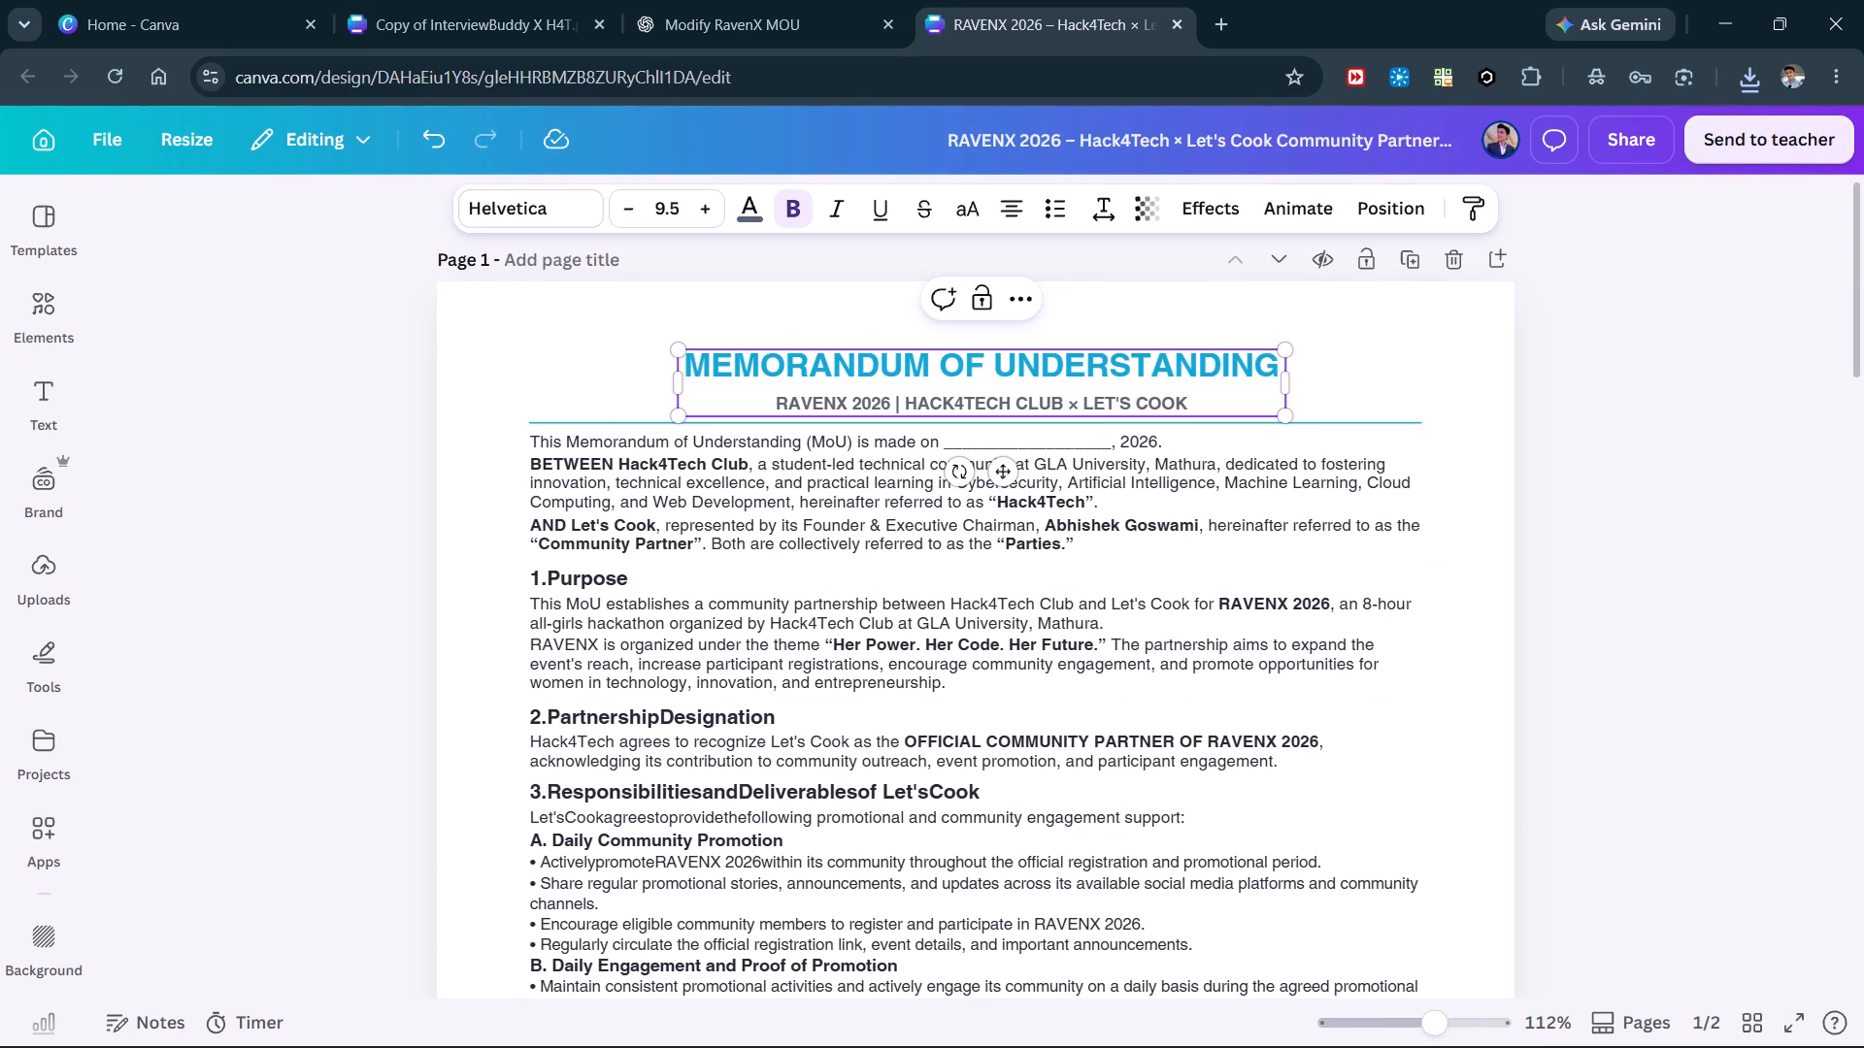
left_click_drag(776, 402, 1192, 406)
key("BackSpace")
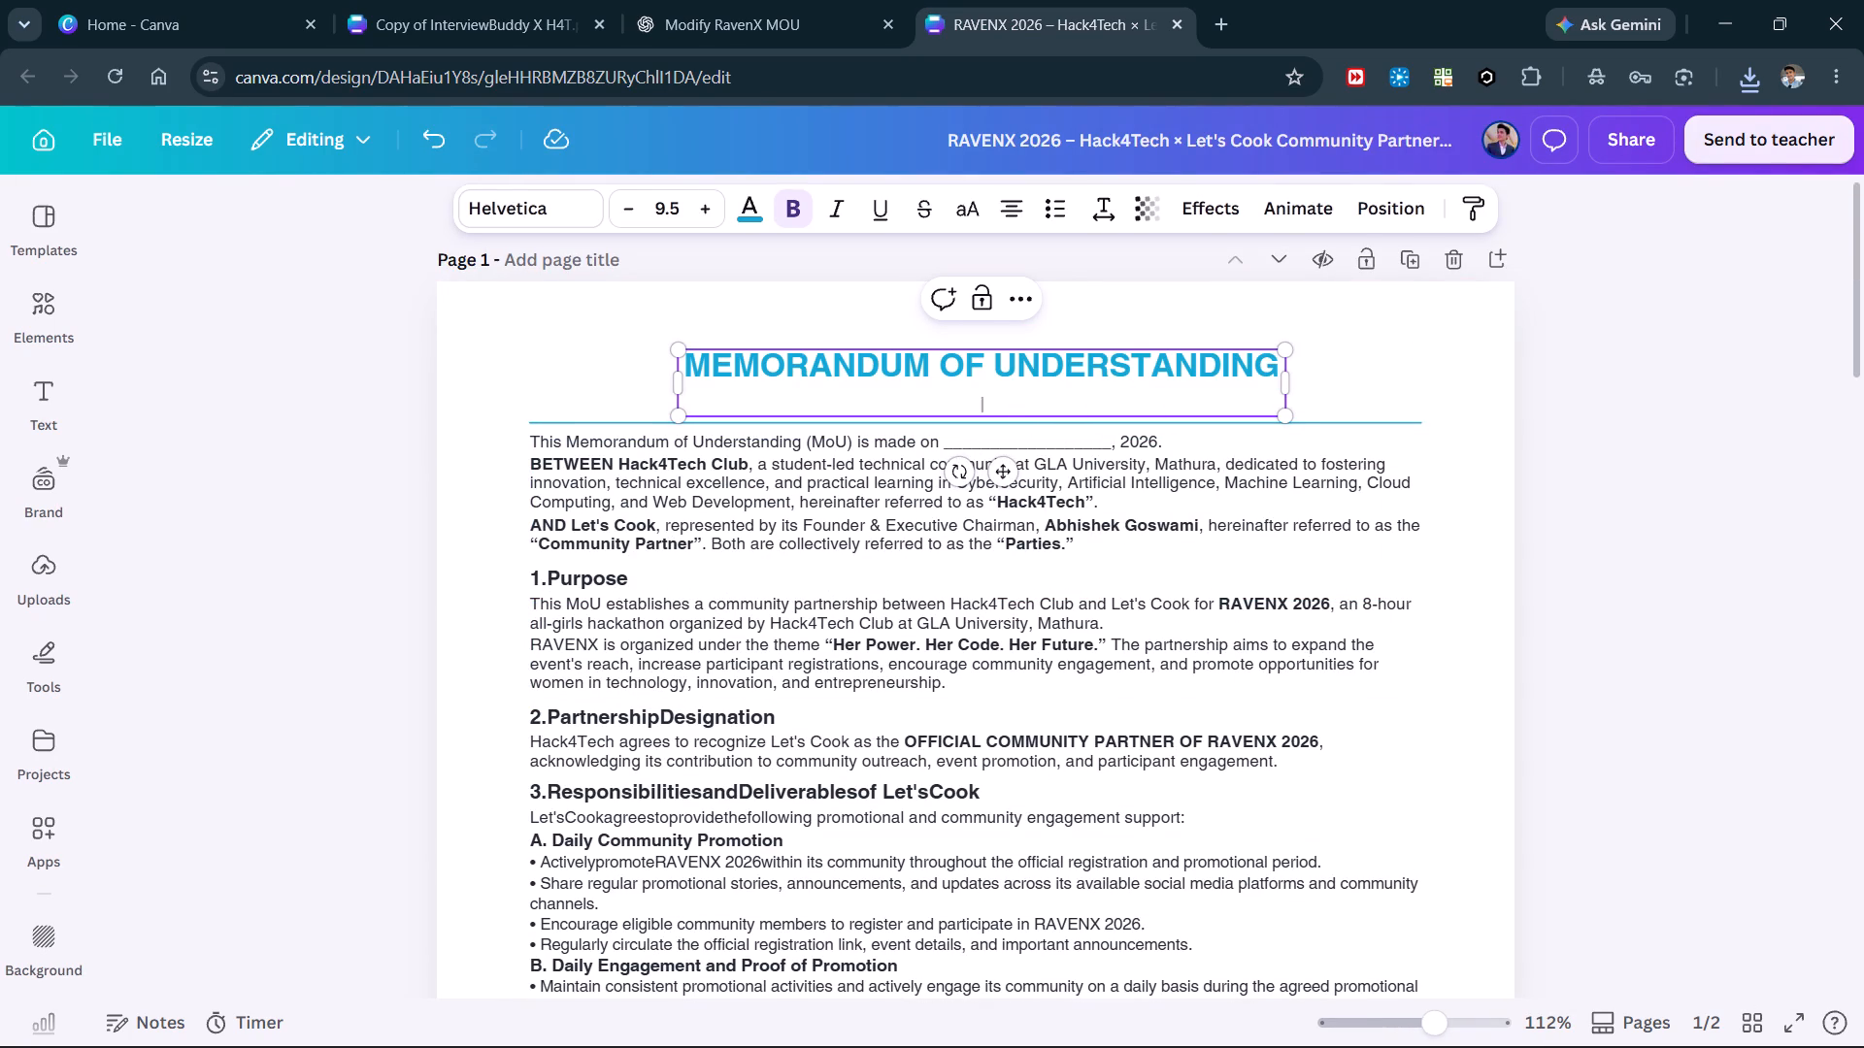
left_click(560, 355)
Move the "MEMORANDUM OF UNDERSTANDING" title up close to the top edge of page 1.
left_click_drag(790, 351, 790, 313)
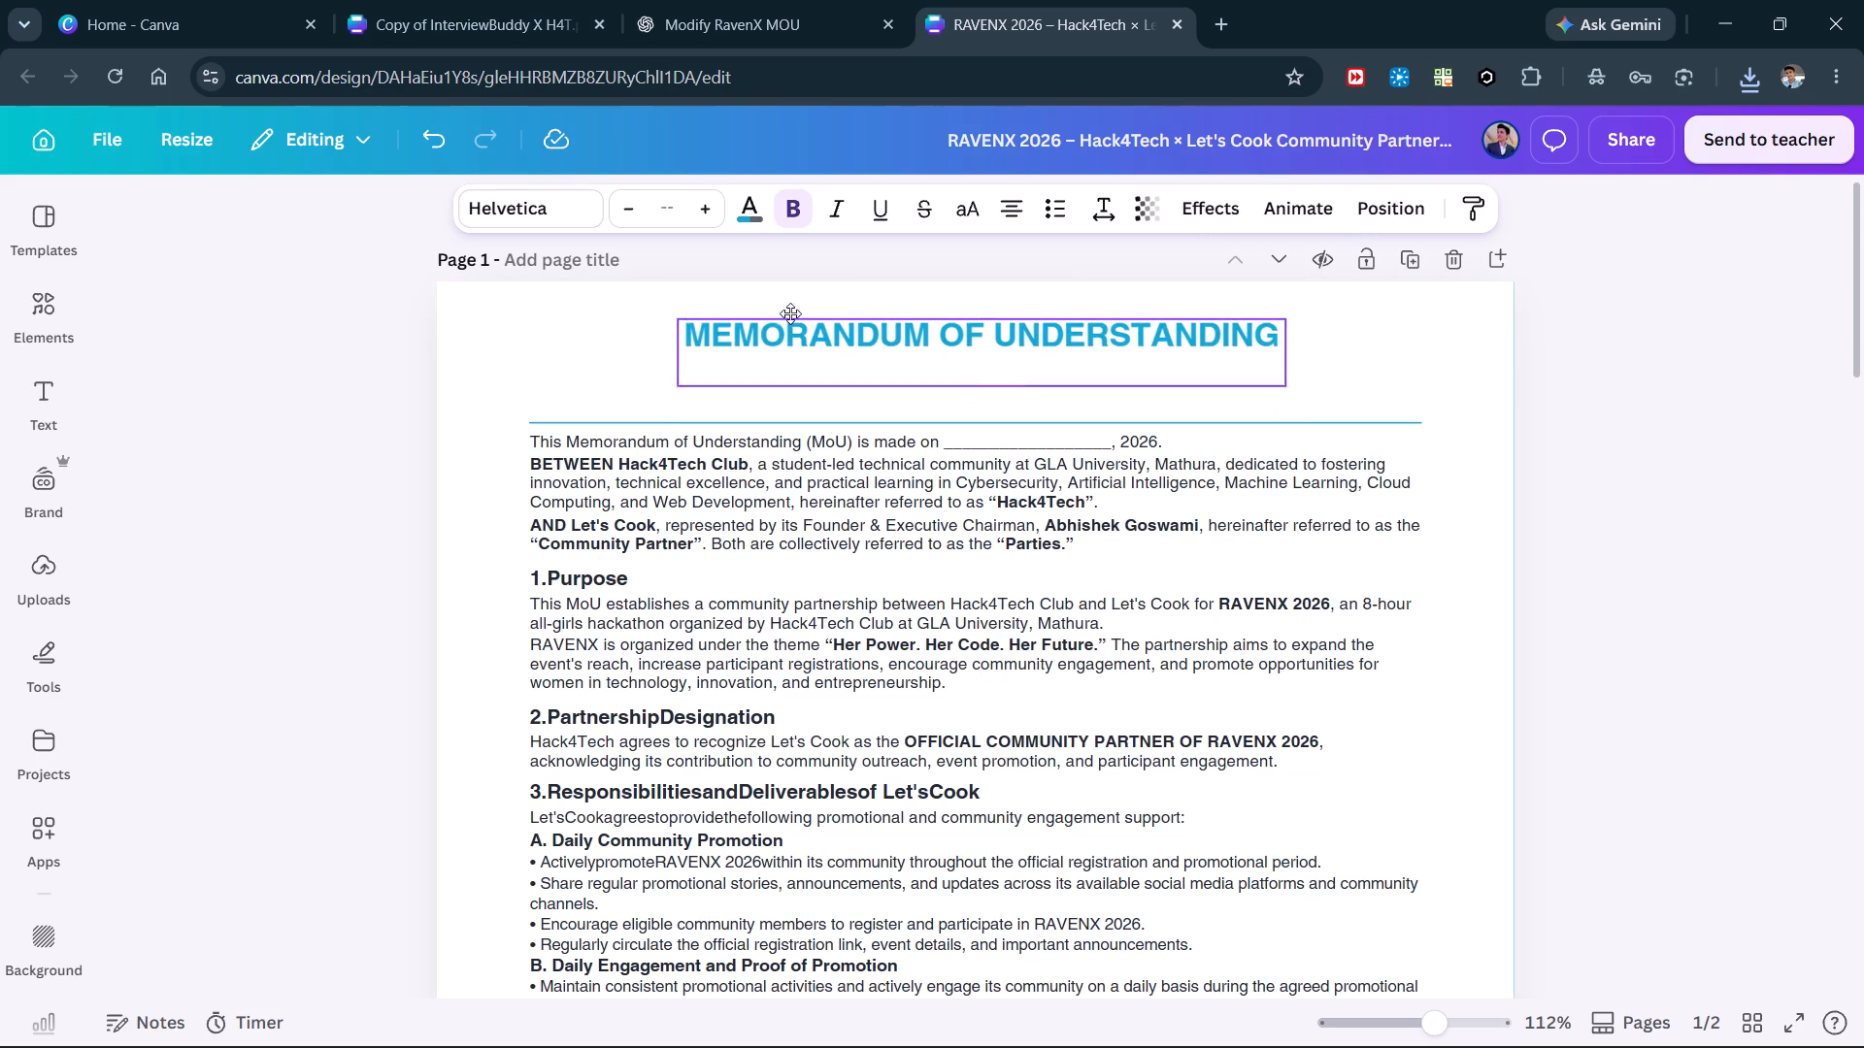
left_click_drag(790, 313, 790, 293)
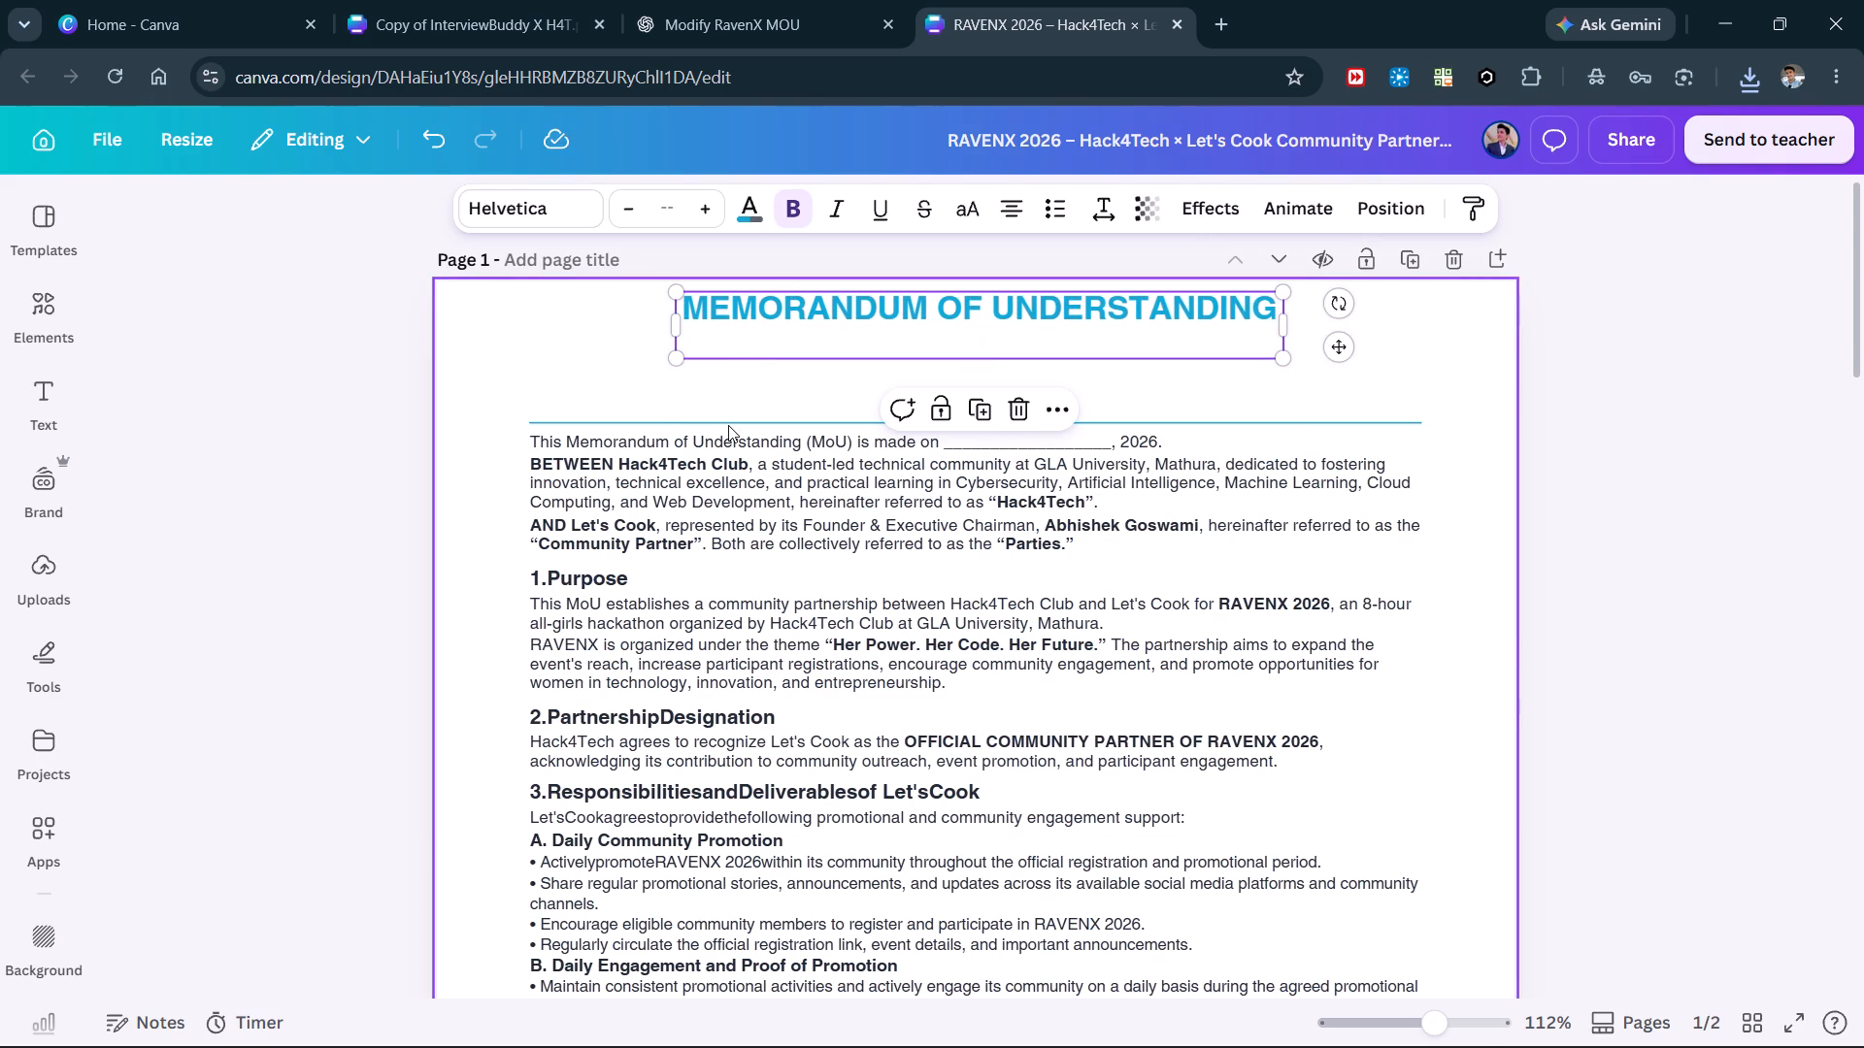
Delete the blue horizontal divider line above the introductory paragraph.
left_click(729, 422)
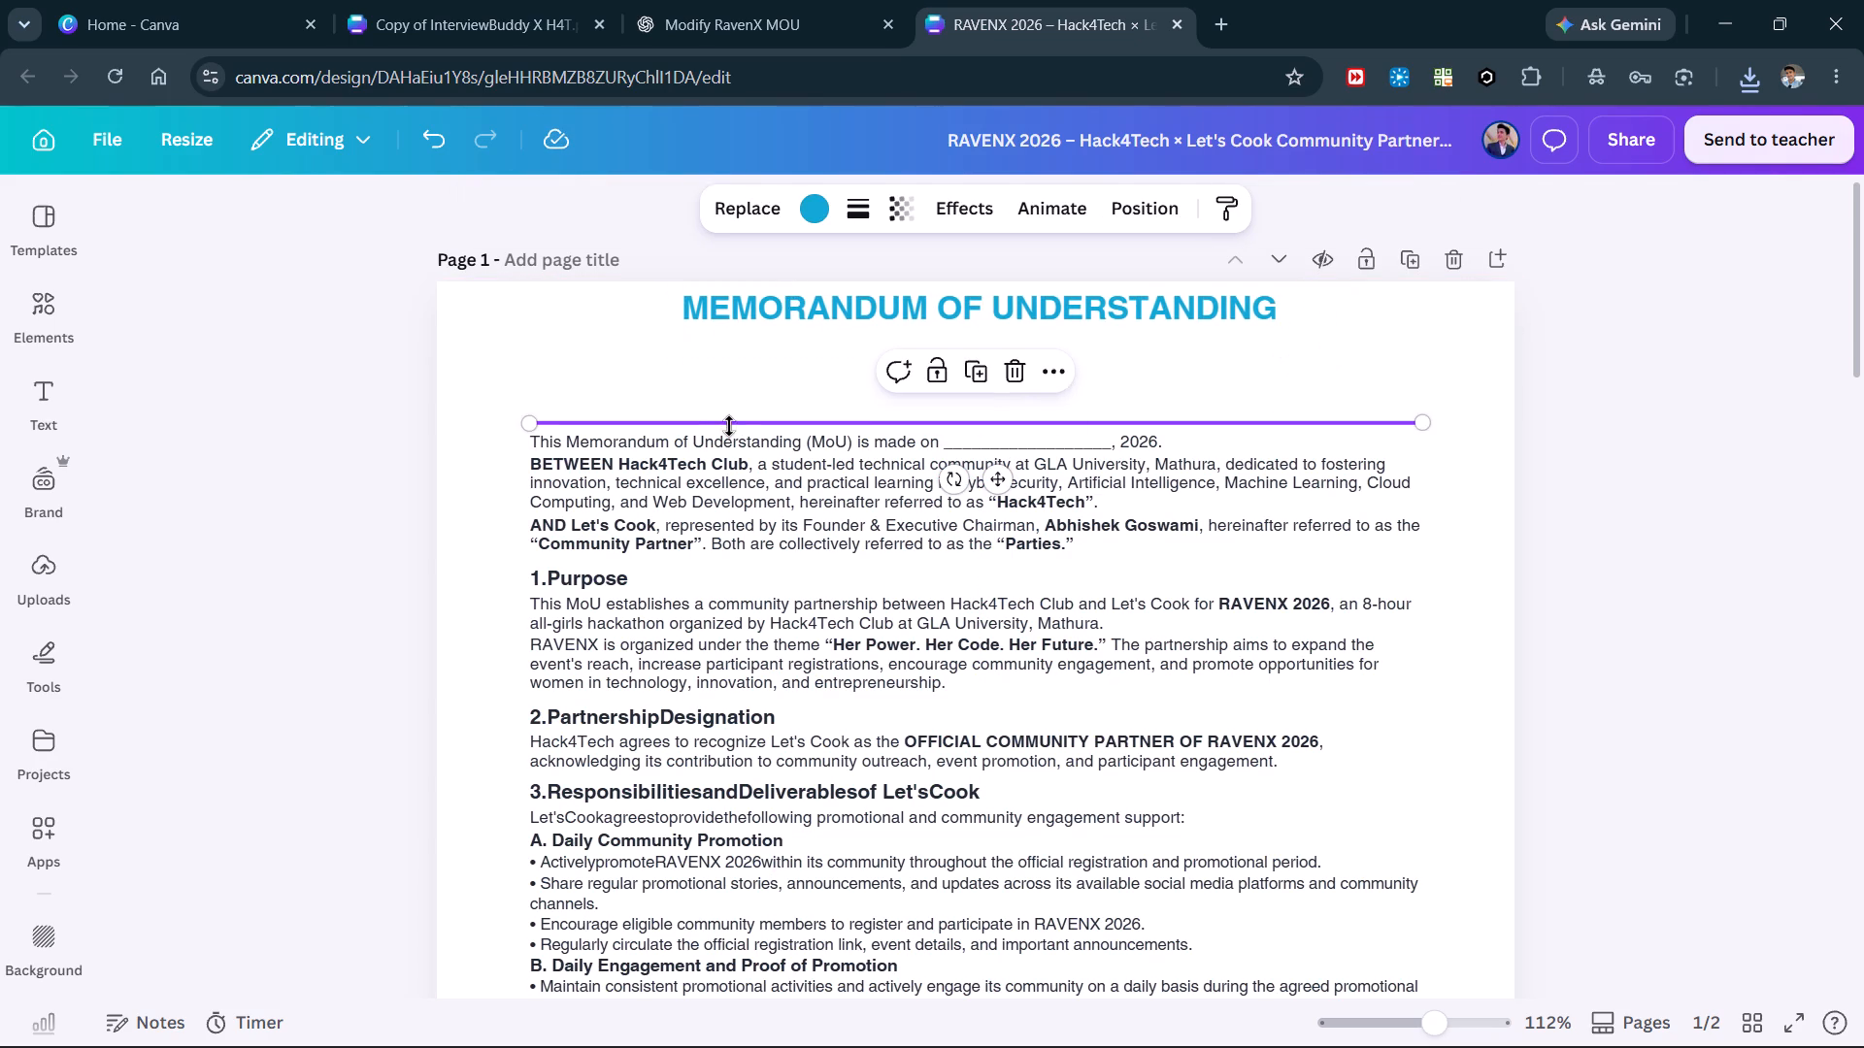
key("Delete")
Move all of sections 1 to 3 on page 1 down together, leaving a gap below the introduction.
left_click(724, 442)
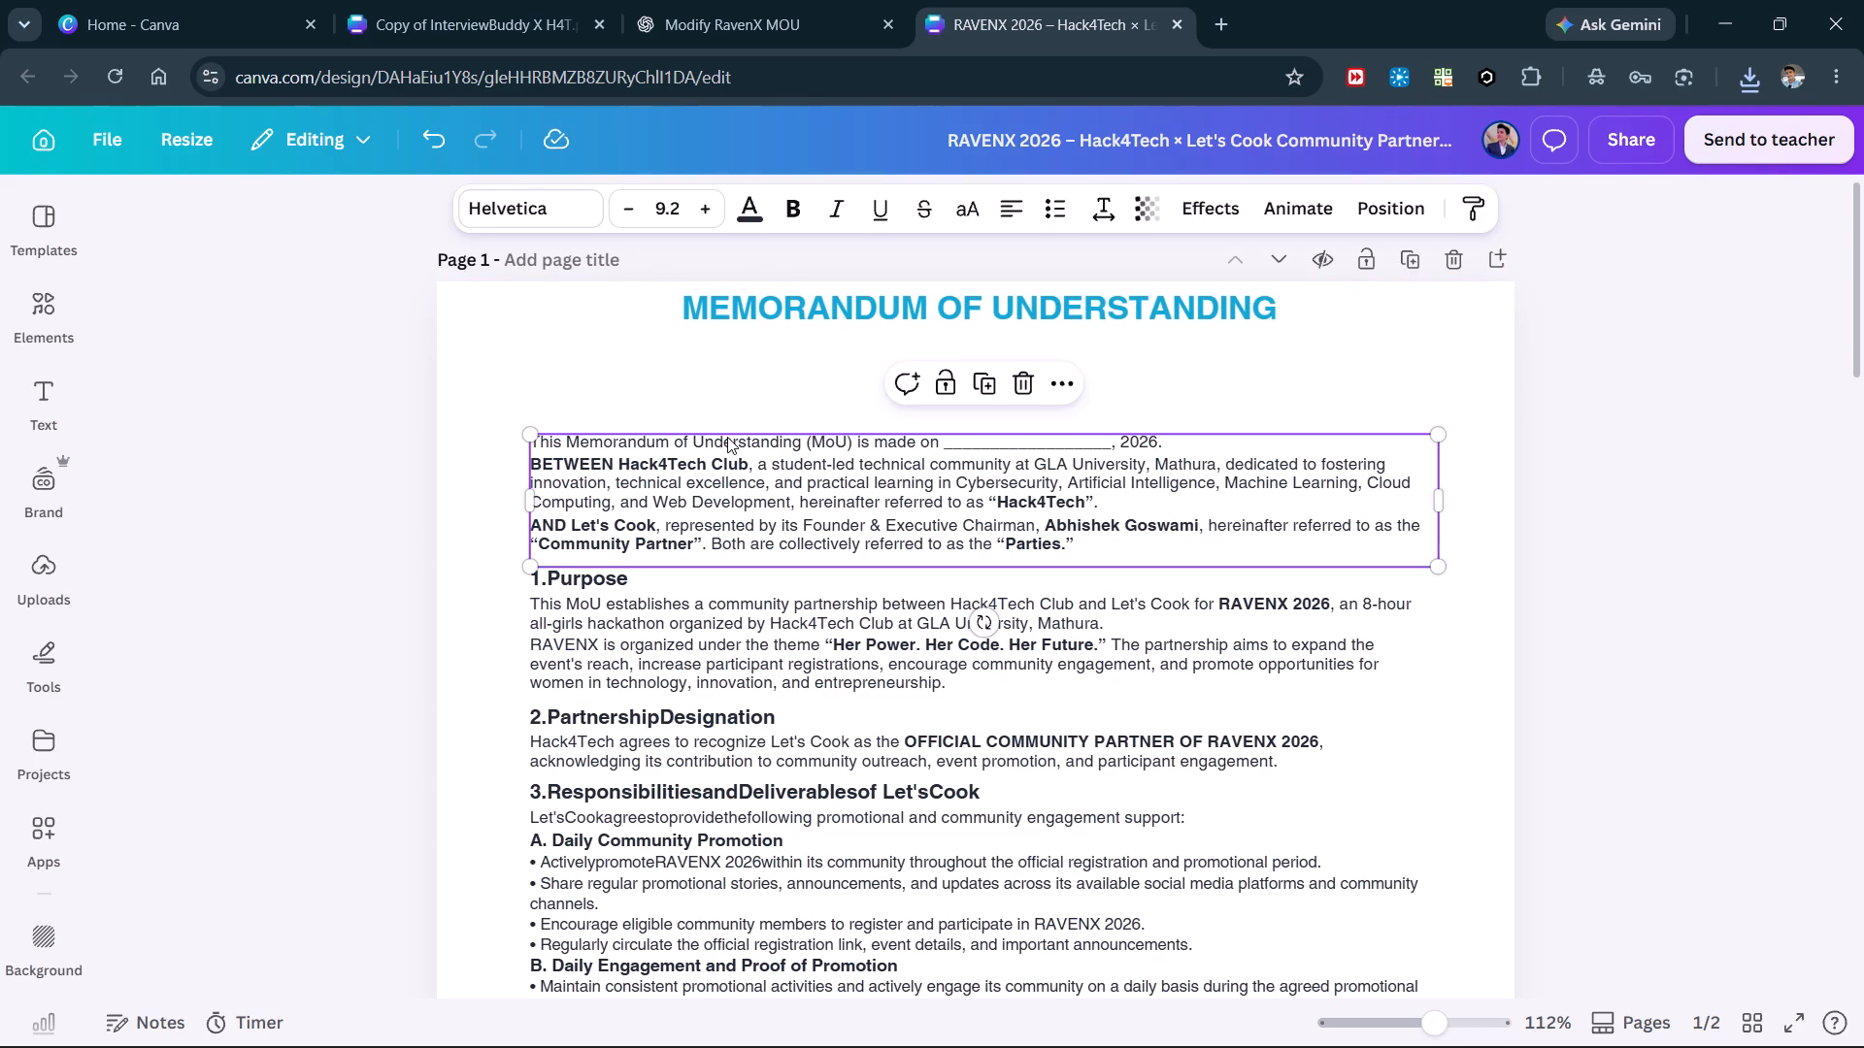
scroll(690, 700, "down", 3)
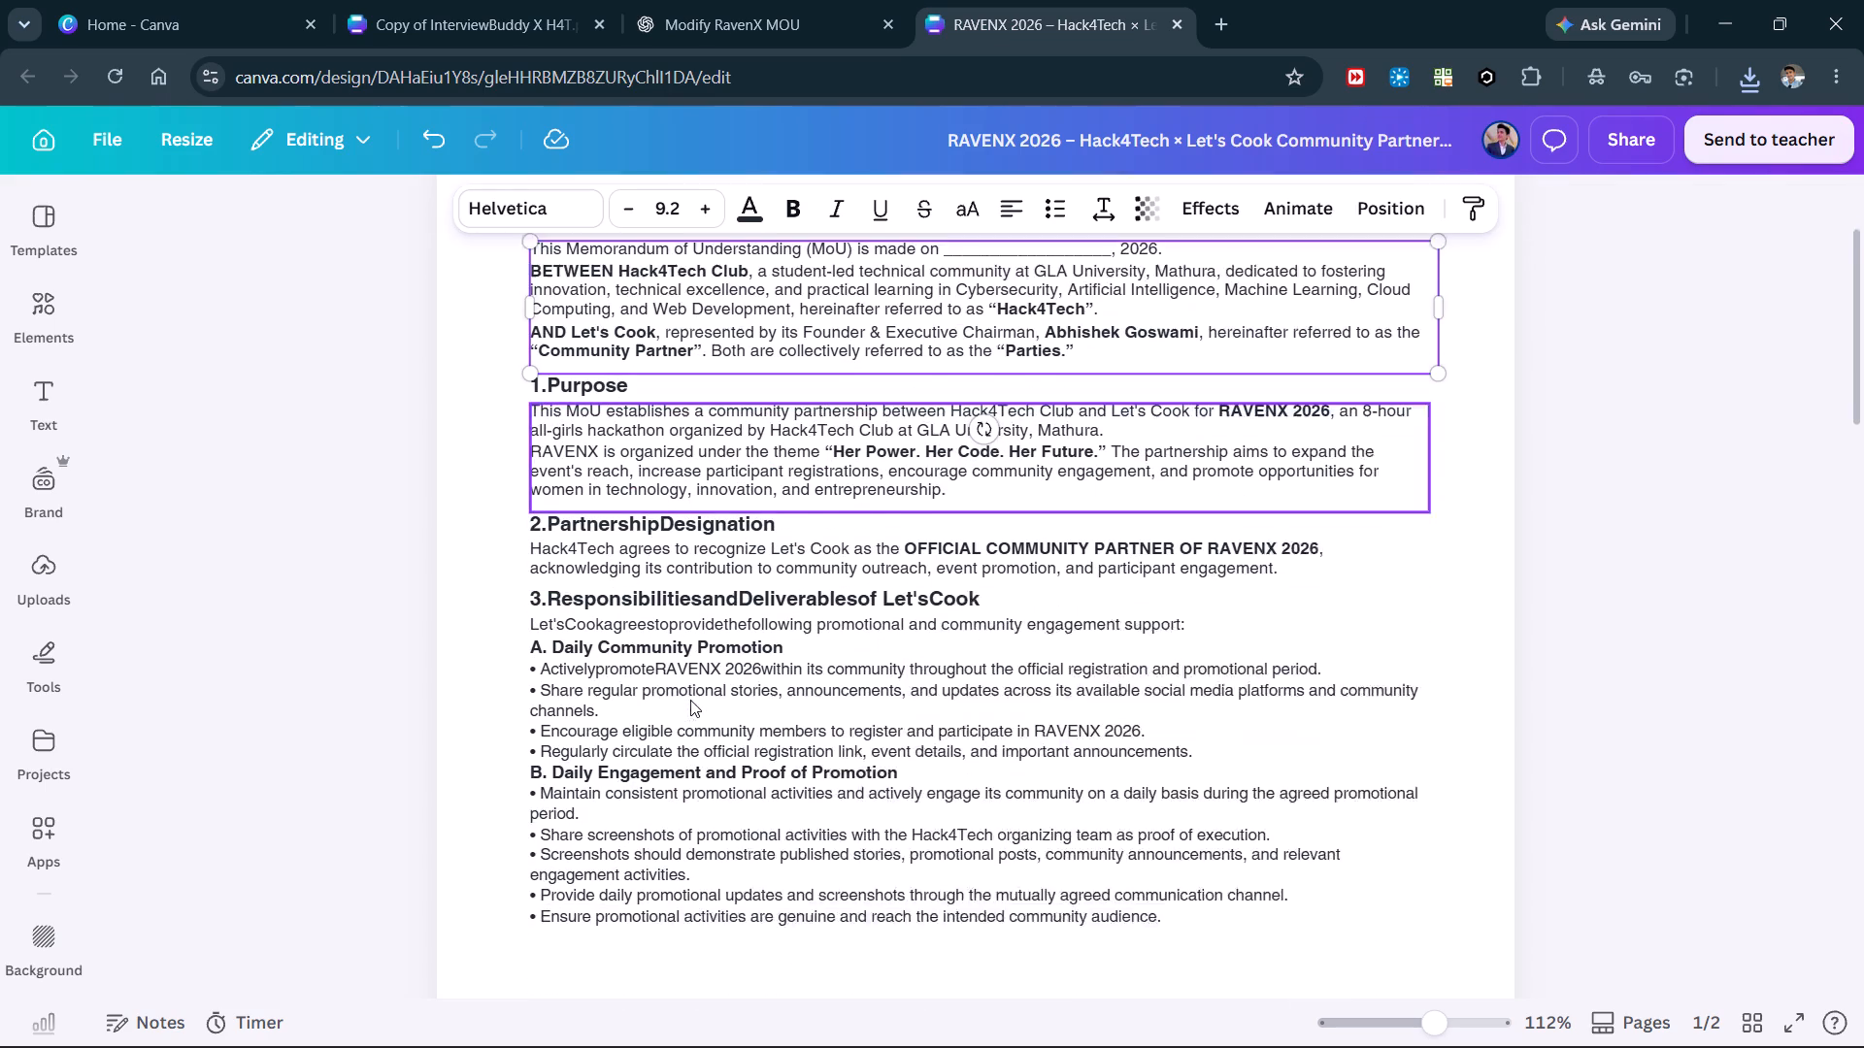
left_click(362, 594)
left_click_drag(403, 306, 1430, 846)
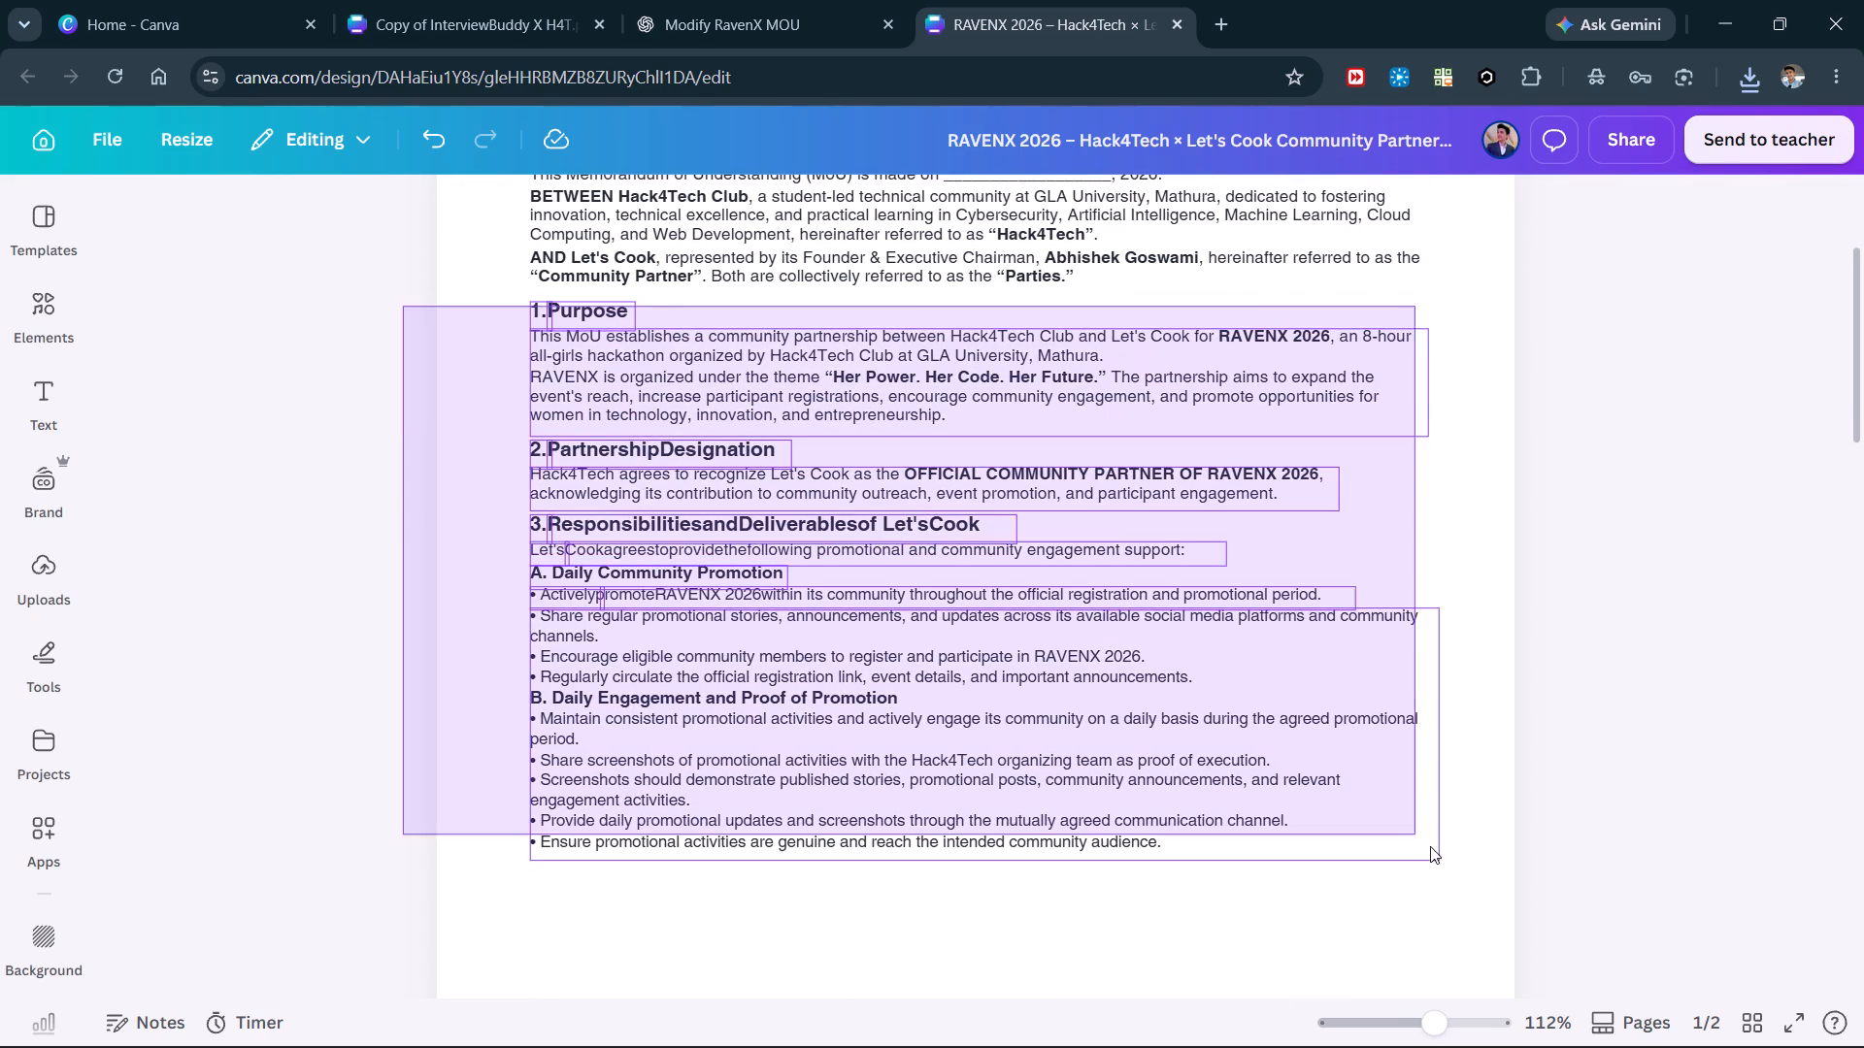
left_click_drag(1430, 846, 1510, 953)
left_click_drag(1031, 618, 1022, 882)
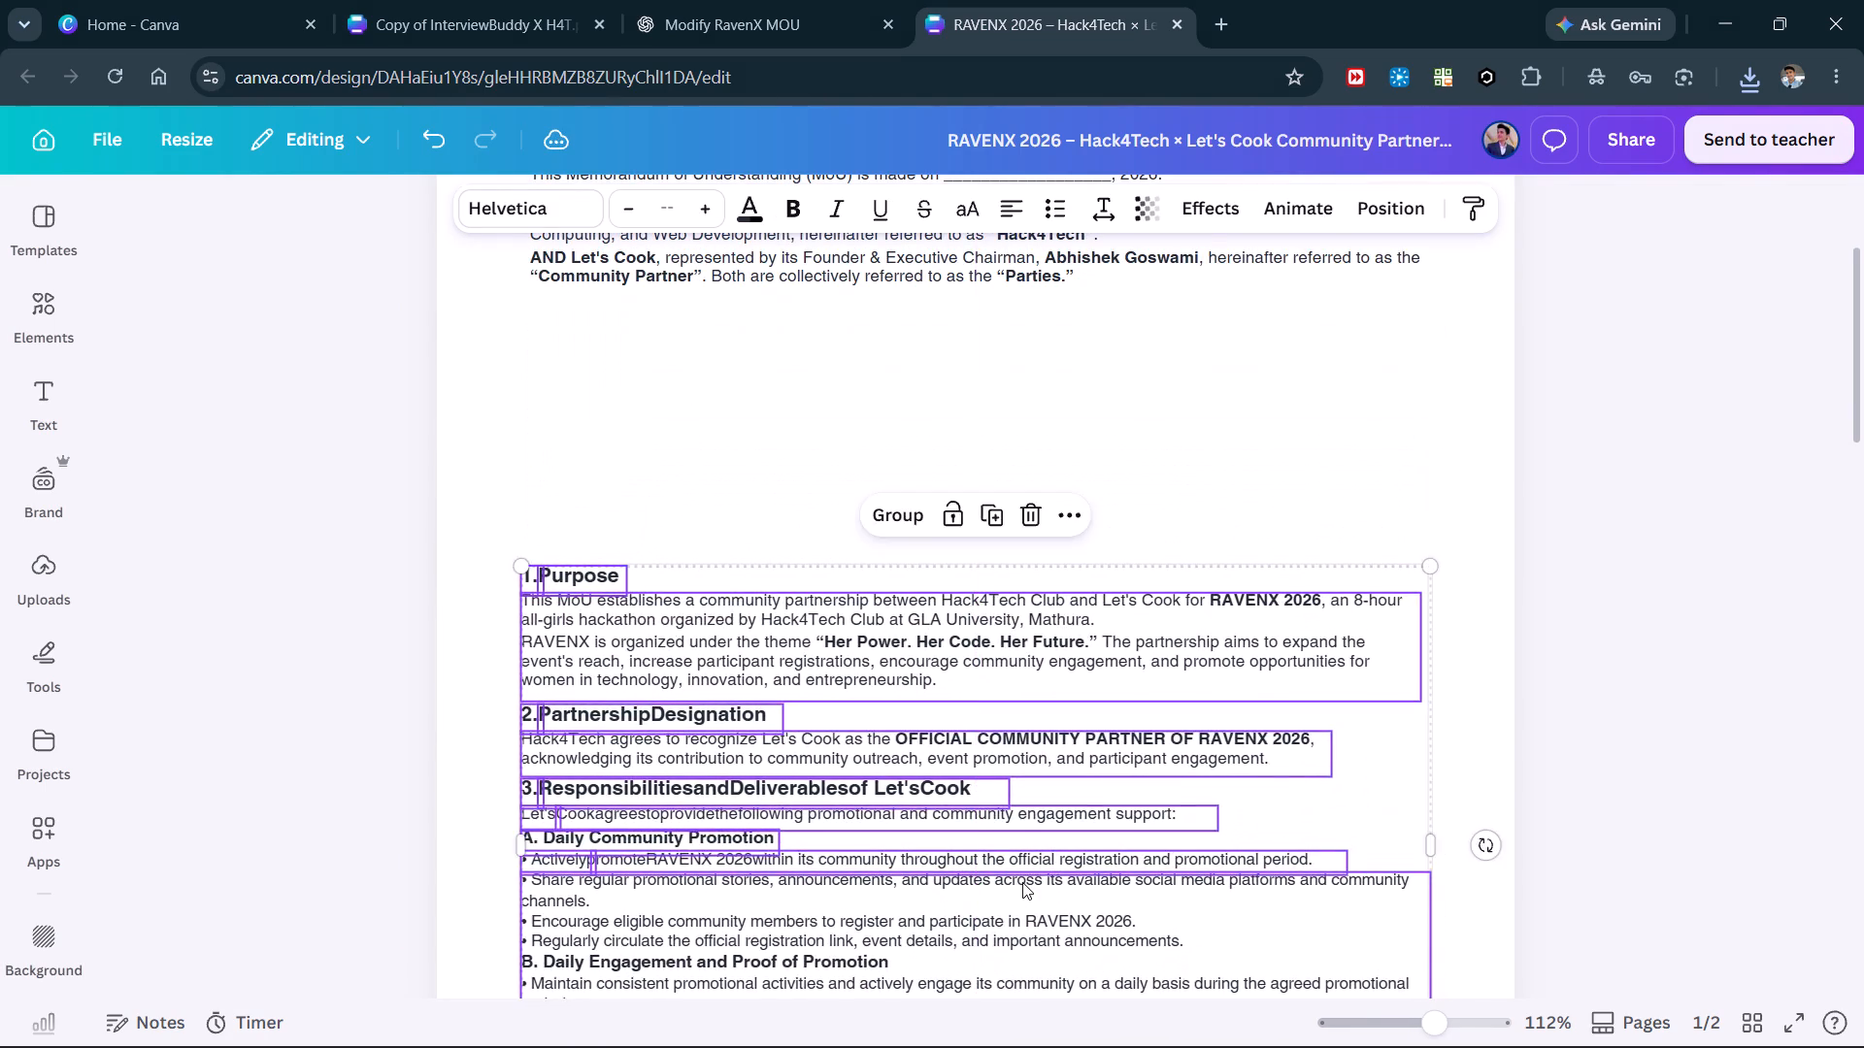
scroll(1022, 882, "up", 2)
left_click(301, 662)
Set the introductory paragraph's font size to 12.
left_click(615, 554)
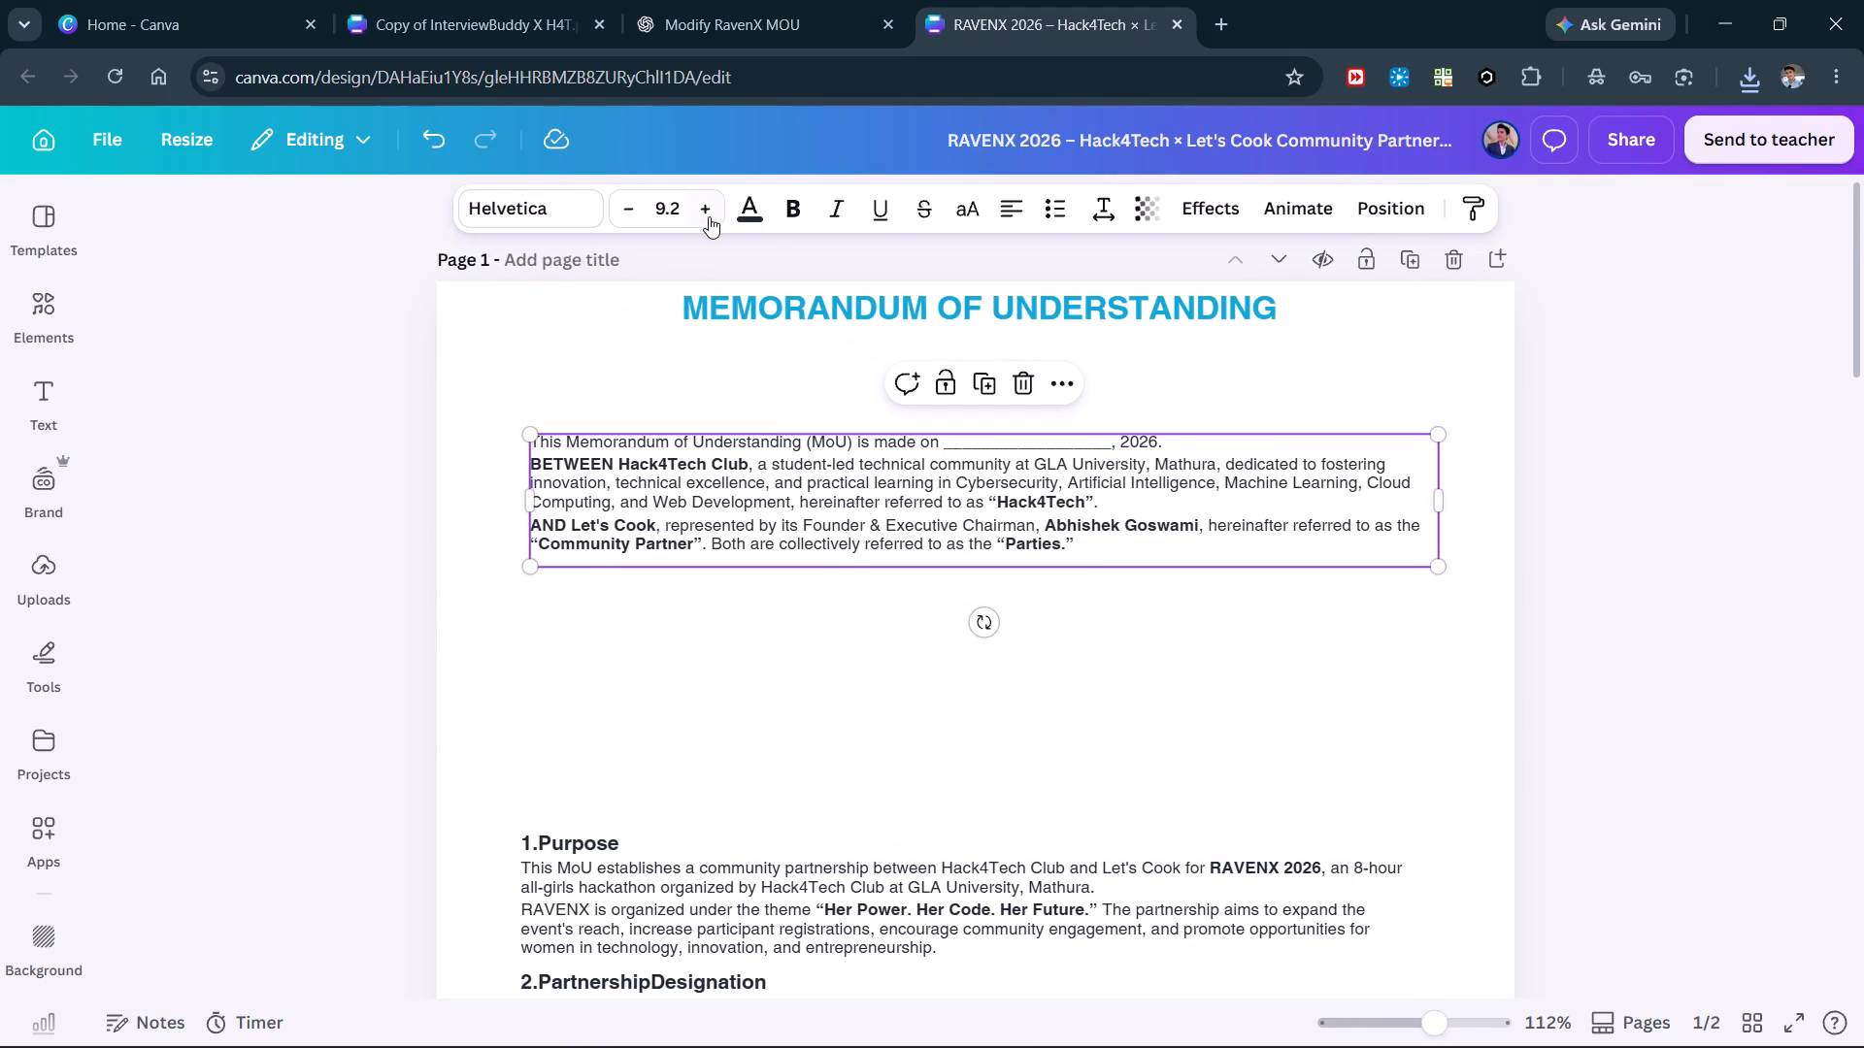
triple_click(711, 212)
left_click(672, 209)
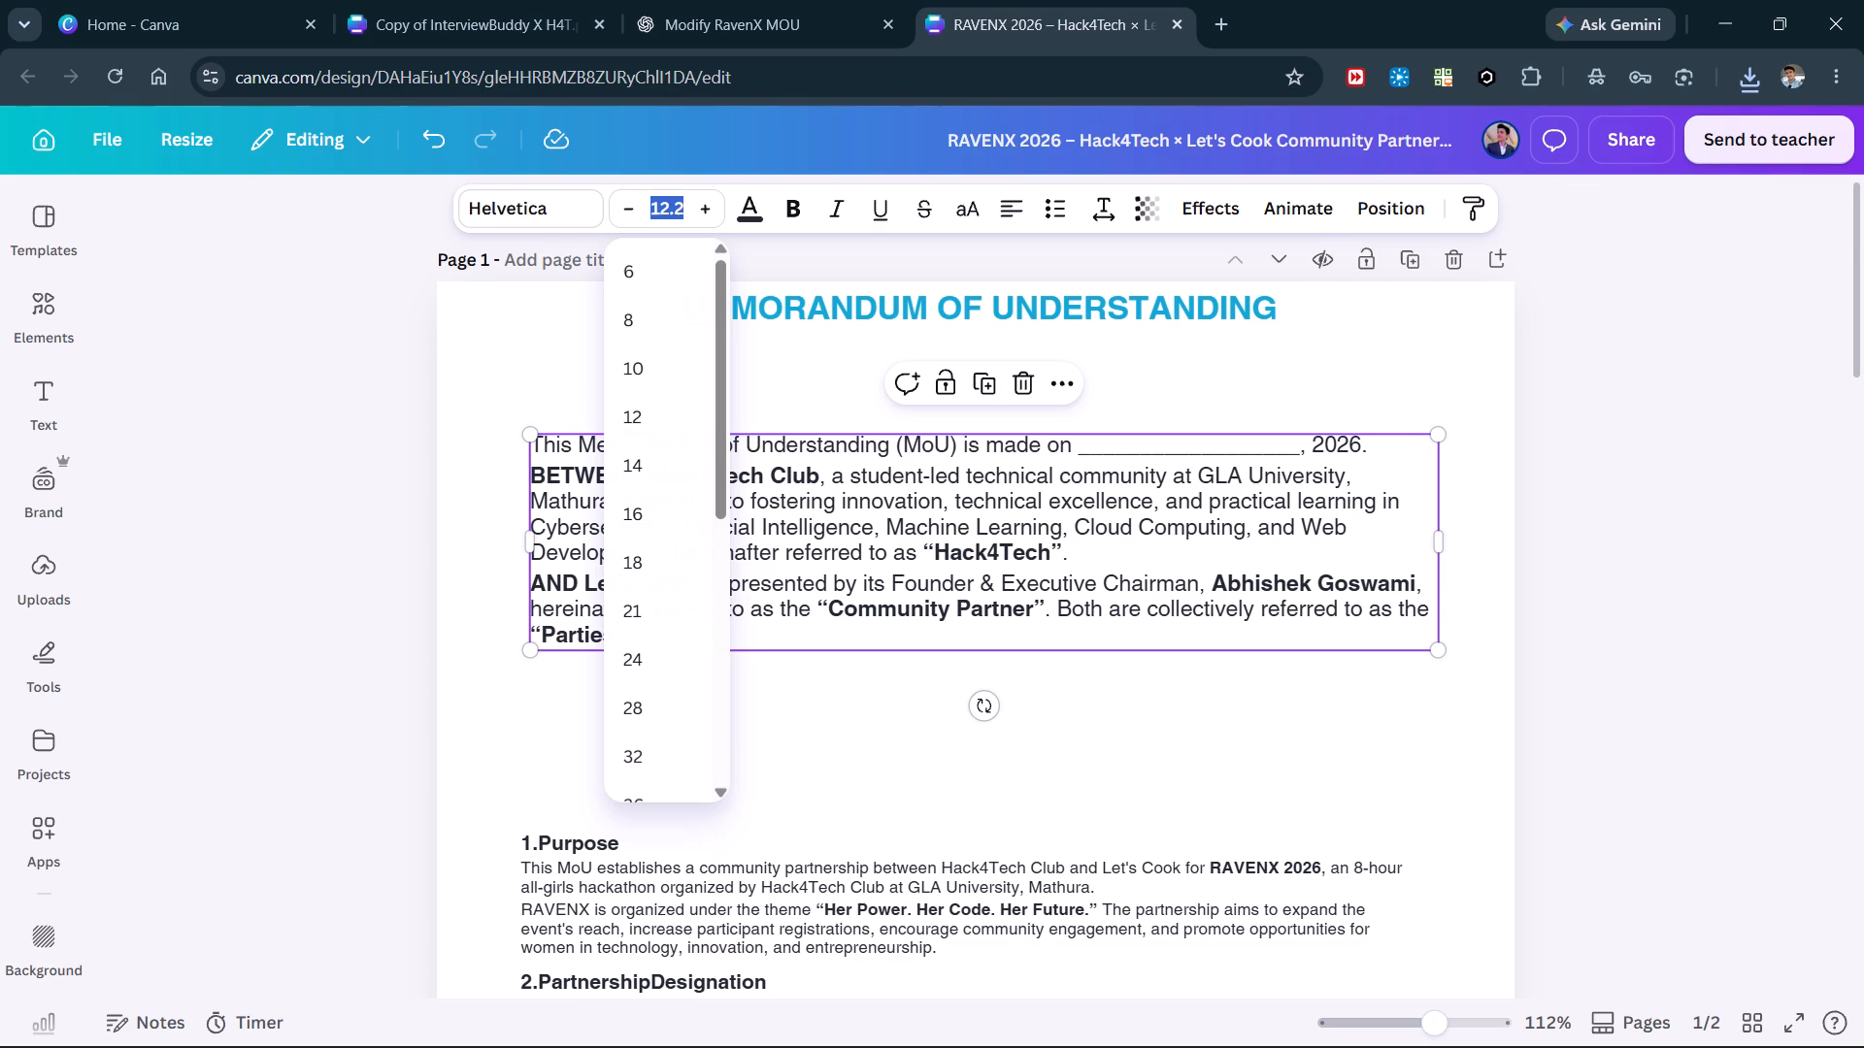
key("BackSpace")
type("12")
key("Return")
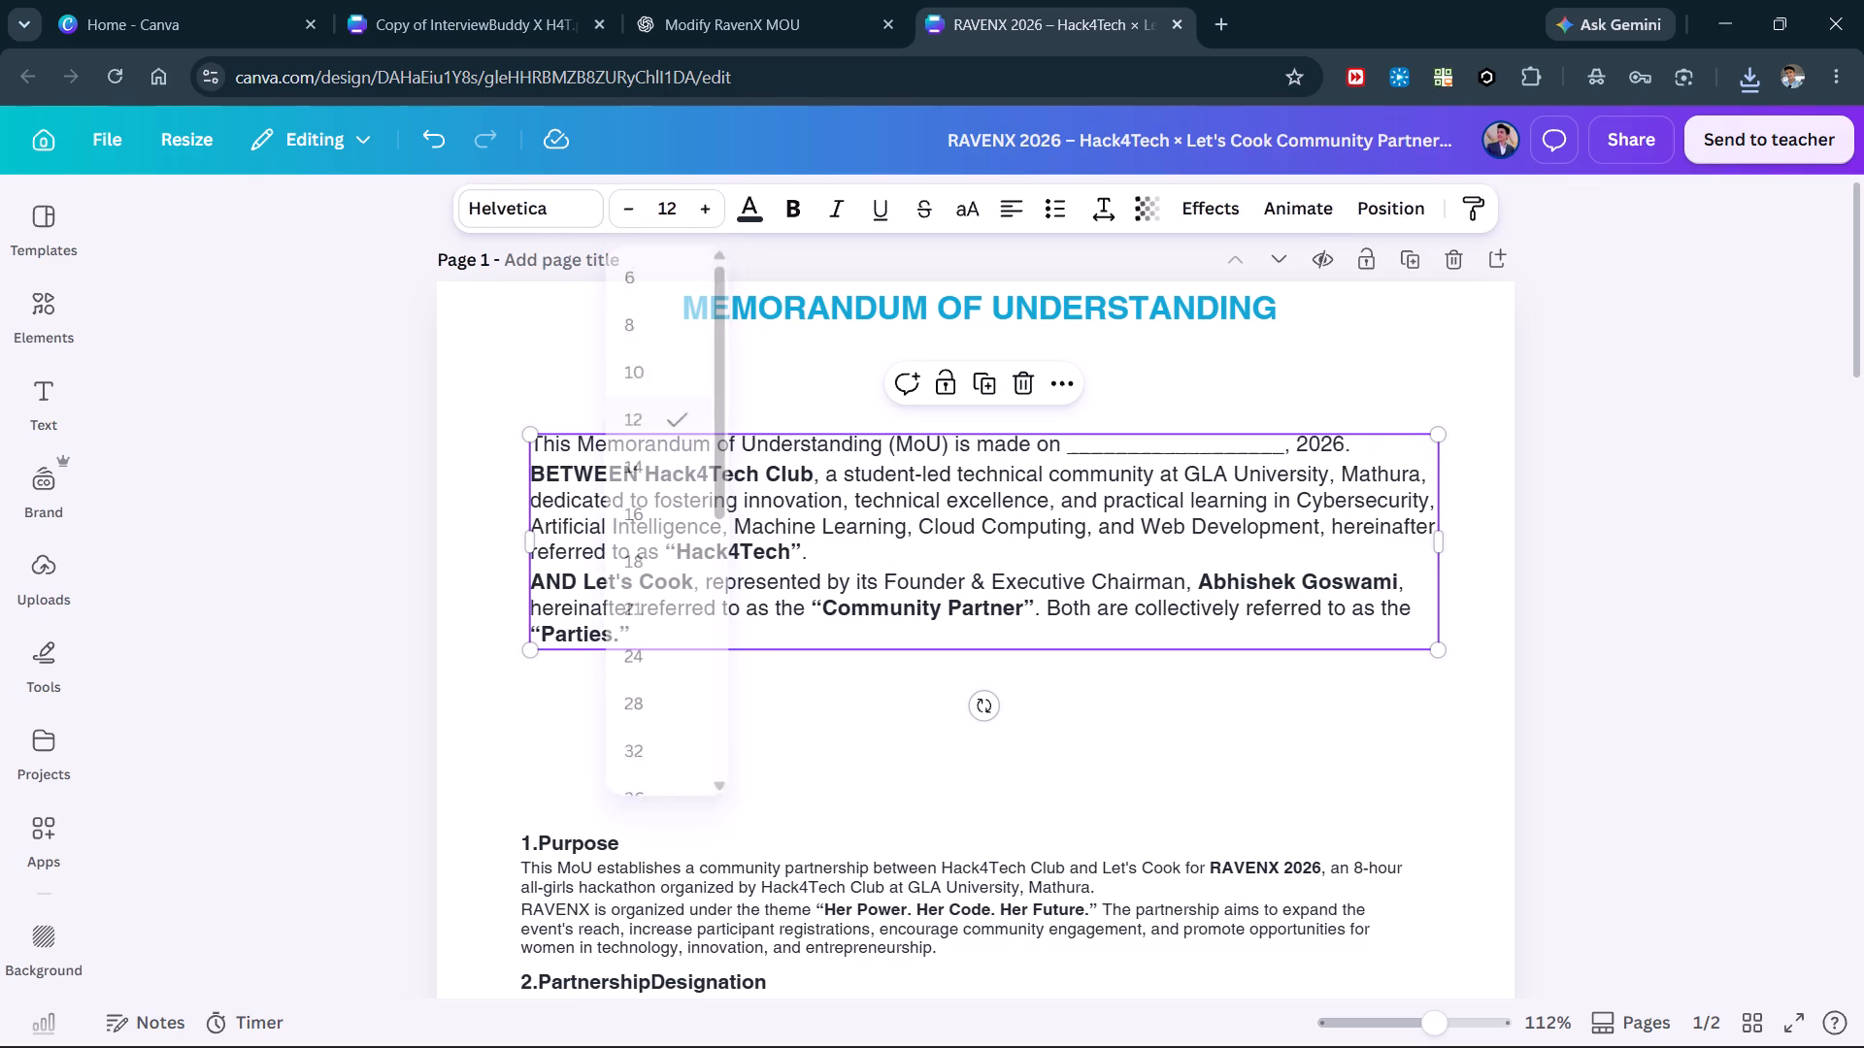
left_click(314, 450)
Move the introductory paragraph up beneath the title, centred horizontally on the page.
left_click_drag(679, 551, 680, 509)
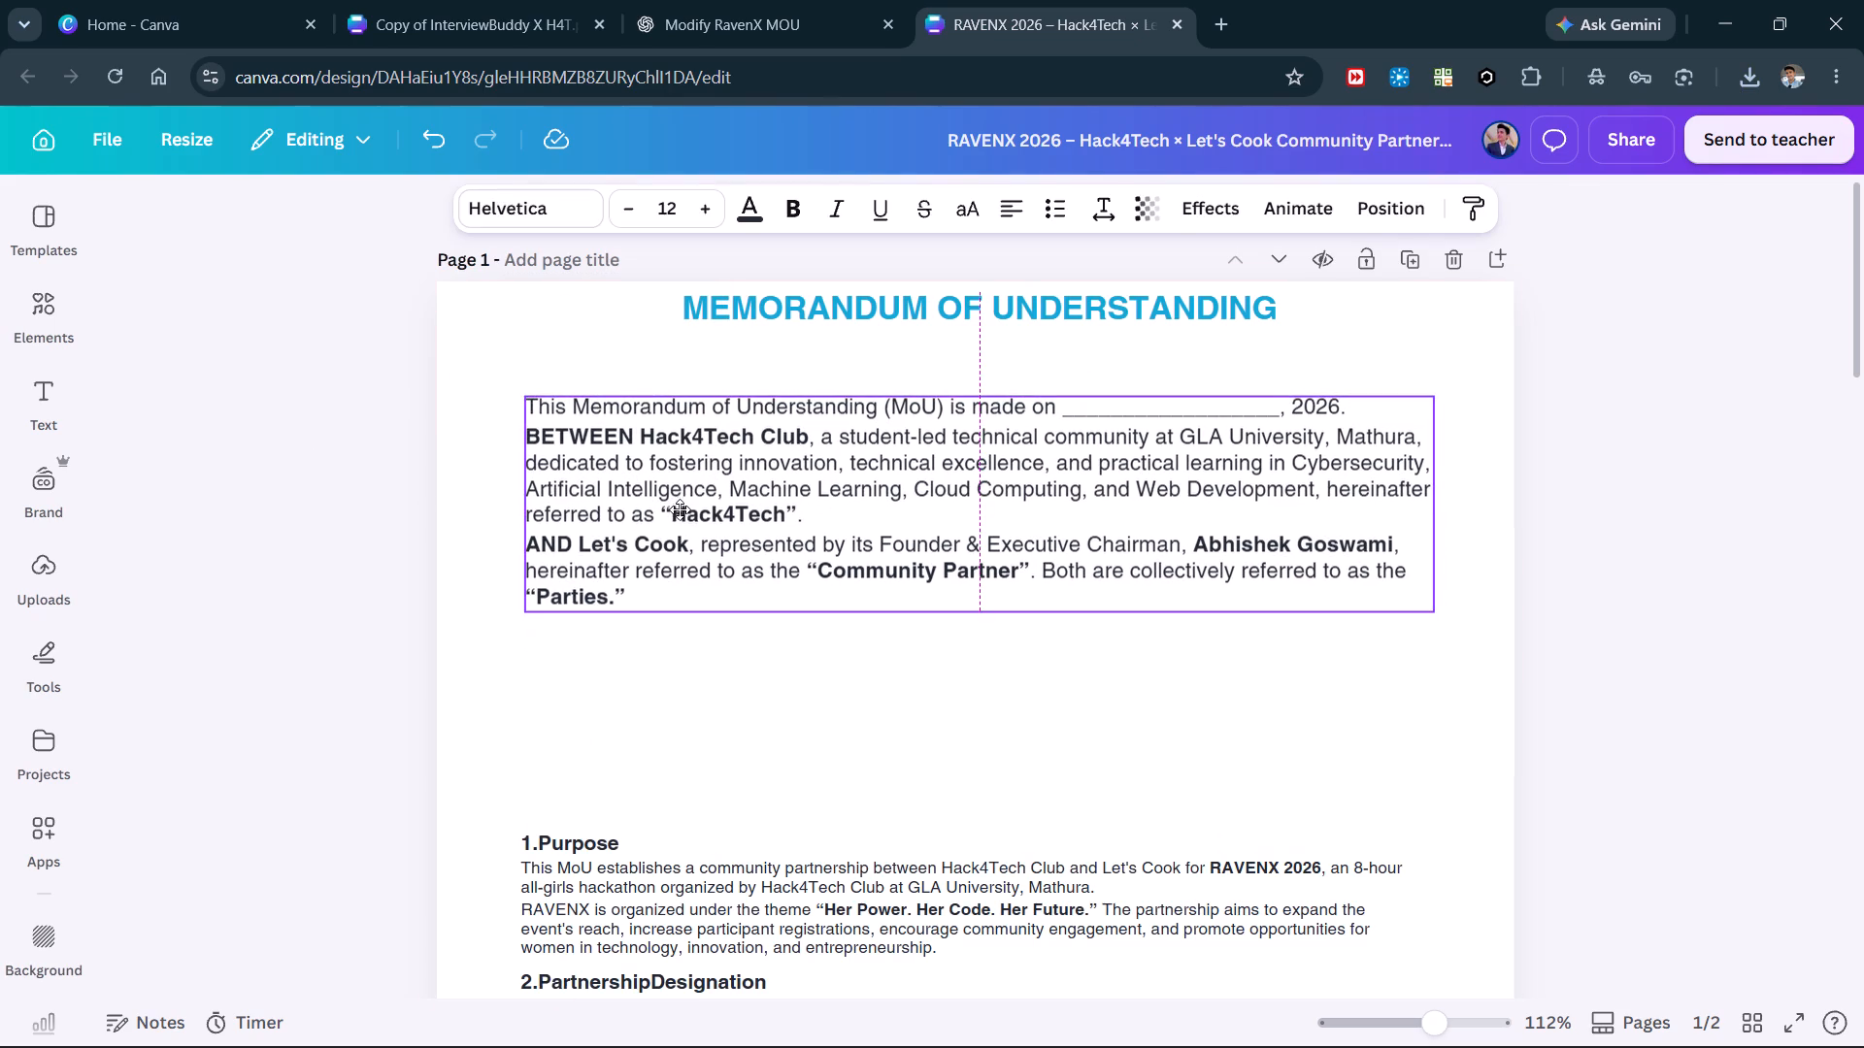
left_click_drag(680, 509, 678, 472)
left_click(312, 728)
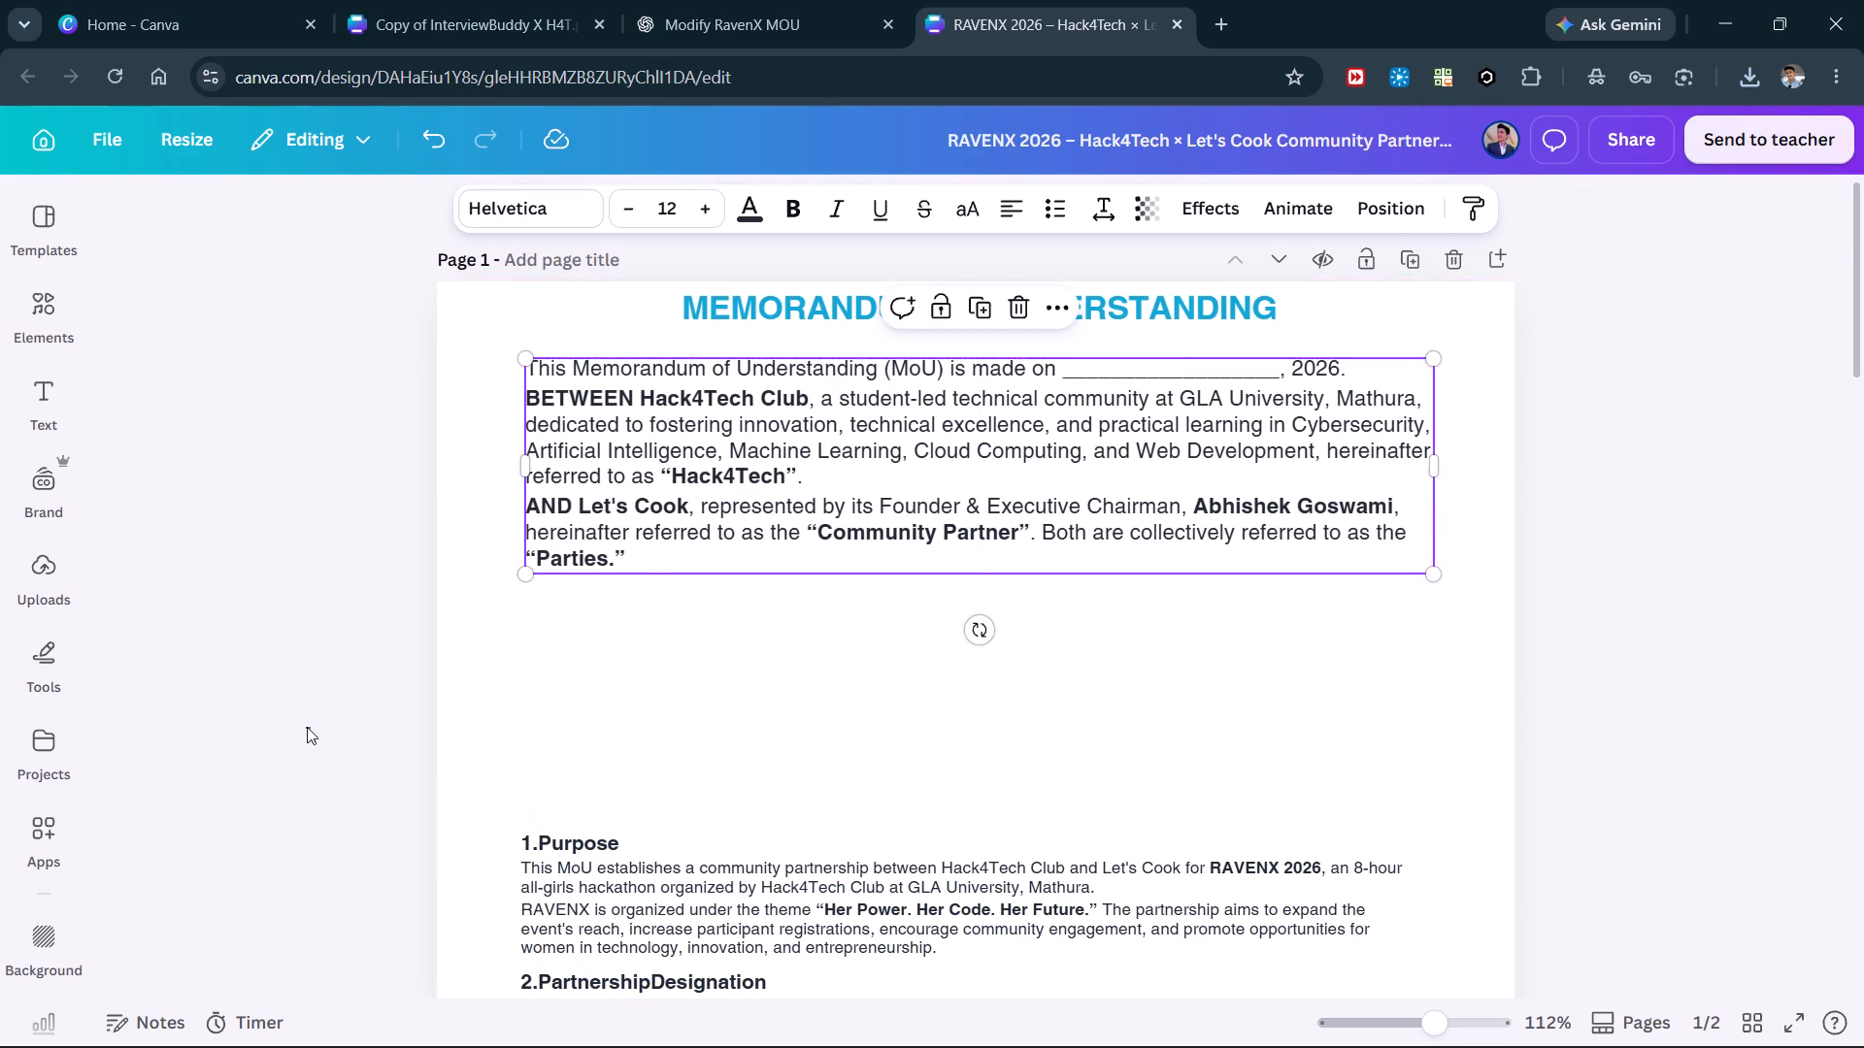
Set the "1.Purpose" heading to size 18, widen it to fit one line, and compare it with the InterviewBuddy copy's Purpose heading.
scroll(531, 837, "down", 1)
left_click(553, 565)
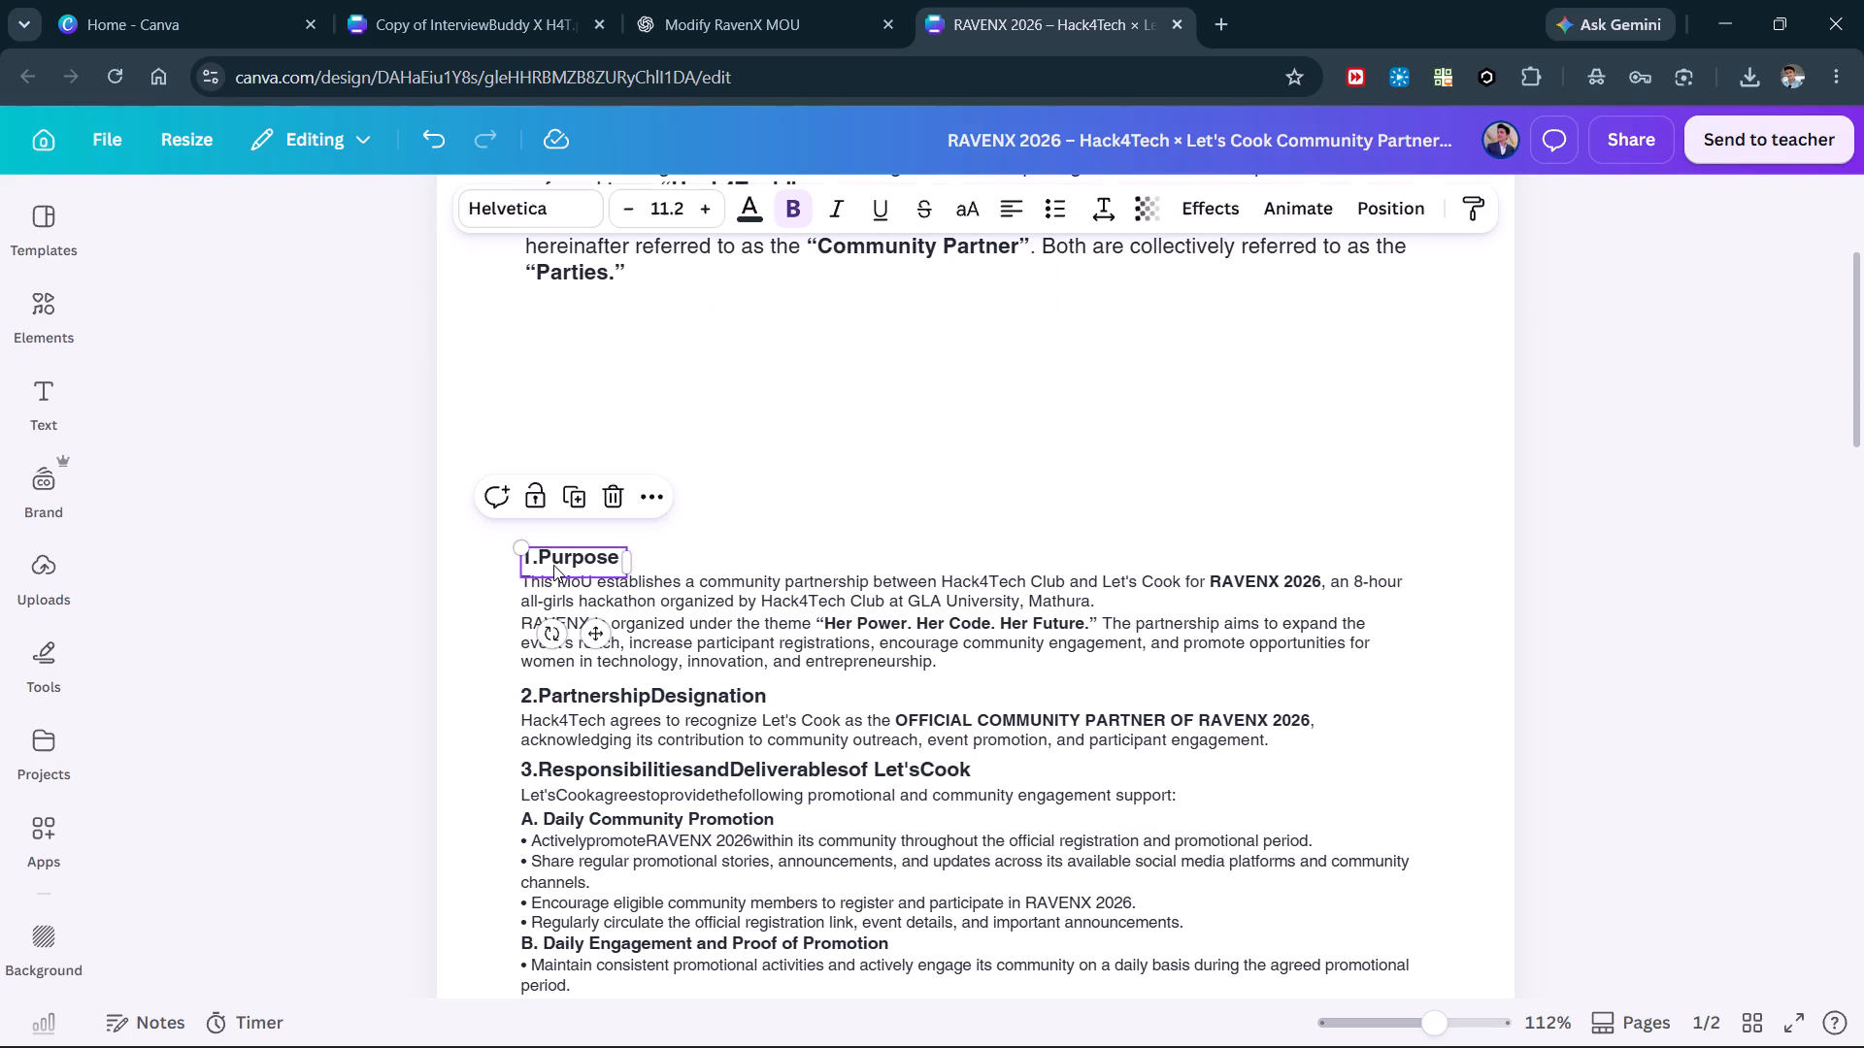
left_click(667, 196)
type("18")
key("Return")
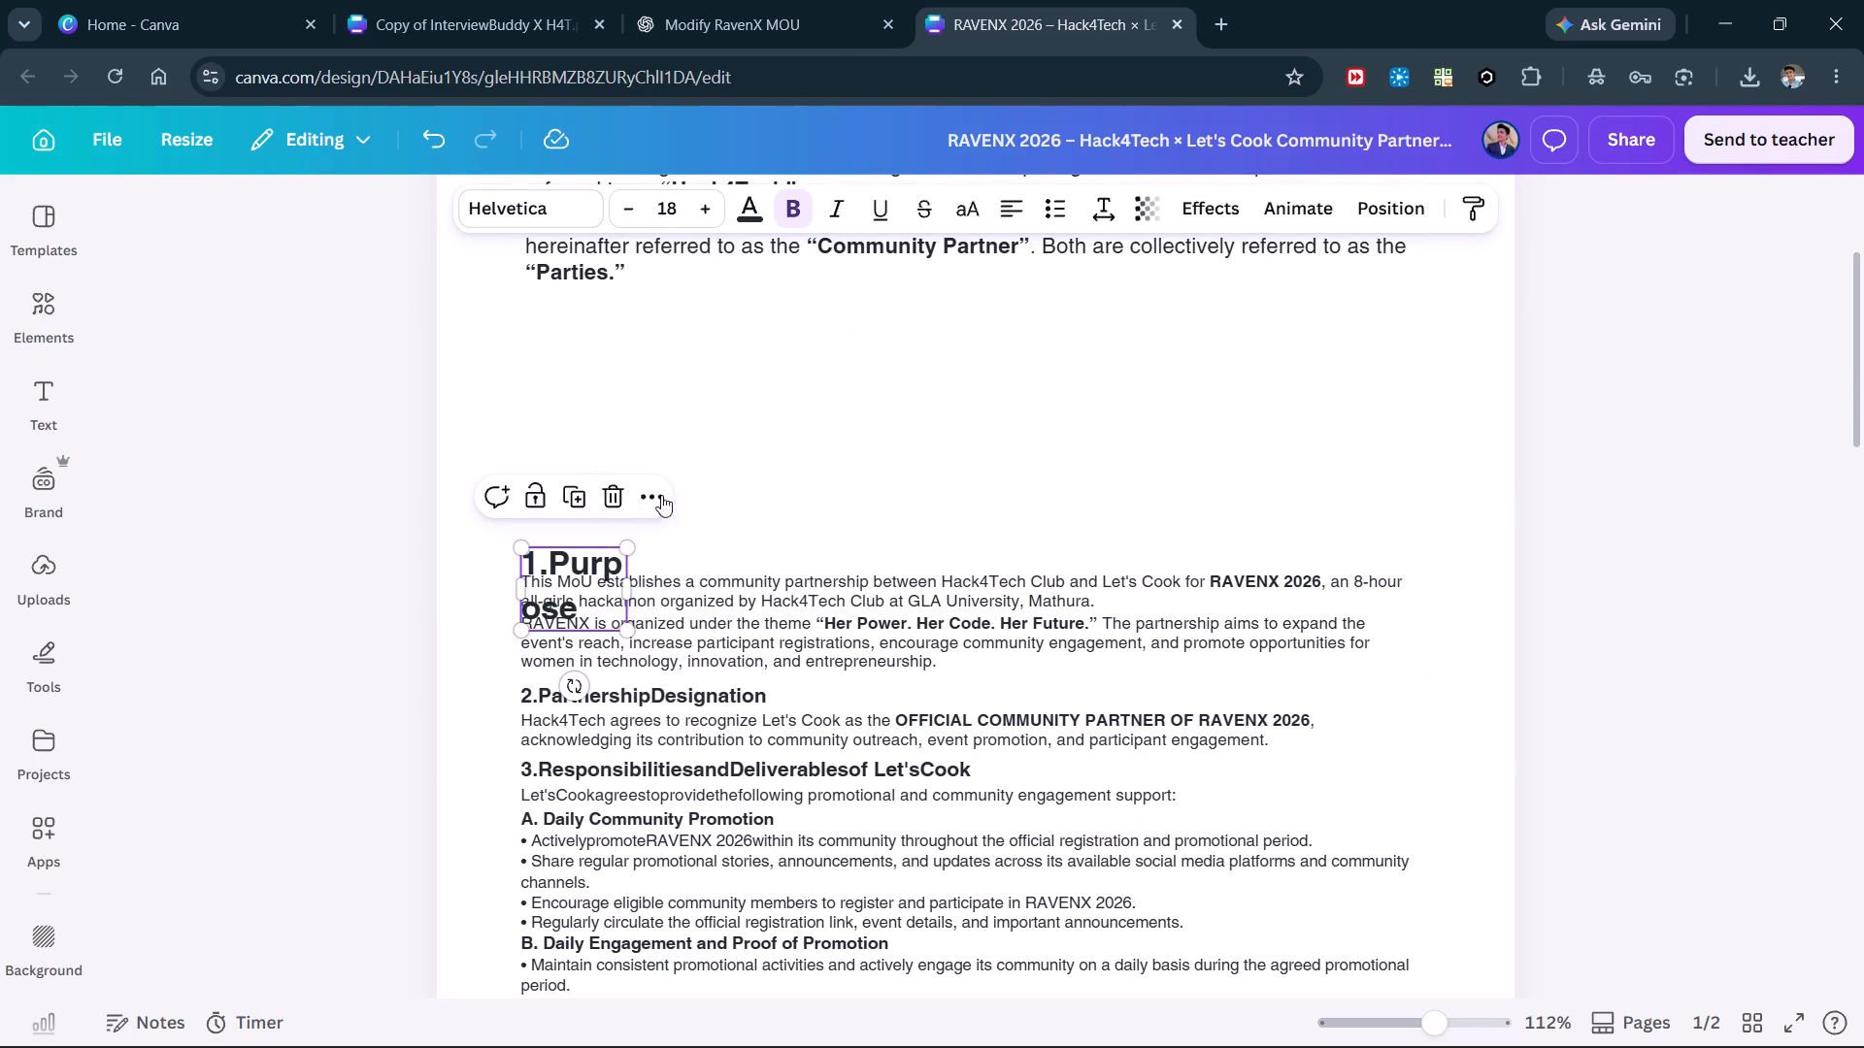
left_click_drag(628, 582, 734, 568)
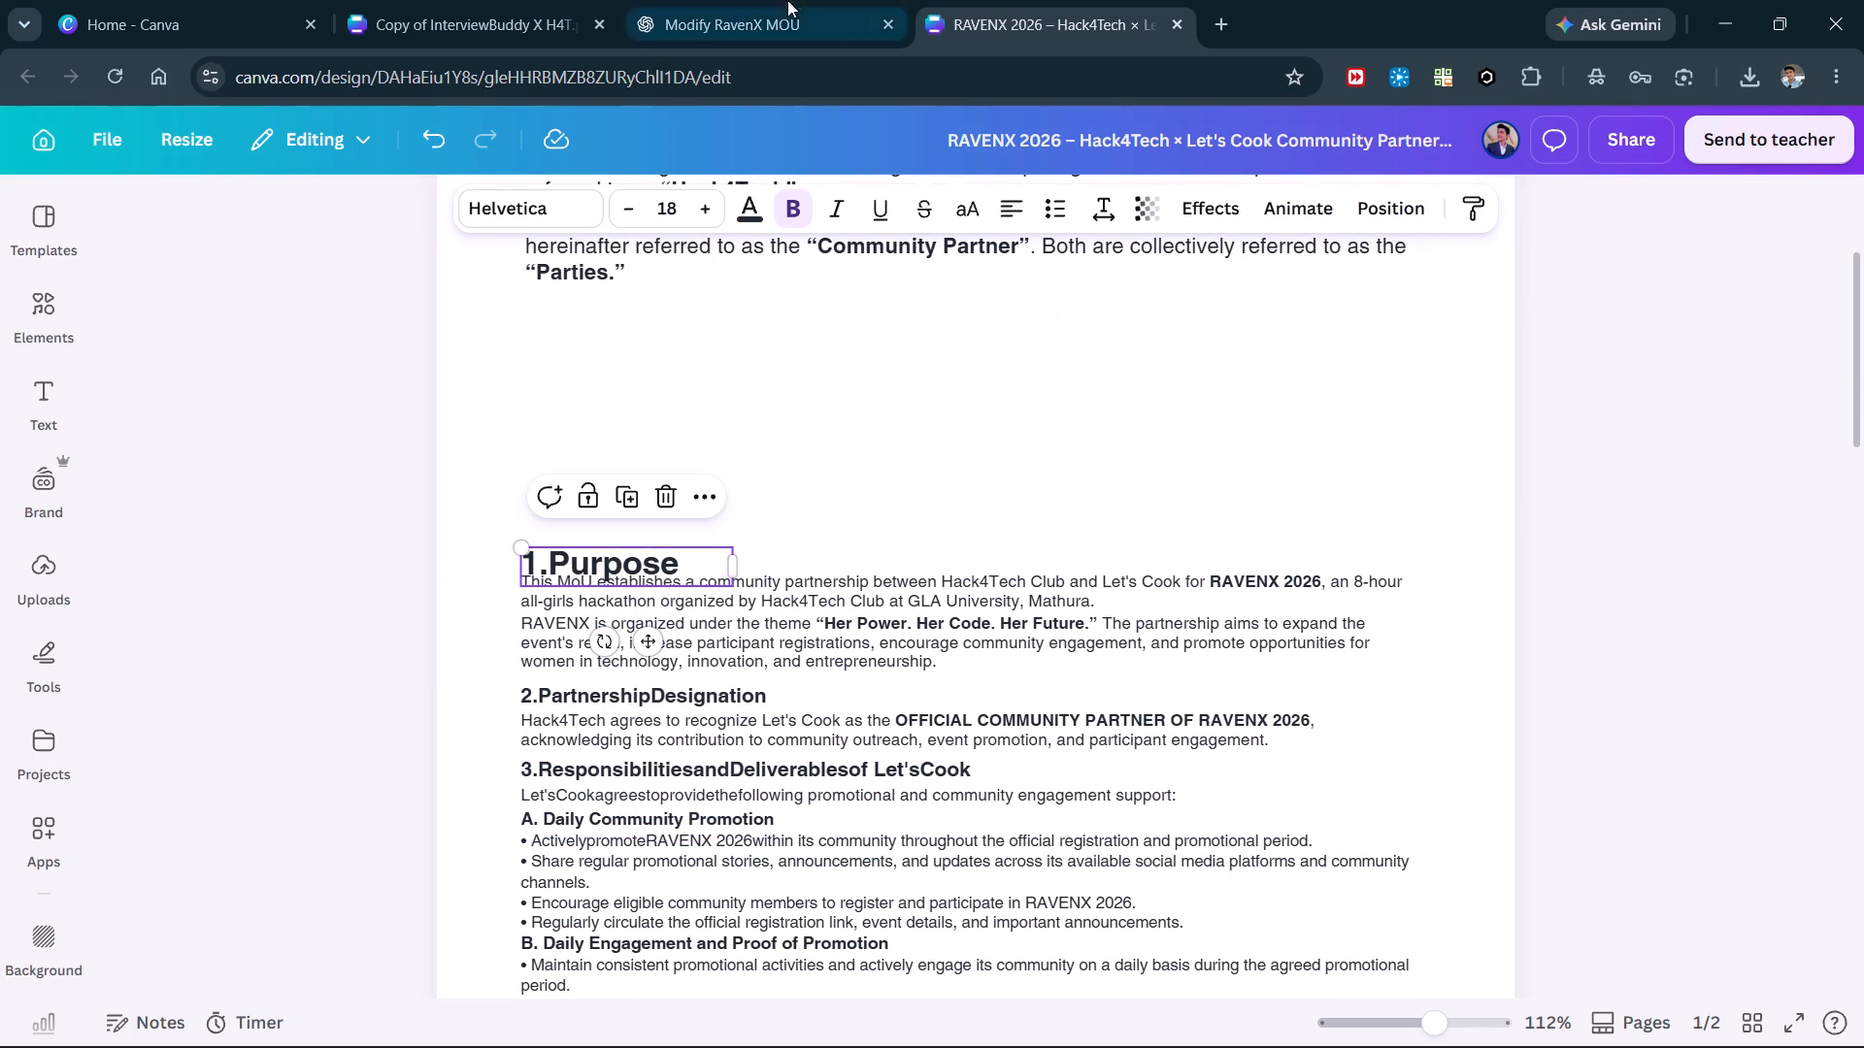
left_click(575, 0)
left_click(557, 679)
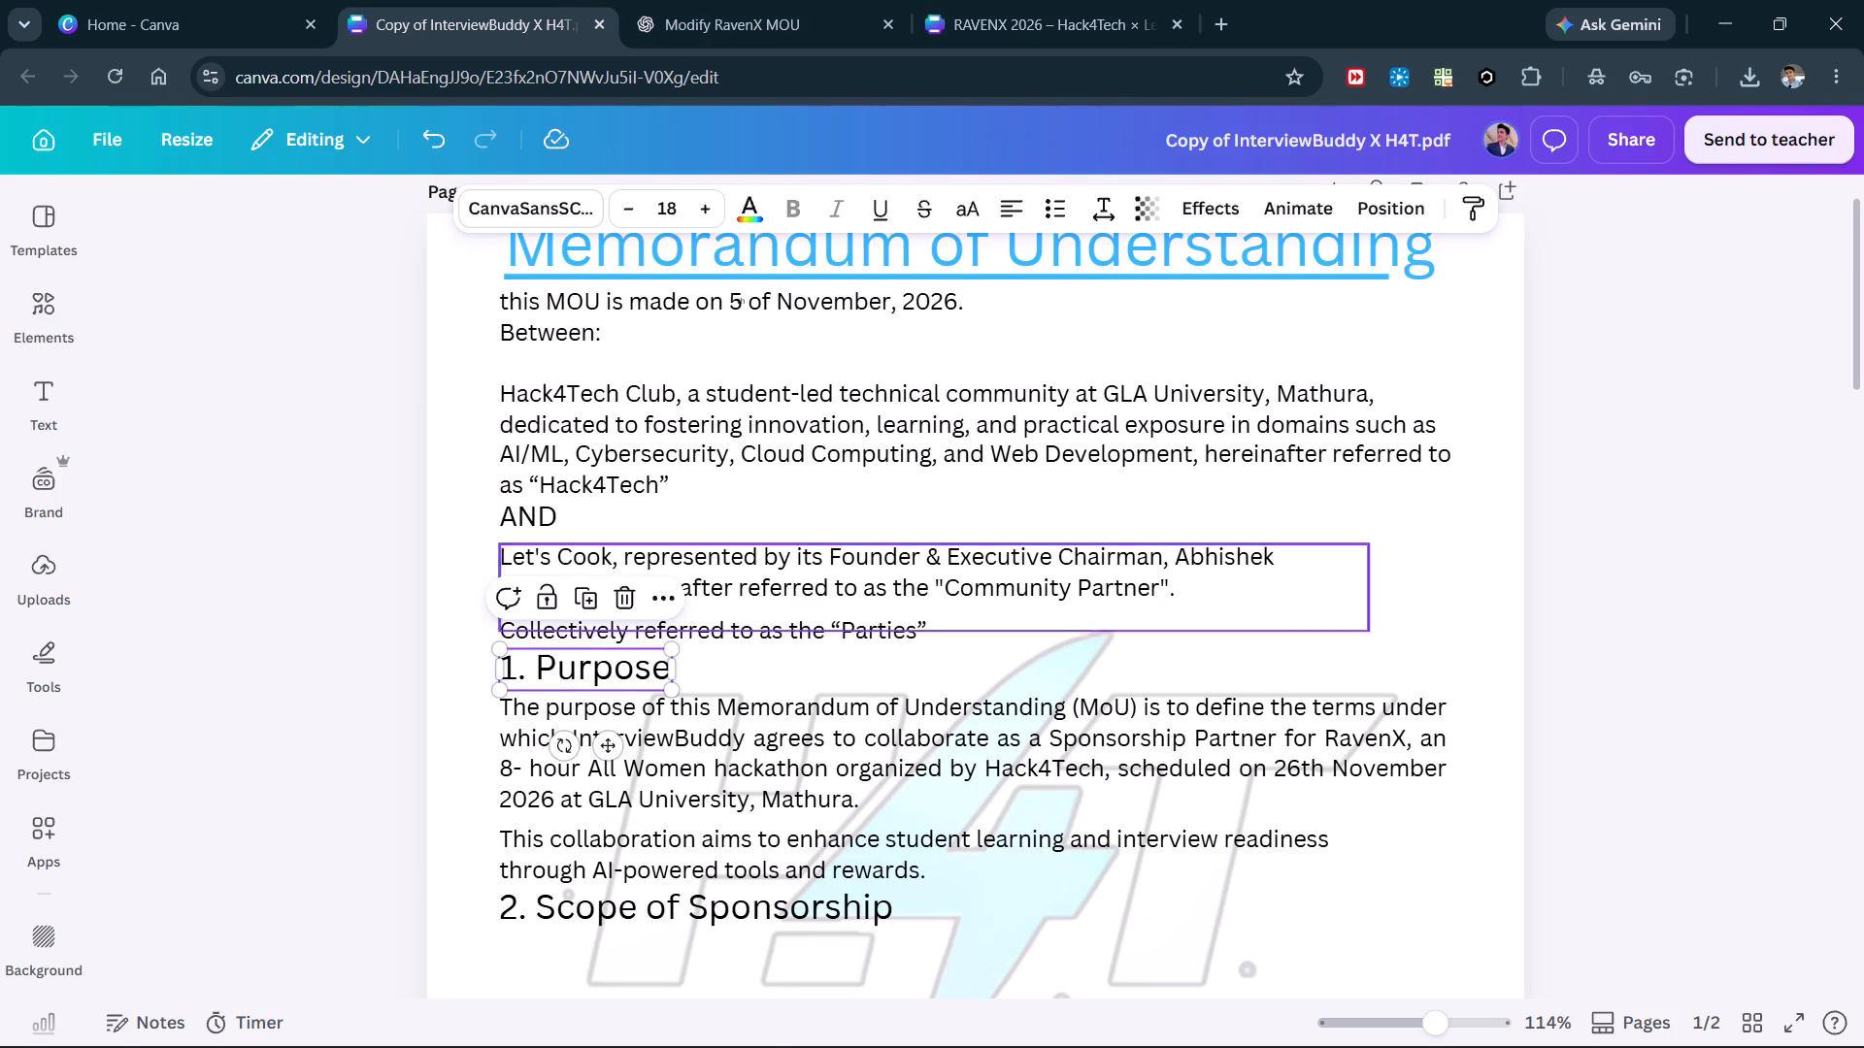
left_click(767, 0)
left_click(1044, 11)
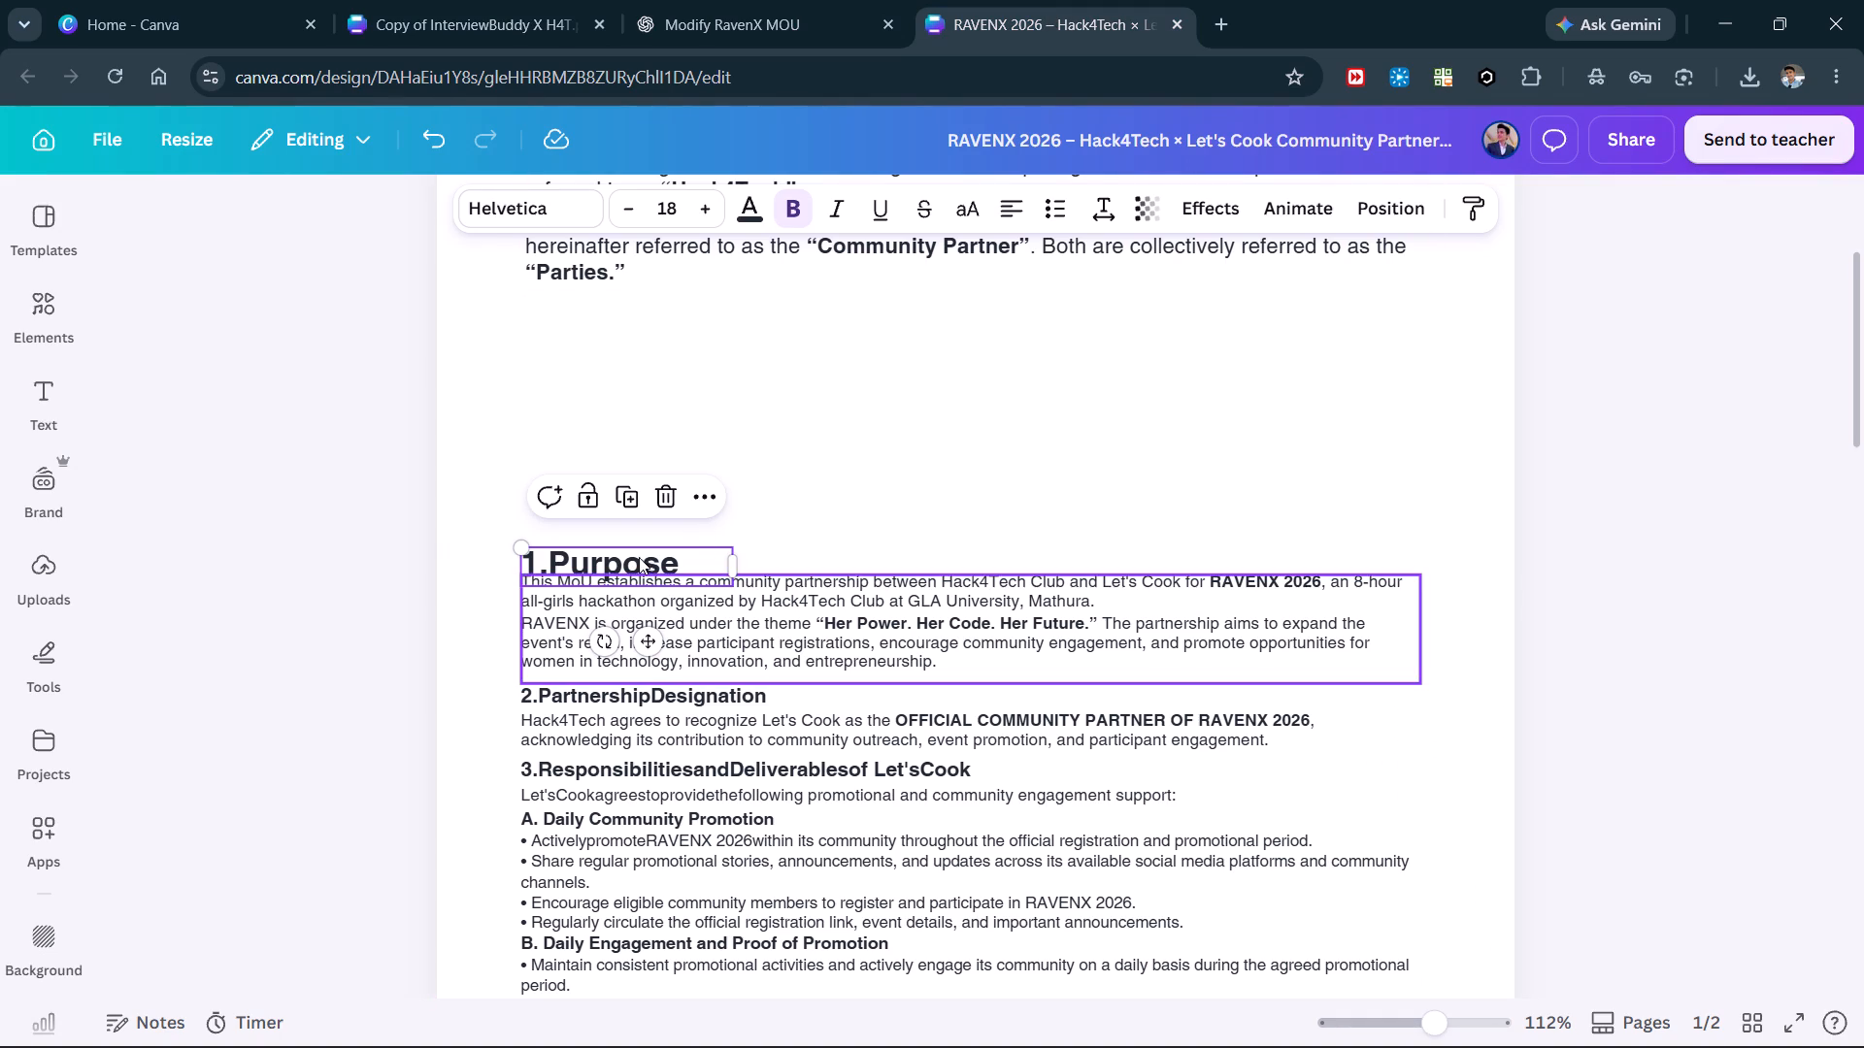
Move the "1.Purpose" heading up directly beneath the introductory paragraph.
left_click_drag(639, 557, 632, 309)
Copy the introductory paragraph's text style onto the Purpose section's body text.
left_click(605, 585)
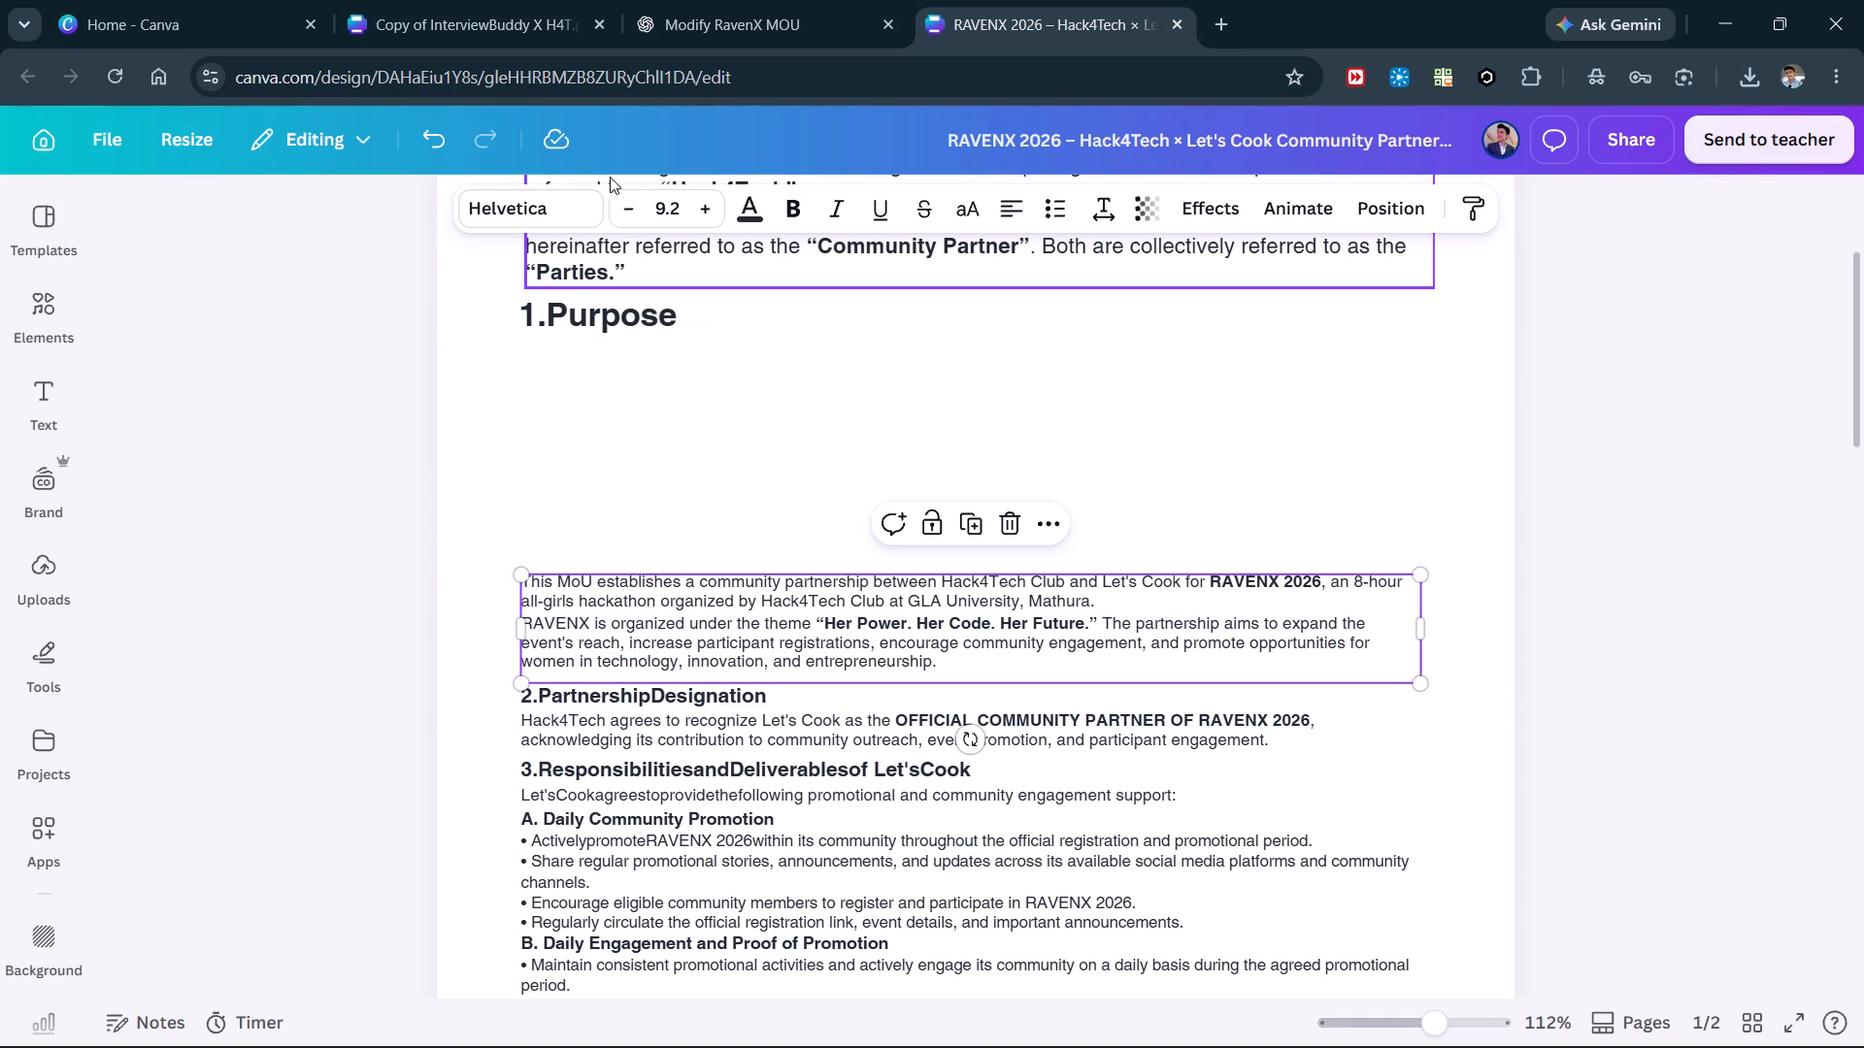
left_click(677, 272)
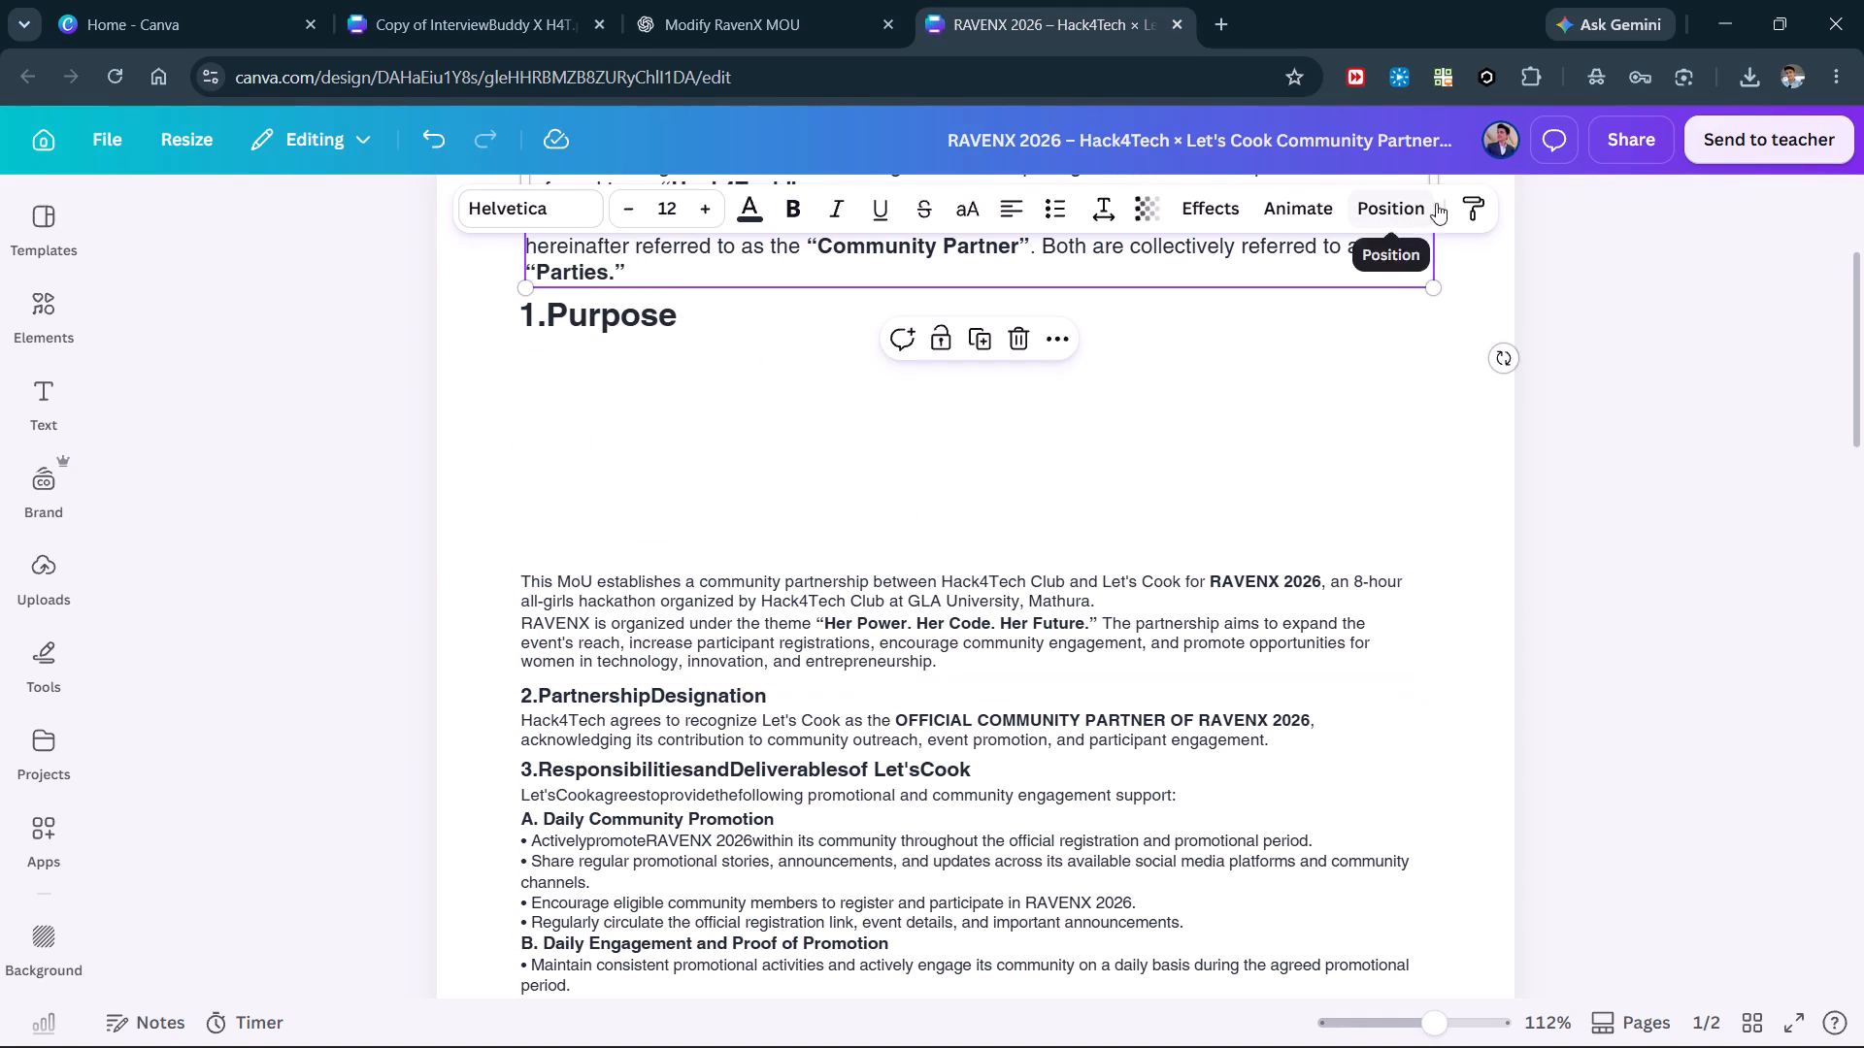
left_click(1474, 202)
left_click(689, 656)
Move the Purpose body text up directly beneath the "1.Purpose" heading, aligning their left edges.
left_click_drag(689, 655, 681, 444)
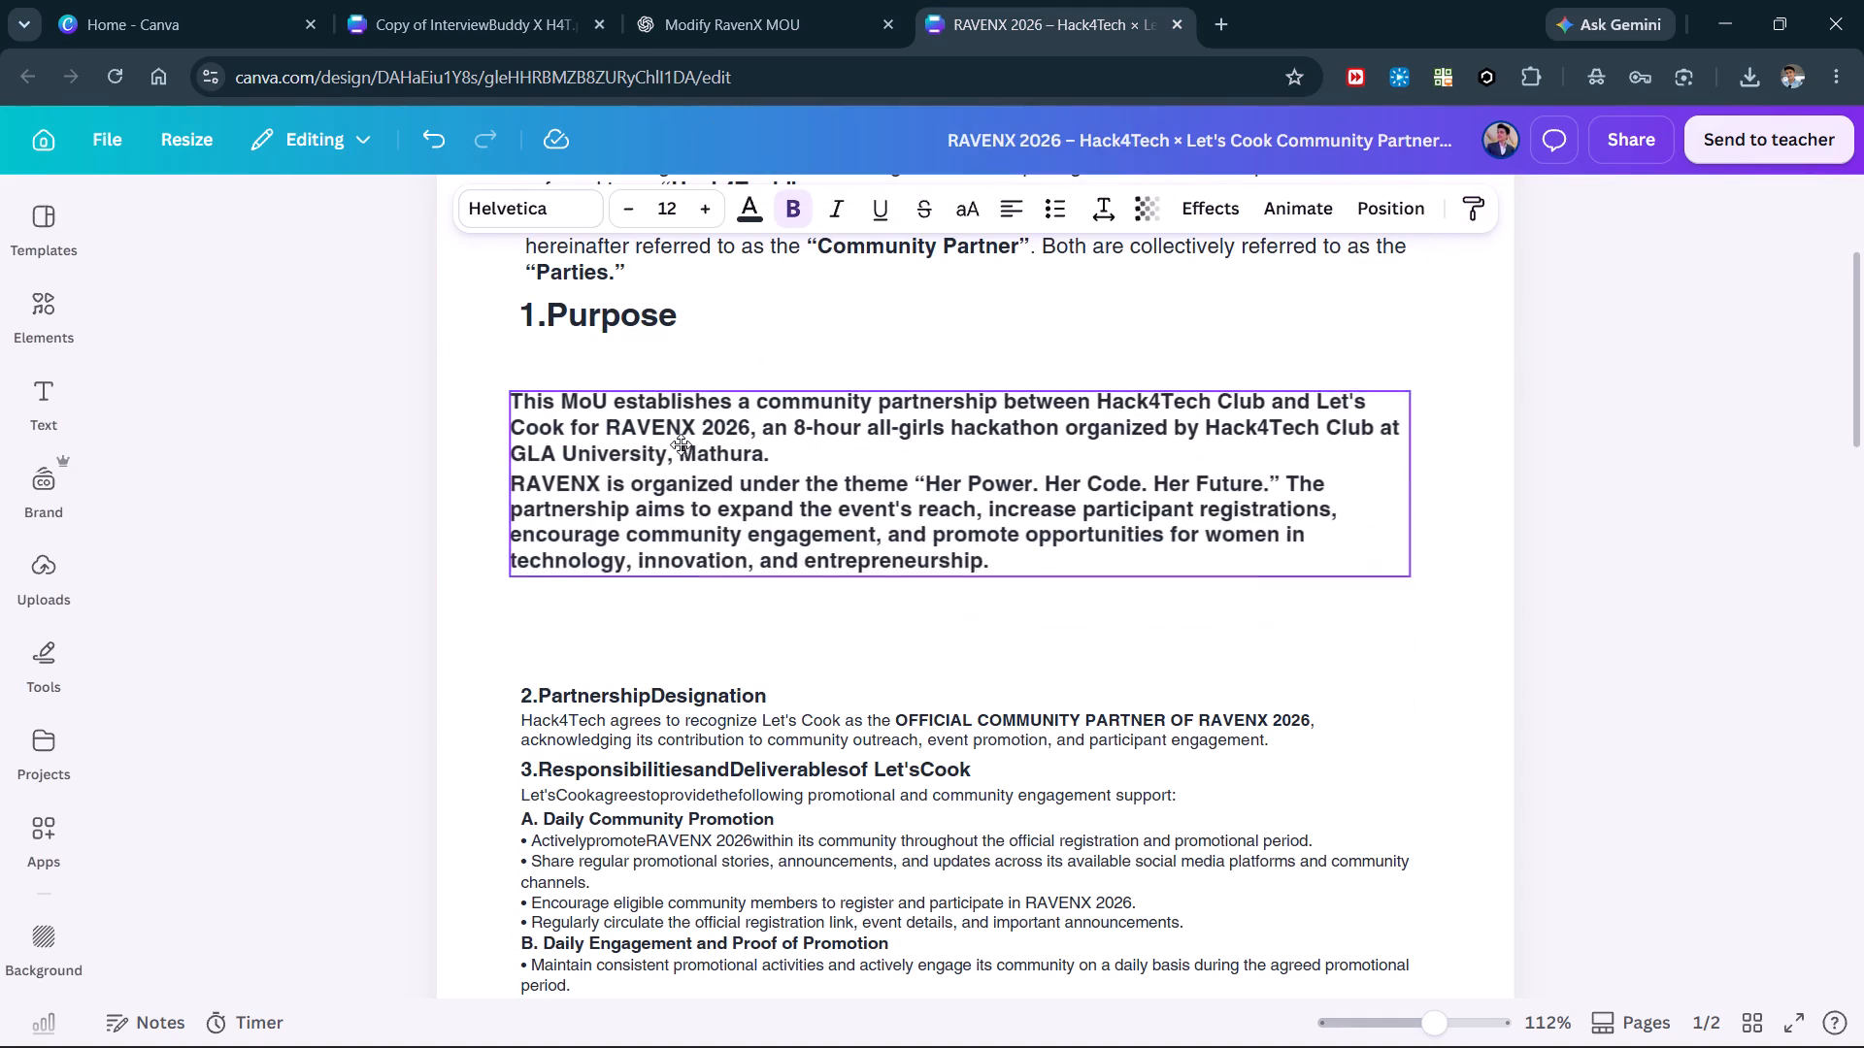
left_click_drag(681, 444, 689, 423)
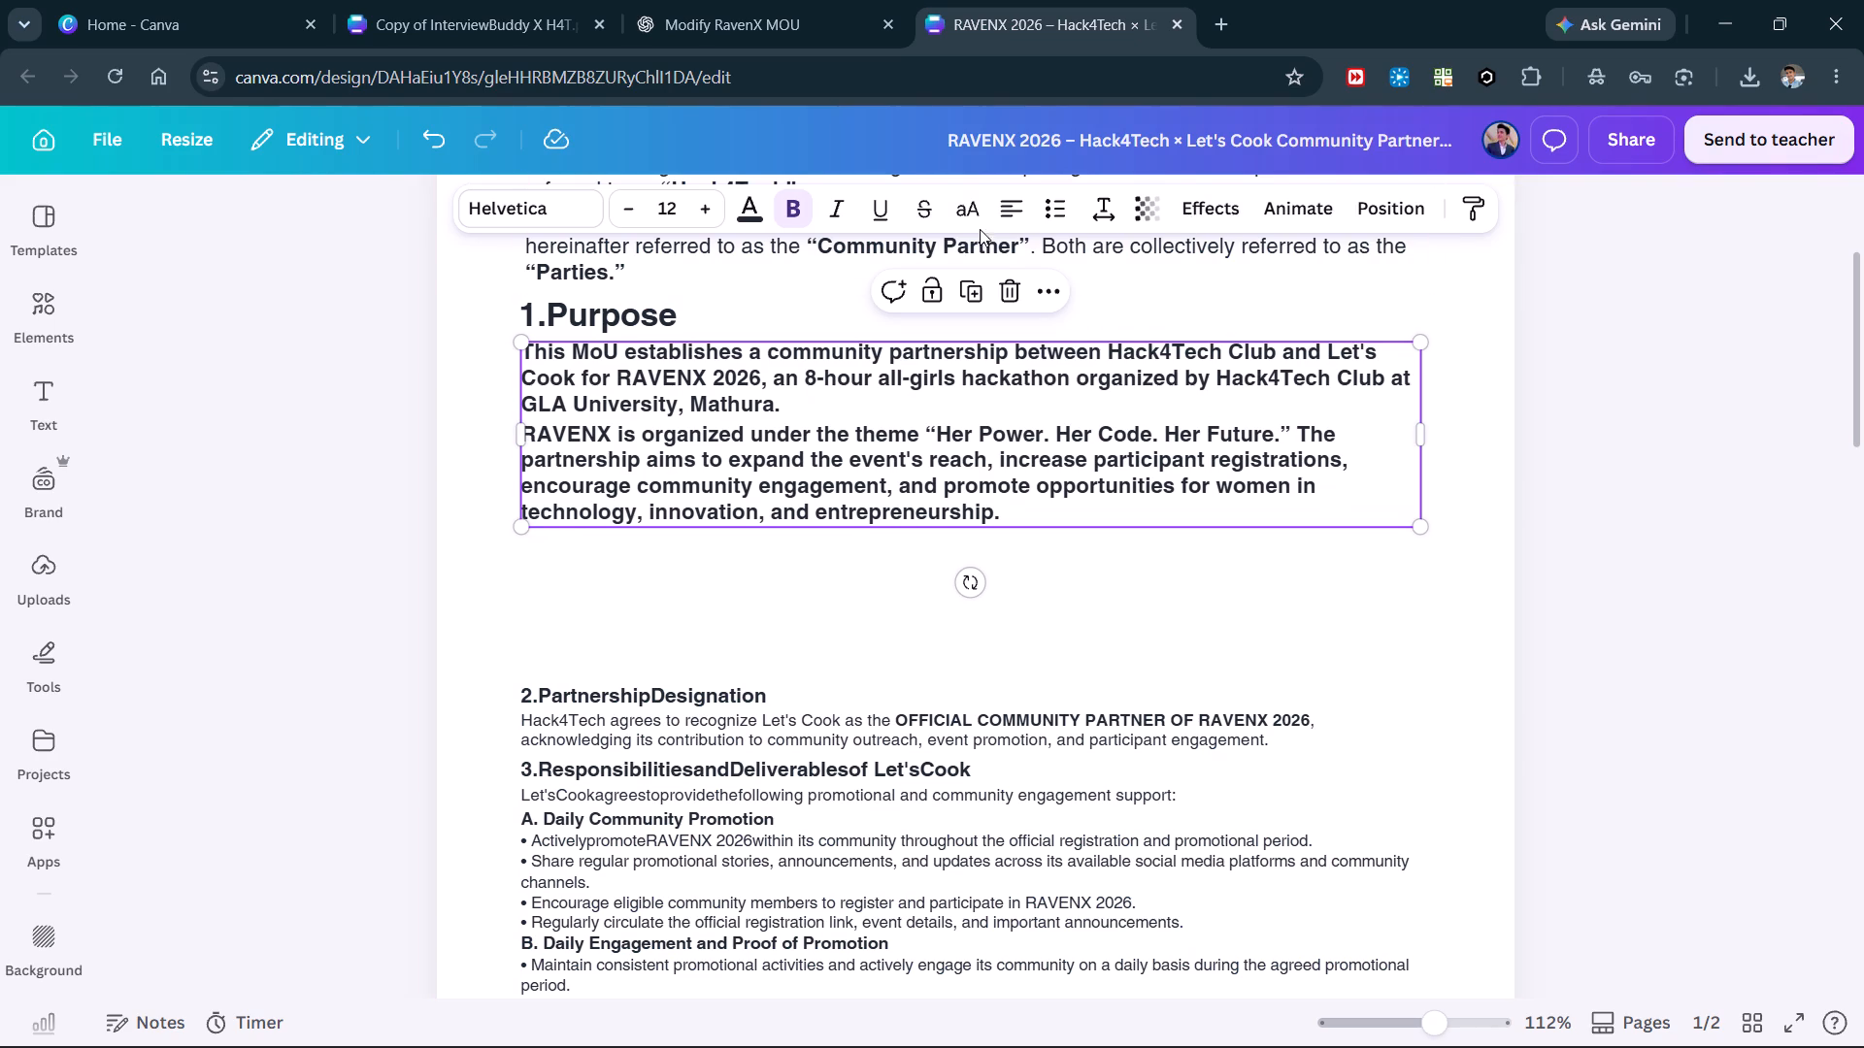
Remove bold from the Purpose body text, then bold only "Hack4Tech Club and Let's Cook for RAVENX 2026".
left_click(798, 202)
double_click(743, 405)
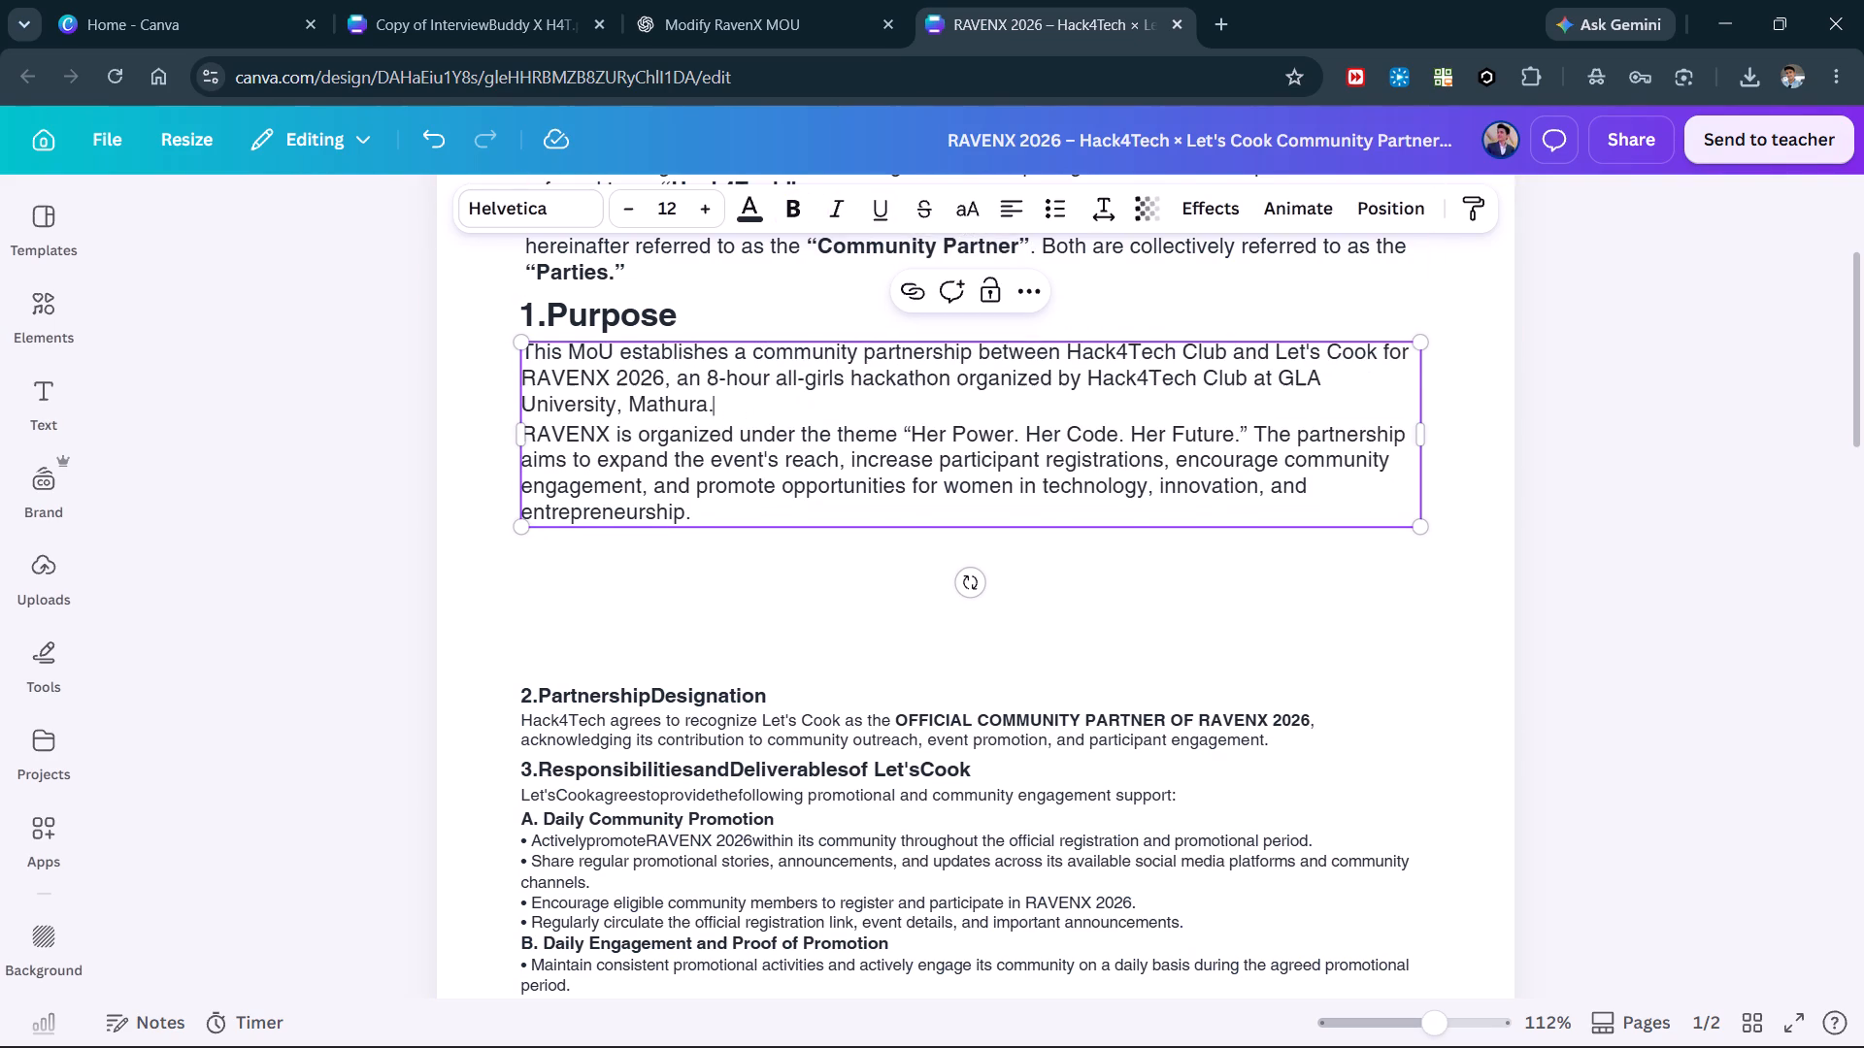
key("Up")
key("Right")
key("Right")
key("Right")
key("Right")
key("Right")
key("Right")
key("Right")
key("Right")
key("Right")
key("Right")
key("Right")
key("Right")
key("Right")
key("Right")
key("Right")
key("Right")
key("Right")
key("Right")
key("Right")
key("Right")
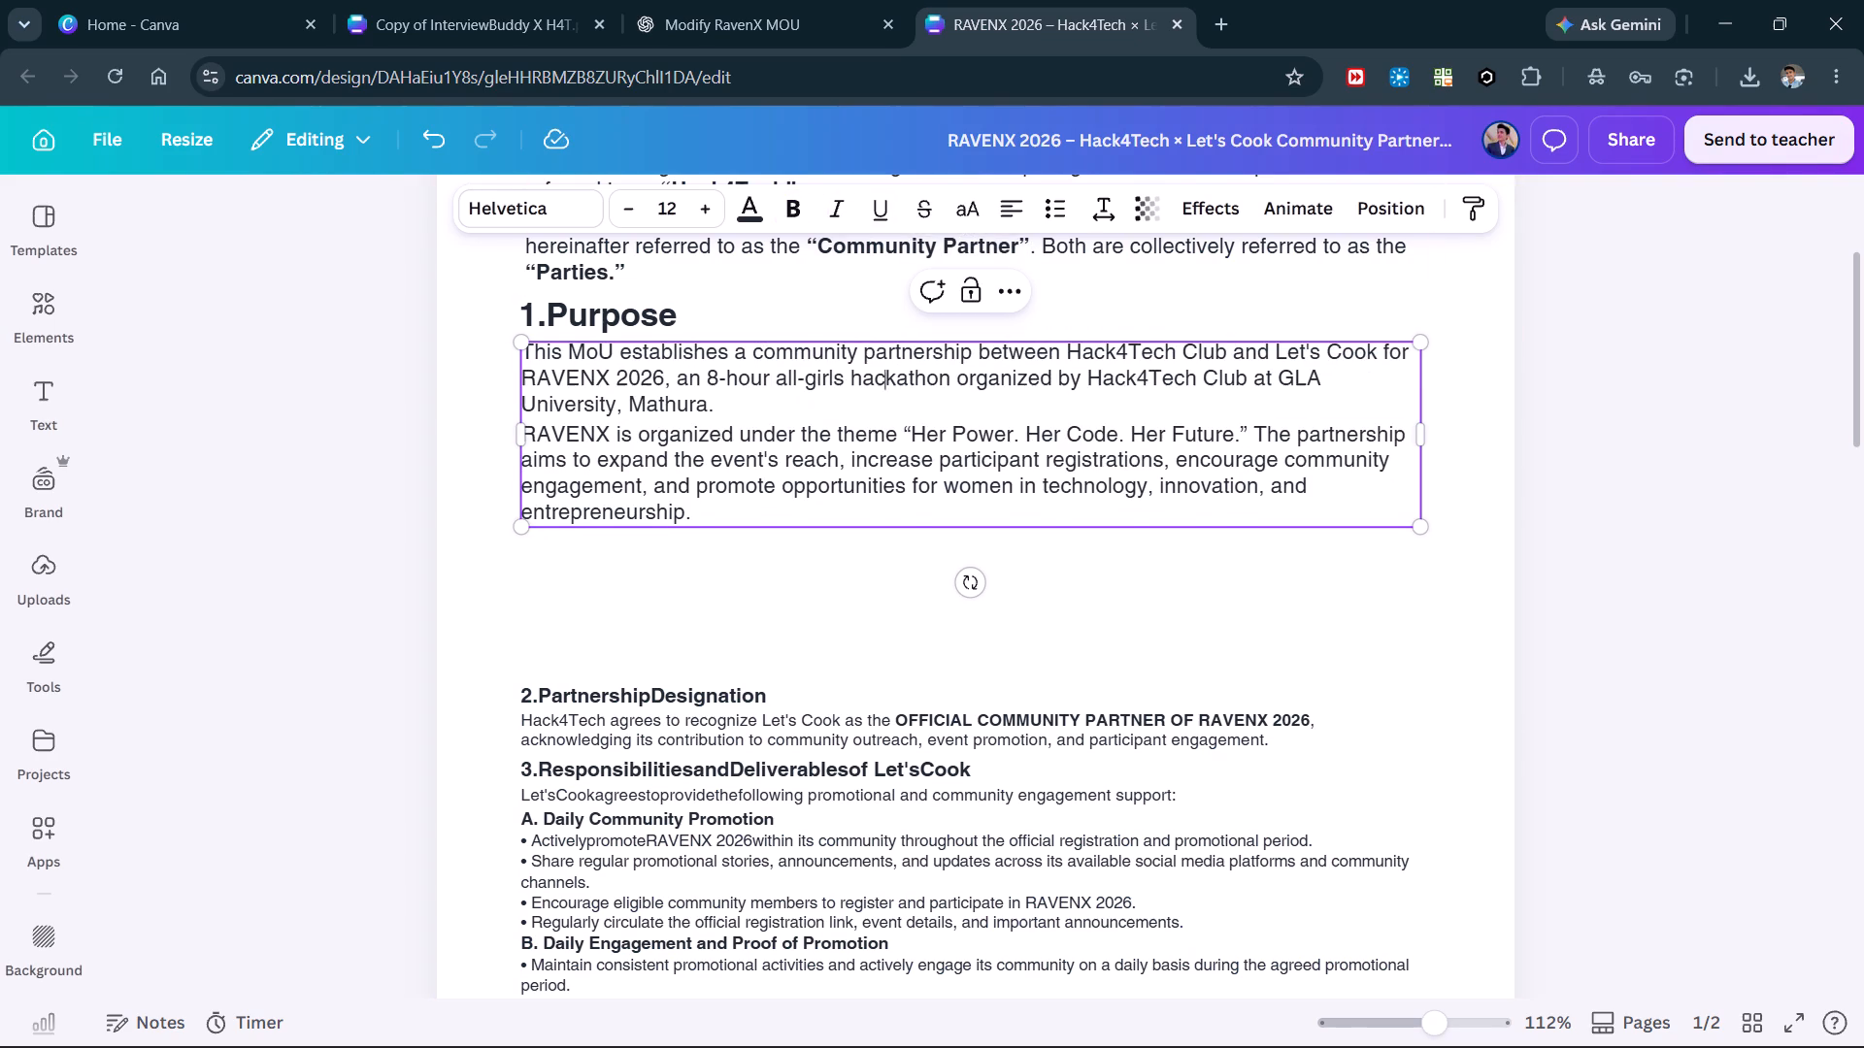
key("Up")
key("Left")
key("ctrl+shift+Right")
key("ctrl+shift+Right")
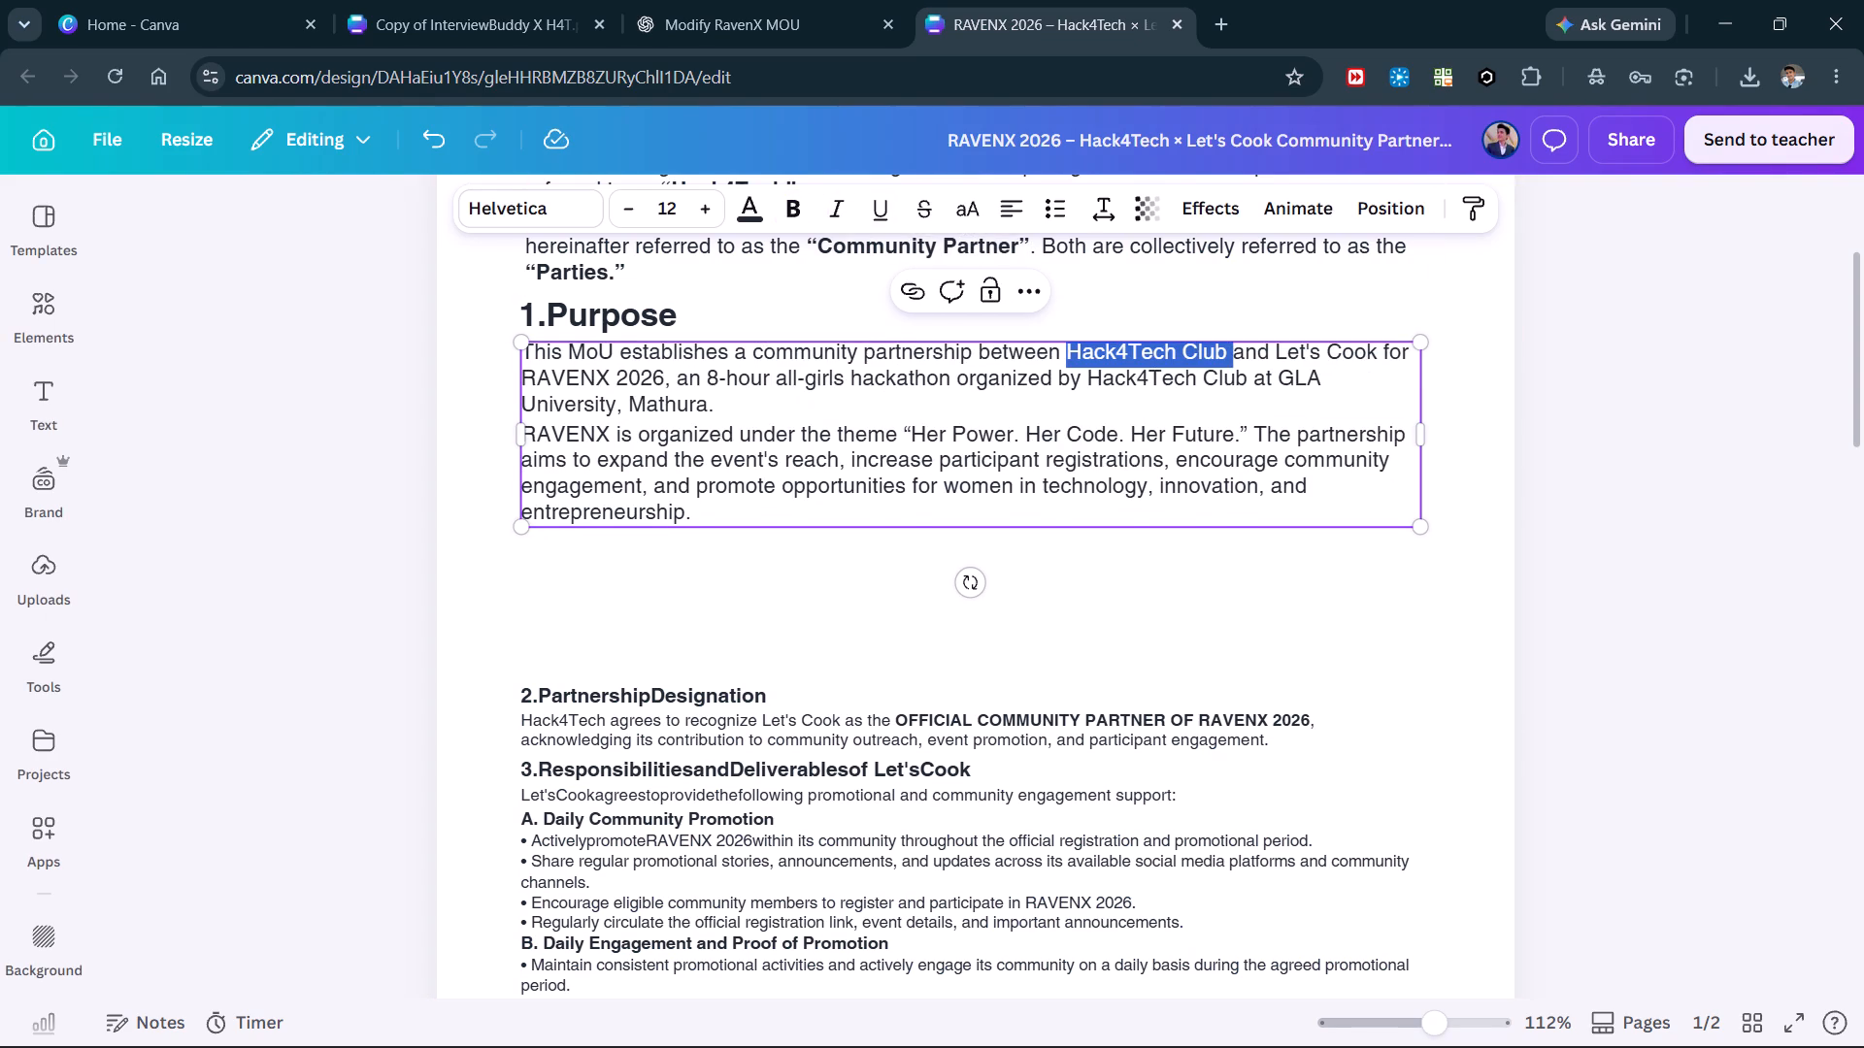
key("ctrl+shift+Right")
key("ctrl+shift+Right")
key("ctrl+shift+Right")
key("ctrl+shift+Right")
key("ctrl+shift+Right")
key("ctrl+shift+Right")
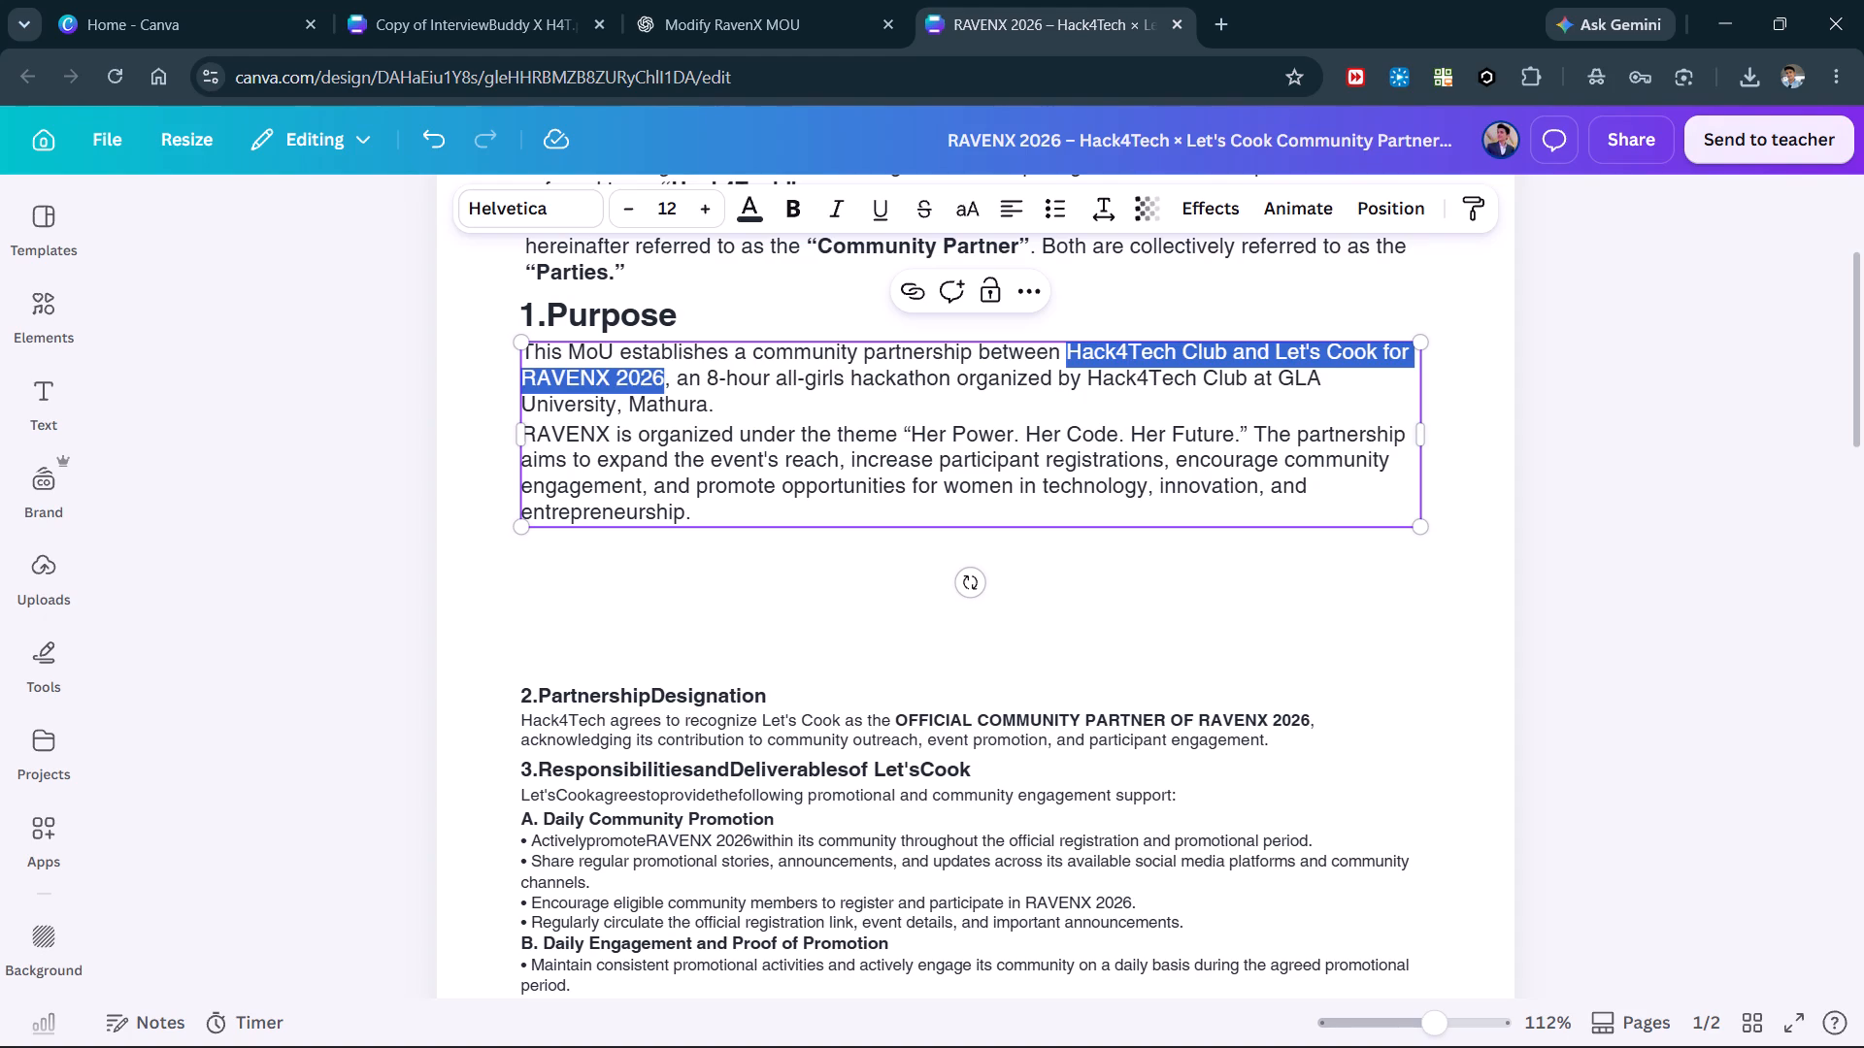
key("ctrl+b")
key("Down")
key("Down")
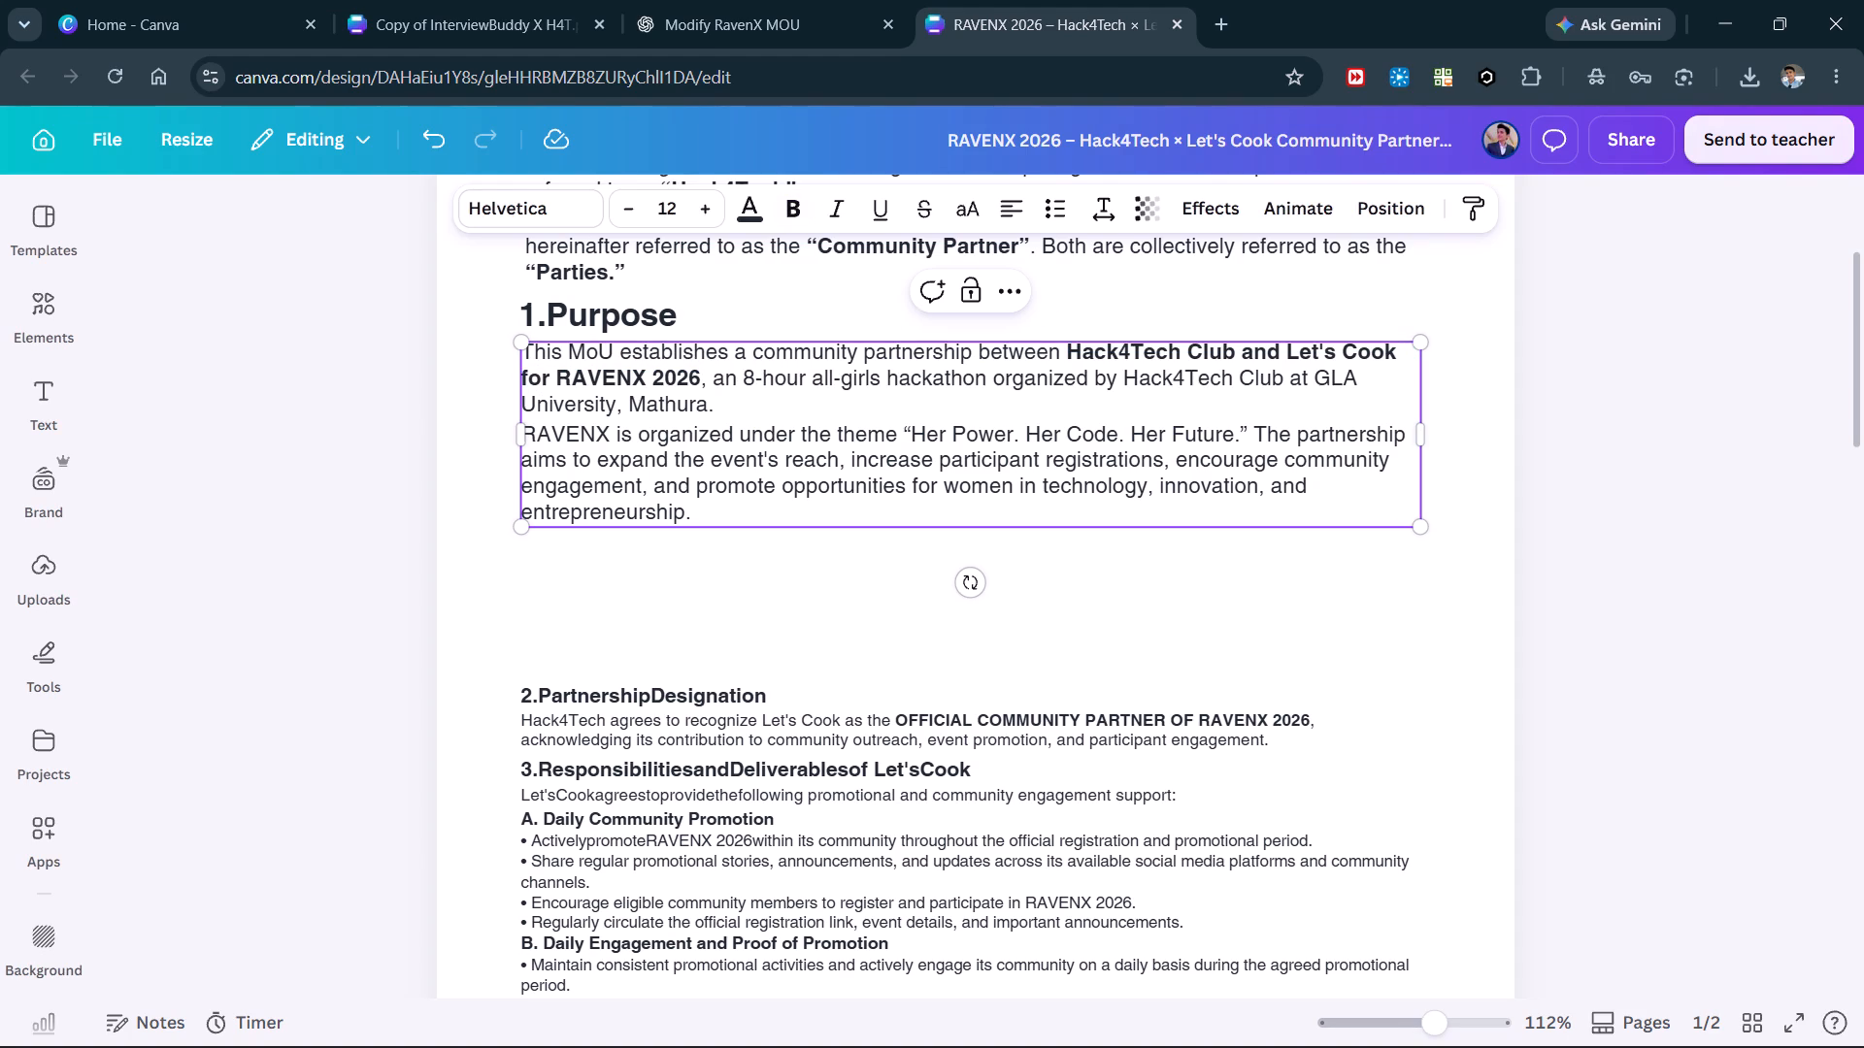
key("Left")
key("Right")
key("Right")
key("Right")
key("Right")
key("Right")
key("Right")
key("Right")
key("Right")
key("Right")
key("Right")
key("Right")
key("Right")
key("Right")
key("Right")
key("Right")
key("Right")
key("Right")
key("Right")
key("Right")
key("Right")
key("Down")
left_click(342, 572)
Copy the "1.Purpose" heading's text style onto the page-one headings for sections 2 and 3.
left_click(583, 336)
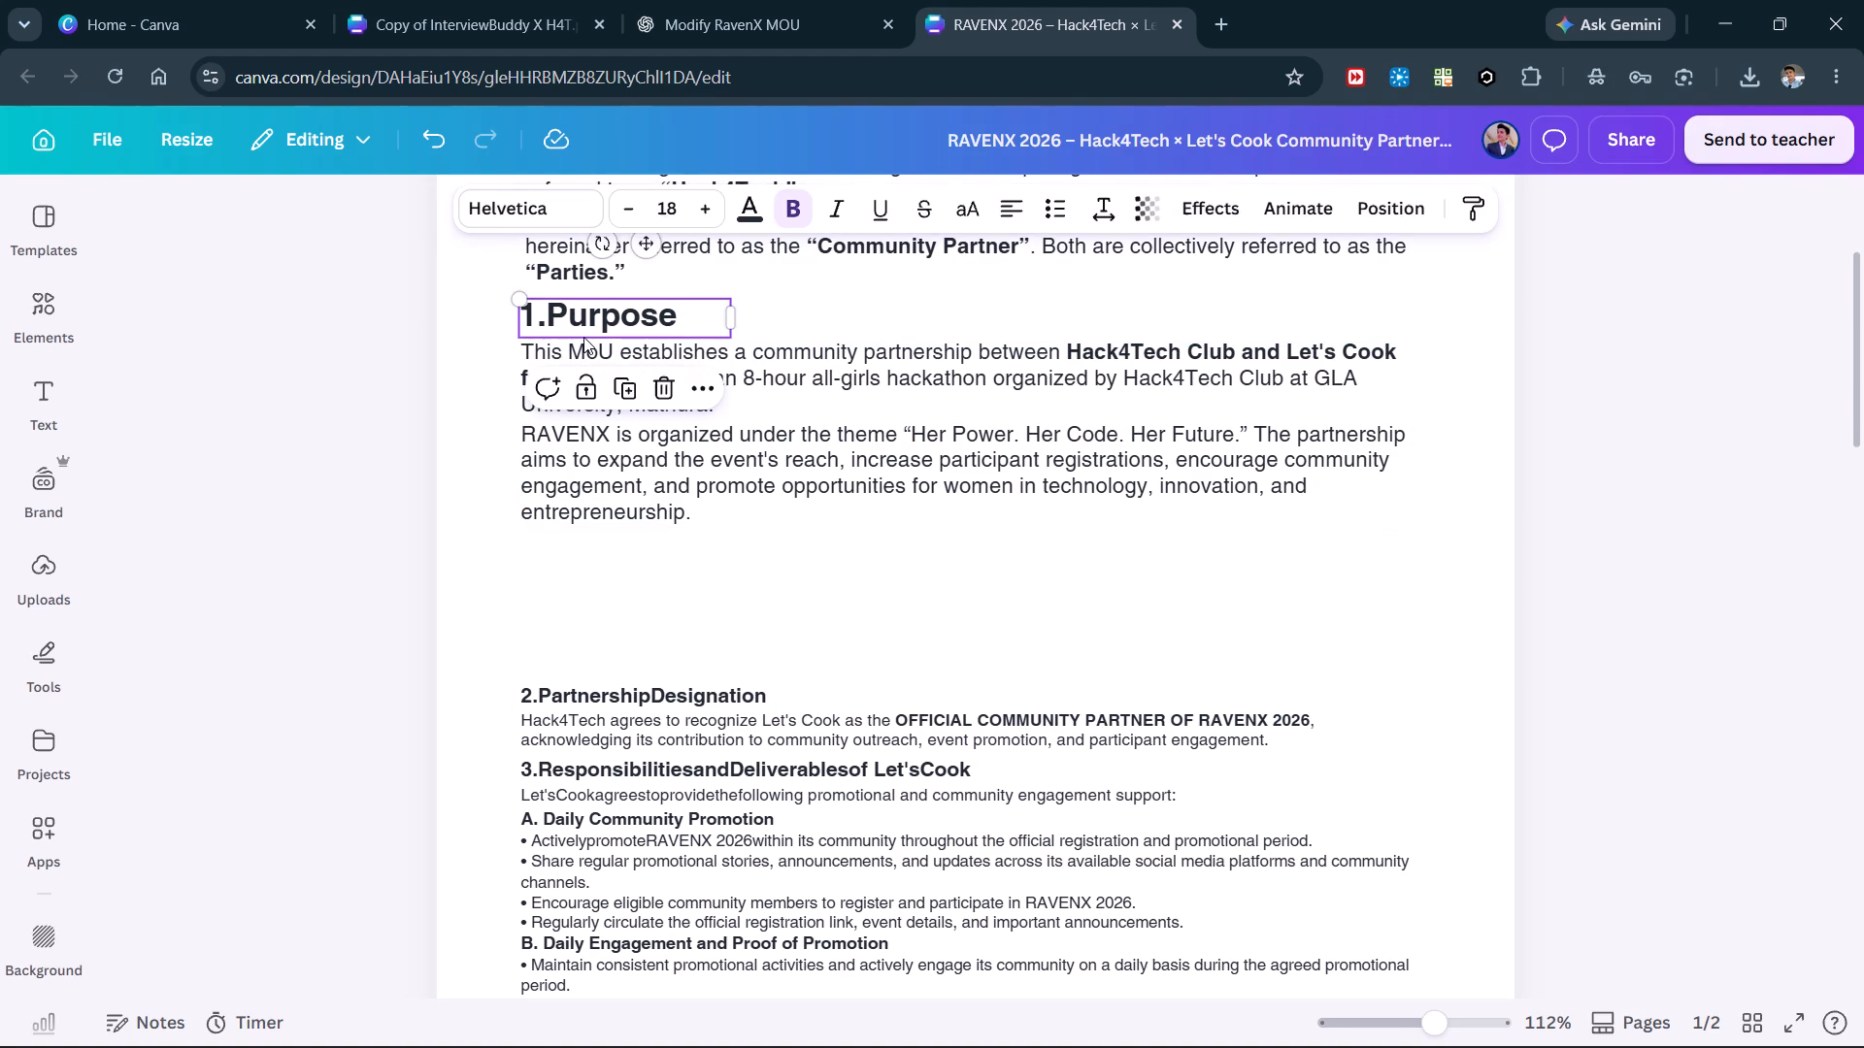
left_click(1483, 202)
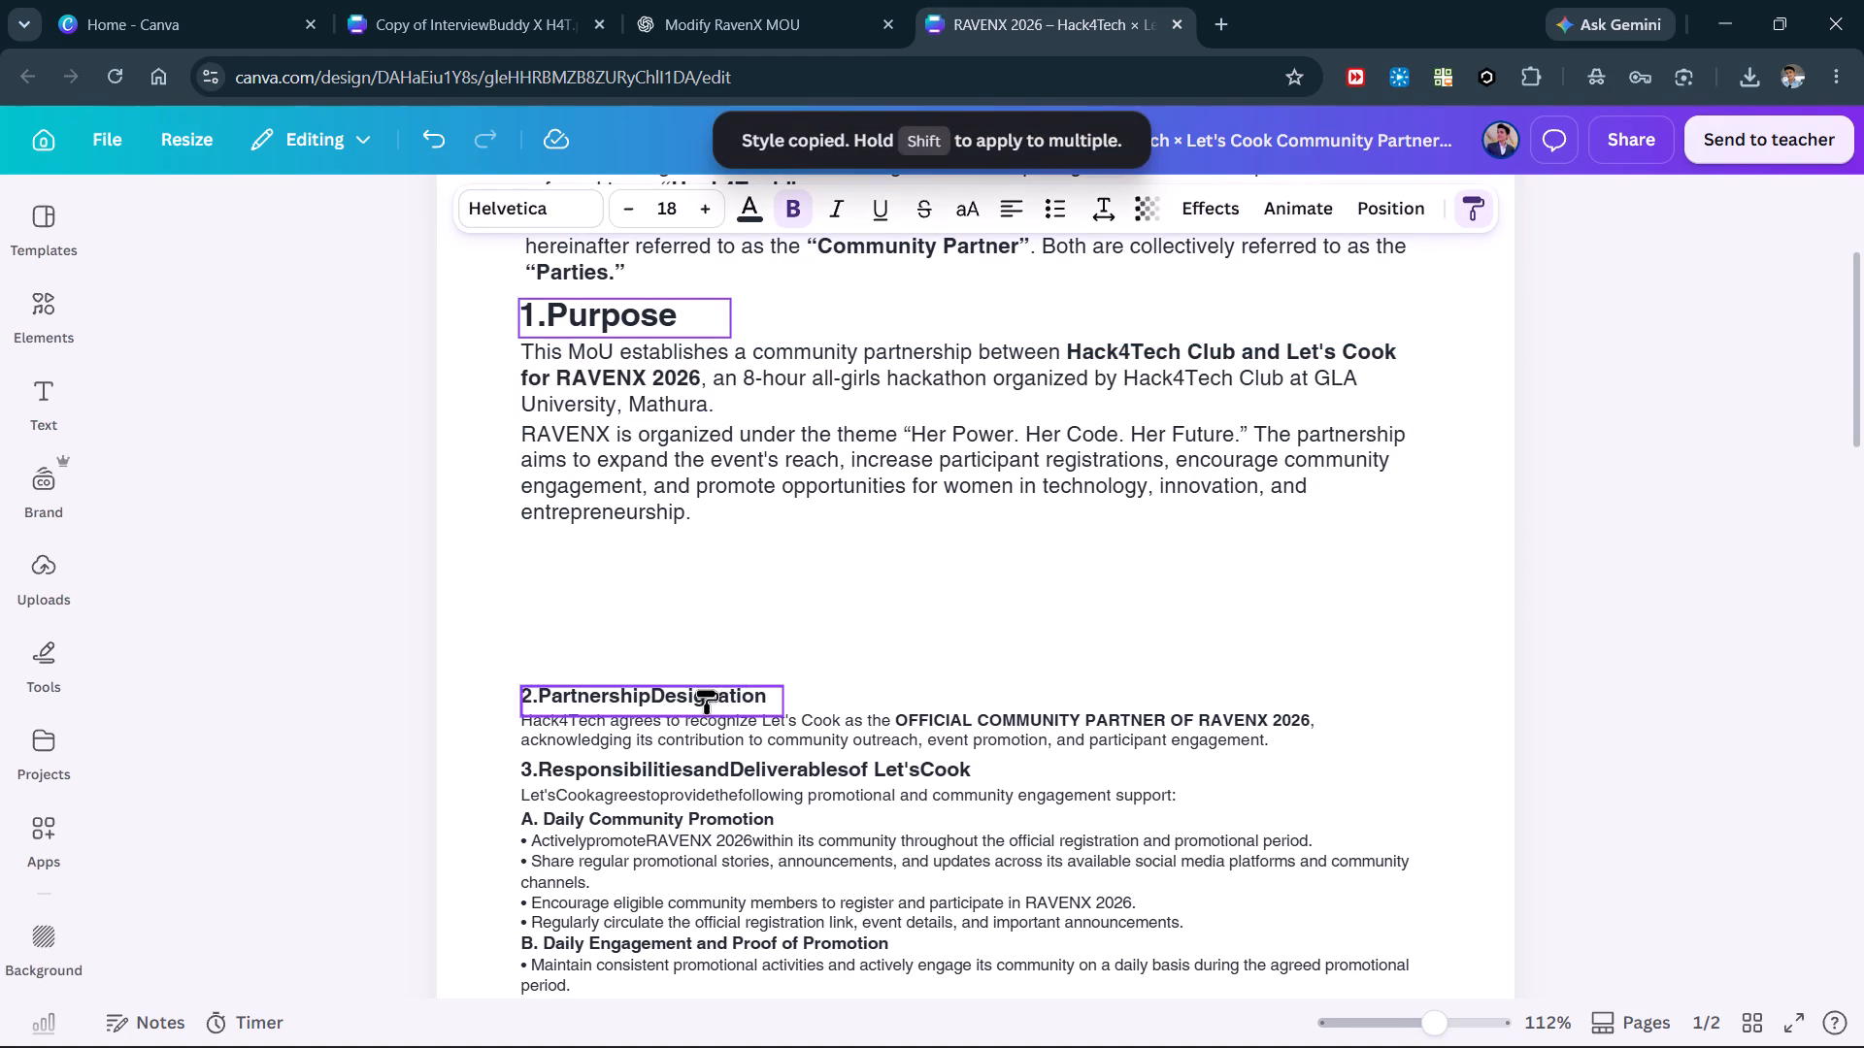
left_click(704, 690, "shift")
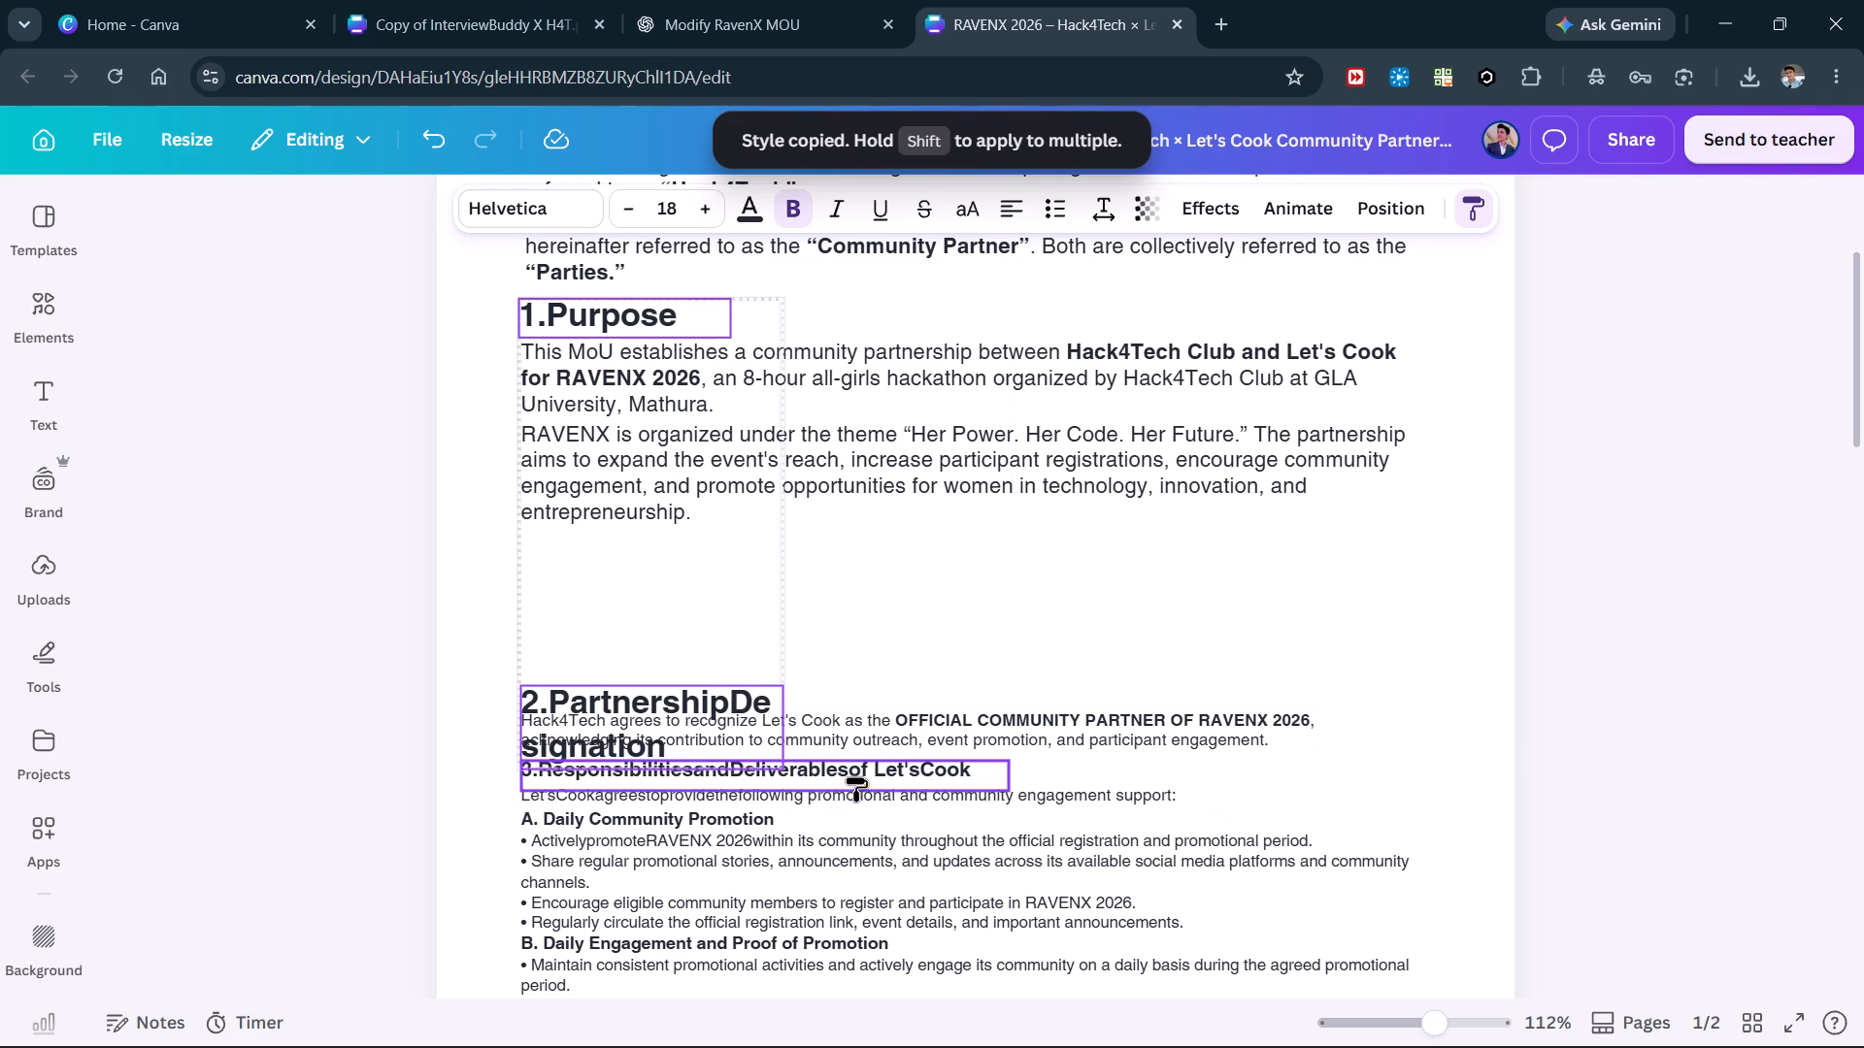
left_click(857, 776, "shift")
Apply the same heading style to the page-two headings "3 (Continued)", 4, 6, 7 and 9, undoing any application to other text.
scroll(702, 900, "down", 3)
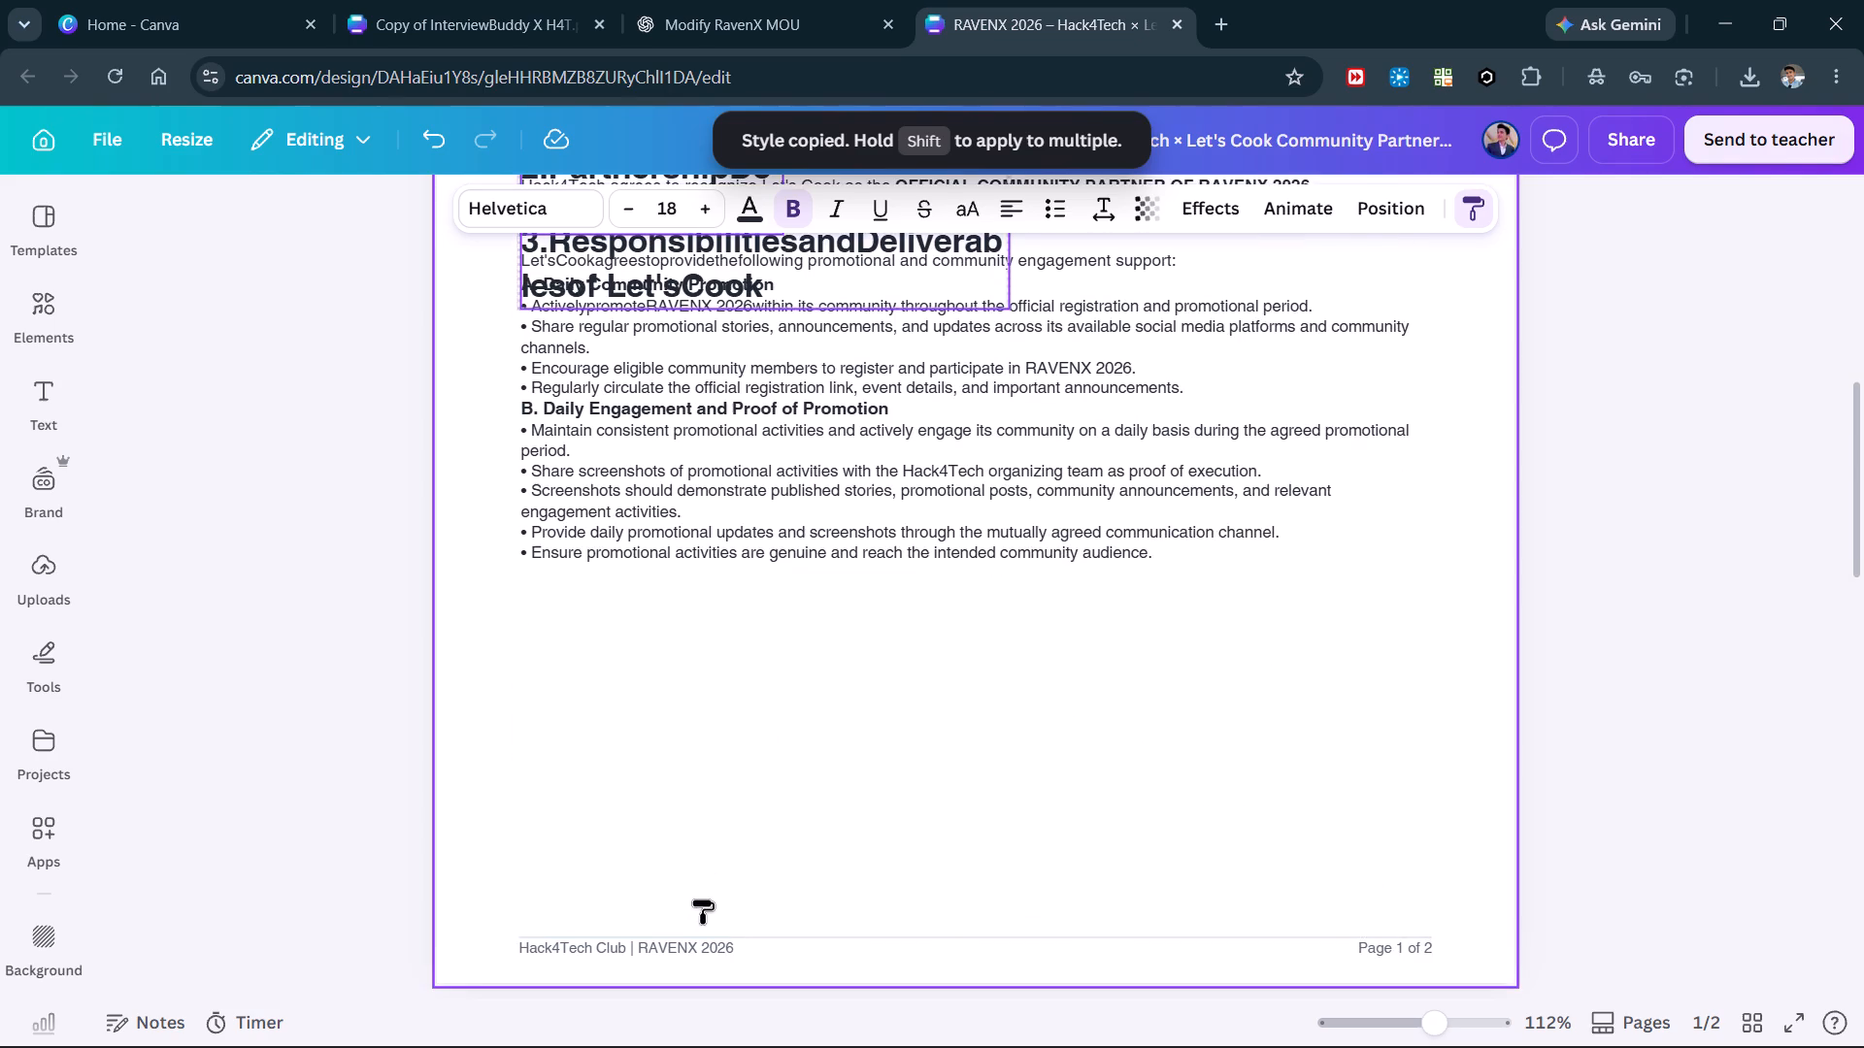
scroll(698, 750, "down", 3)
left_click(677, 632, "shift")
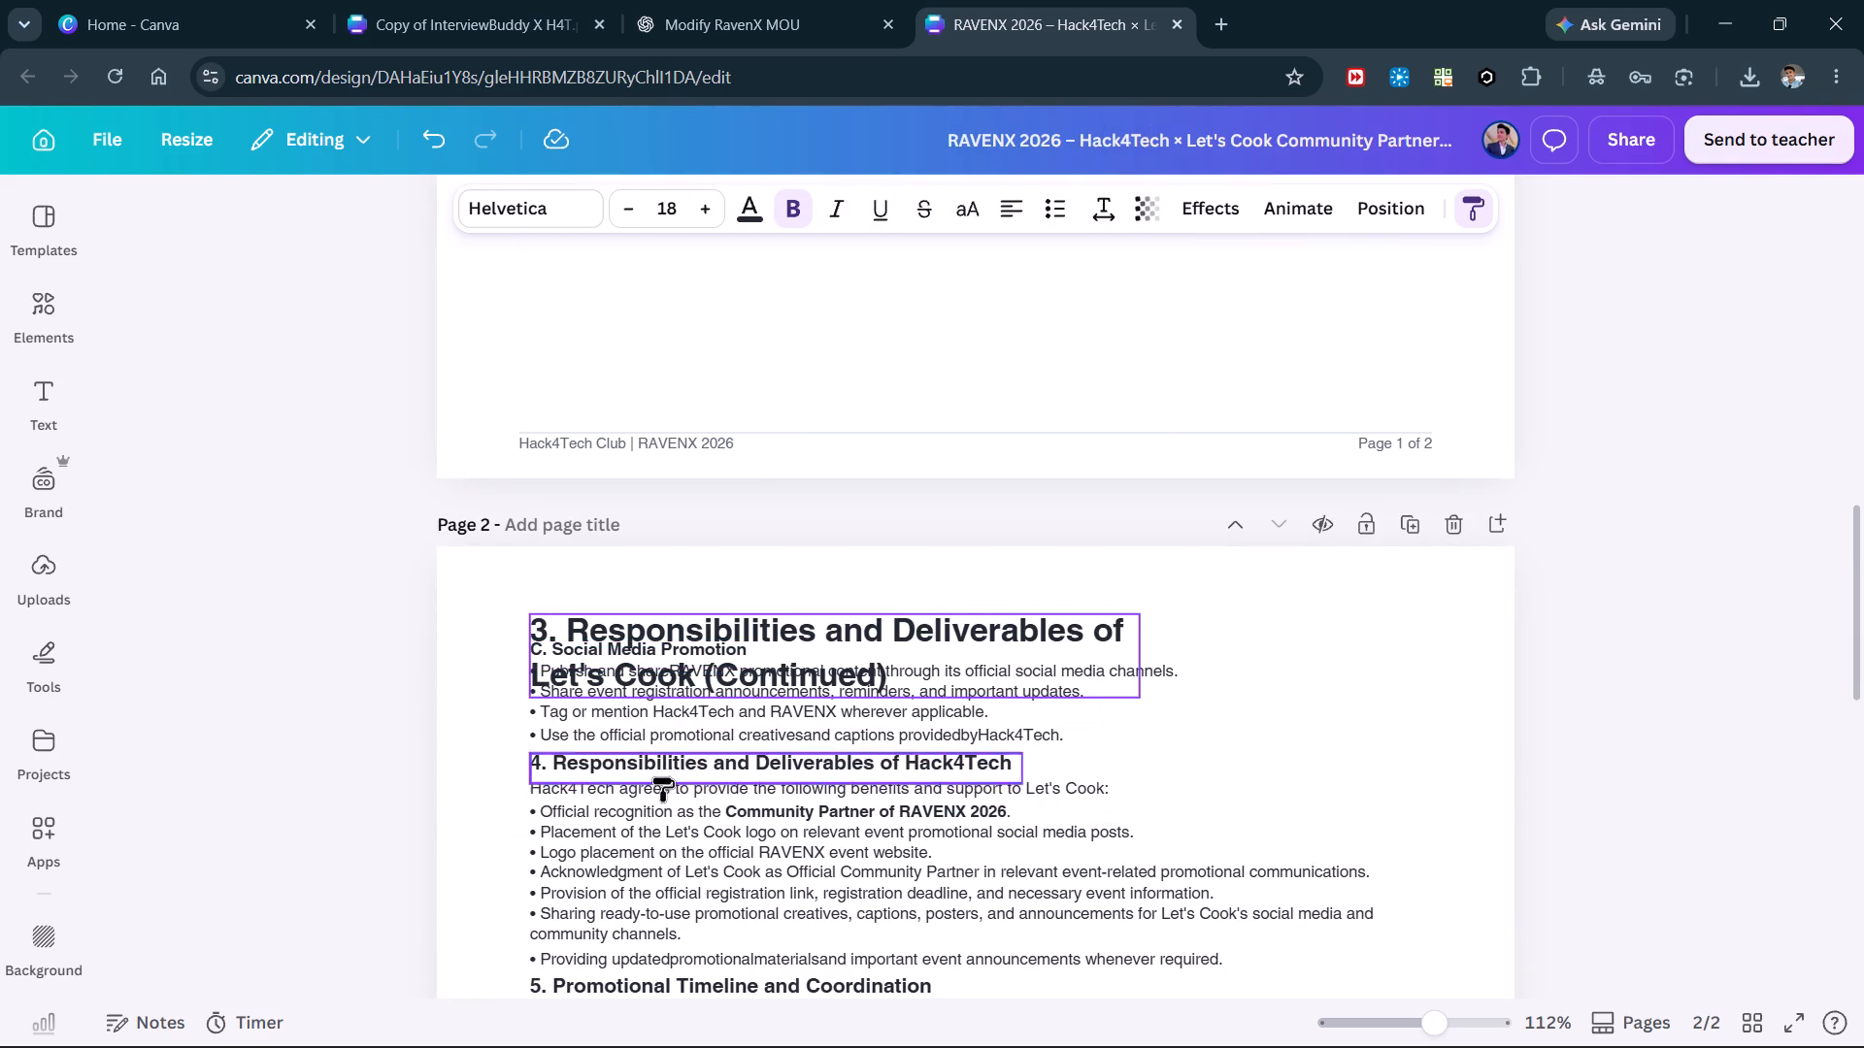
left_click(662, 767, "shift")
scroll(660, 927, "down", 2)
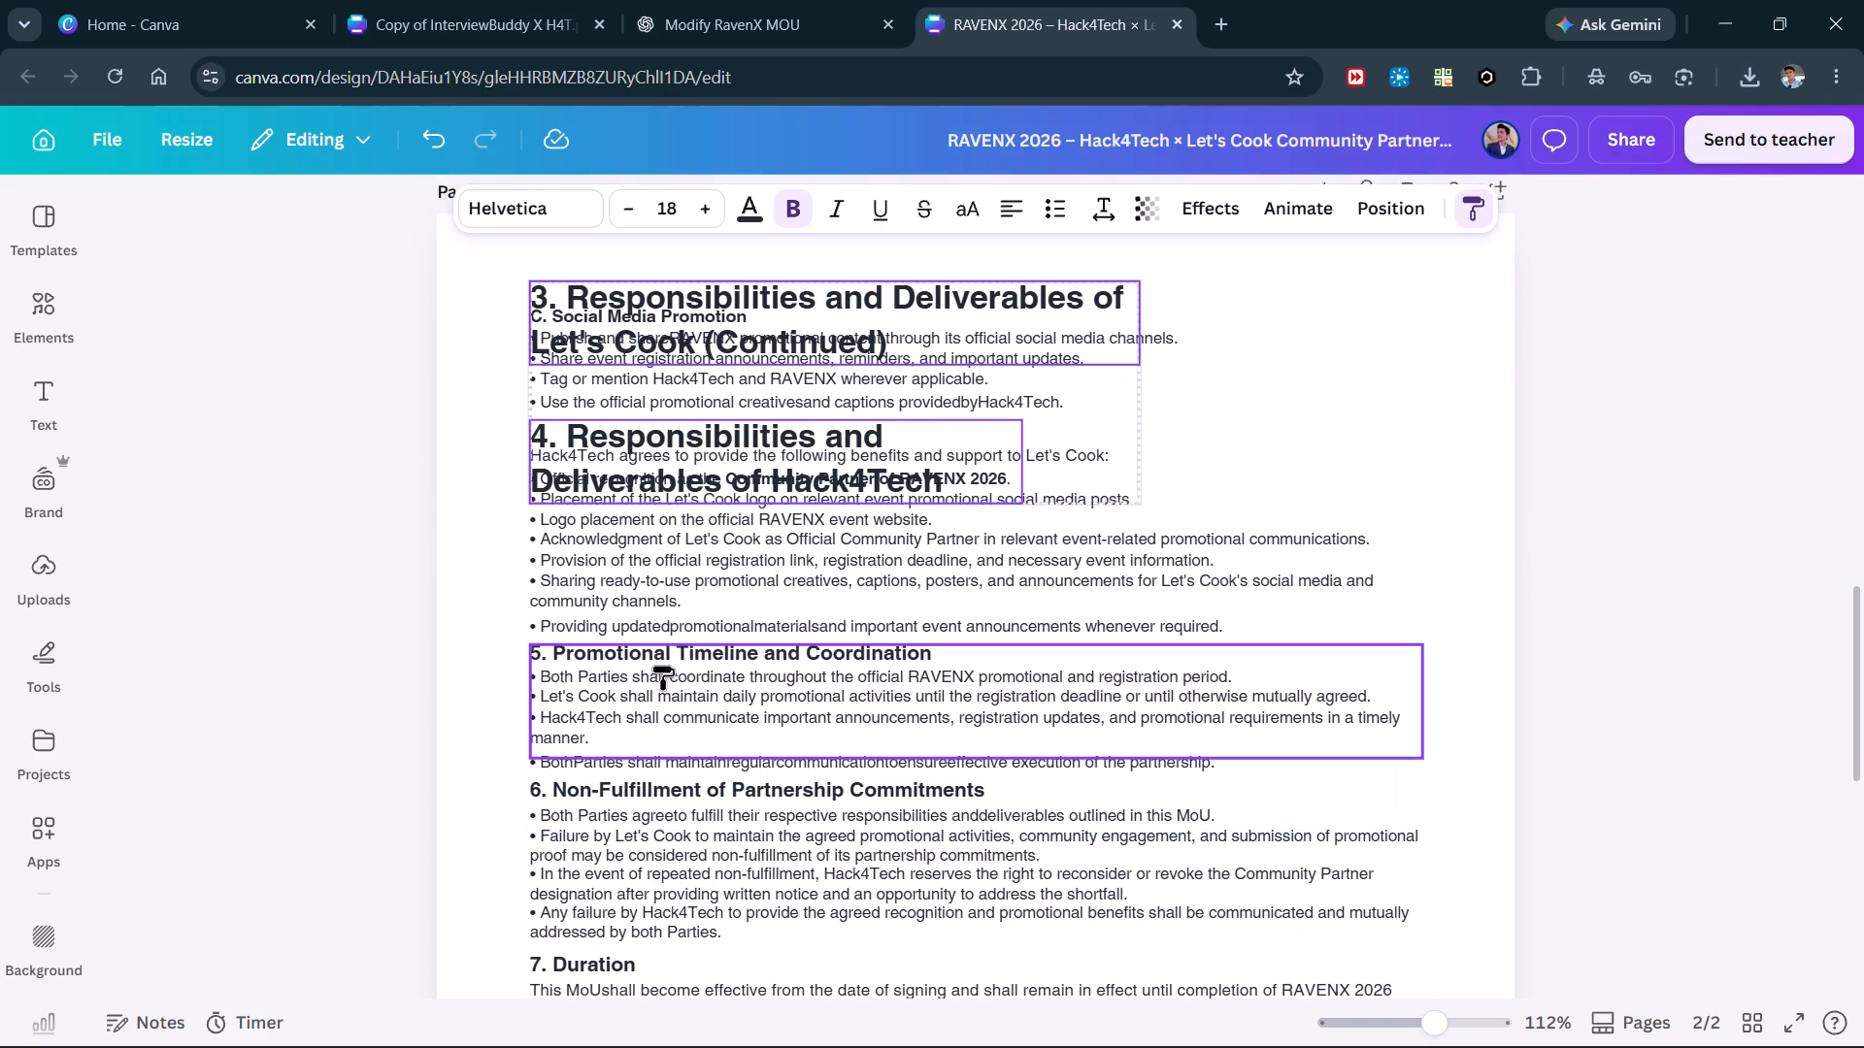
left_click(600, 791, "shift")
left_click(576, 963, "shift")
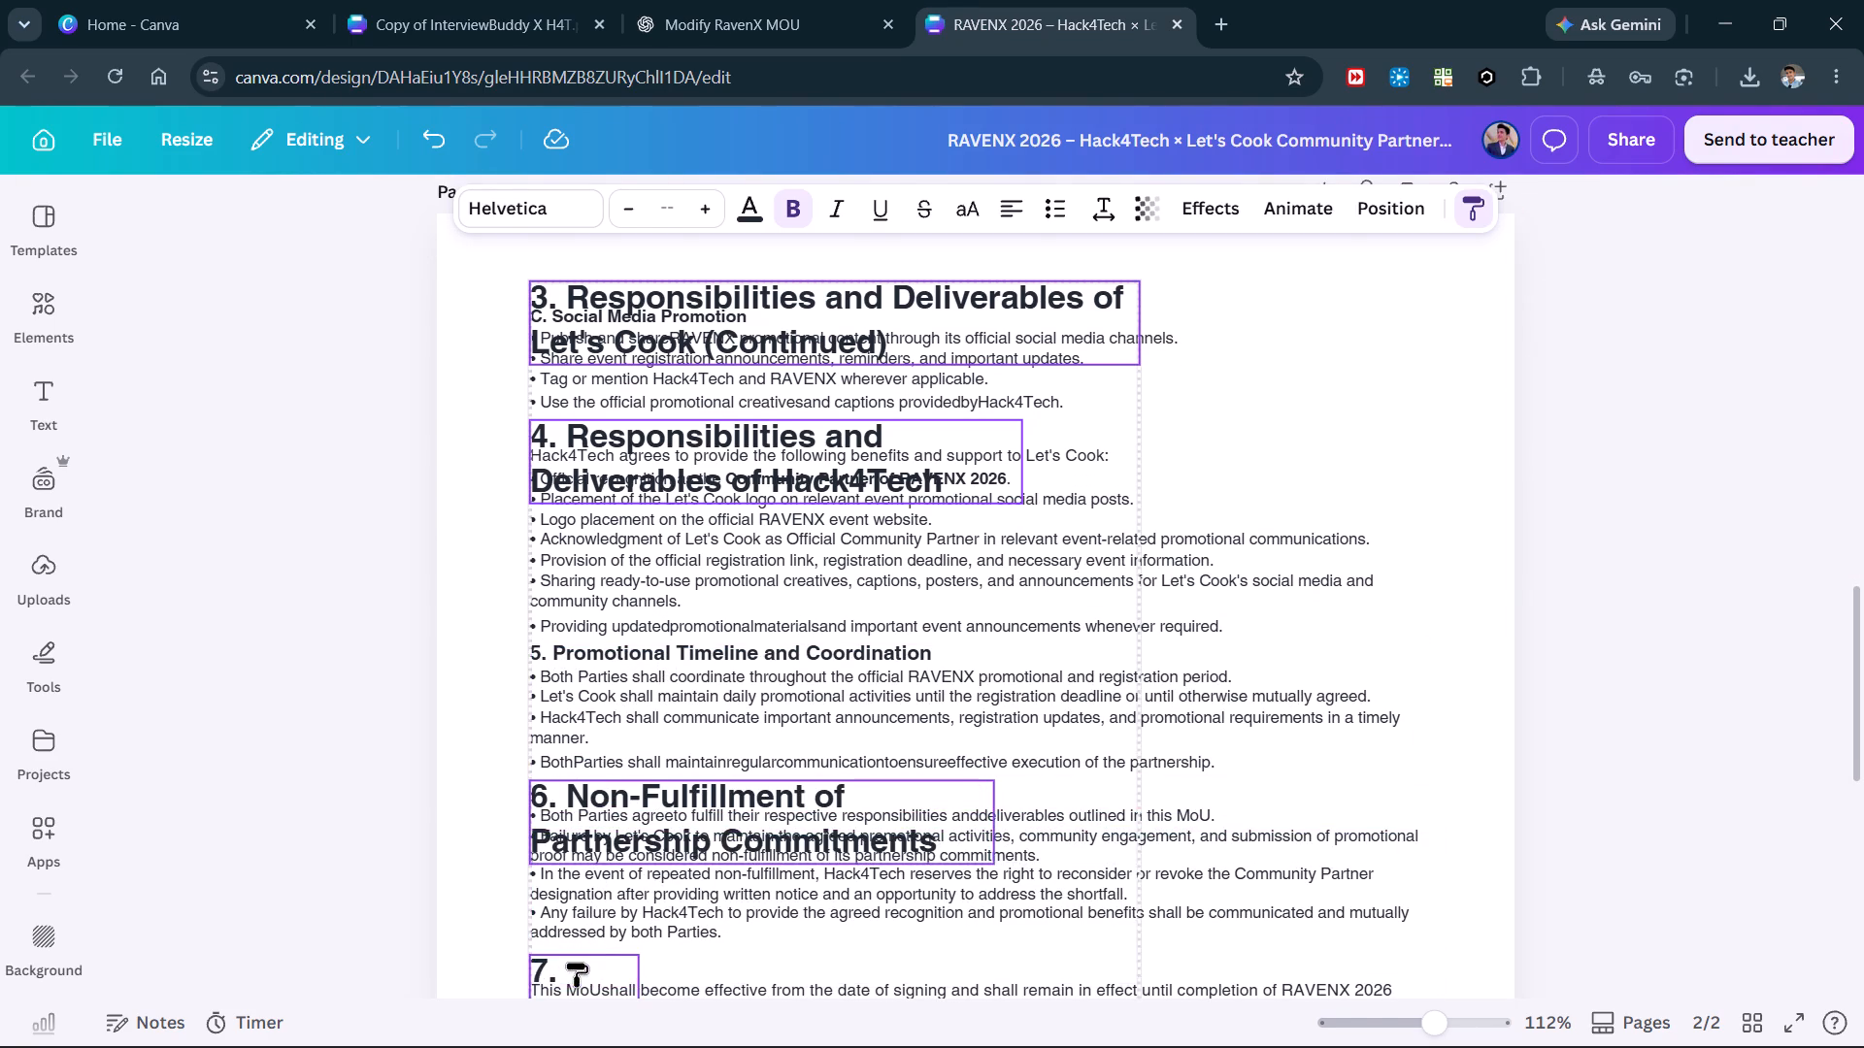
scroll(576, 963, "down", 3)
scroll(617, 610, "up", 2)
left_click(603, 580, "shift")
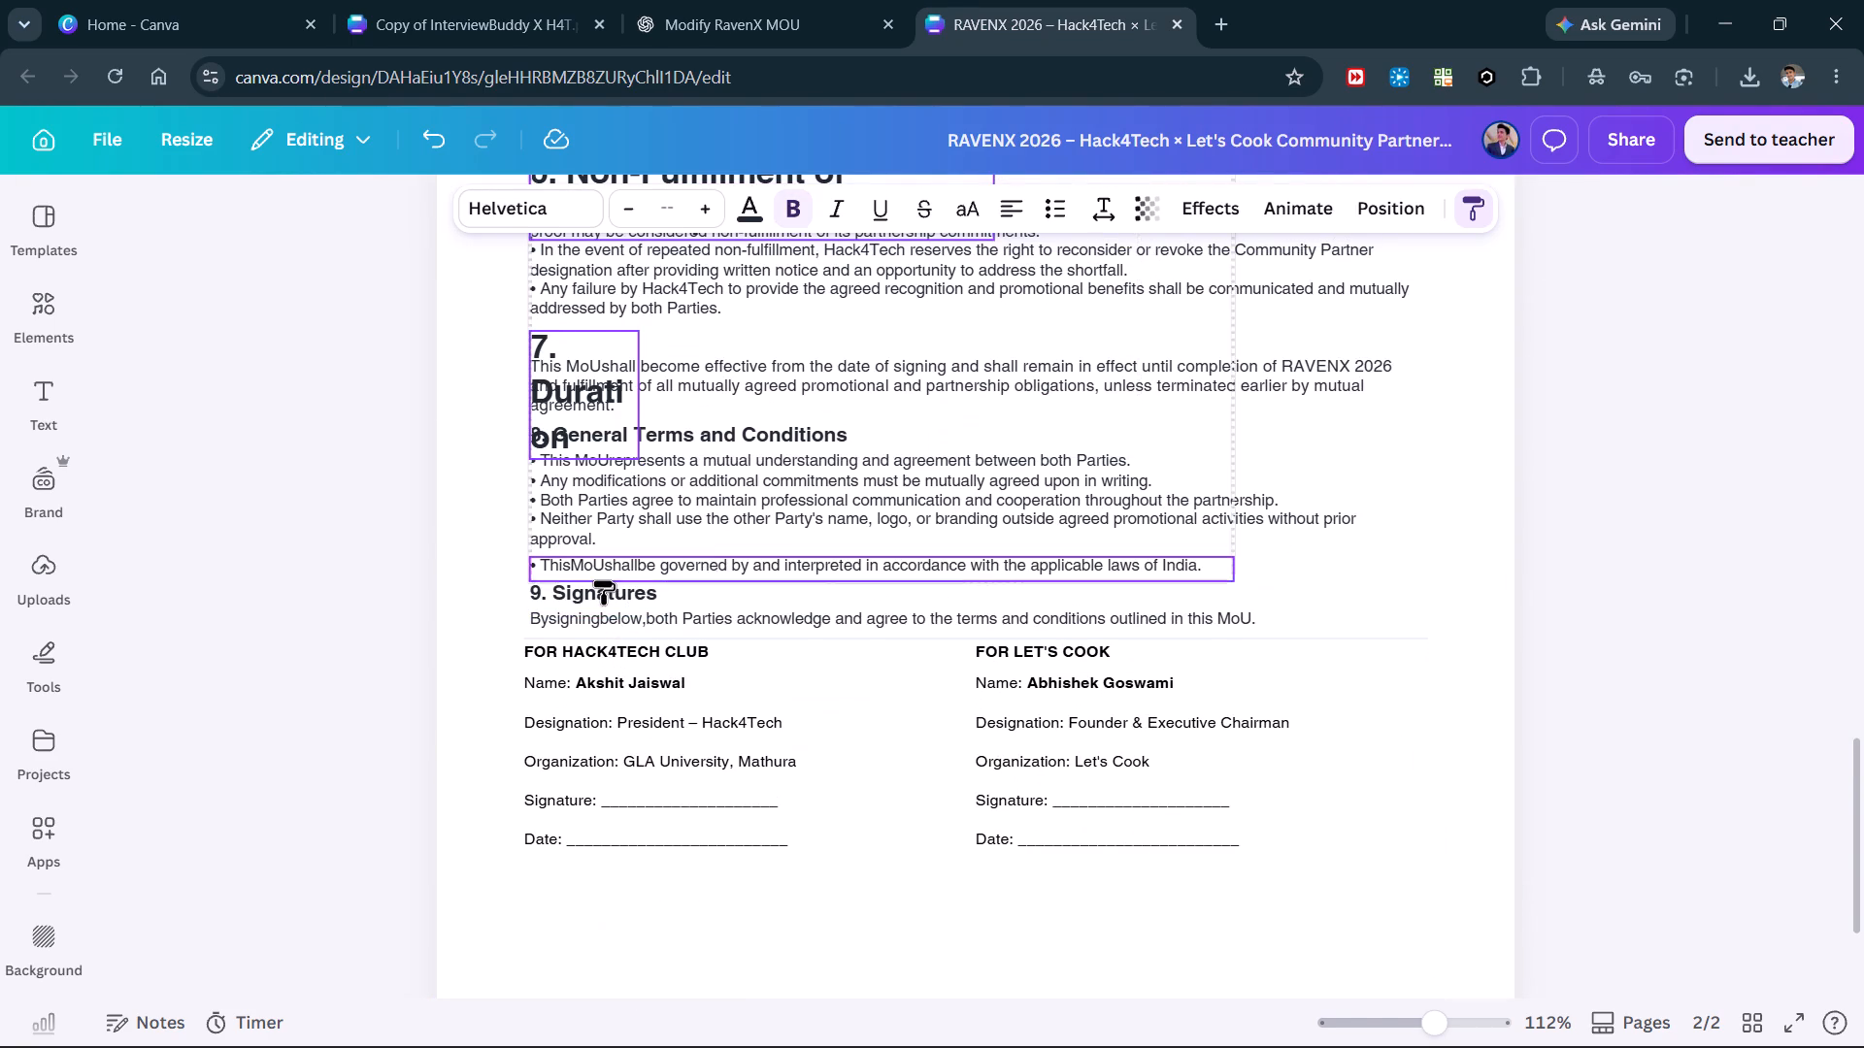
key("ctrl+z")
left_click(597, 602, "shift")
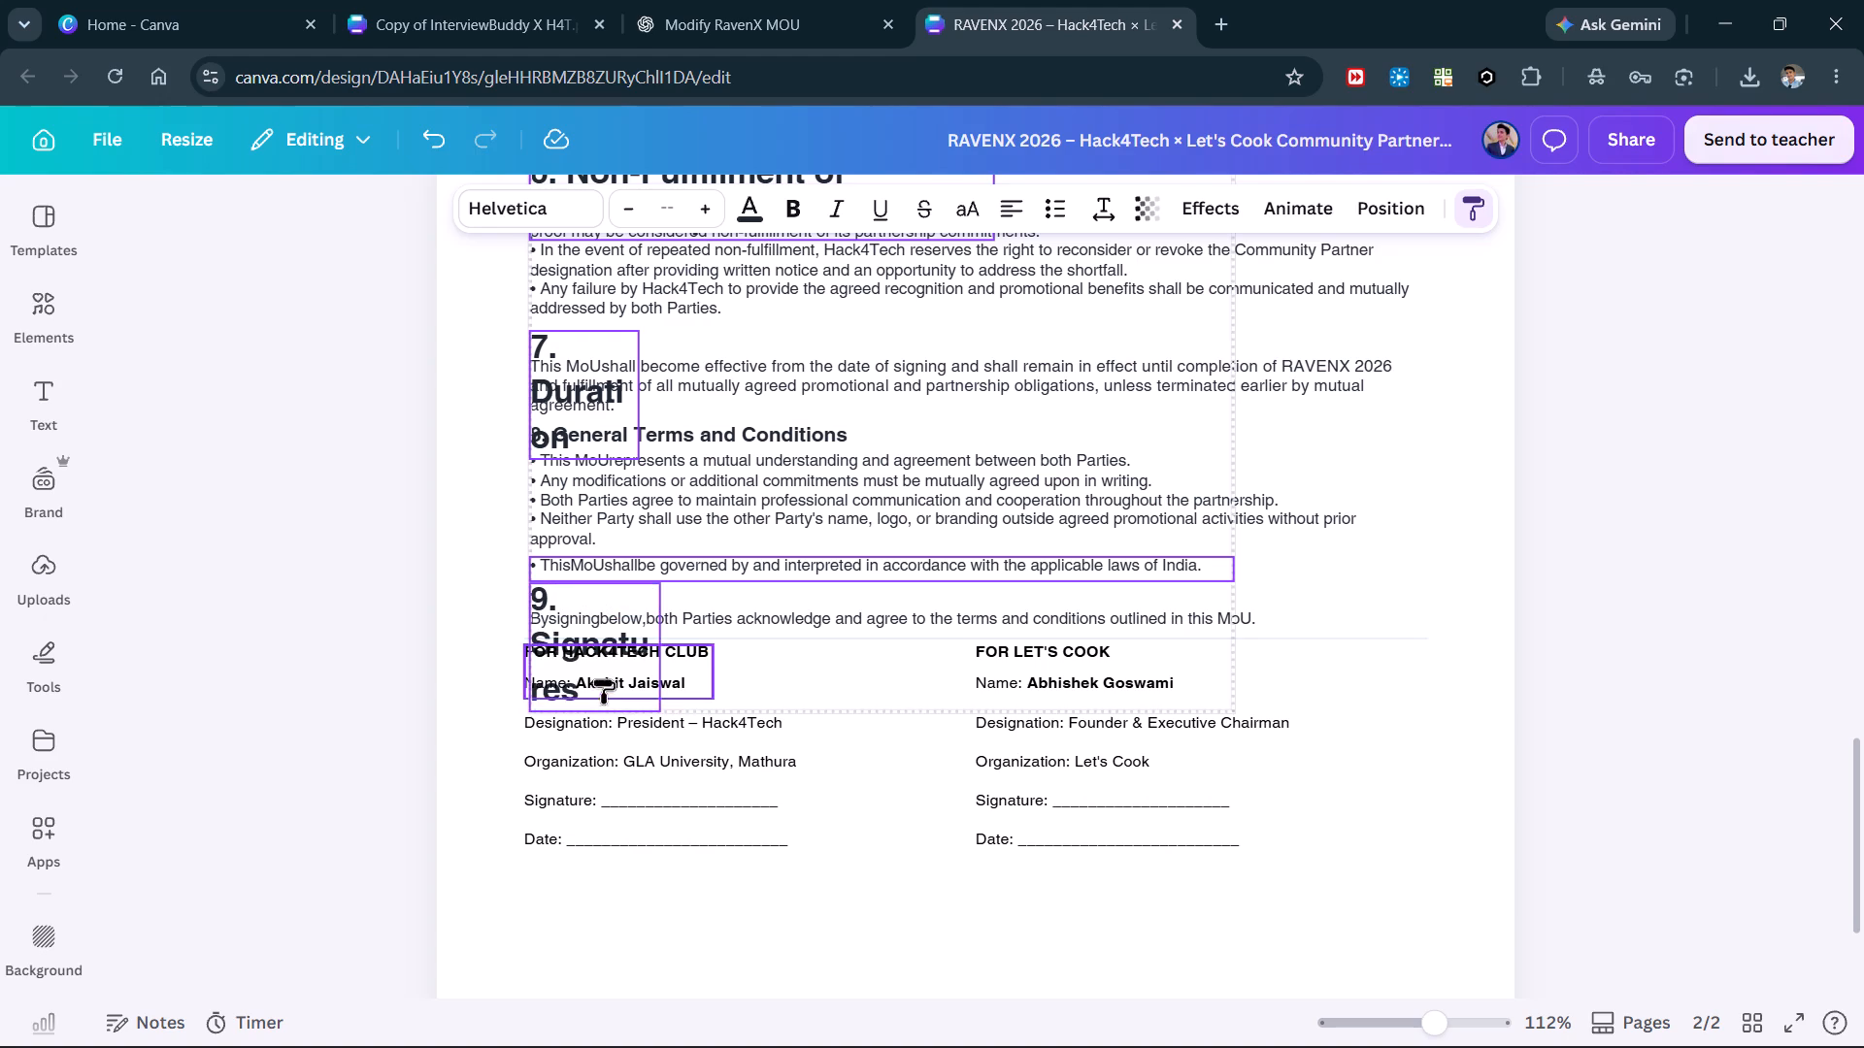
left_click(685, 655, "ctrl")
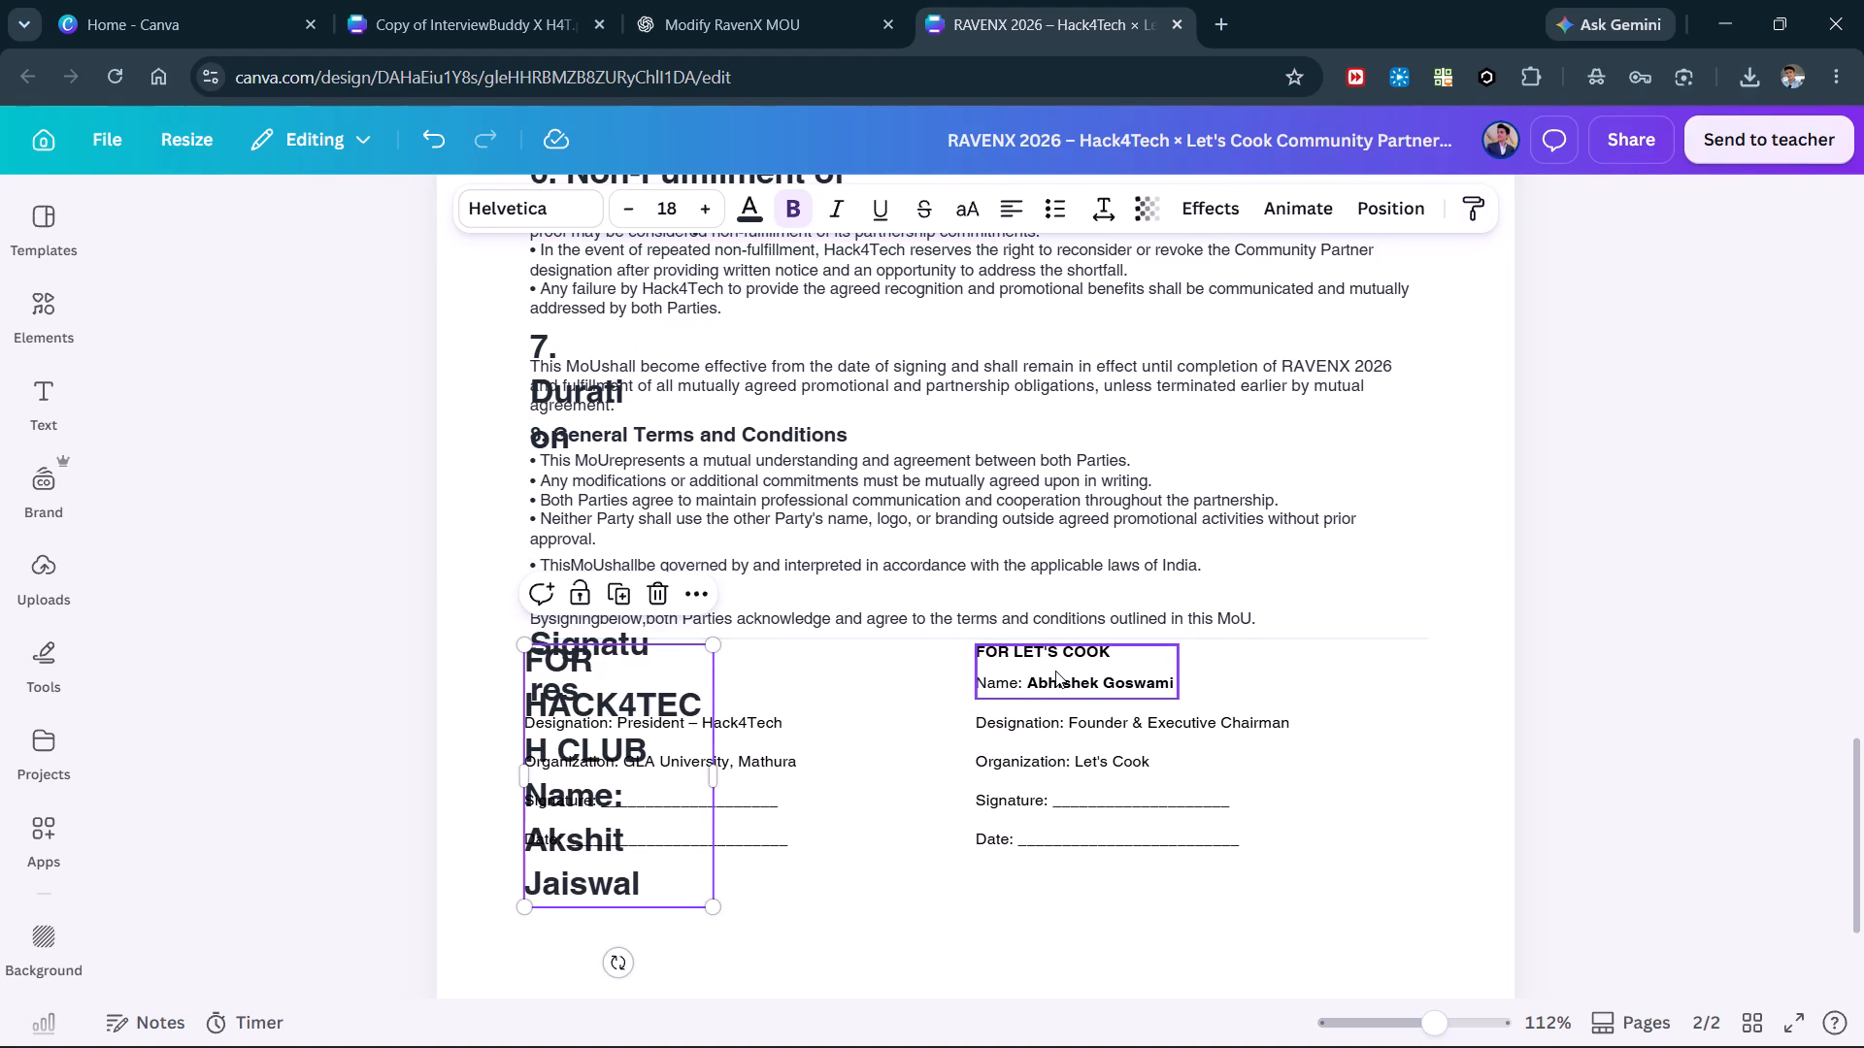
key("ctrl+z")
Move the section 2 heading directly beneath the Purpose text, widen it to one line and correct it to "2.Partnership Designation".
scroll(760, 704, "up", 20)
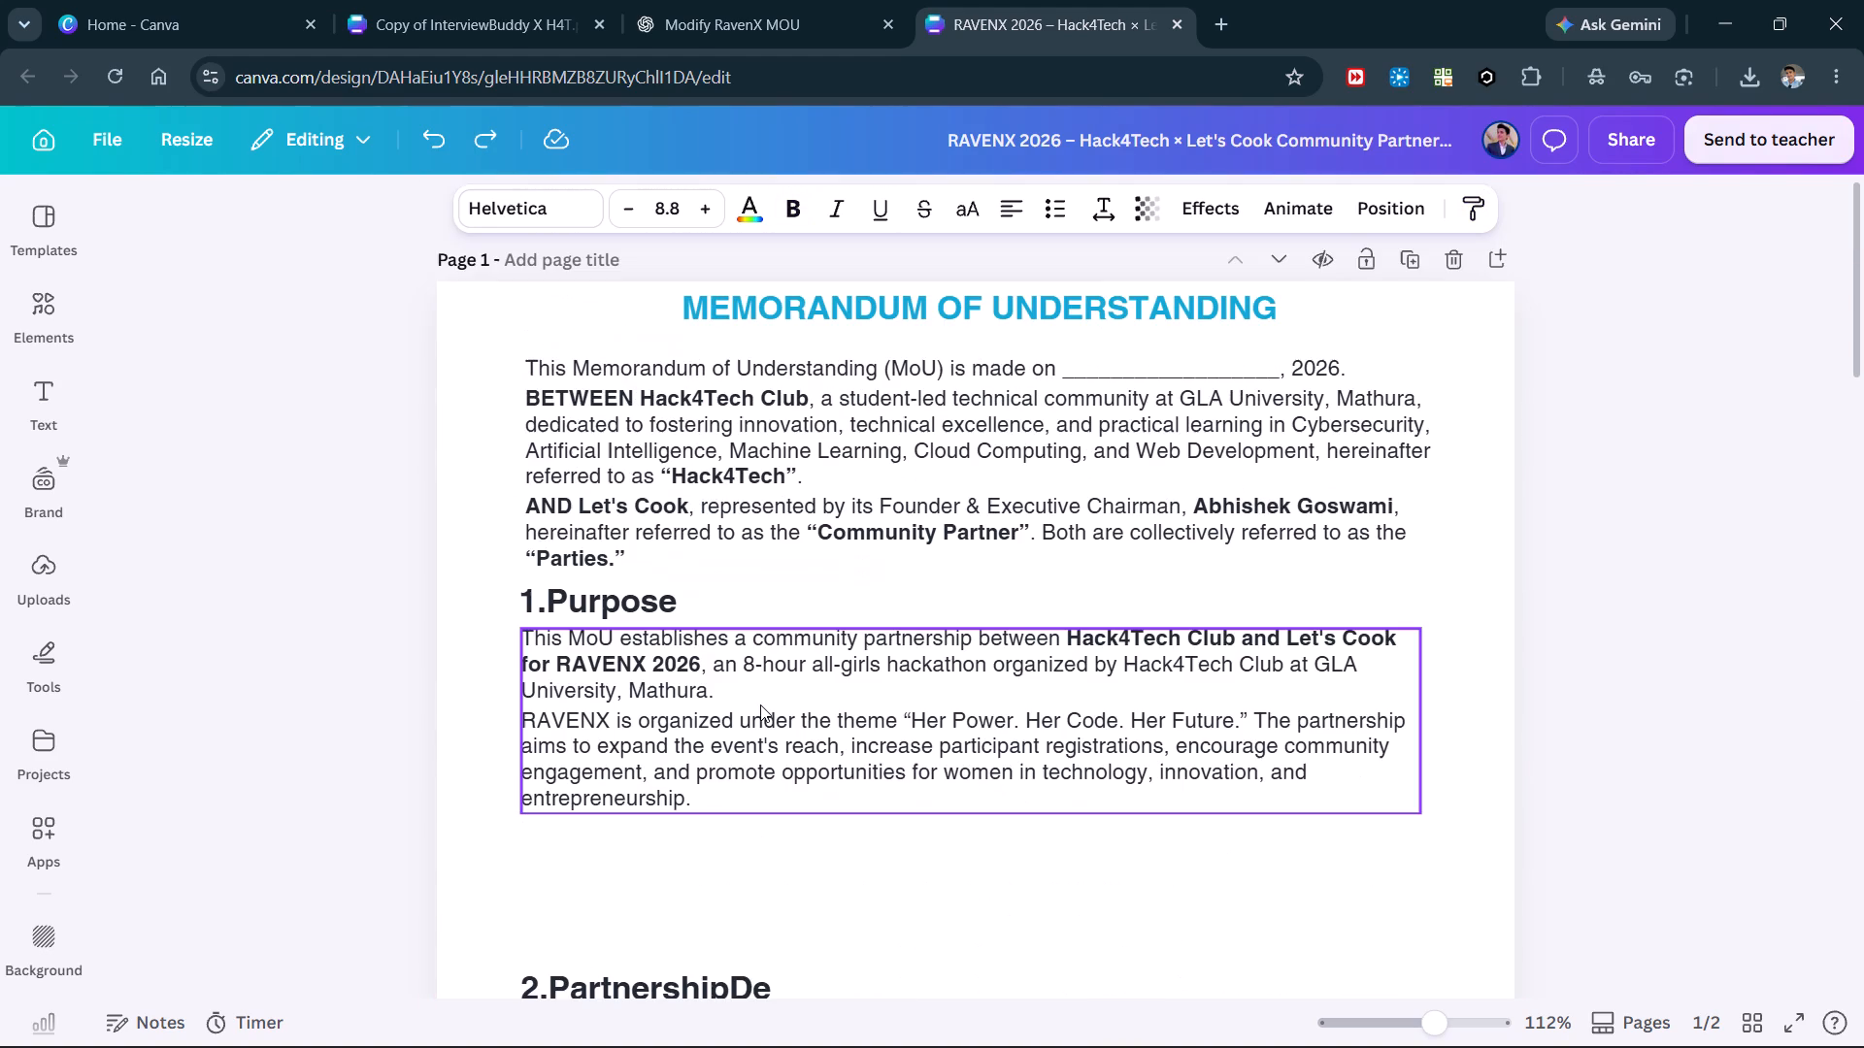
scroll(720, 836, "down", 2)
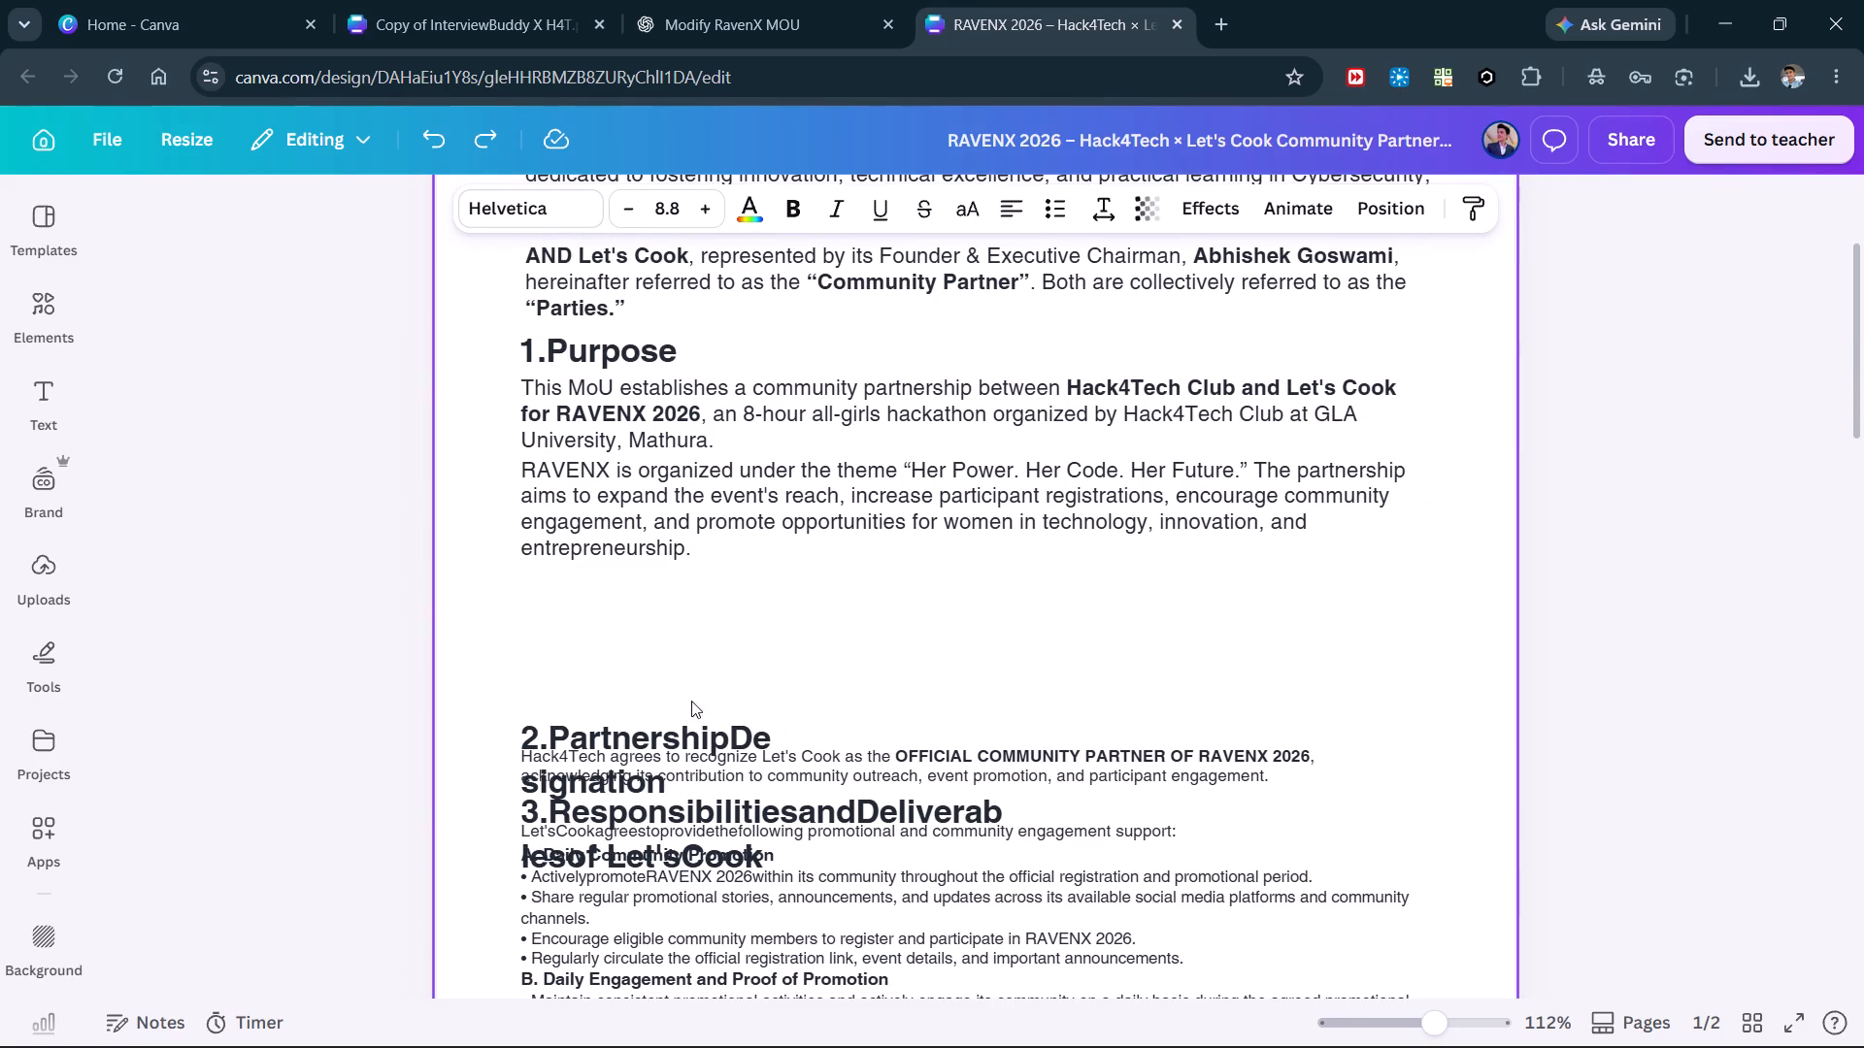
left_click_drag(679, 753, 680, 605)
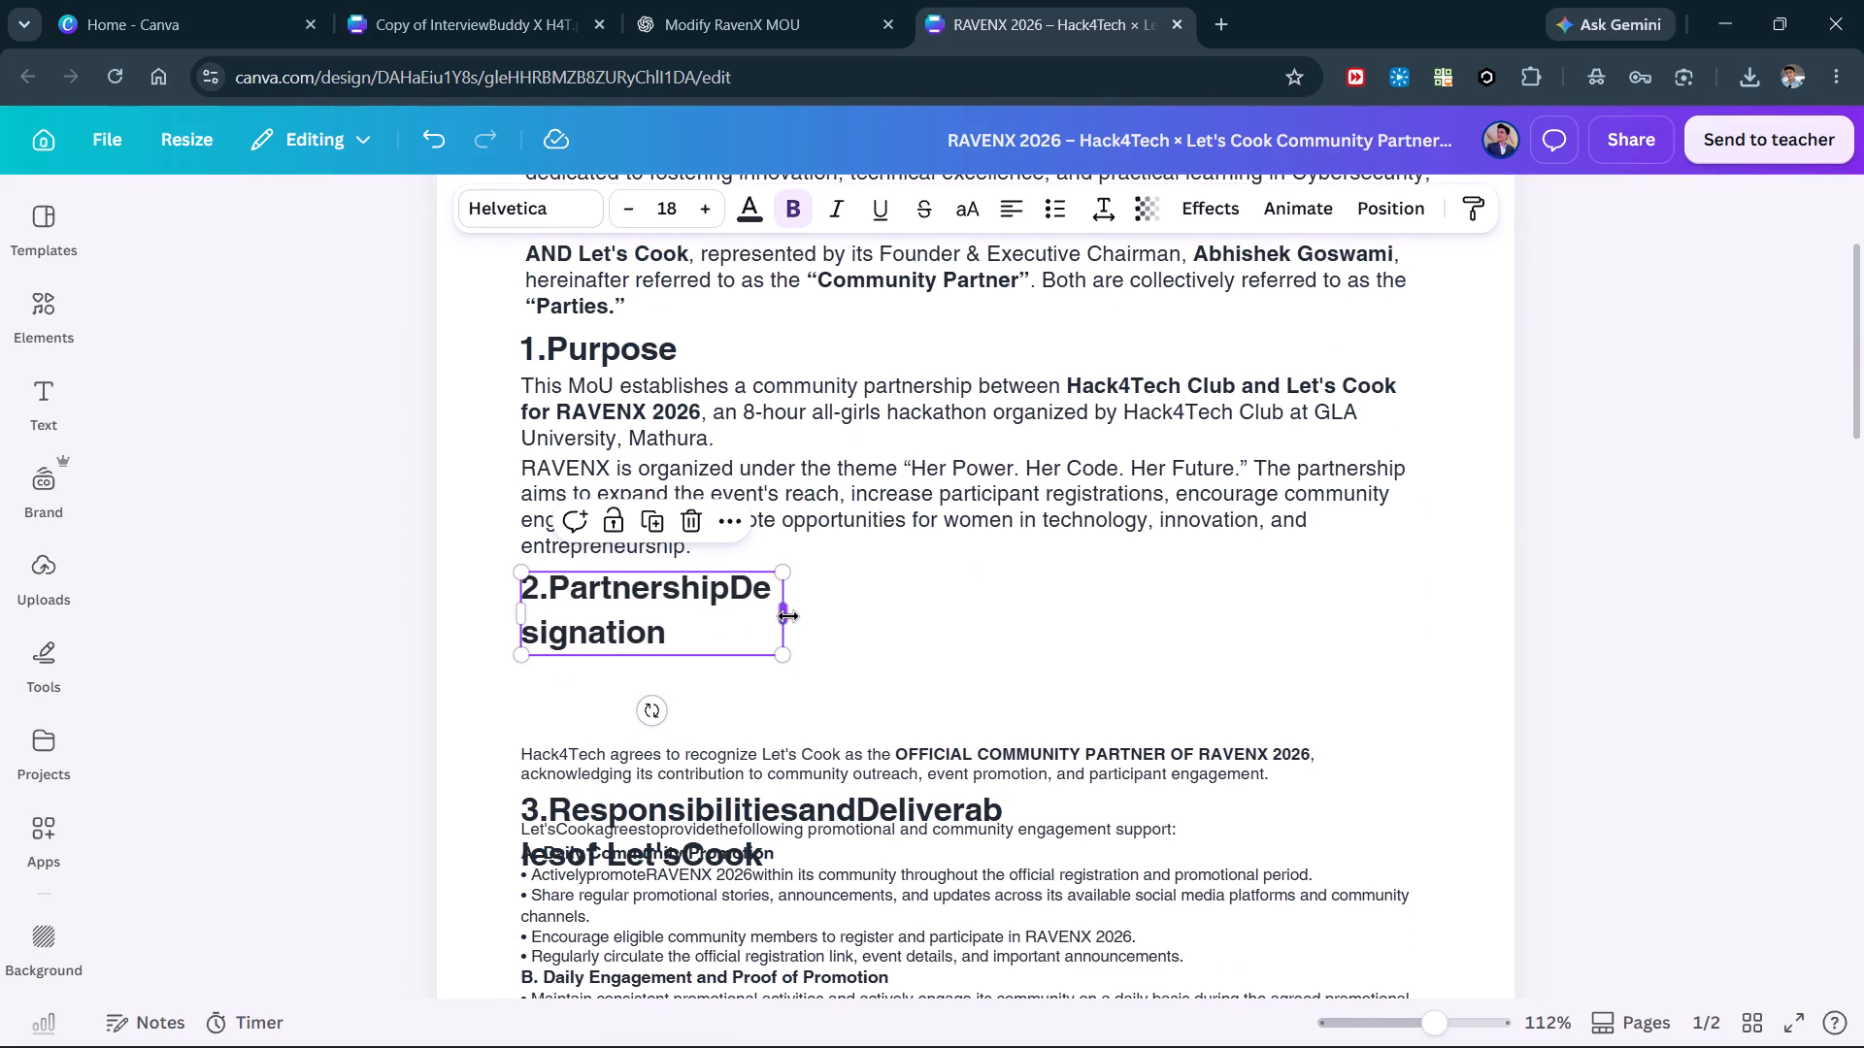
left_click_drag(788, 616, 993, 612)
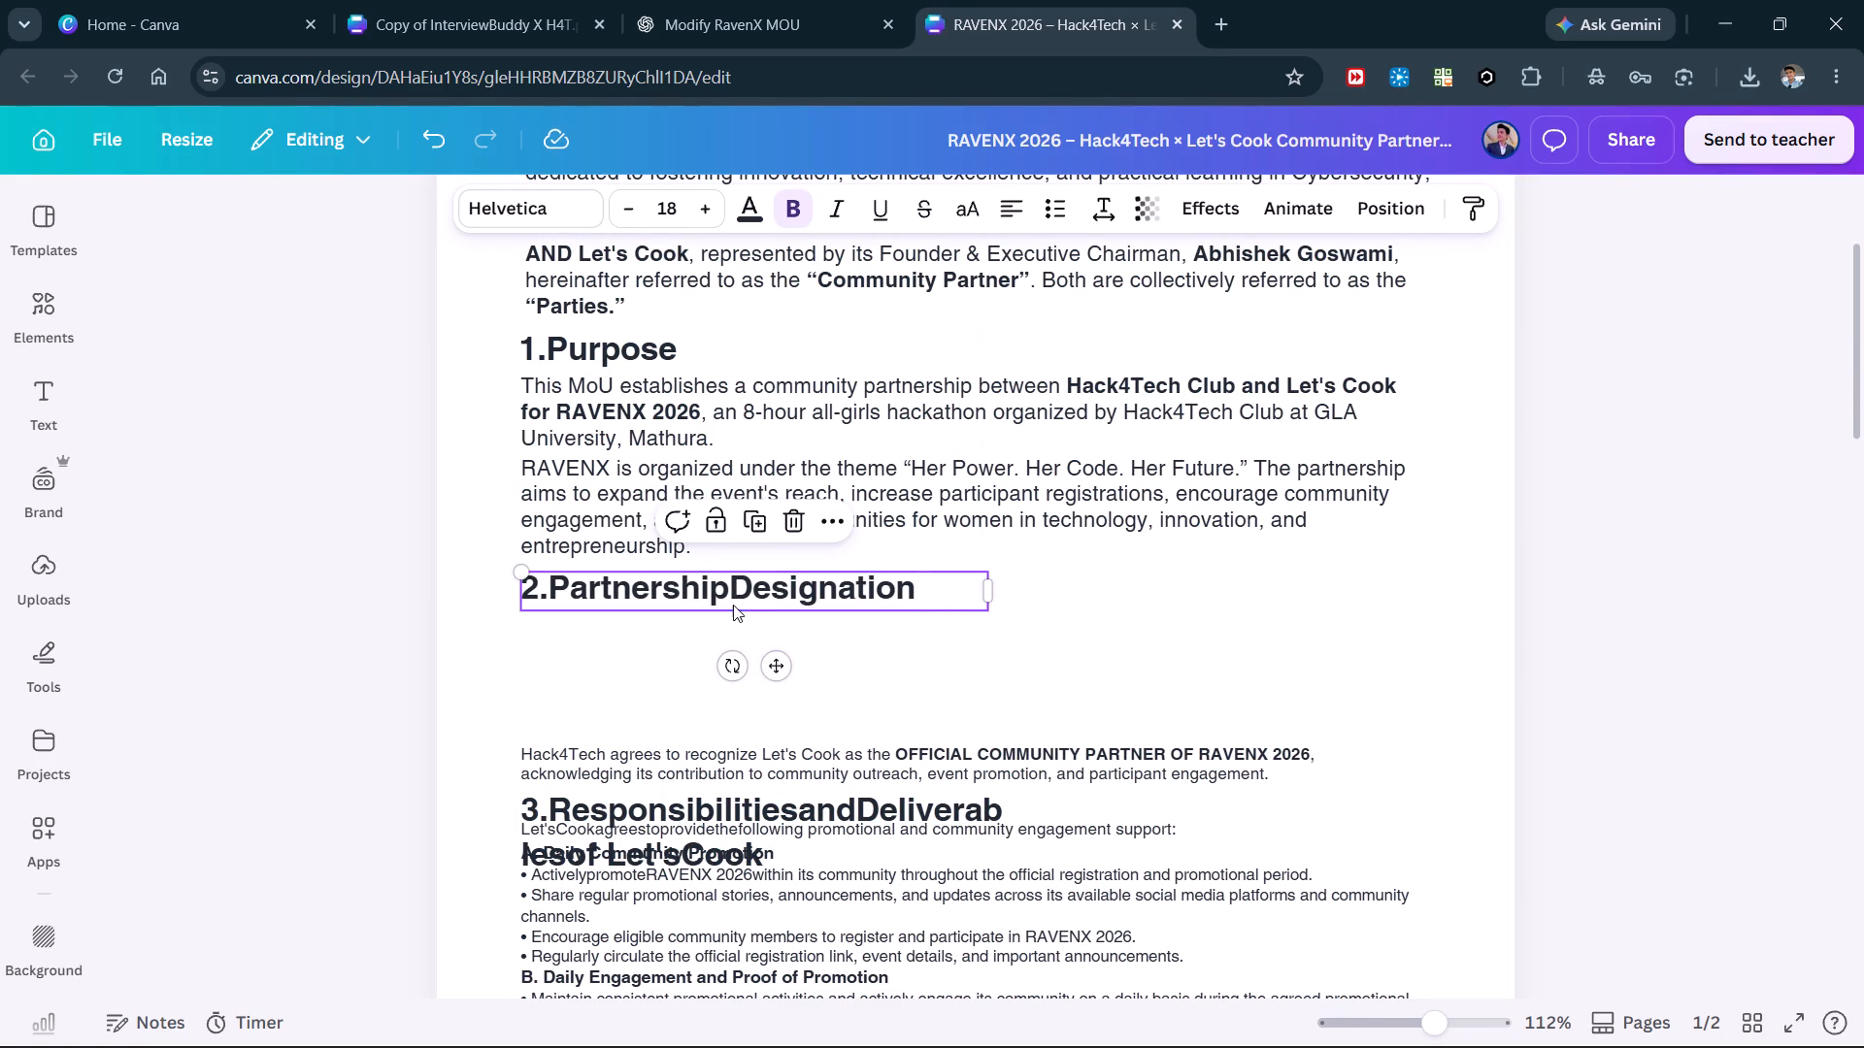
triple_click(732, 598)
key("space")
left_click(674, 599)
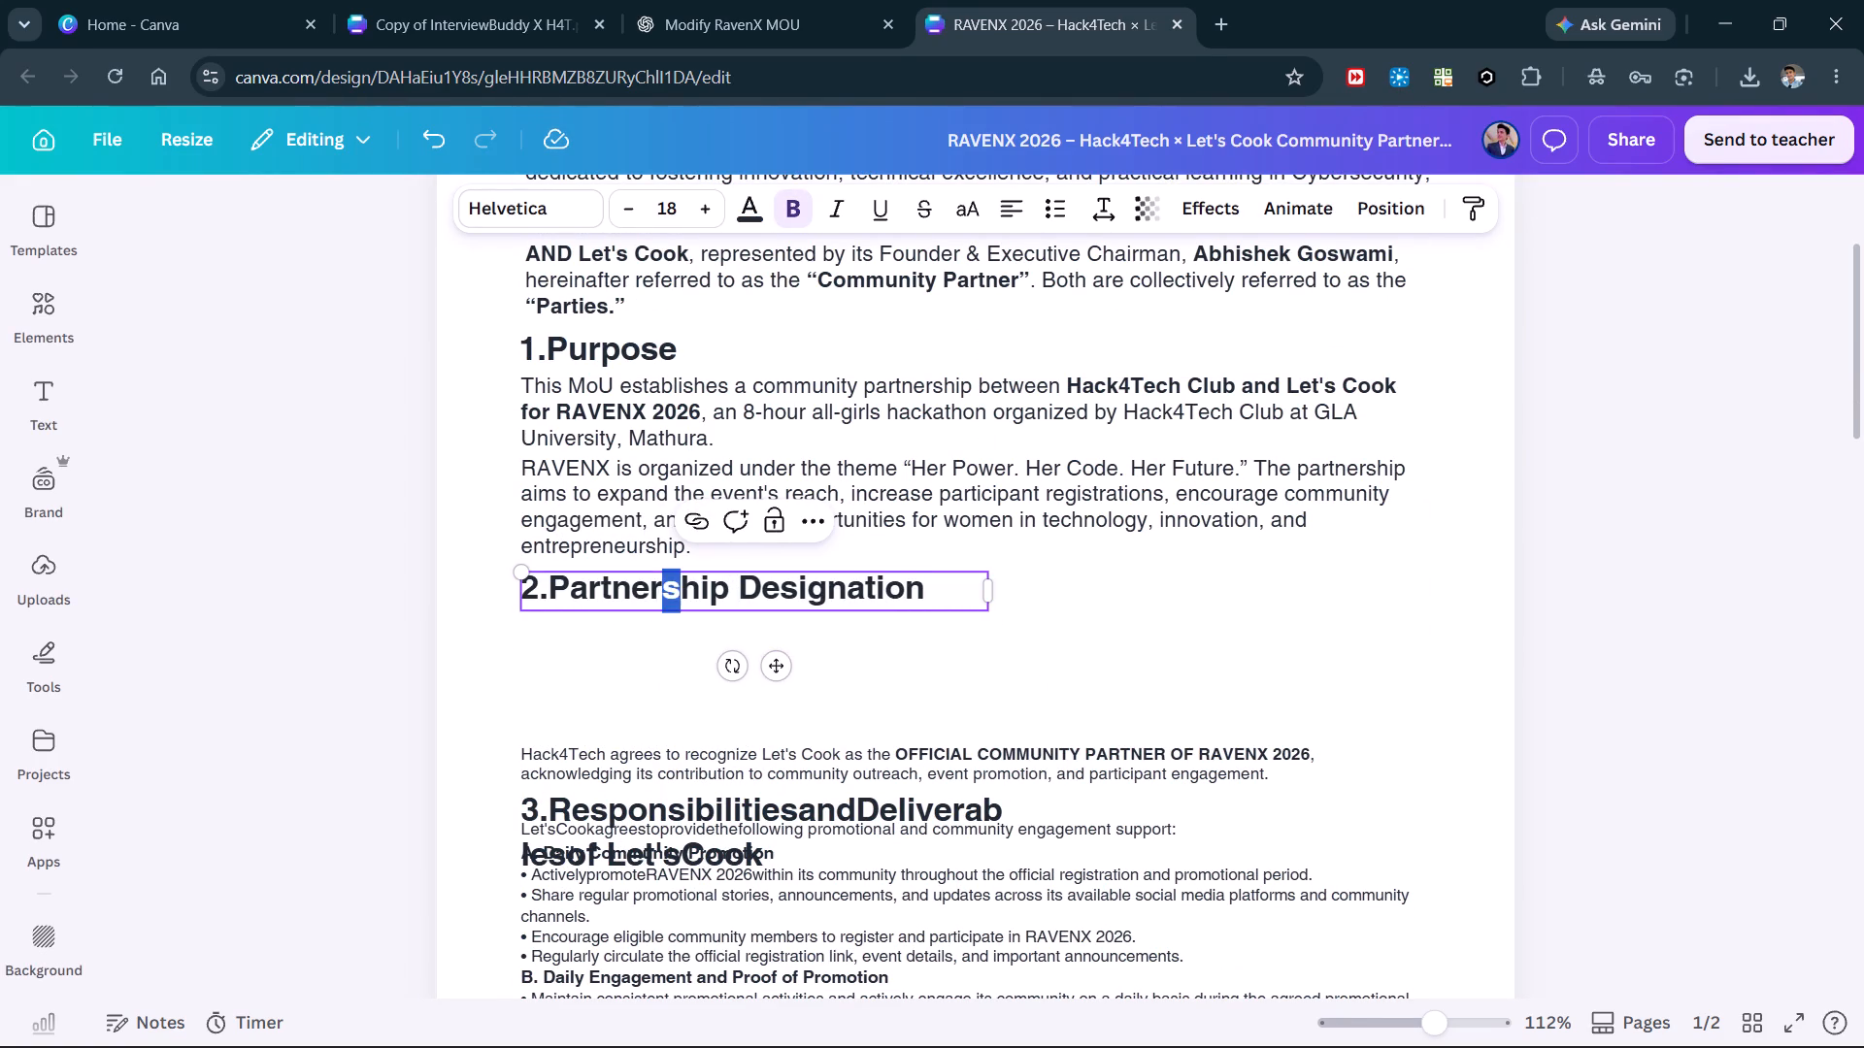
Place the Partnership Designation body text beneath its heading, set it to size 12 and widen it to match the Purpose text.
left_click(642, 729)
left_click_drag(649, 770, 651, 628)
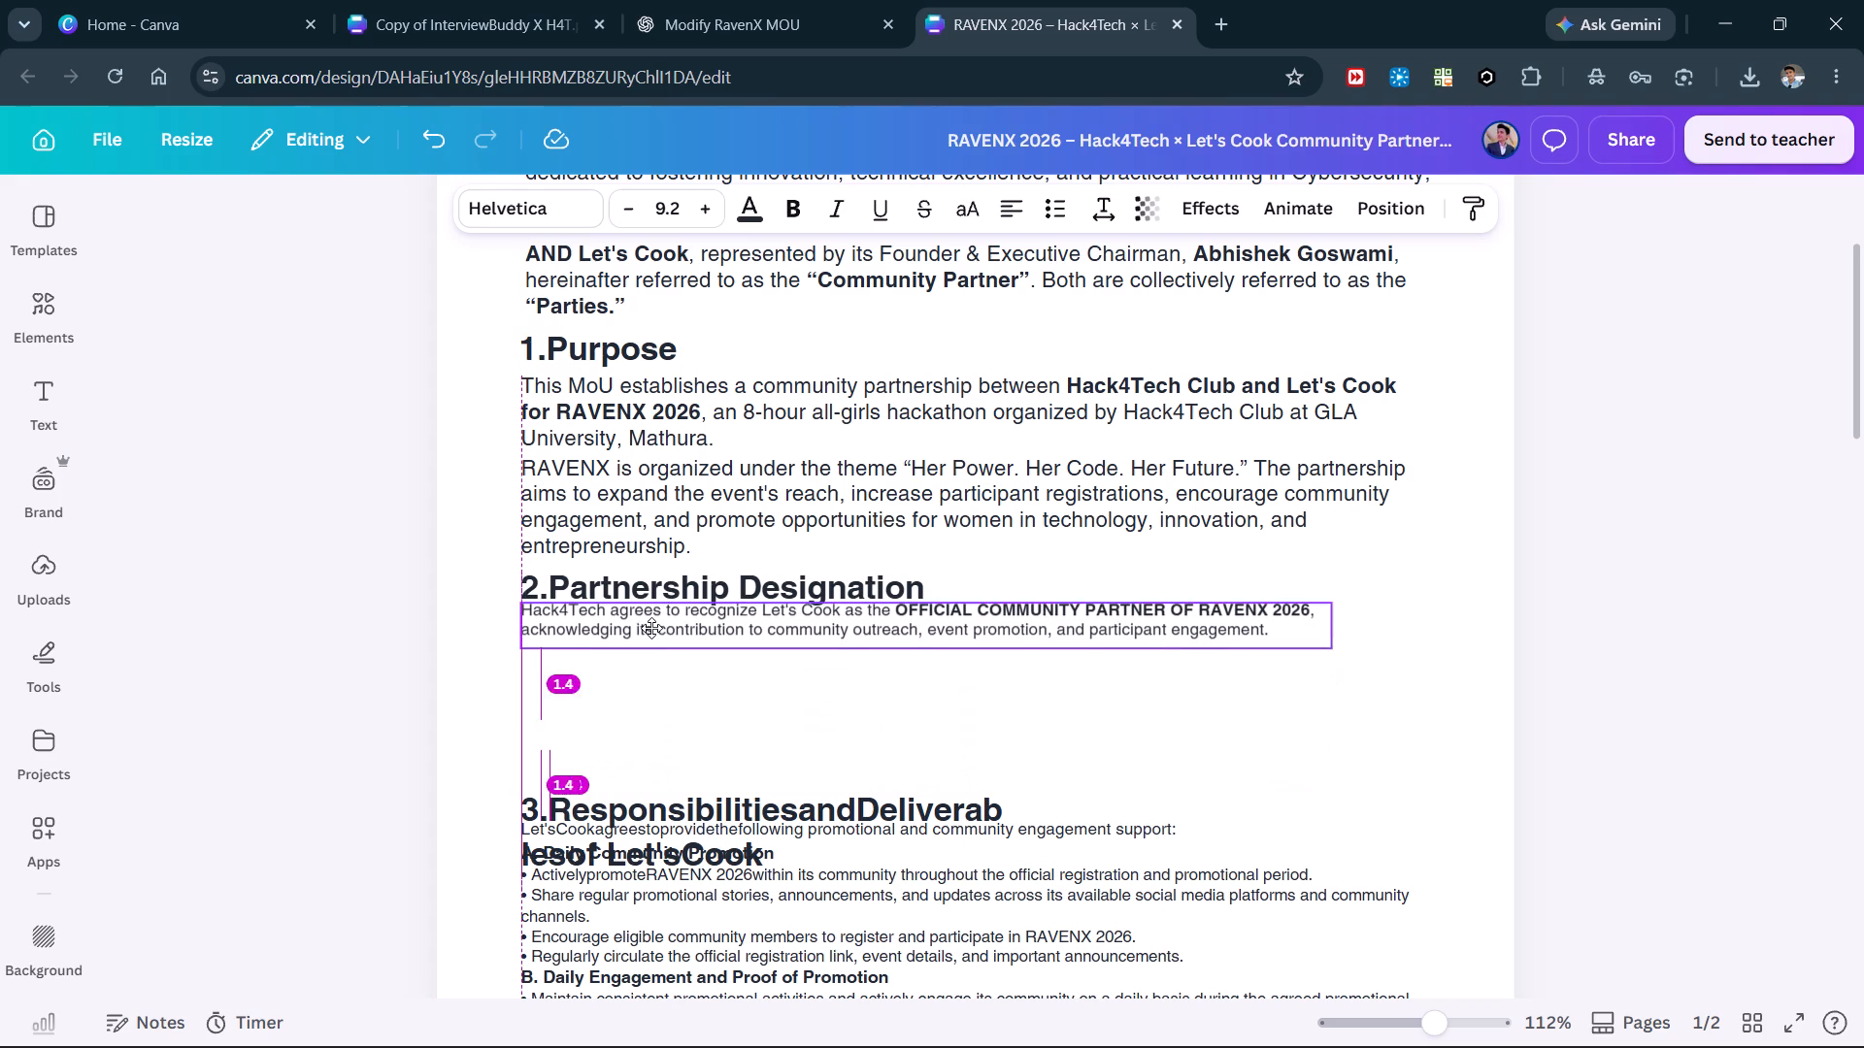
left_click_drag(651, 628, 651, 635)
left_click(674, 204)
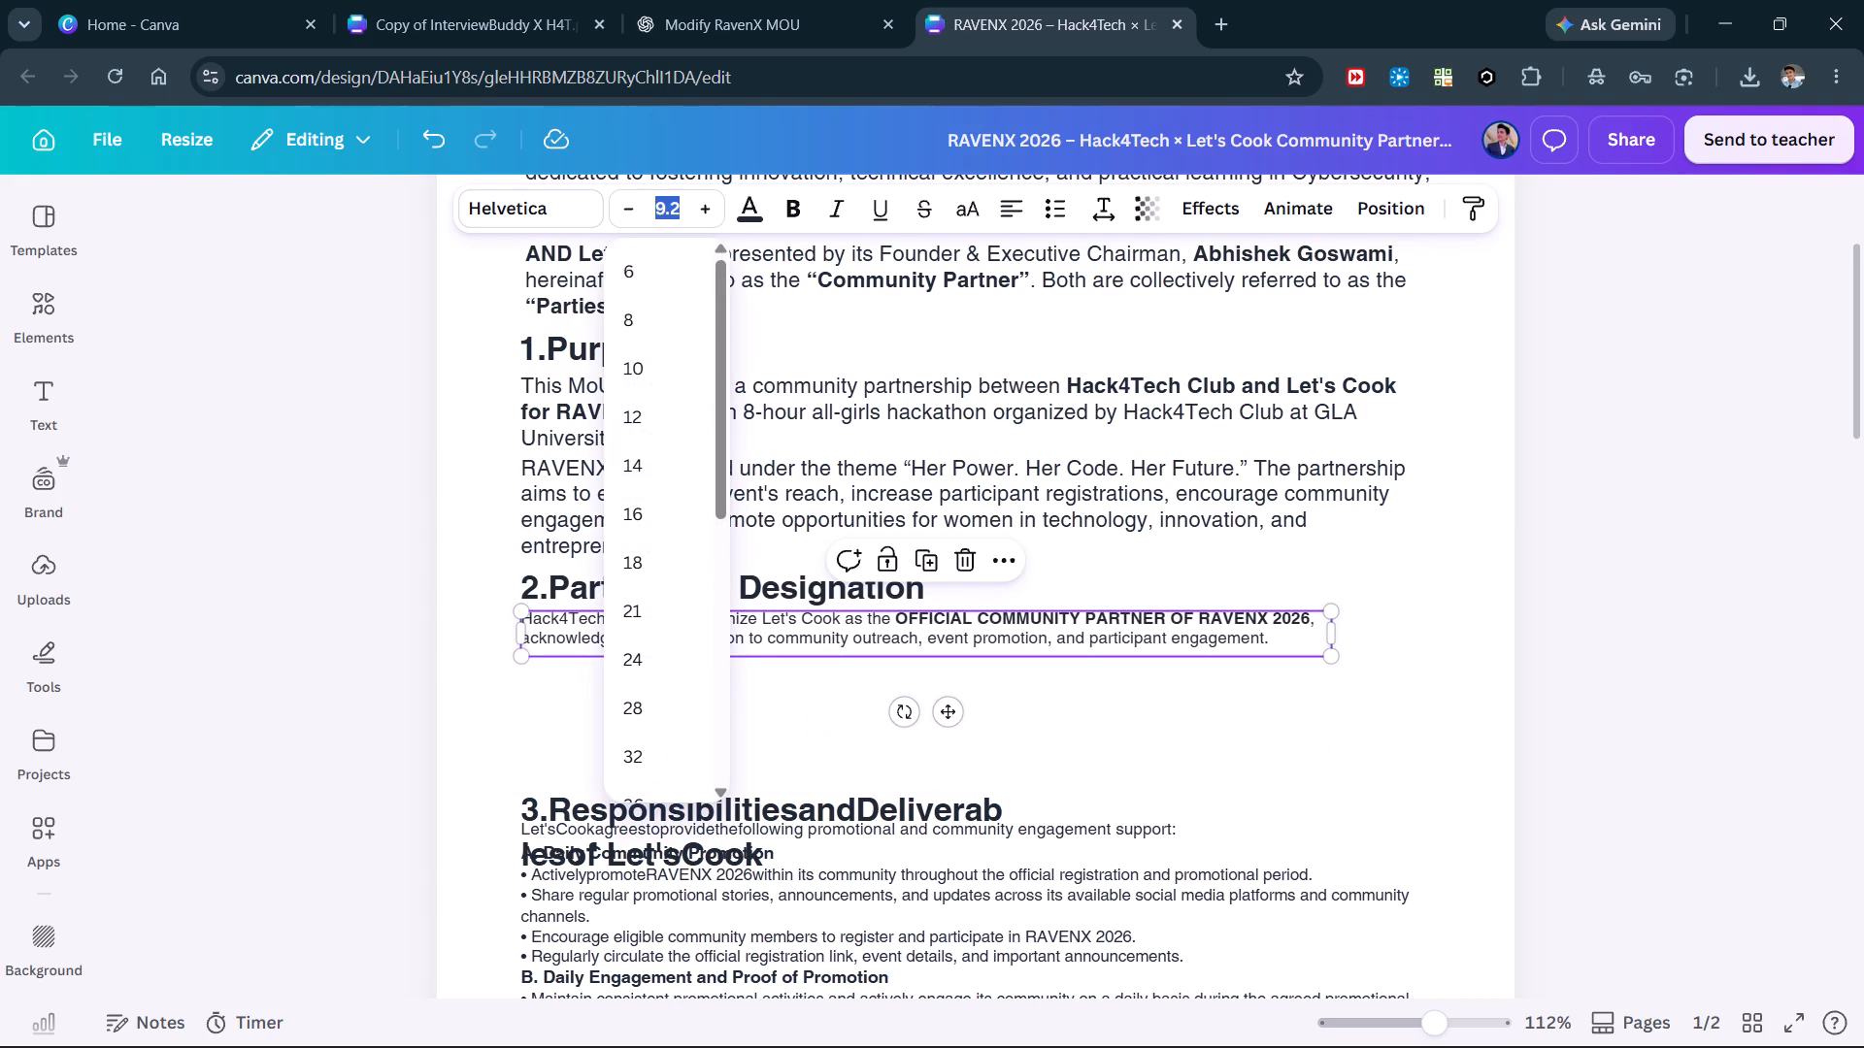
type("12")
key("Return")
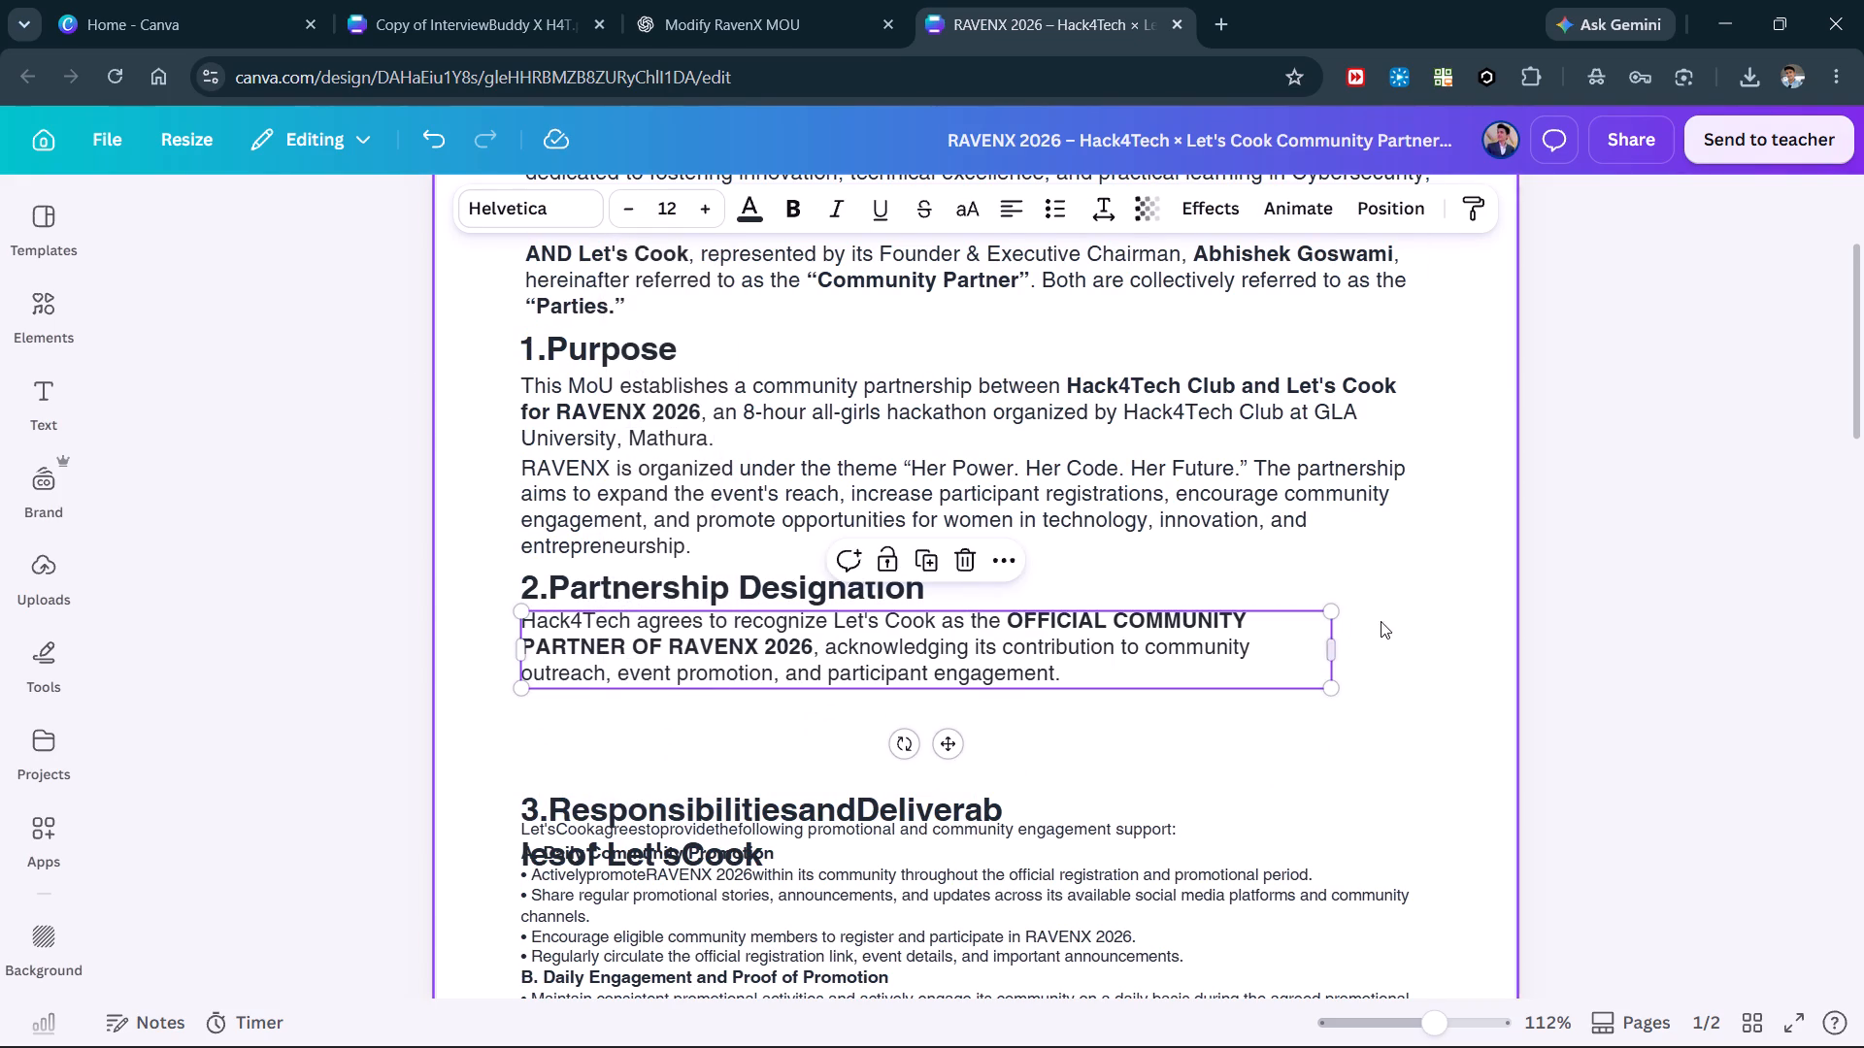
left_click_drag(1348, 648, 1427, 645)
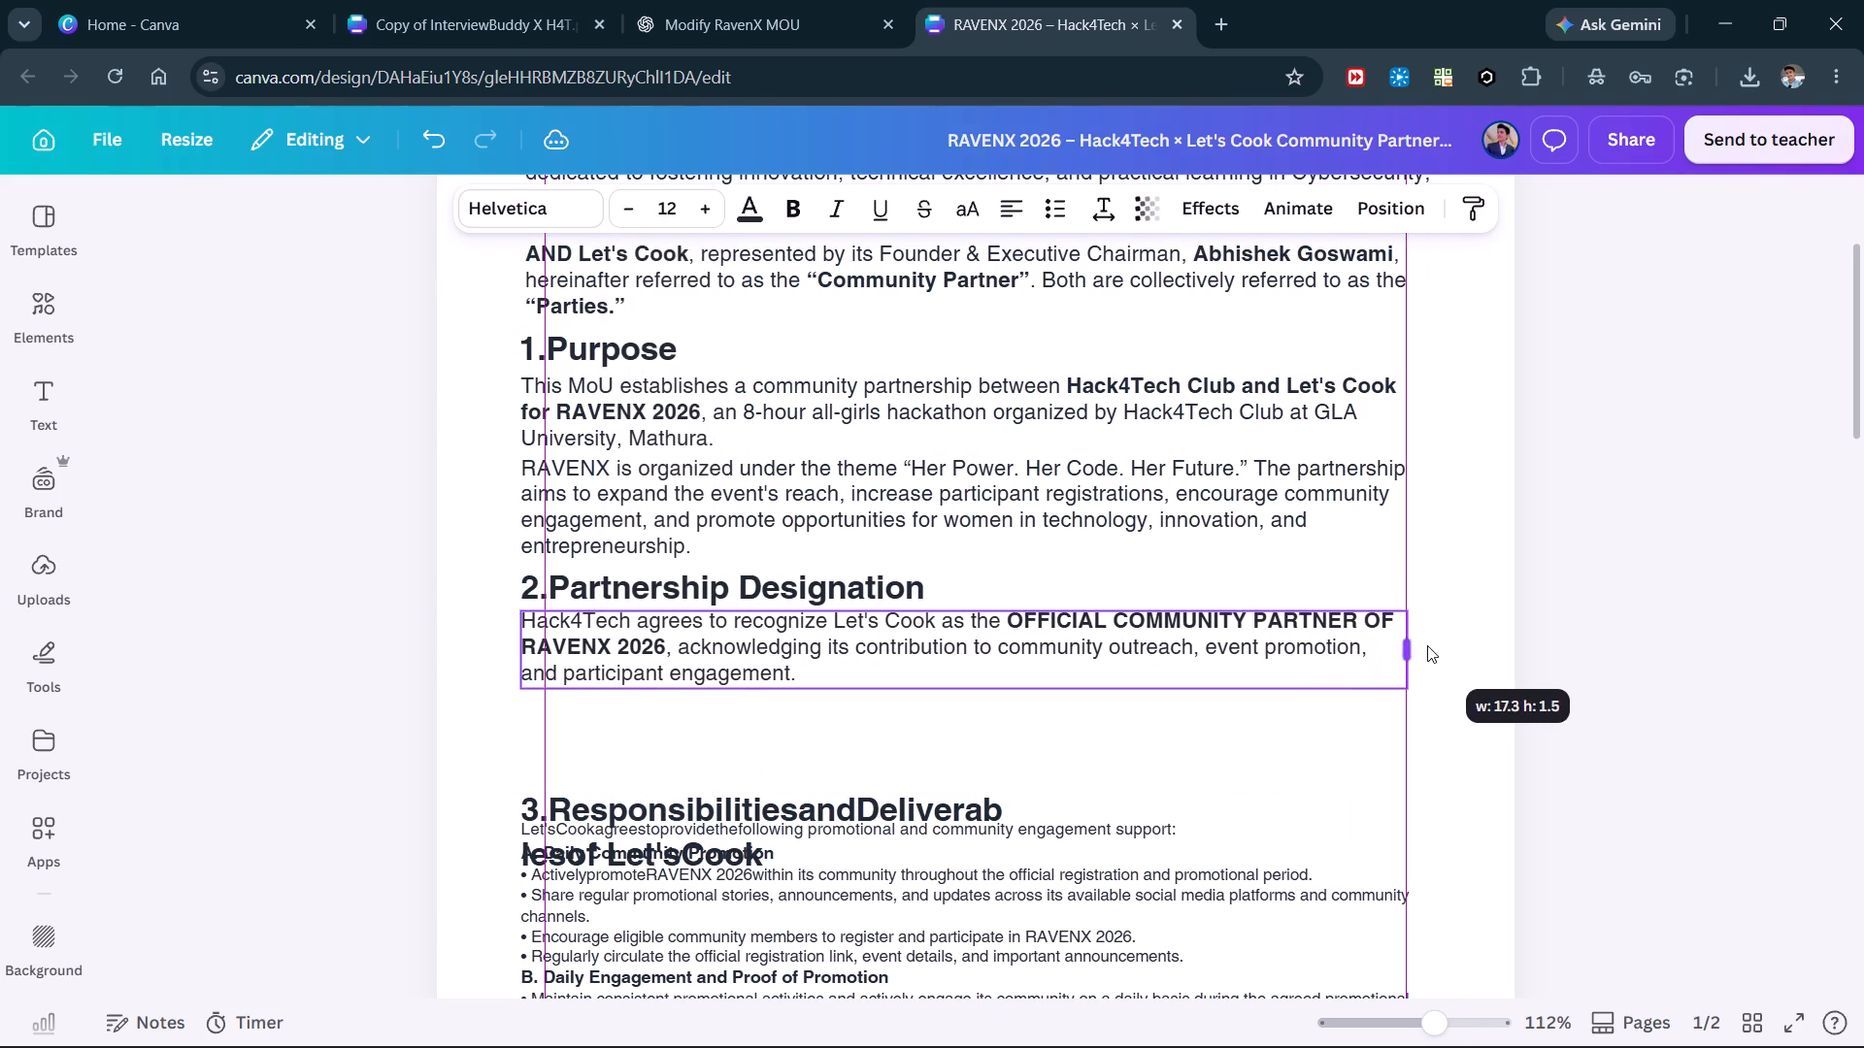
left_click_drag(1427, 645, 1426, 644)
left_click(1636, 592)
Widen the page-one section 3 heading to fit one line and move it up beneath the Partnership Designation text.
scroll(1400, 550, "down", 1)
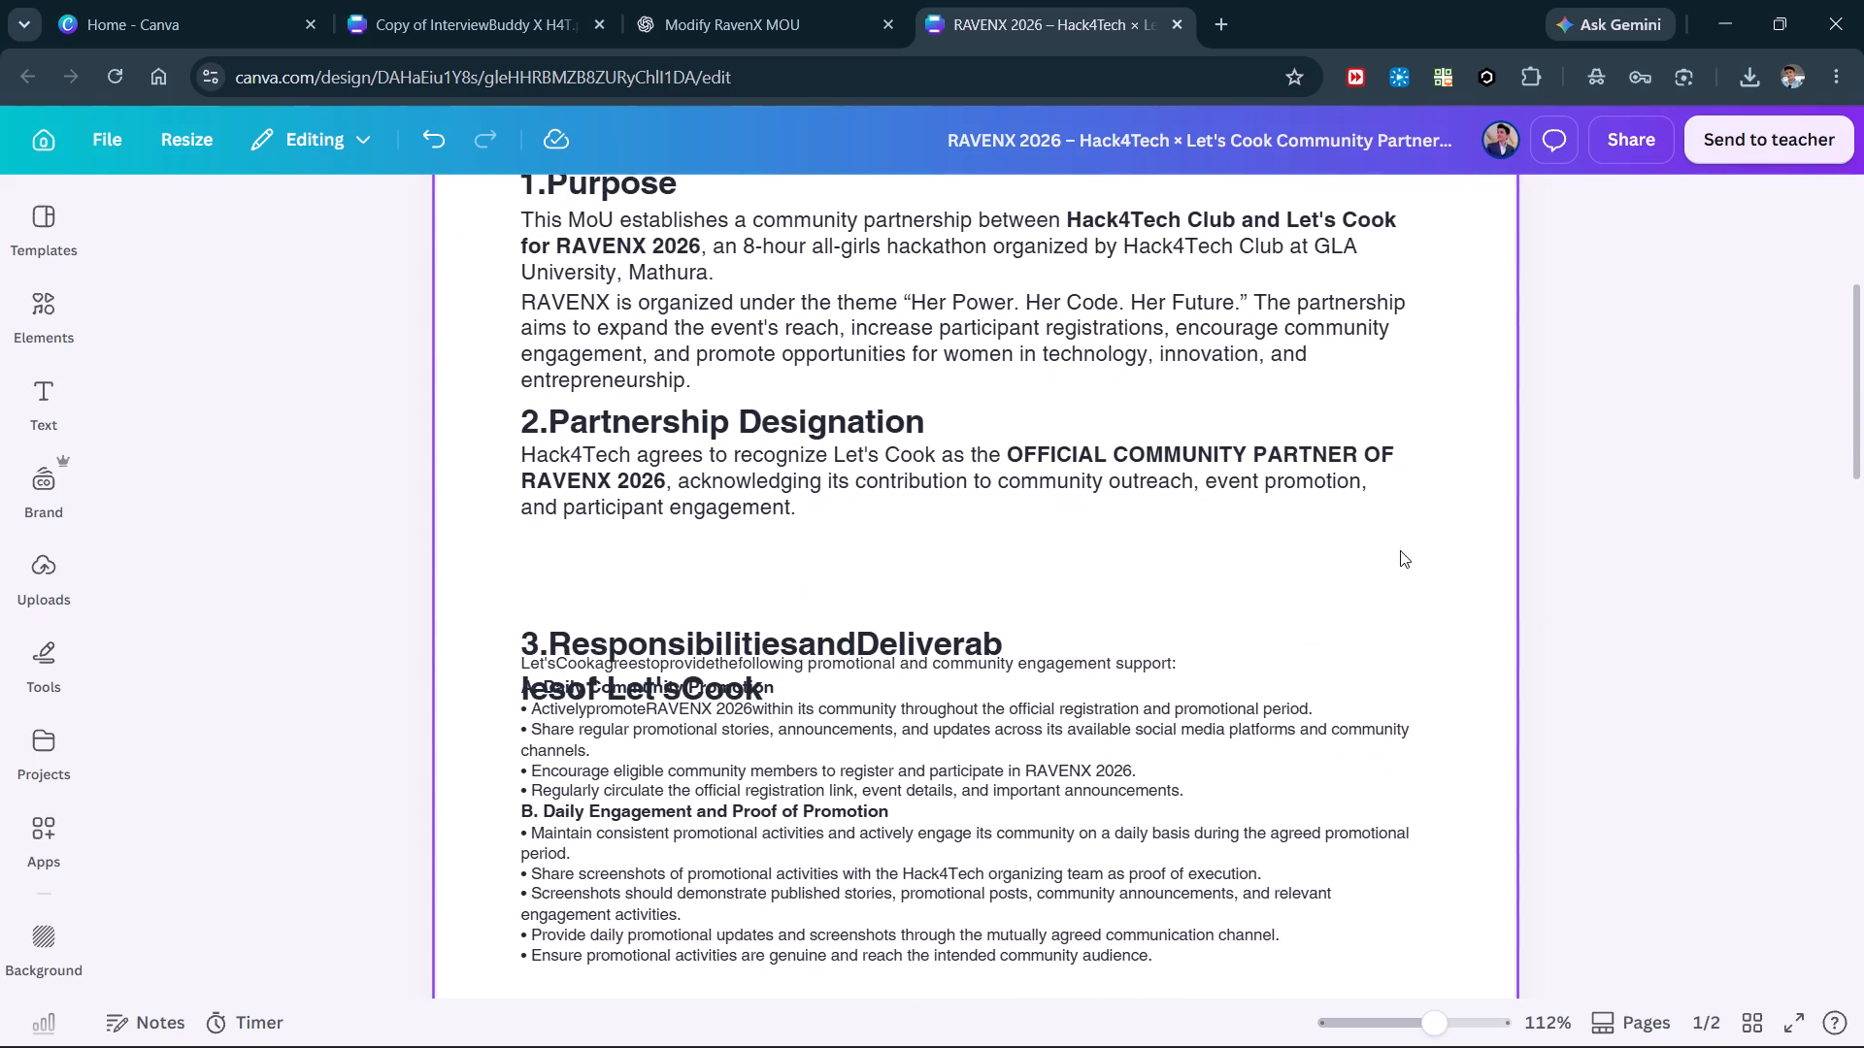
scroll(1400, 550, "down", 1)
left_click(767, 664)
left_click_drag(1015, 660, 1138, 652)
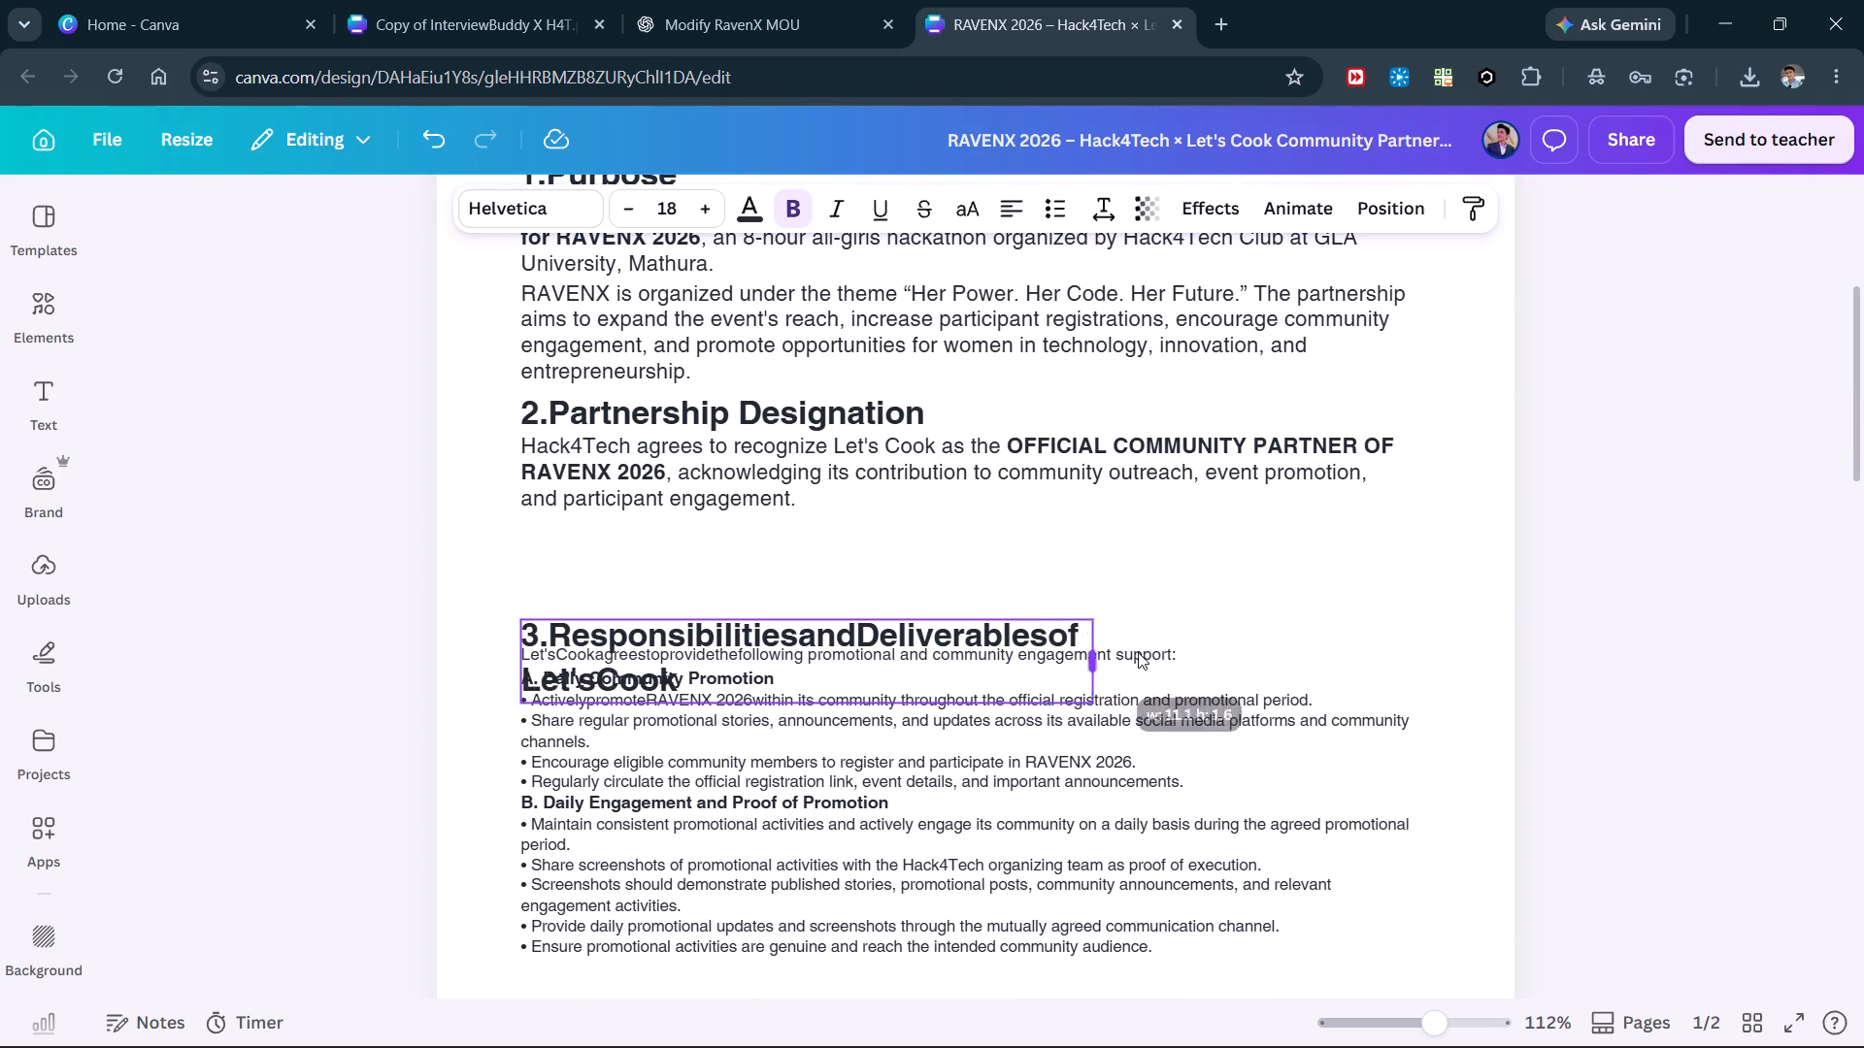
left_click_drag(1138, 652, 1529, 627)
left_click_drag(1003, 626, 1001, 623)
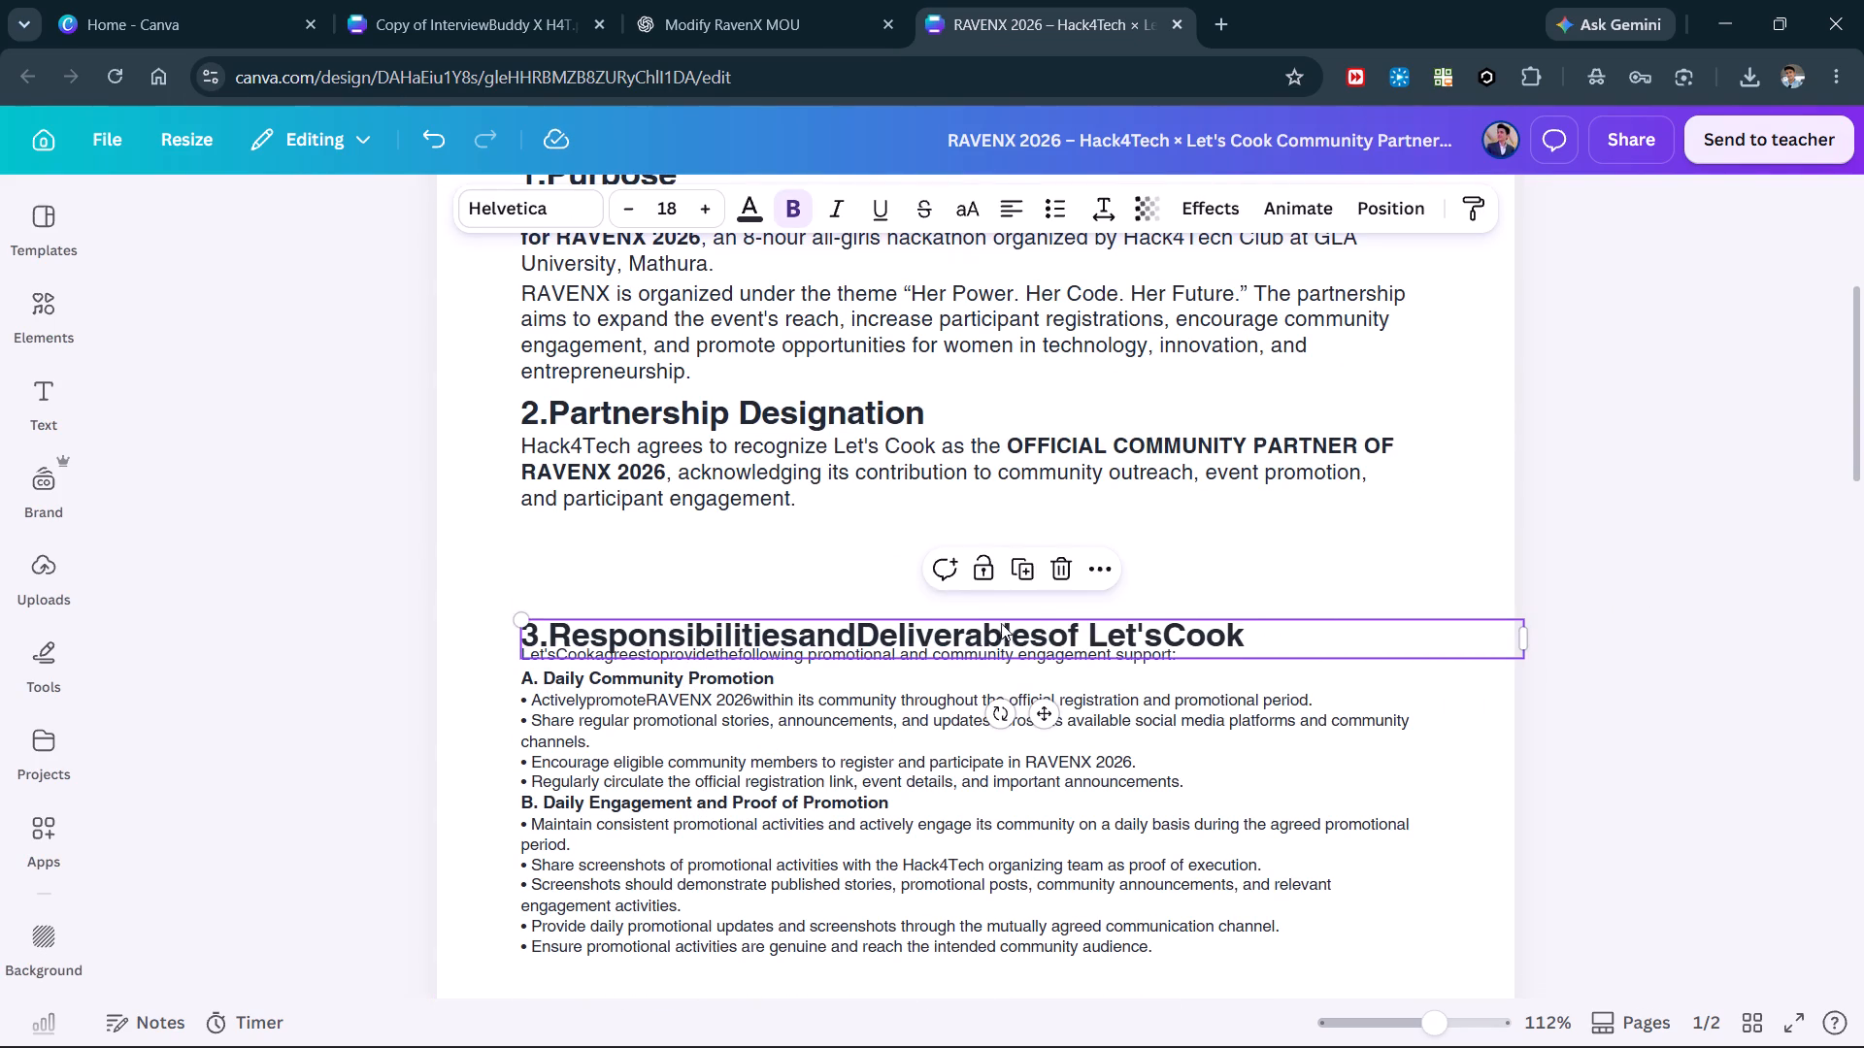
left_click_drag(1001, 623, 1000, 542)
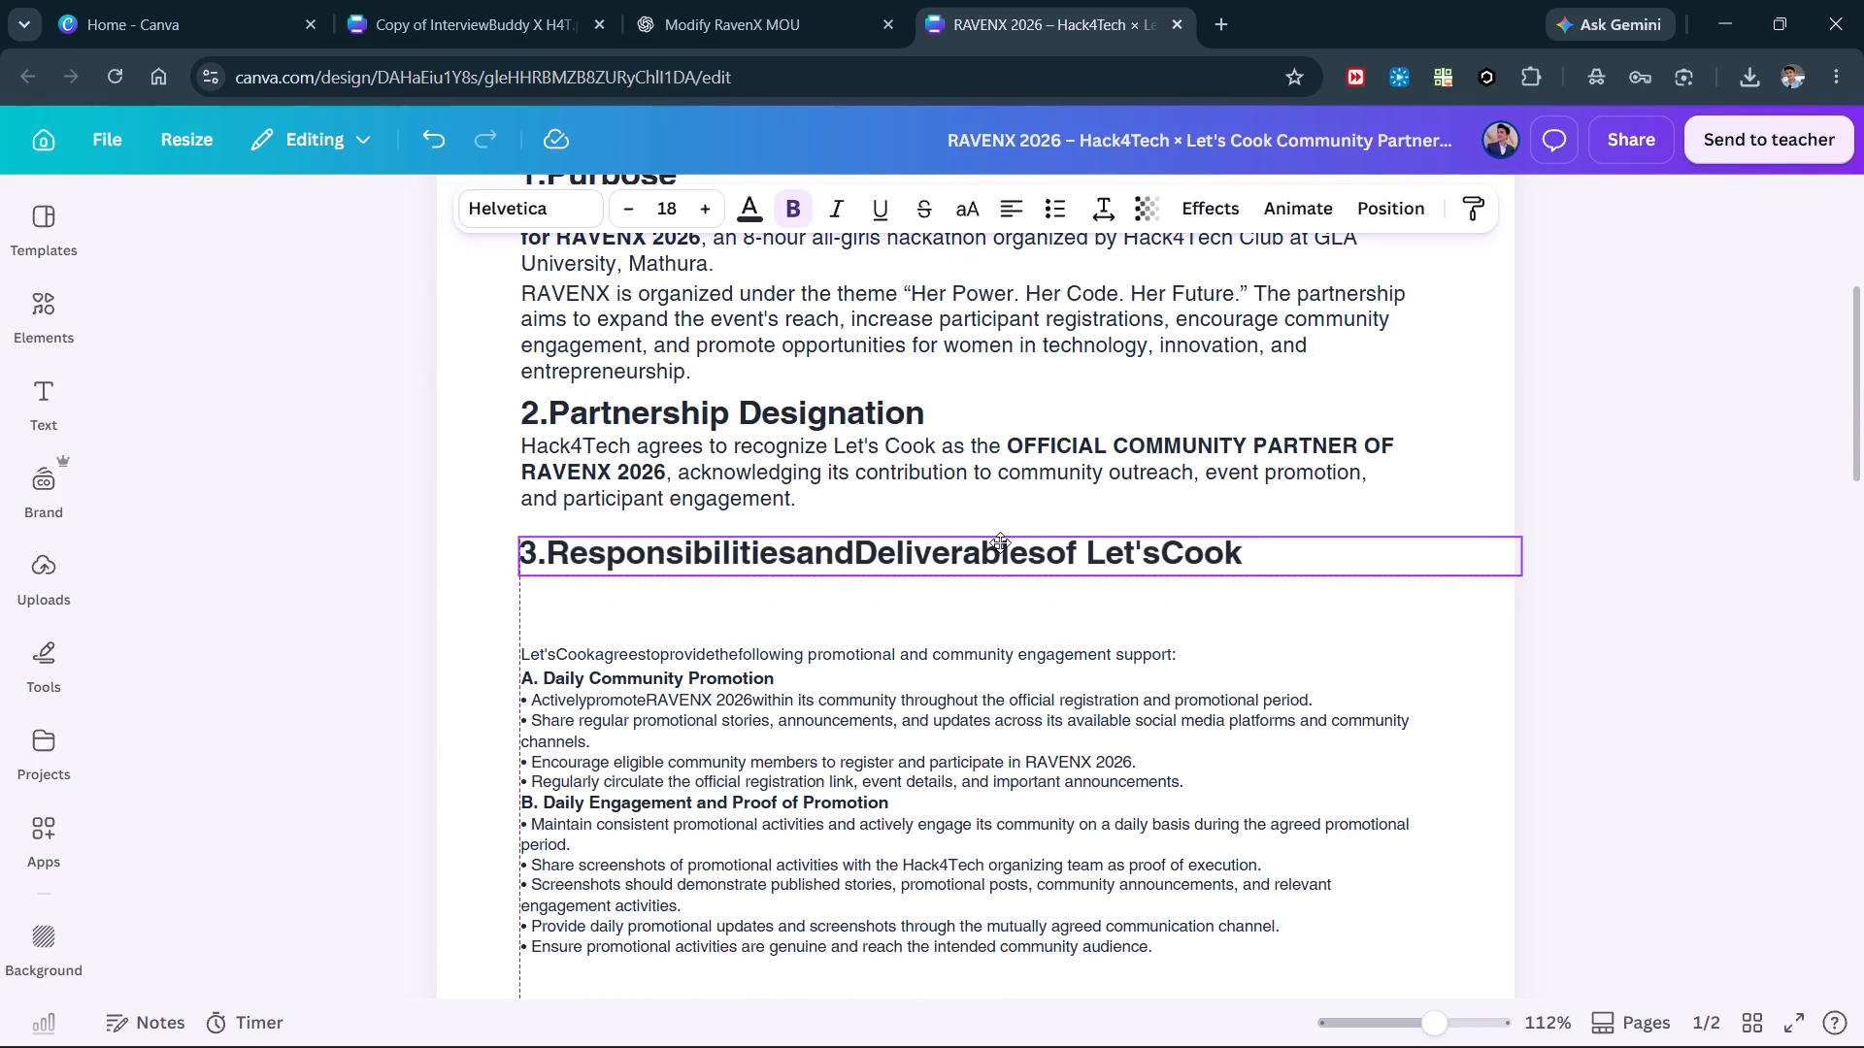
left_click_drag(1000, 542, 1002, 543)
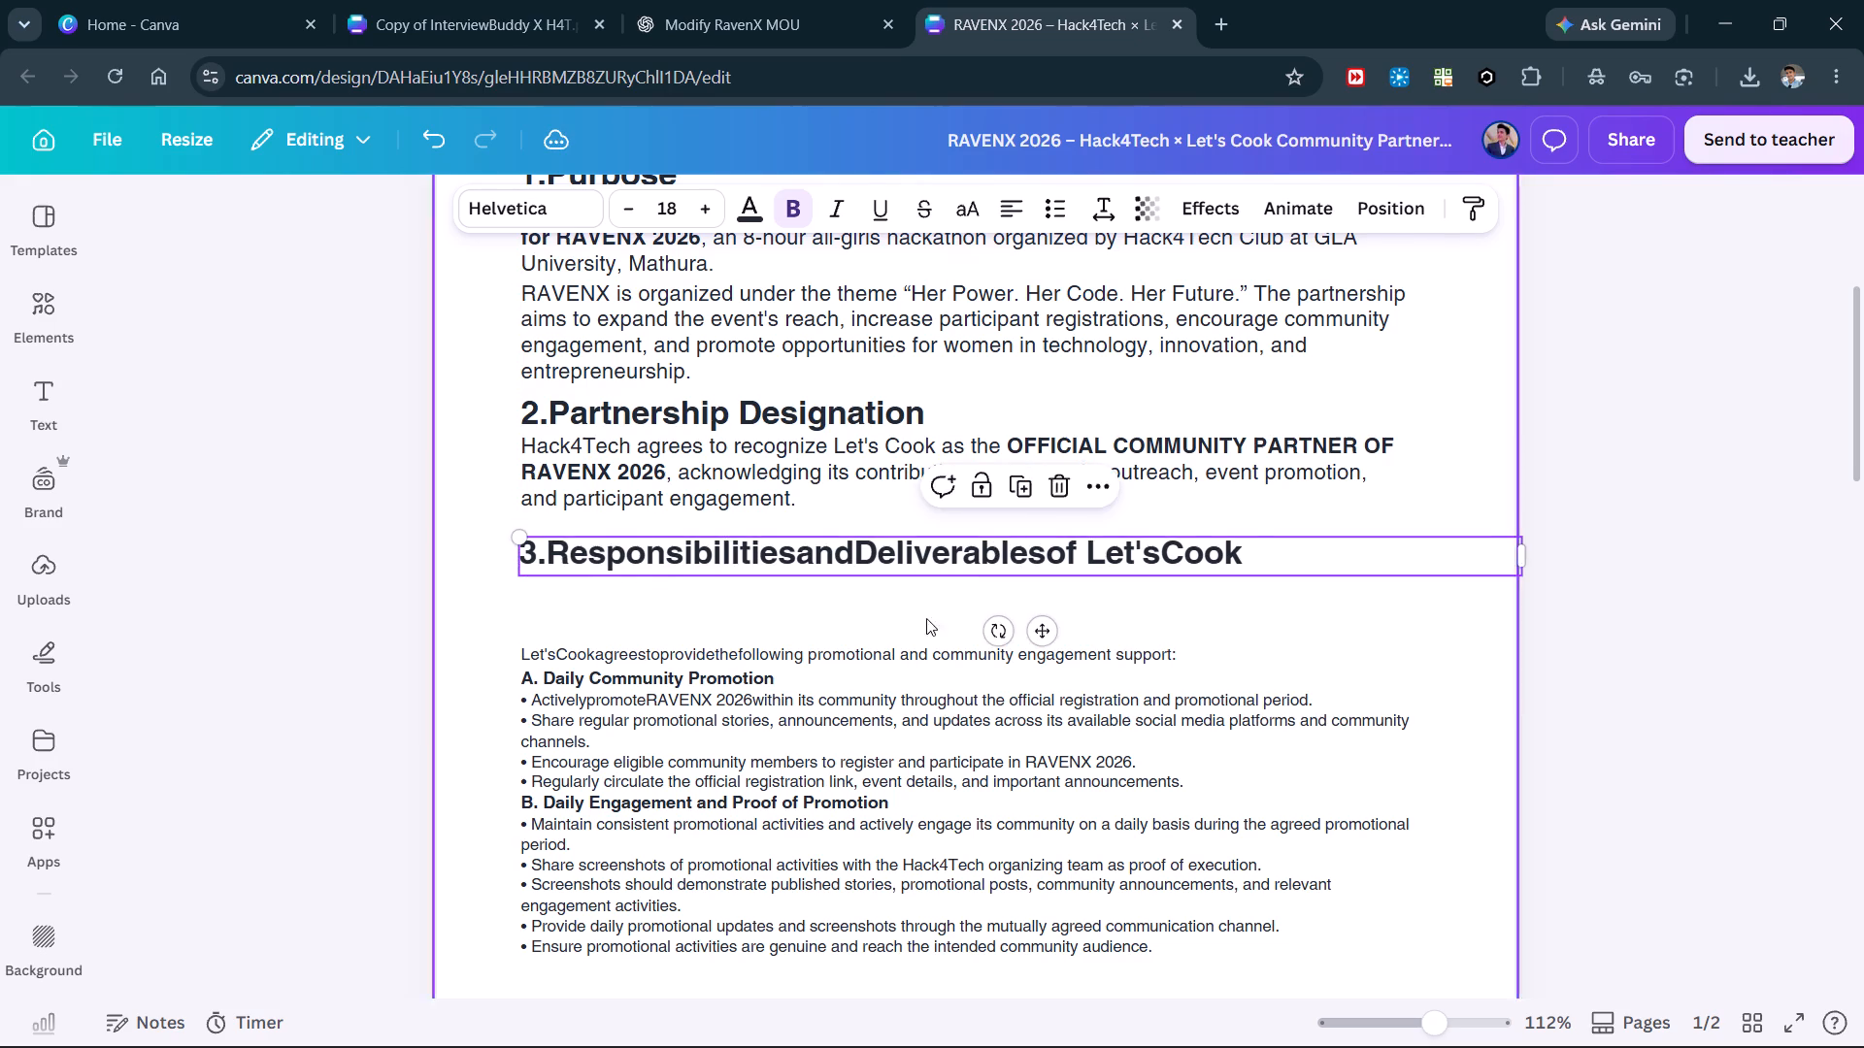
Set all the page-one section 3 text below its heading, from the introductory line through the last bullet, to size 12.
scroll(856, 687, "right", 1)
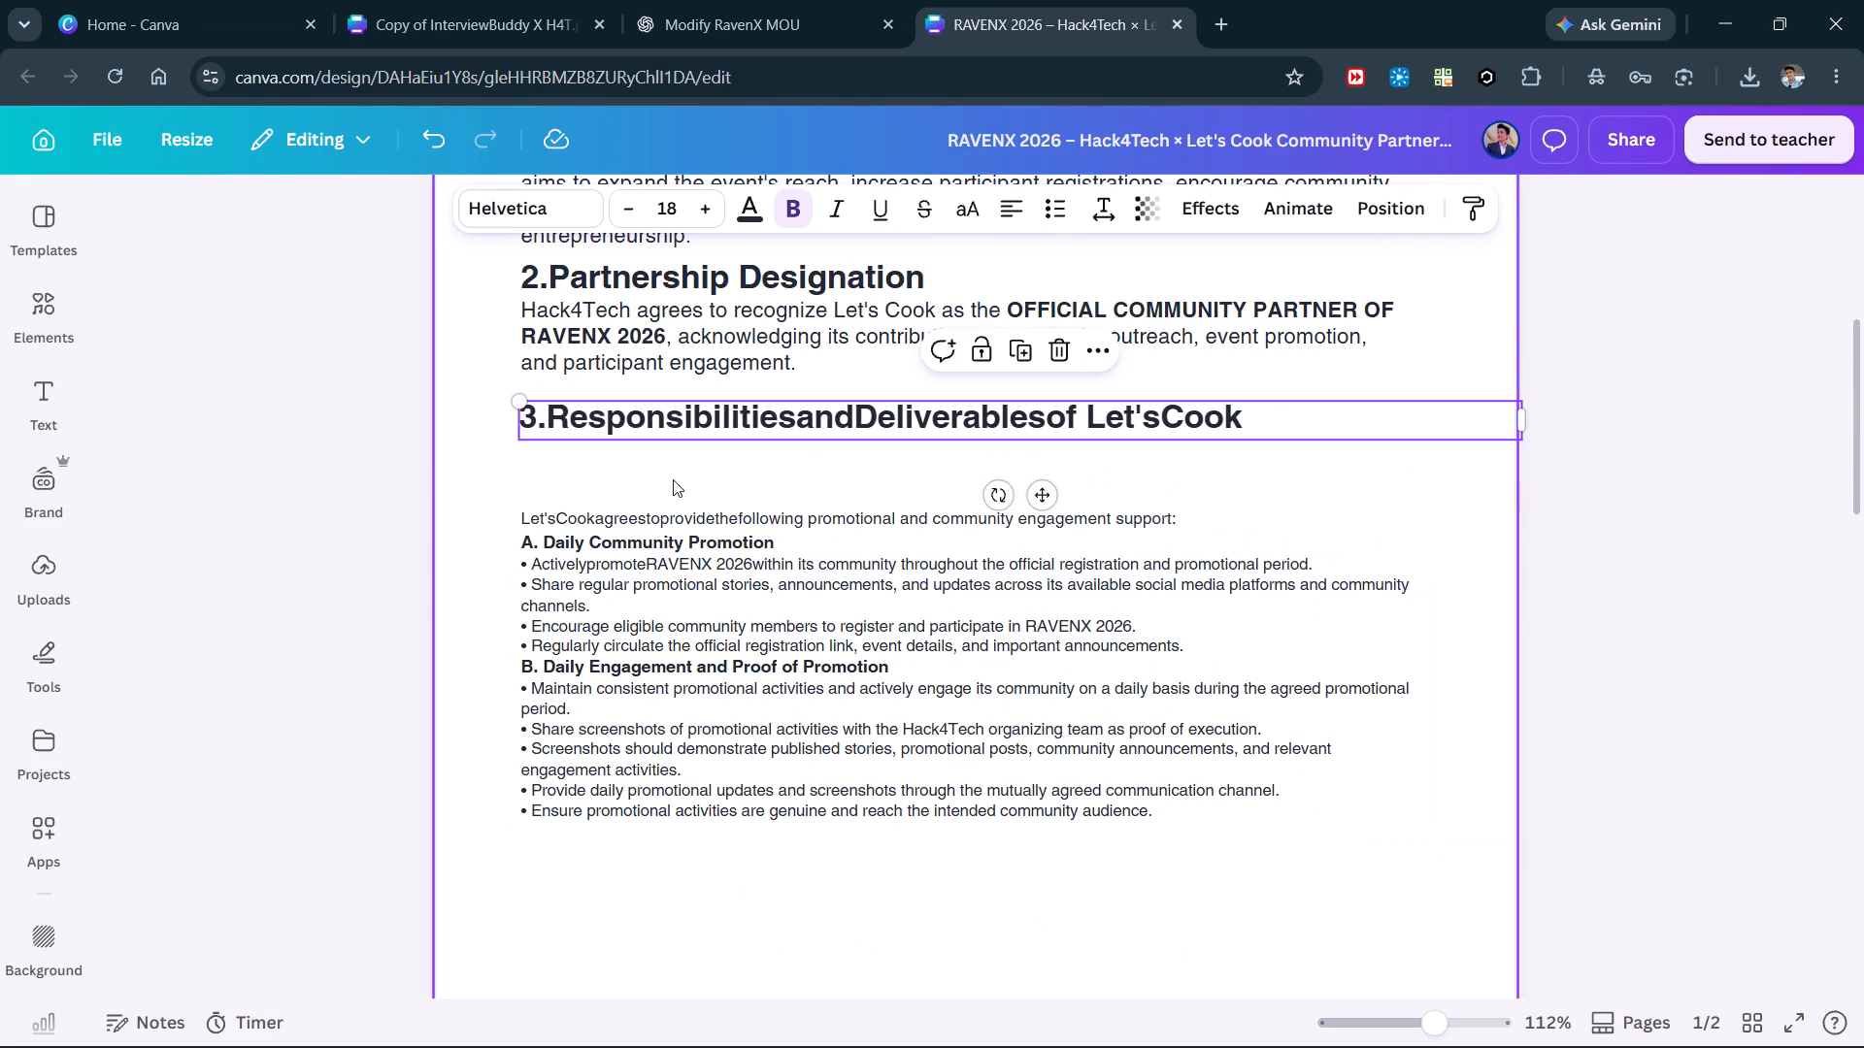
left_click(668, 520)
left_click(692, 819)
left_click(699, 874)
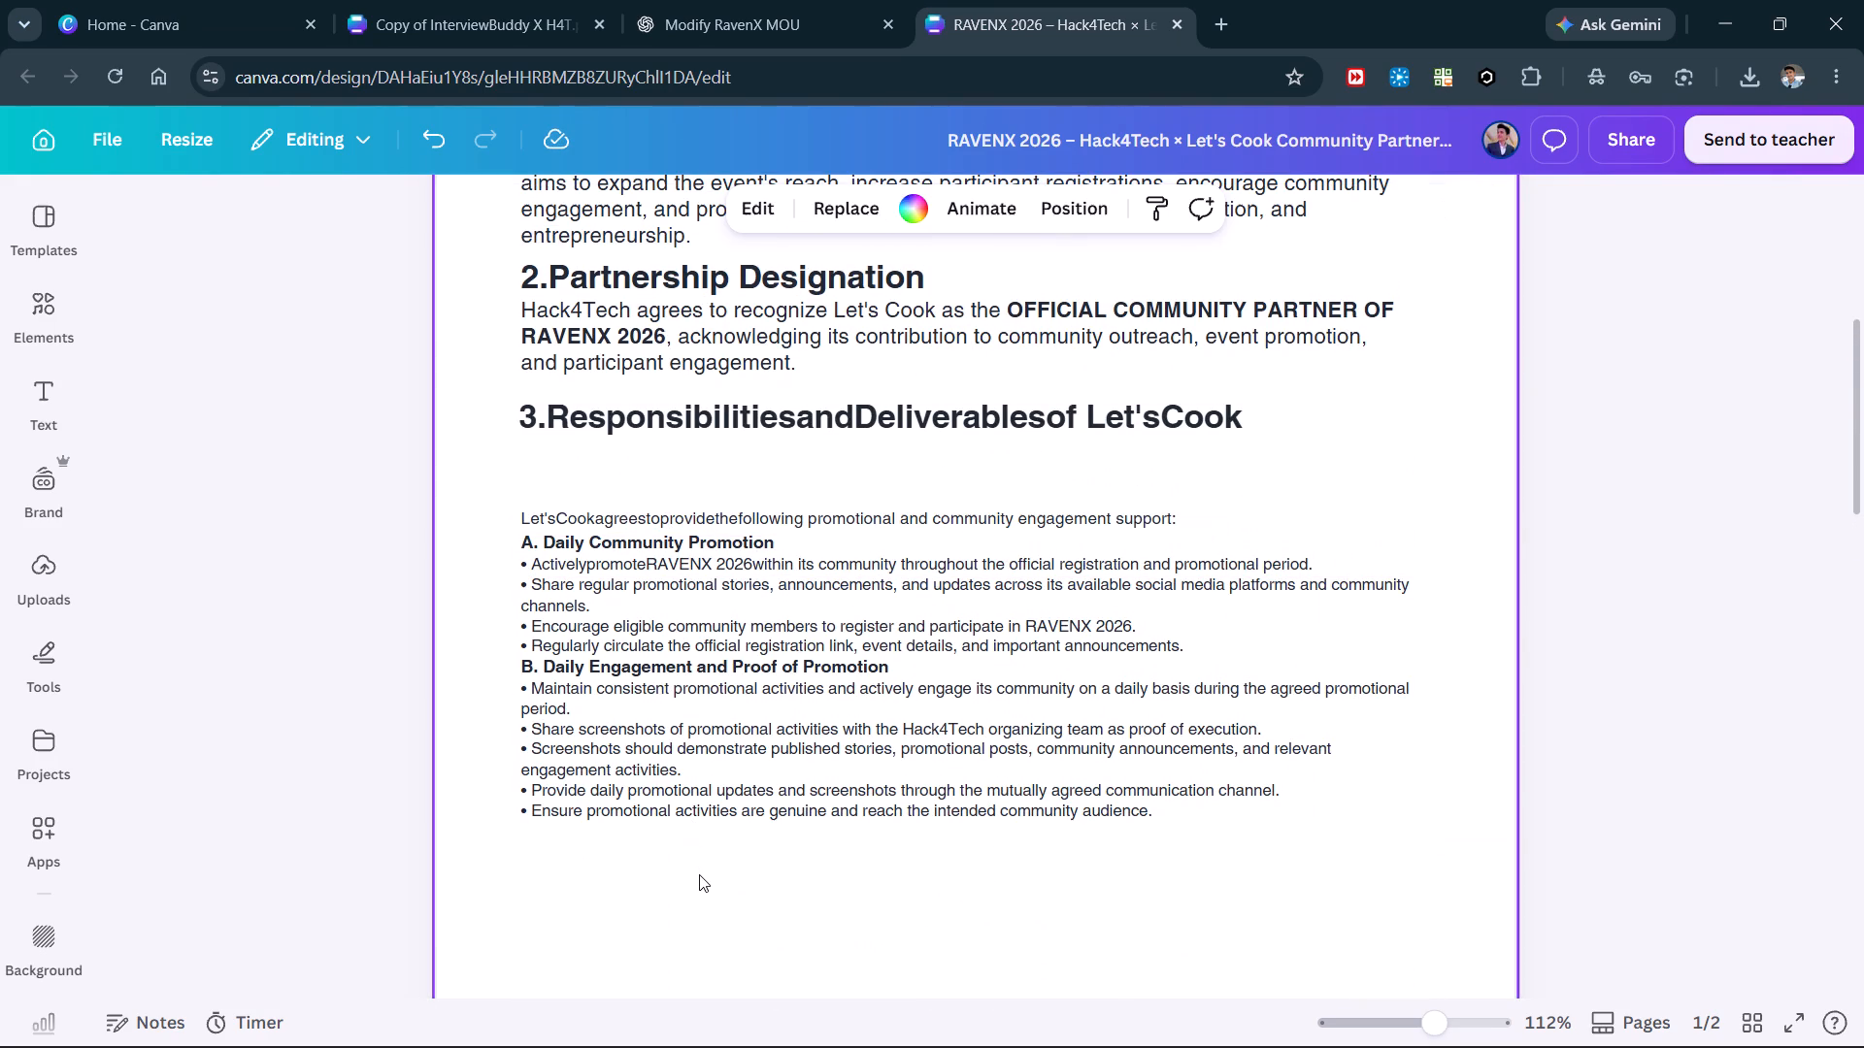
left_click_drag(699, 924, 657, 494)
left_click(676, 201)
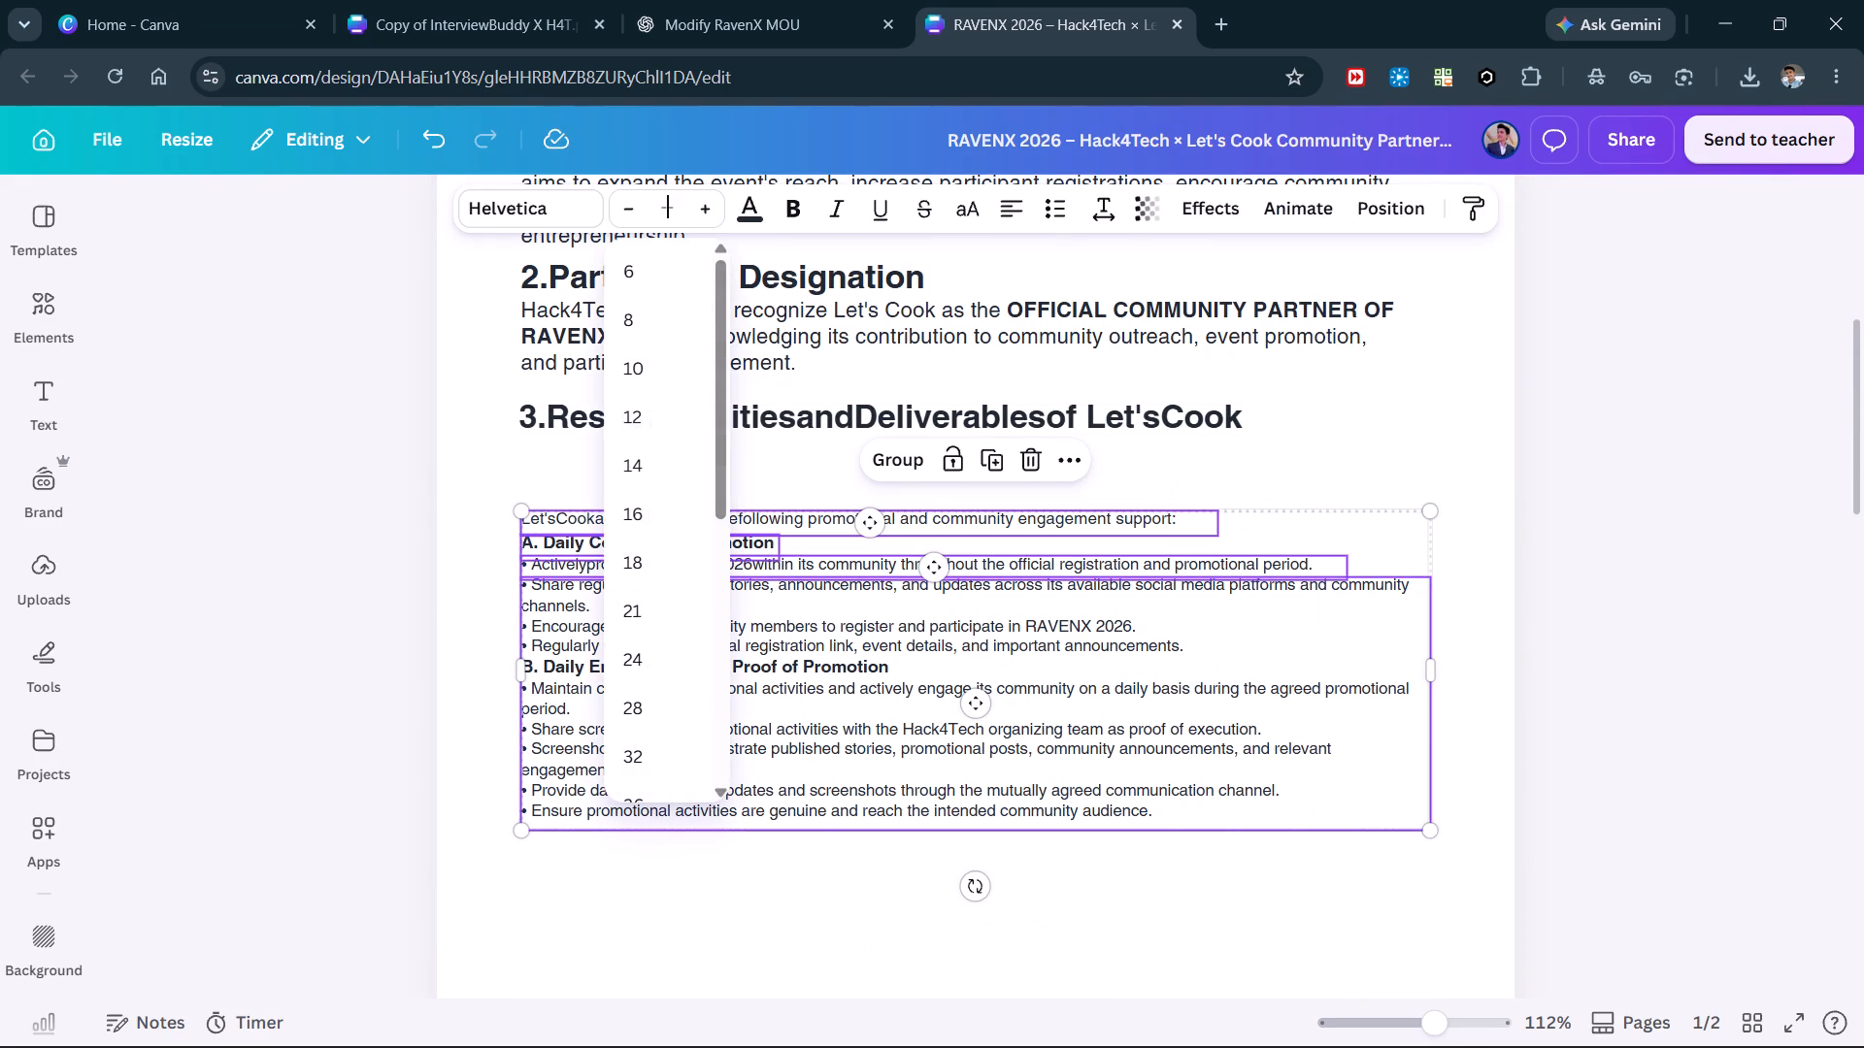
type("12")
key("Return")
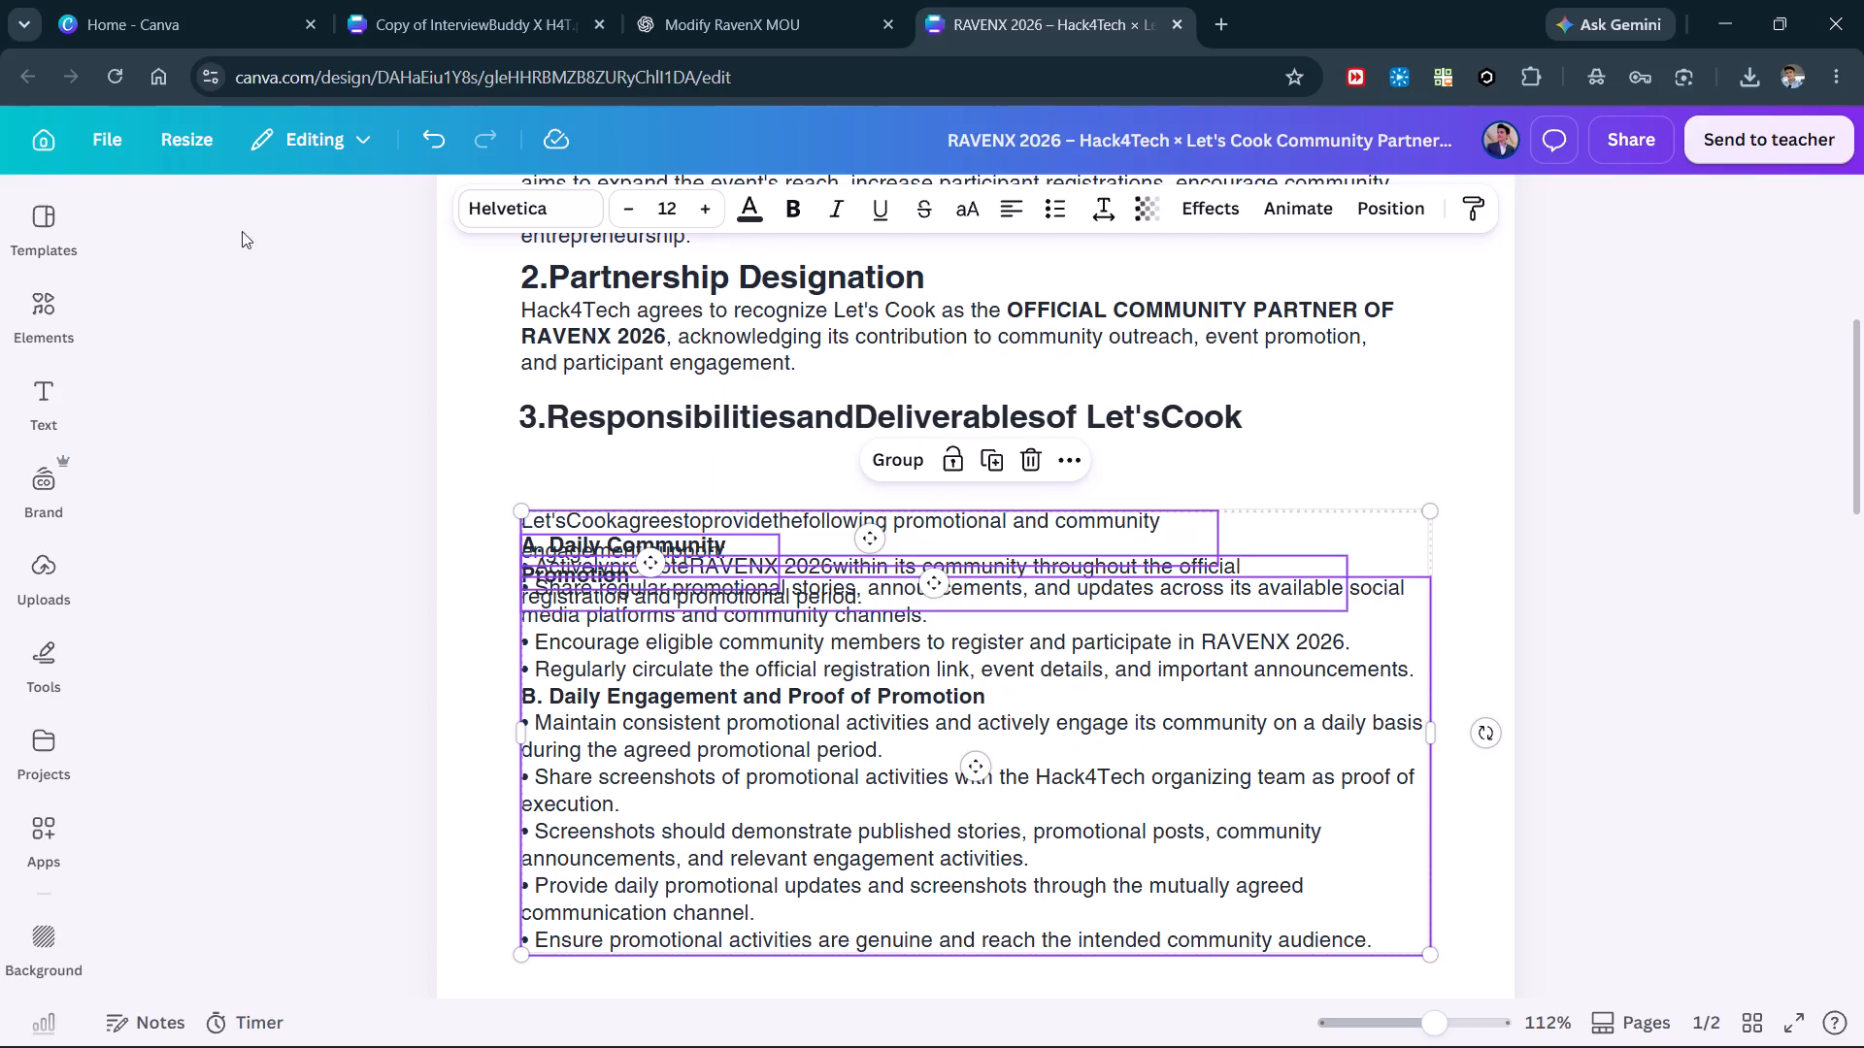
left_click_drag(172, 396, 170, 405)
left_click(170, 405)
Move the section 3 introductory line about promotional and community engagement support up directly beneath the section heading.
left_click_drag(601, 520, 602, 447)
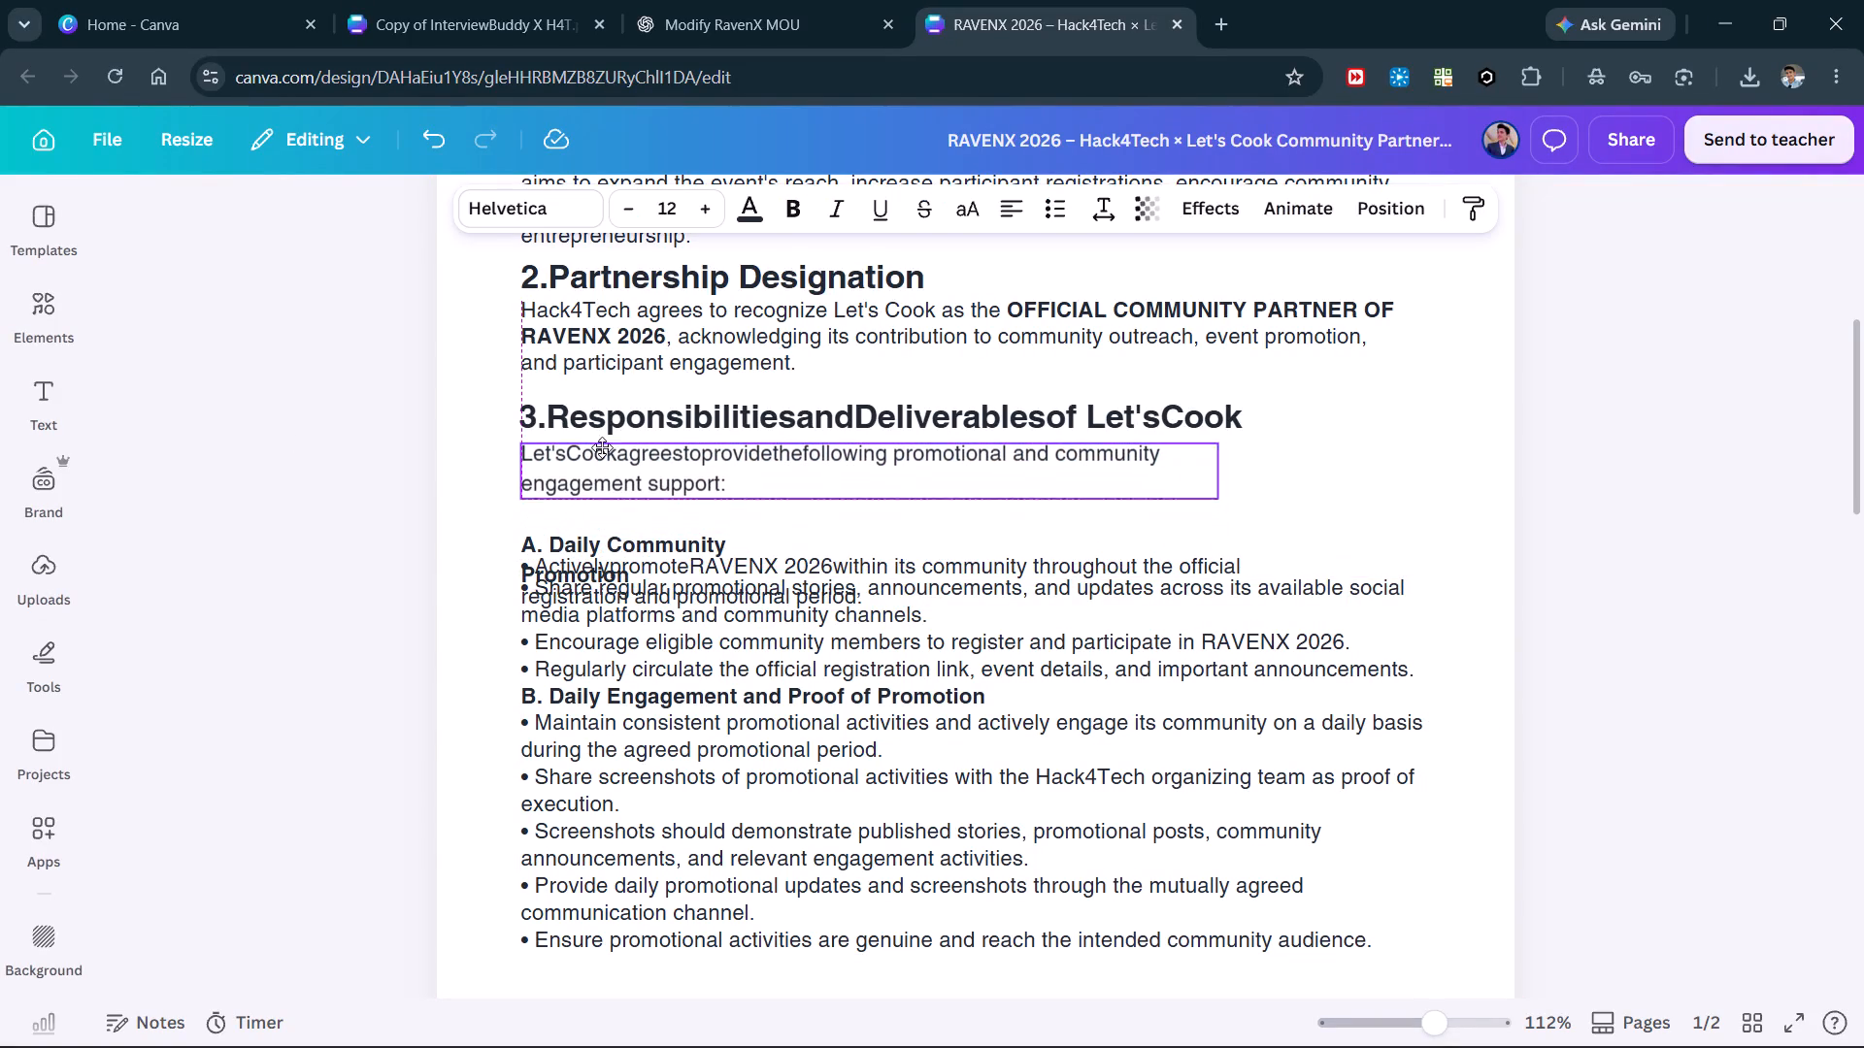
left_click_drag(602, 447, 603, 457)
Widen the "A. Daily Community Promotion" subheading so it fits on one line.
left_click(585, 546)
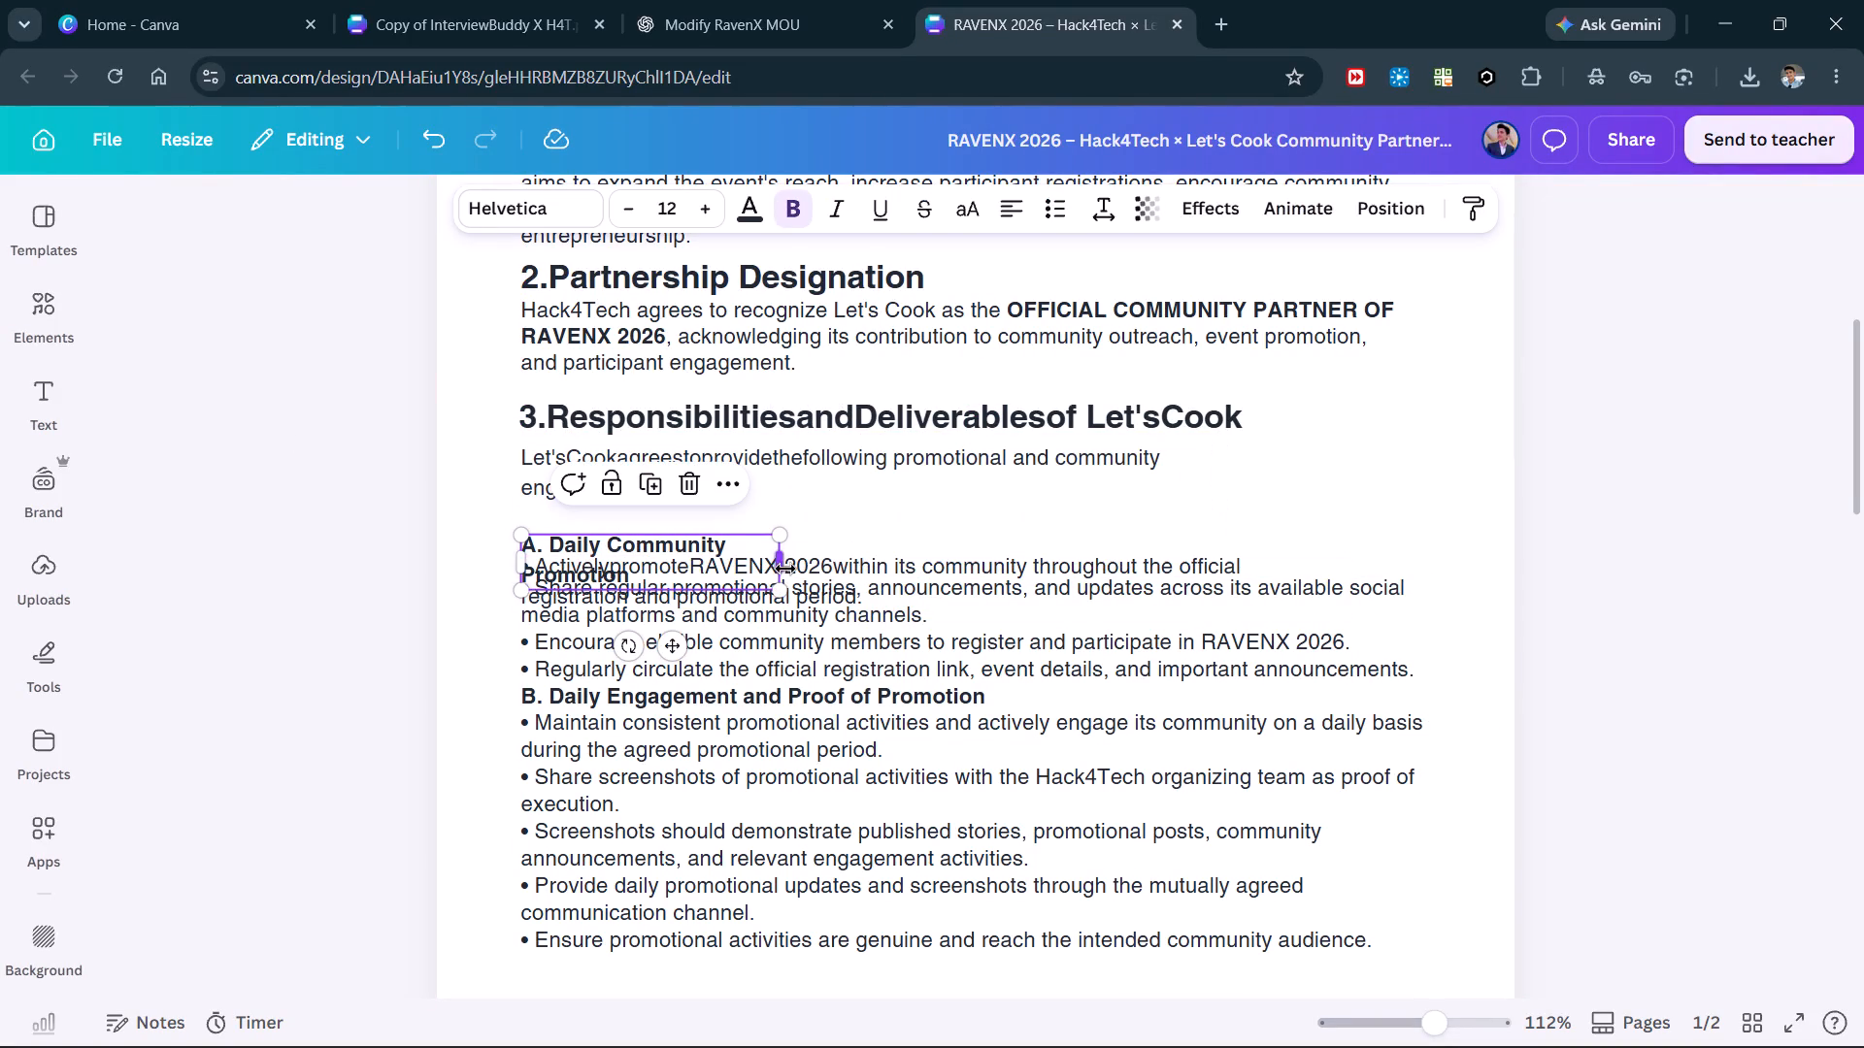
left_click_drag(786, 569, 874, 562)
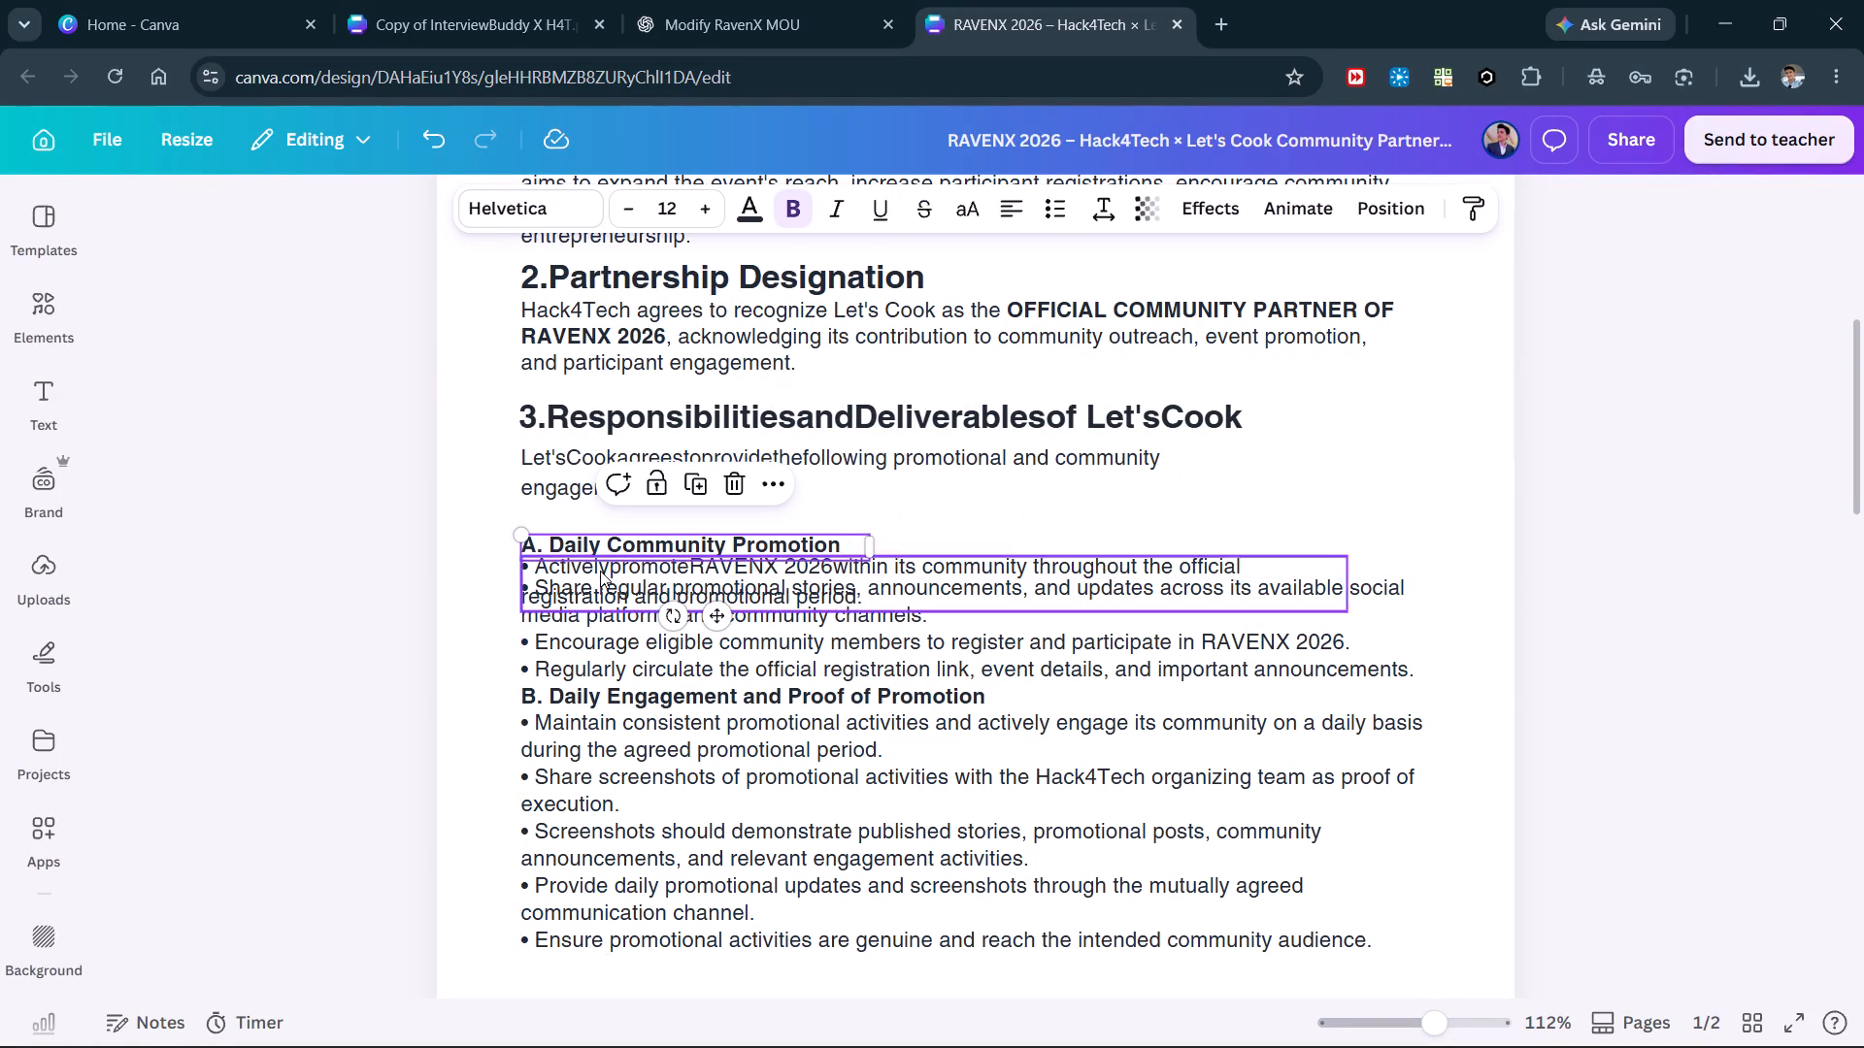
Stack the "A. Daily Community Promotion" subheading, its first bullet and the remaining section 3 text block closely without overlaps.
scroll(616, 748, "down", 1)
left_click_drag(710, 625, 711, 680)
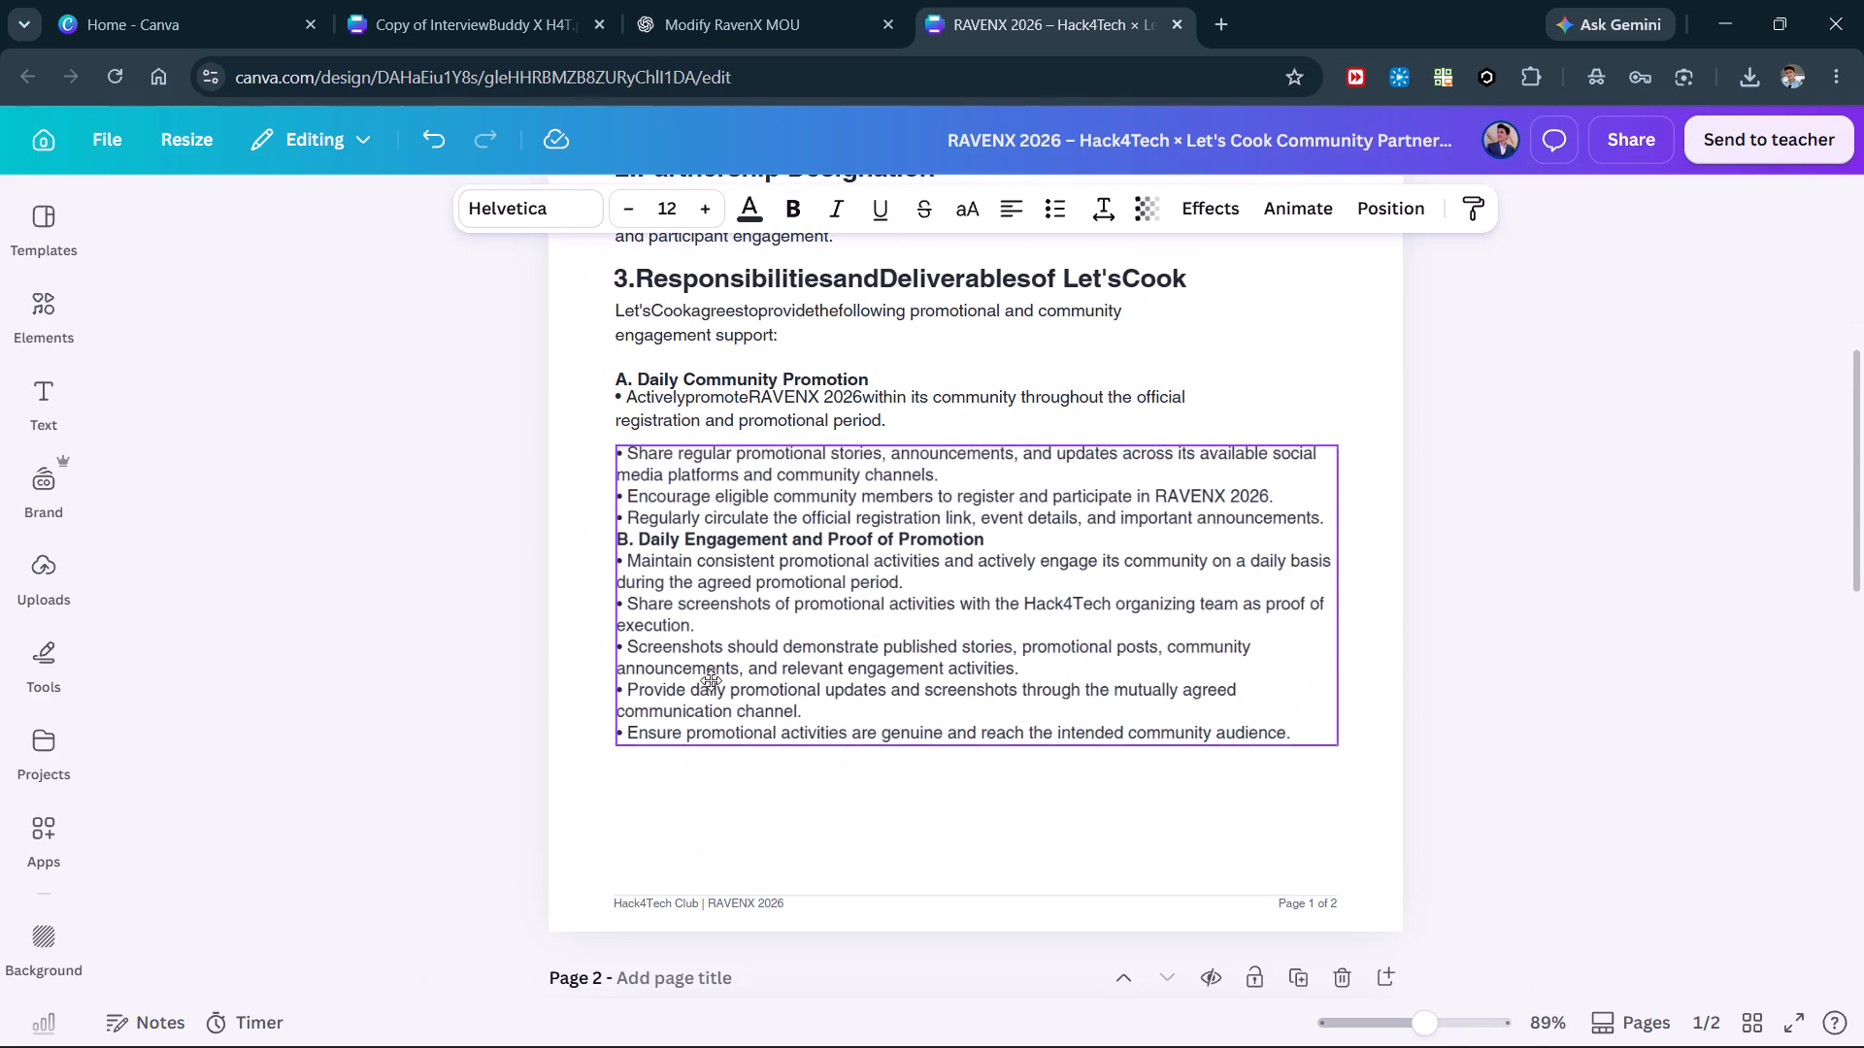
left_click_drag(711, 680, 709, 744)
left_click_drag(695, 427, 695, 443)
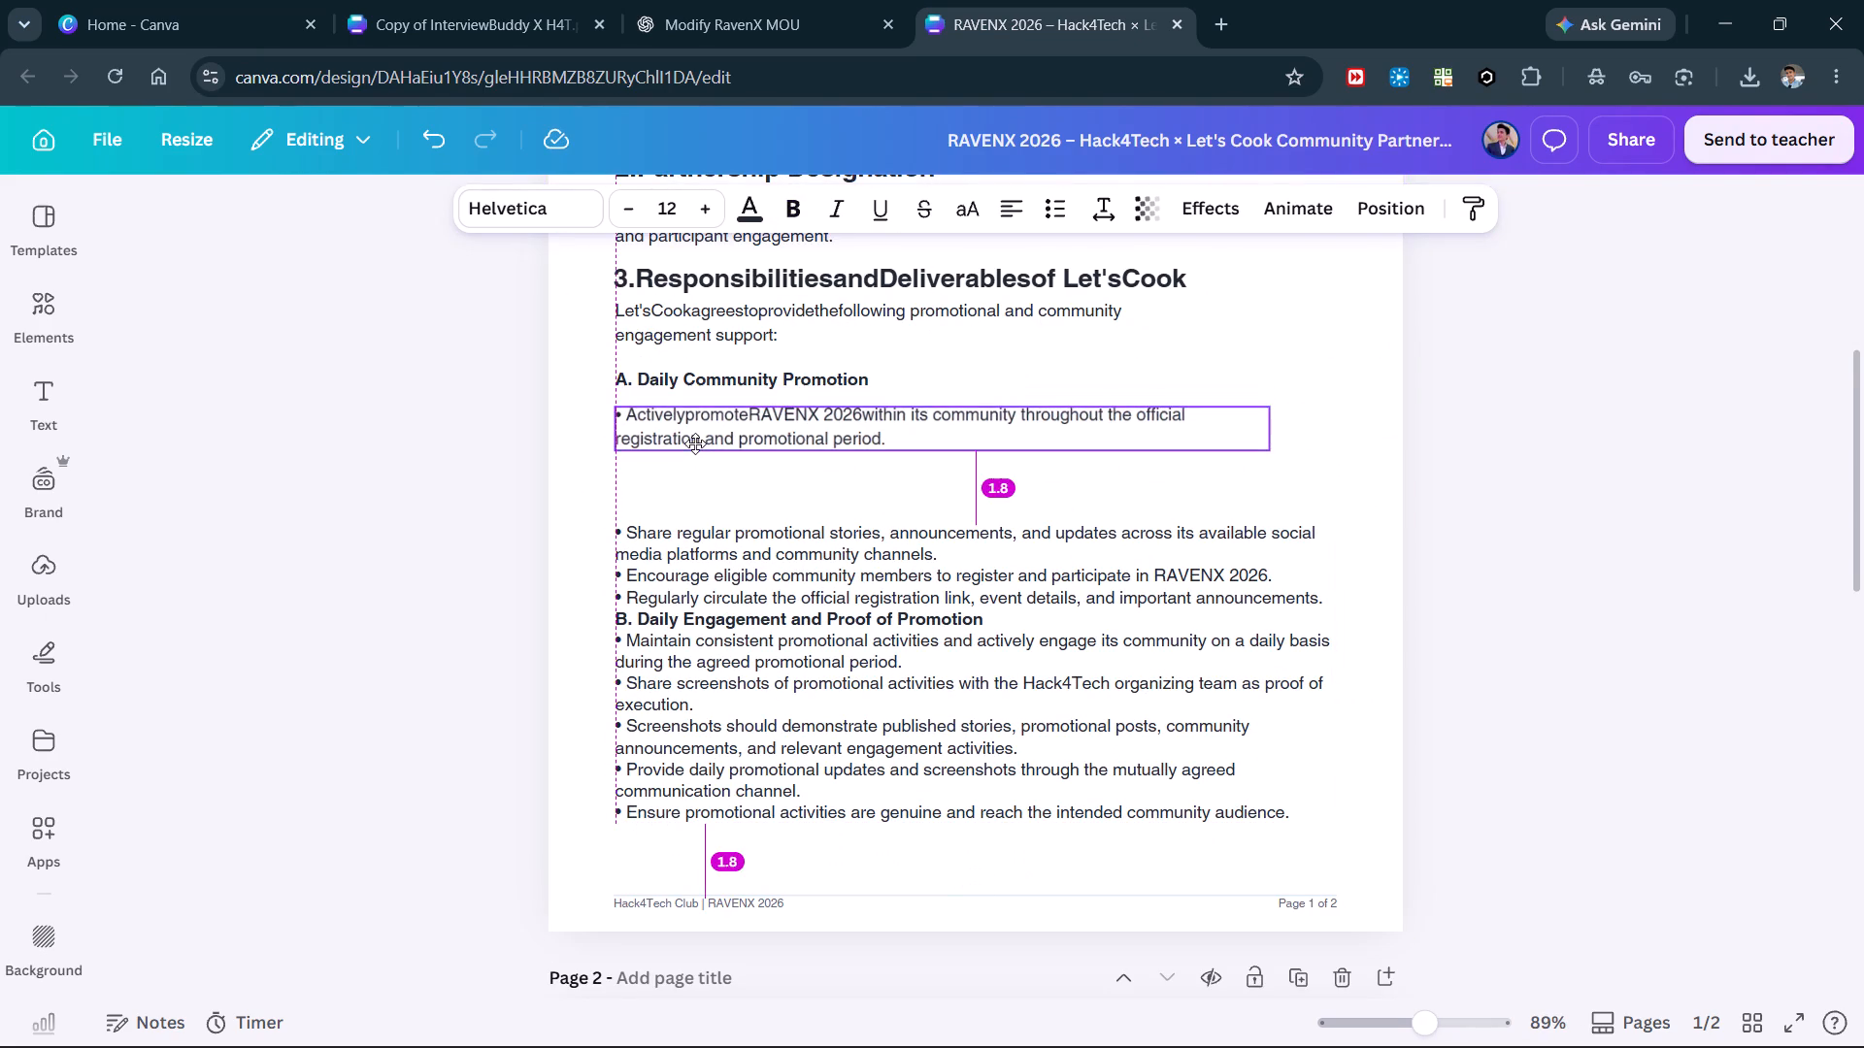
left_click_drag(695, 443, 697, 442)
left_click_drag(689, 603, 689, 529)
left_click(379, 572)
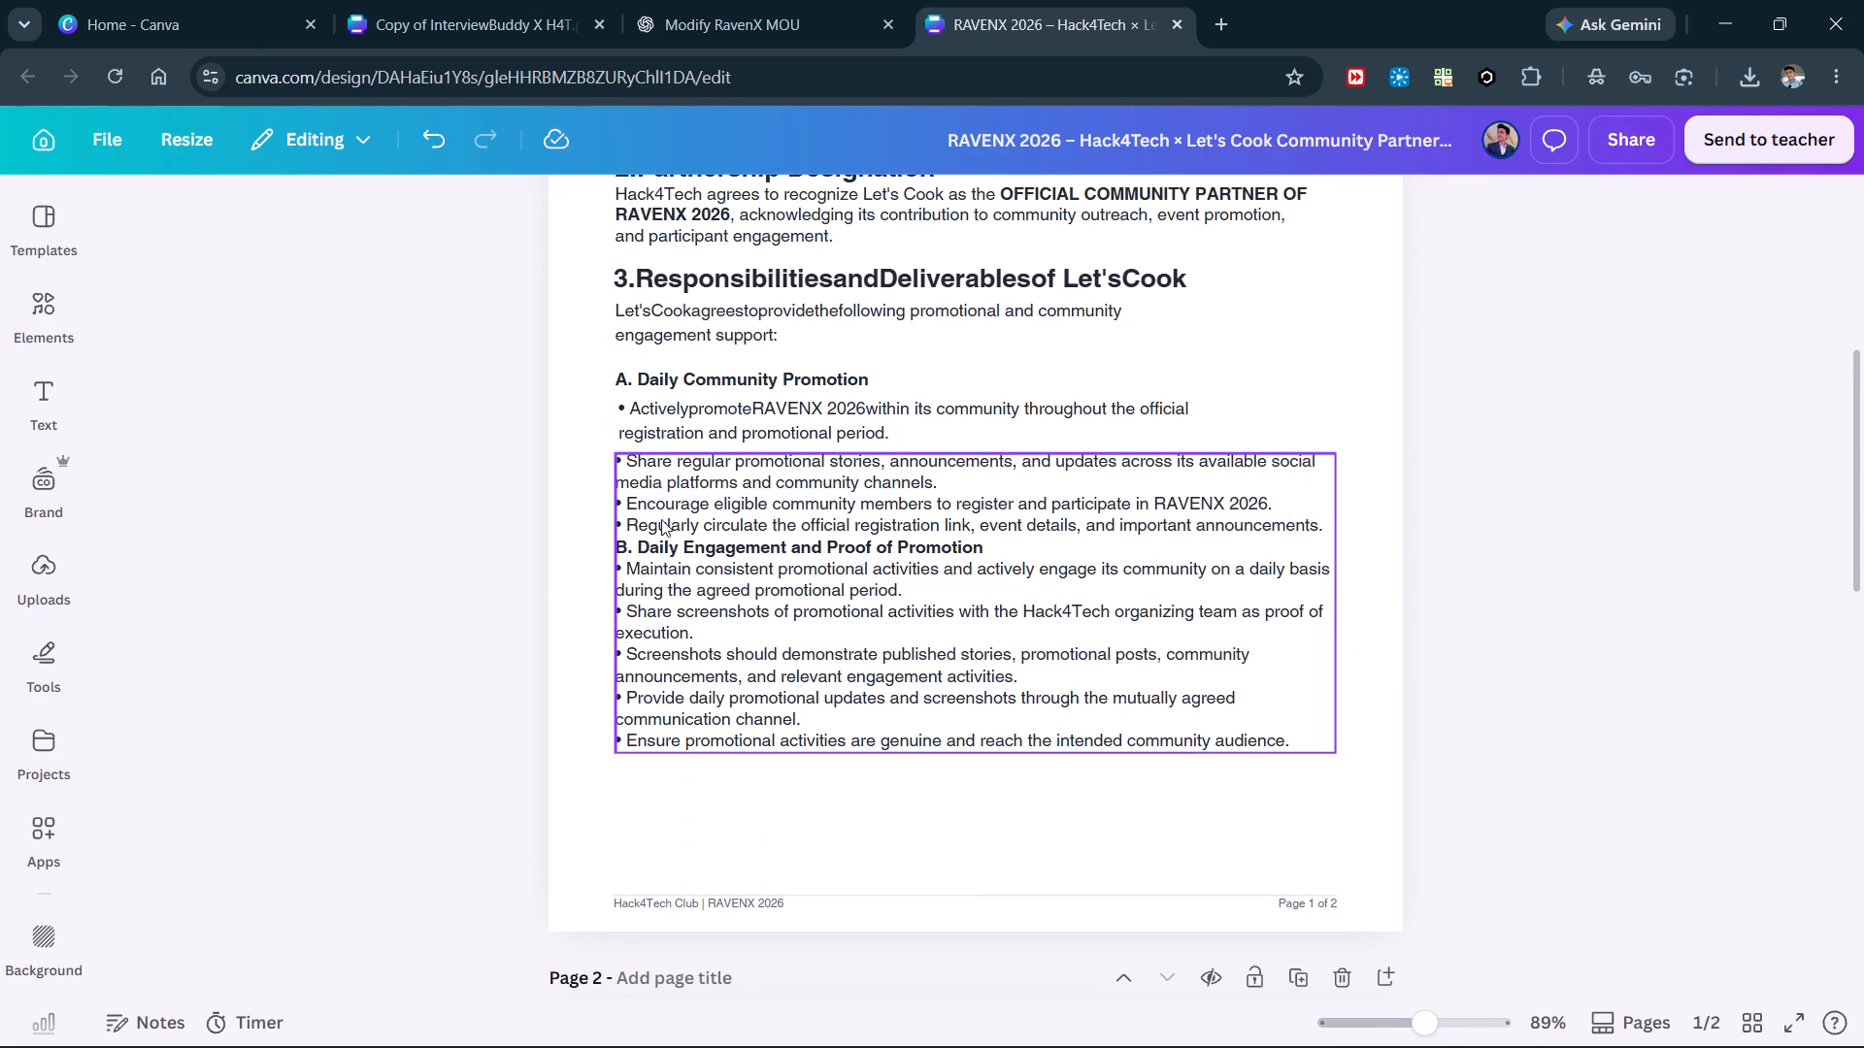
left_click_drag(678, 387, 682, 397)
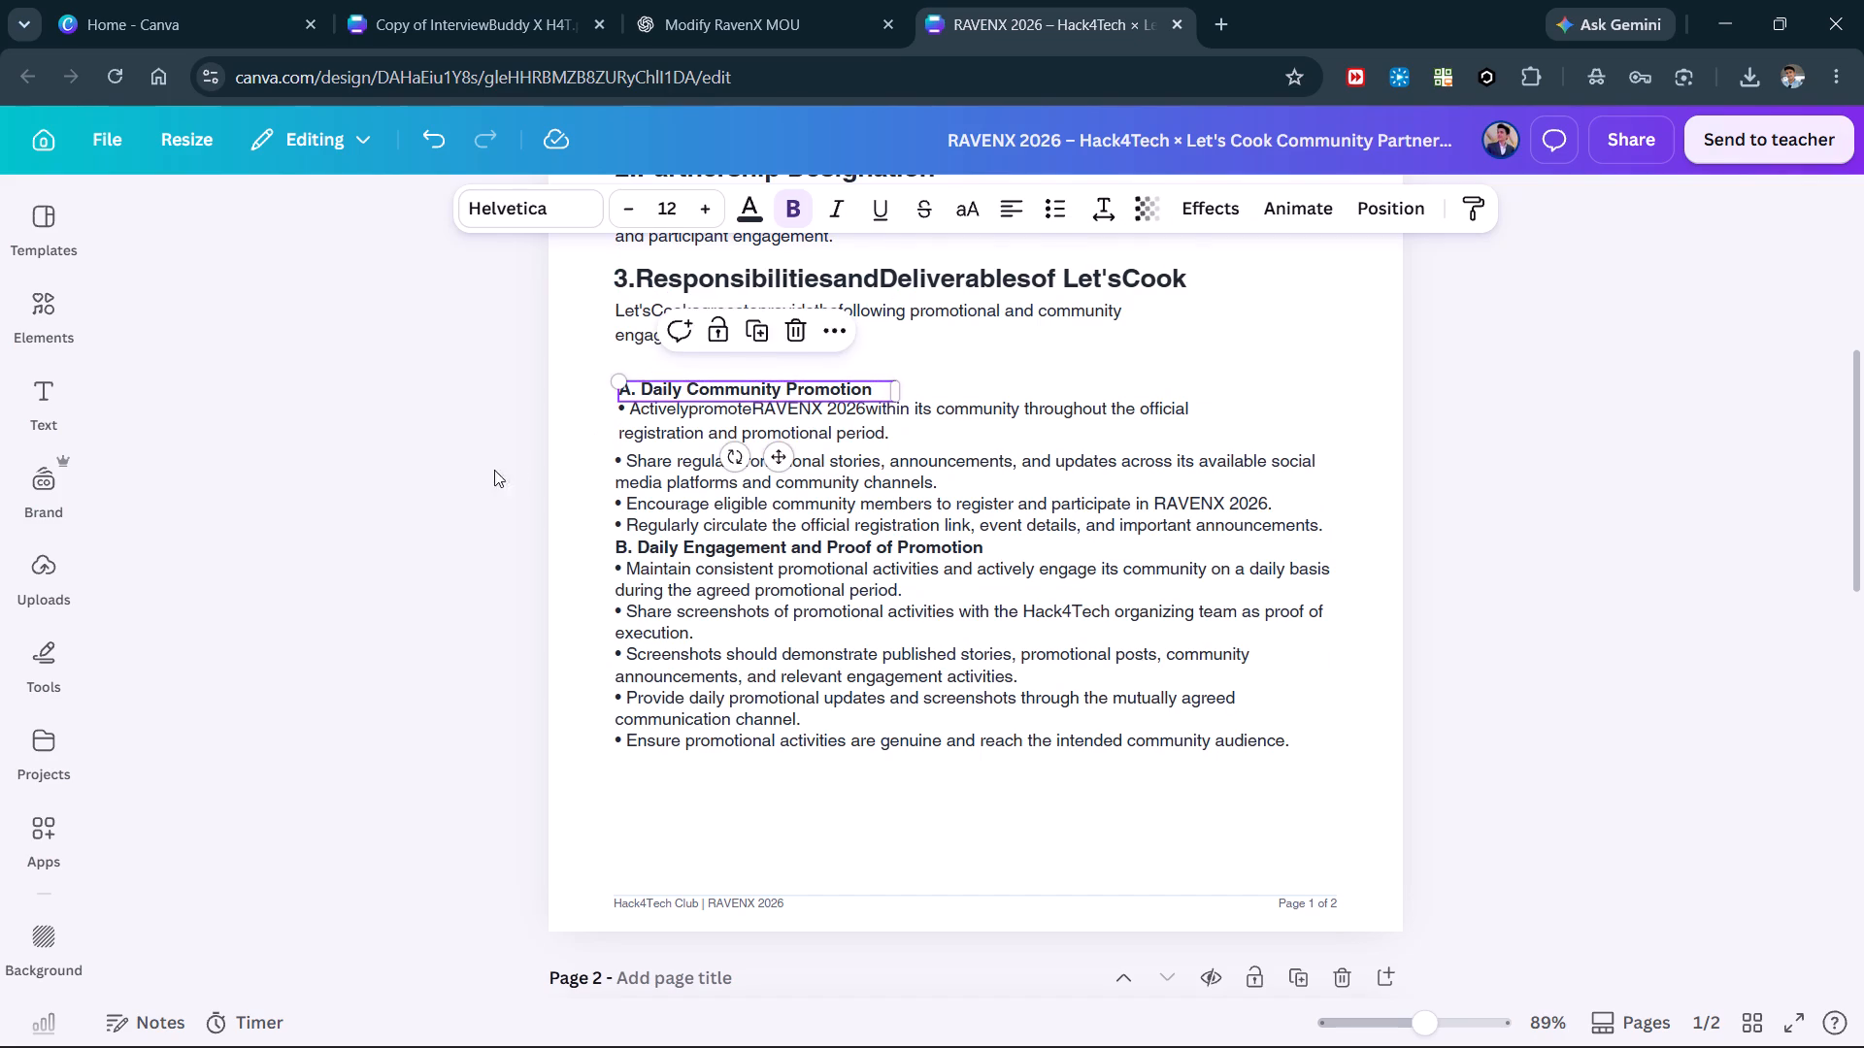
Align the "A. Daily Community Promotion" subheading with the left edge of the section 3 text block.
left_click(484, 474)
left_click(698, 389)
key("Left")
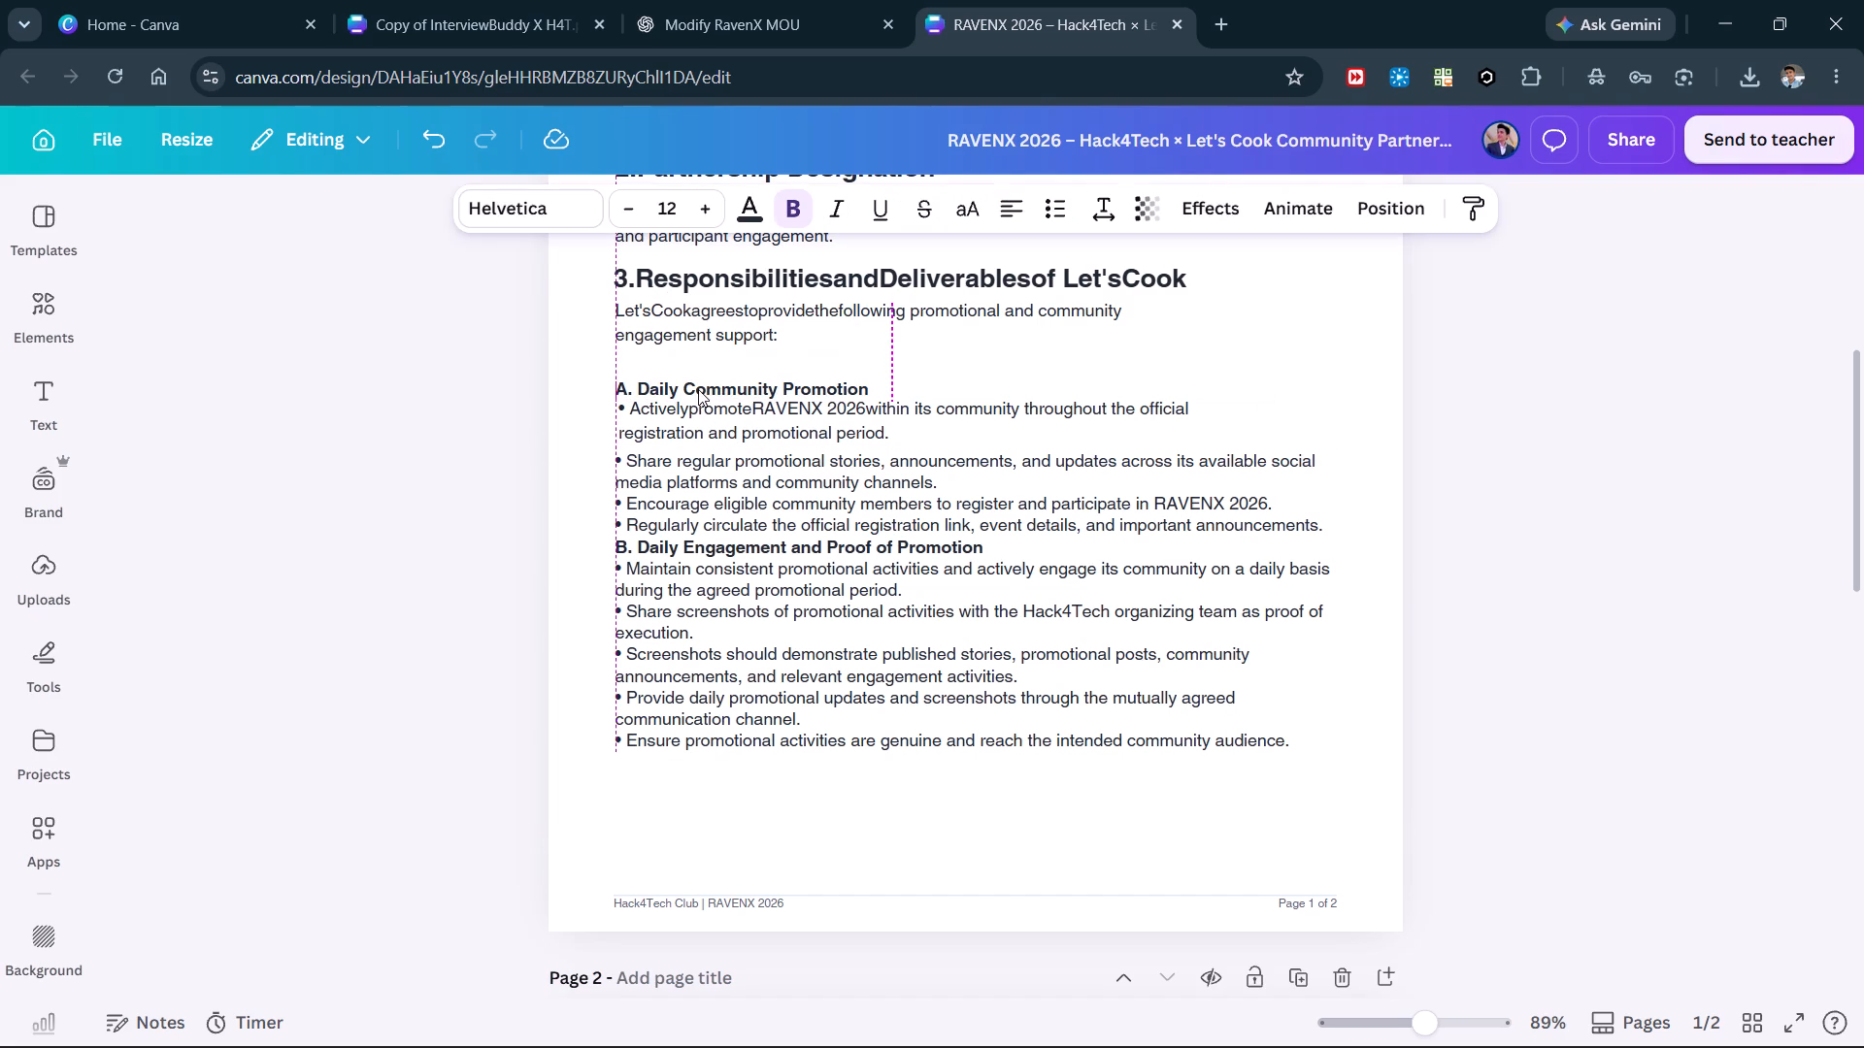
key("Up")
key("Down")
left_click(514, 535)
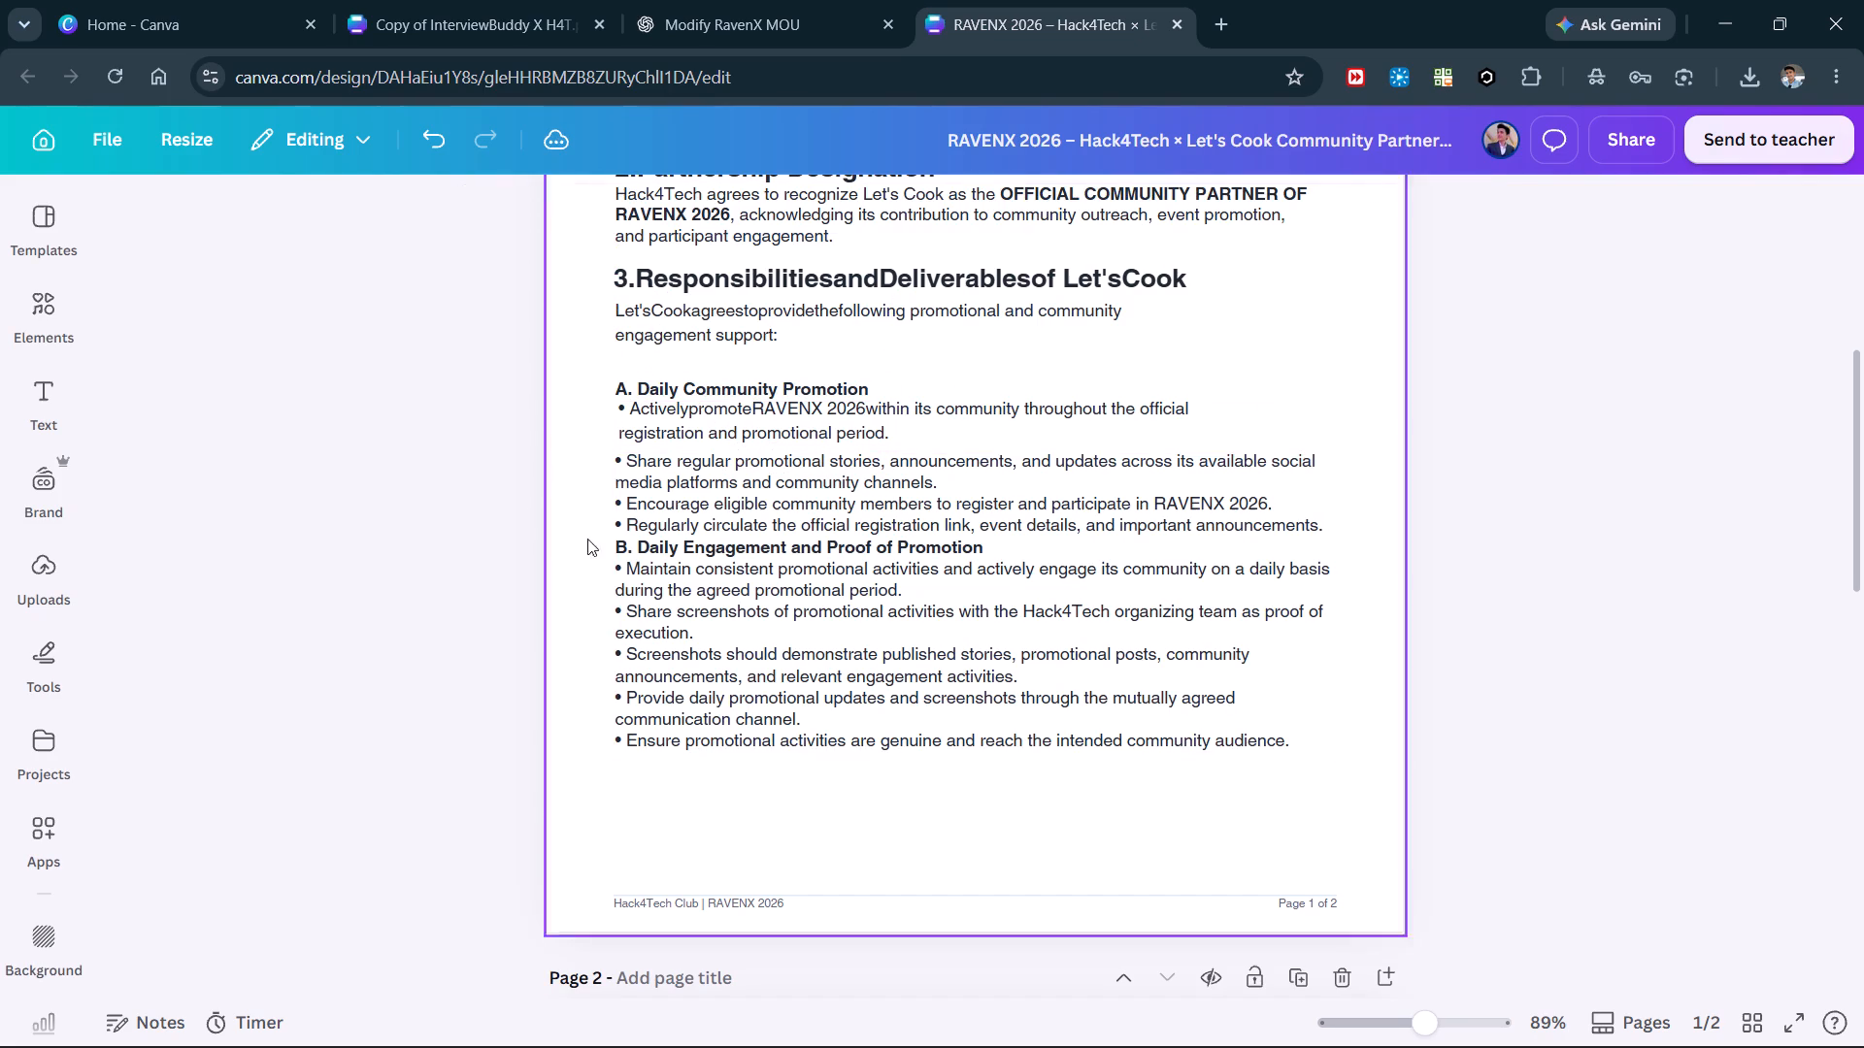
Move the first section 3 bullet and the remaining text block up together slightly toward subheading A.
left_click(814, 433)
left_click(1026, 539, "shift")
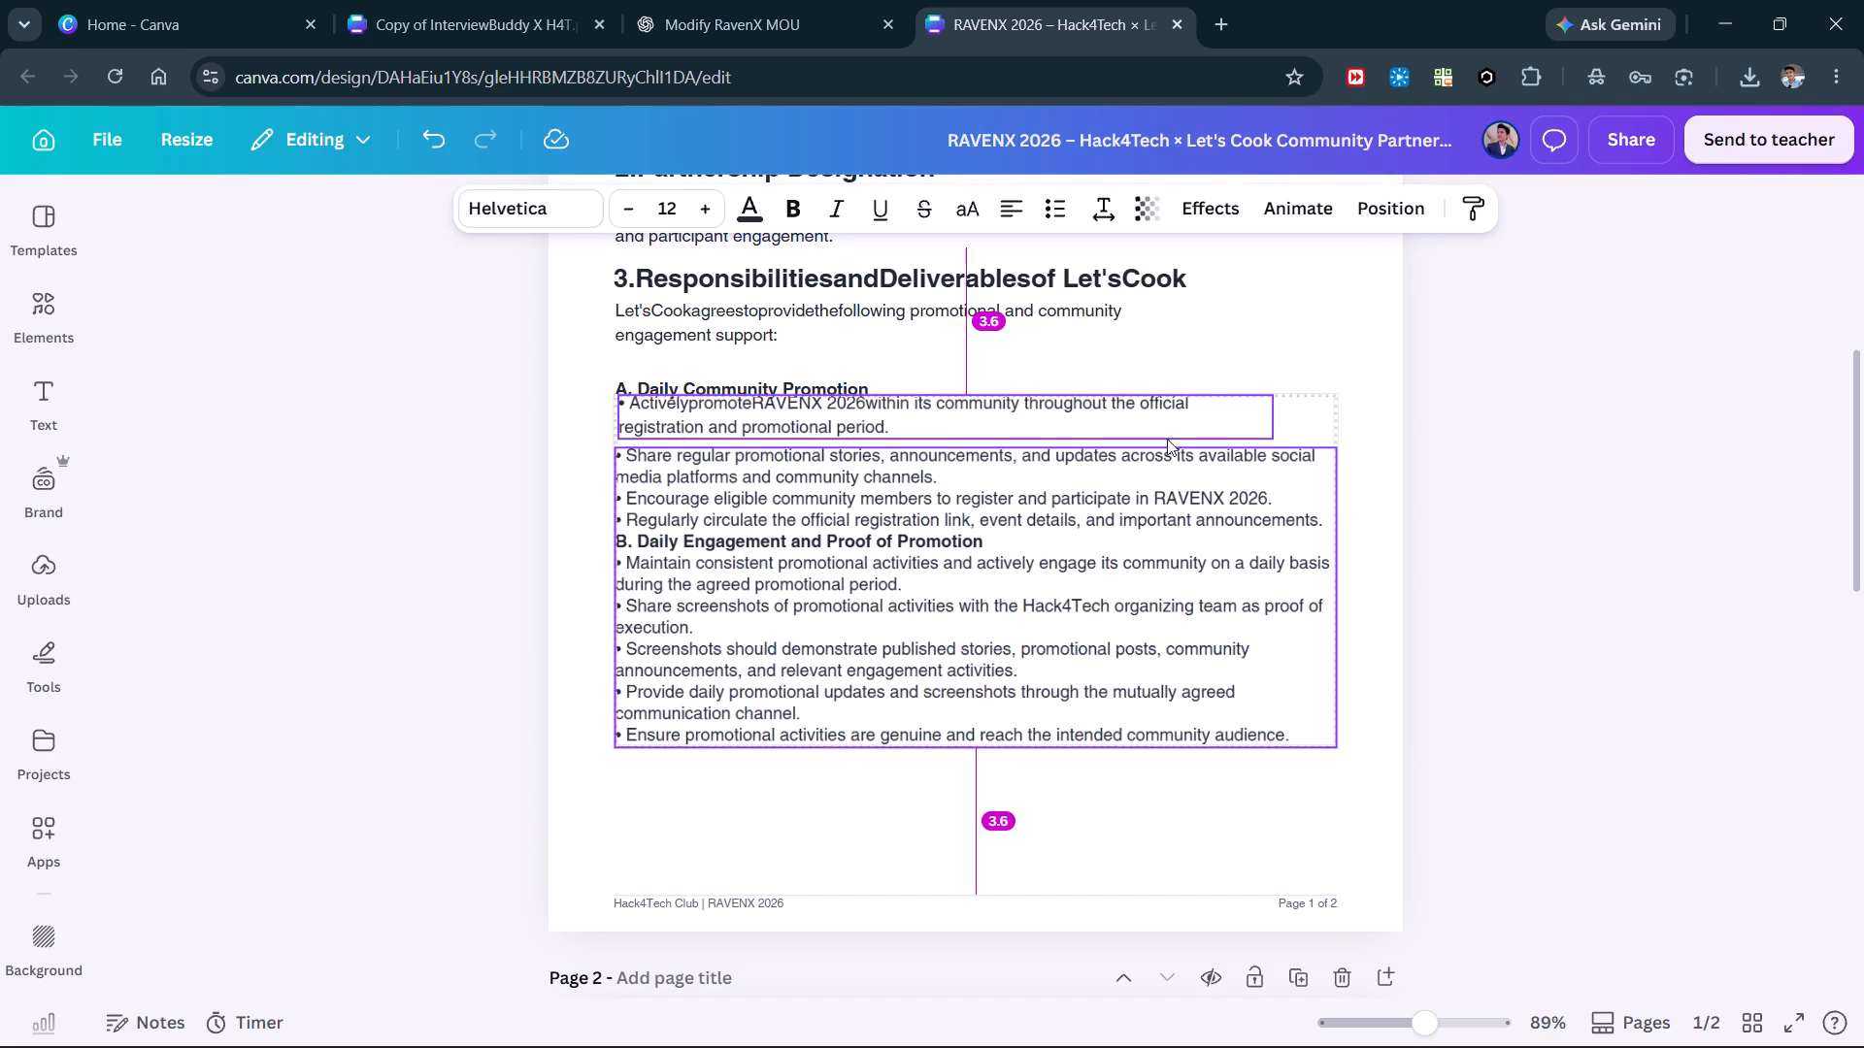
left_click(1518, 617)
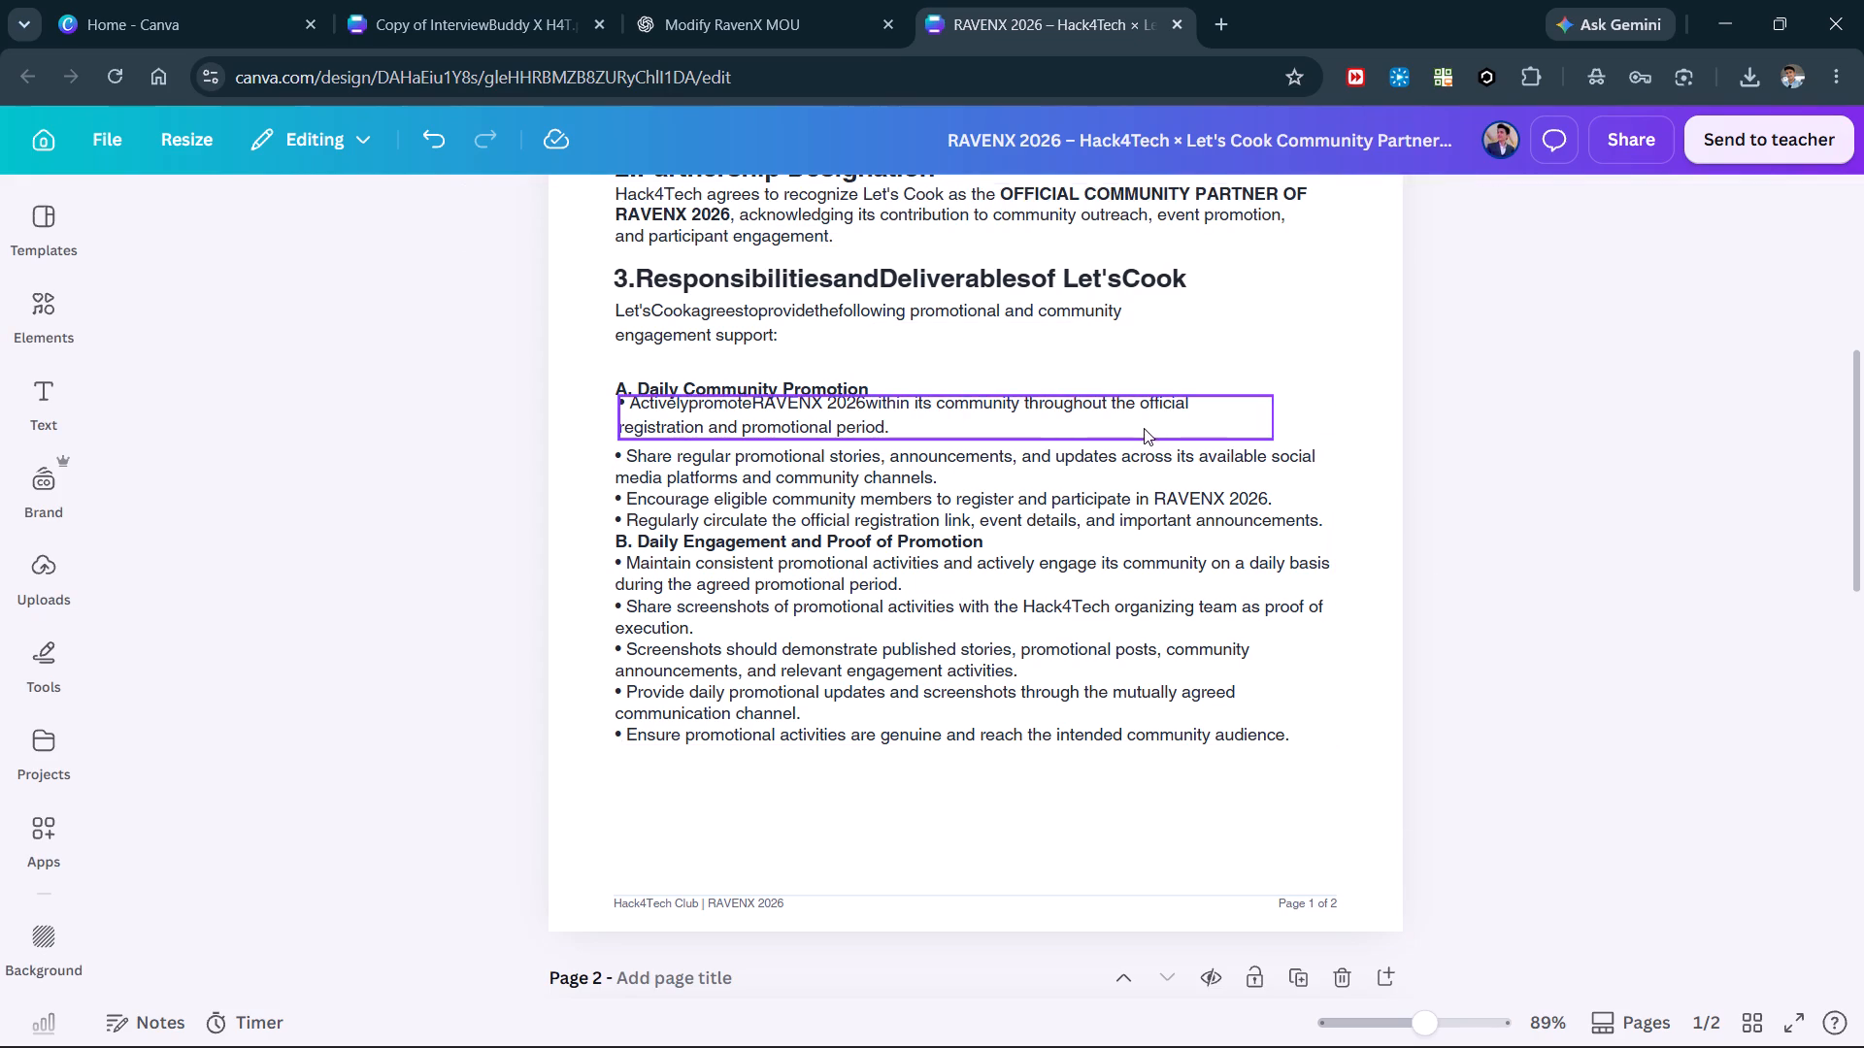
Widen the first bullet under "A. Daily Community Promotion" to match the right edge of the text block below.
left_click_drag(1168, 425, 1177, 424)
key("ctrl+z")
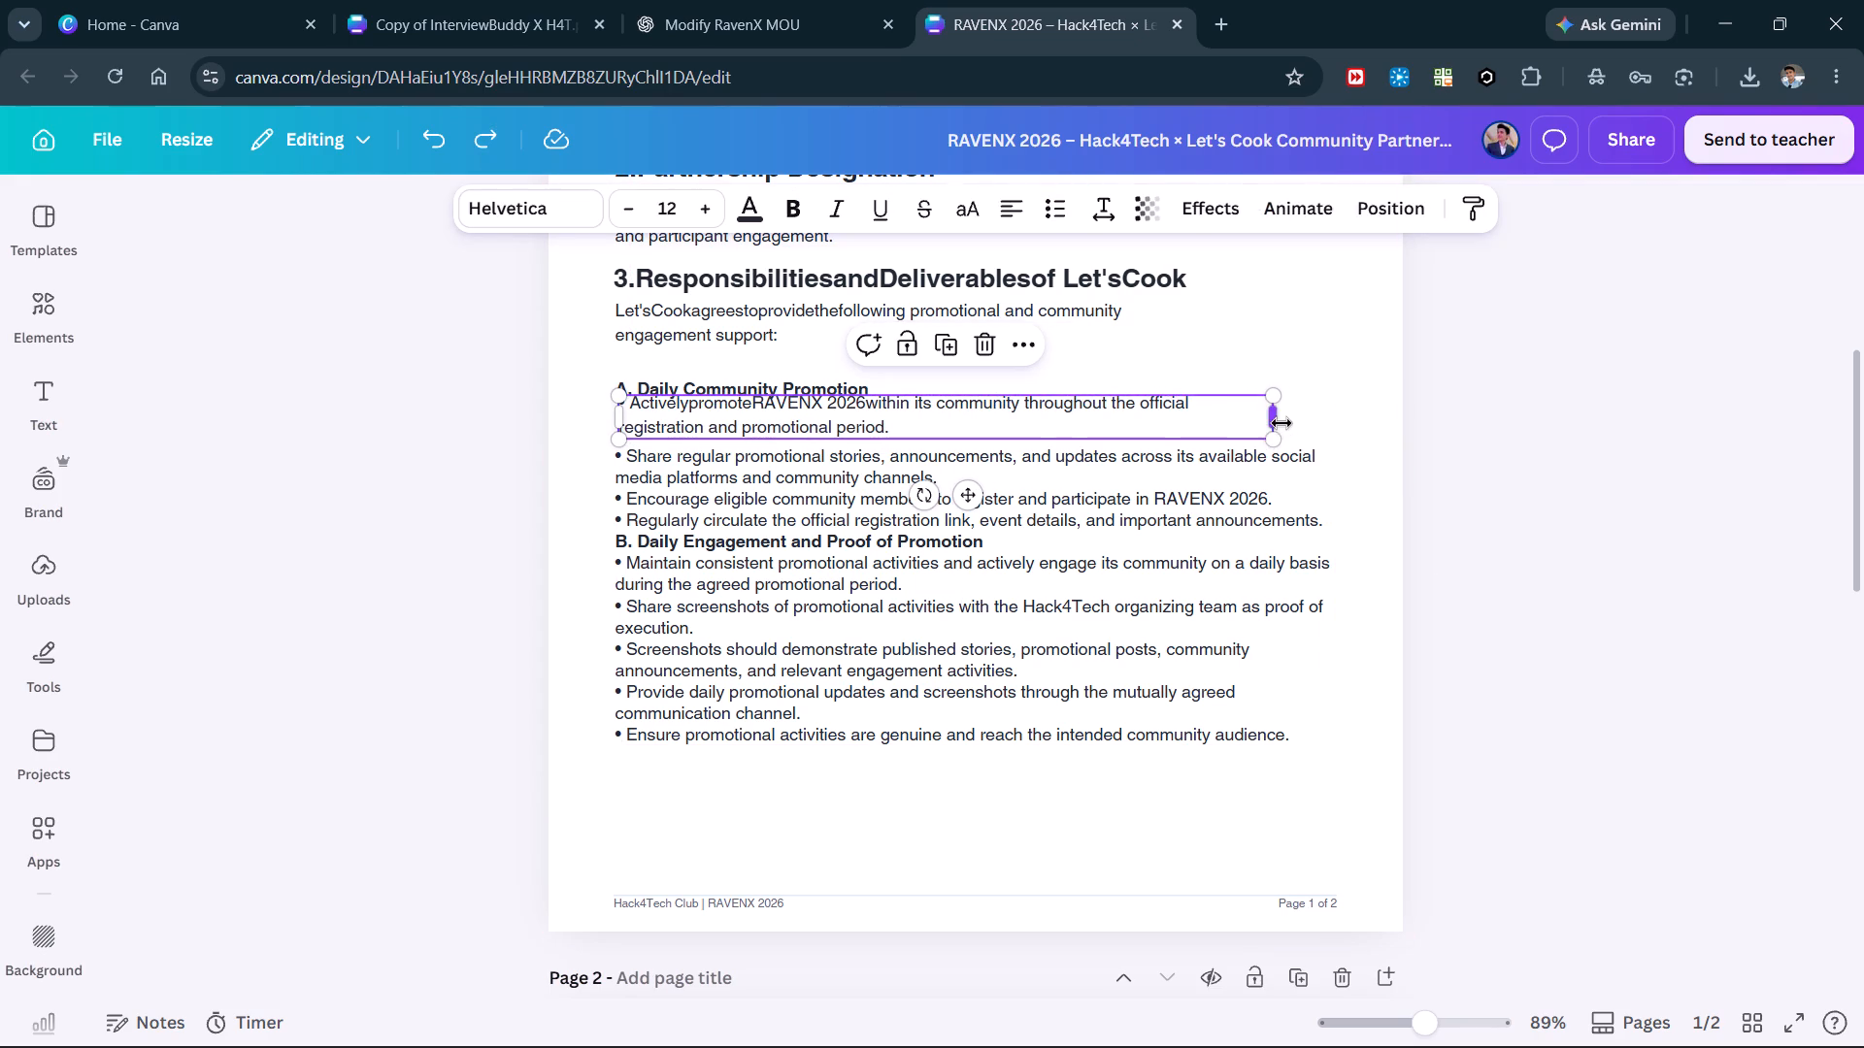
left_click_drag(1280, 421, 1336, 419)
left_click(1388, 529)
Move the "A. Daily Community Promotion" subheading up so it clears the bullet beneath it.
scroll(1601, 537, "up", 1)
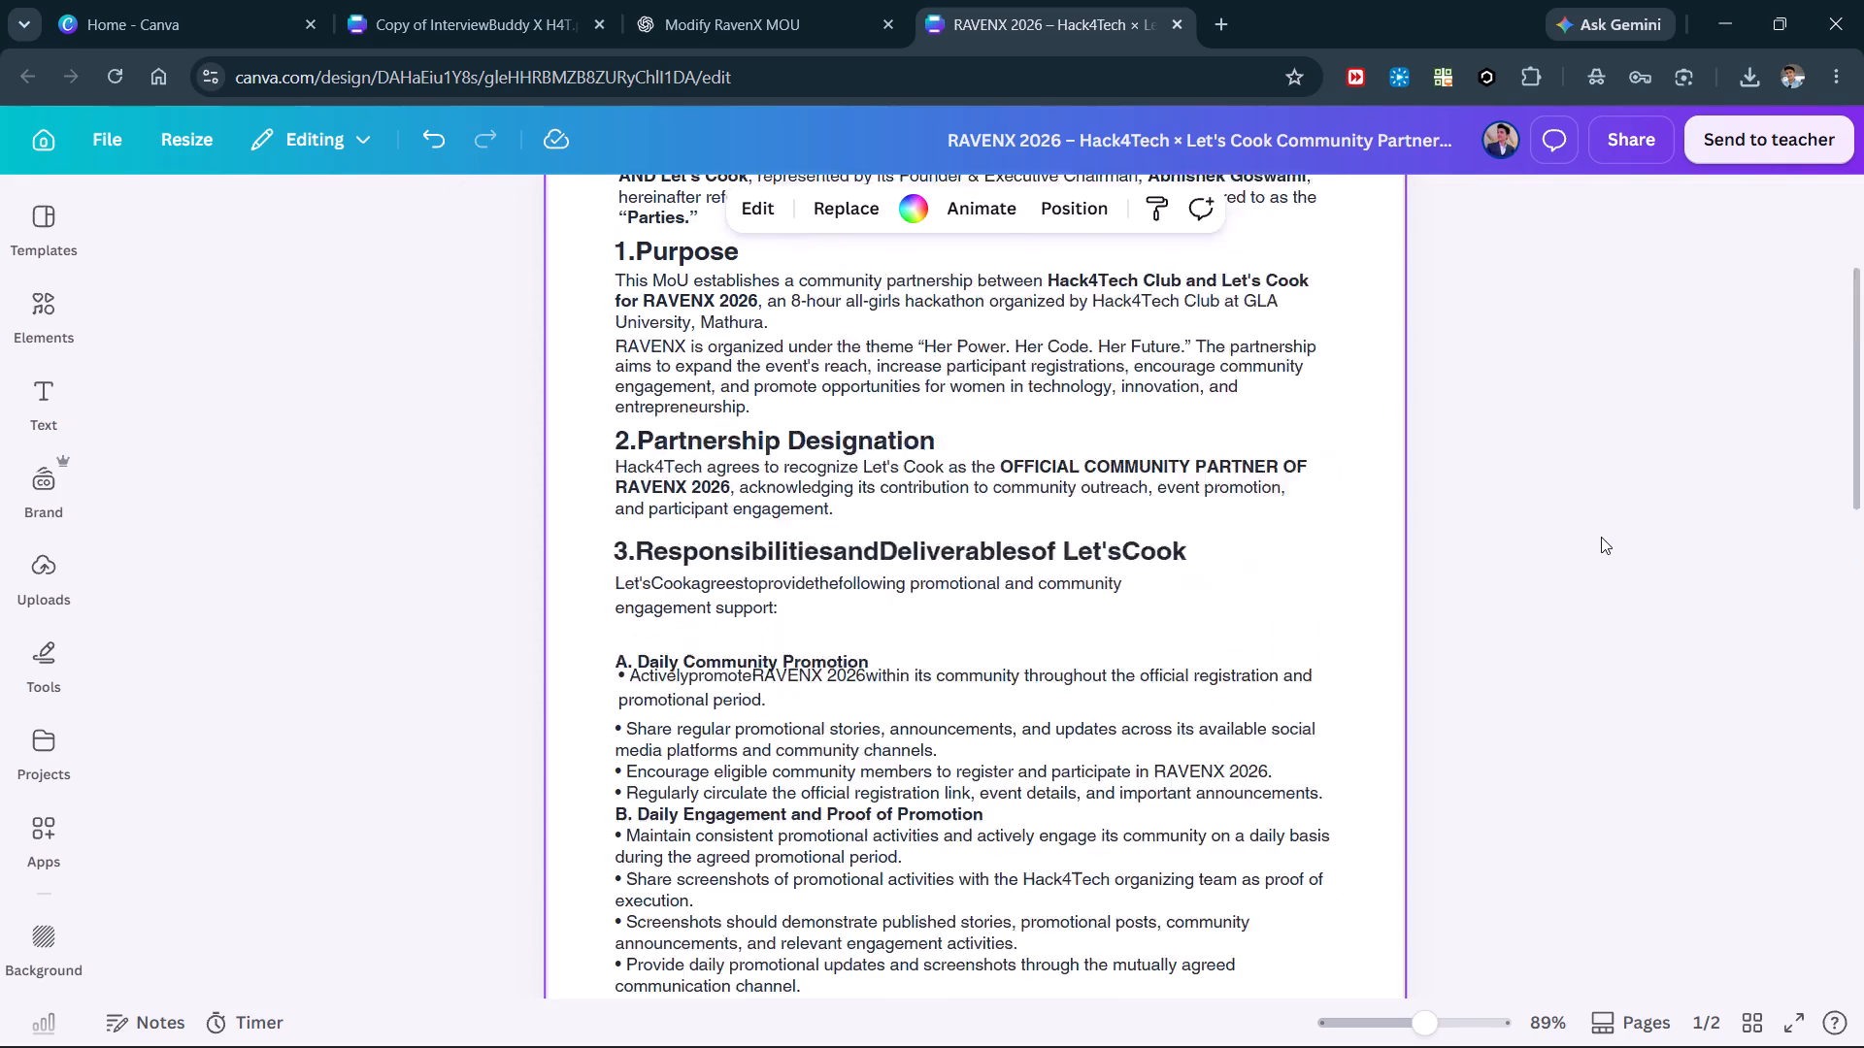
scroll(1601, 537, "up", 1)
left_click(809, 682)
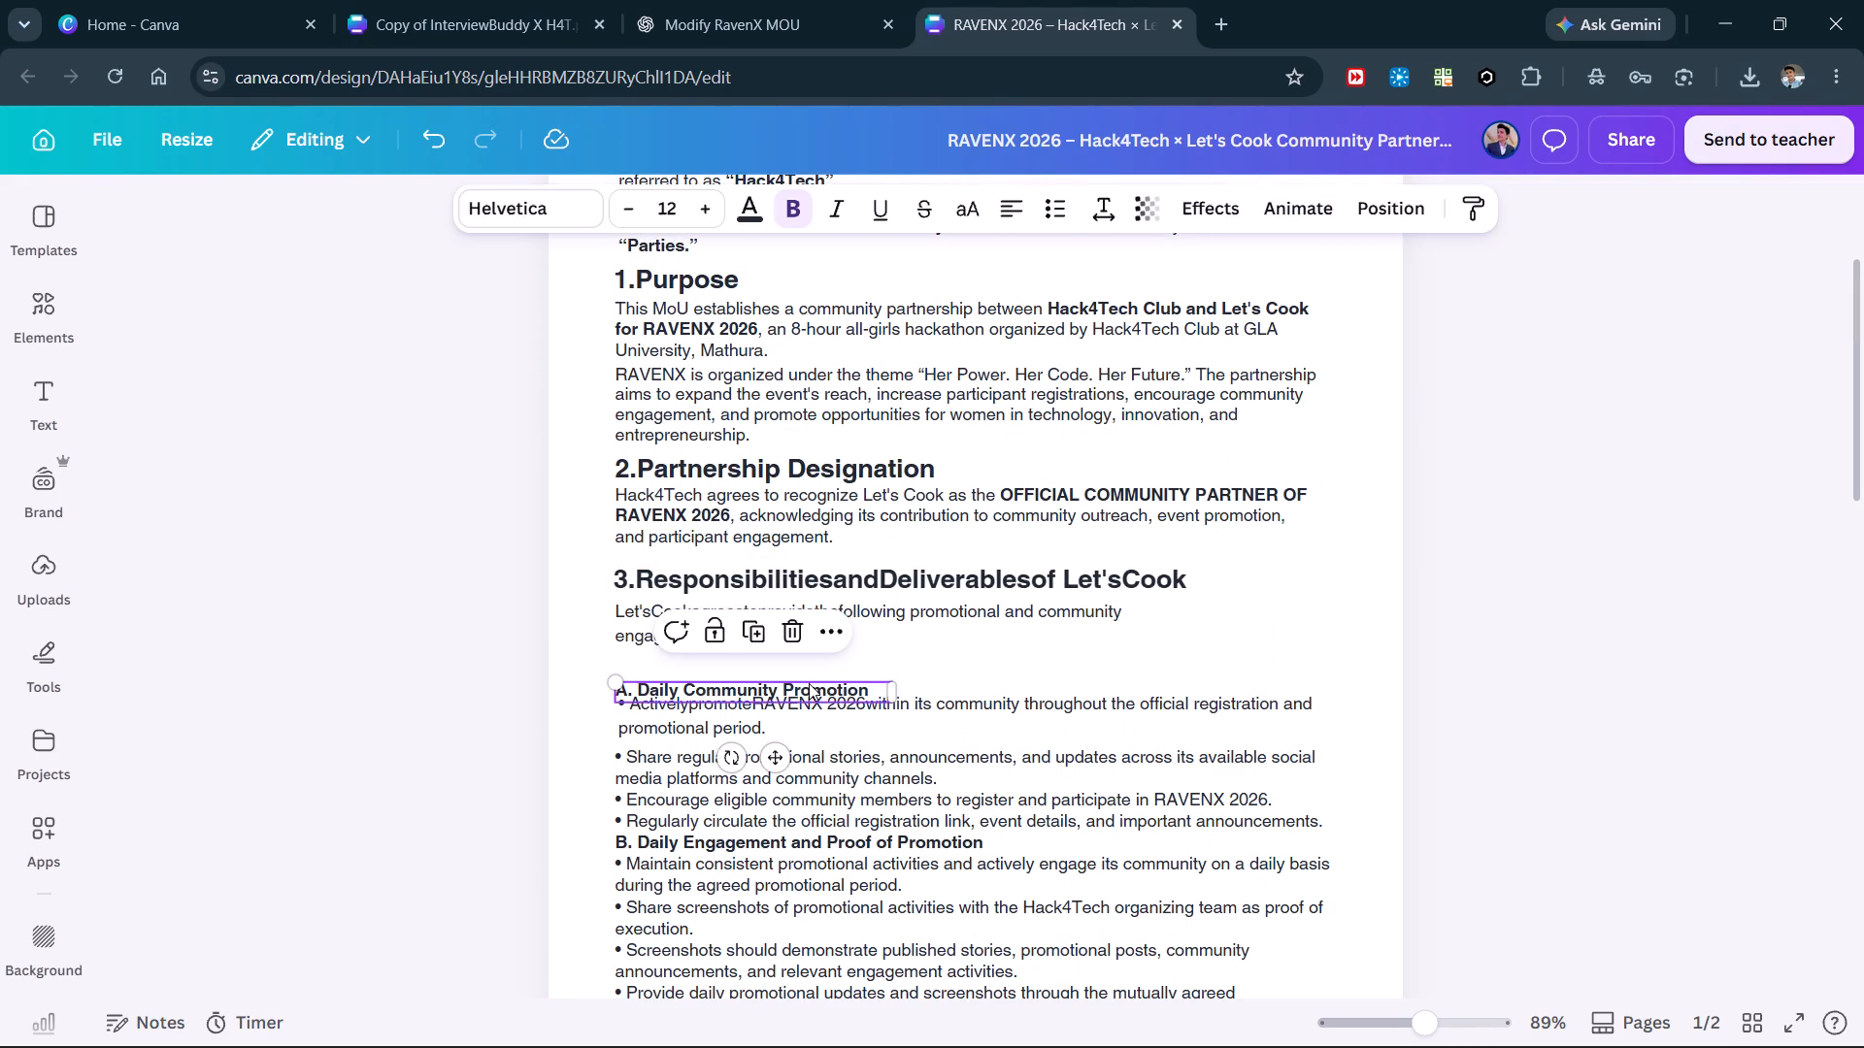
key("Up")
key("Up")
key("Up")
key("Down")
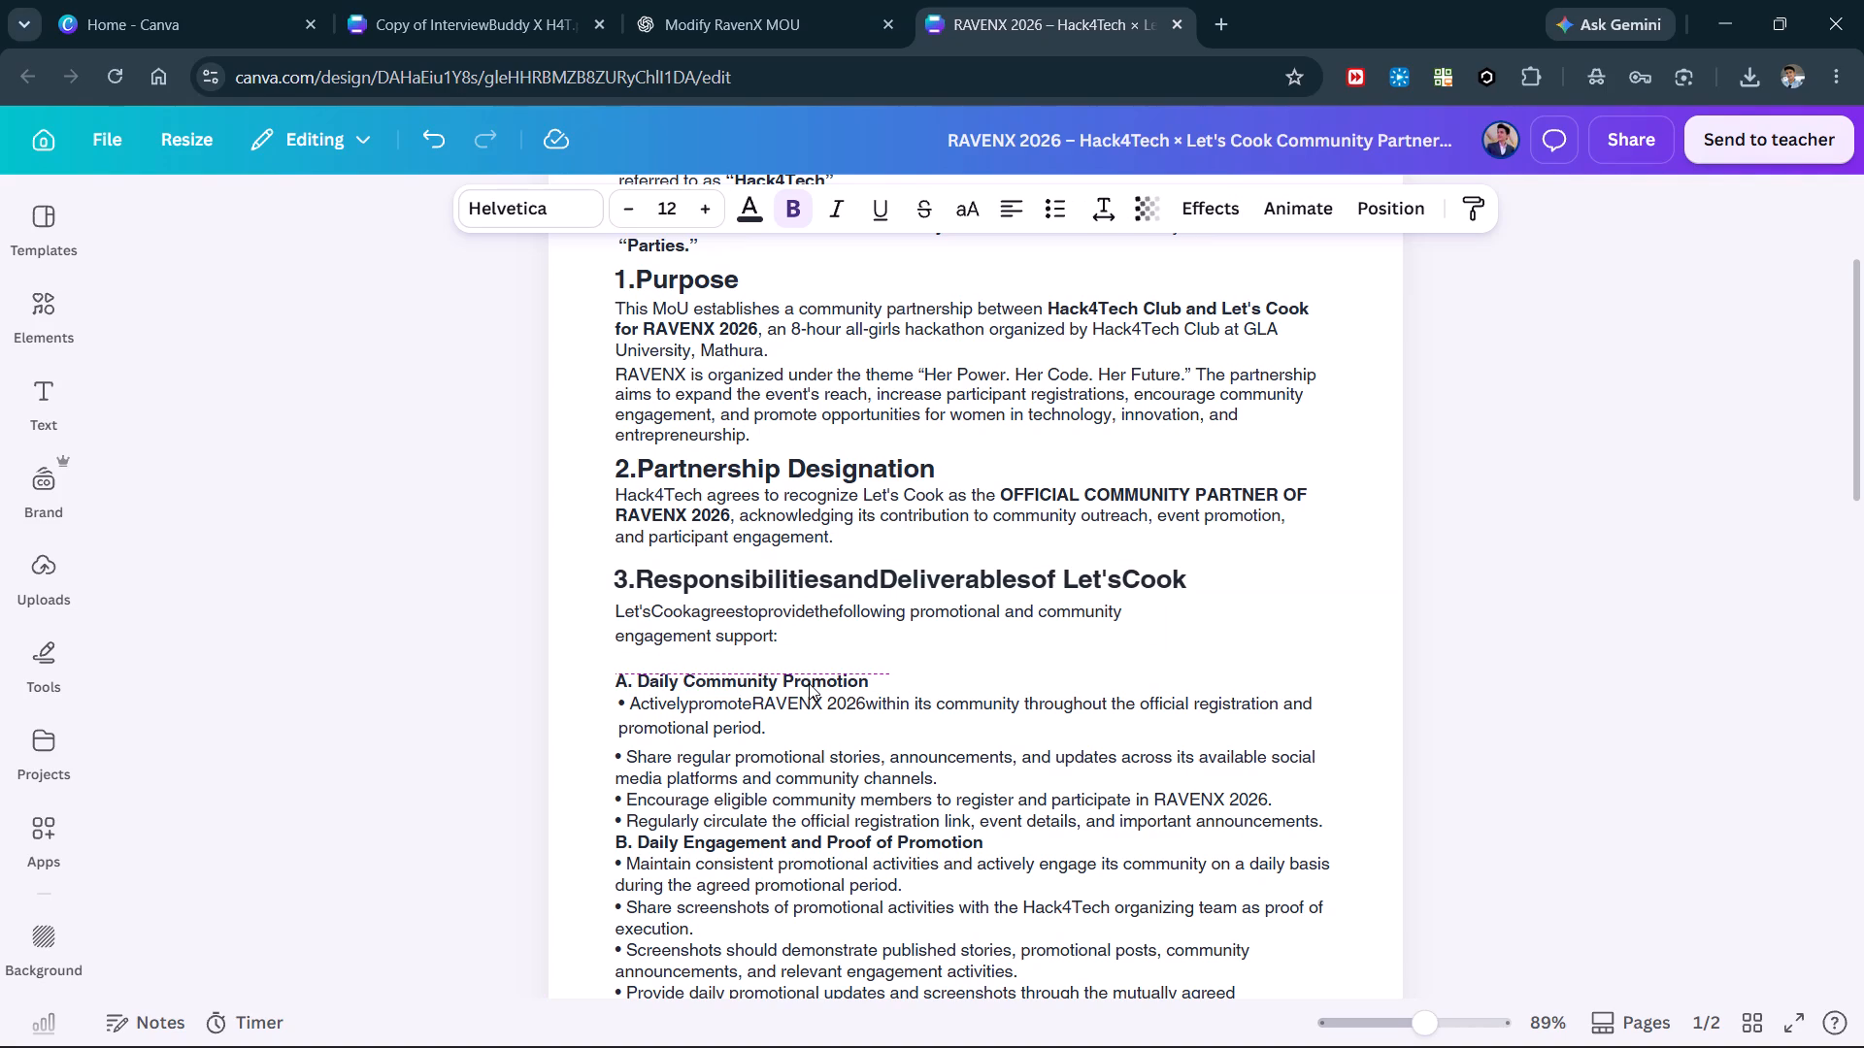
Delete the page-one footer, including its line, the "Hack4Tech Club | RAVENX 2026" text and the page number.
scroll(711, 774, "up", 2)
scroll(711, 774, "down", 1)
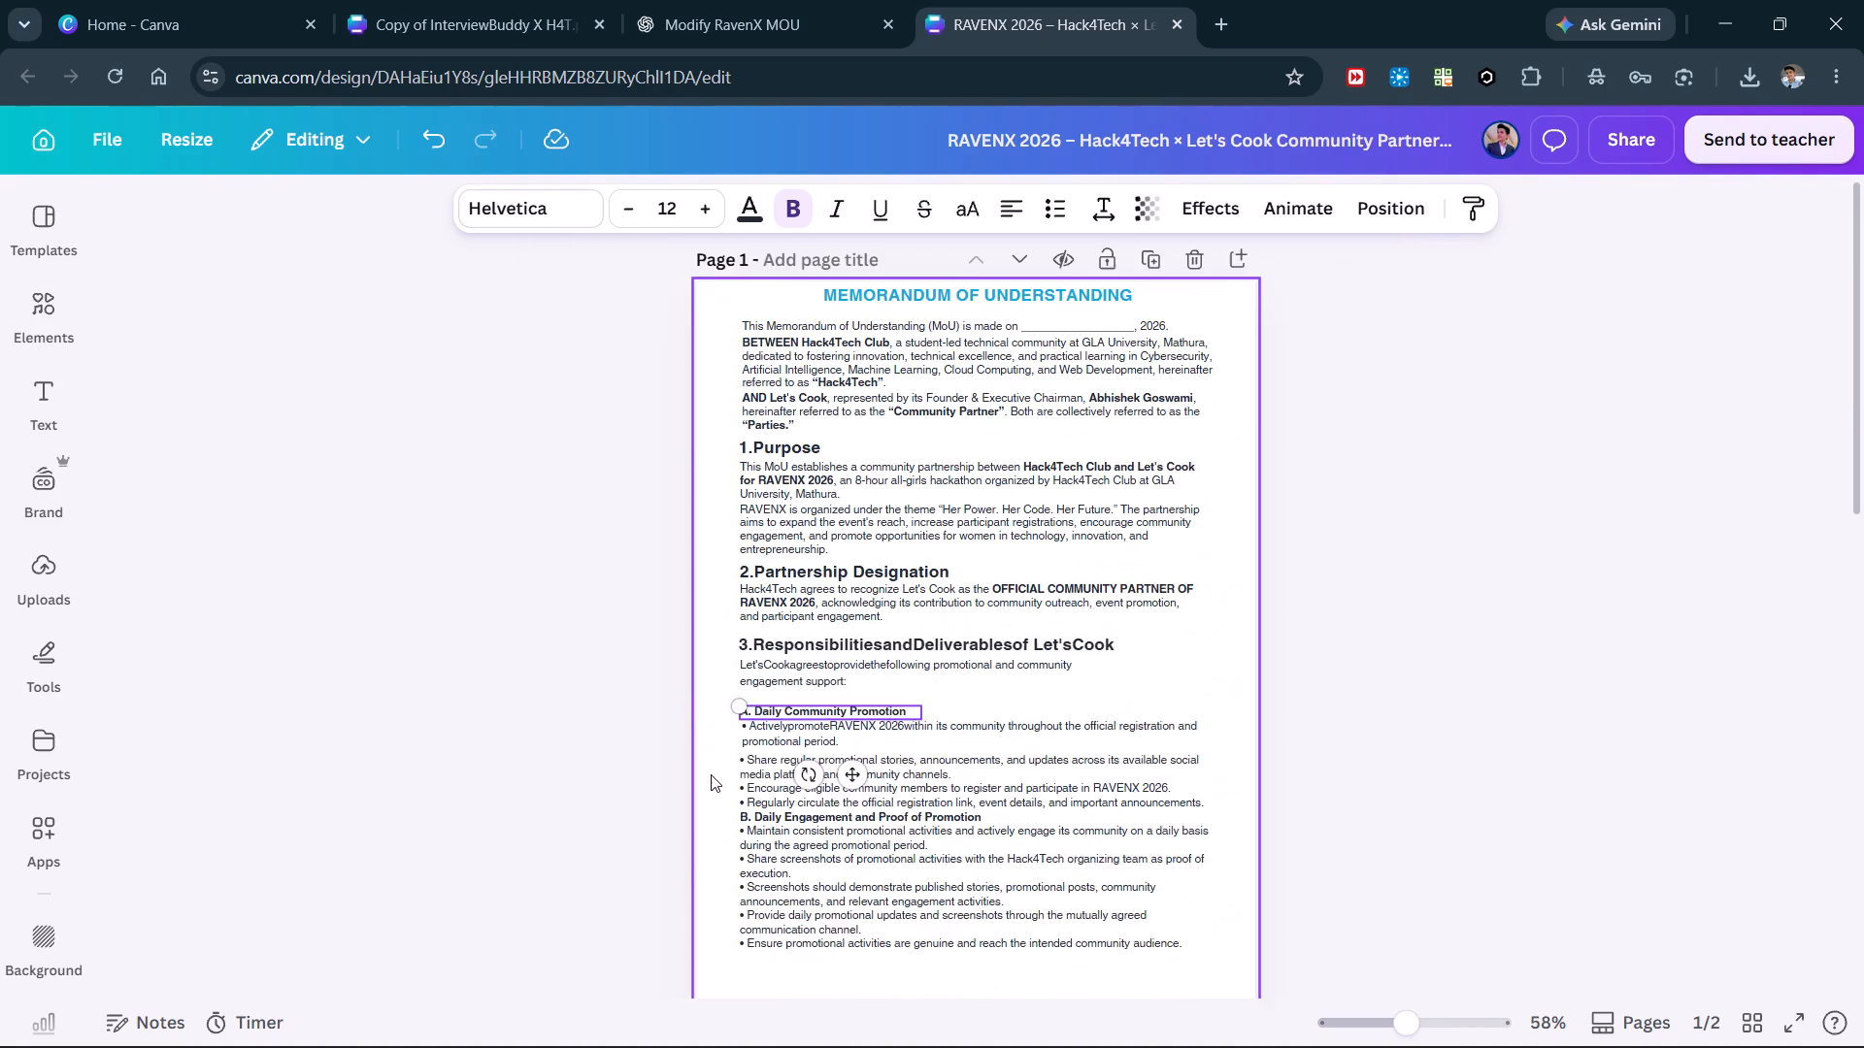
left_click(478, 851)
scroll(673, 865, "down", 2)
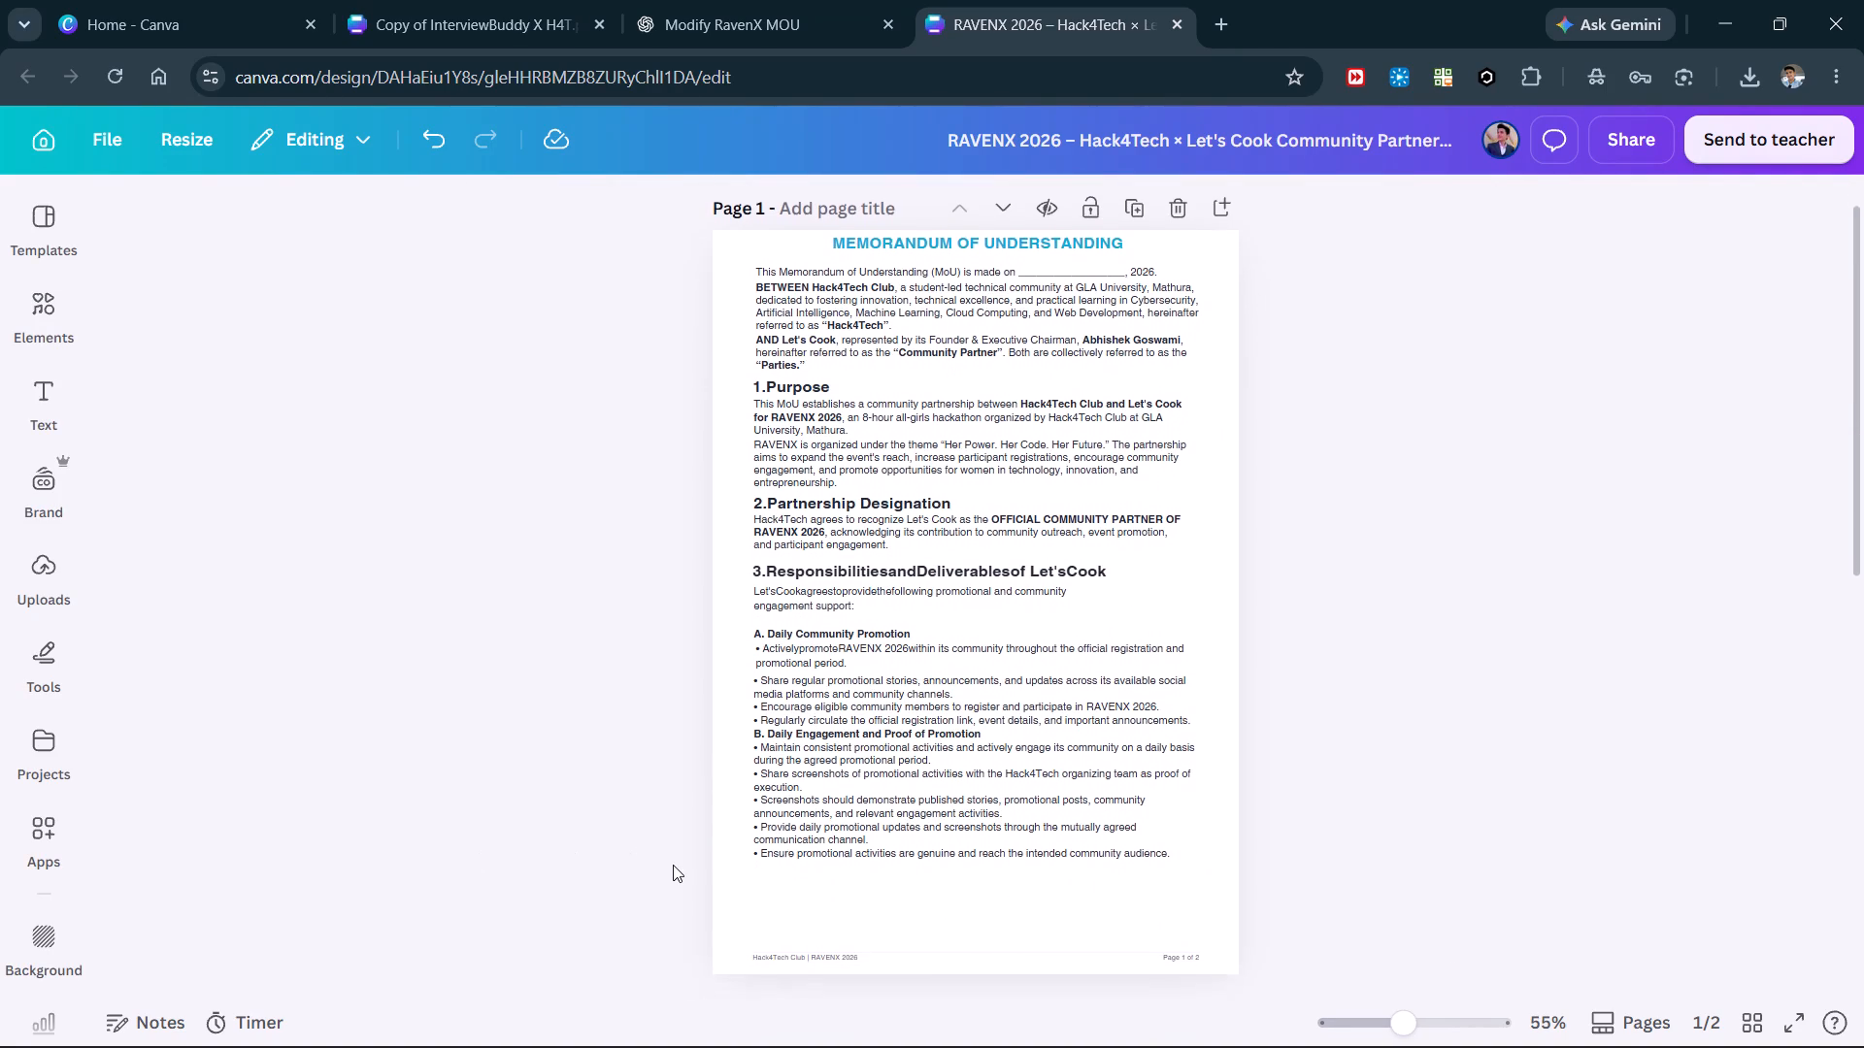
scroll(673, 865, "down", 2)
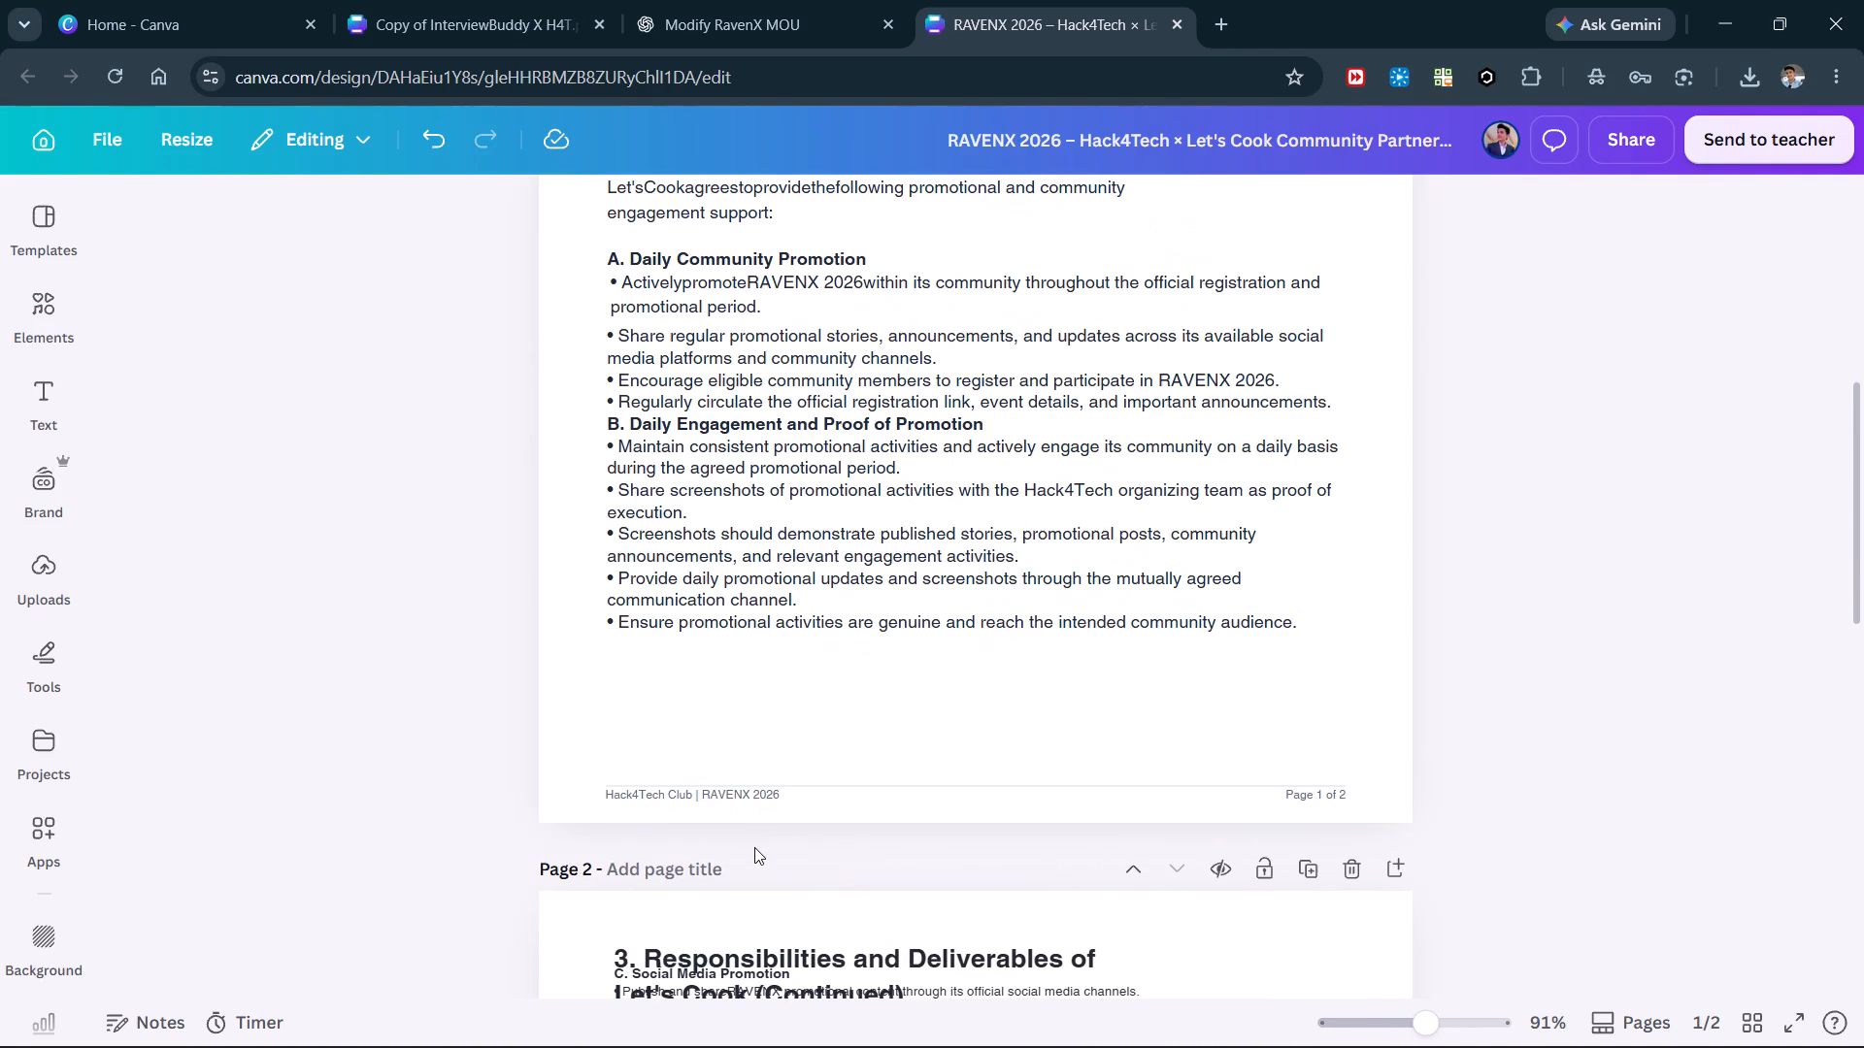
left_click_drag(452, 773, 1773, 871)
key("Delete")
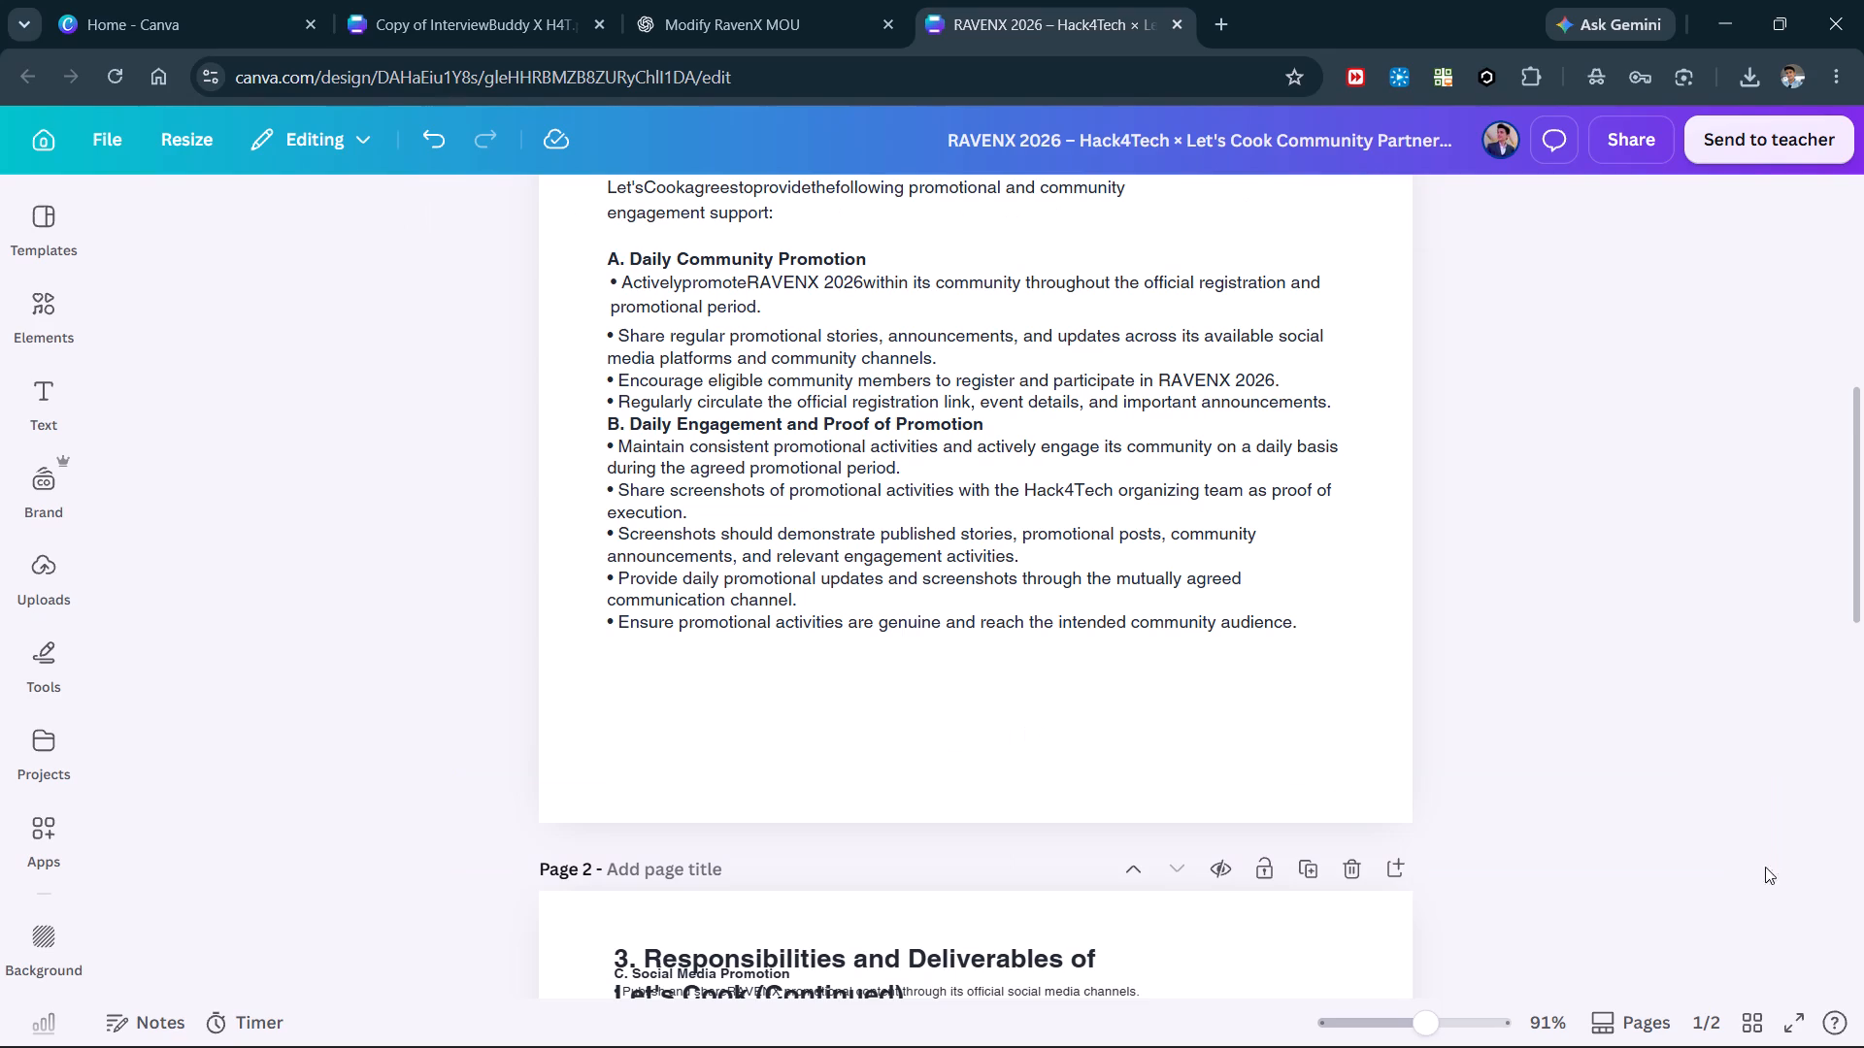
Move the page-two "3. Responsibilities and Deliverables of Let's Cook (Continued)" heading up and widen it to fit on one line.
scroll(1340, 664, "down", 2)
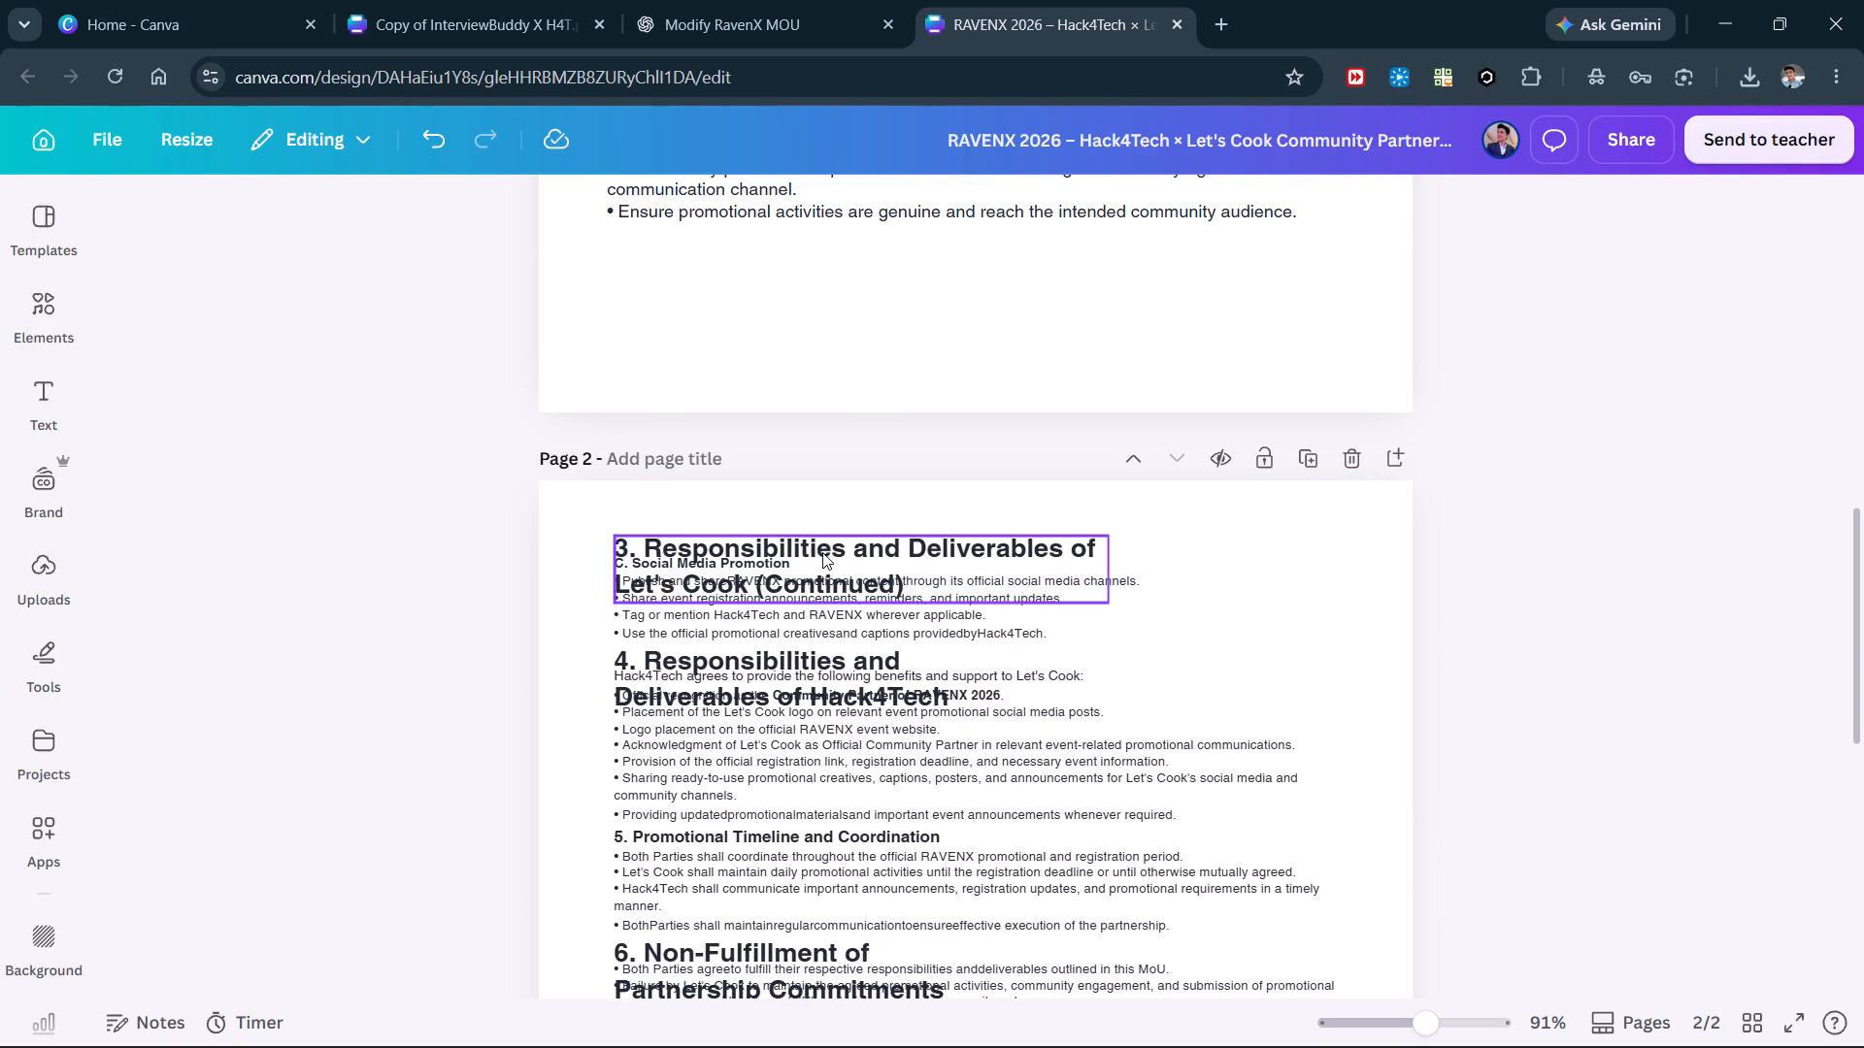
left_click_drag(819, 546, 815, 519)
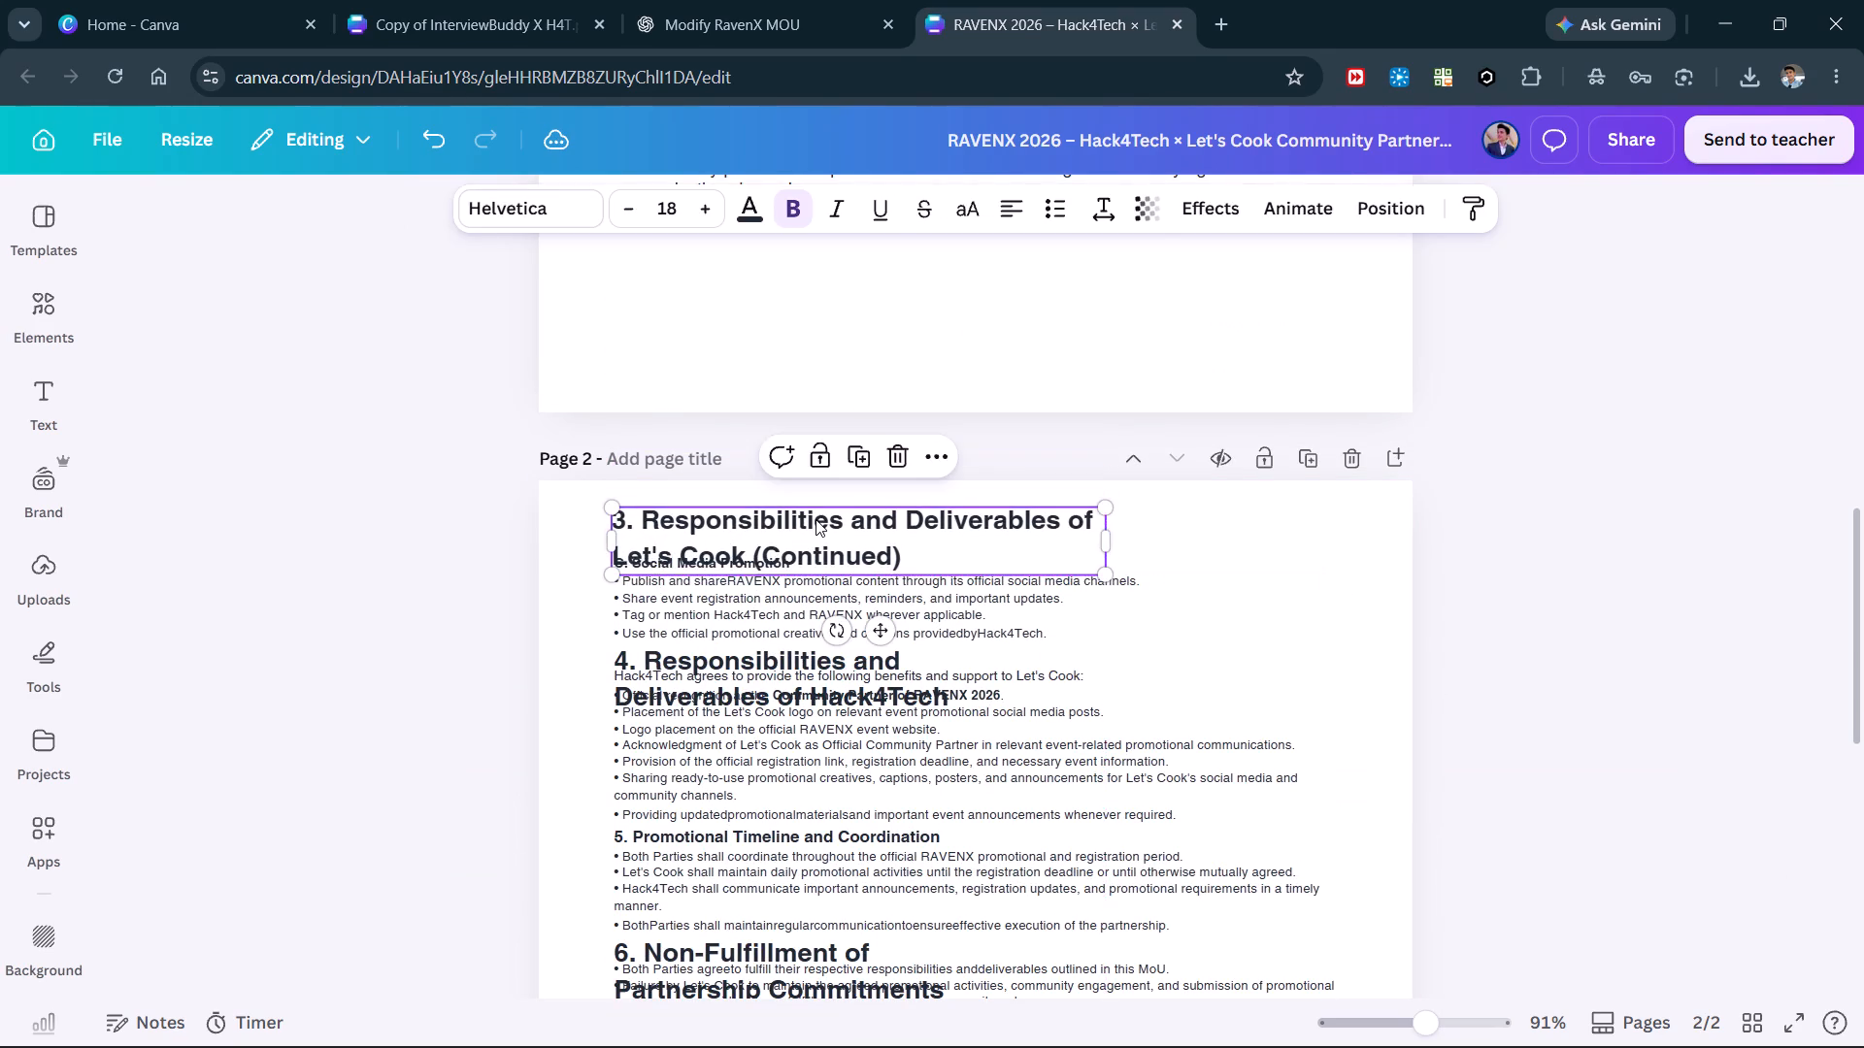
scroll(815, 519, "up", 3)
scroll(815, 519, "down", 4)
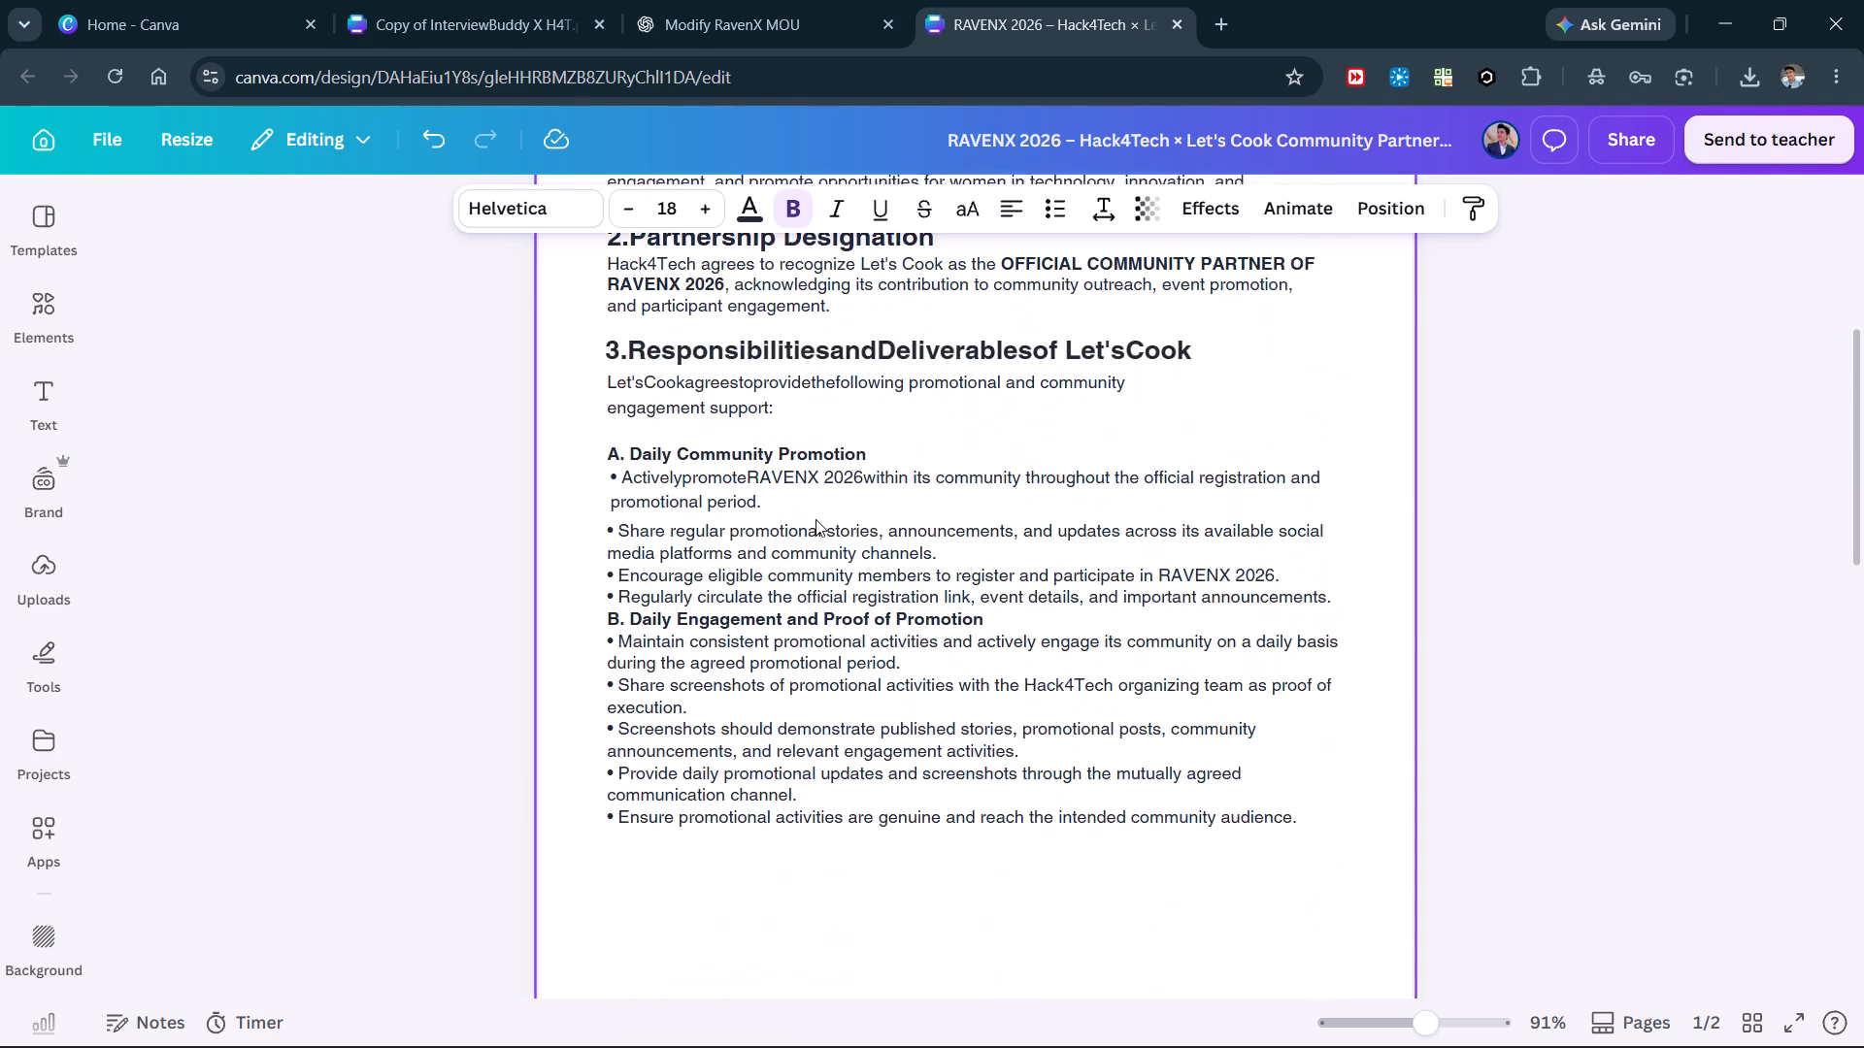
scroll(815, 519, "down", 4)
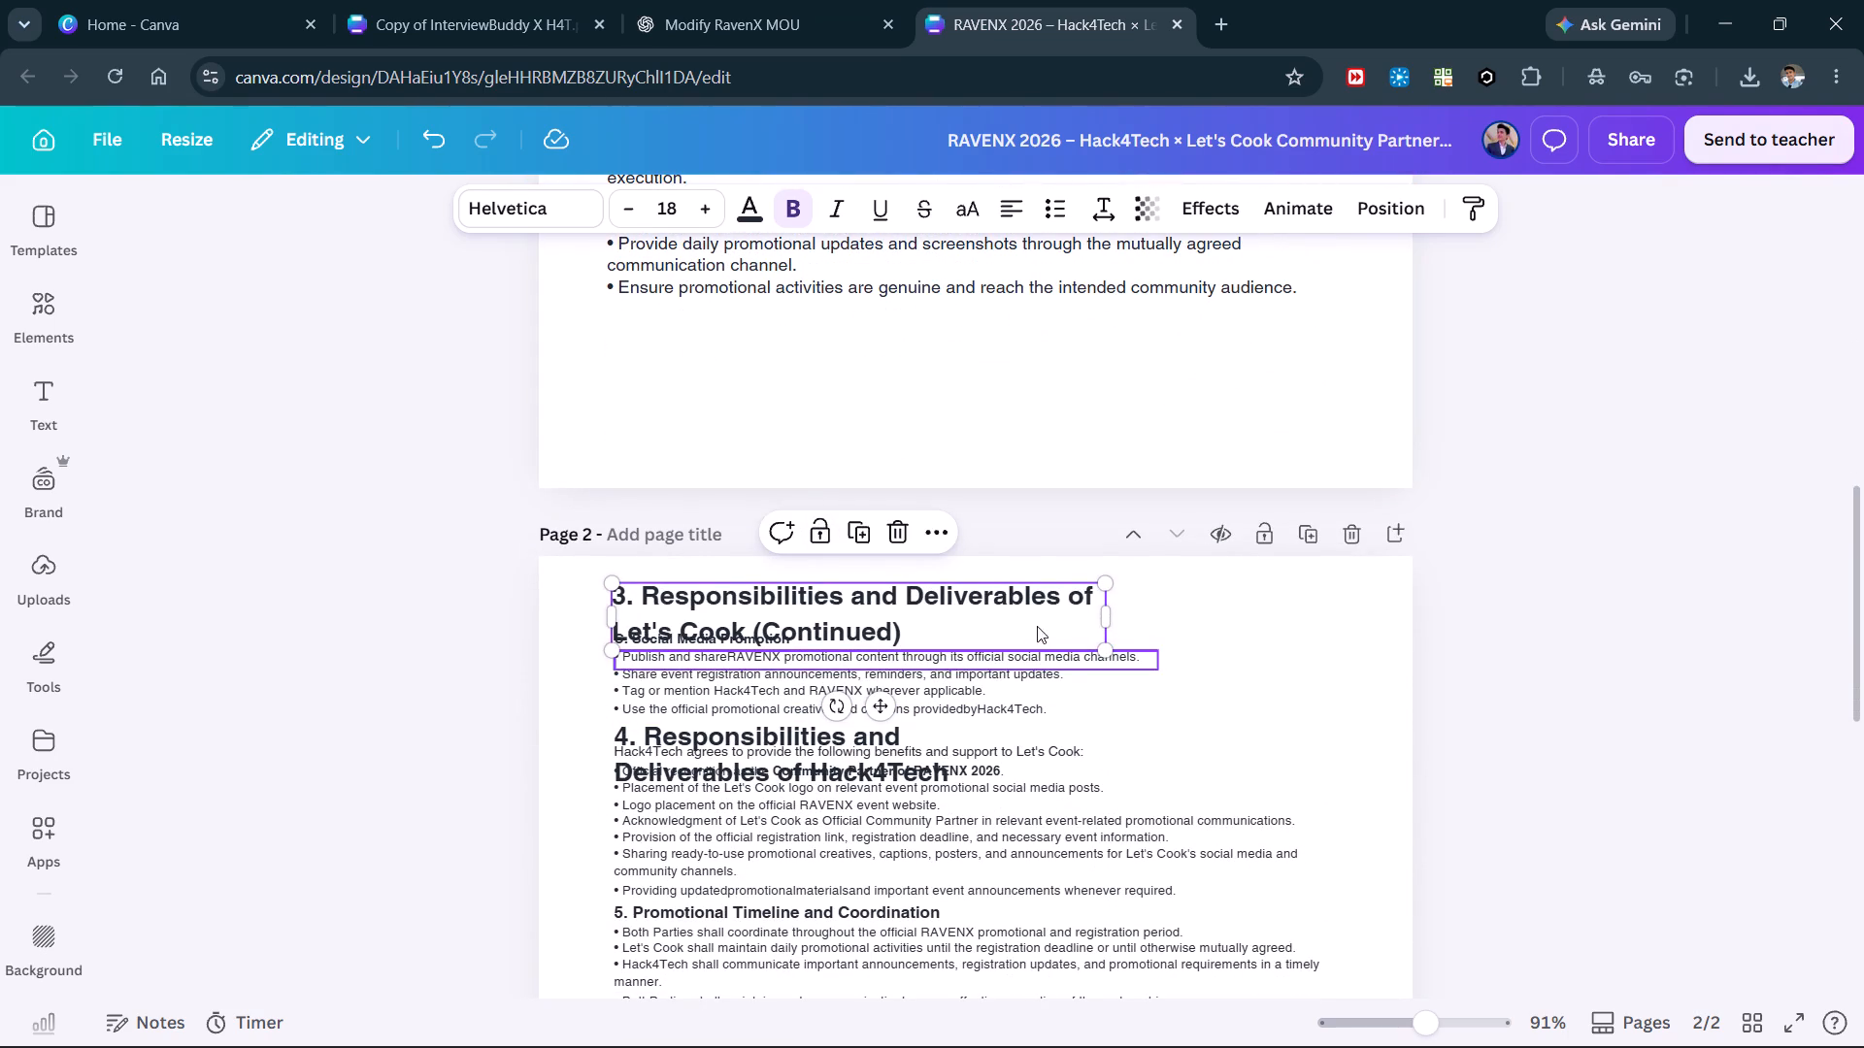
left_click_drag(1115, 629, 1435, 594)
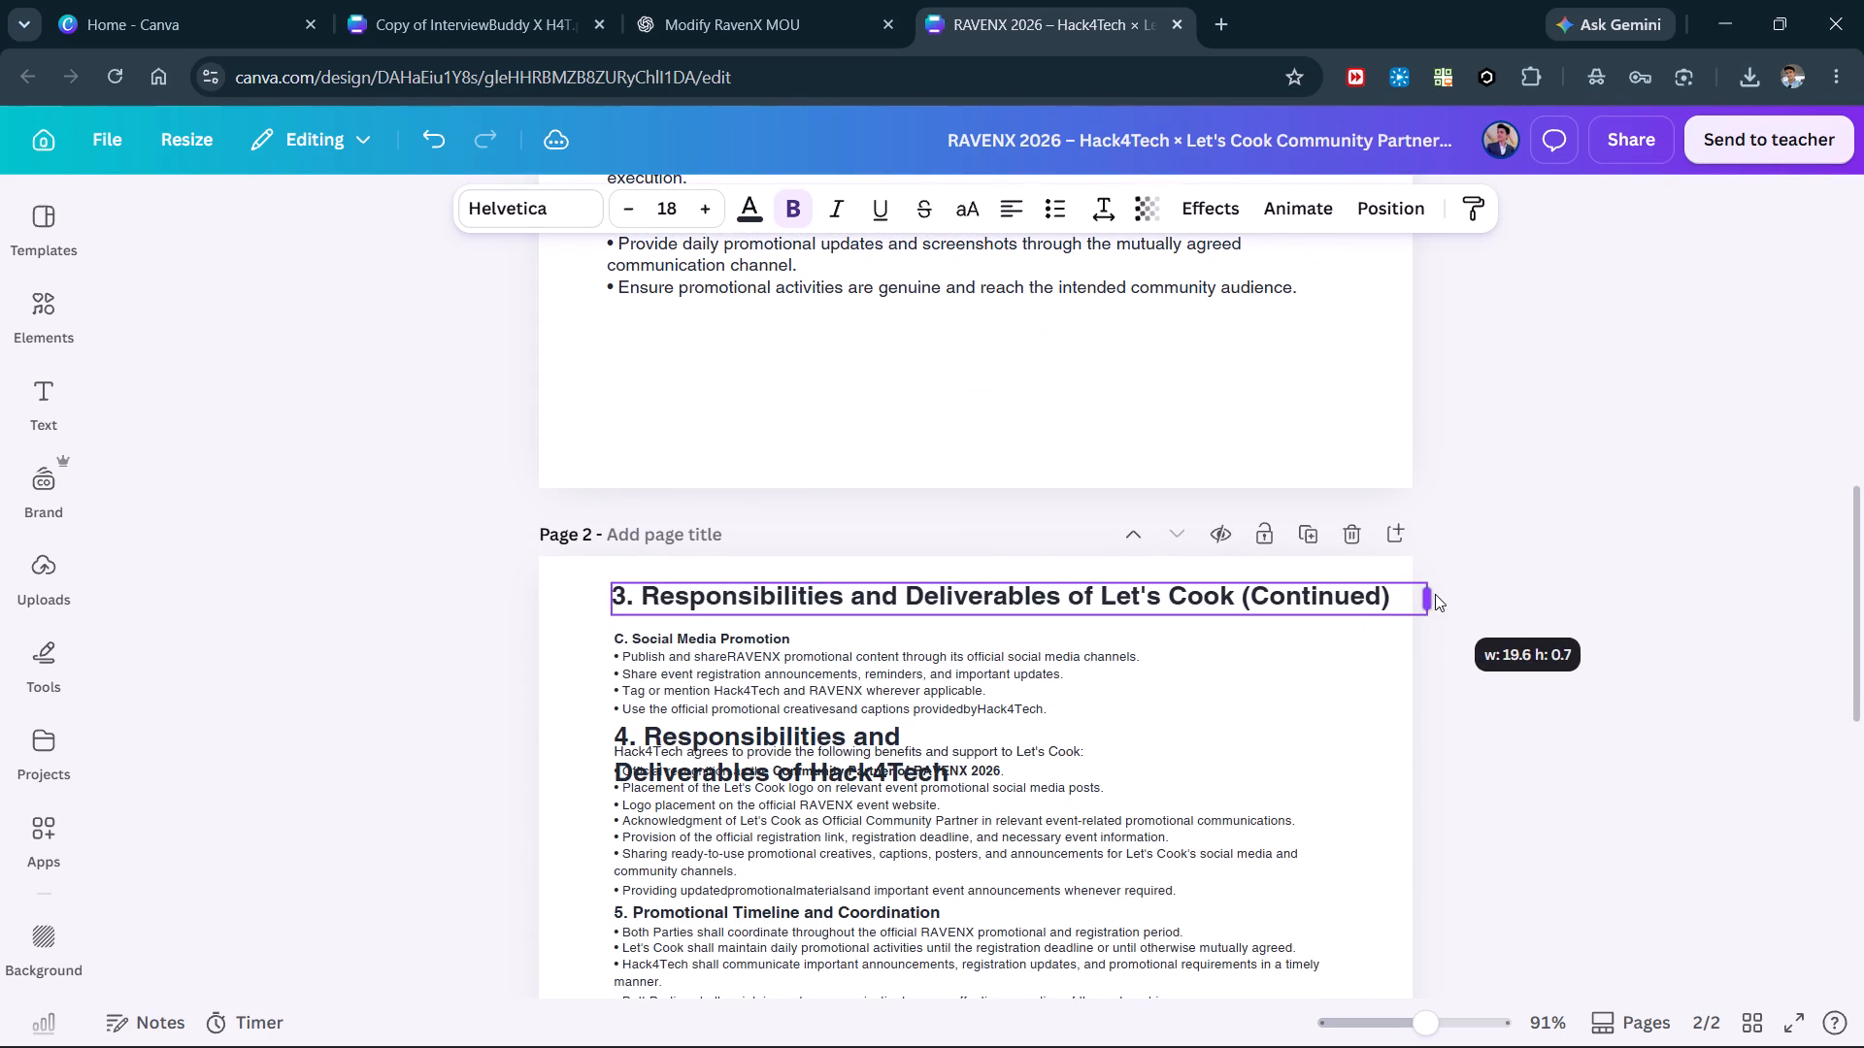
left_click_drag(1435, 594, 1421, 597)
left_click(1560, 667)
Delete the "3. Responsibilities and Deliverables of Let's Cook (Continued)" heading from page two.
scroll(1295, 615, "up", 5)
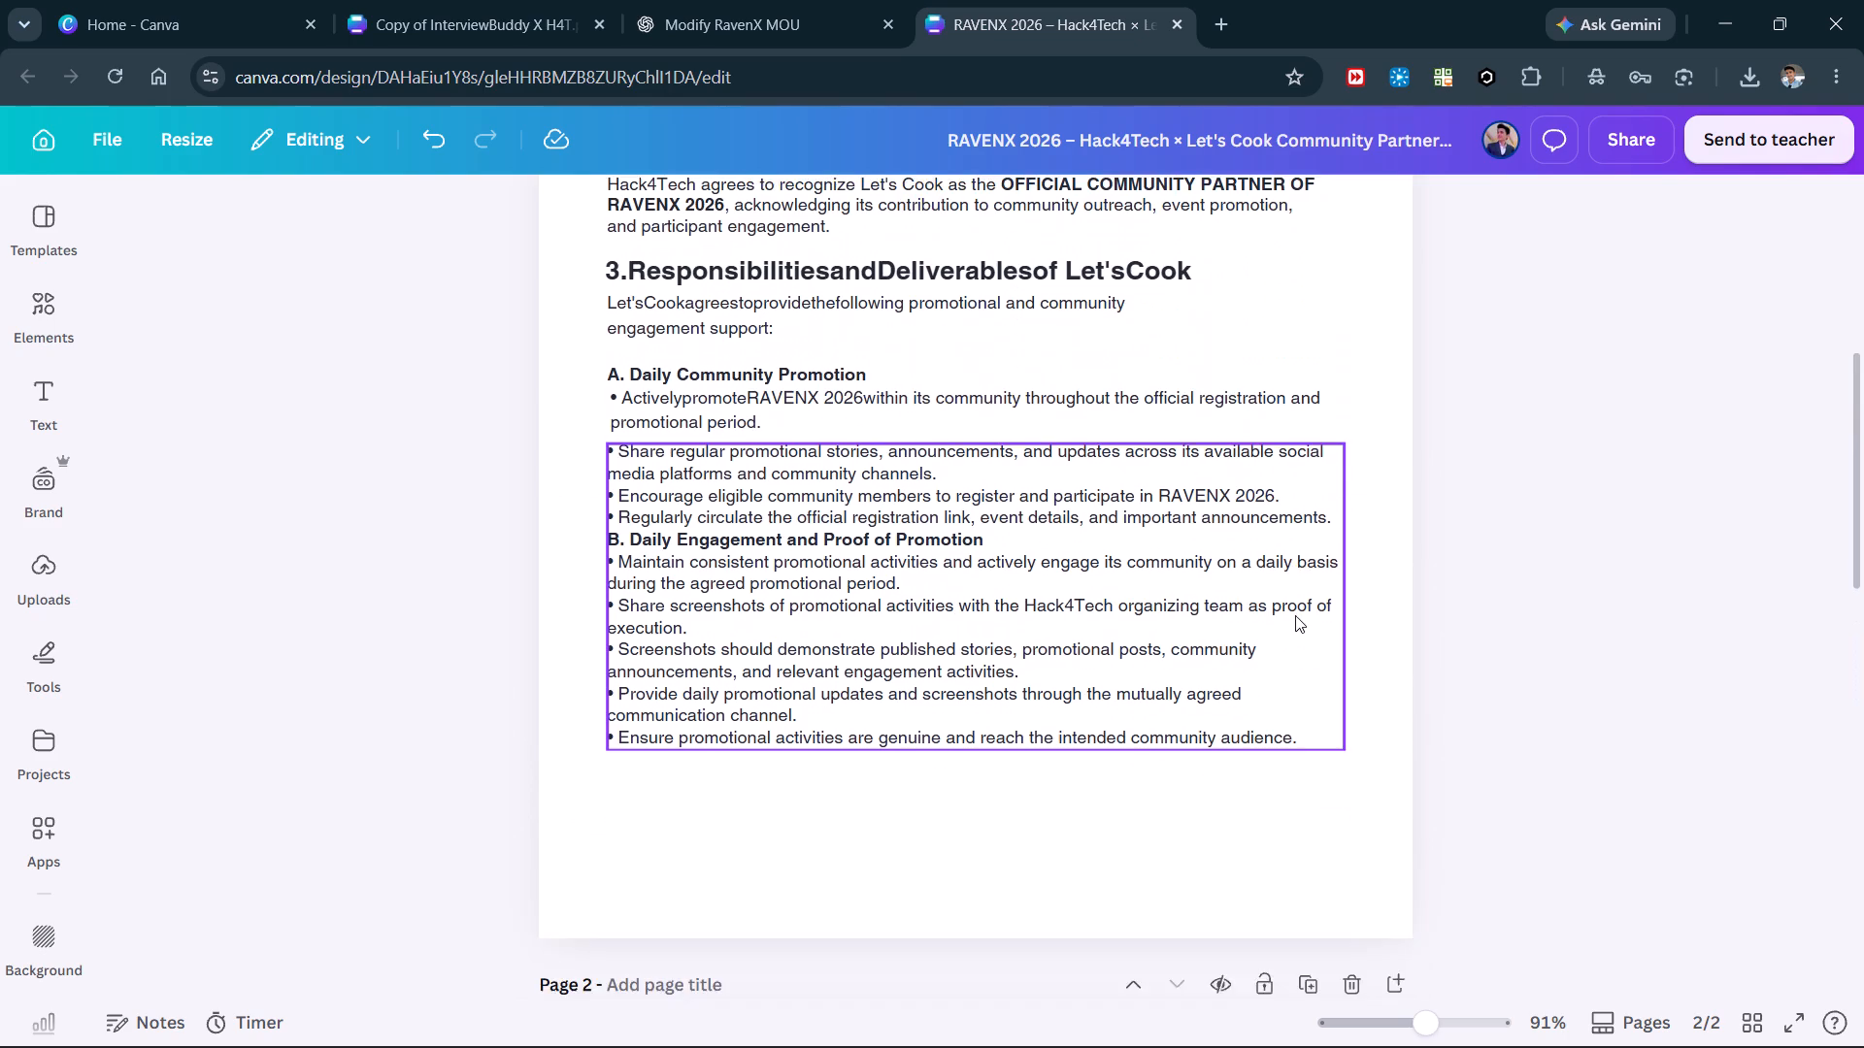
scroll(1295, 615, "down", 2)
left_click(1117, 685)
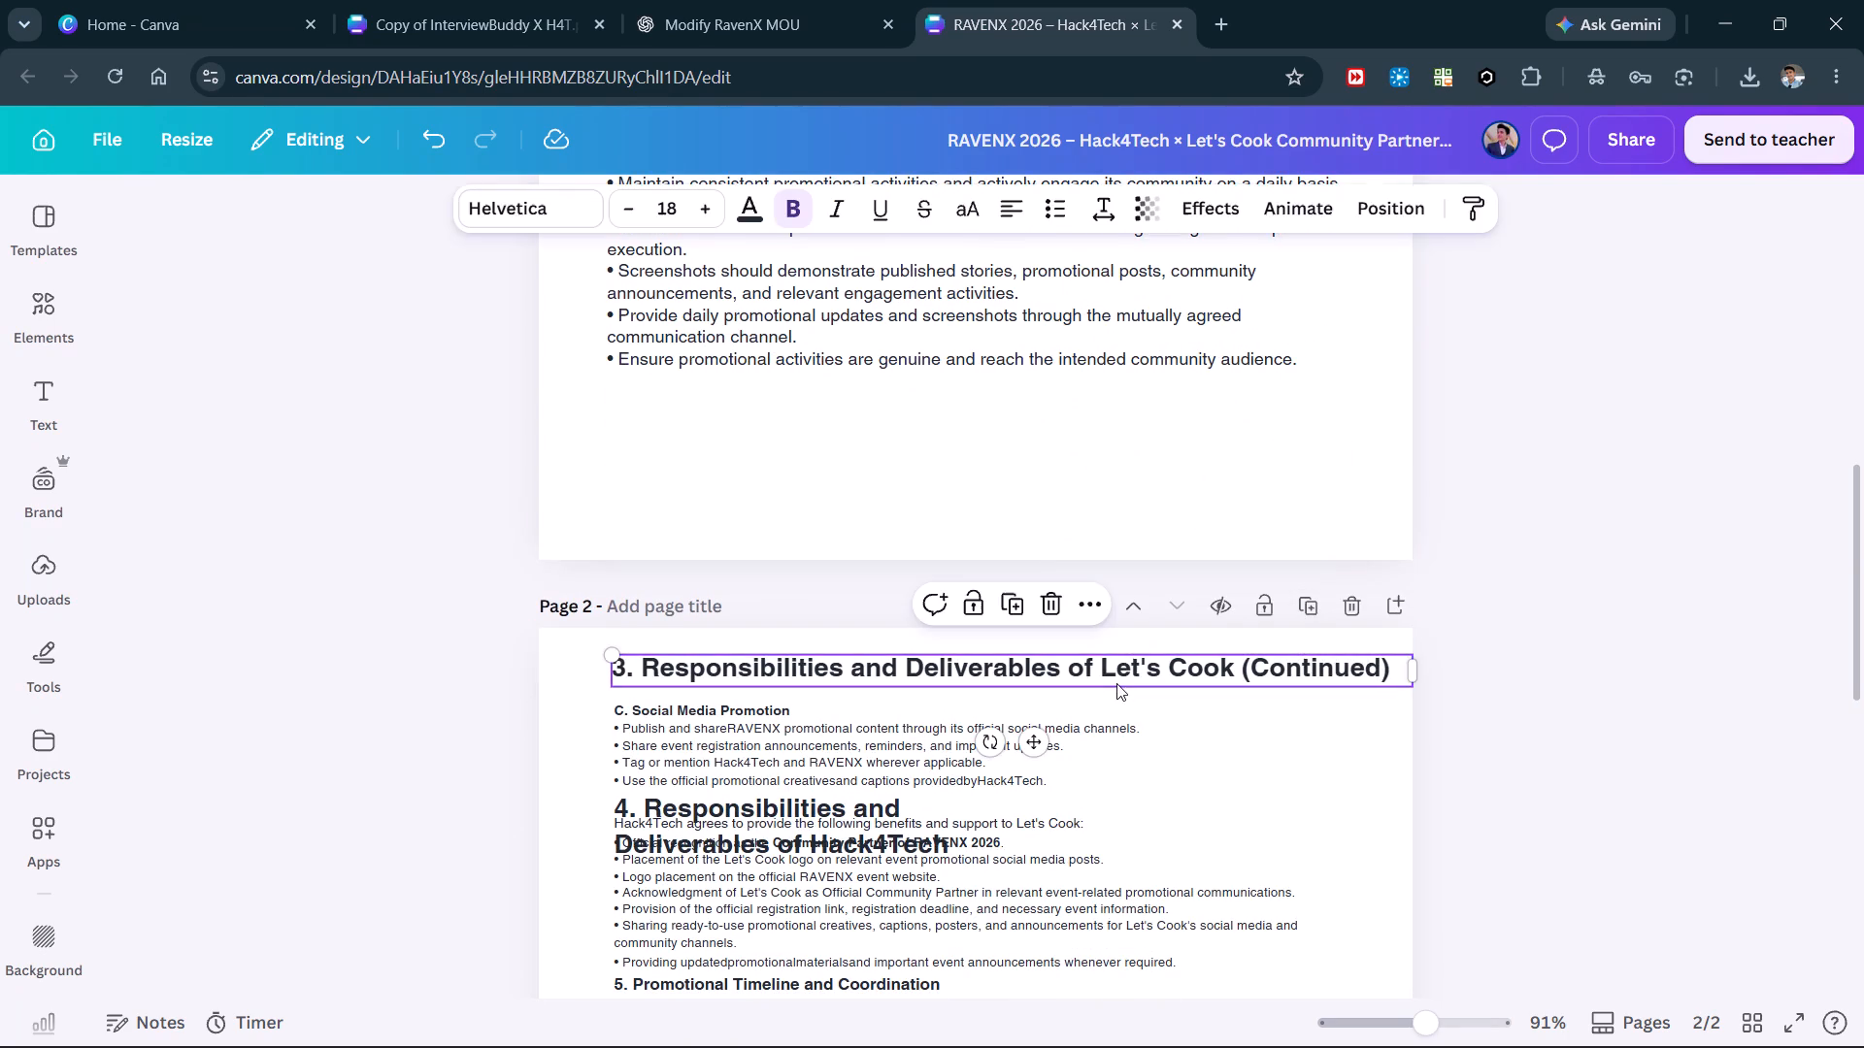
key("Delete")
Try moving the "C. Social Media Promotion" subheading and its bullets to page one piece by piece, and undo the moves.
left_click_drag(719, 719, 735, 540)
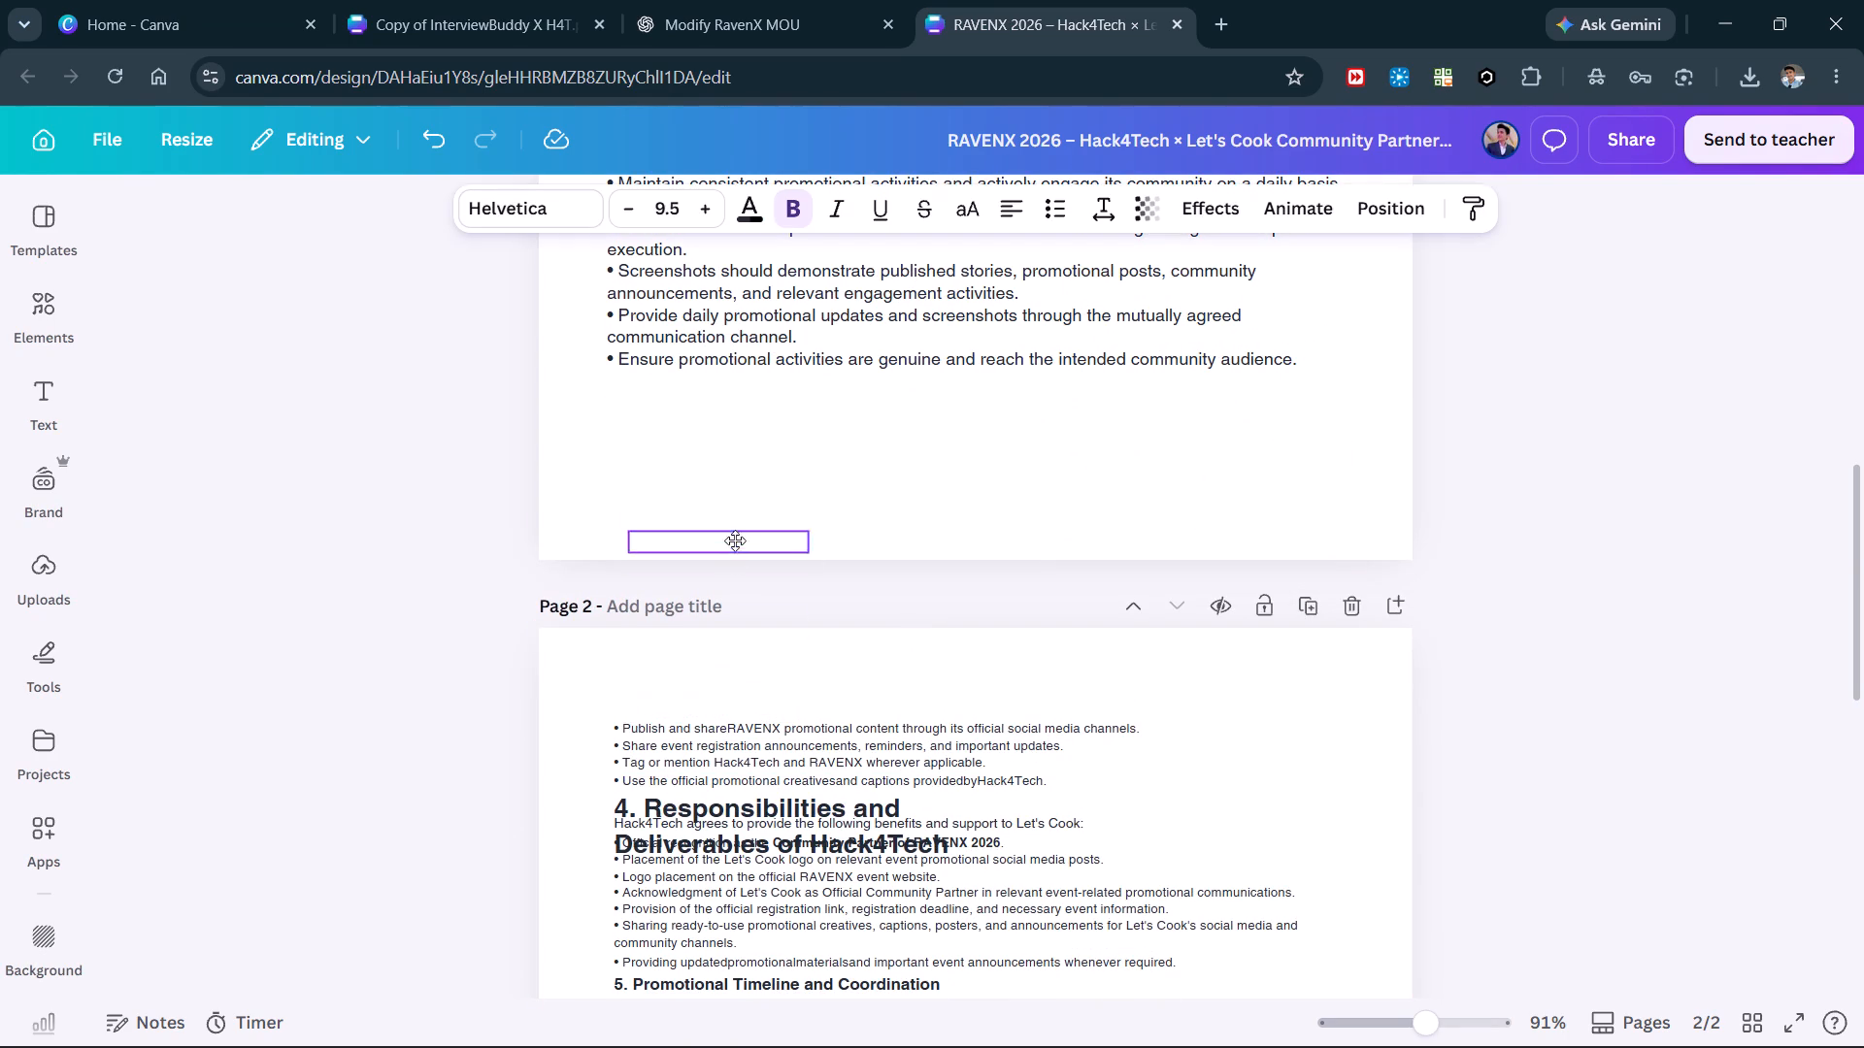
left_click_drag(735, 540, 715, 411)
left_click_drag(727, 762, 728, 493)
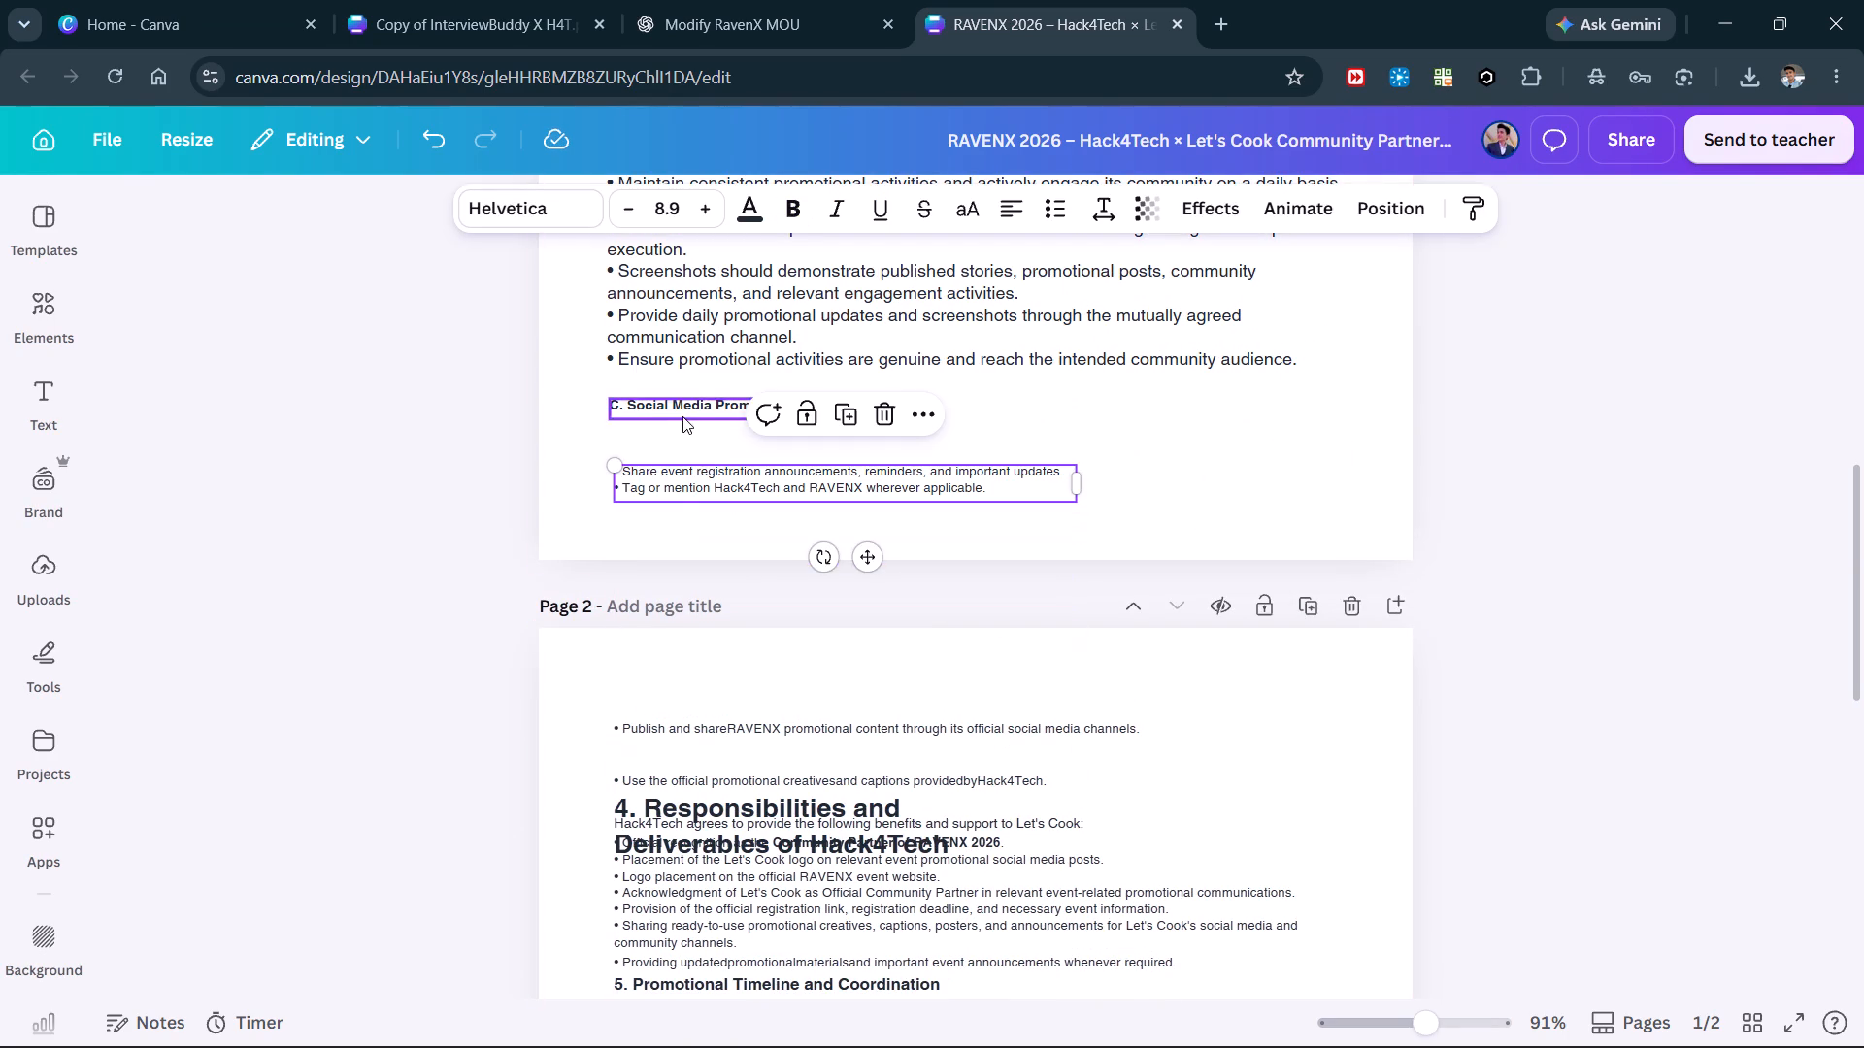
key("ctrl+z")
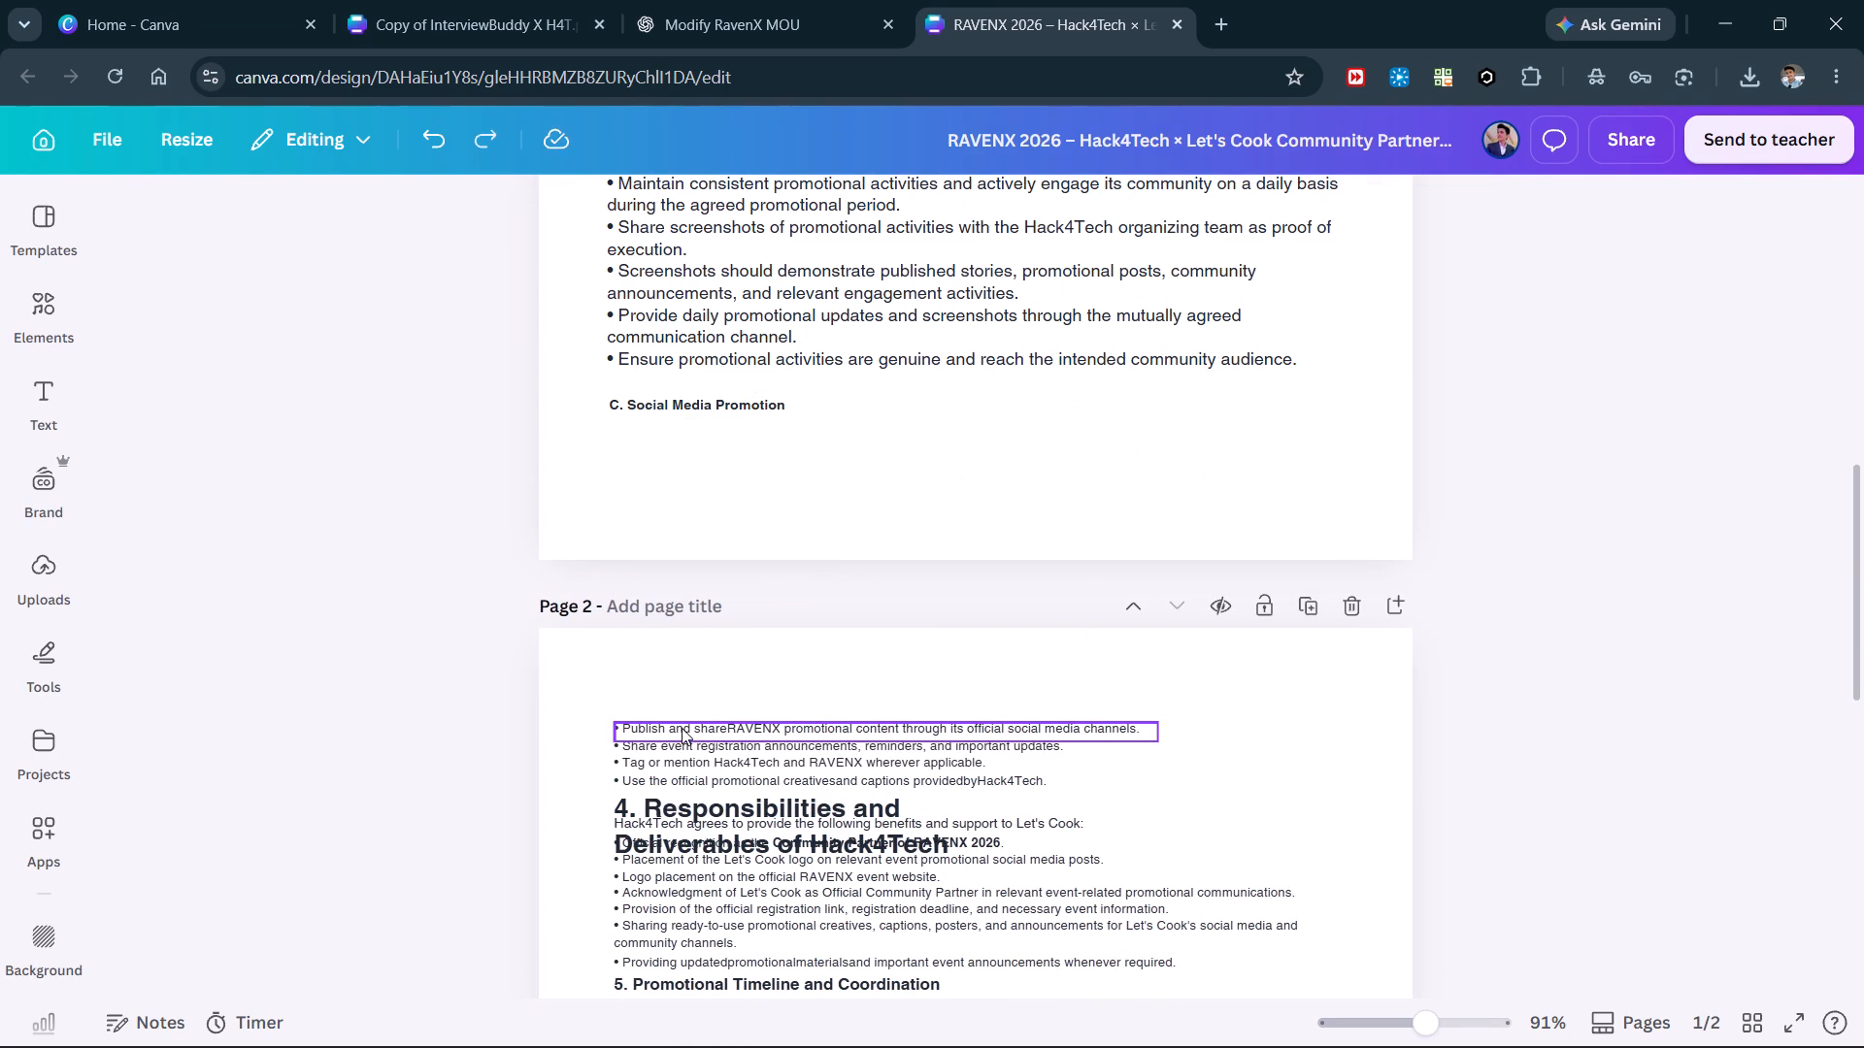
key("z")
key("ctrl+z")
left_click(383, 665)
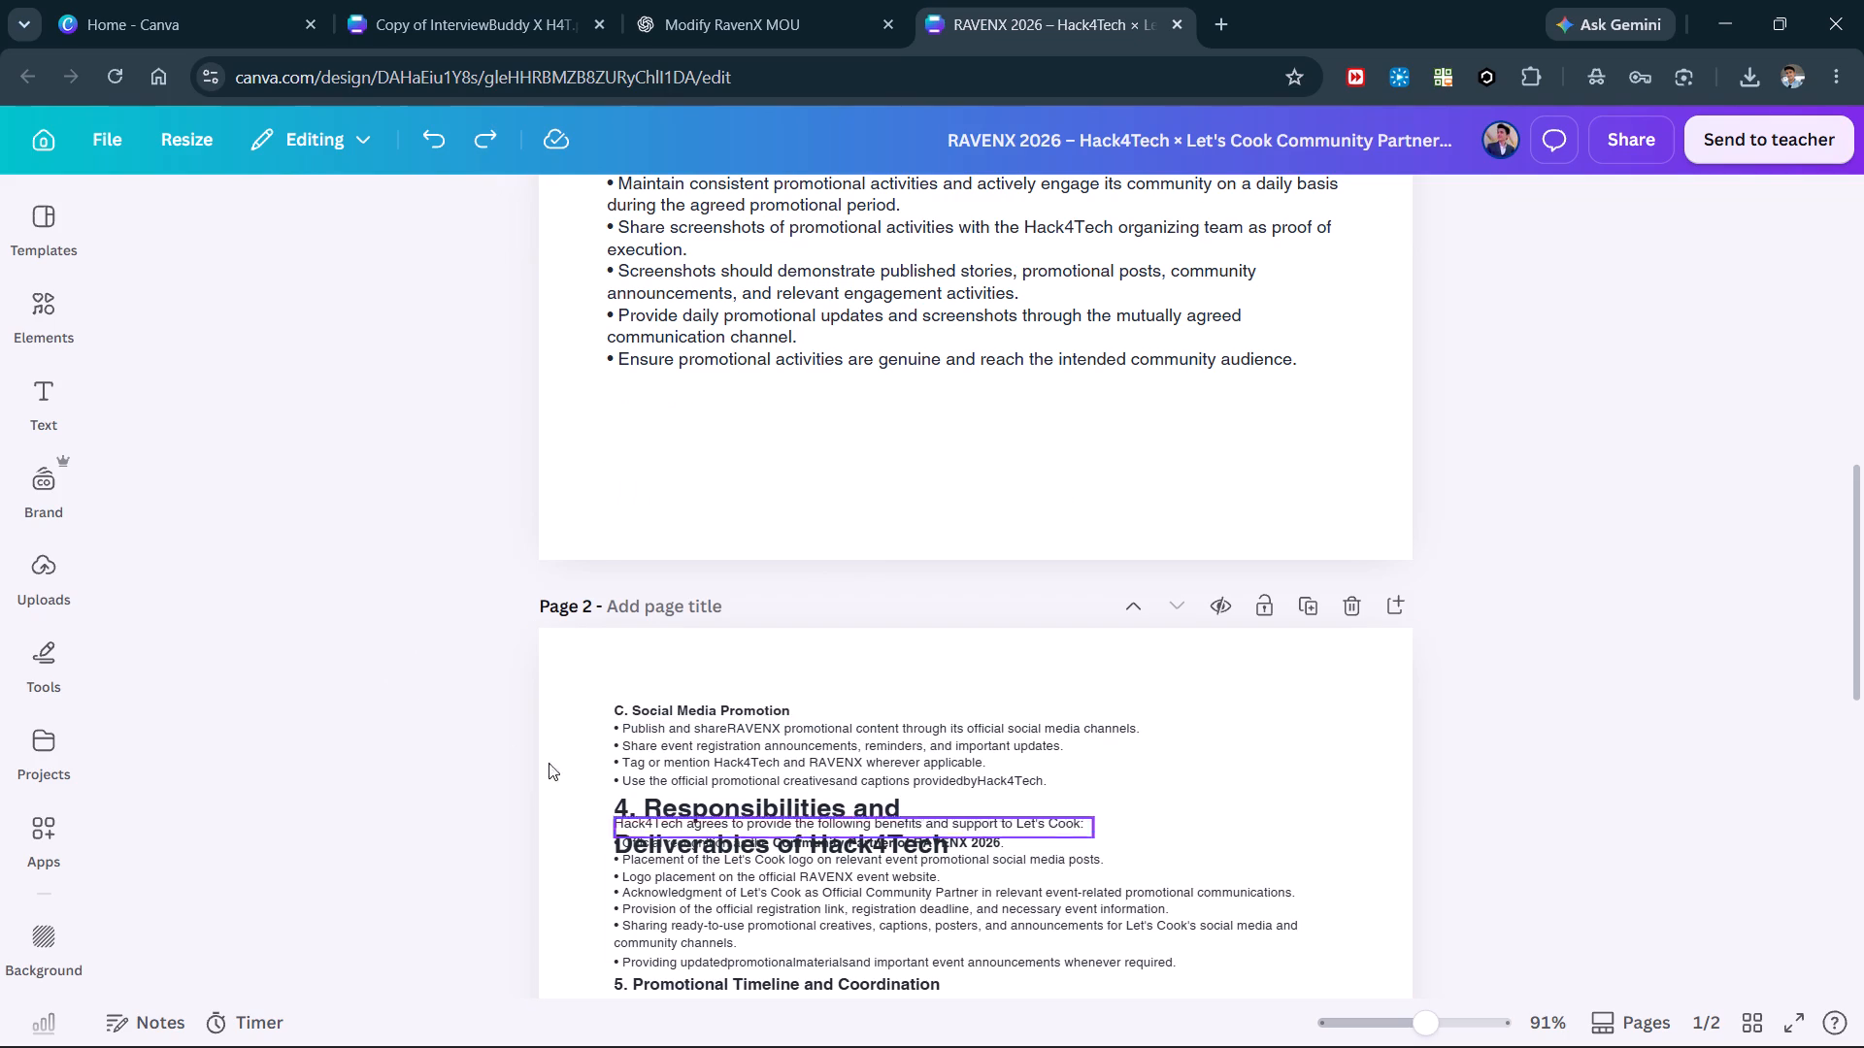
Transfer the "C. Social Media Promotion" subheading and all its bullets together from page two to page one.
left_click_drag(465, 649, 794, 775)
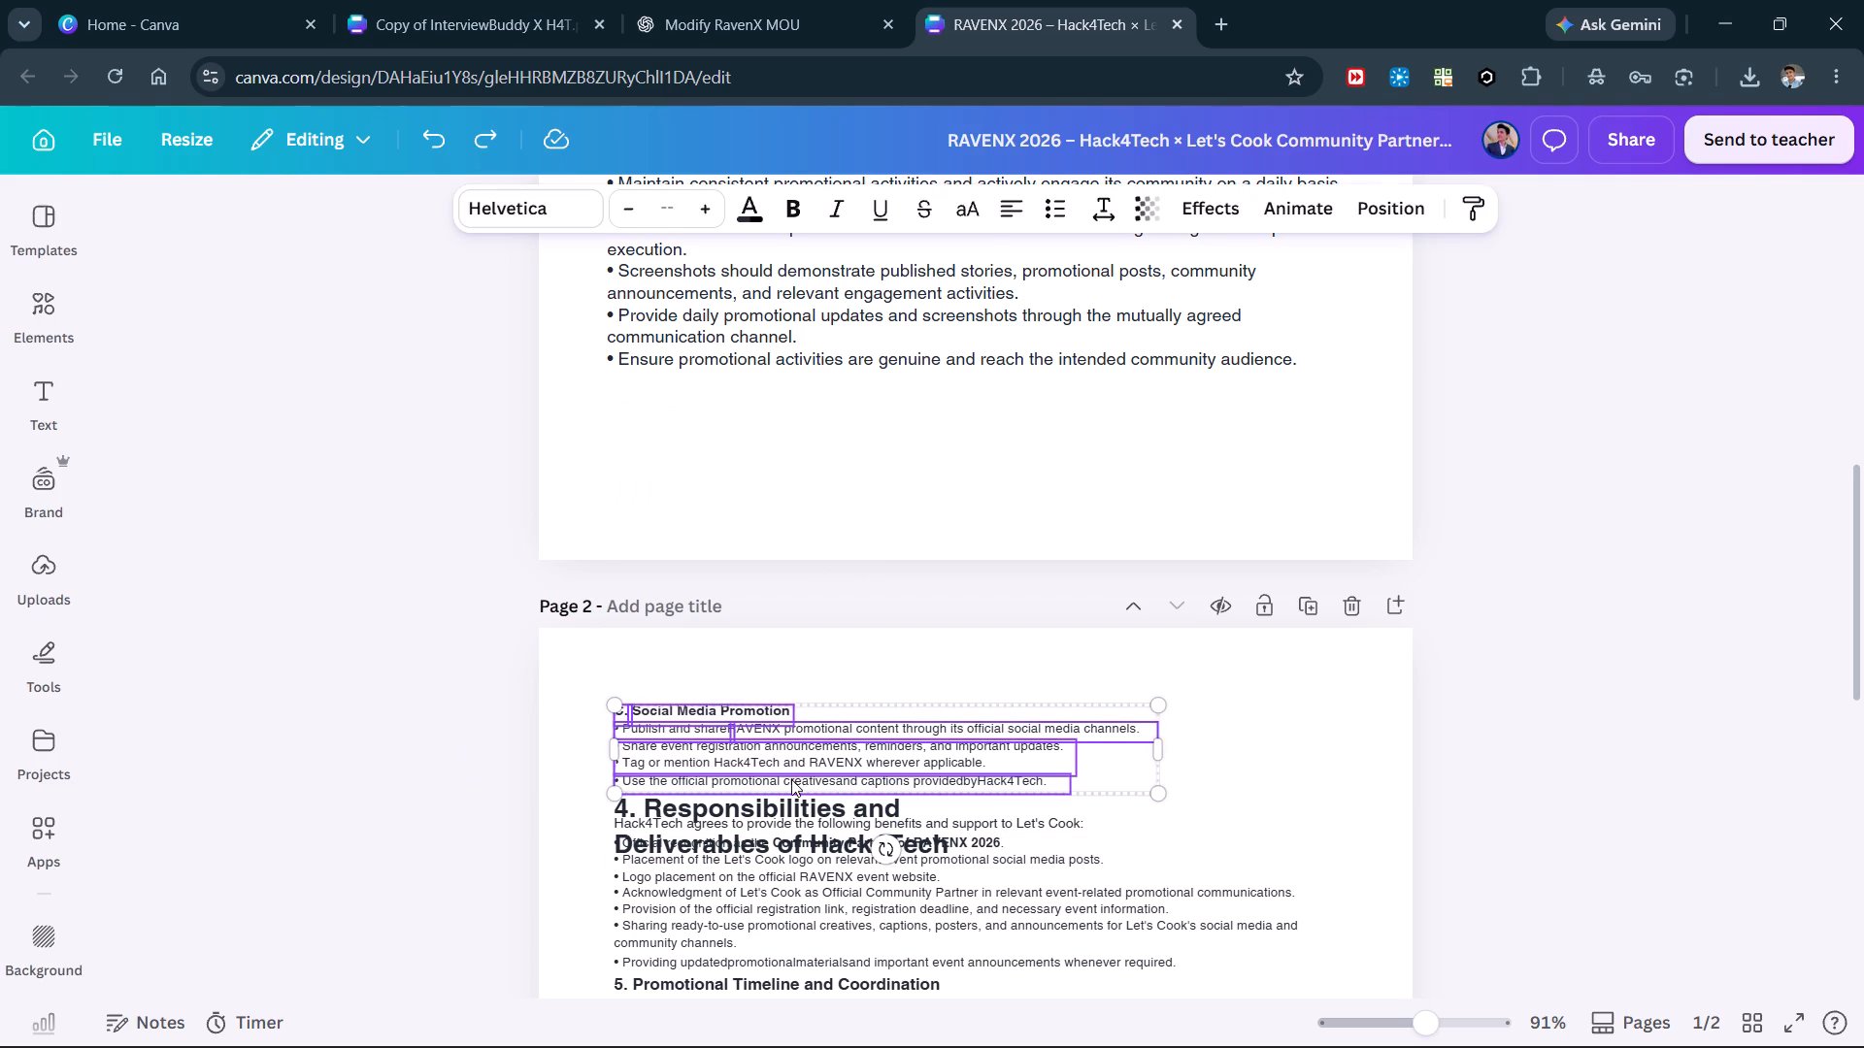
key("ctrl+x")
left_click(607, 452)
key("ctrl+v")
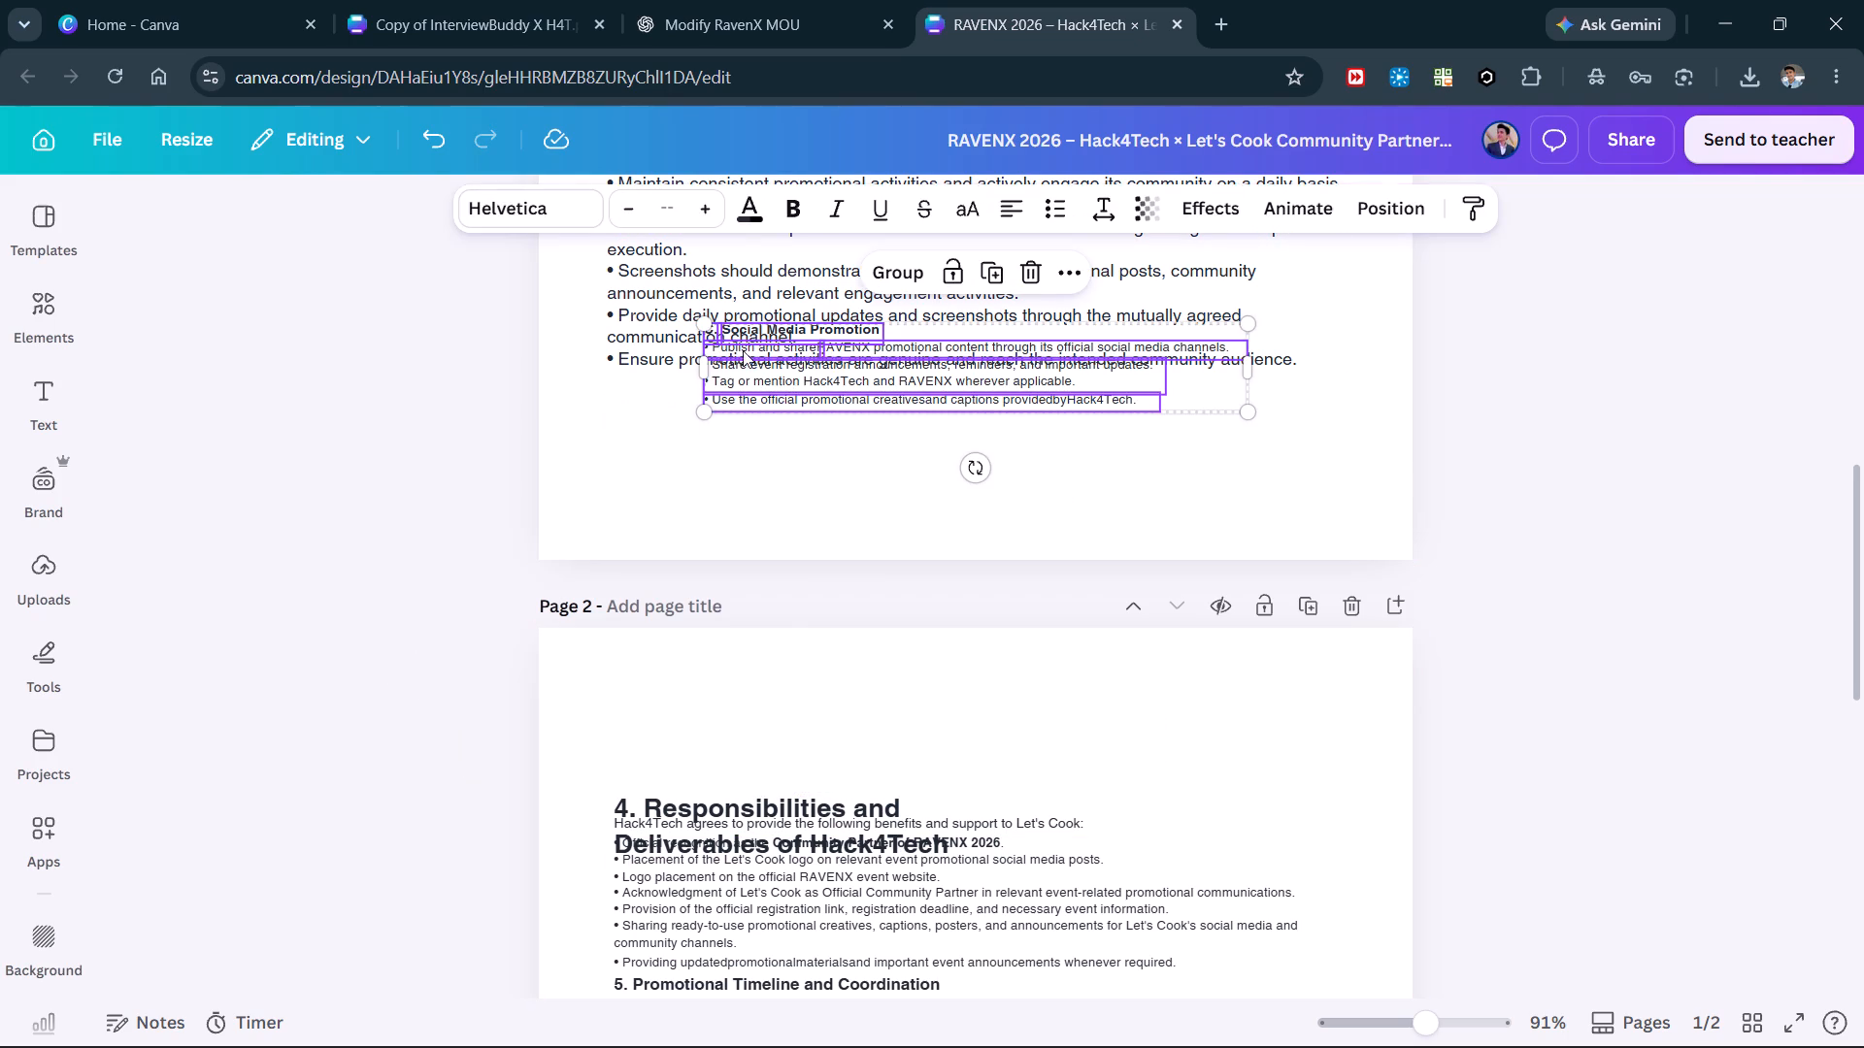
Set the transferred "C. Social Media Promotion" subheading and bullets to size 12.
left_click(656, 184)
left_click(665, 198)
type("12")
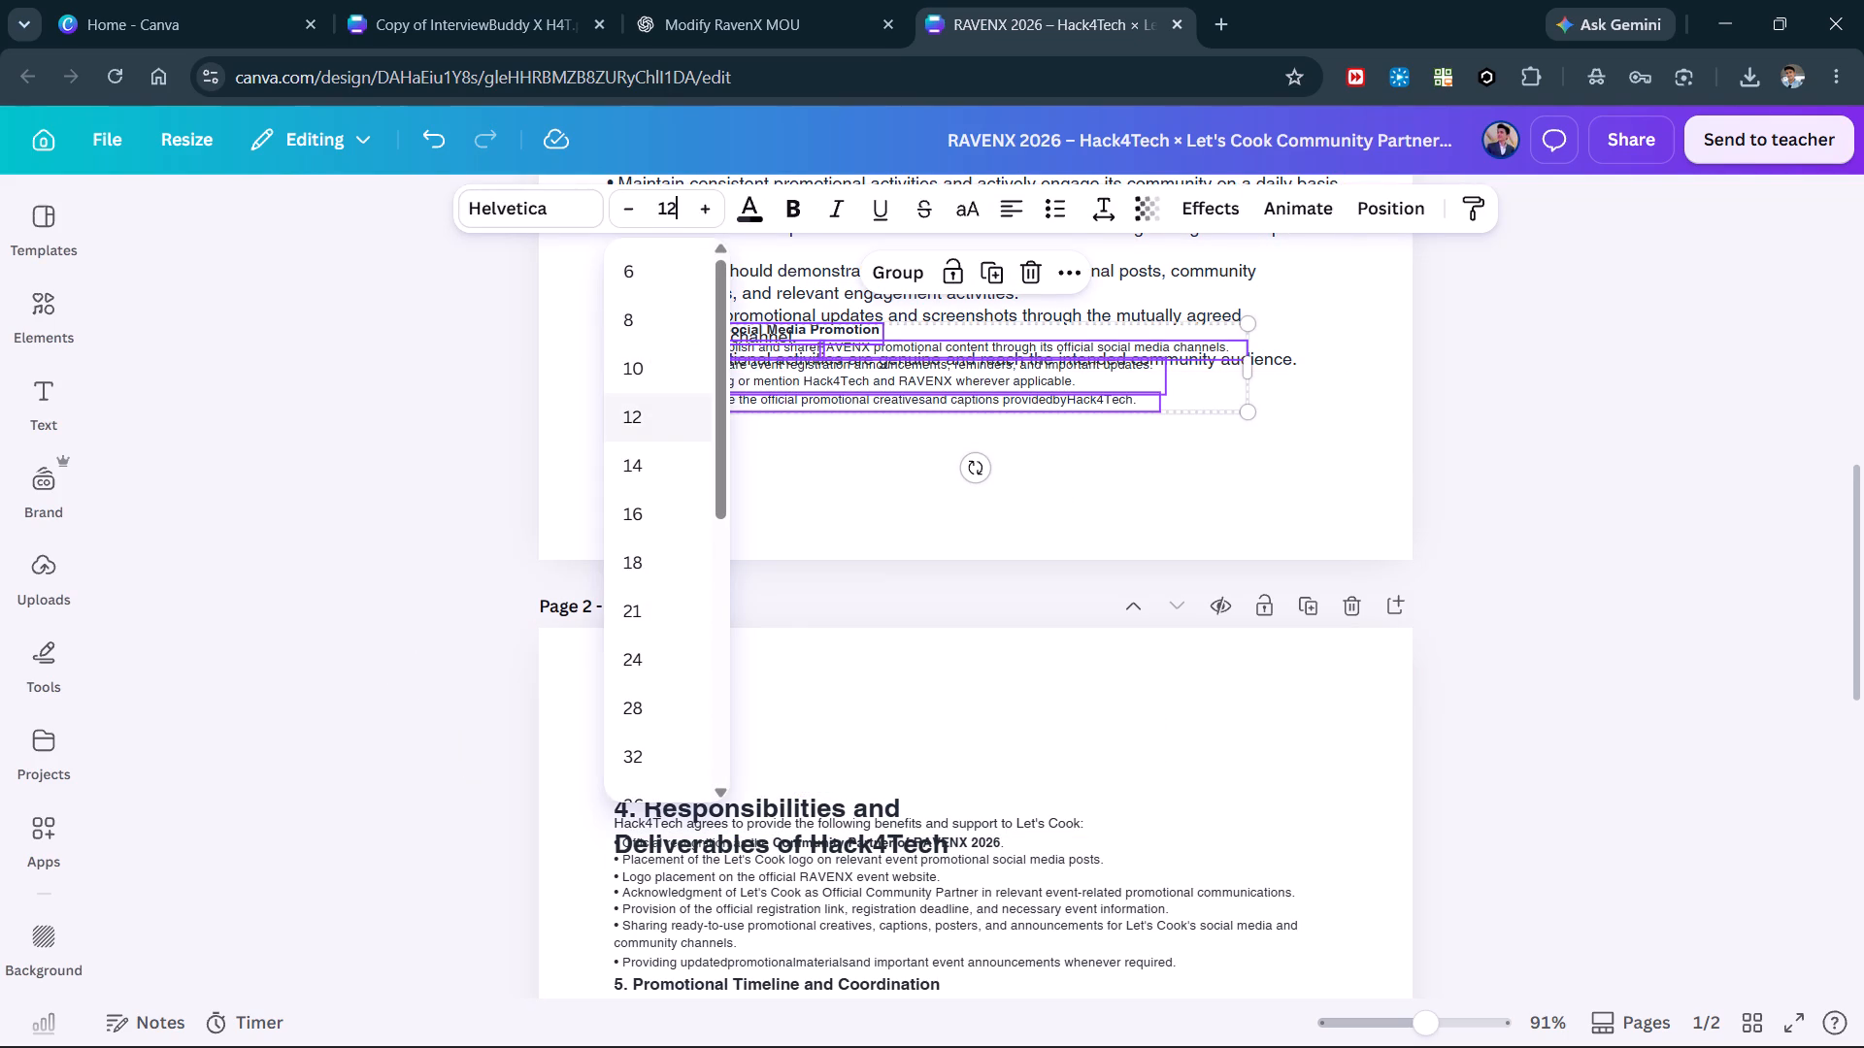
key("Return")
Place the "C. Social Media Promotion" block below the last page-one bullet, left-aligned with it, and widen it to the text width above.
left_click_drag(850, 391, 758, 467)
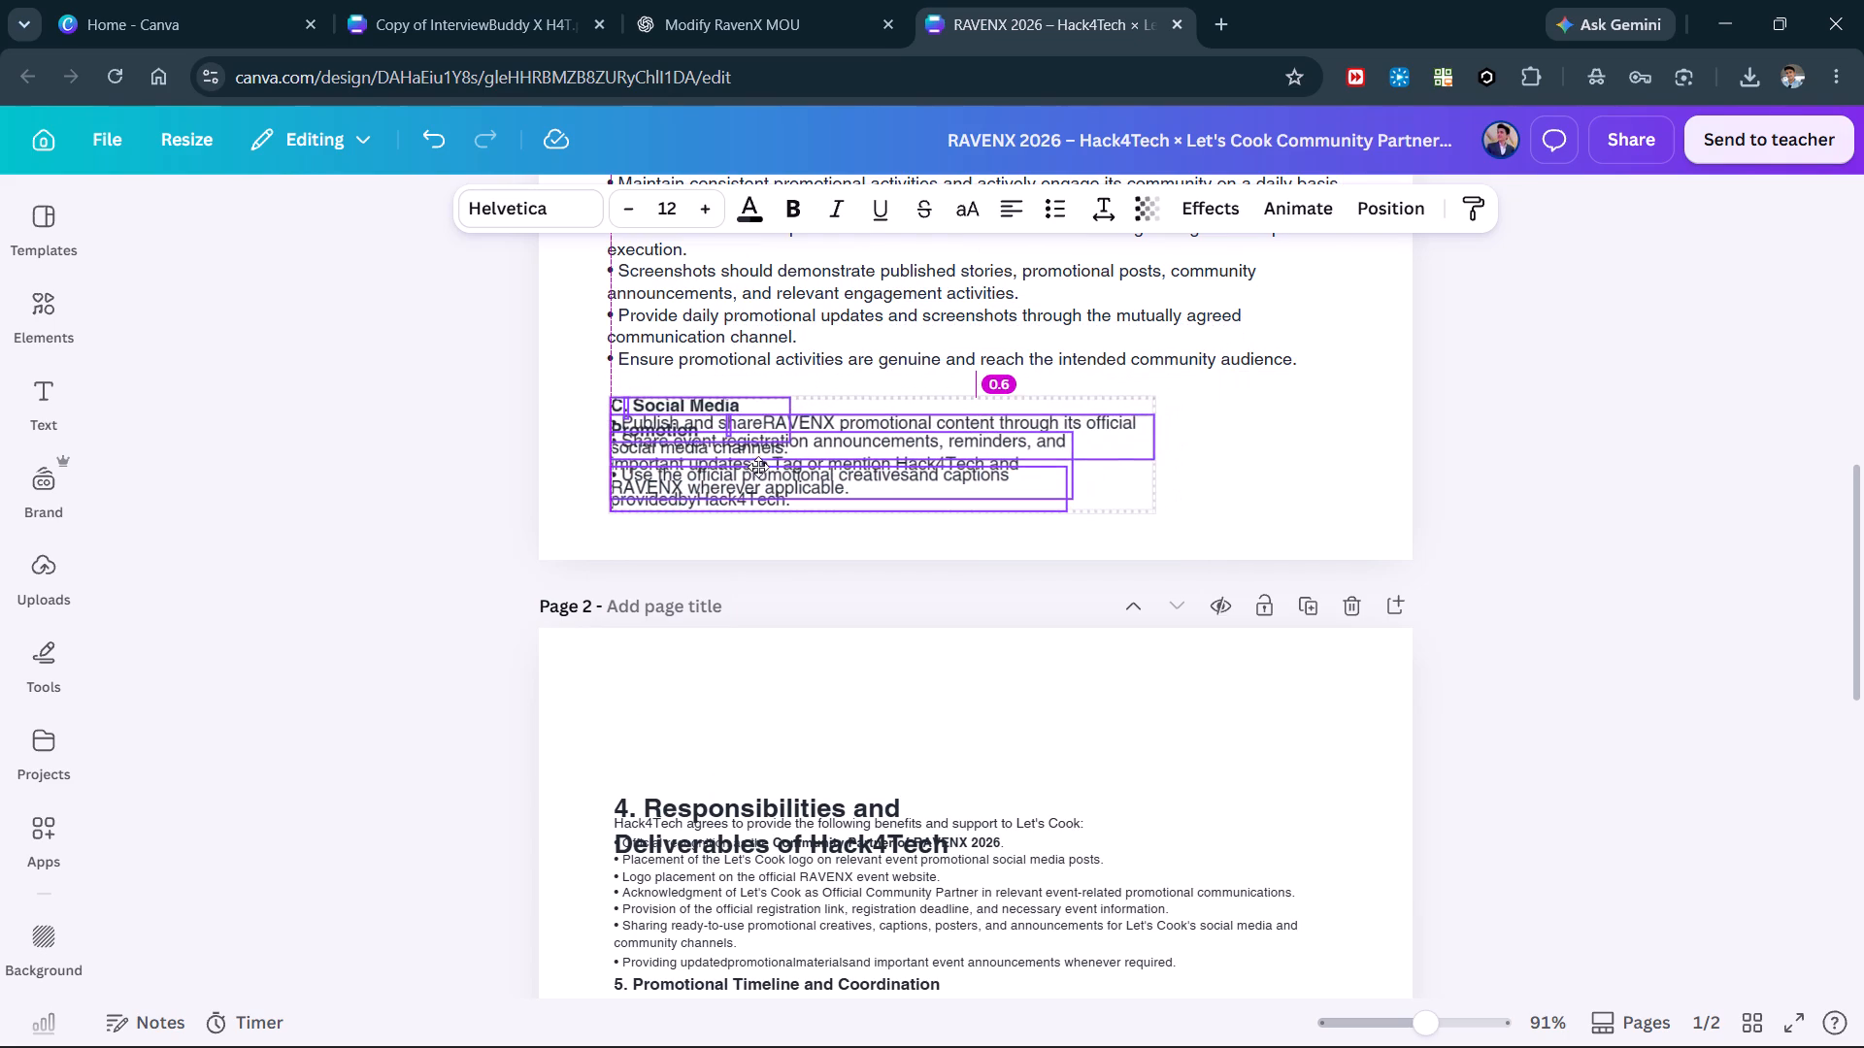
left_click_drag(758, 467, 749, 464)
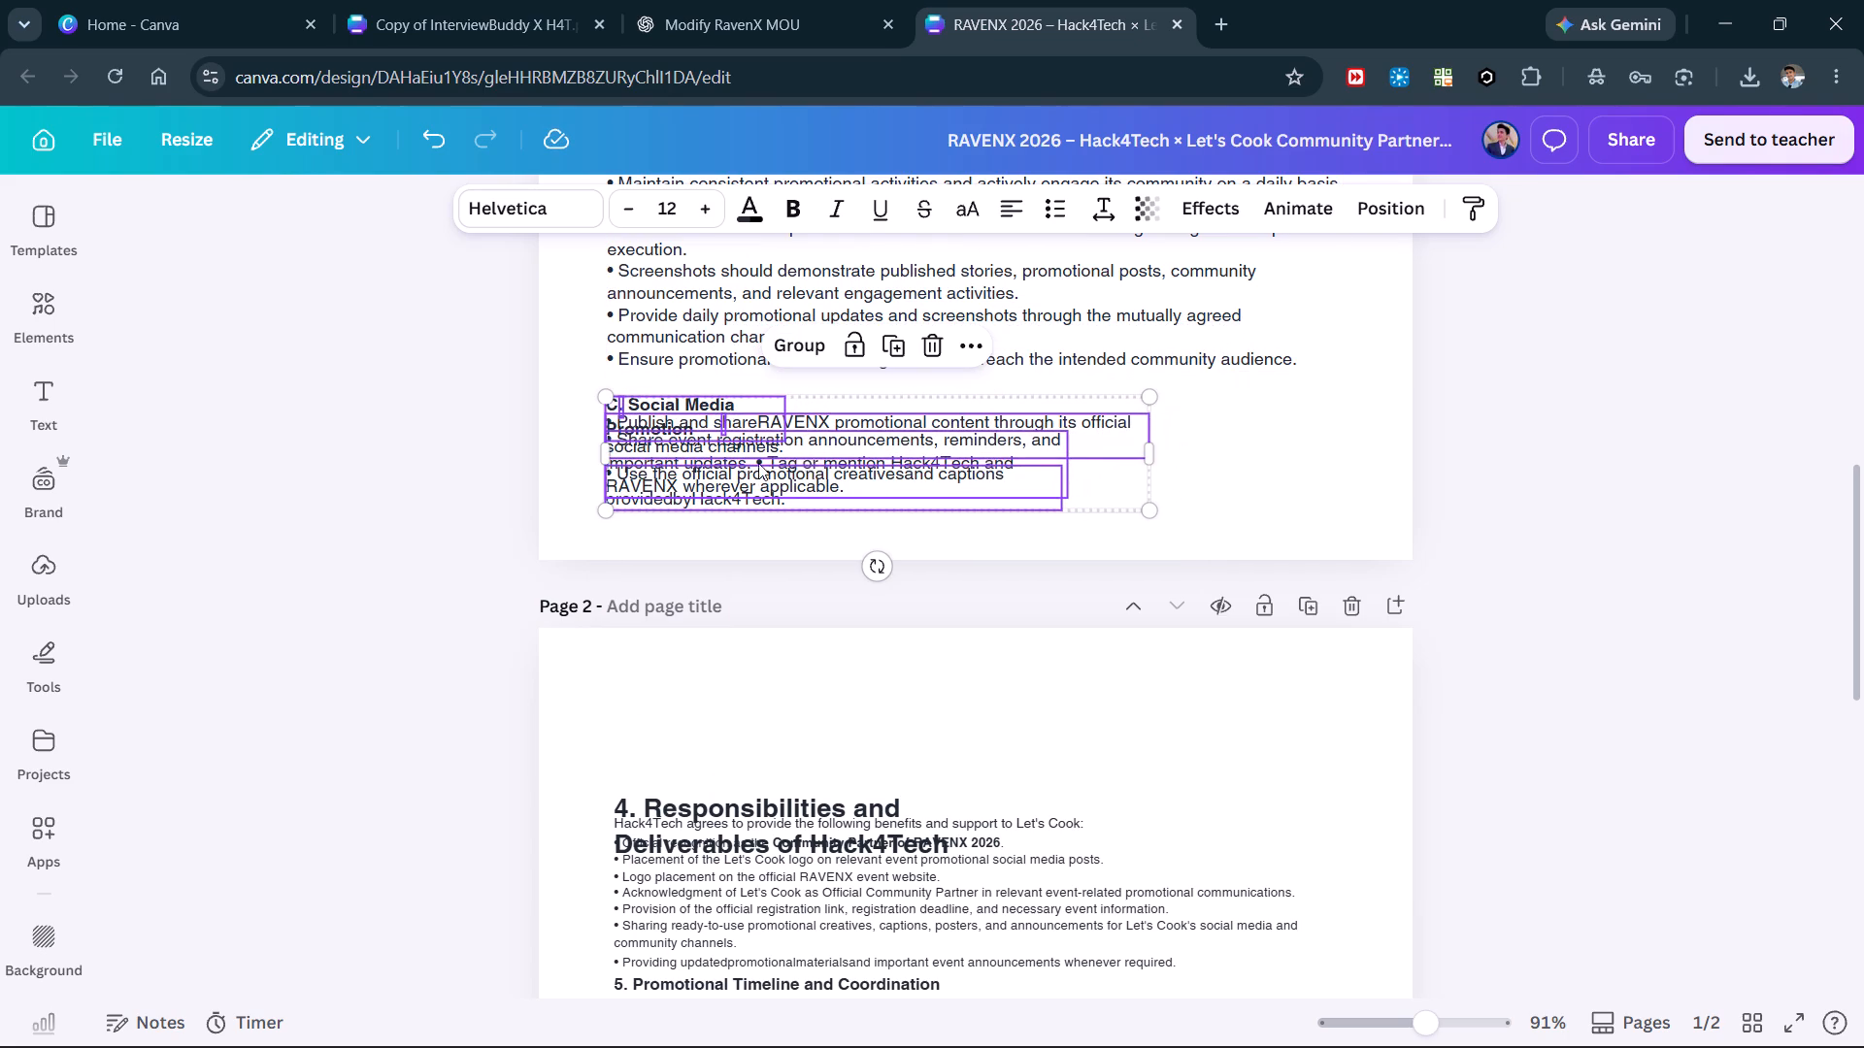
left_click_drag(1155, 451, 1363, 434)
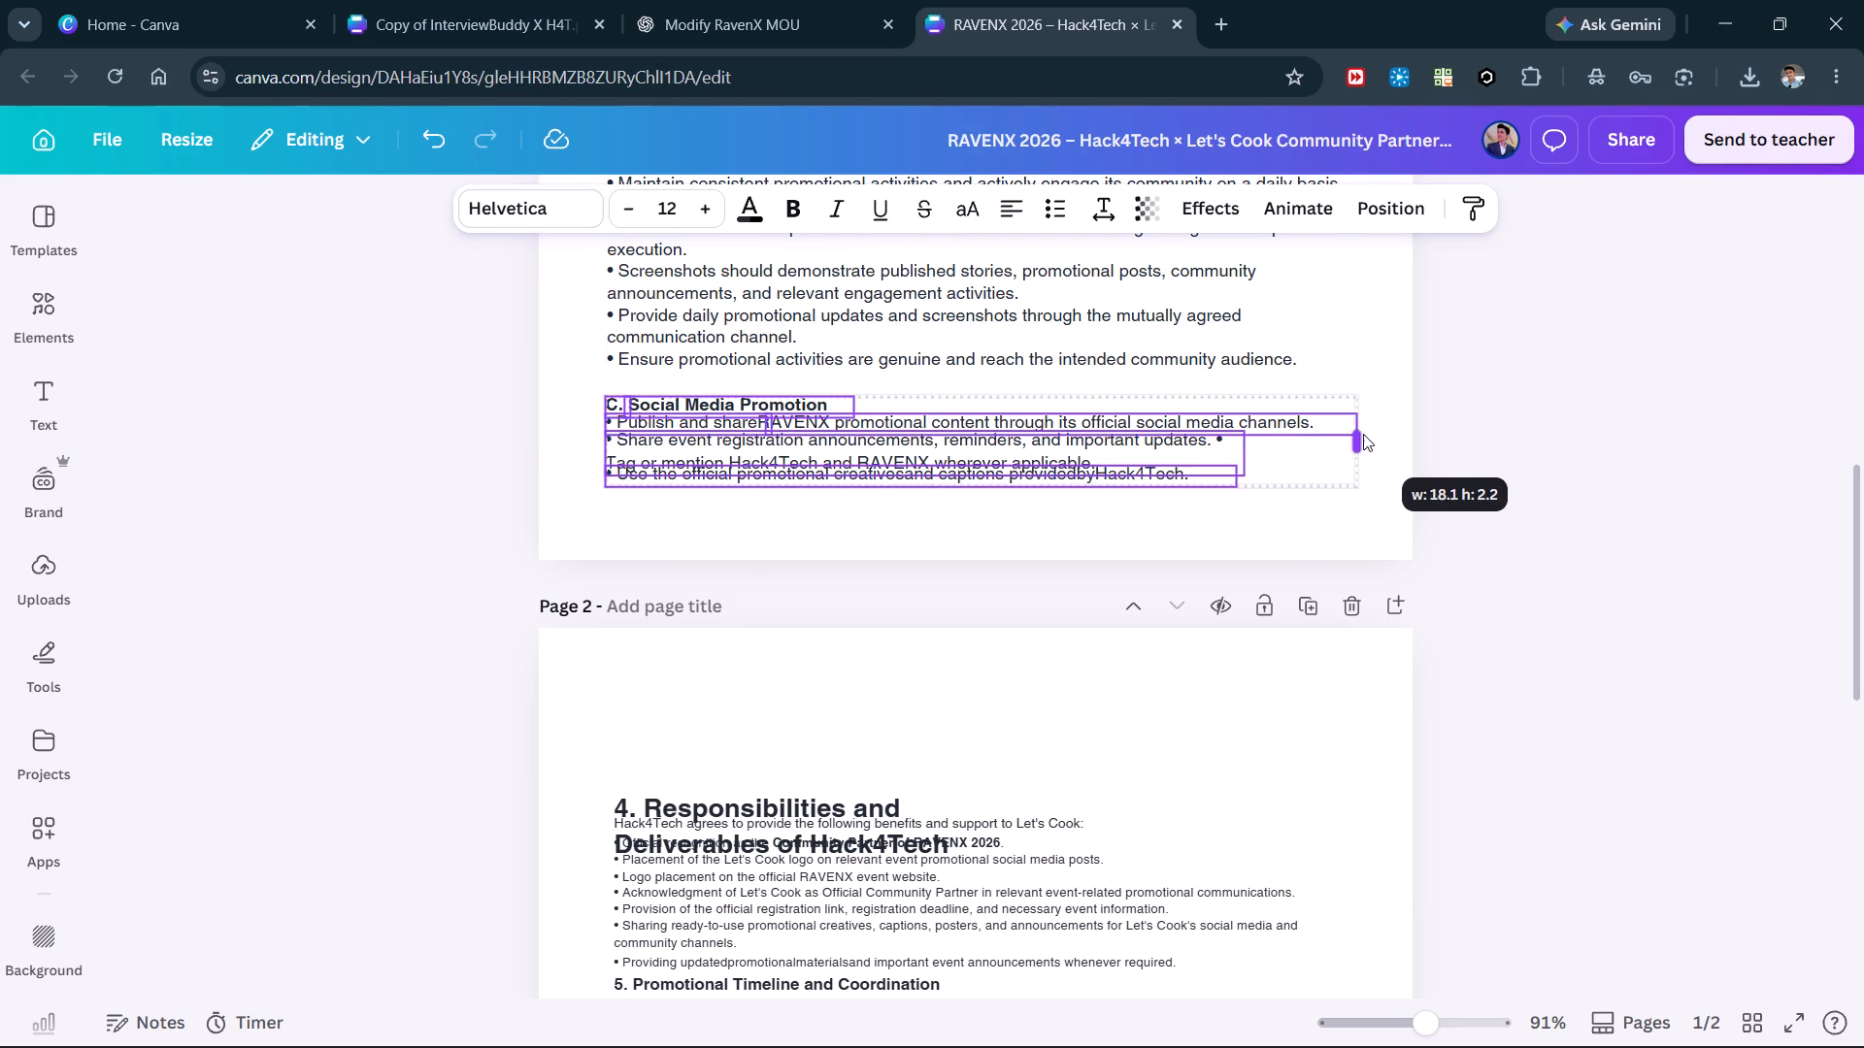
left_click_drag(1363, 434, 1343, 440)
left_click_drag(1747, 546, 1758, 550)
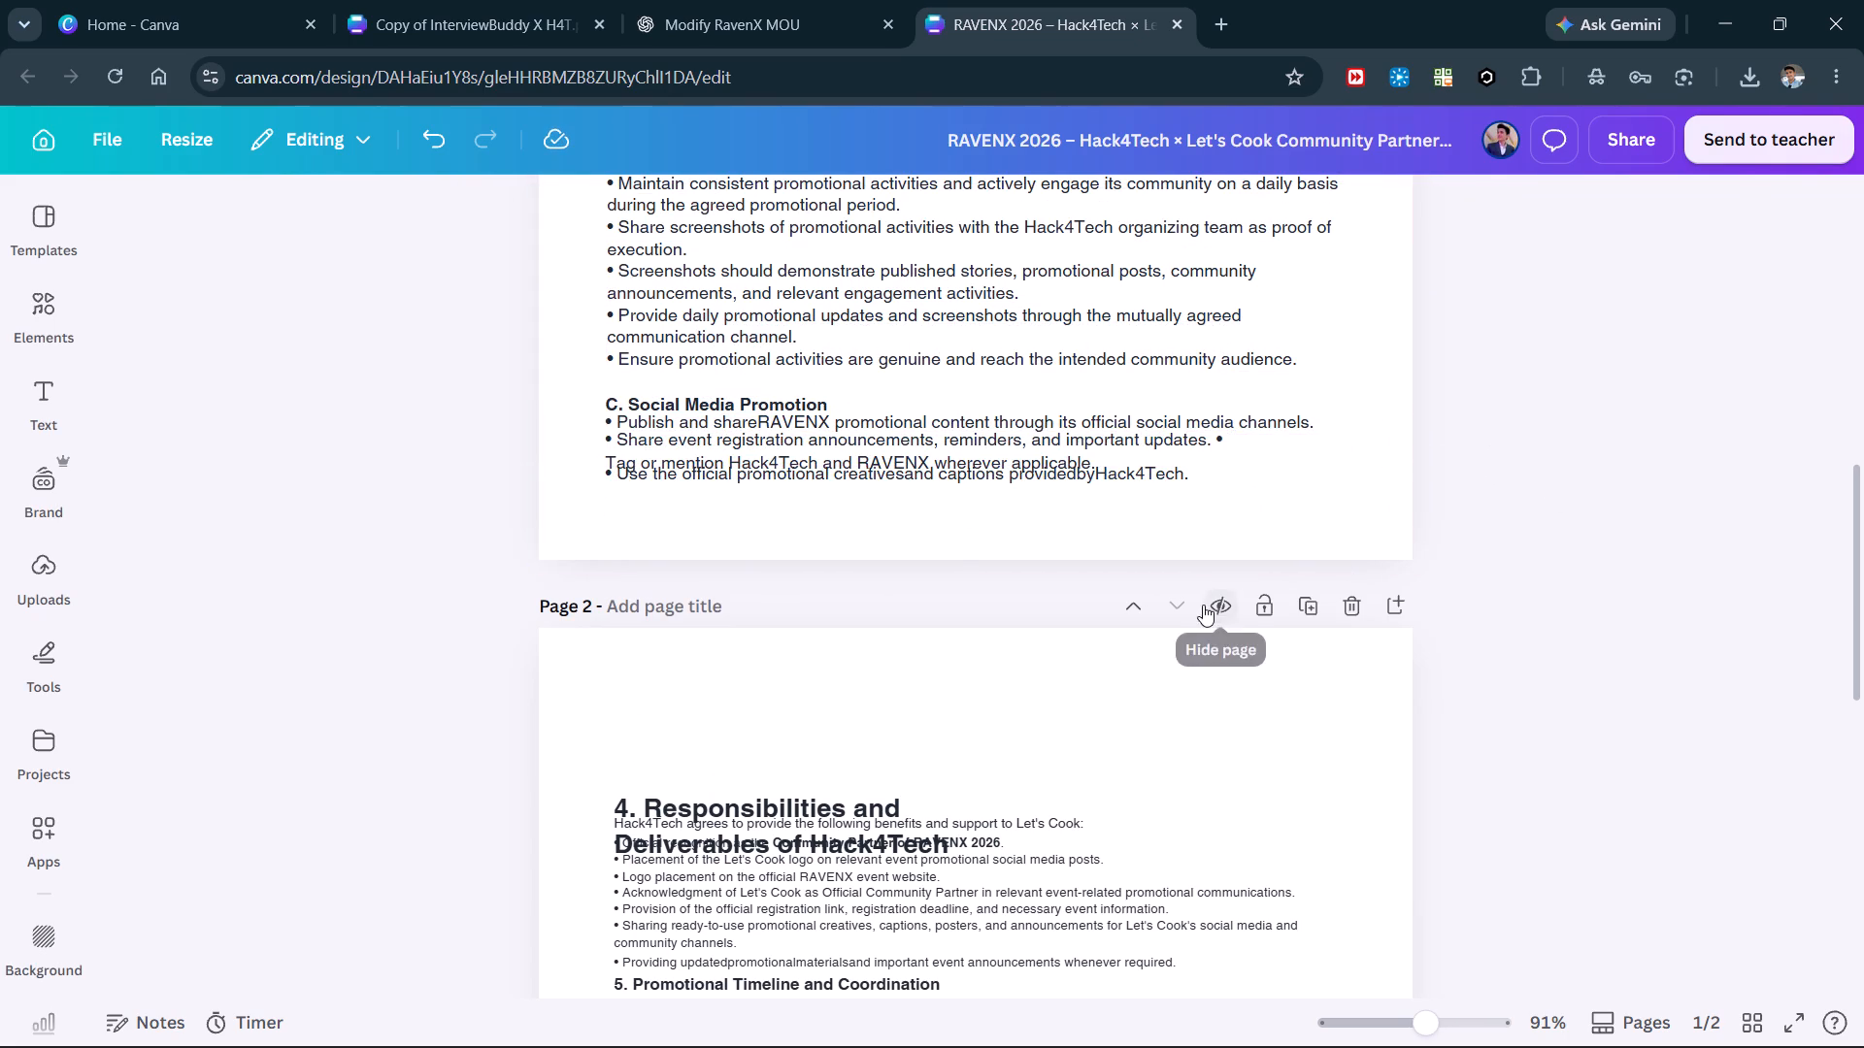
Space the lower "C. Social Media Promotion" bullets downward so the event announcements and promotional creatives lines do not overlap.
left_click(693, 475)
key("Down")
key("Down")
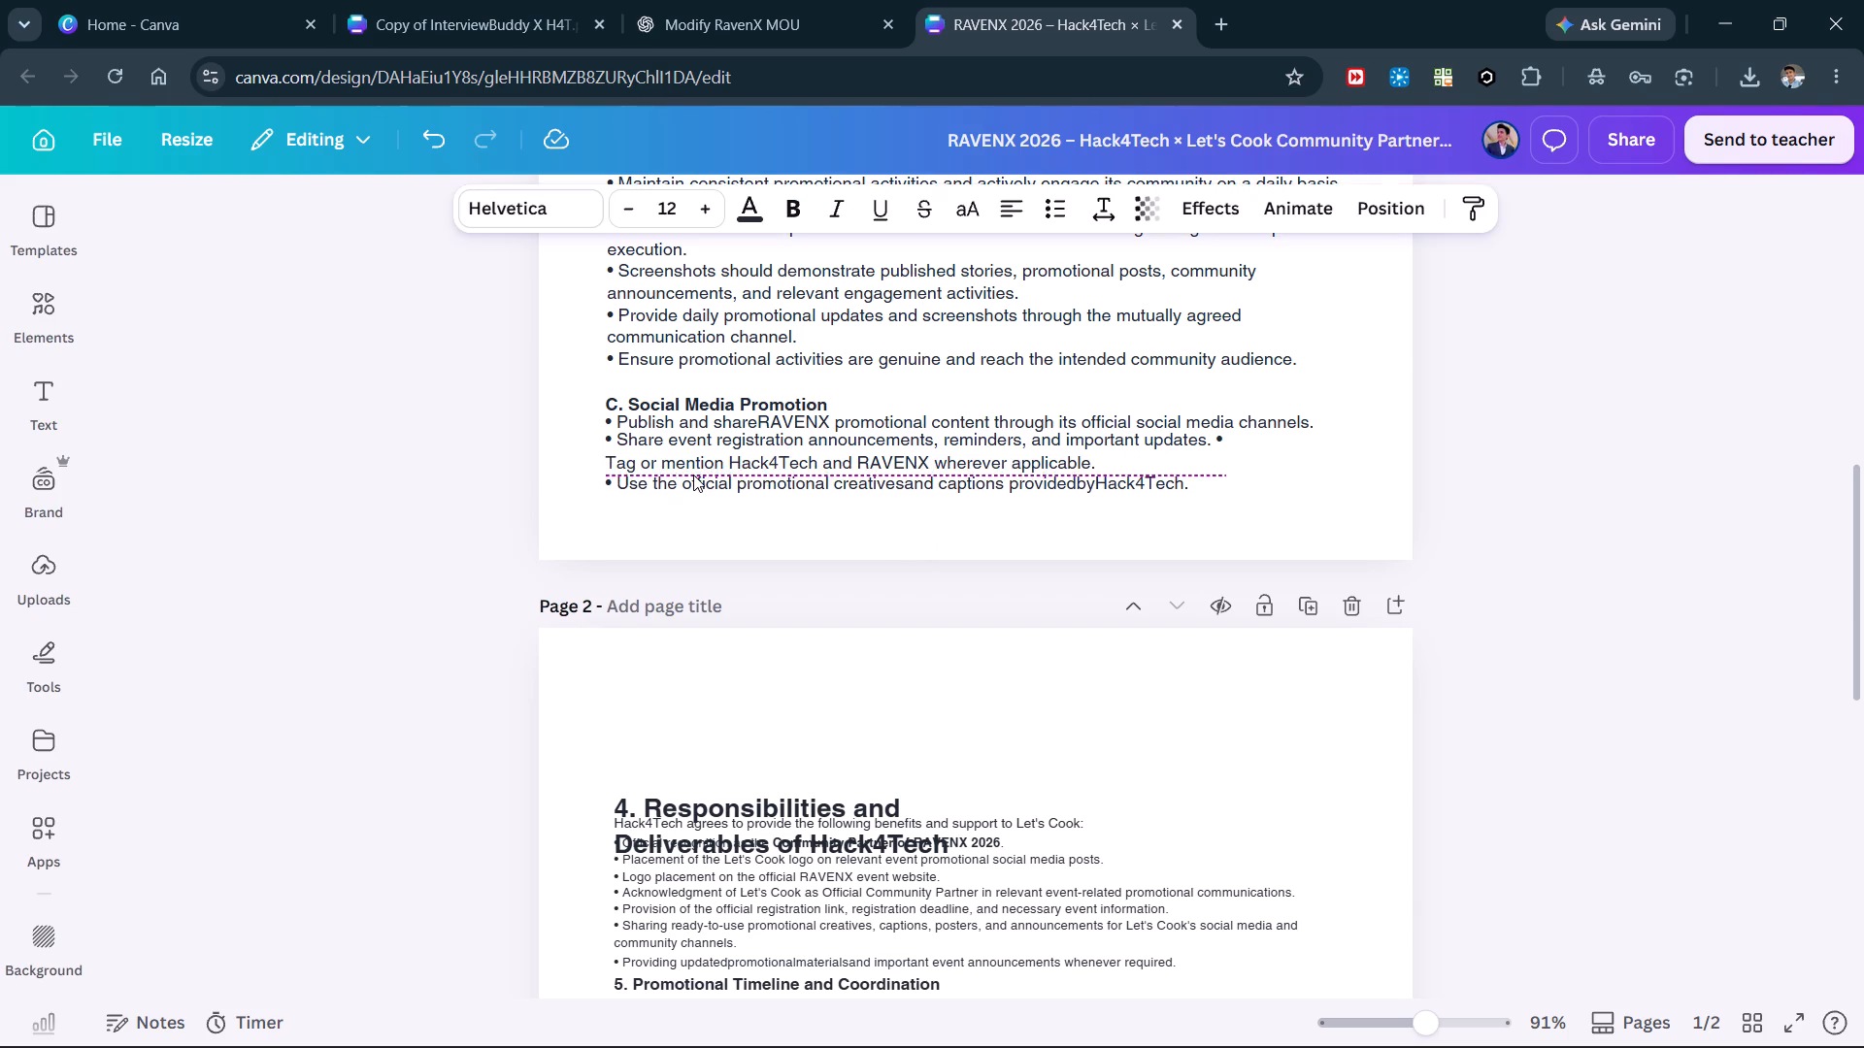
key("Down")
key("Down")
key("Up")
left_click(692, 439)
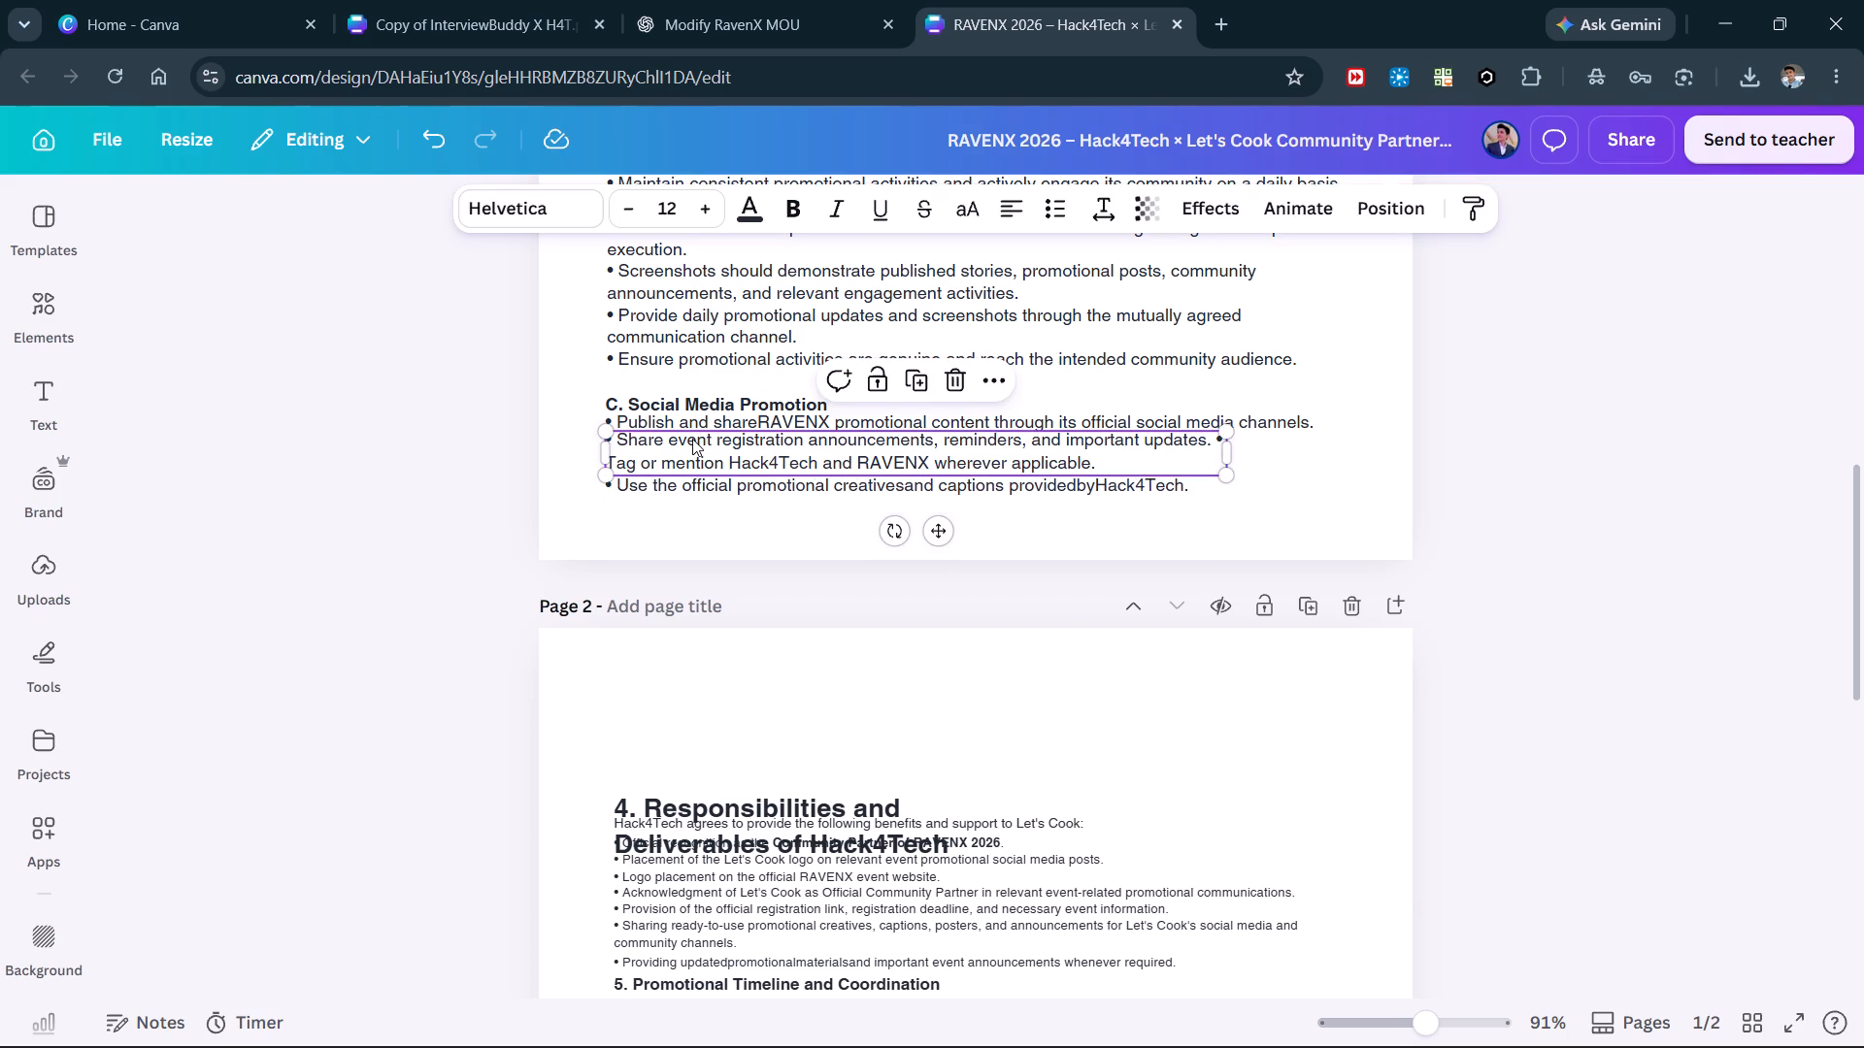
key("Down")
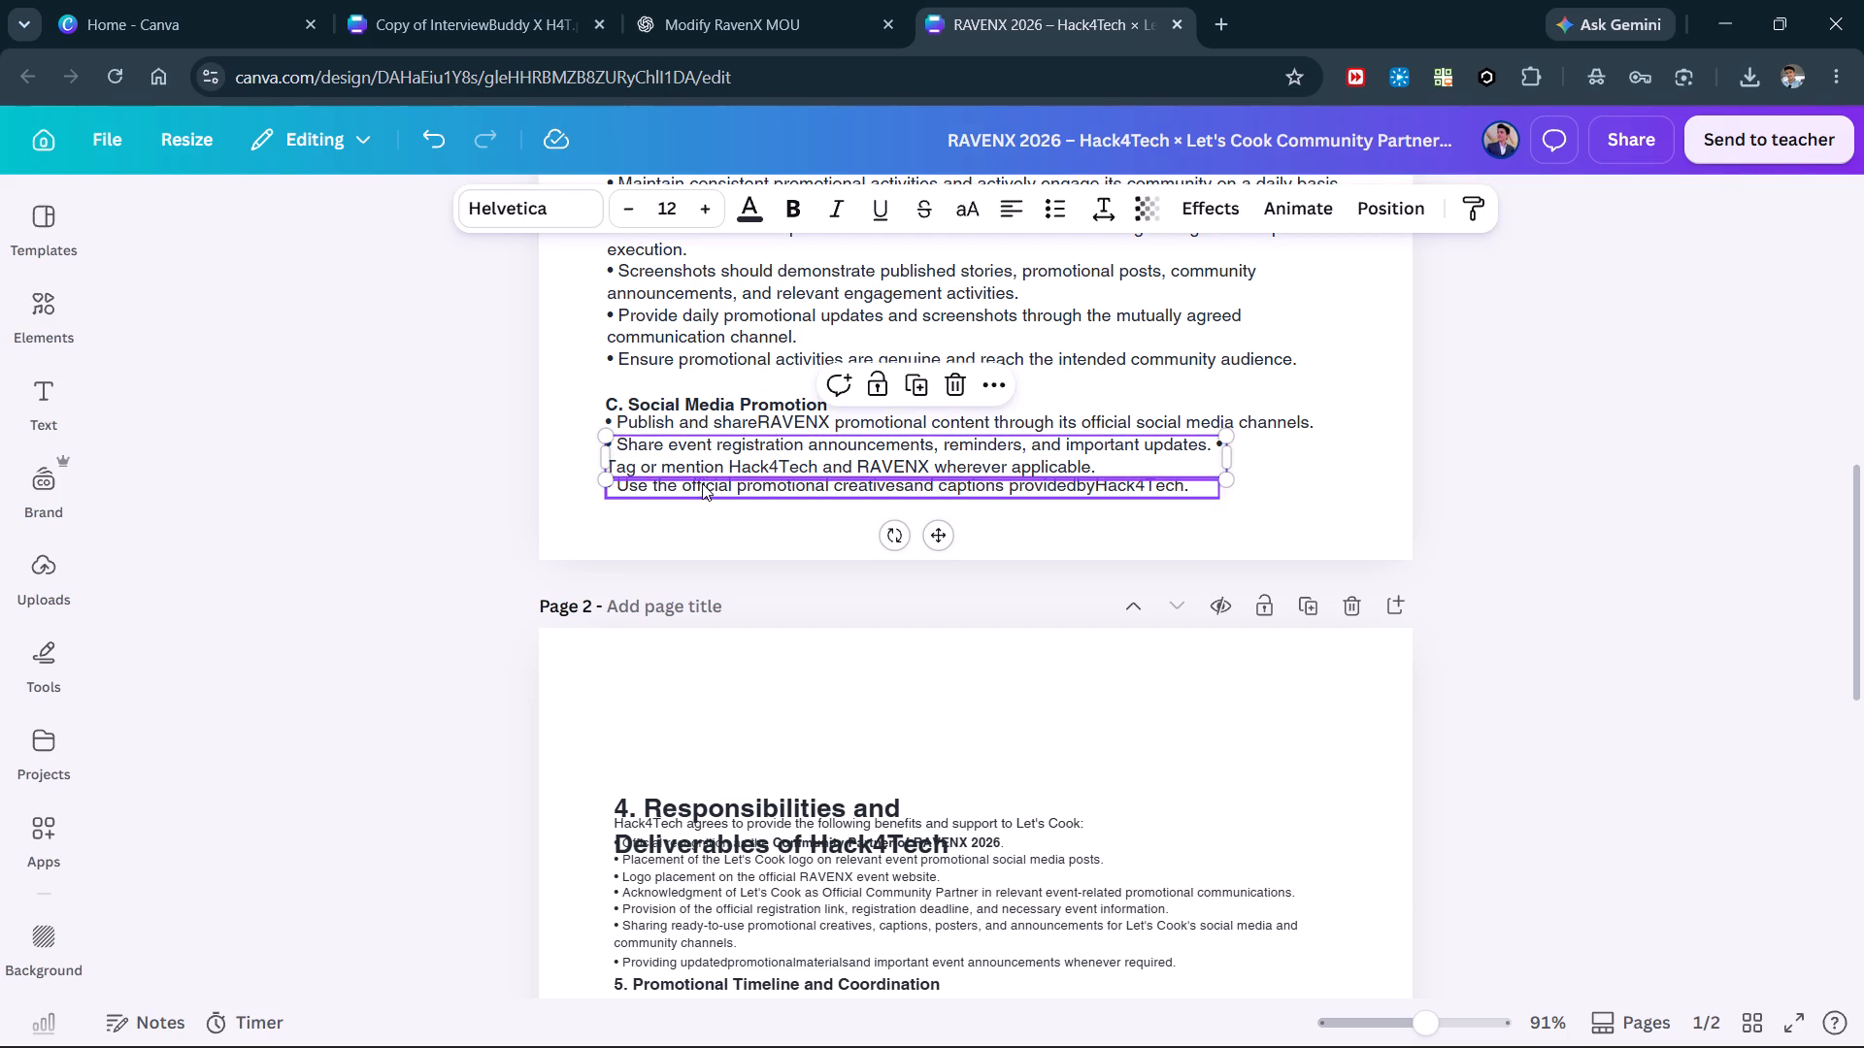
left_click(702, 484)
key("Down")
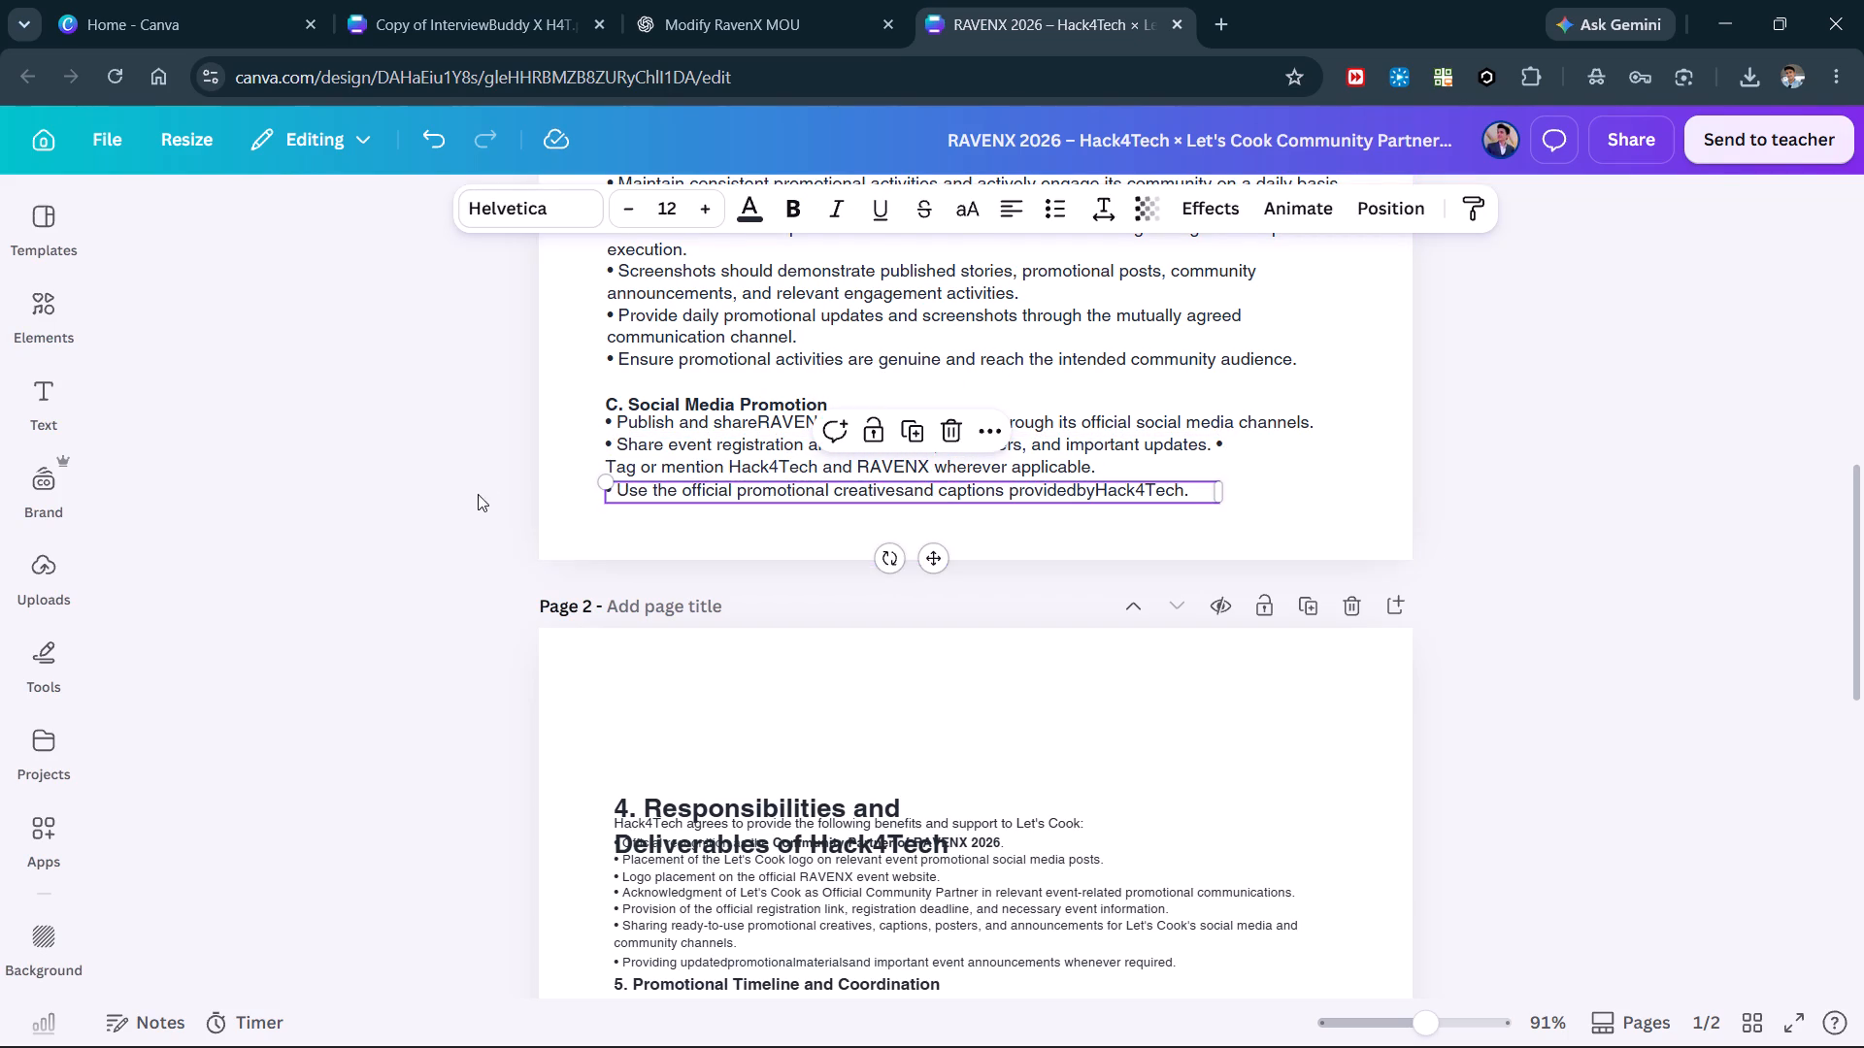
left_click(463, 495)
Put the "Tag or mention Hack4Tech and RAVENX" bullet on its own line and remove the extra space before it.
double_click(1208, 449)
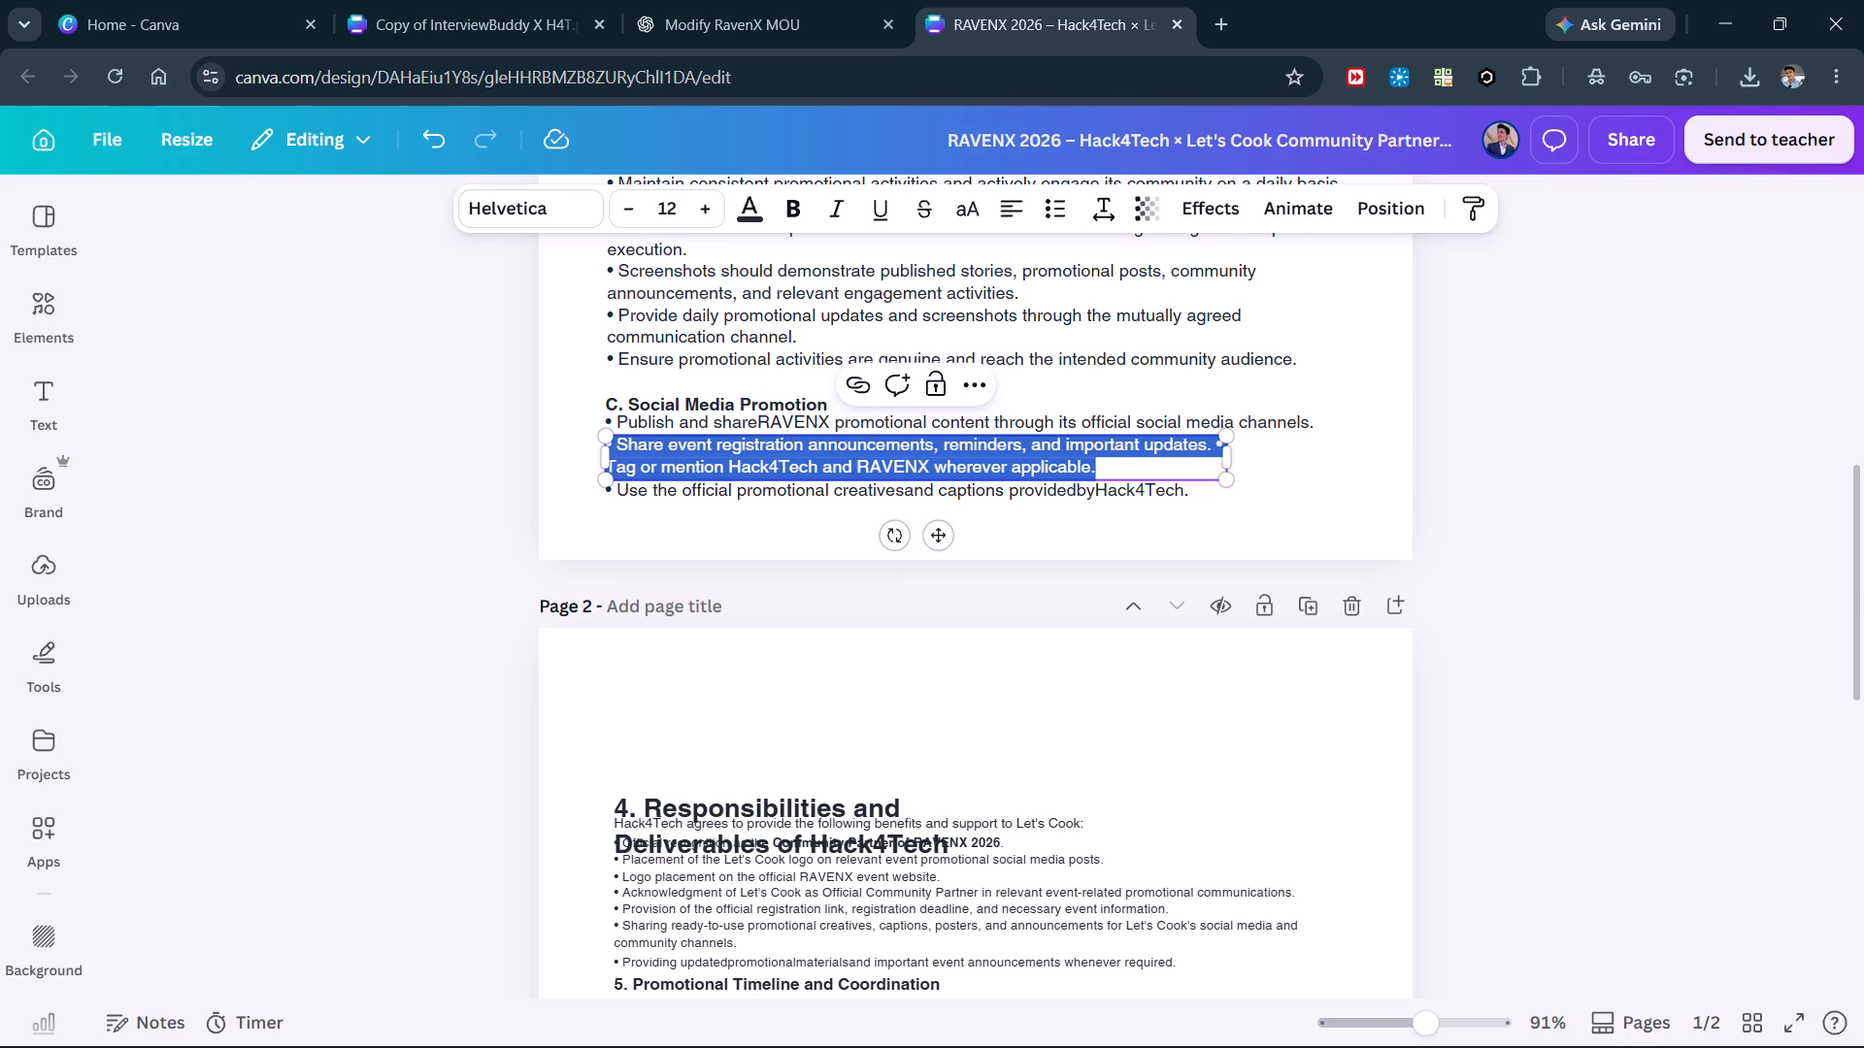
left_click(1213, 446)
key("Return")
left_click(559, 471)
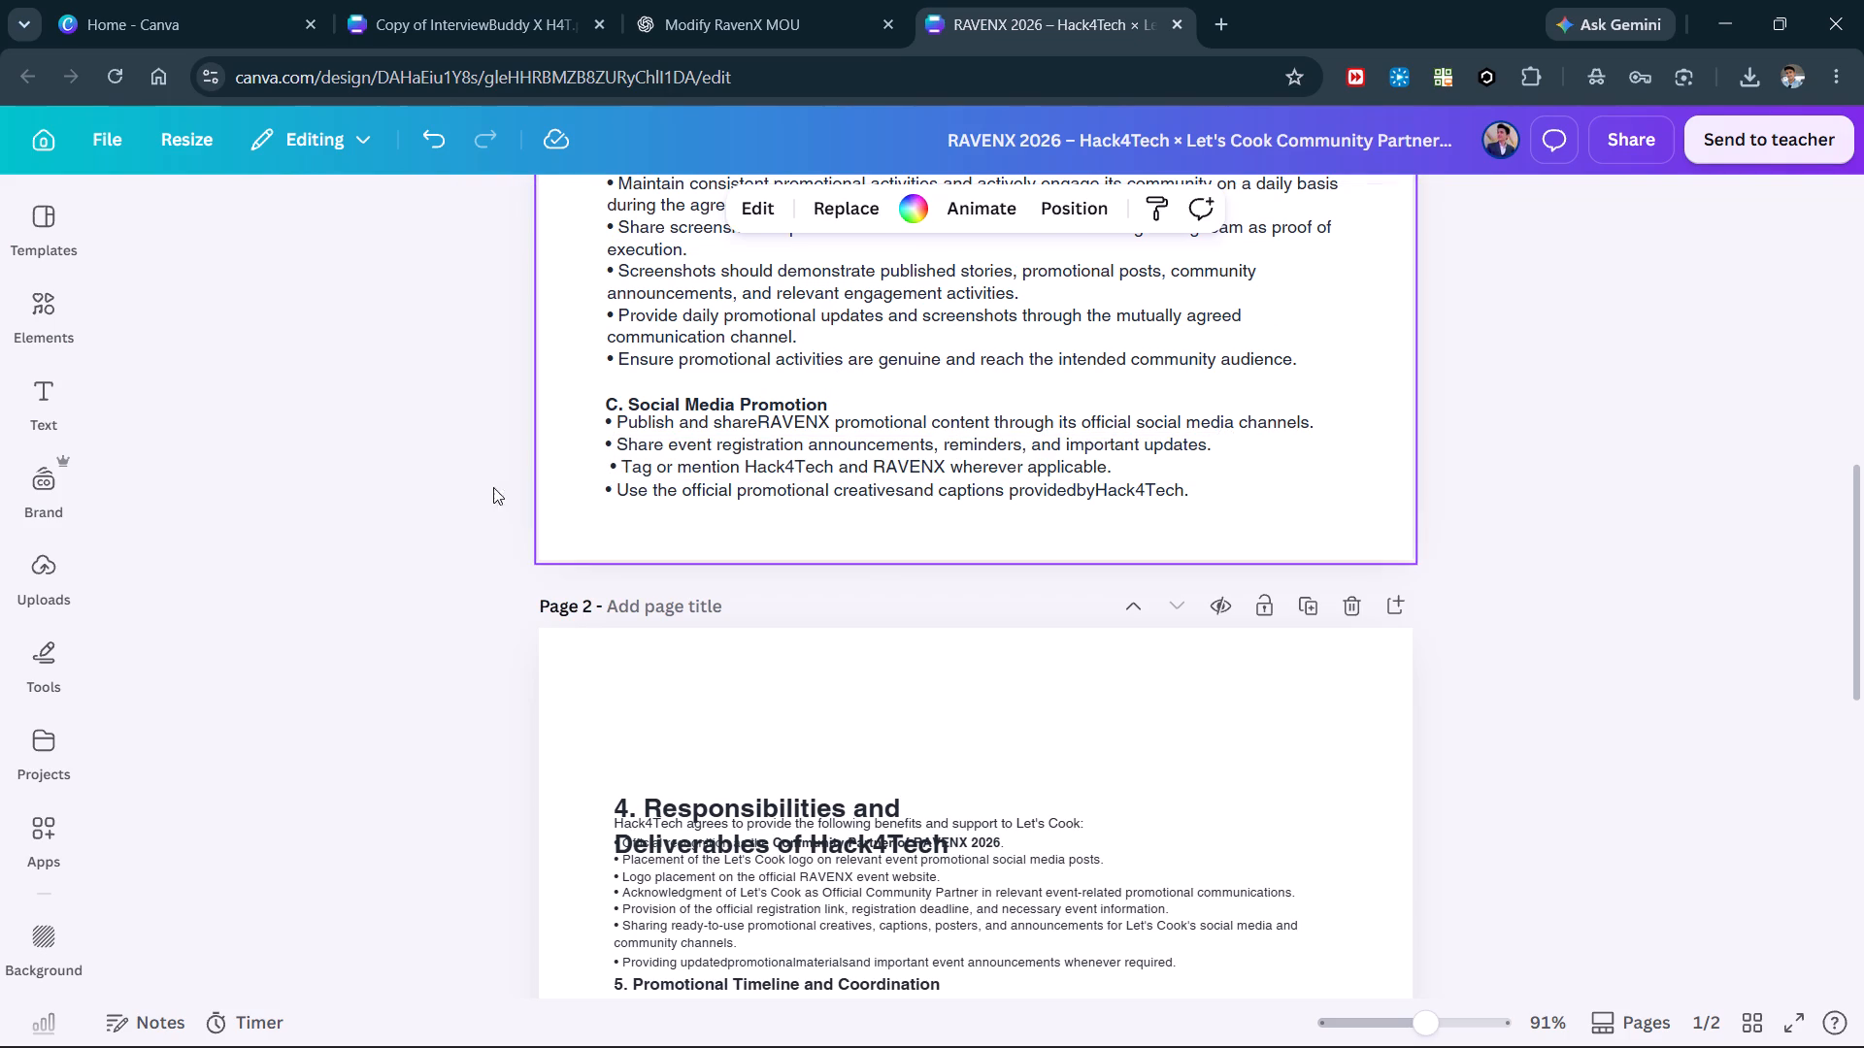
left_click(634, 479)
double_click(633, 463)
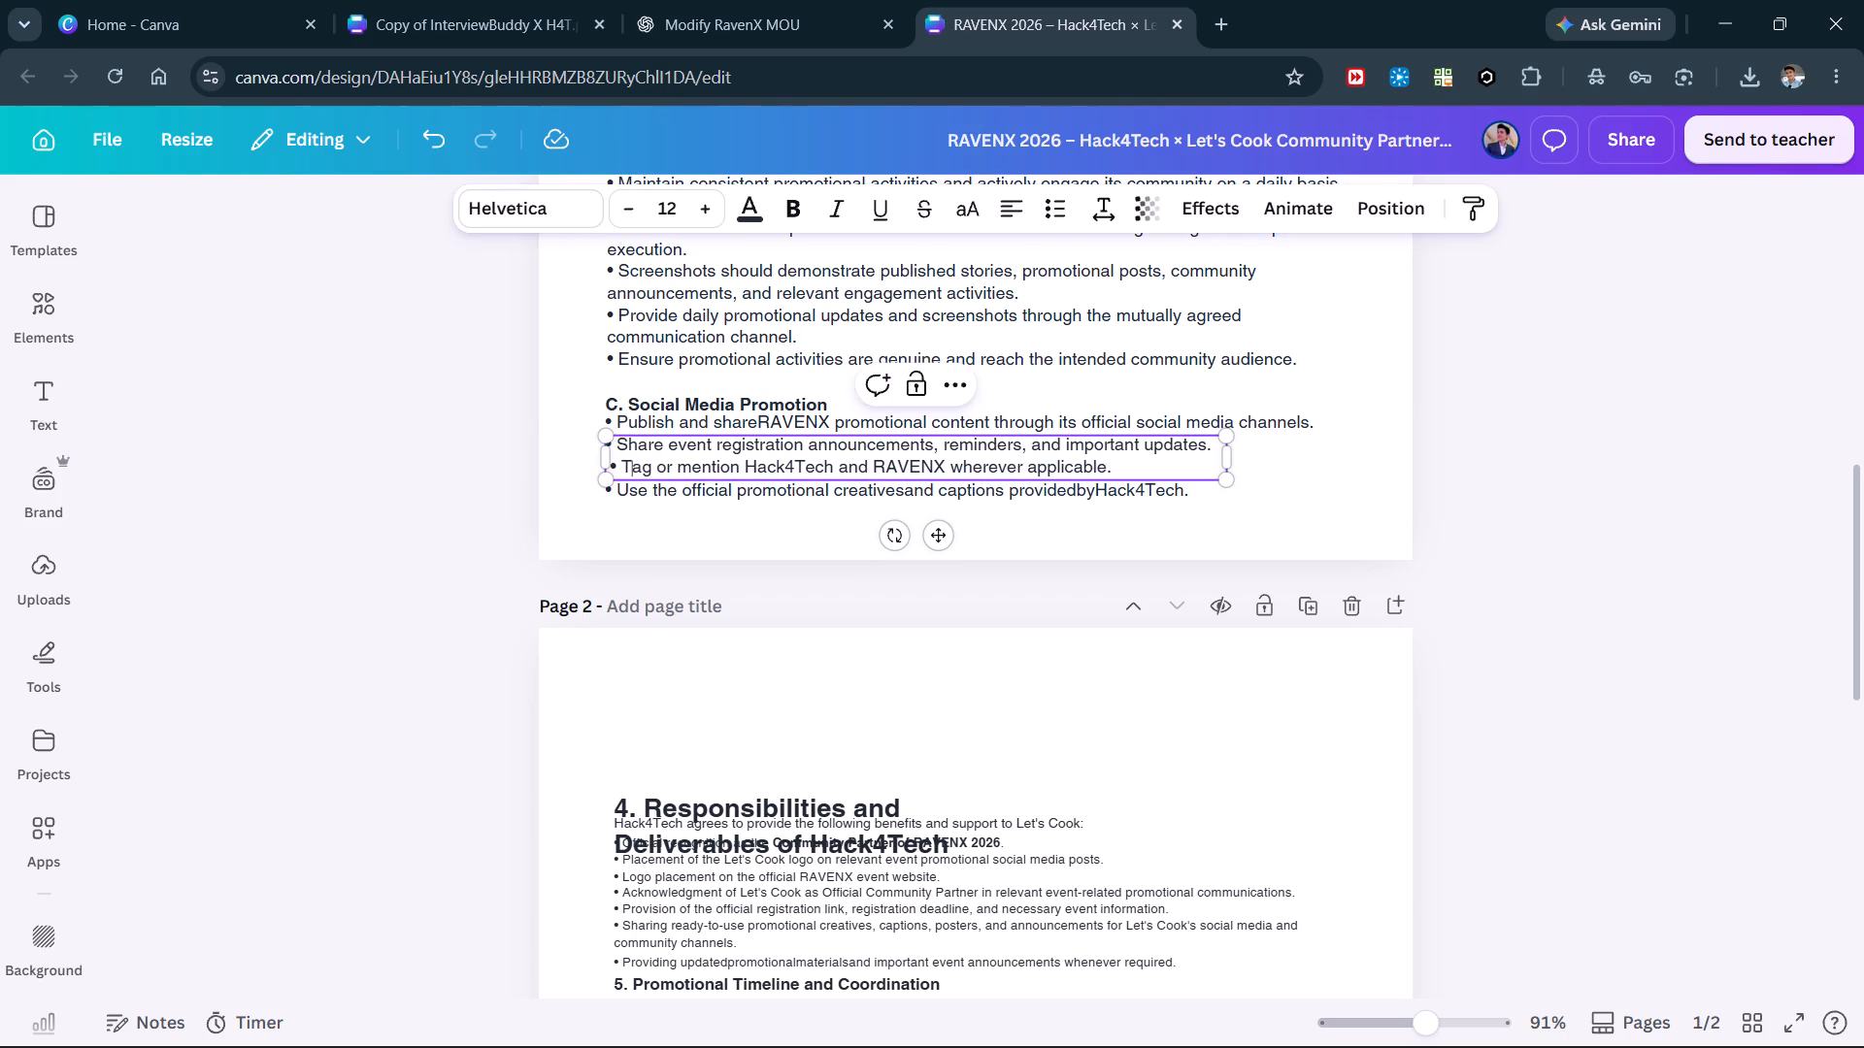
key("Left")
key("Left")
key("Left")
key("BackSpace")
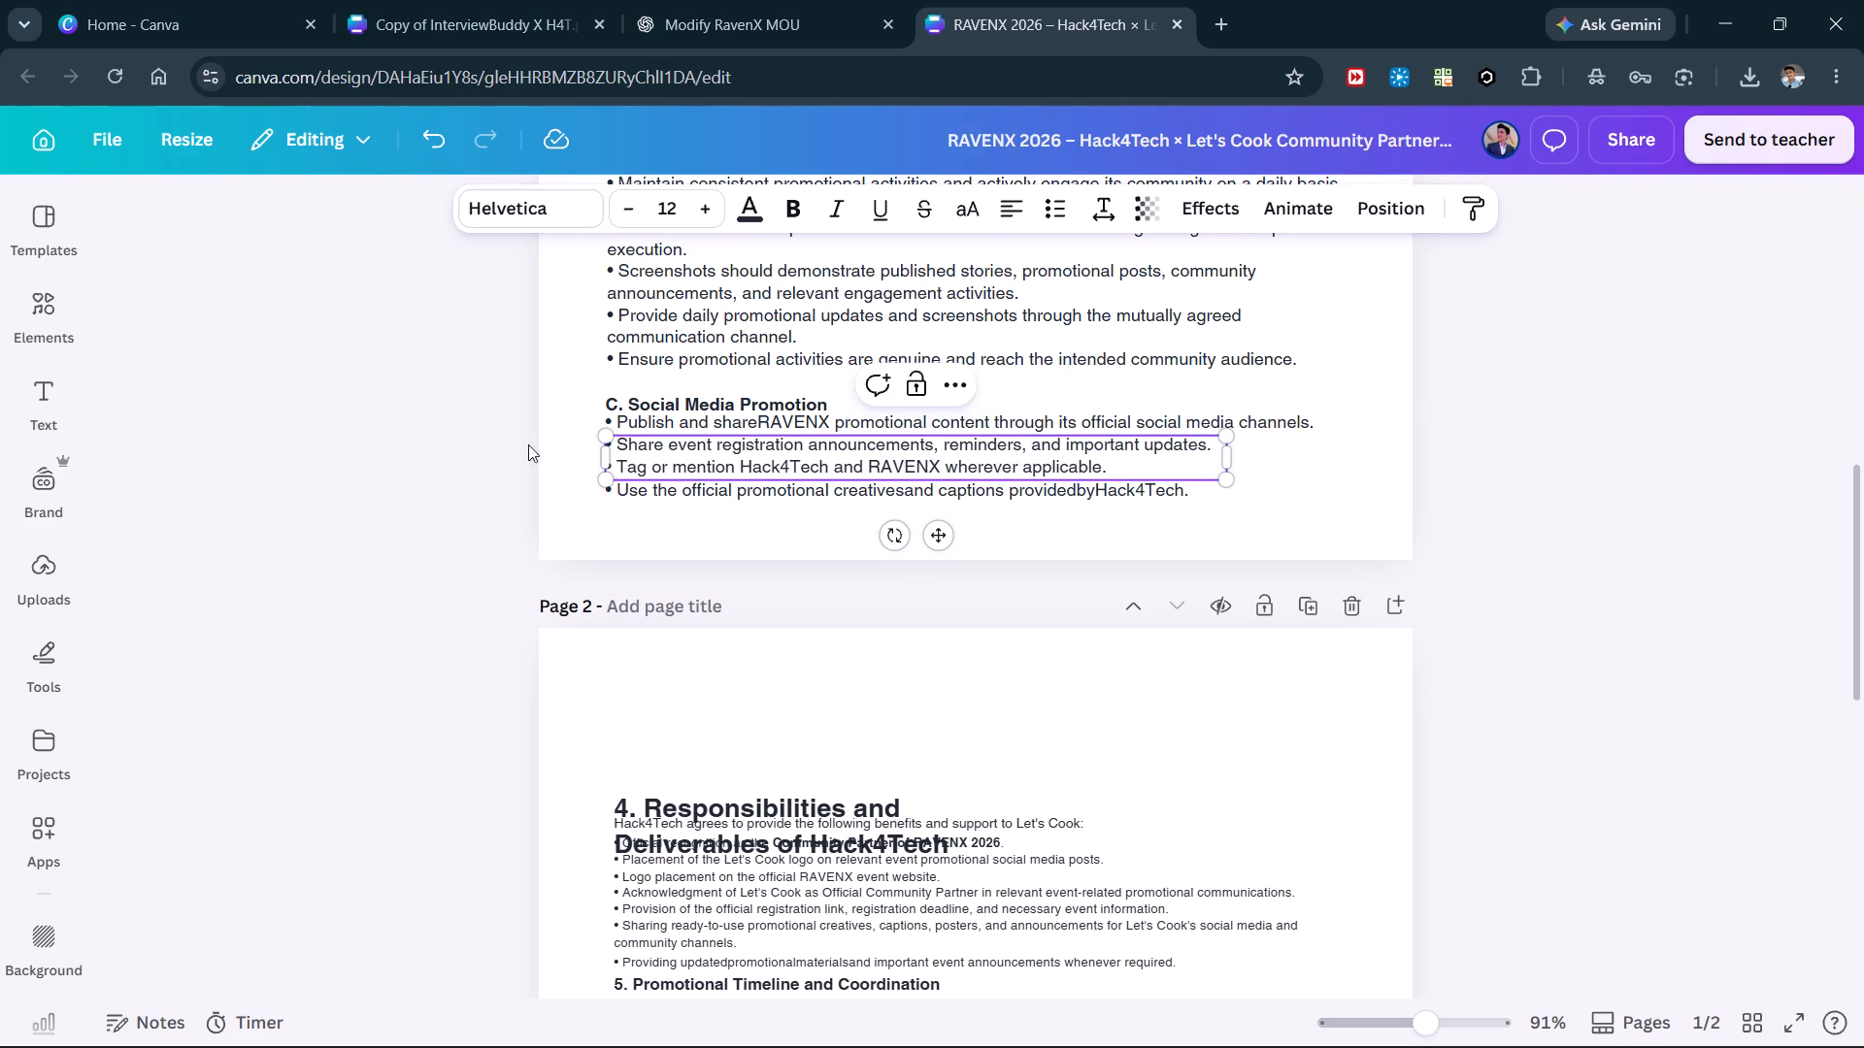
left_click(292, 436)
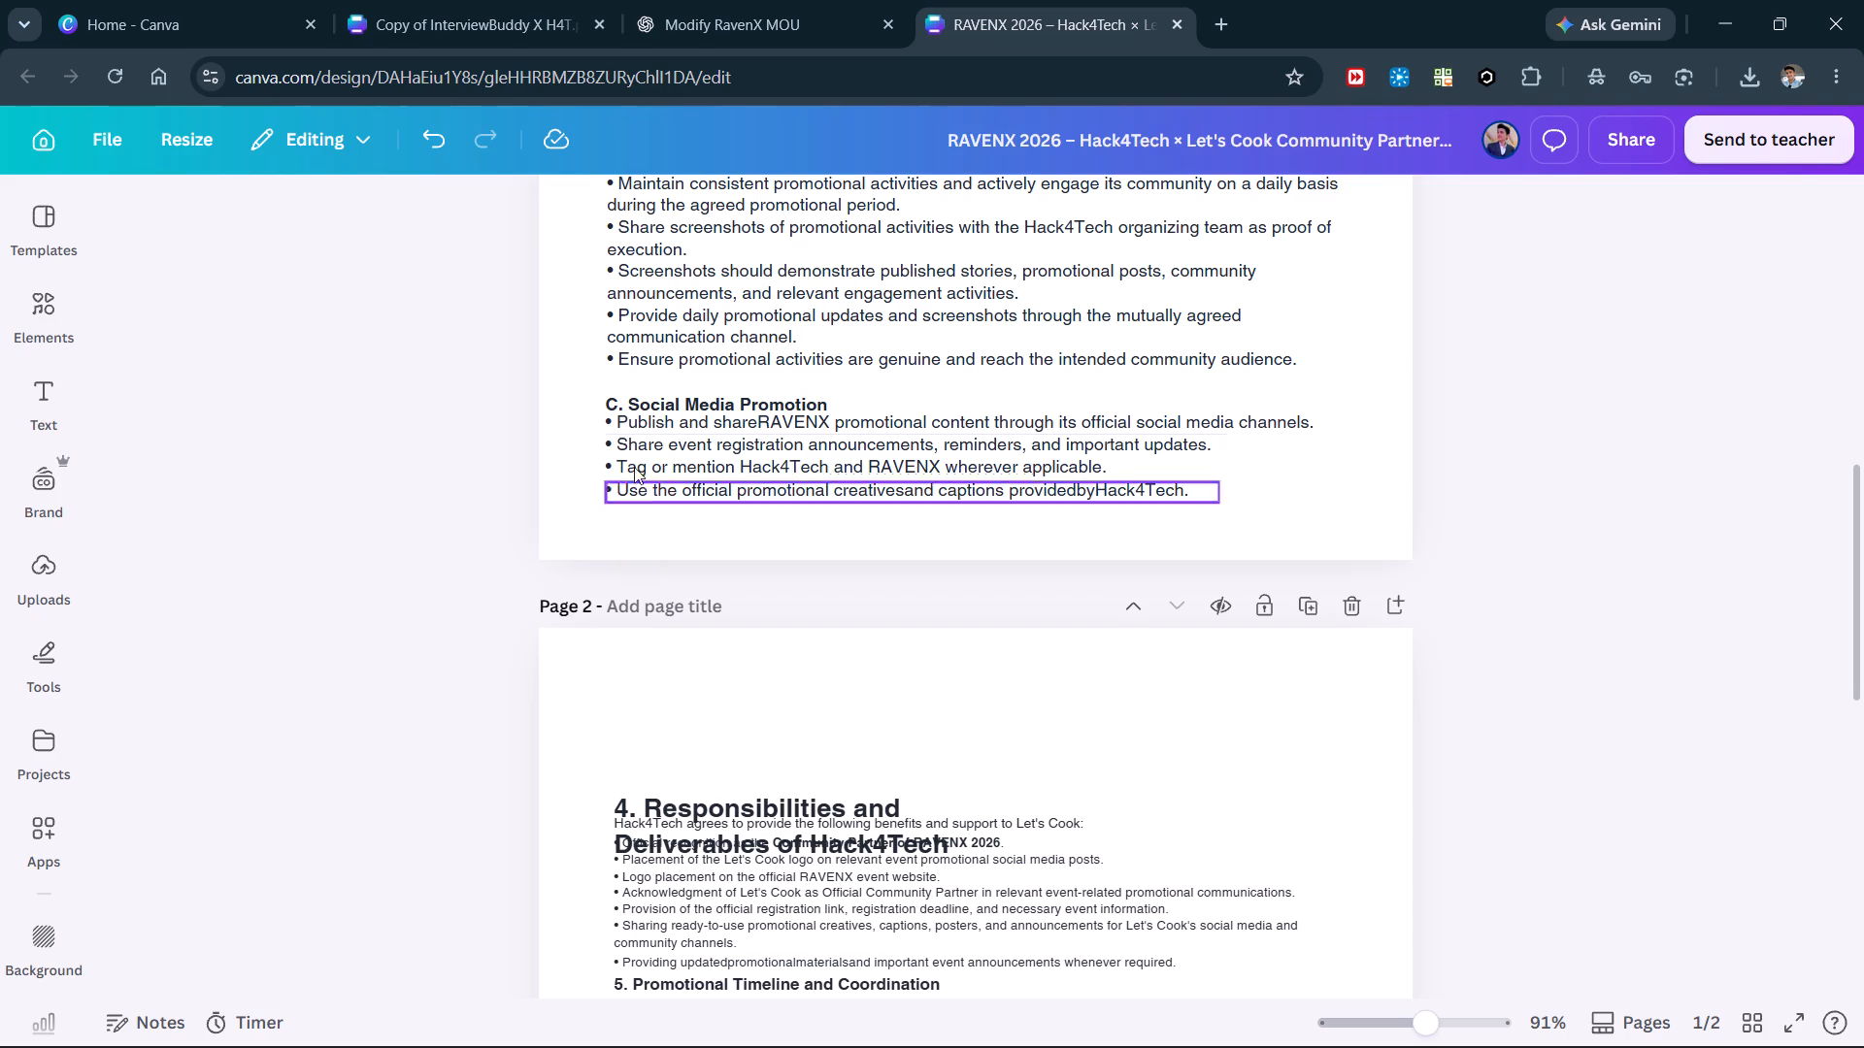
Nudge the "C. Social Media Promotion" subheading slightly upward to leave a clear gap above its first bullet.
left_click(648, 394)
key("Up")
key("Up")
key("Up")
key("Down")
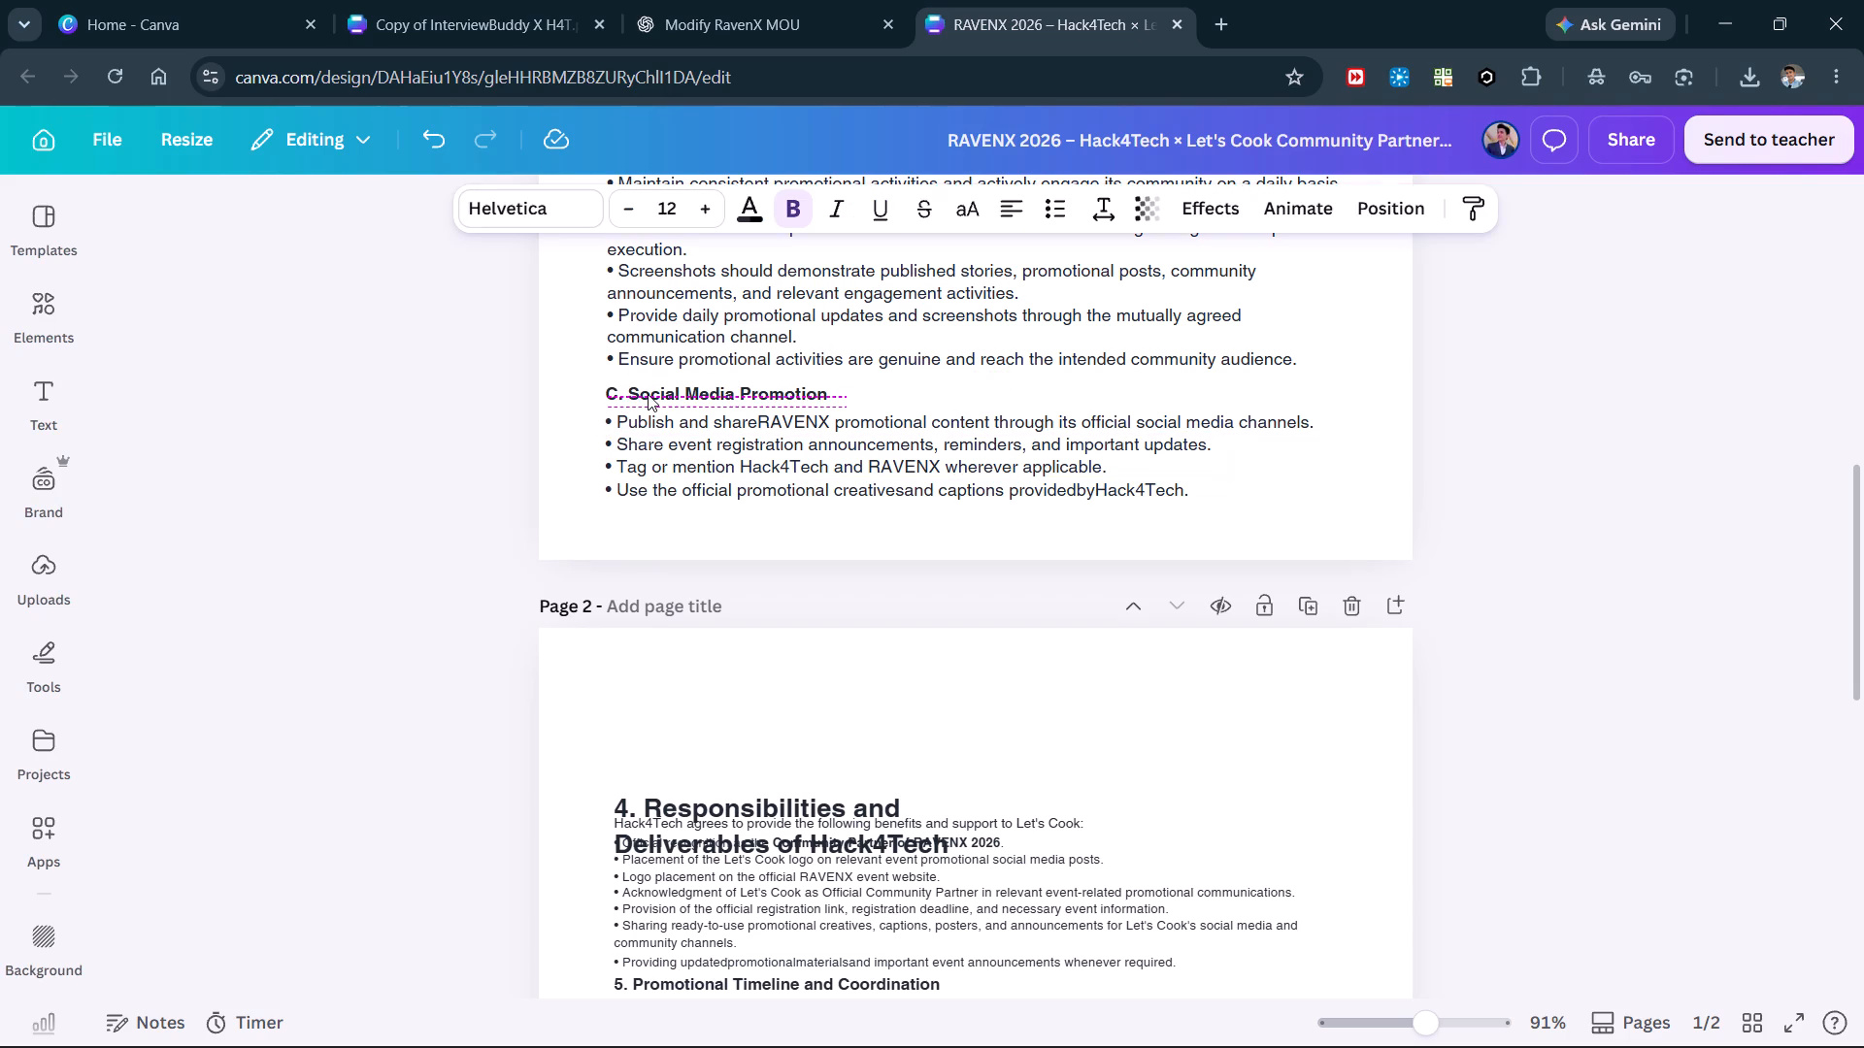
left_click(438, 446)
Widen the "4. Responsibilities and Deliverables of Hack4Tech" heading to a single line and move it to the top of page two.
scroll(850, 810, "down", 2)
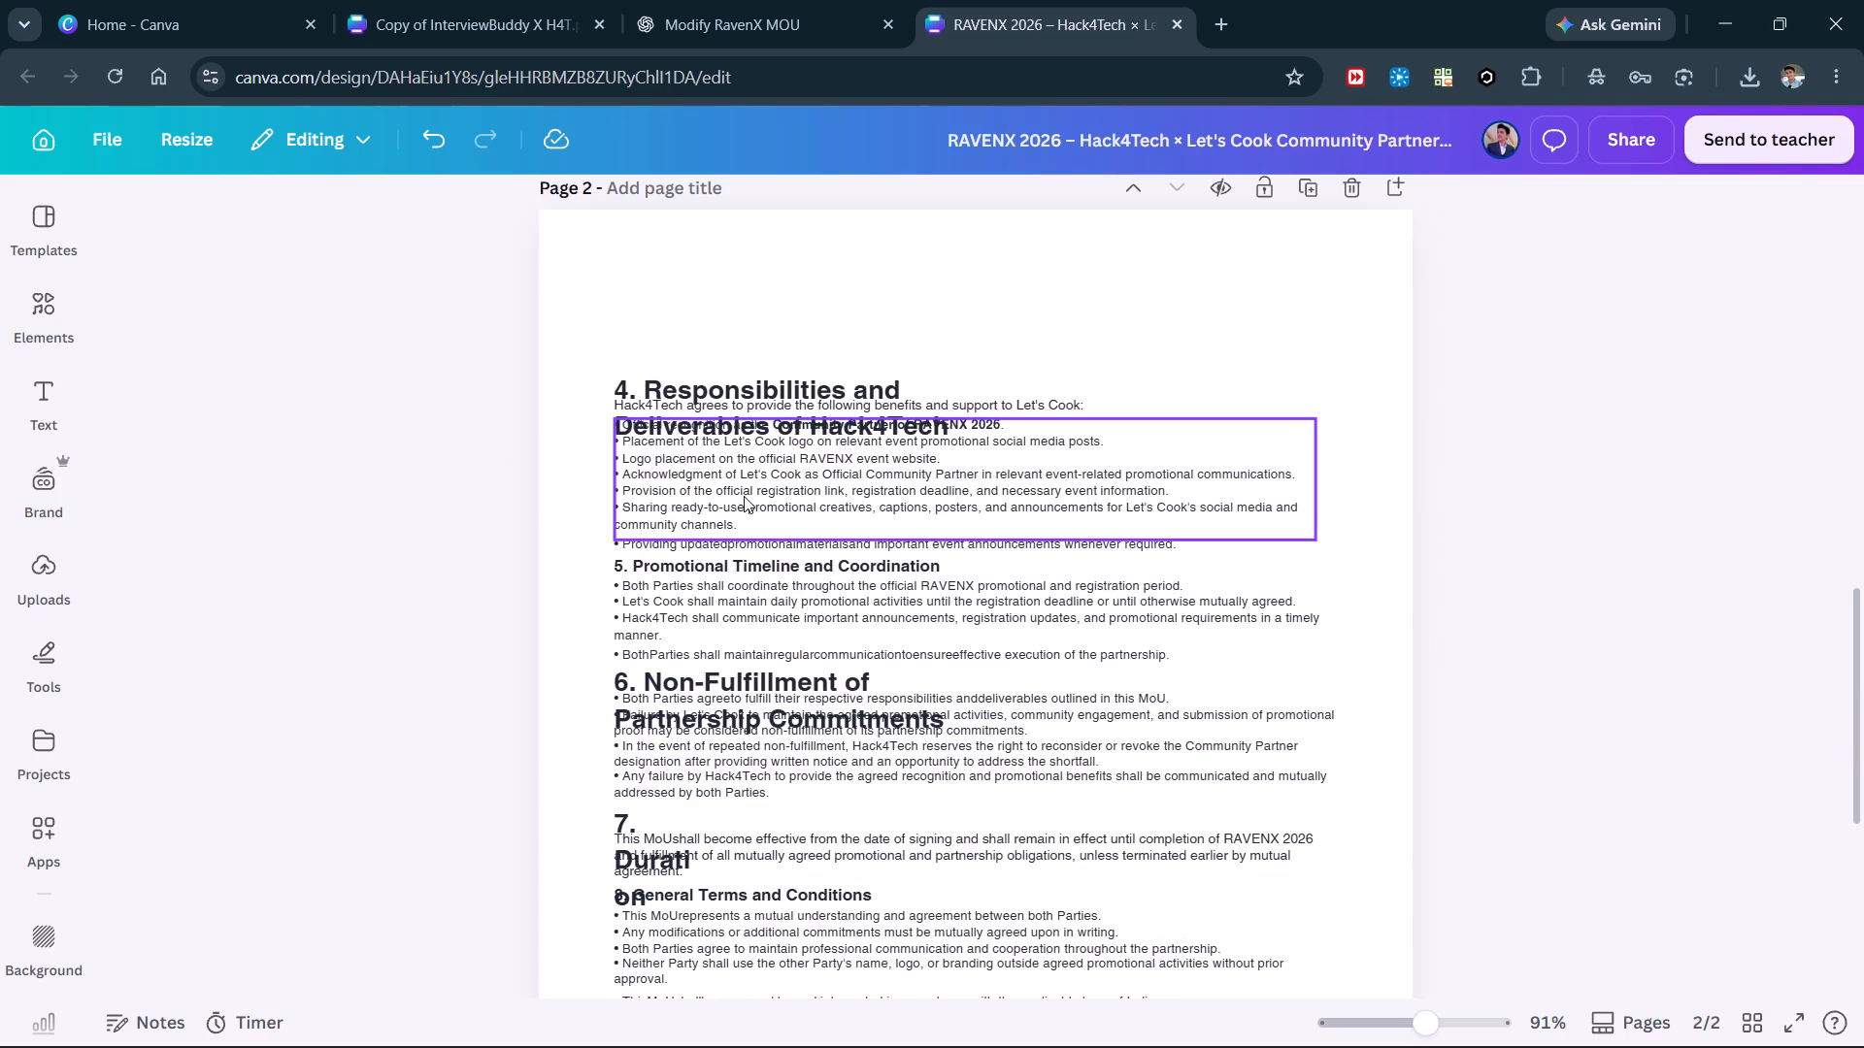
left_click(707, 391)
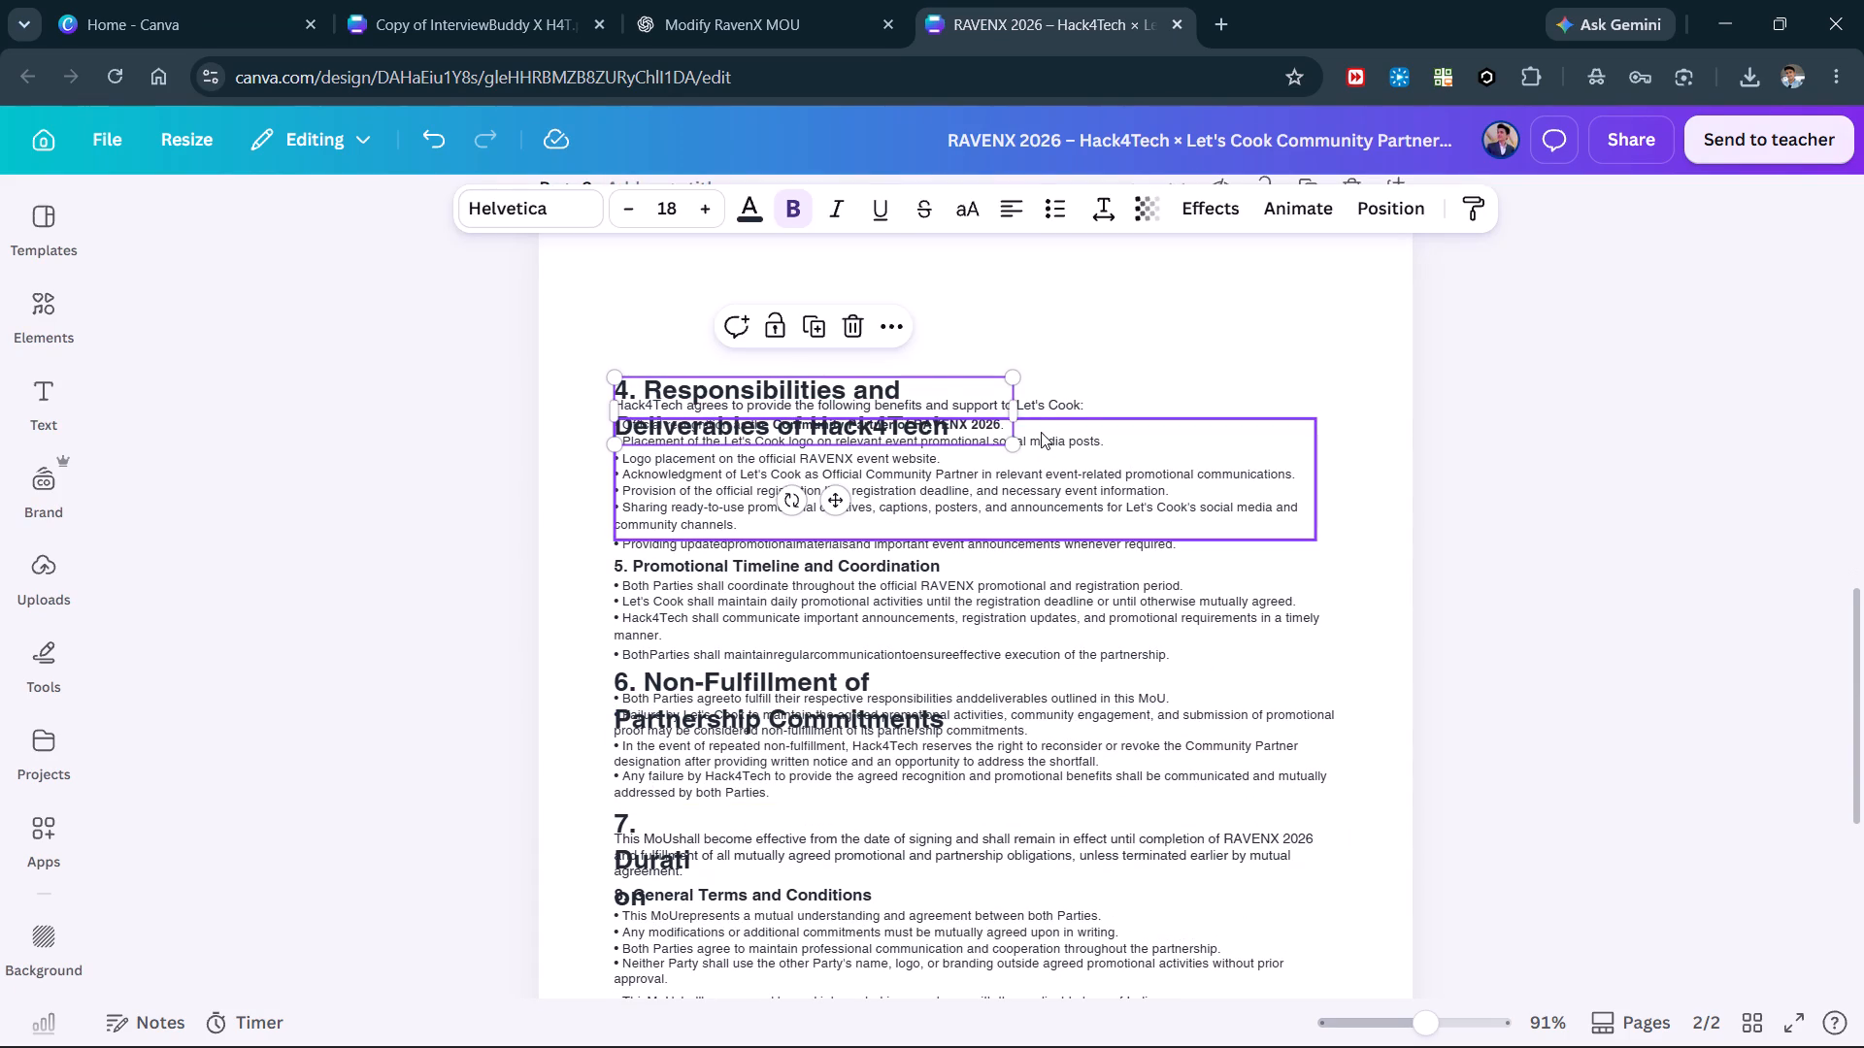
left_click_drag(1019, 410, 1347, 409)
left_click(1542, 521)
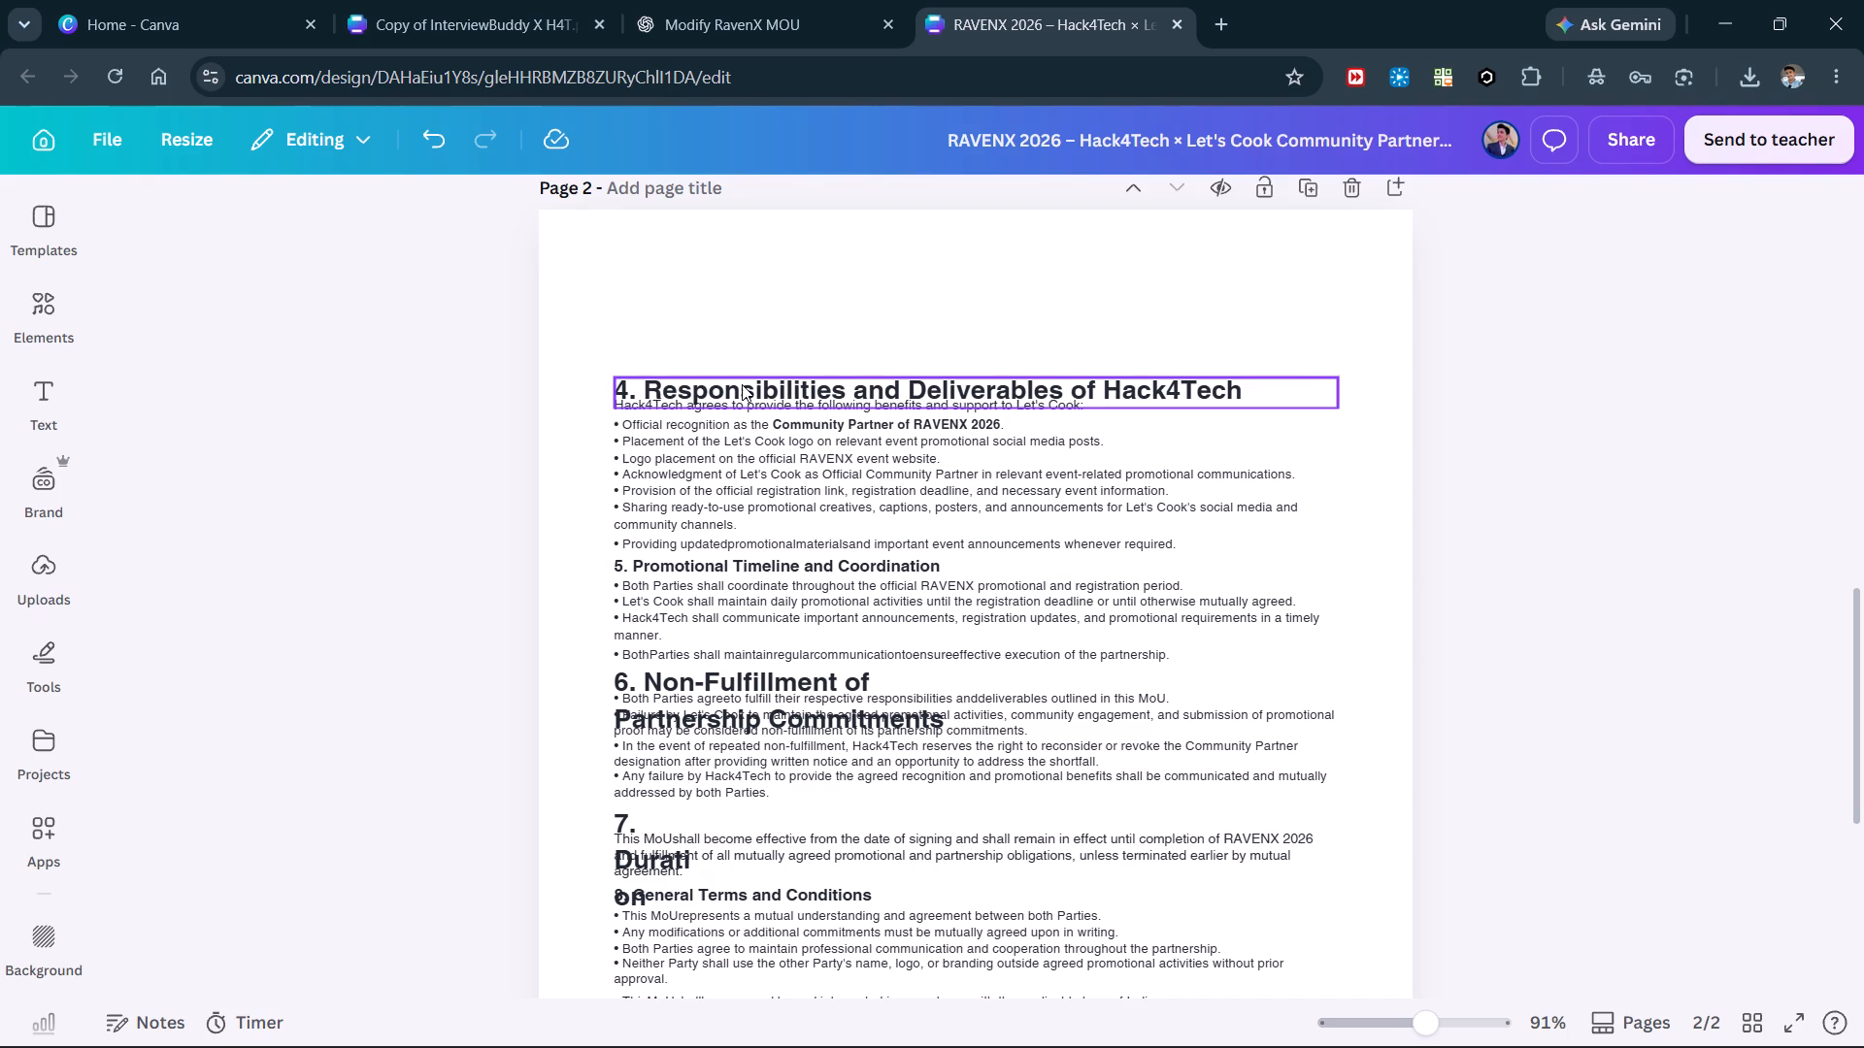
left_click_drag(742, 392, 729, 274)
Set all section body text on page two, from the Hack4Tech benefits intro through the "By signing below" statement, to size 12.
left_click(723, 417)
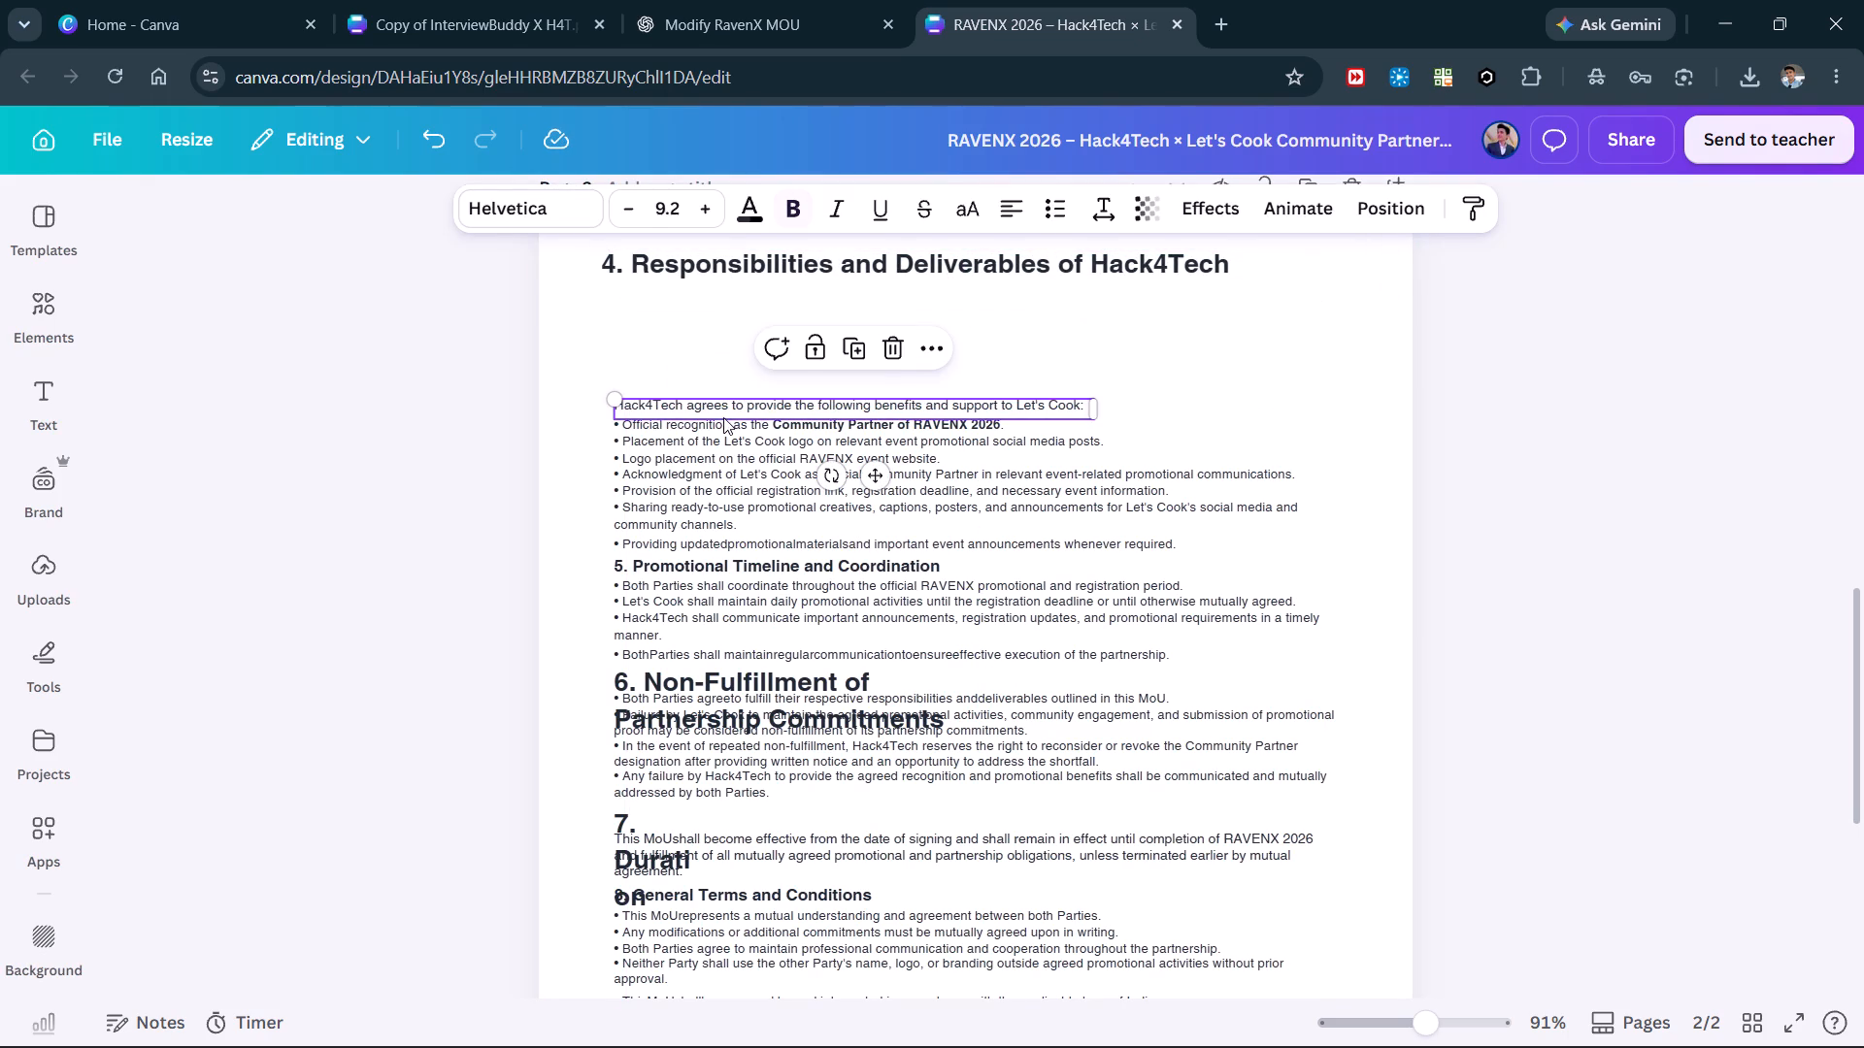
left_click(707, 460, "shift")
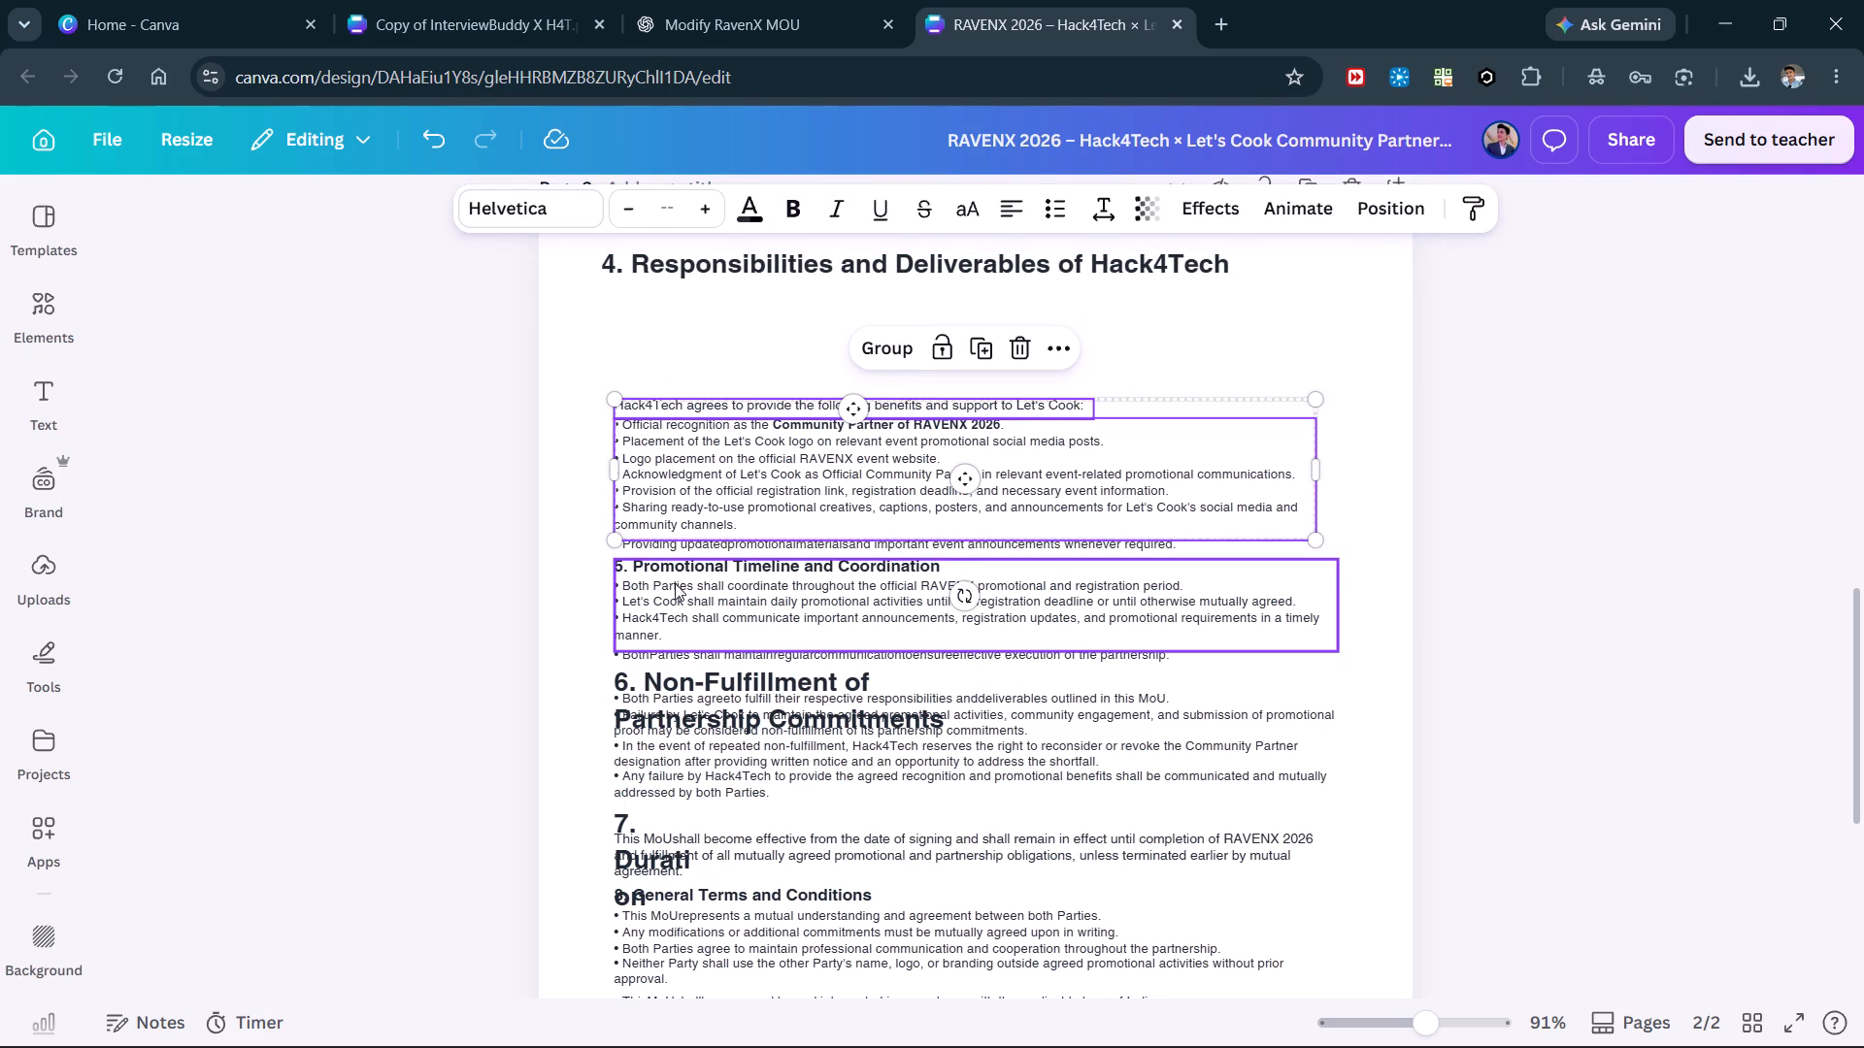
left_click(670, 547, "shift")
left_click(663, 598, "shift")
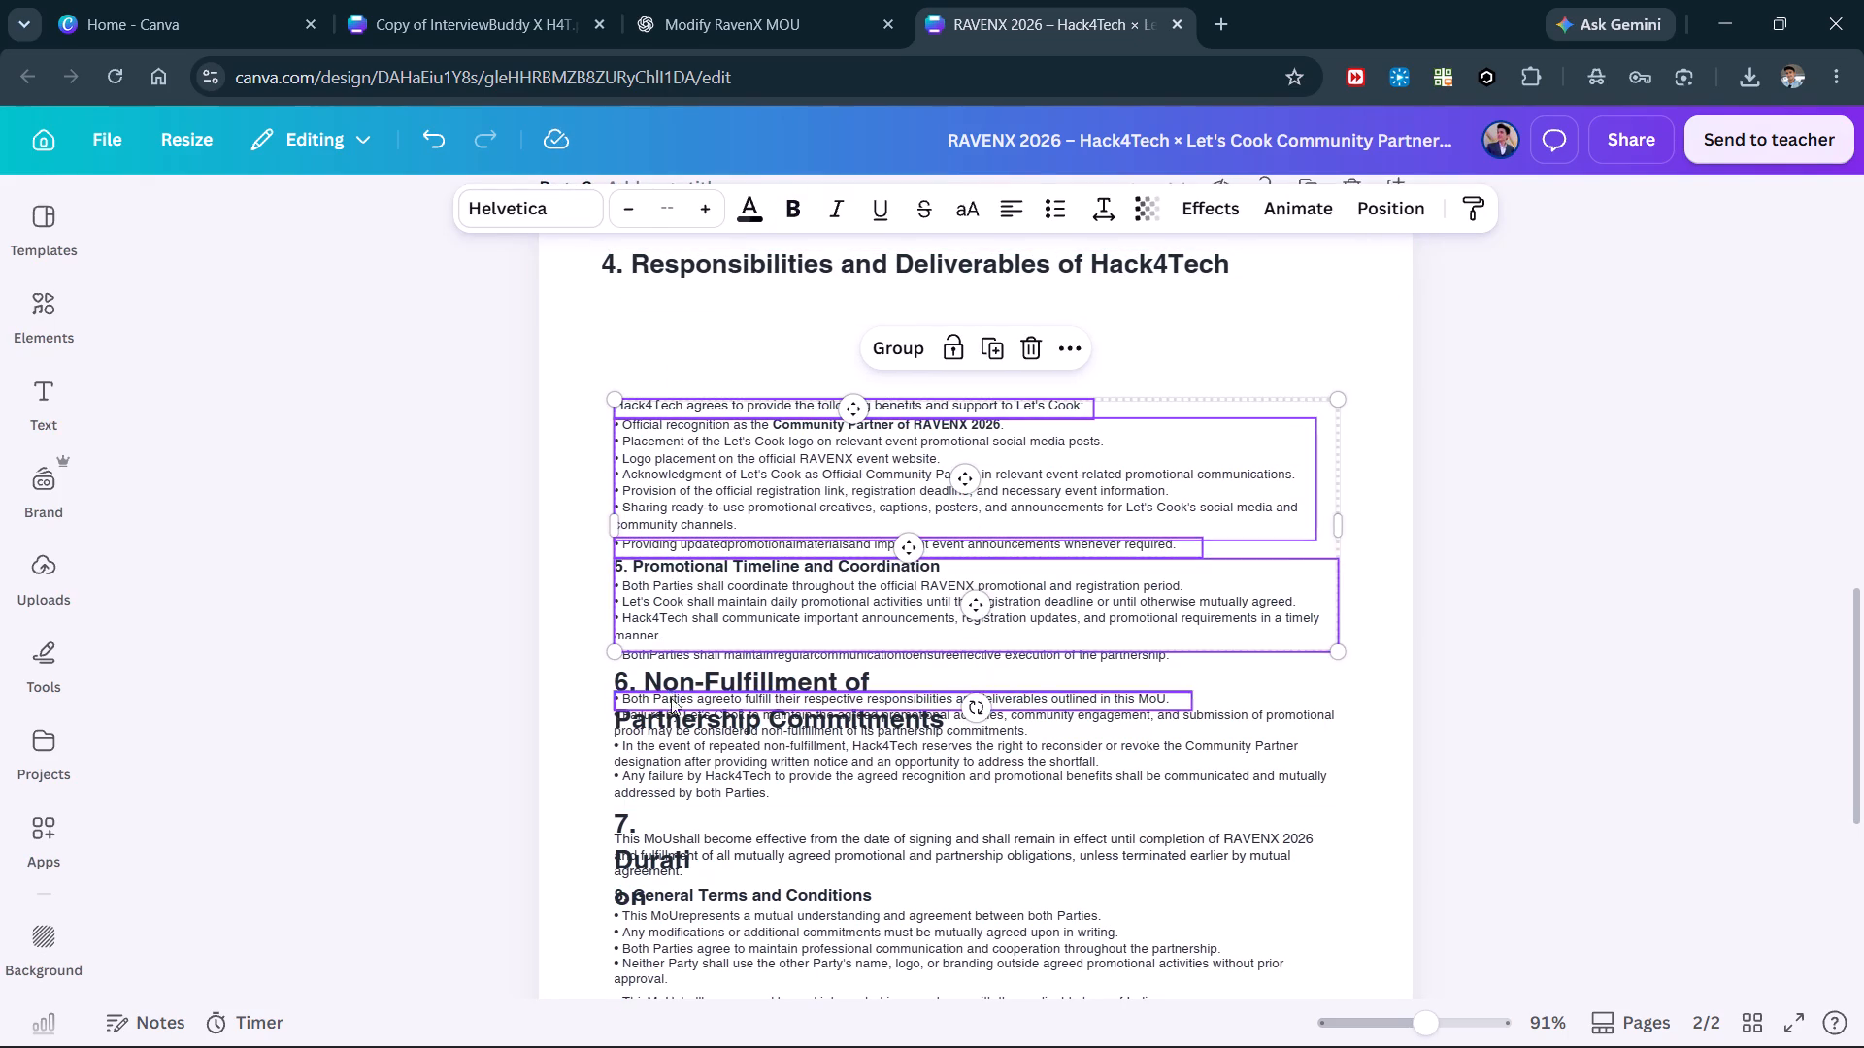
left_click(670, 660, "shift")
left_click(675, 748, "shift")
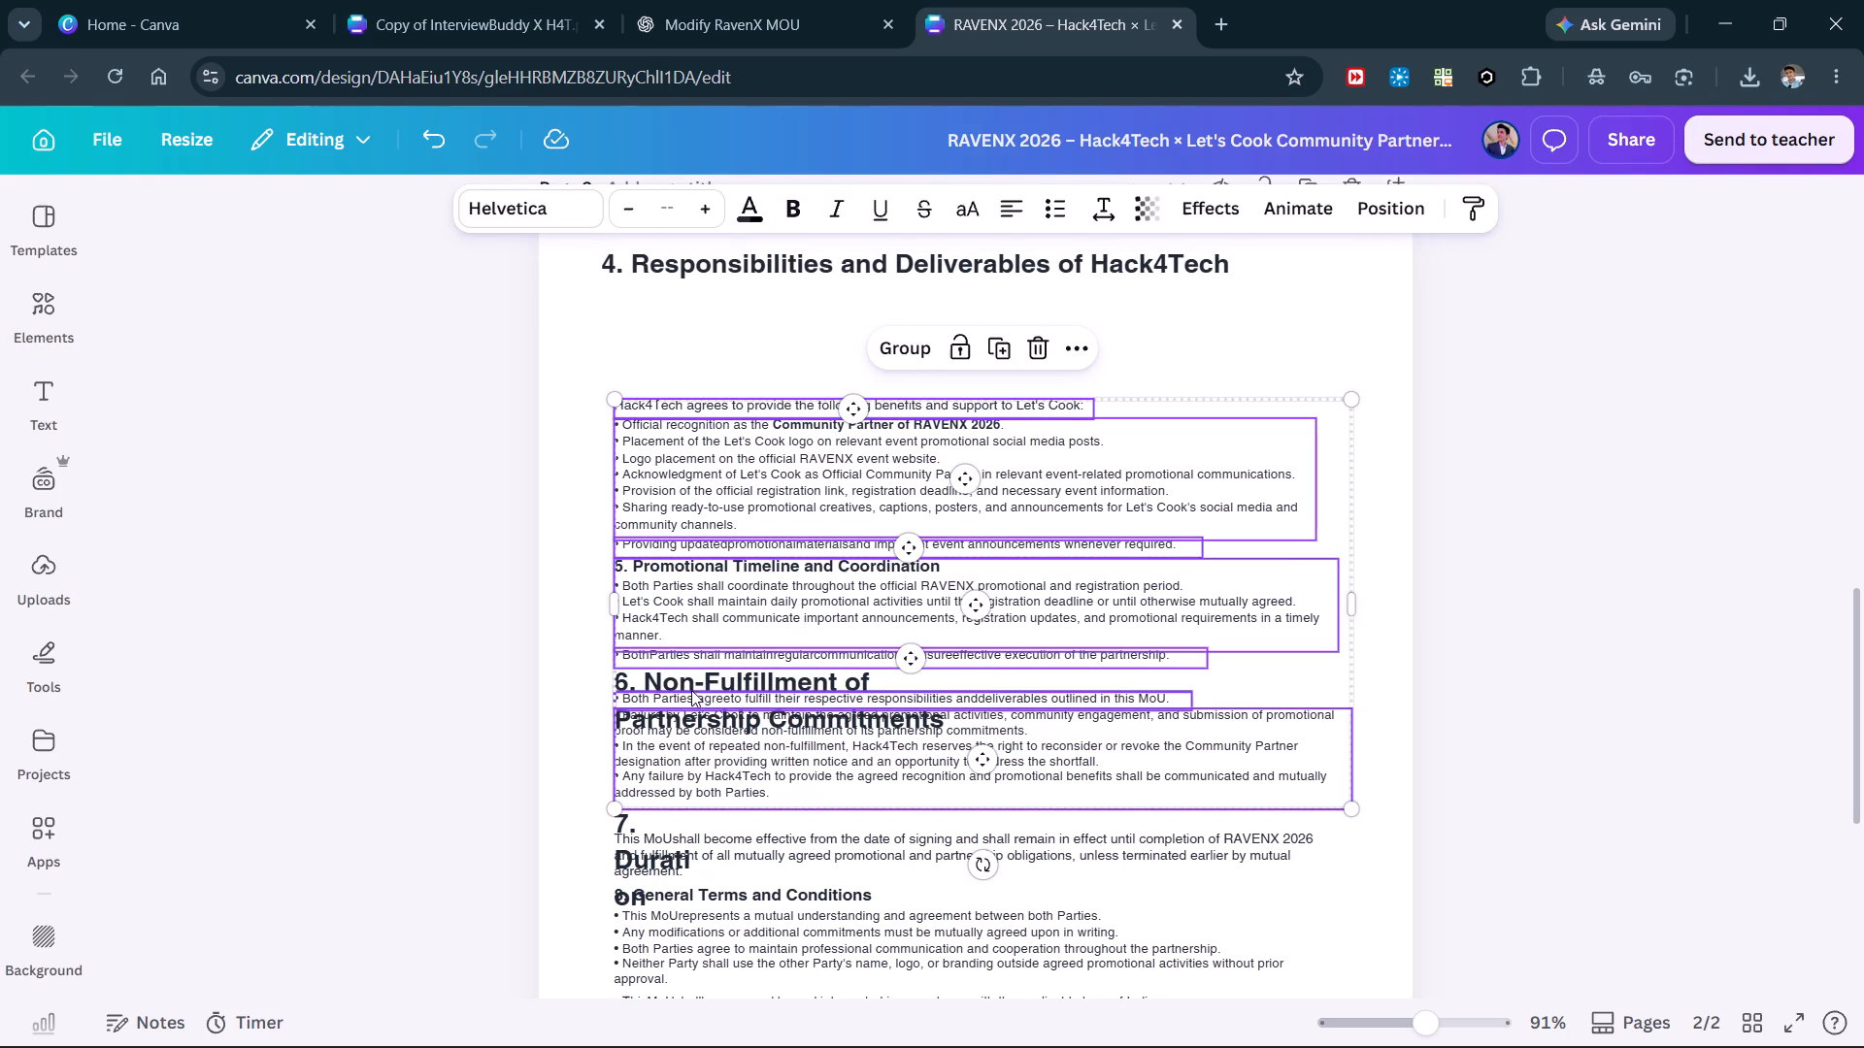
left_click(692, 694, "shift")
left_click(710, 831, "shift")
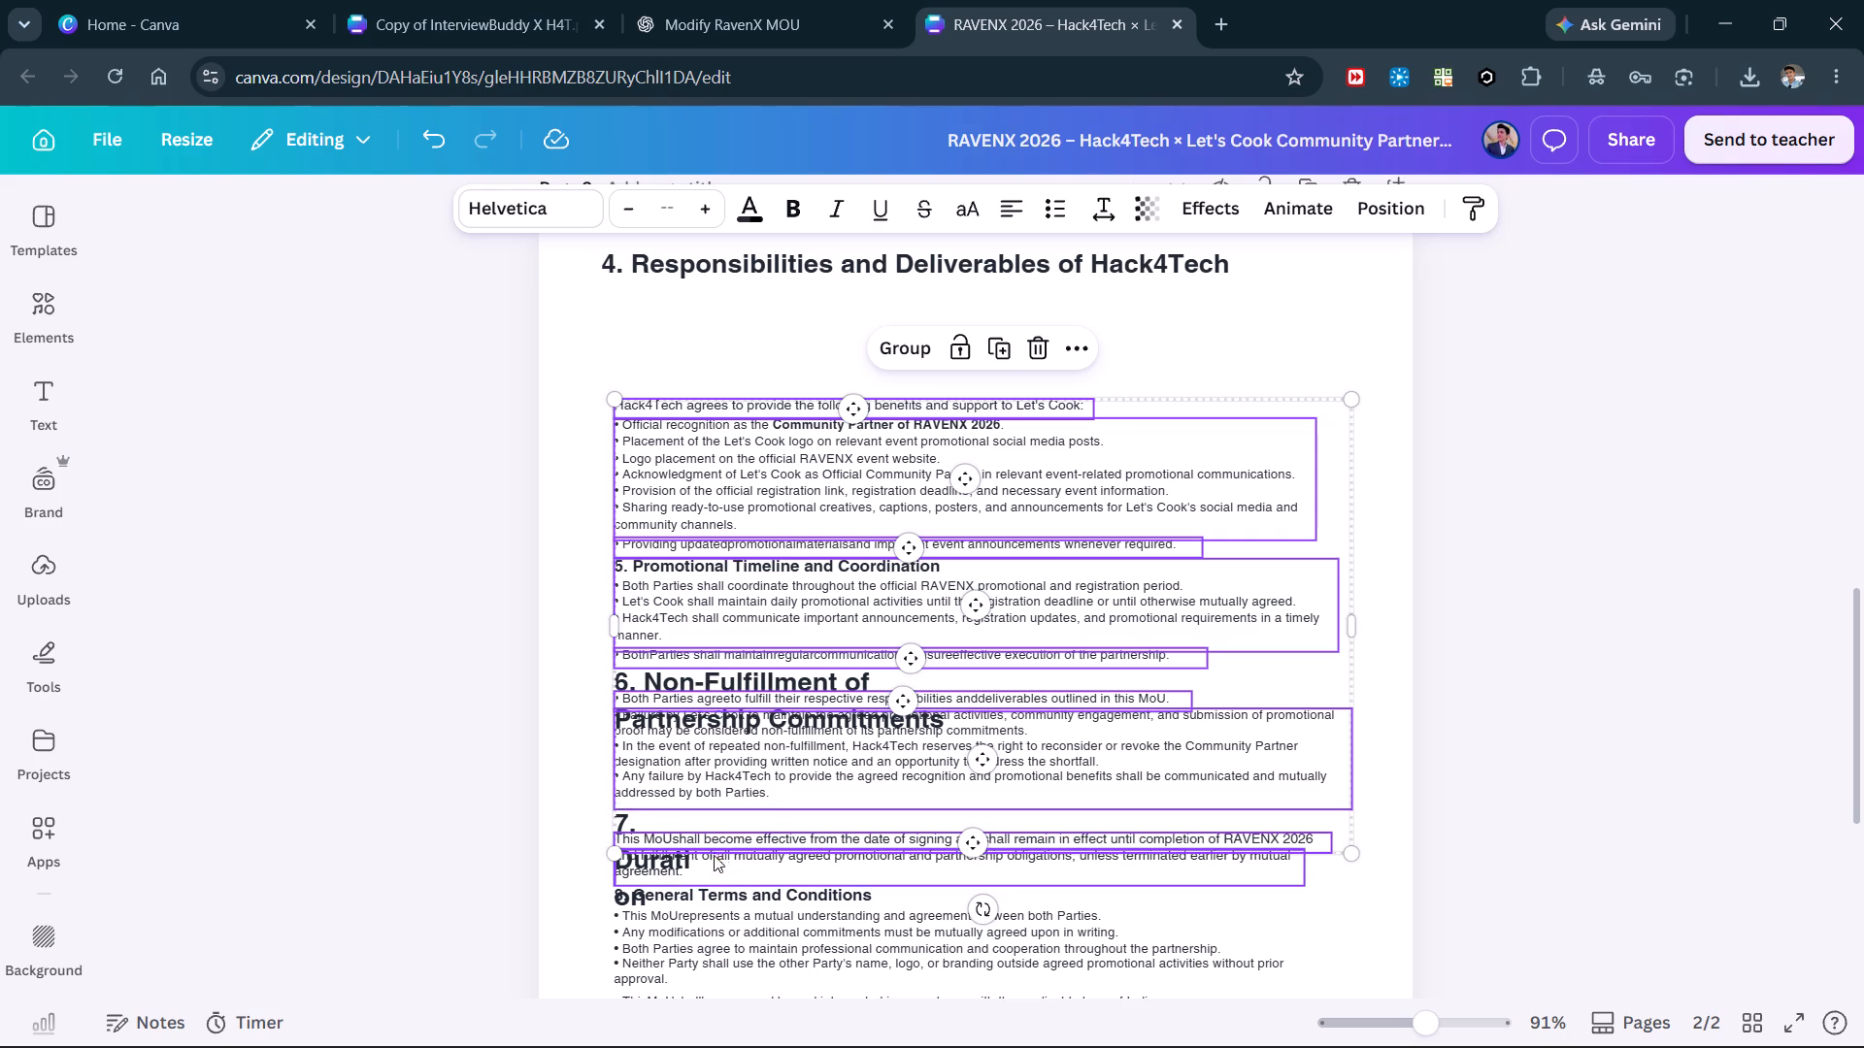
left_click(775, 919, "shift")
left_click(774, 945, "shift")
scroll(774, 947, "down", 1, "shift")
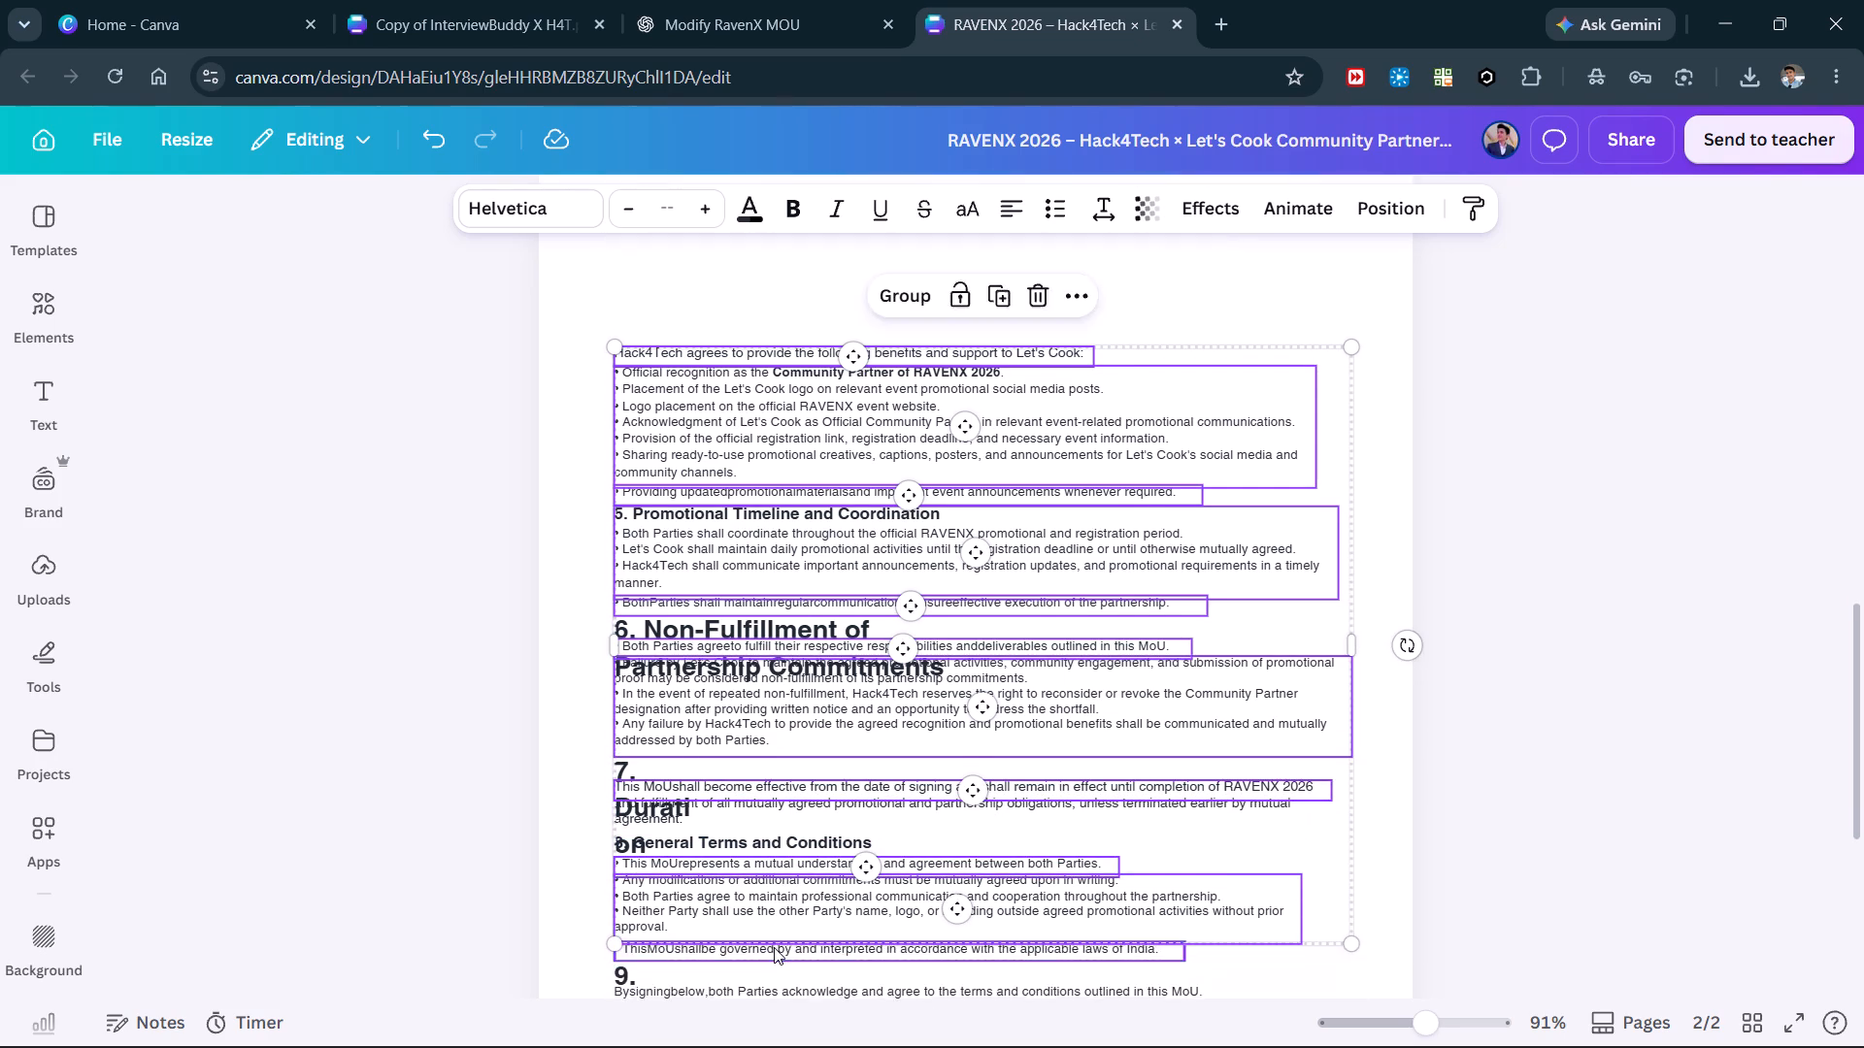
left_click(880, 790, "shift")
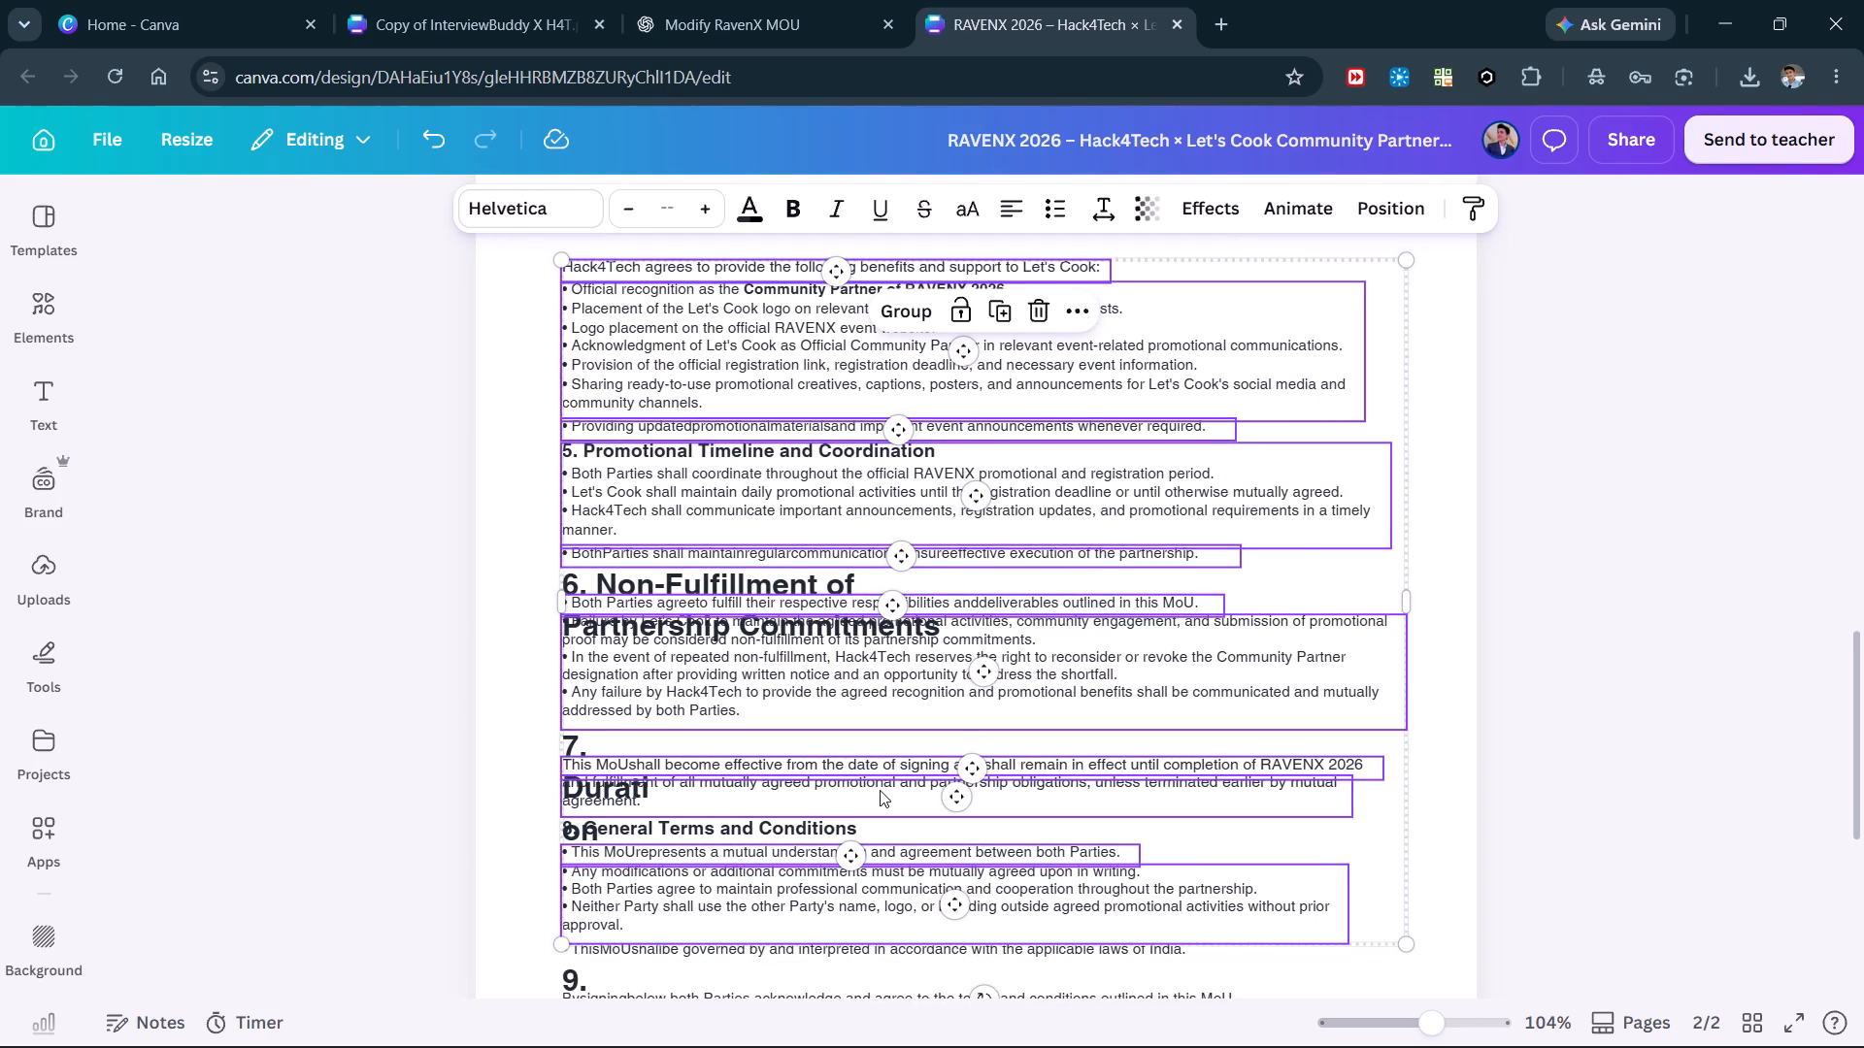
scroll(786, 941, "down", 2)
left_click(703, 651, "shift")
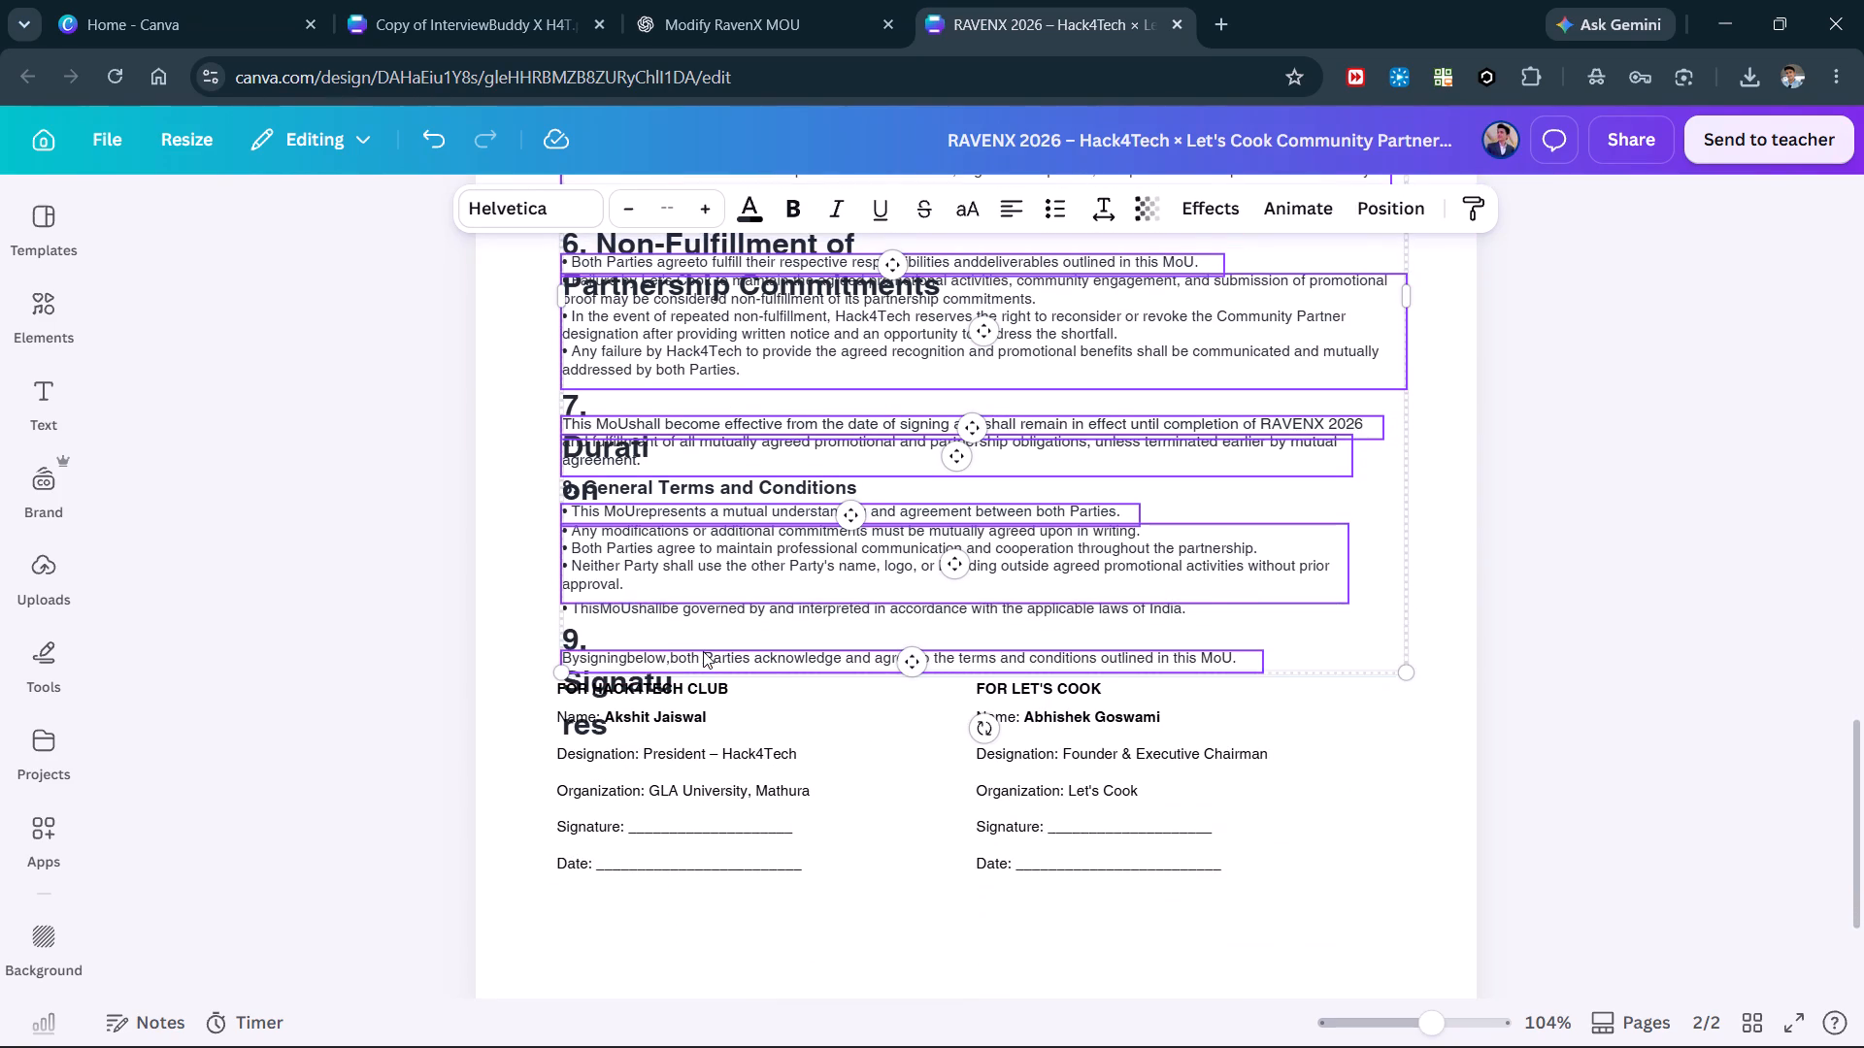
left_click(682, 616, "shift")
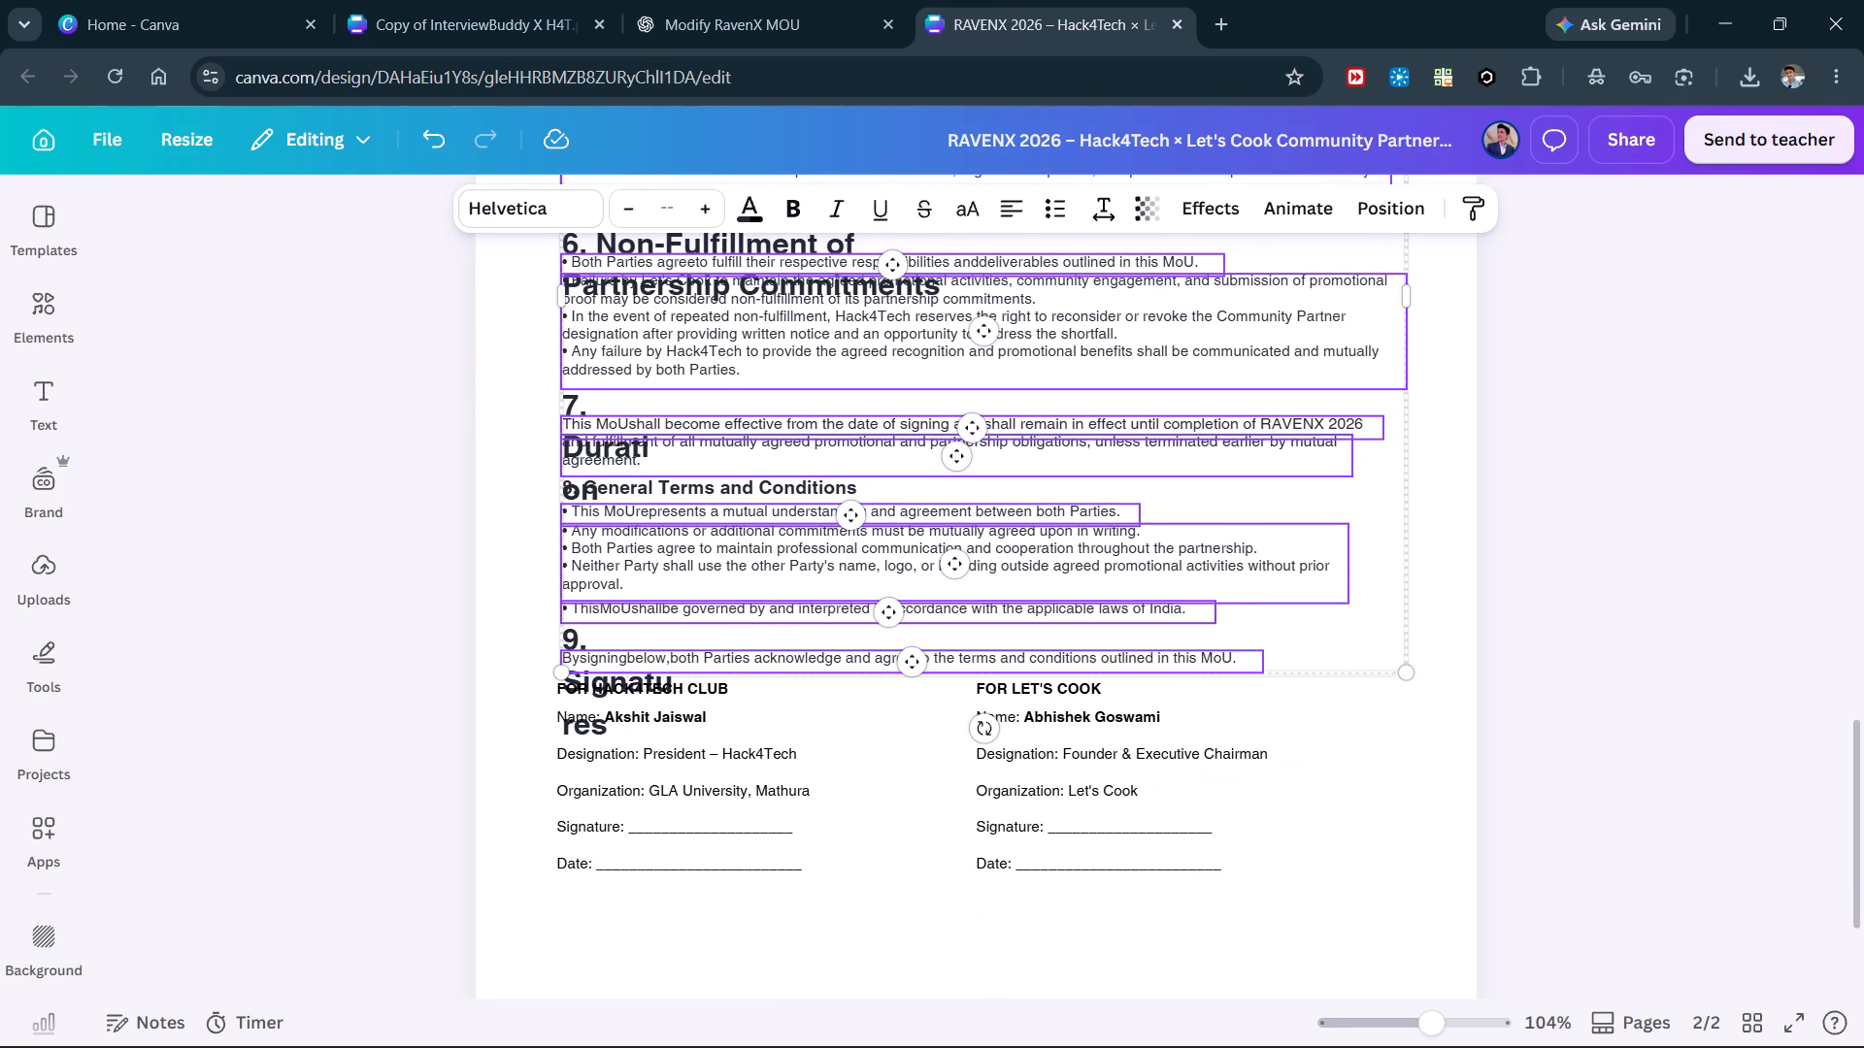
left_click(667, 205)
type("12")
key("Return")
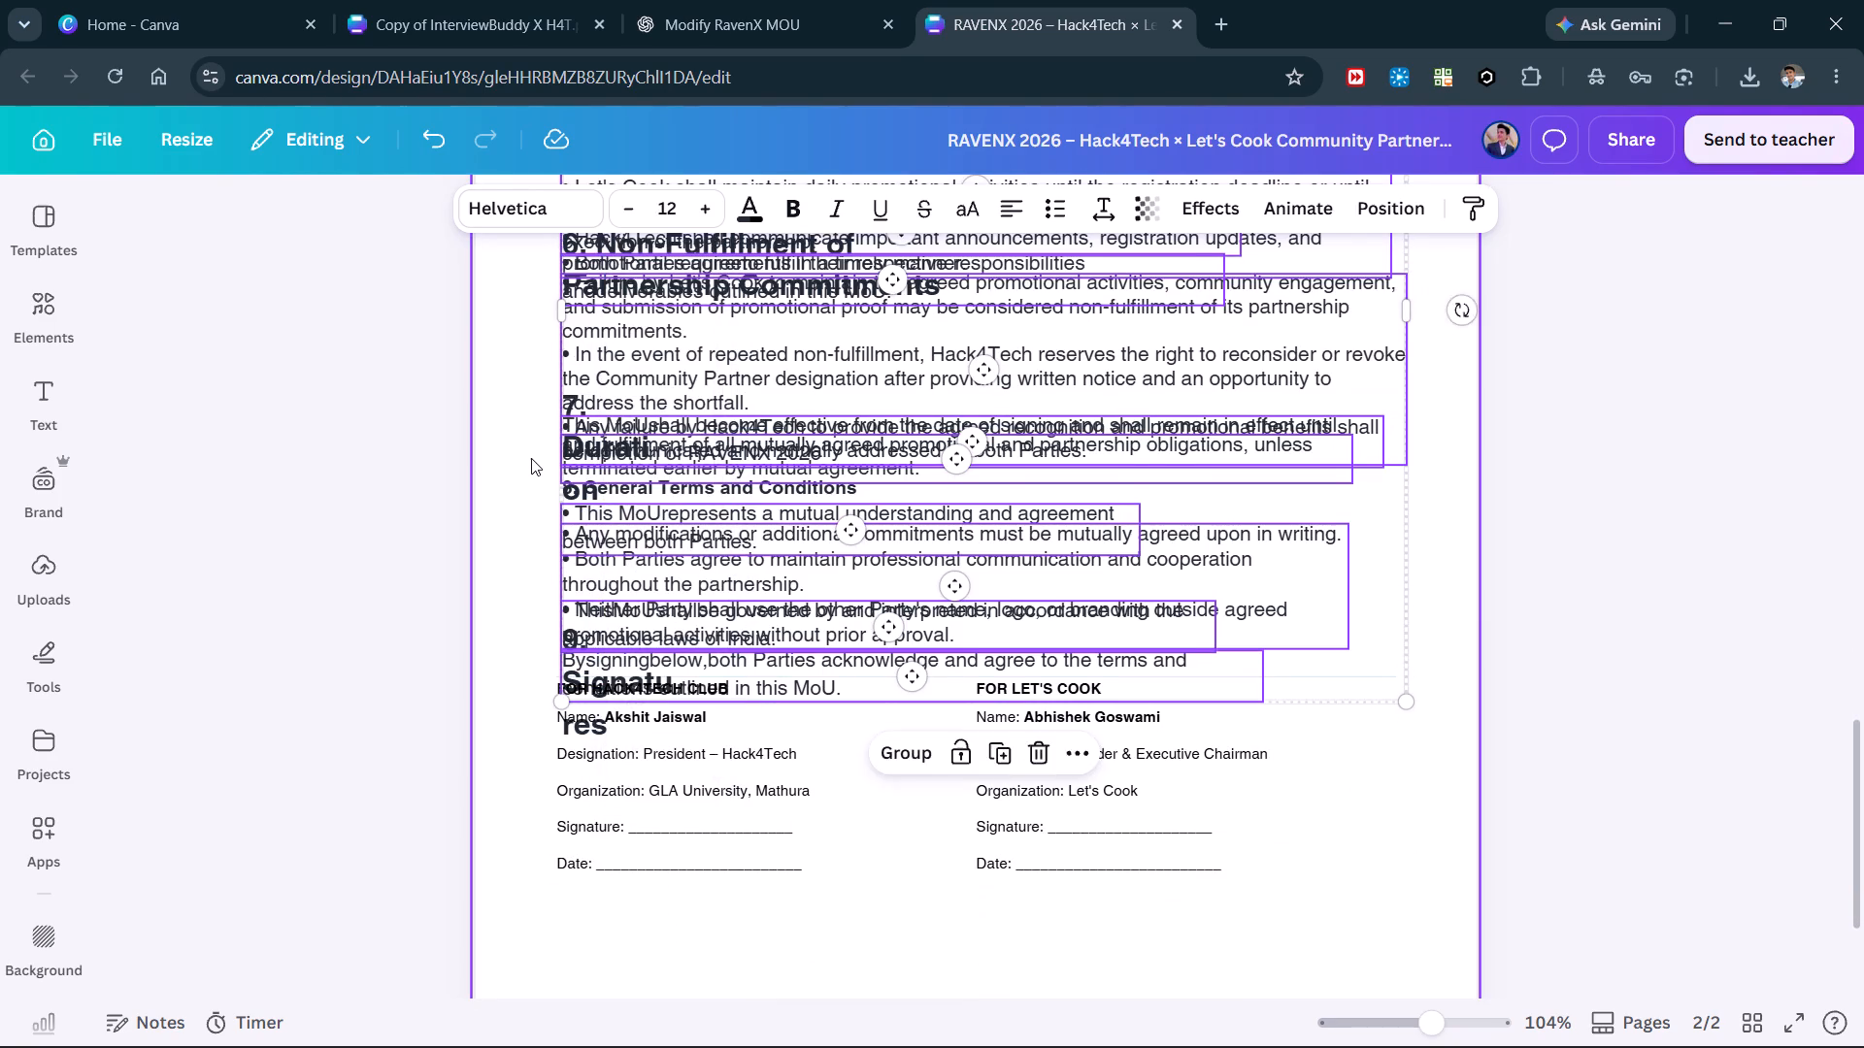
Move the "Hack4Tech agrees to provide" intro directly below the section 4 heading and widen it to fit on one line.
scroll(531, 458, "up", 5)
left_click(400, 541)
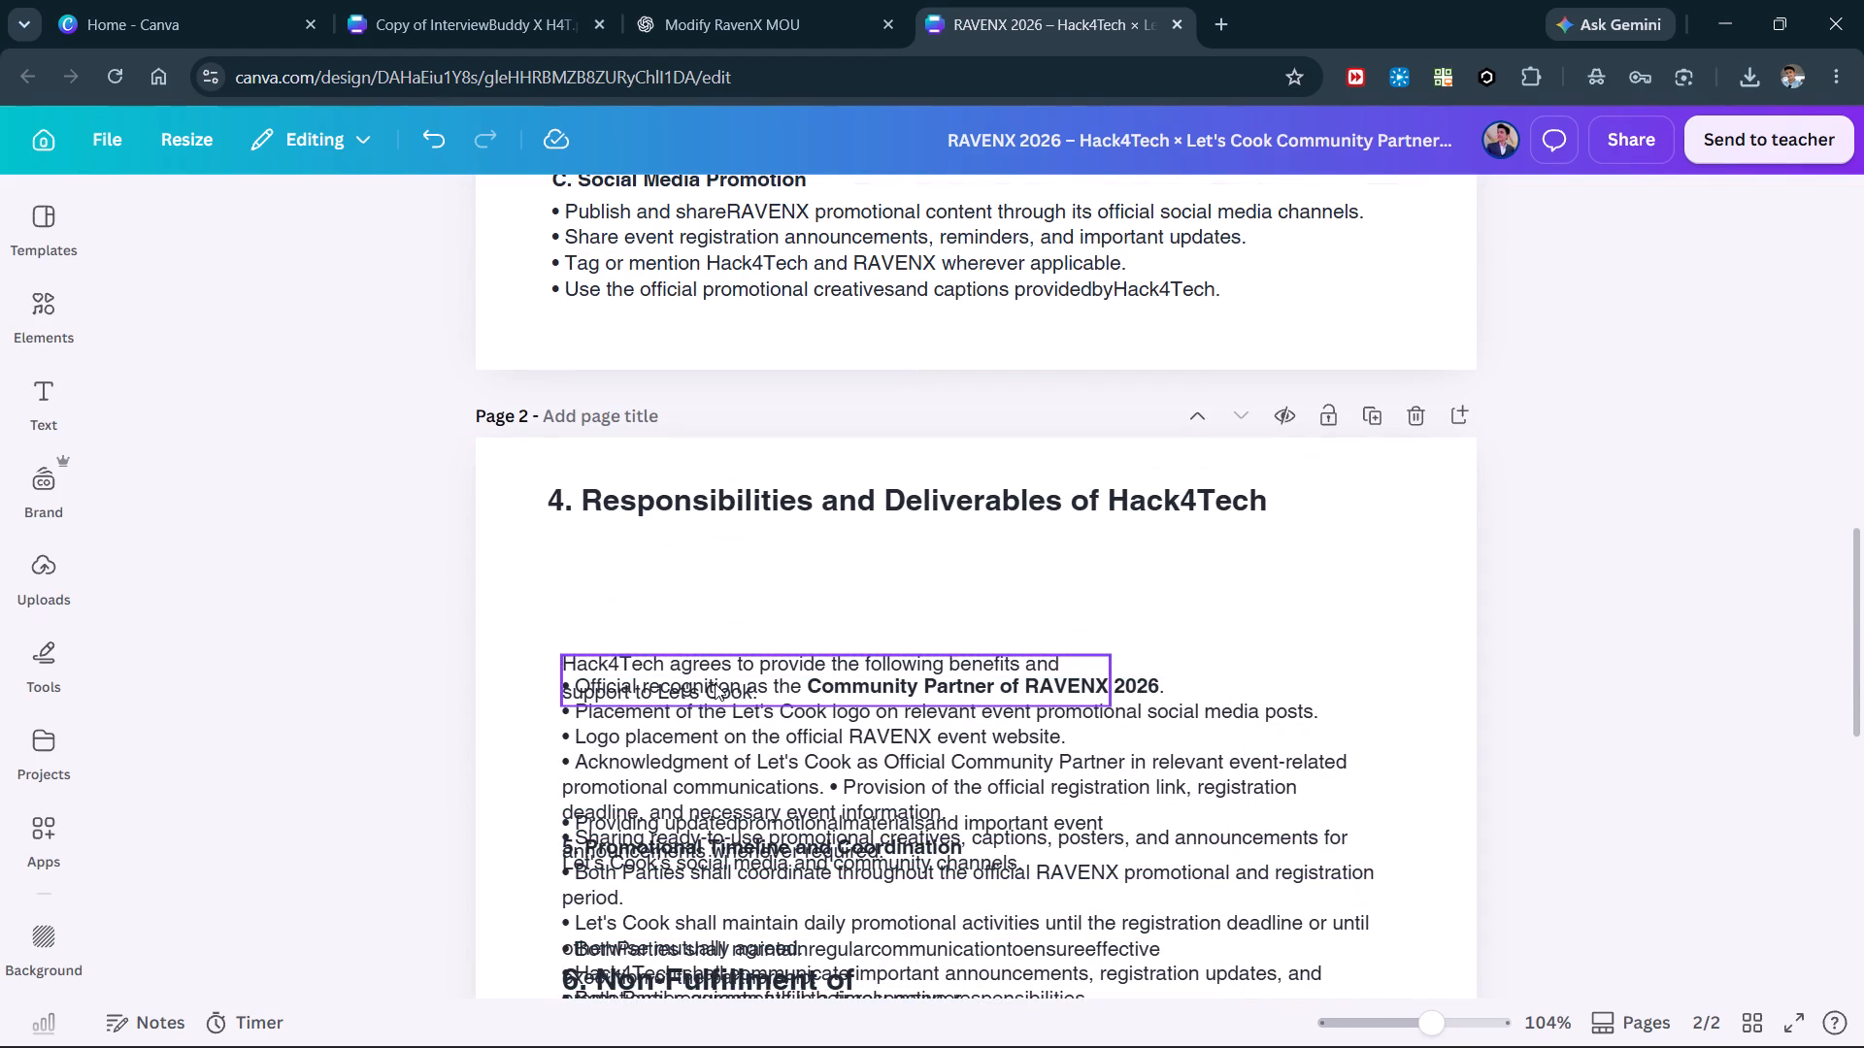
left_click_drag(715, 676, 707, 554)
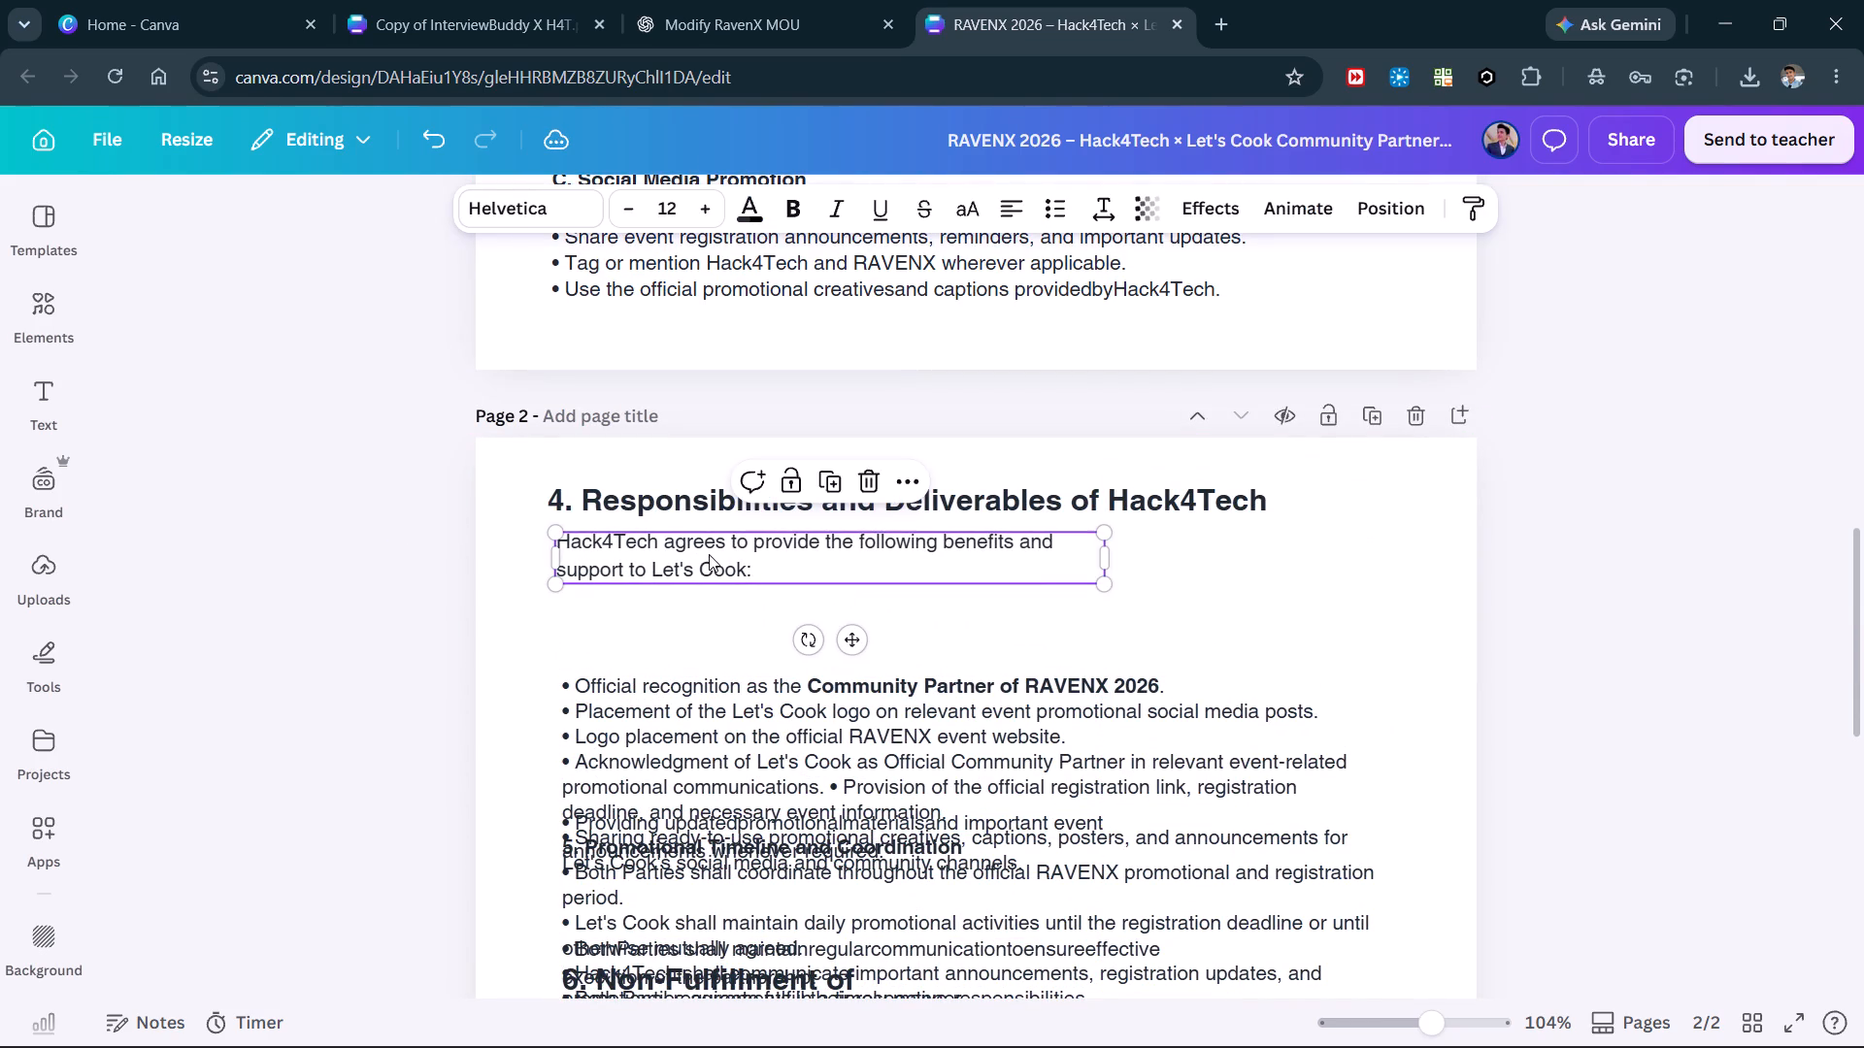
left_click_drag(1116, 559, 1391, 545)
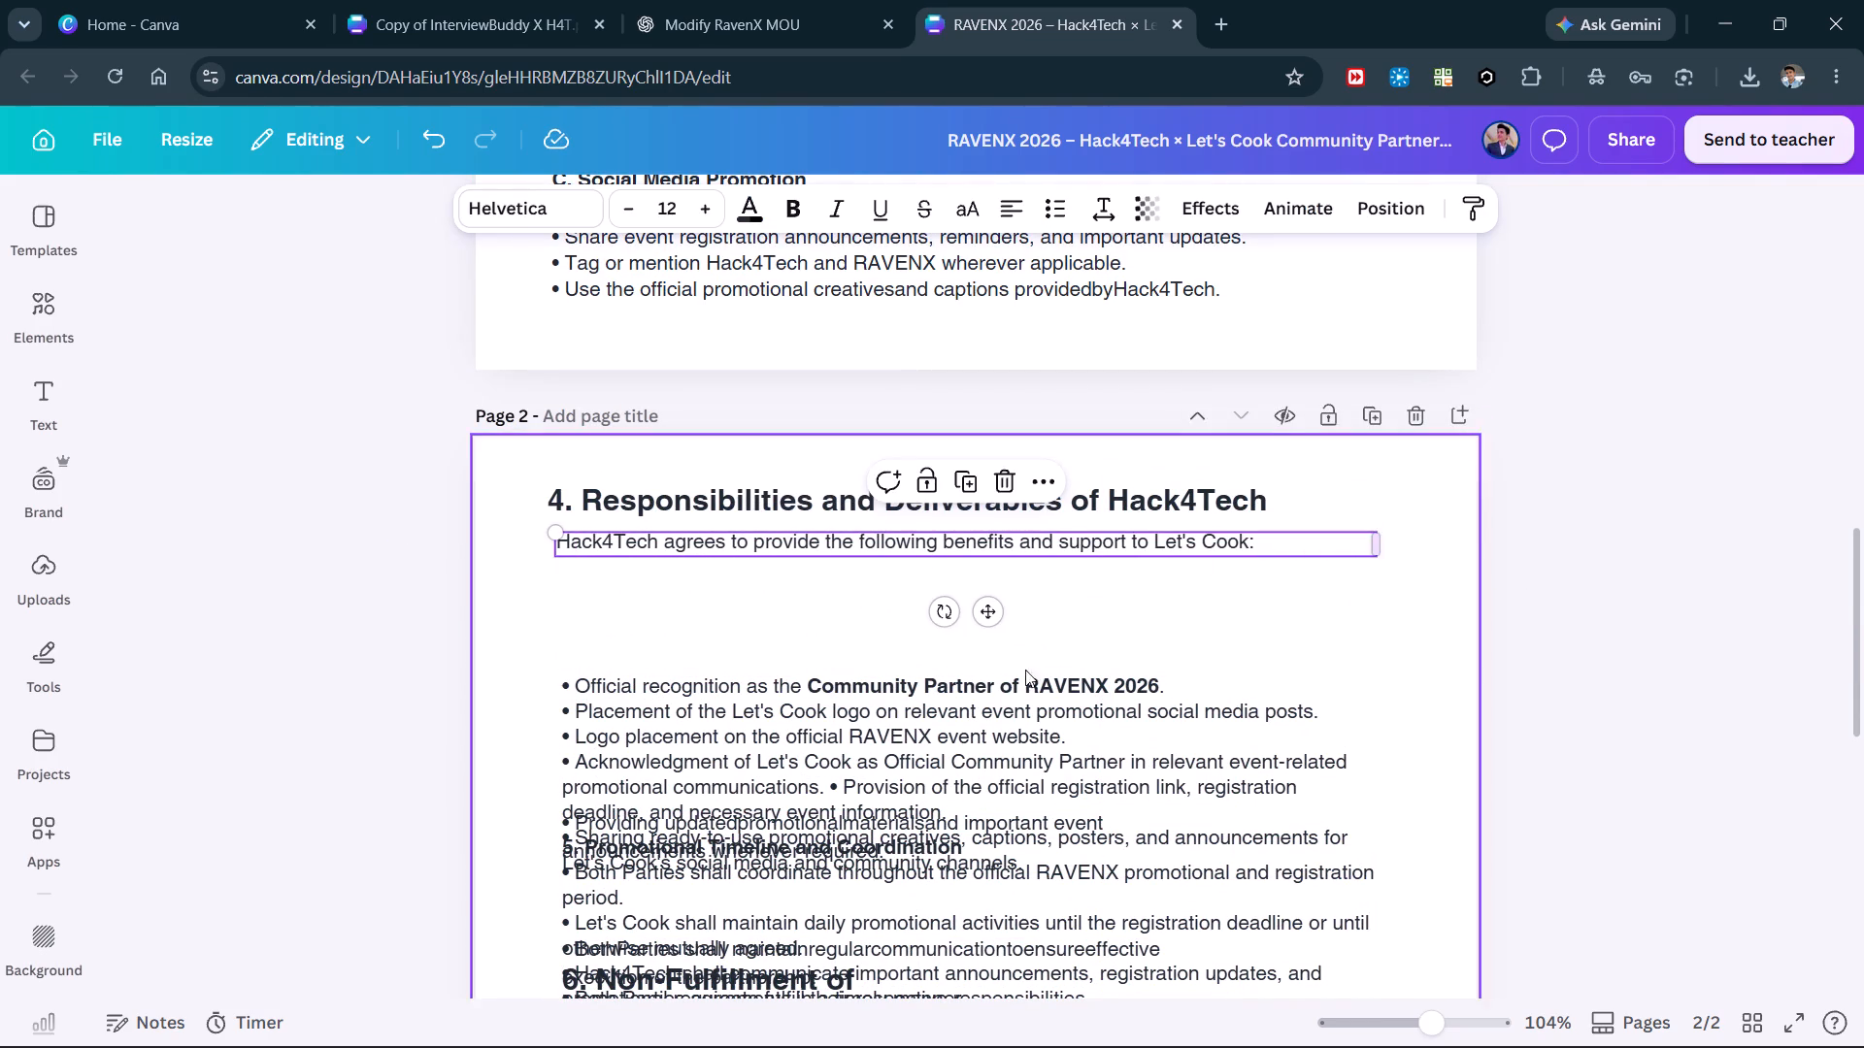
Move the section 4 bullet block beginning "Official recognition" up to just beneath the intro line.
left_click_drag(782, 748, 780, 639)
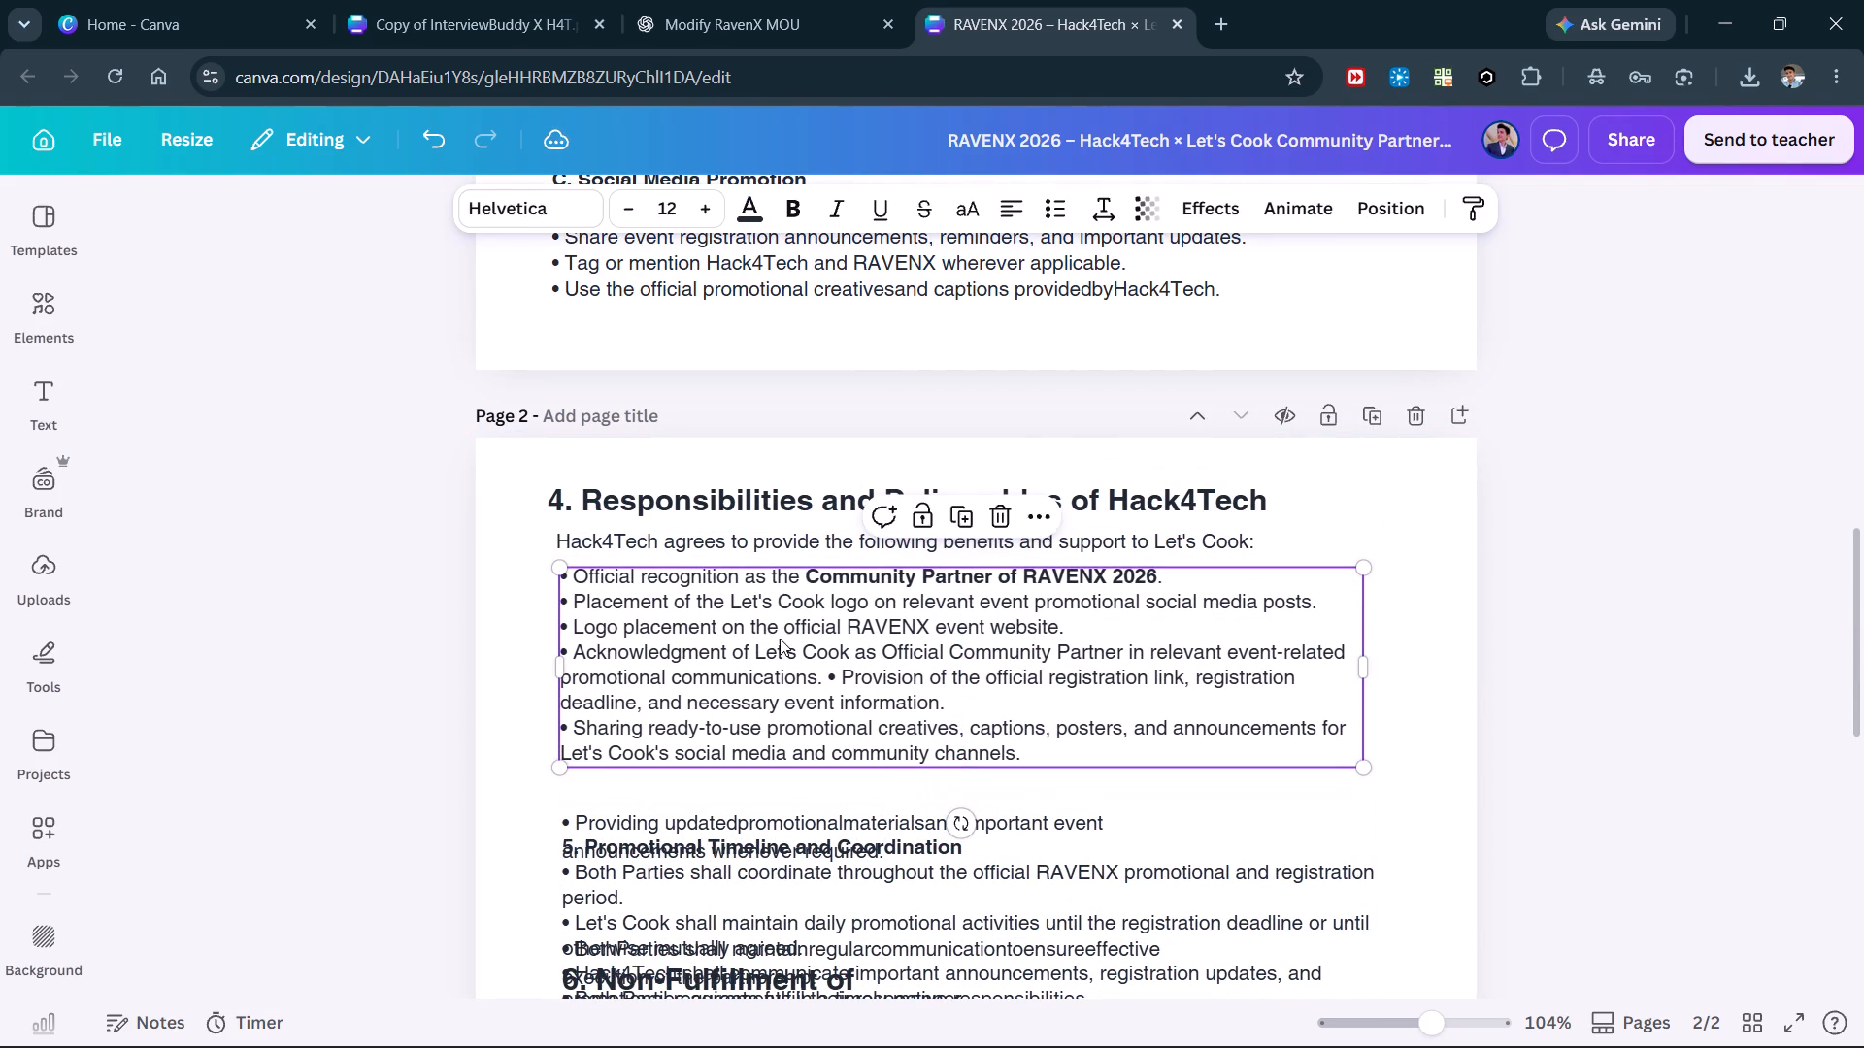
left_click(416, 603)
Start a new line before the "Provision of the official registration link" bullet in the section 4 block.
double_click(996, 641)
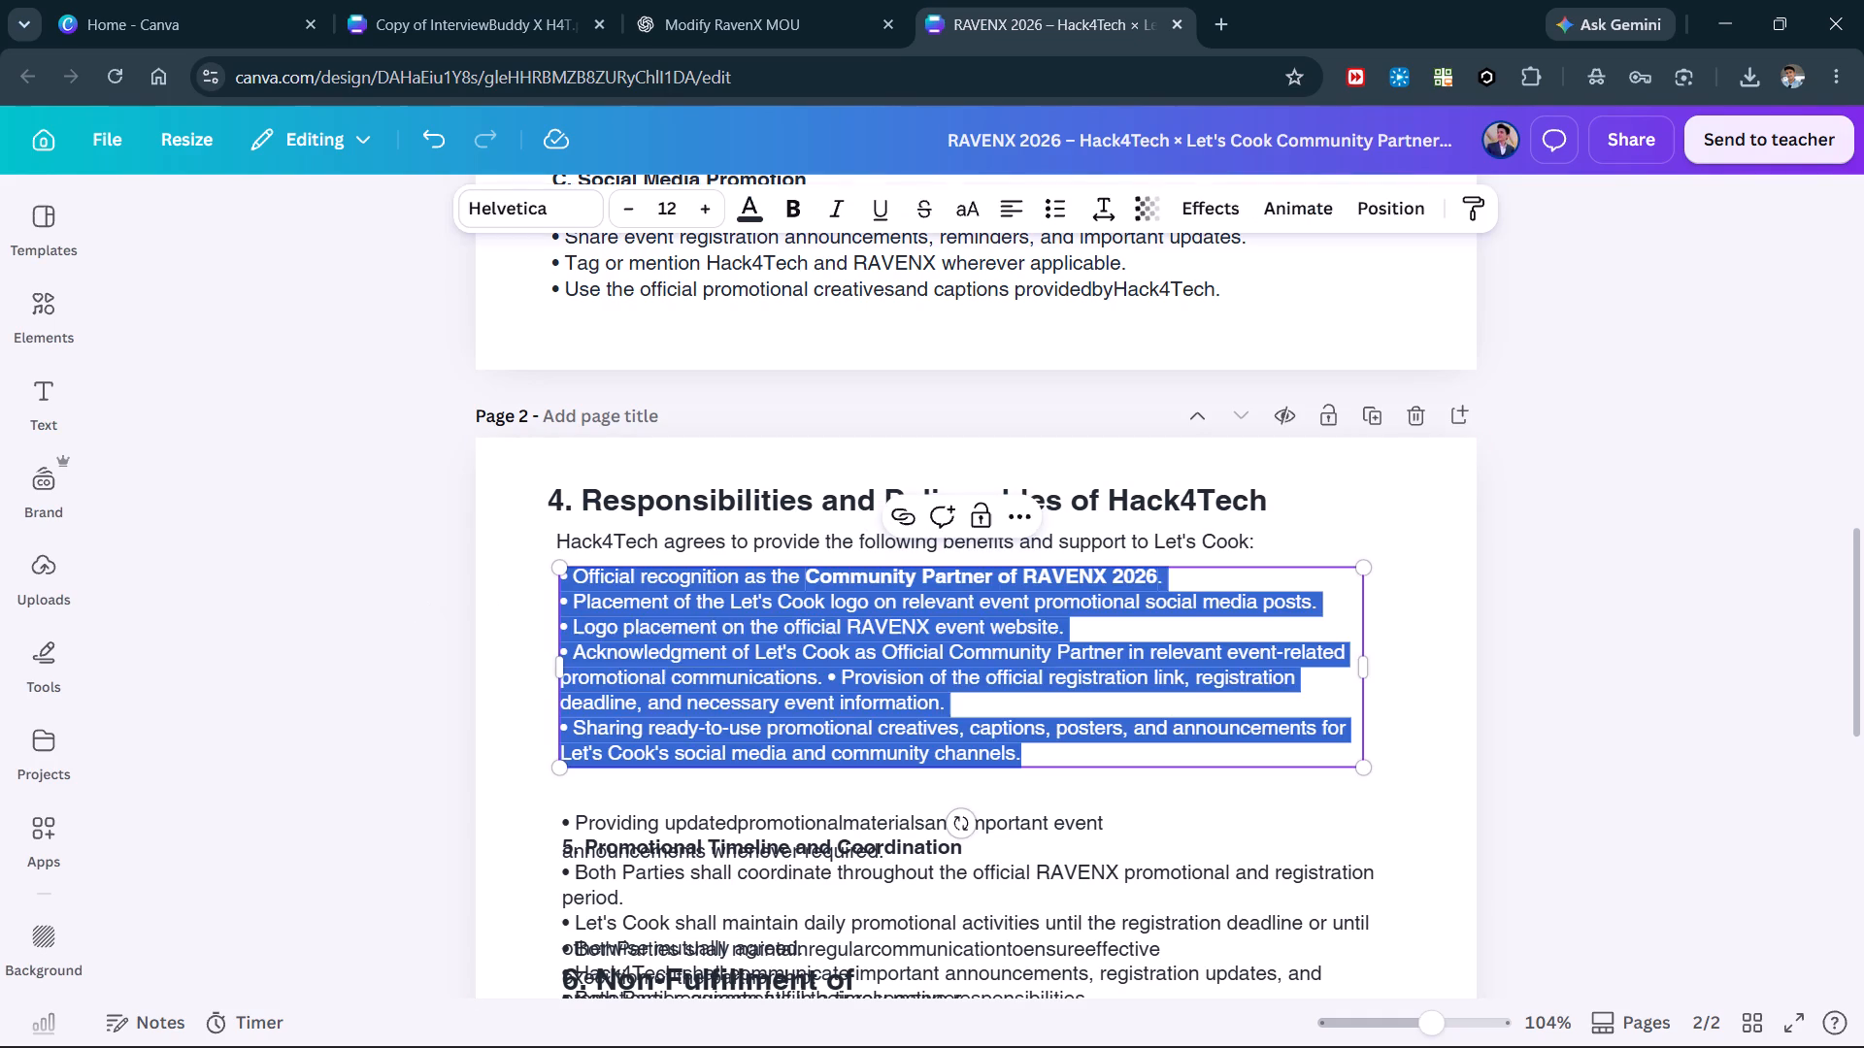
left_click(1017, 616)
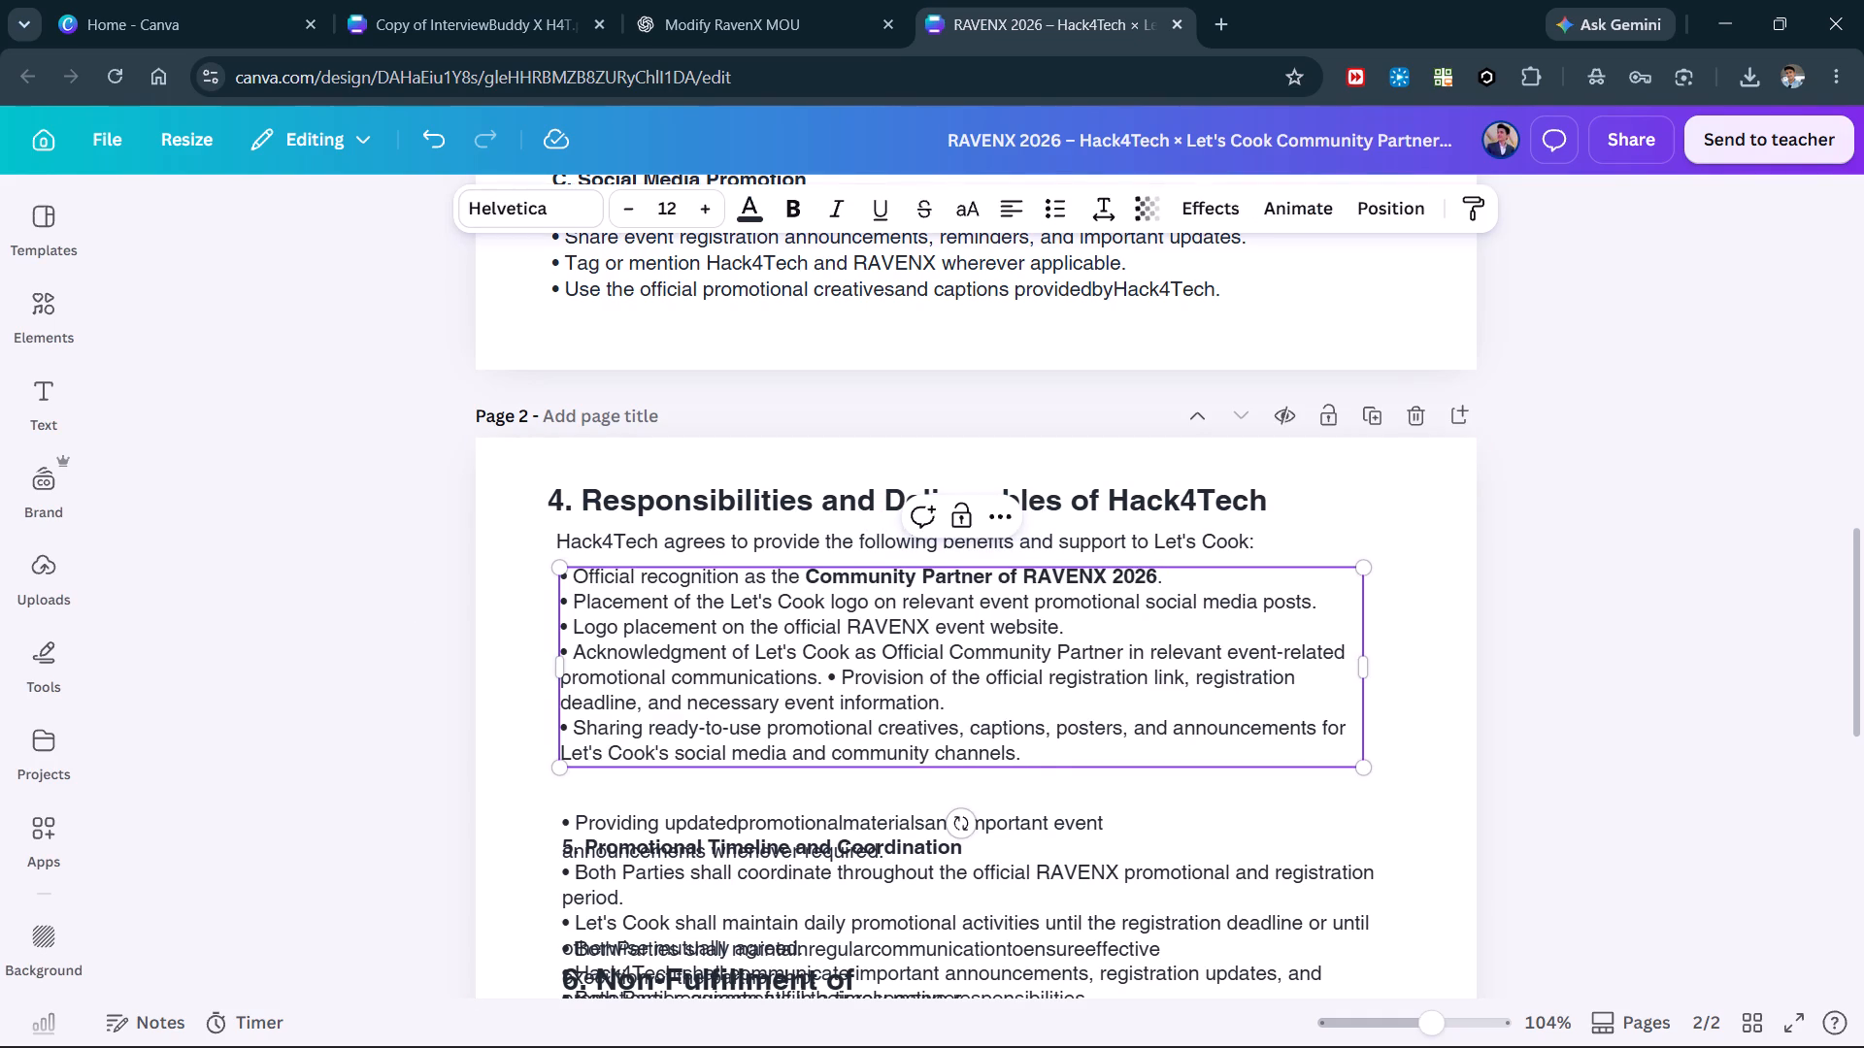
key("Down")
key("Left")
key("Left")
key("Left")
key("Left")
key("Left")
key("Left")
key("Left")
key("Left")
key("Down")
key("Left")
key("Left")
key("Left")
key("Left")
key("Left")
key("Left")
key("Left")
key("Left")
key("Left")
key("Left")
key("Left")
key("Left")
key("Return")
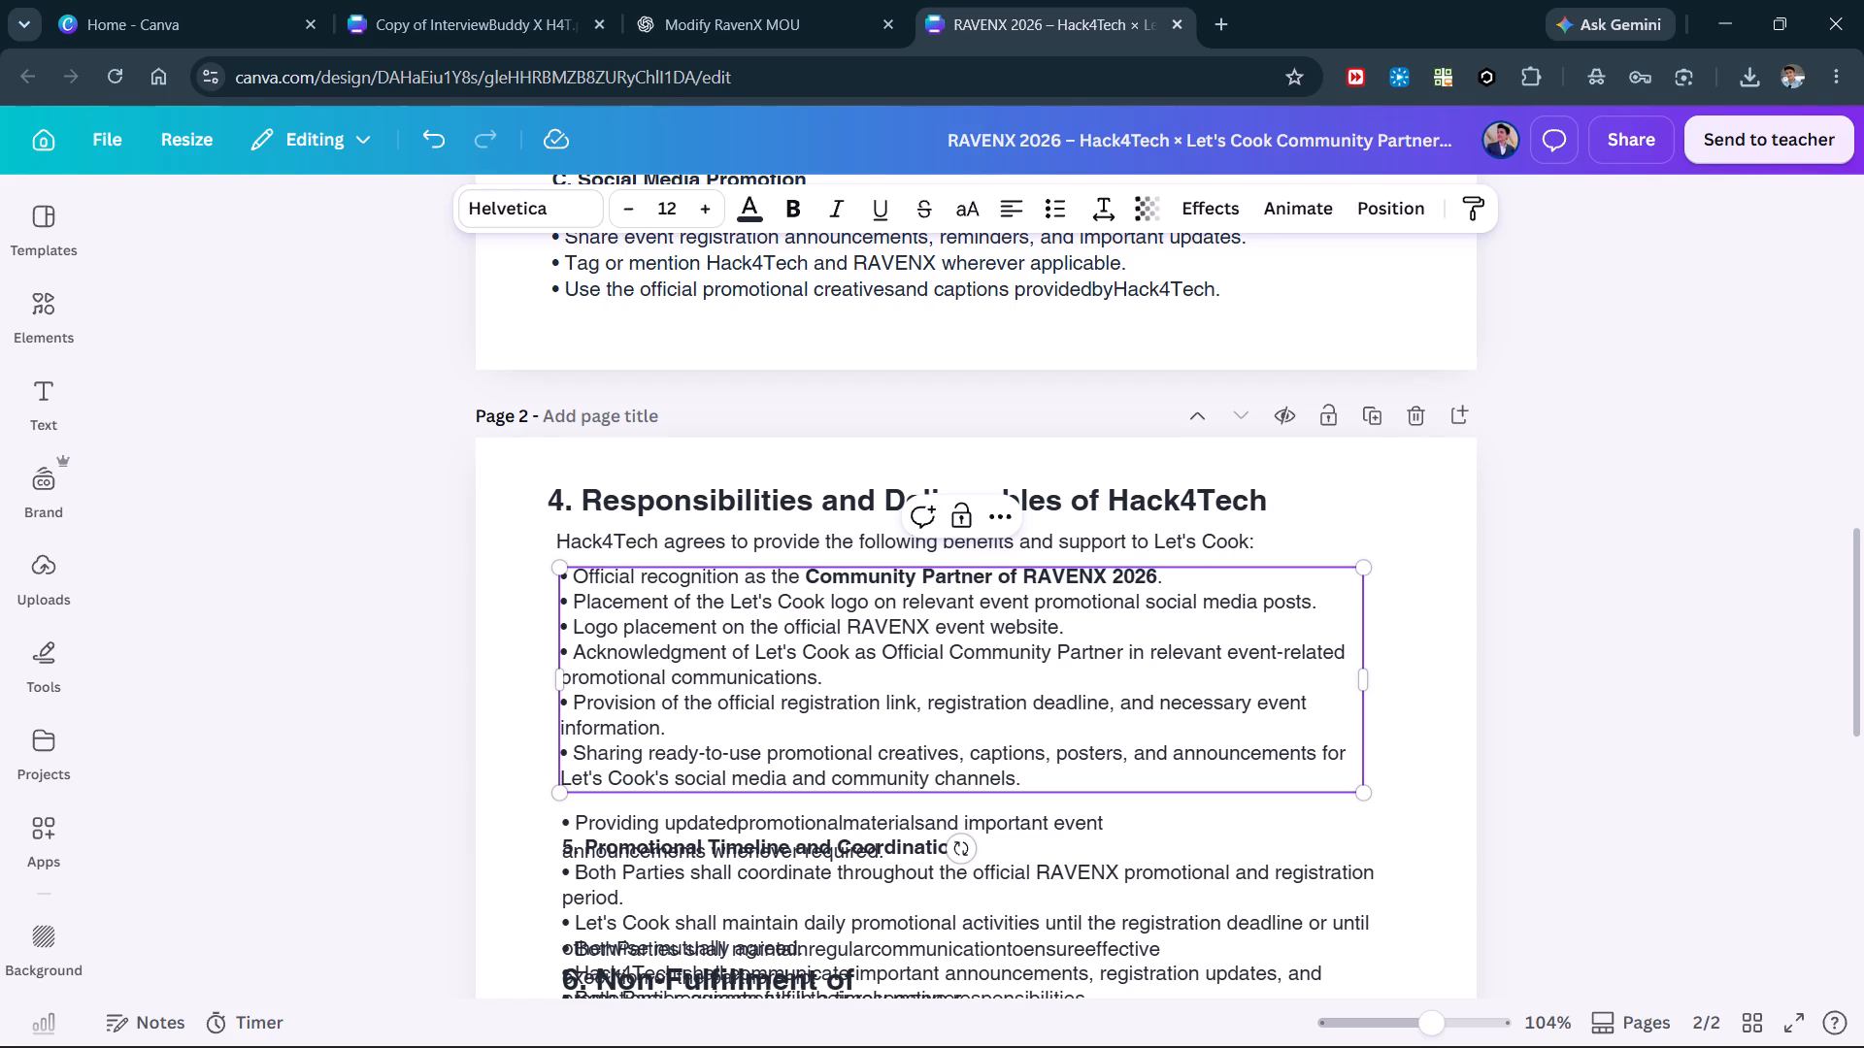
Widen the "Providing updated promotional materials" bullet to about the text width and place it just below the section 4 bullets, left-aligned with them.
scroll(774, 726, "down", 1)
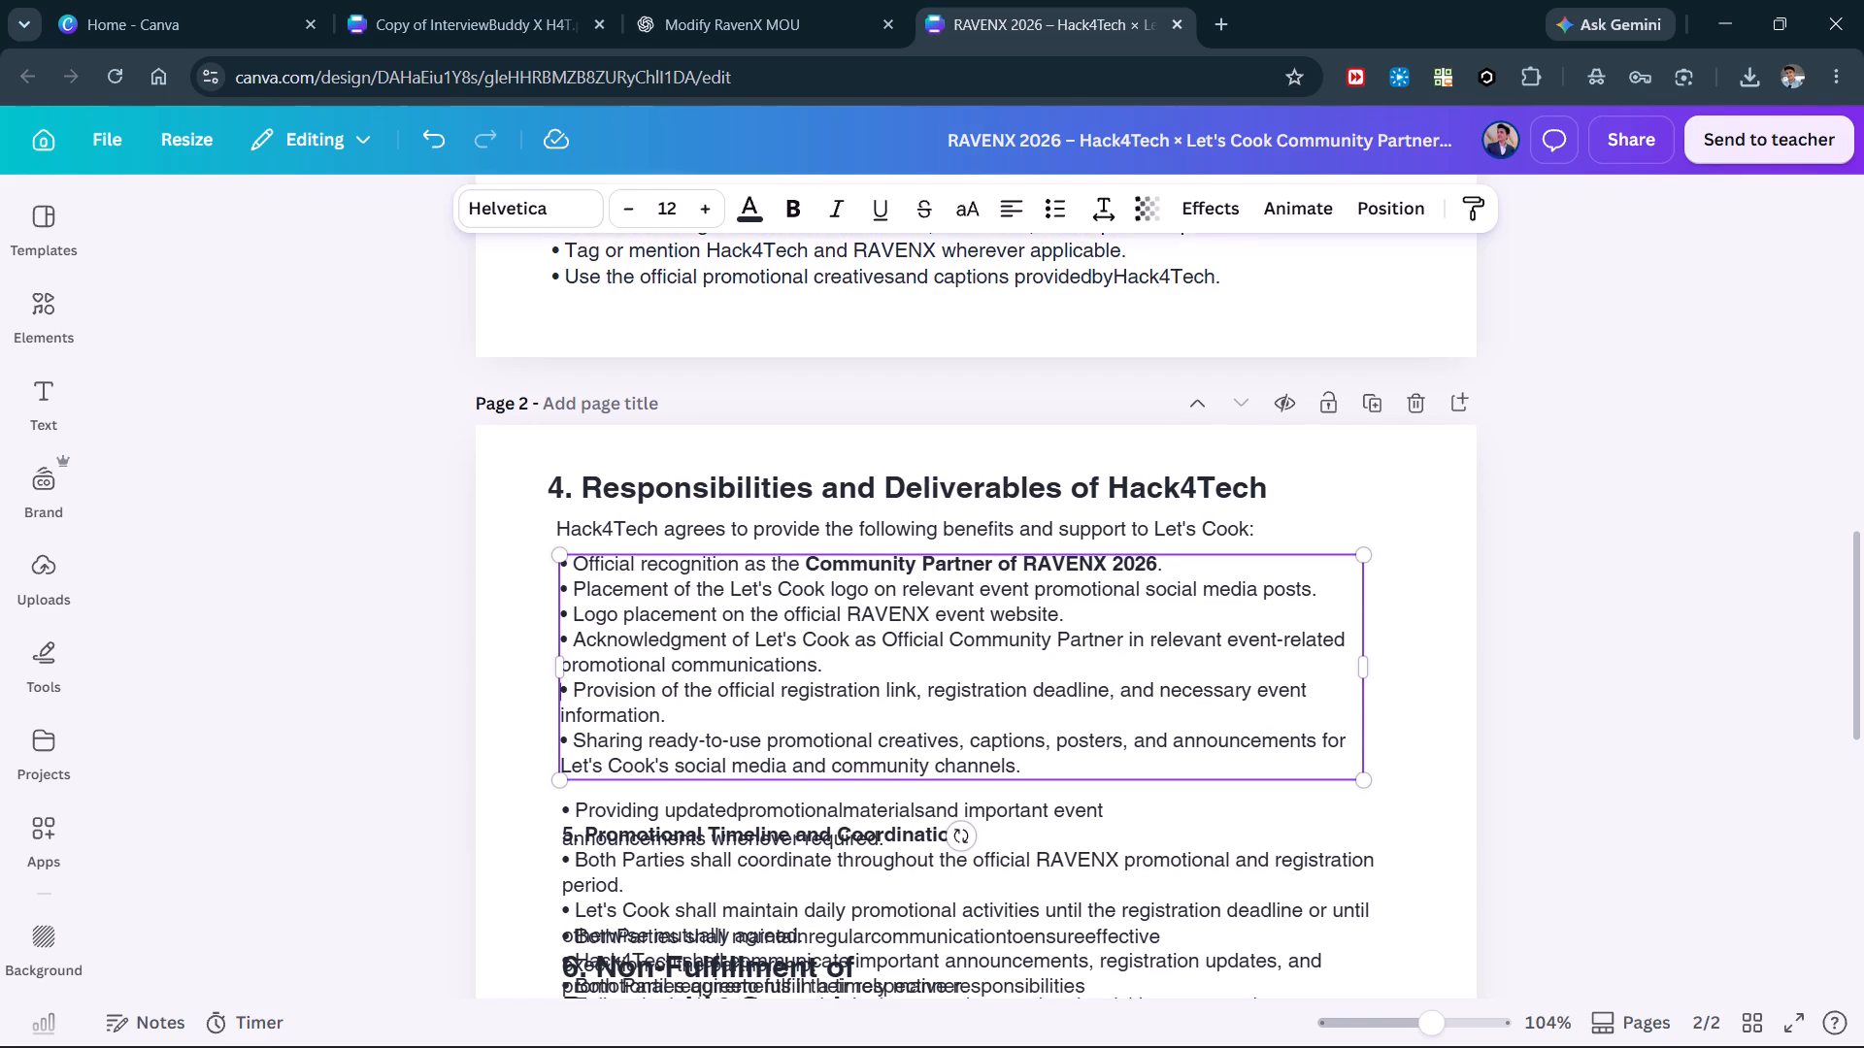
scroll(774, 726, "down", 1)
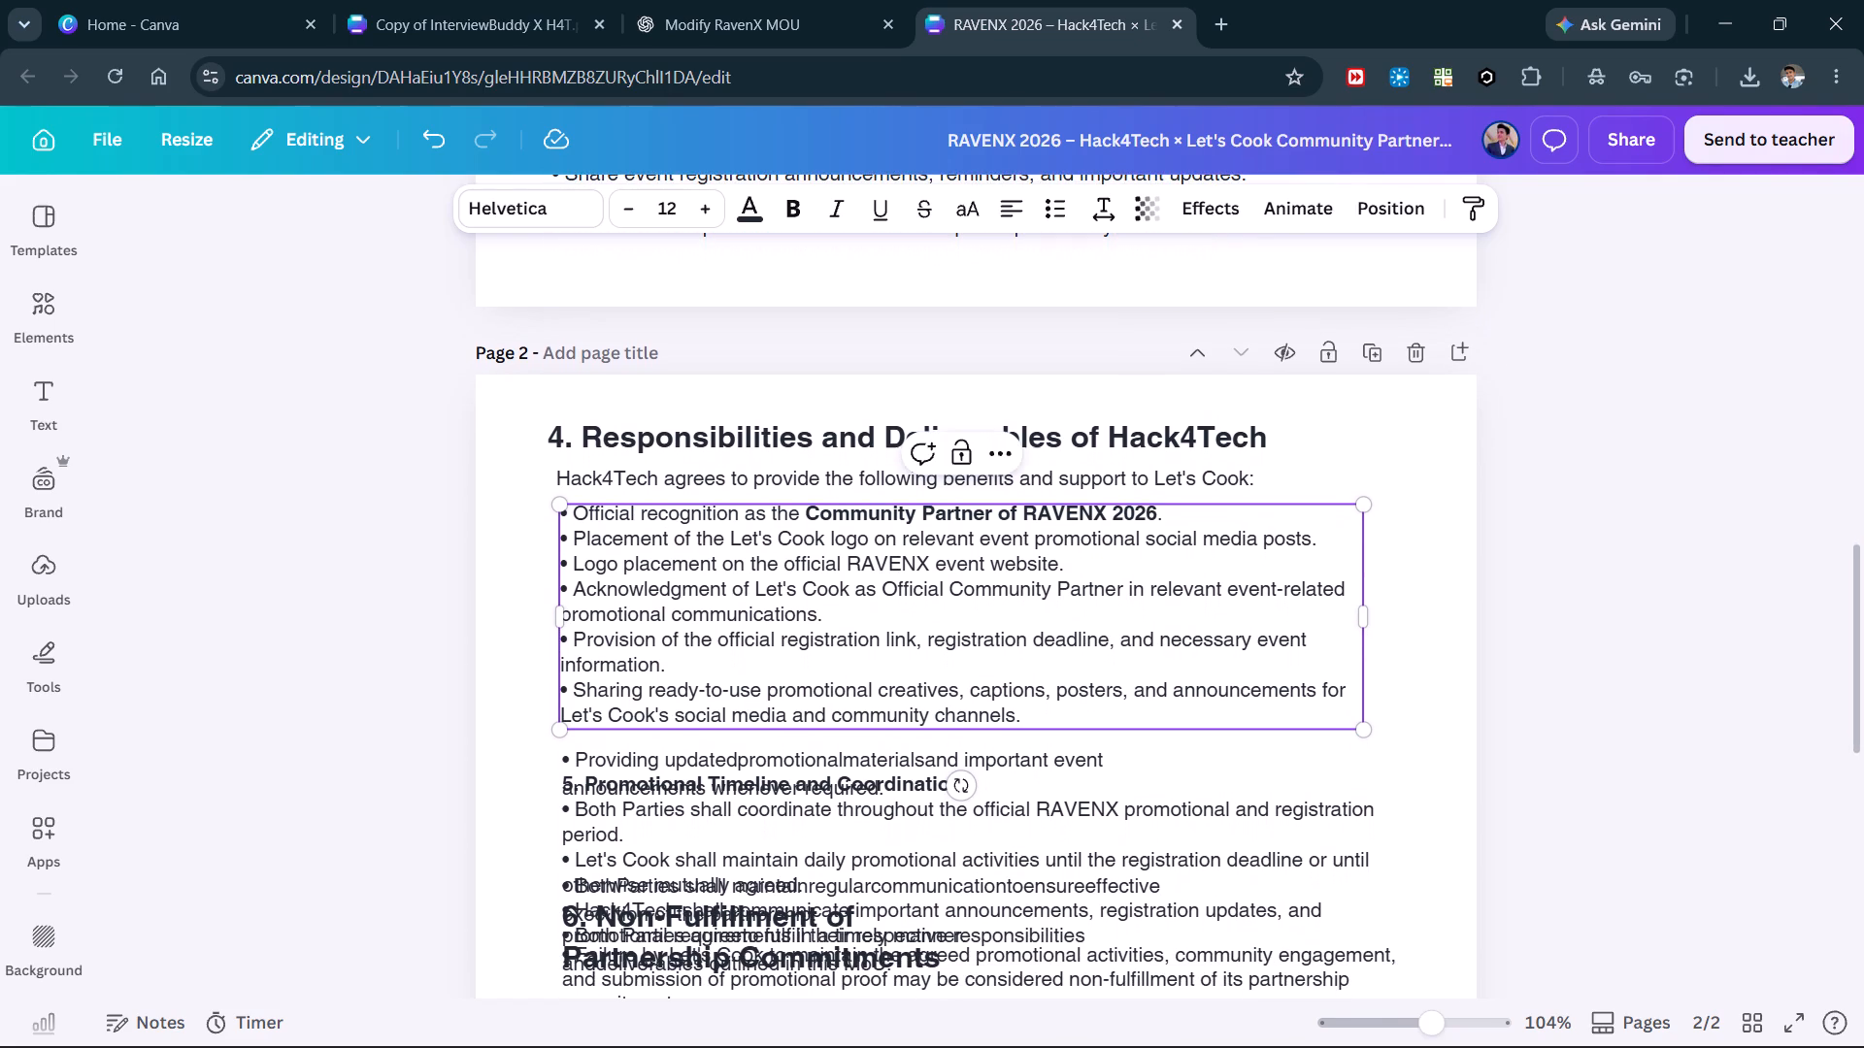
left_click(348, 770)
left_click_drag(598, 757, 598, 746)
left_click_drag(1242, 769, 1356, 764)
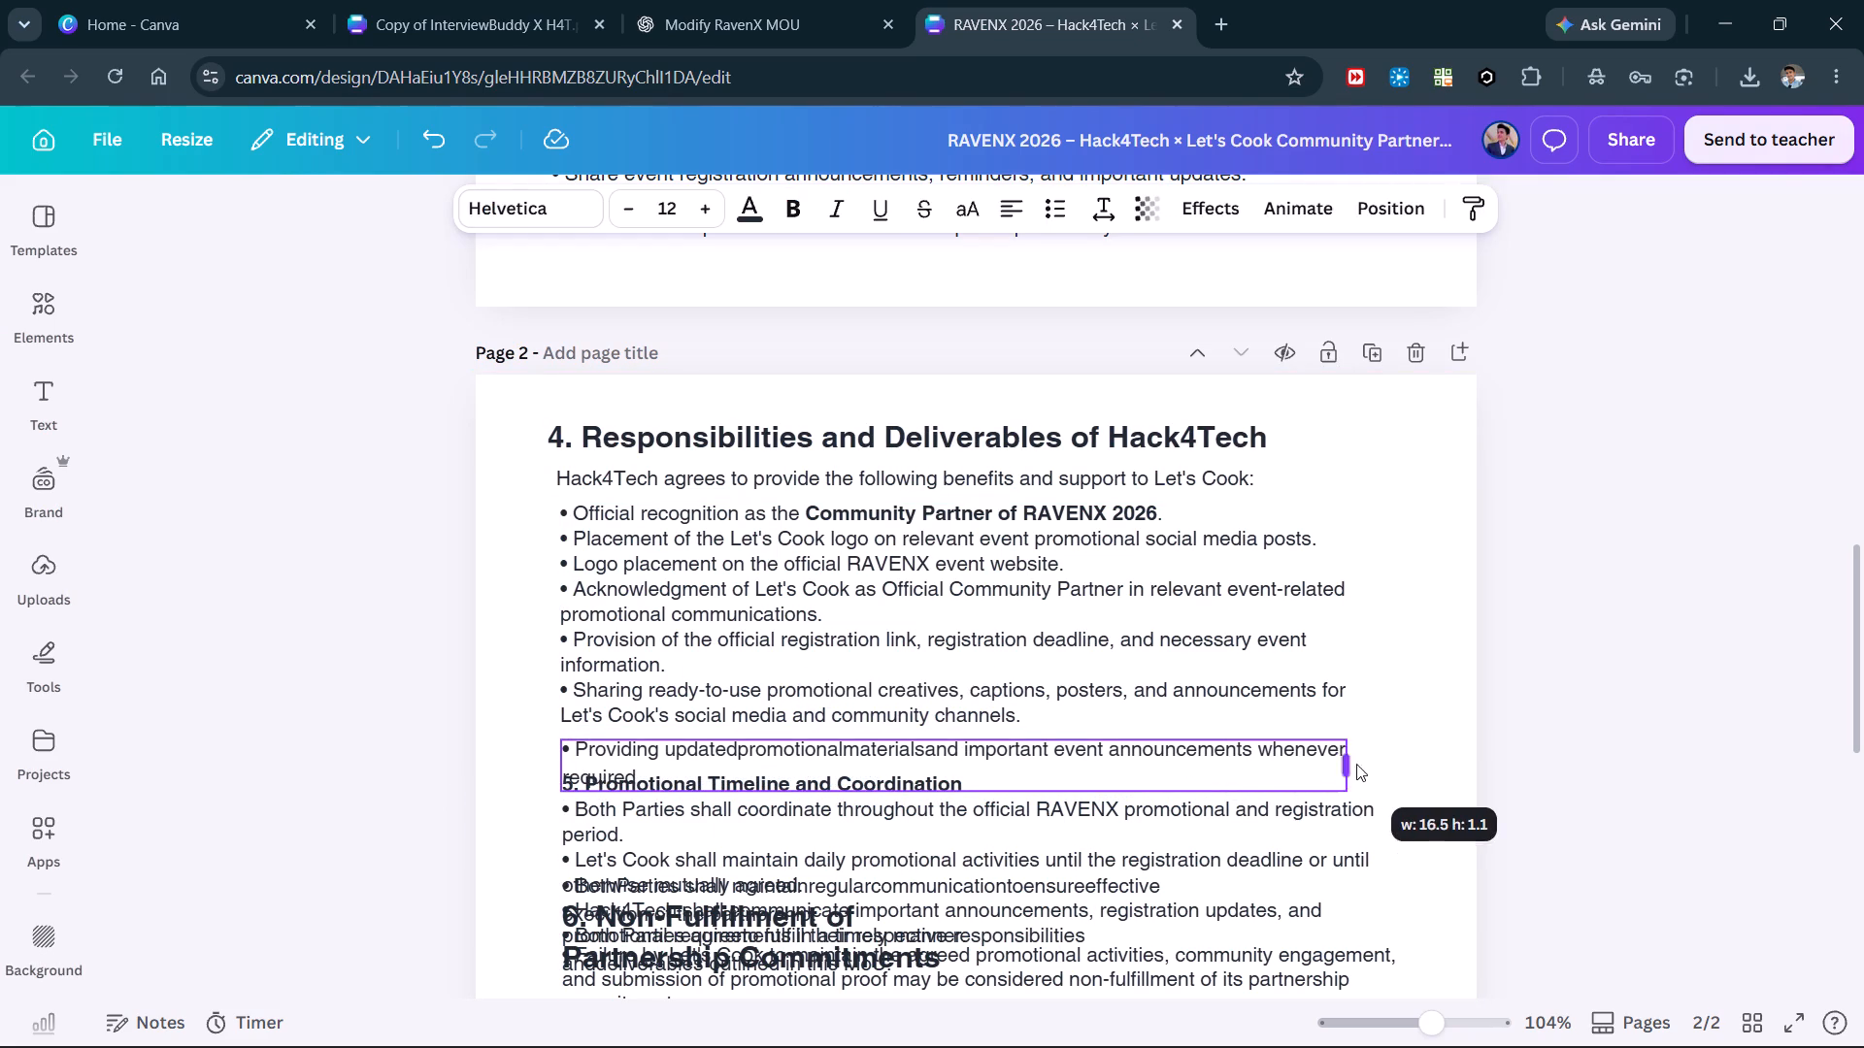
left_click_drag(1356, 764, 1378, 765)
left_click(1628, 680)
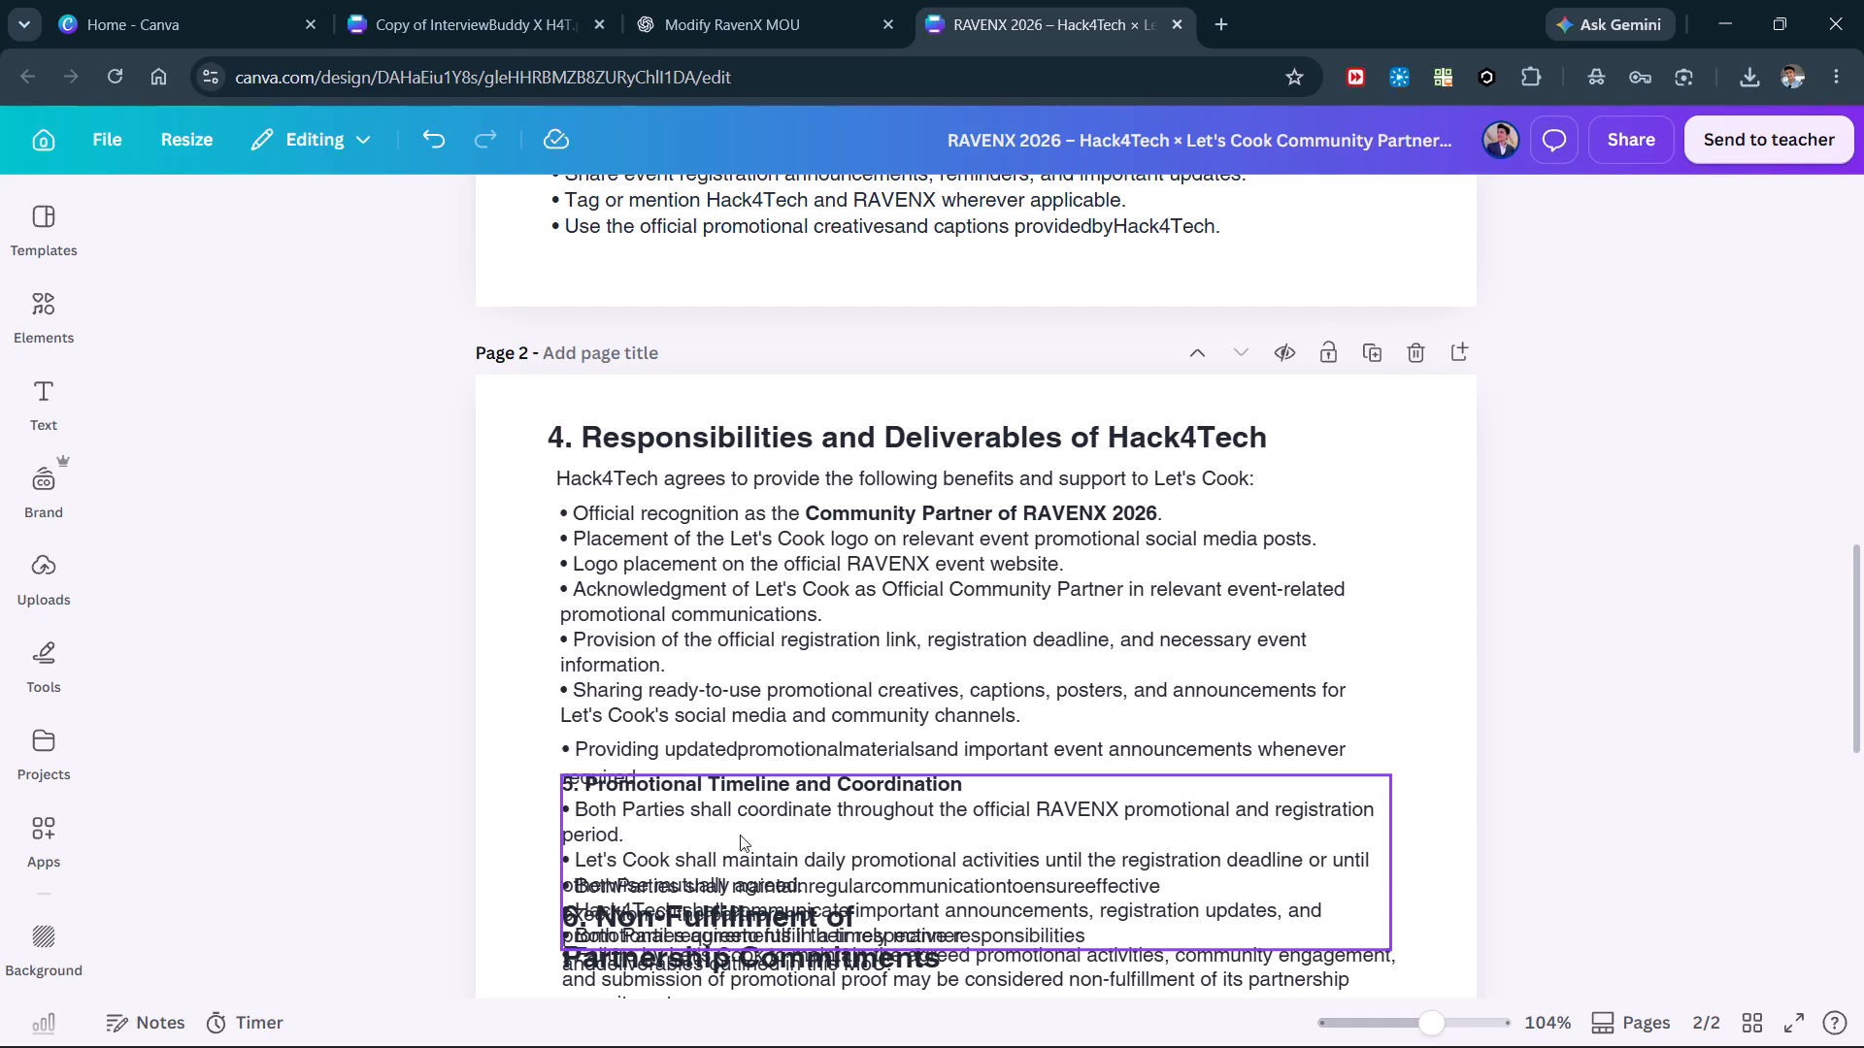
left_click(752, 757)
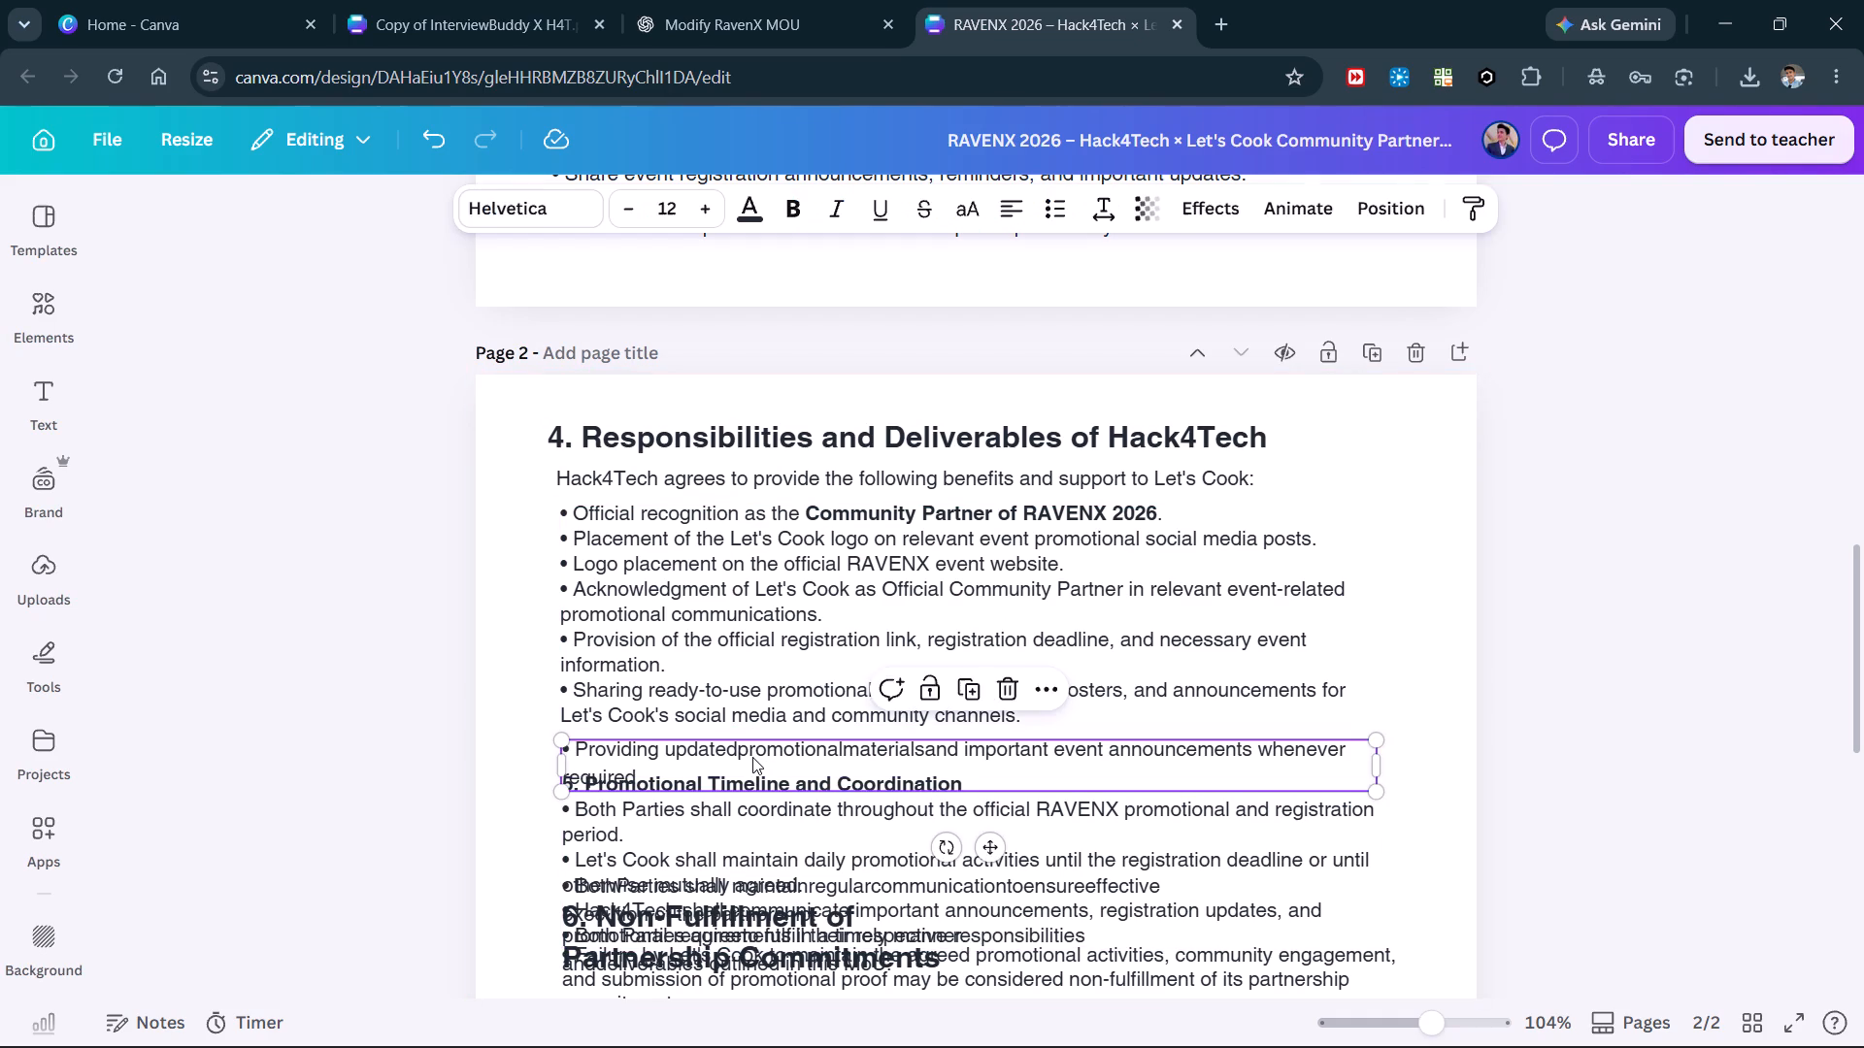
key("Up")
key("Up")
key("Down")
key("Left")
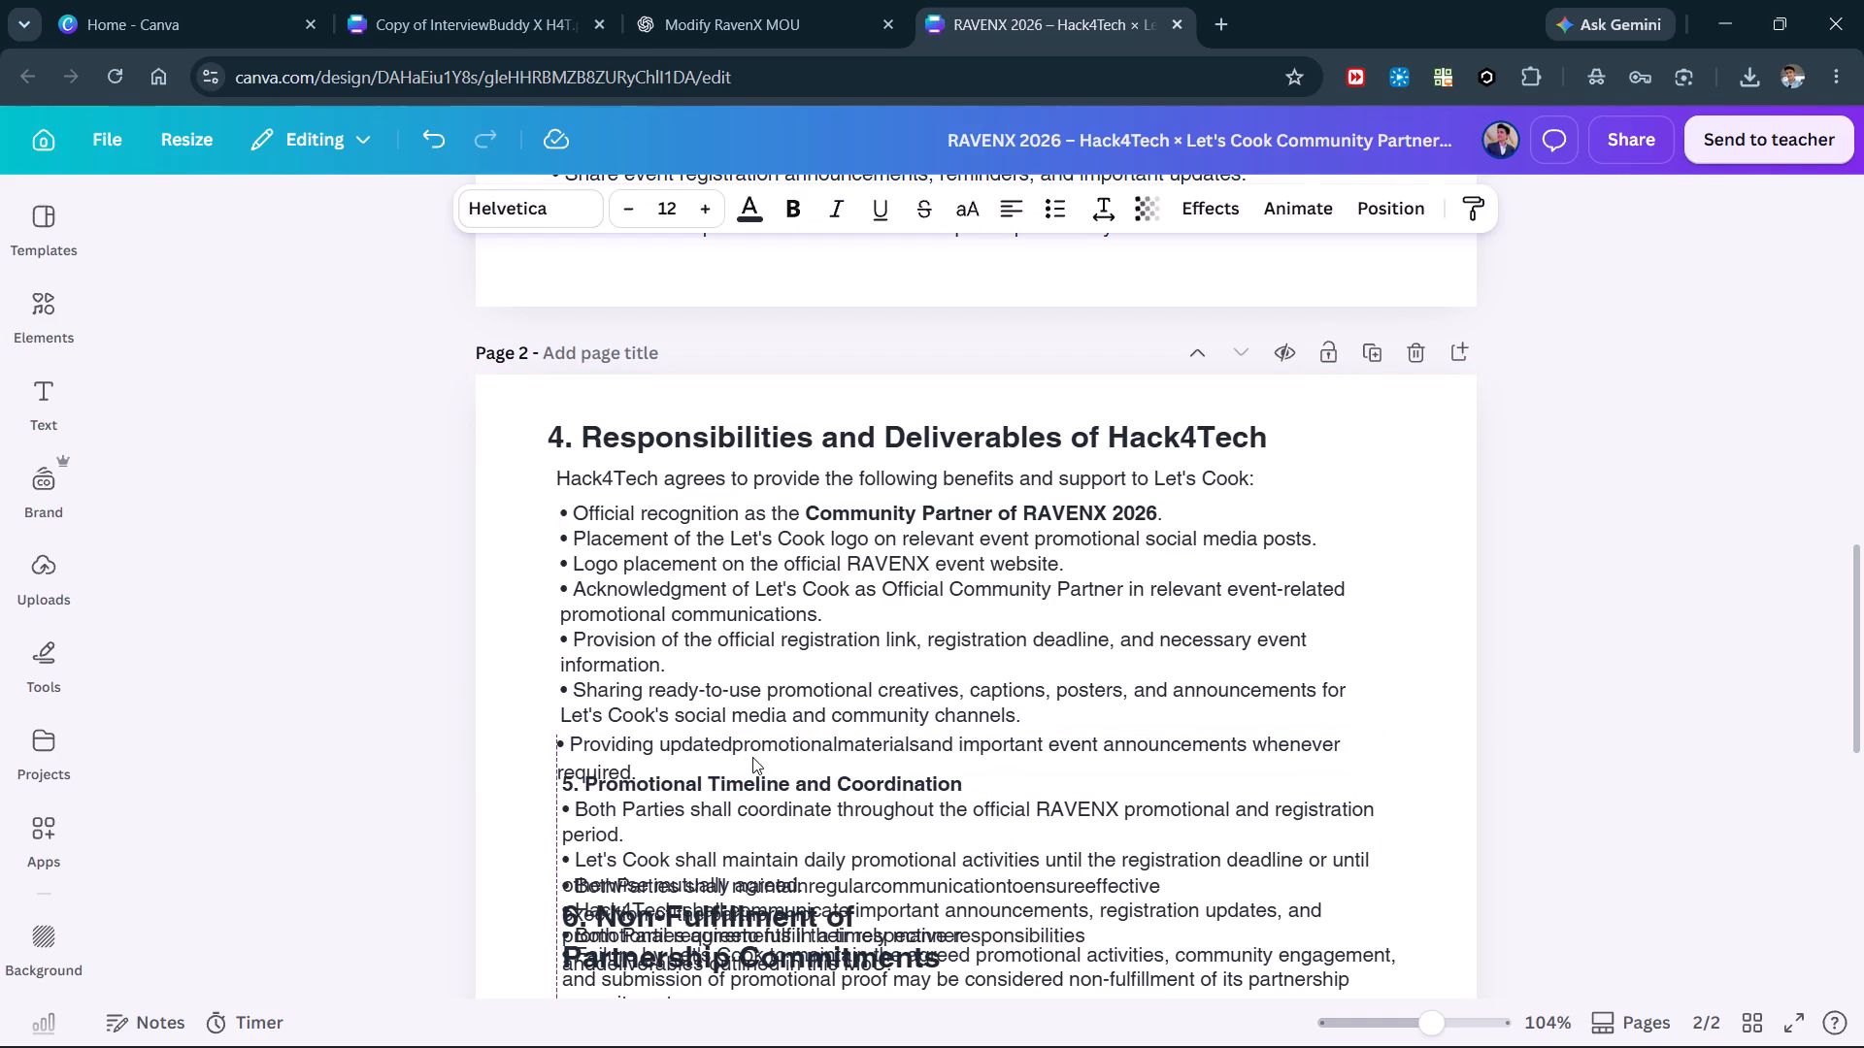
key("Right")
left_click(498, 846)
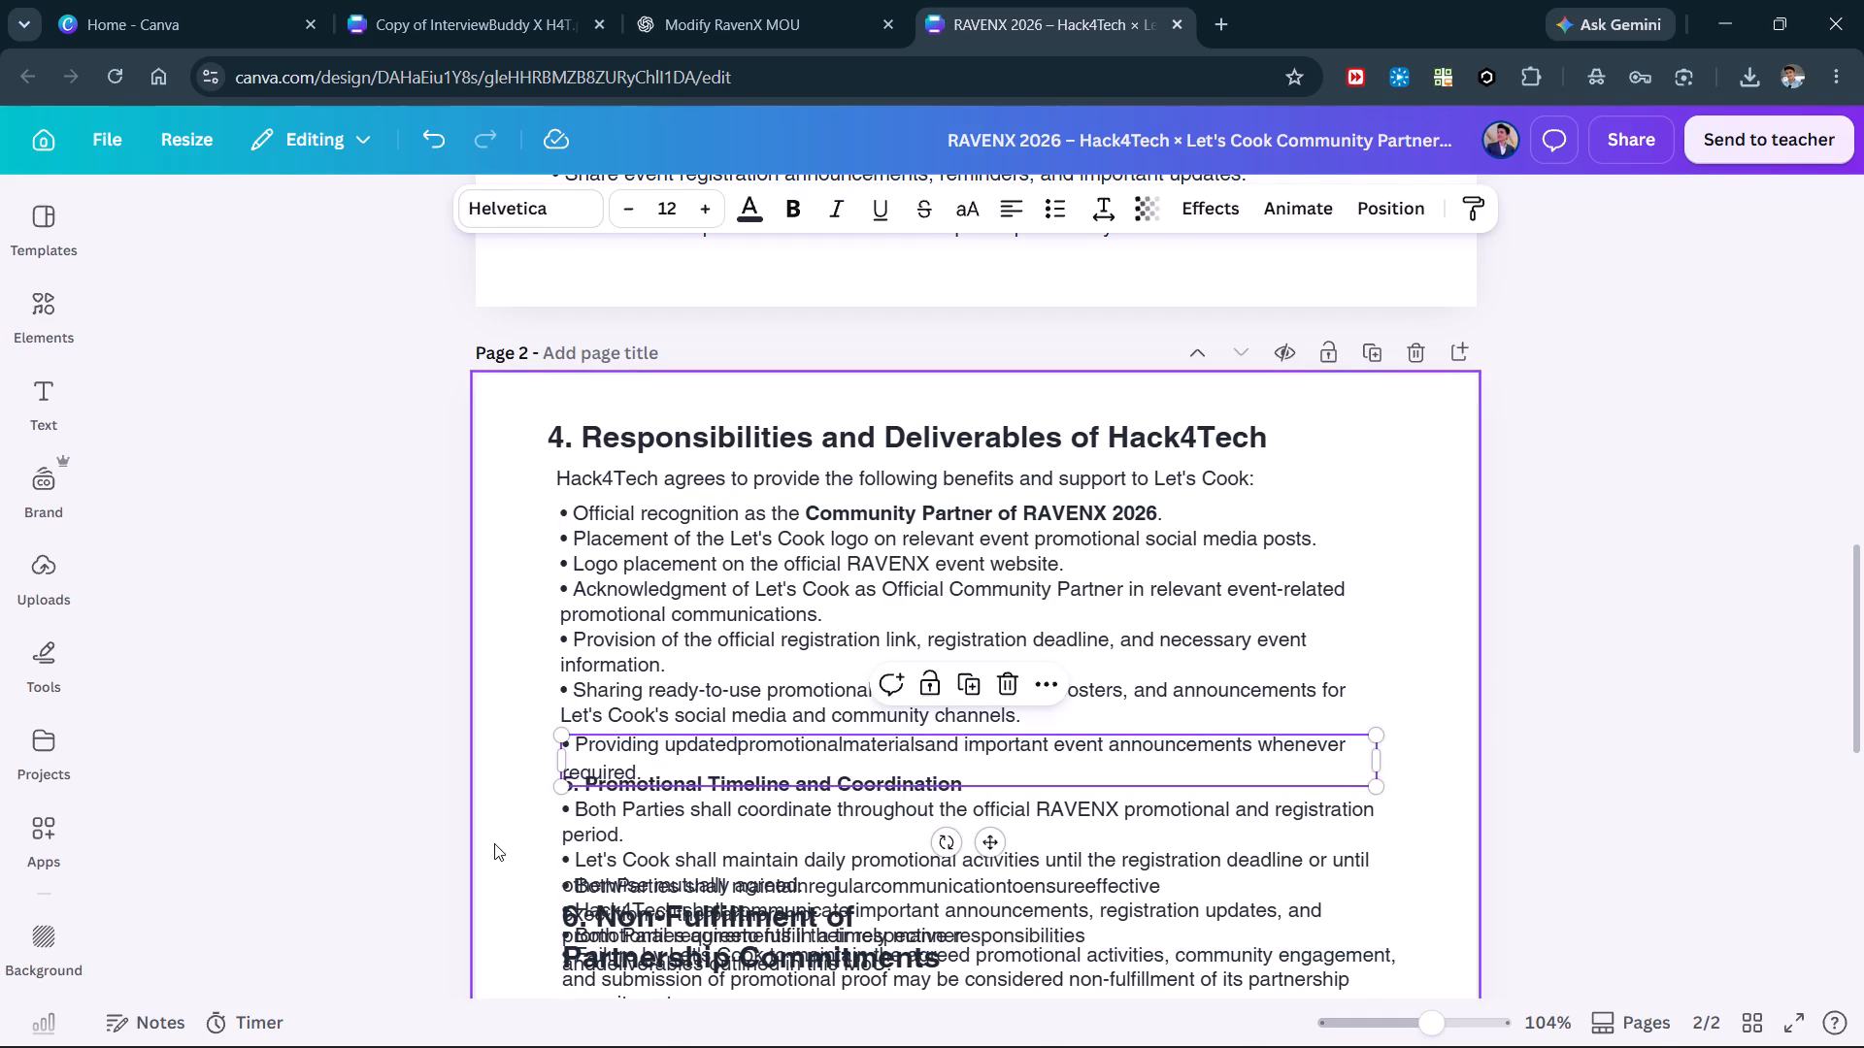
Move the section 6 body, sections 7 to 9 and the signature block down page 2 together, opening space below section 5.
scroll(655, 821, "down", 3)
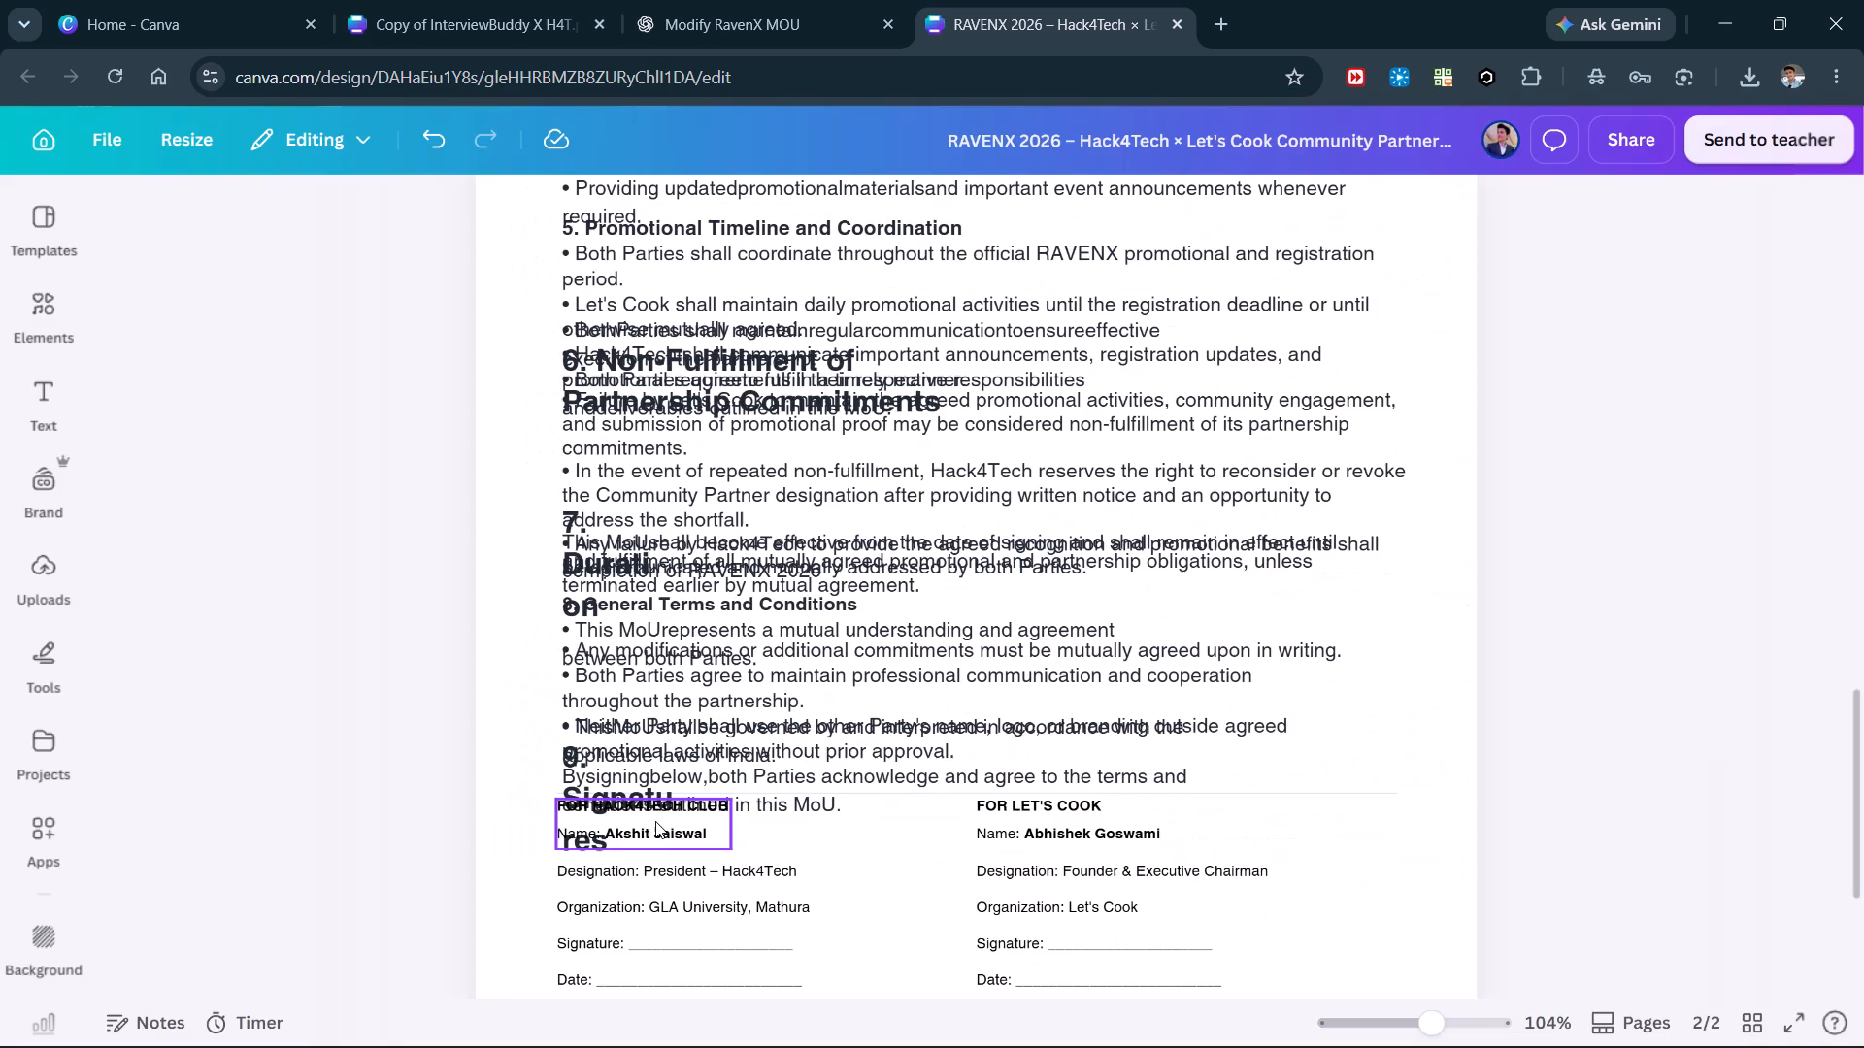
left_click_drag(445, 646, 1361, 980)
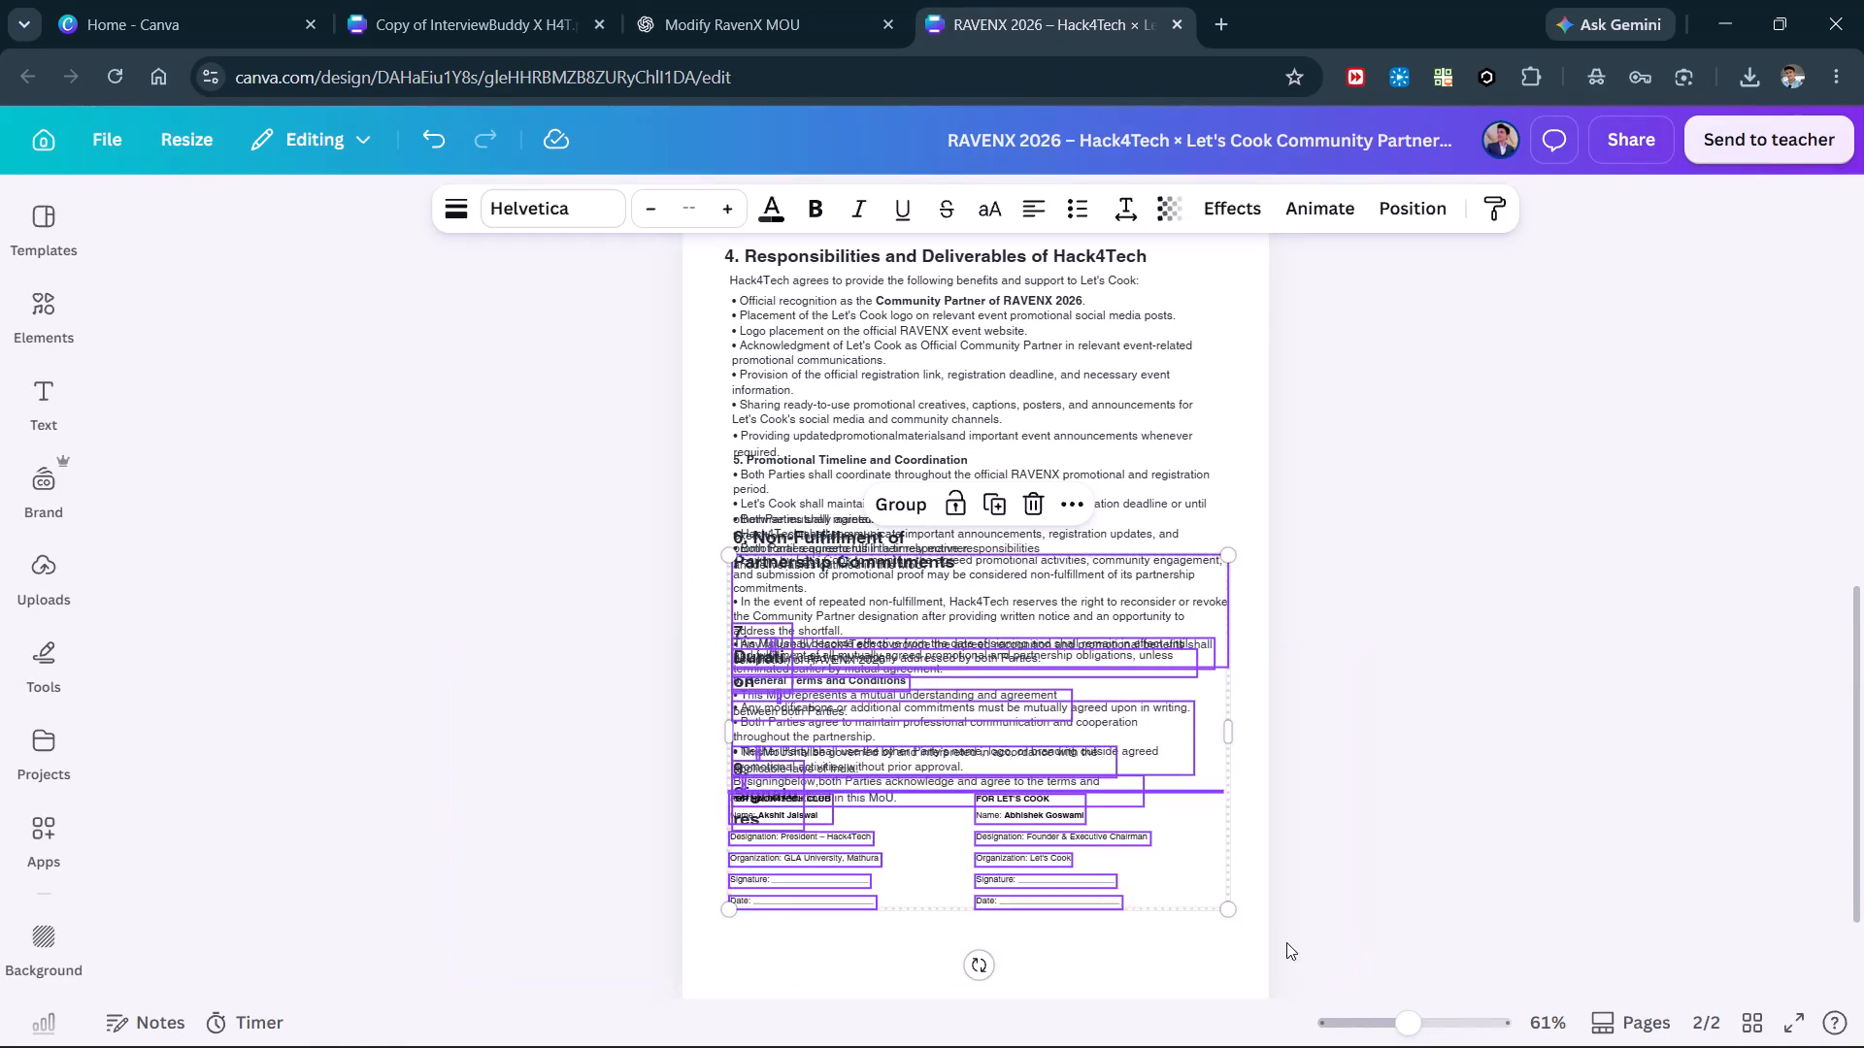
left_click_drag(1088, 833, 1095, 951)
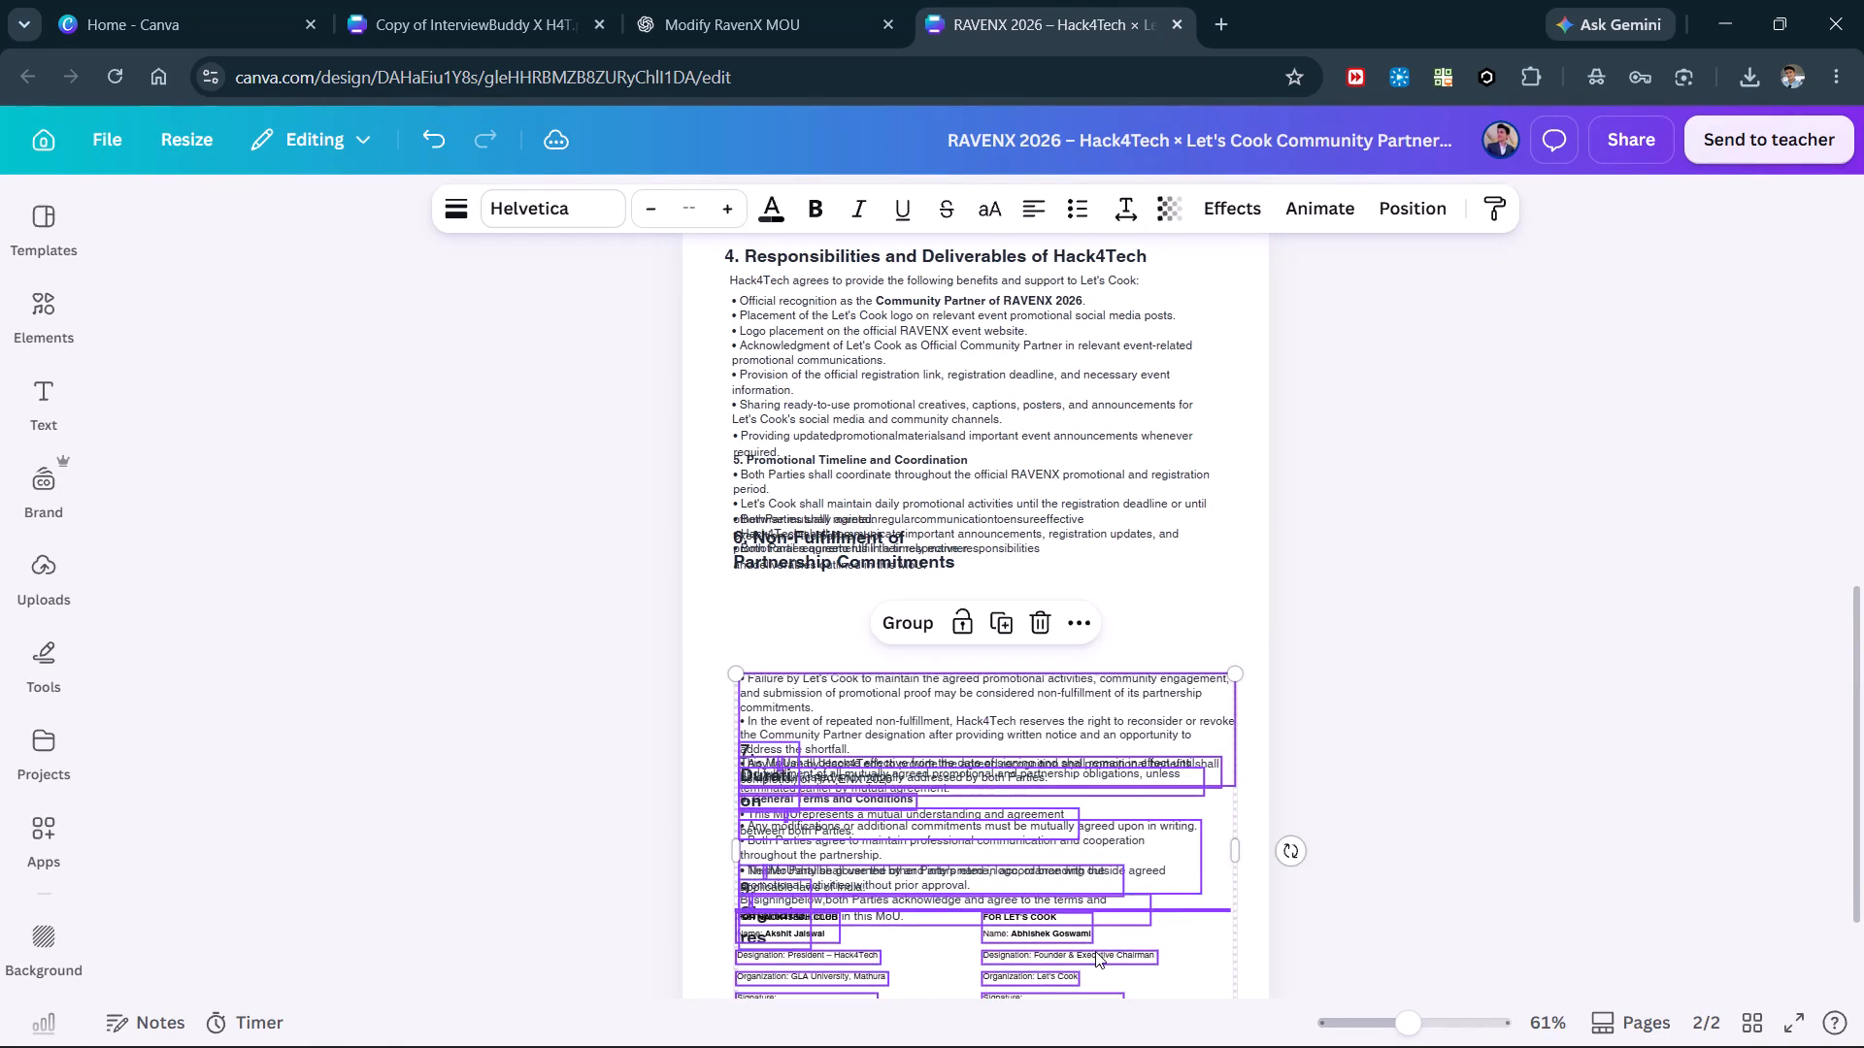
left_click(1433, 784)
Arrange the two overlapping "Both Parties" bullets one below the other under the section 5 block, with the section 6 heading beneath them.
left_click_drag(757, 469, 760, 568)
left_click_drag(707, 406, 707, 471)
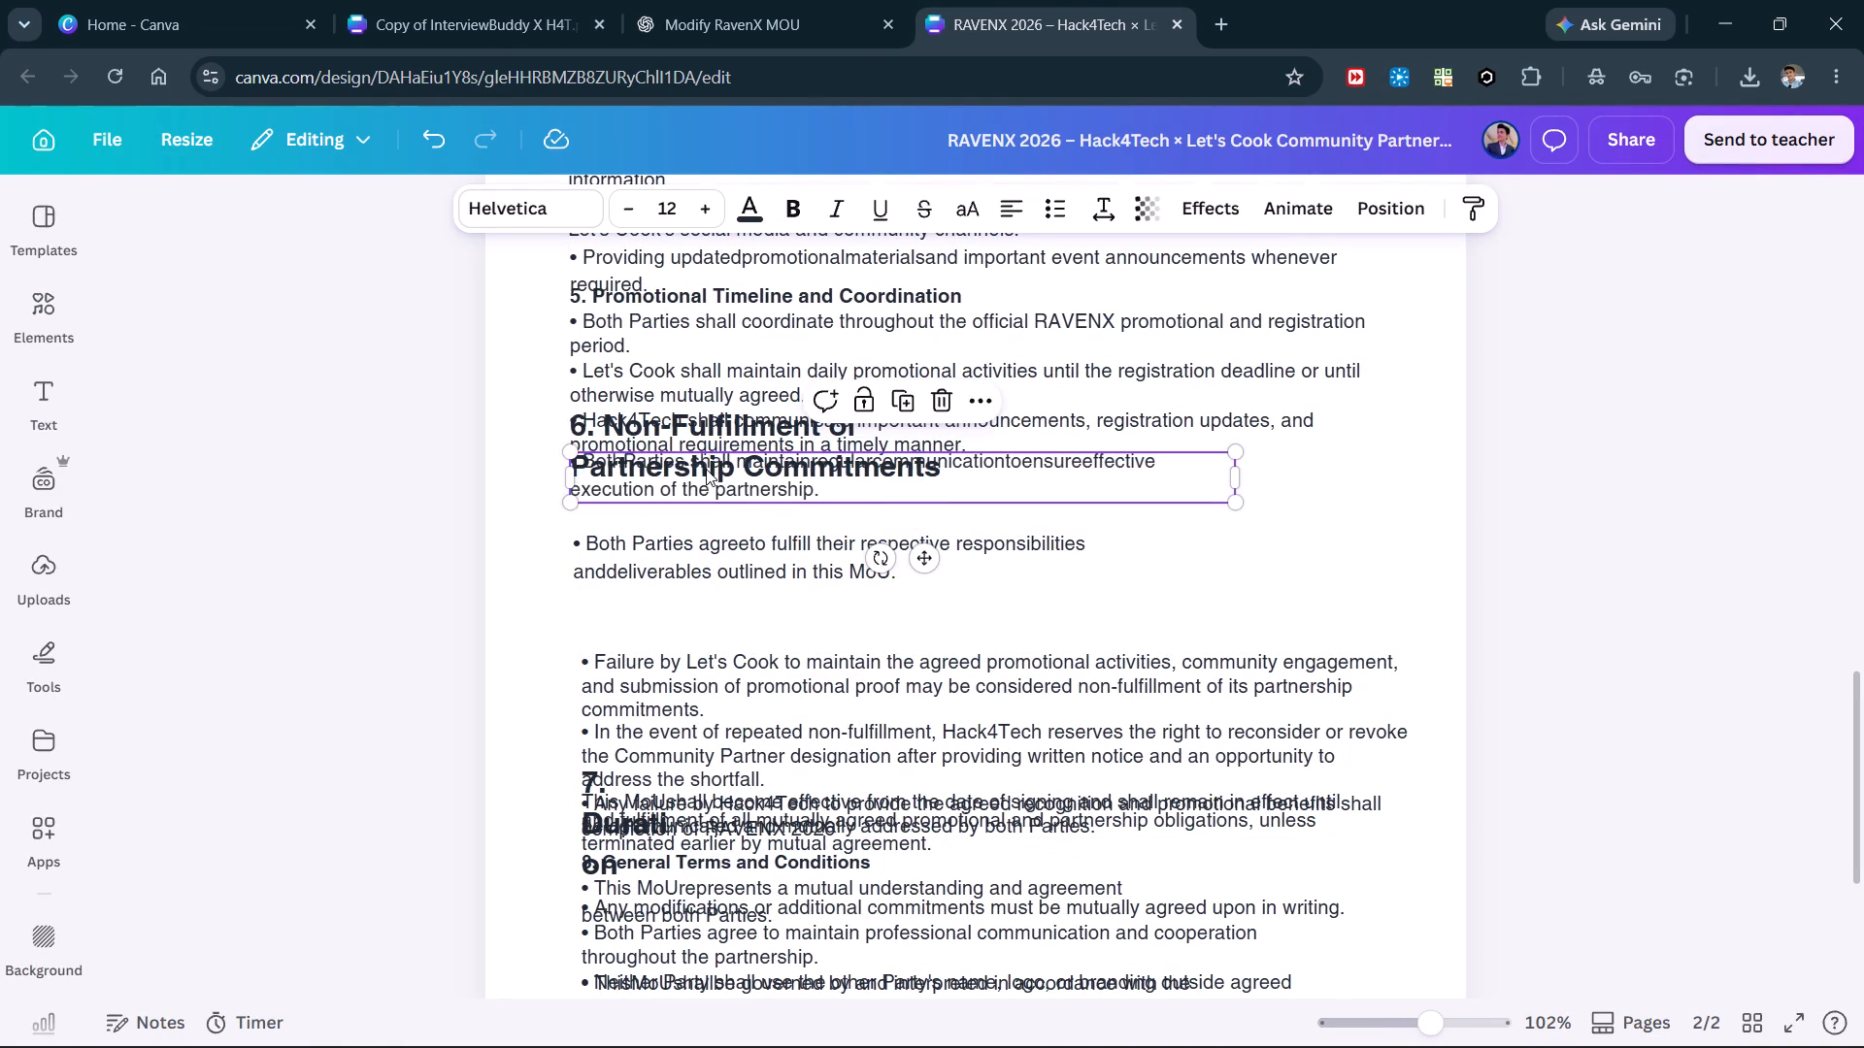
left_click_drag(684, 421, 682, 600)
Widen the last two "Both Parties" bullets of section 5 to about the text width and close the gap between them.
left_click(666, 460)
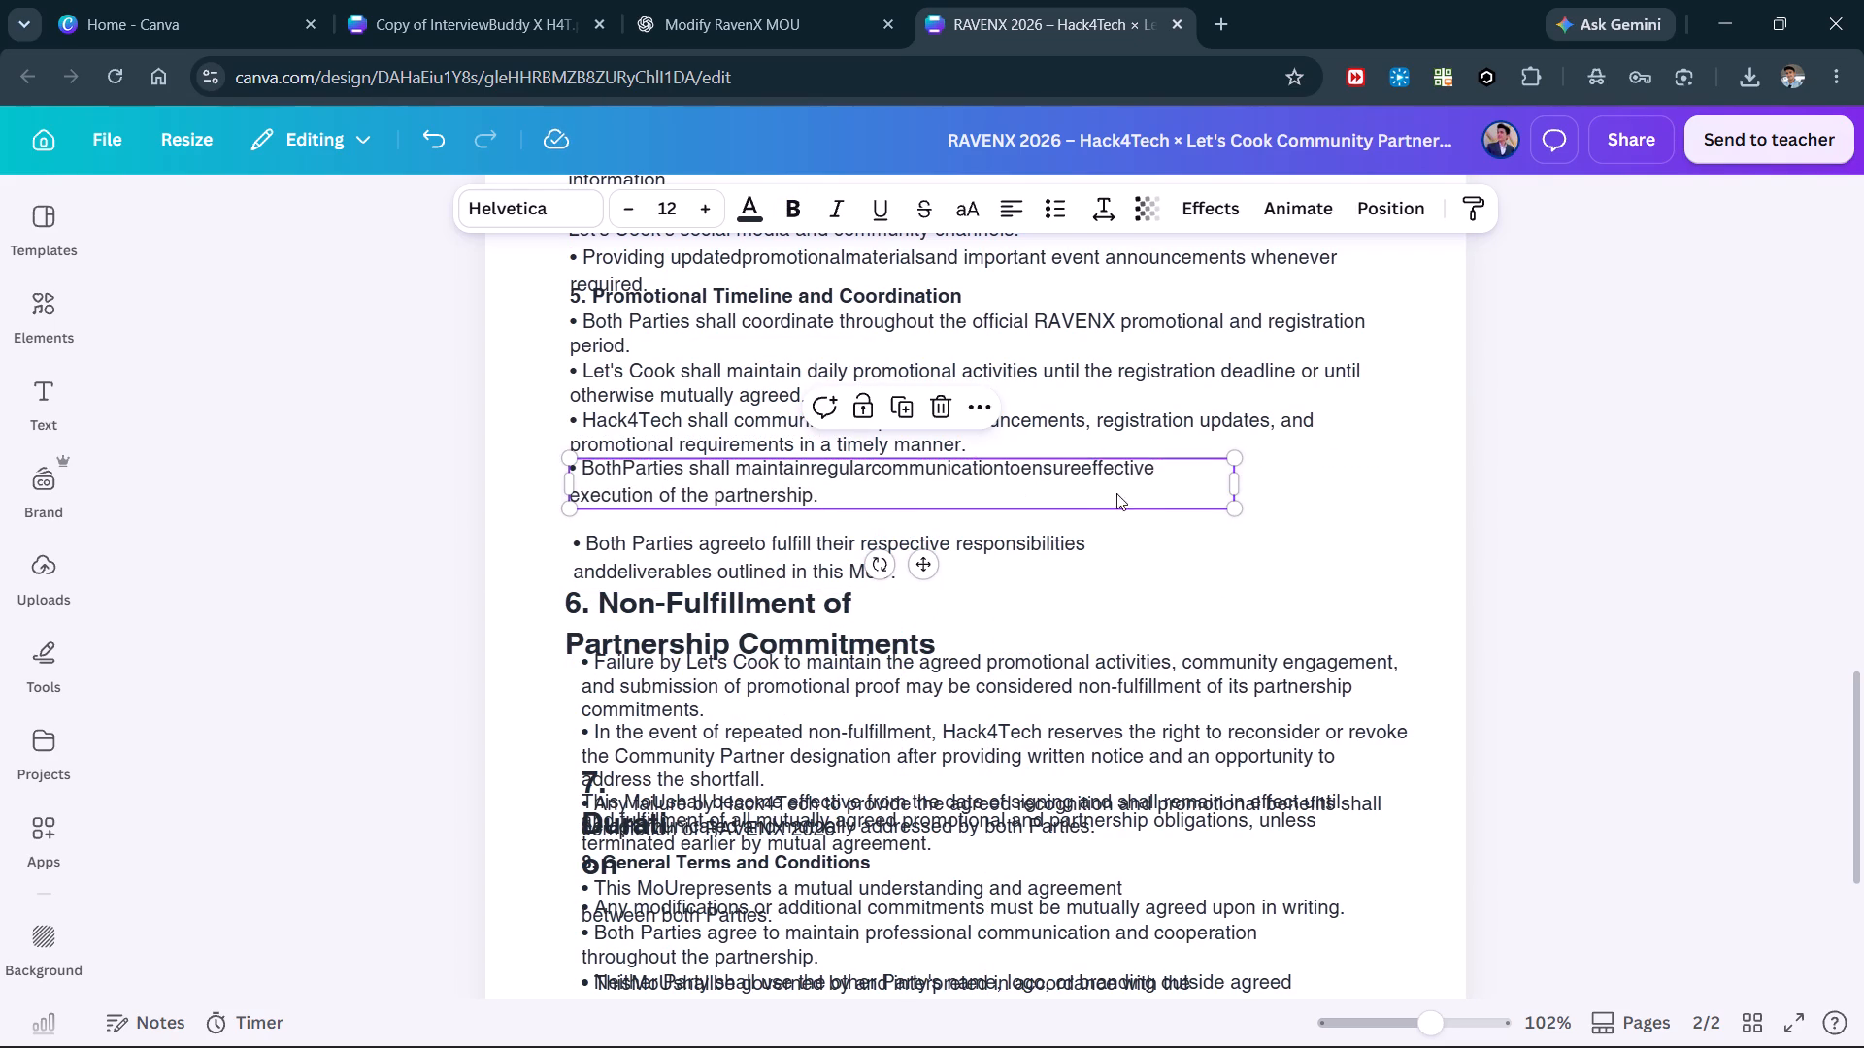
left_click_drag(1242, 494, 1410, 504)
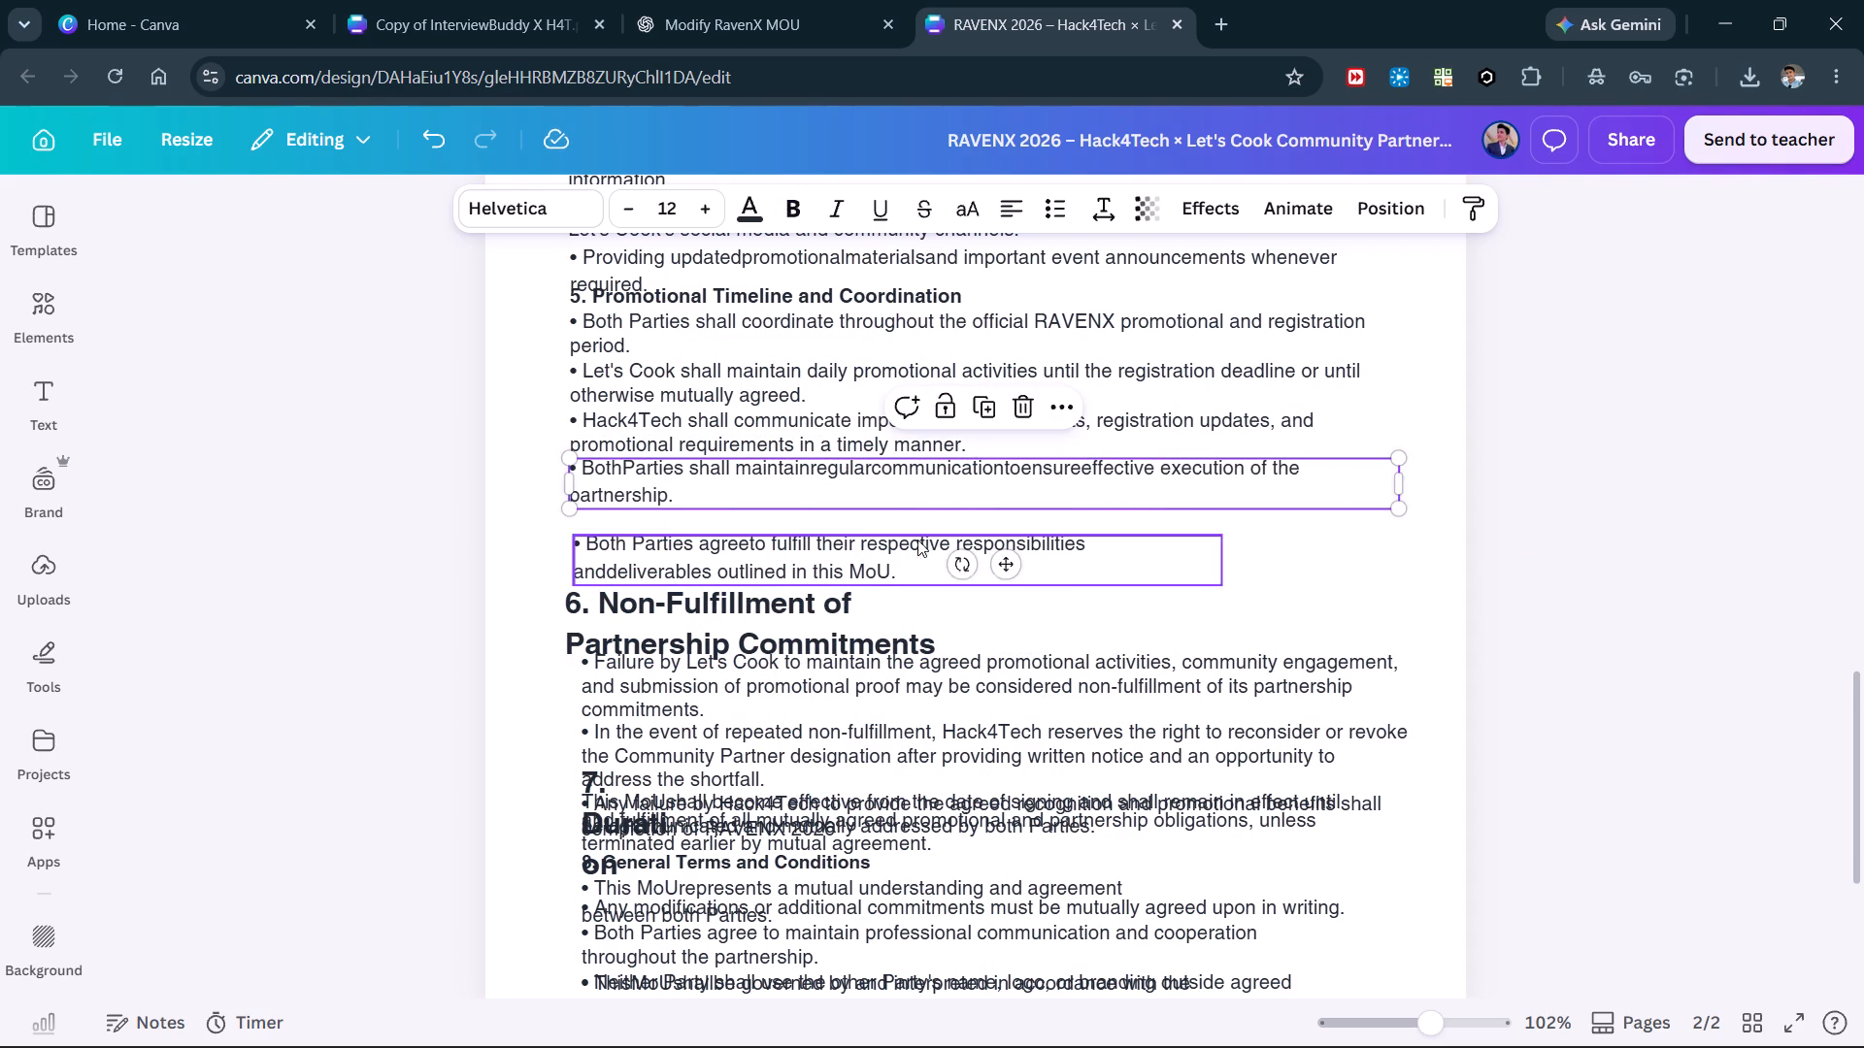
left_click(915, 548)
left_click_drag(1231, 567, 1402, 554)
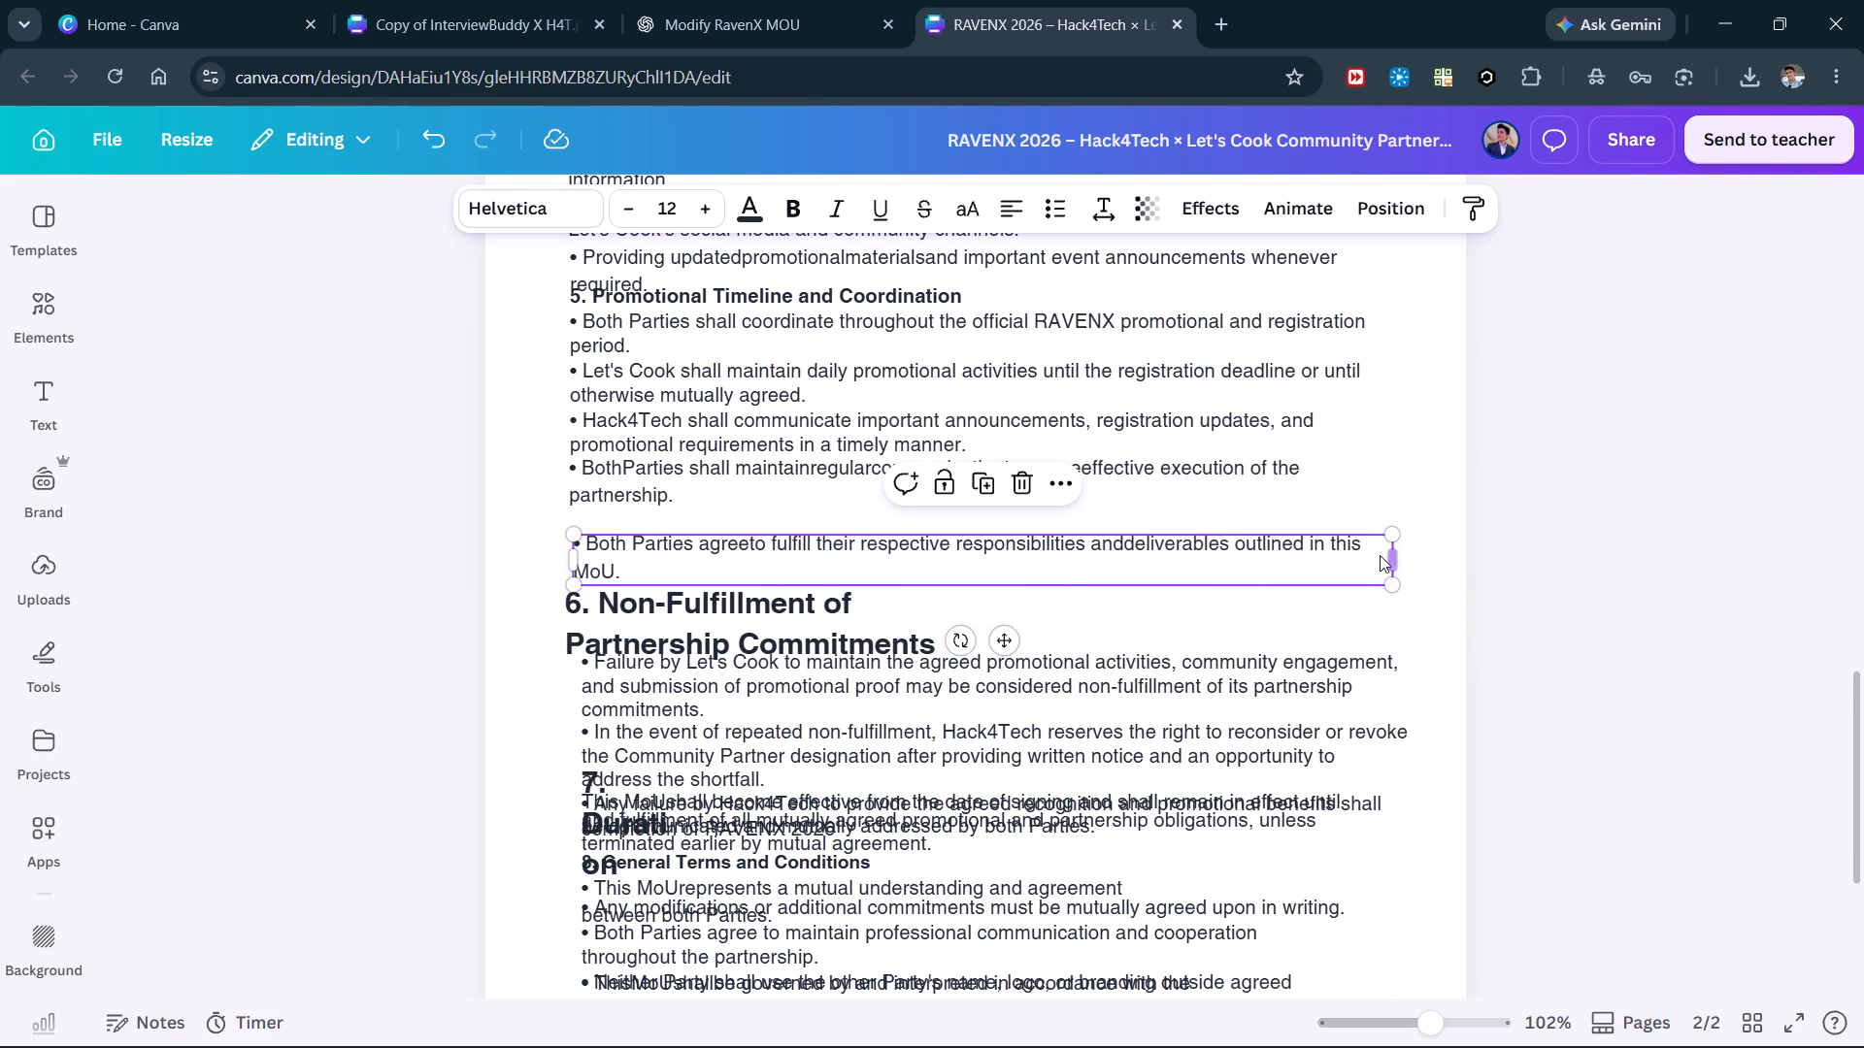
left_click_drag(975, 543, 968, 528)
Insert the missing spaces in the regular communication bullet so it reads "maintain regular communication to ensure effective execution".
double_click(815, 465)
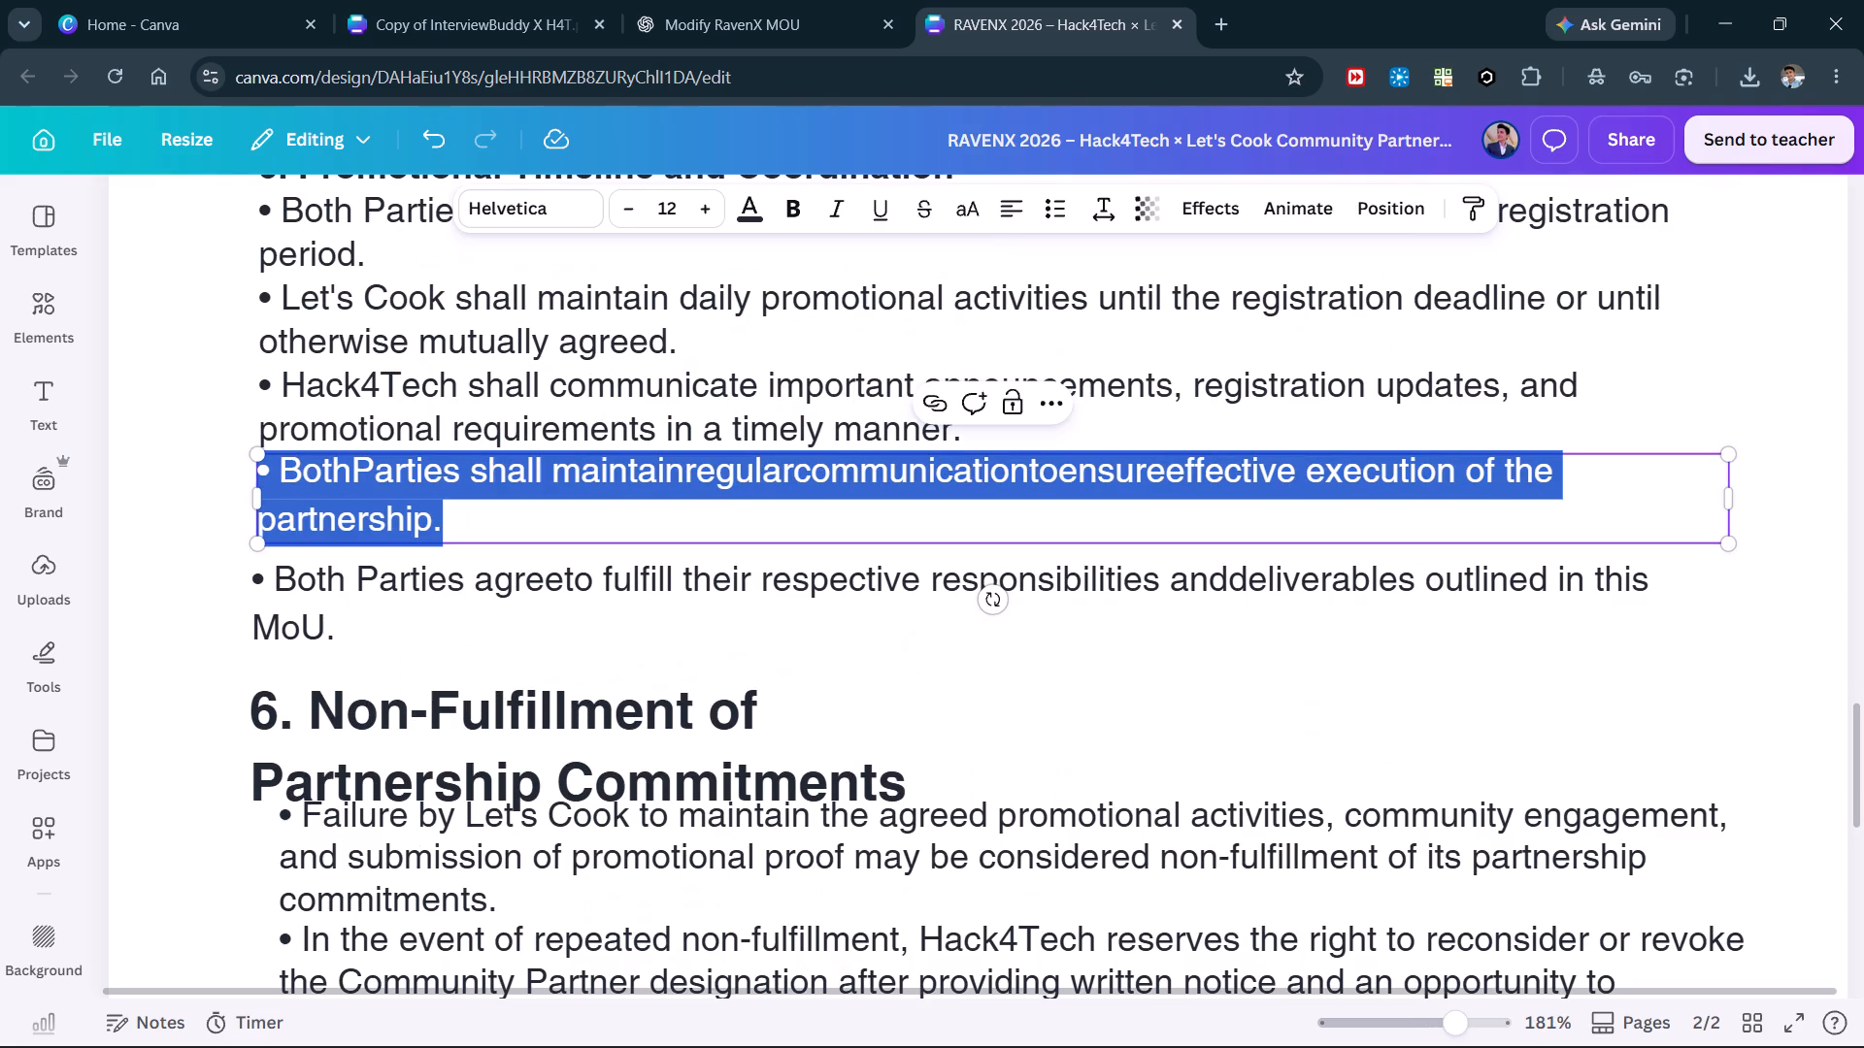
left_click(694, 478)
key("Left")
key("space")
key("Right")
key("Right")
key("Right")
key("Right")
key("Right")
key("Right")
key("Right")
key("Right")
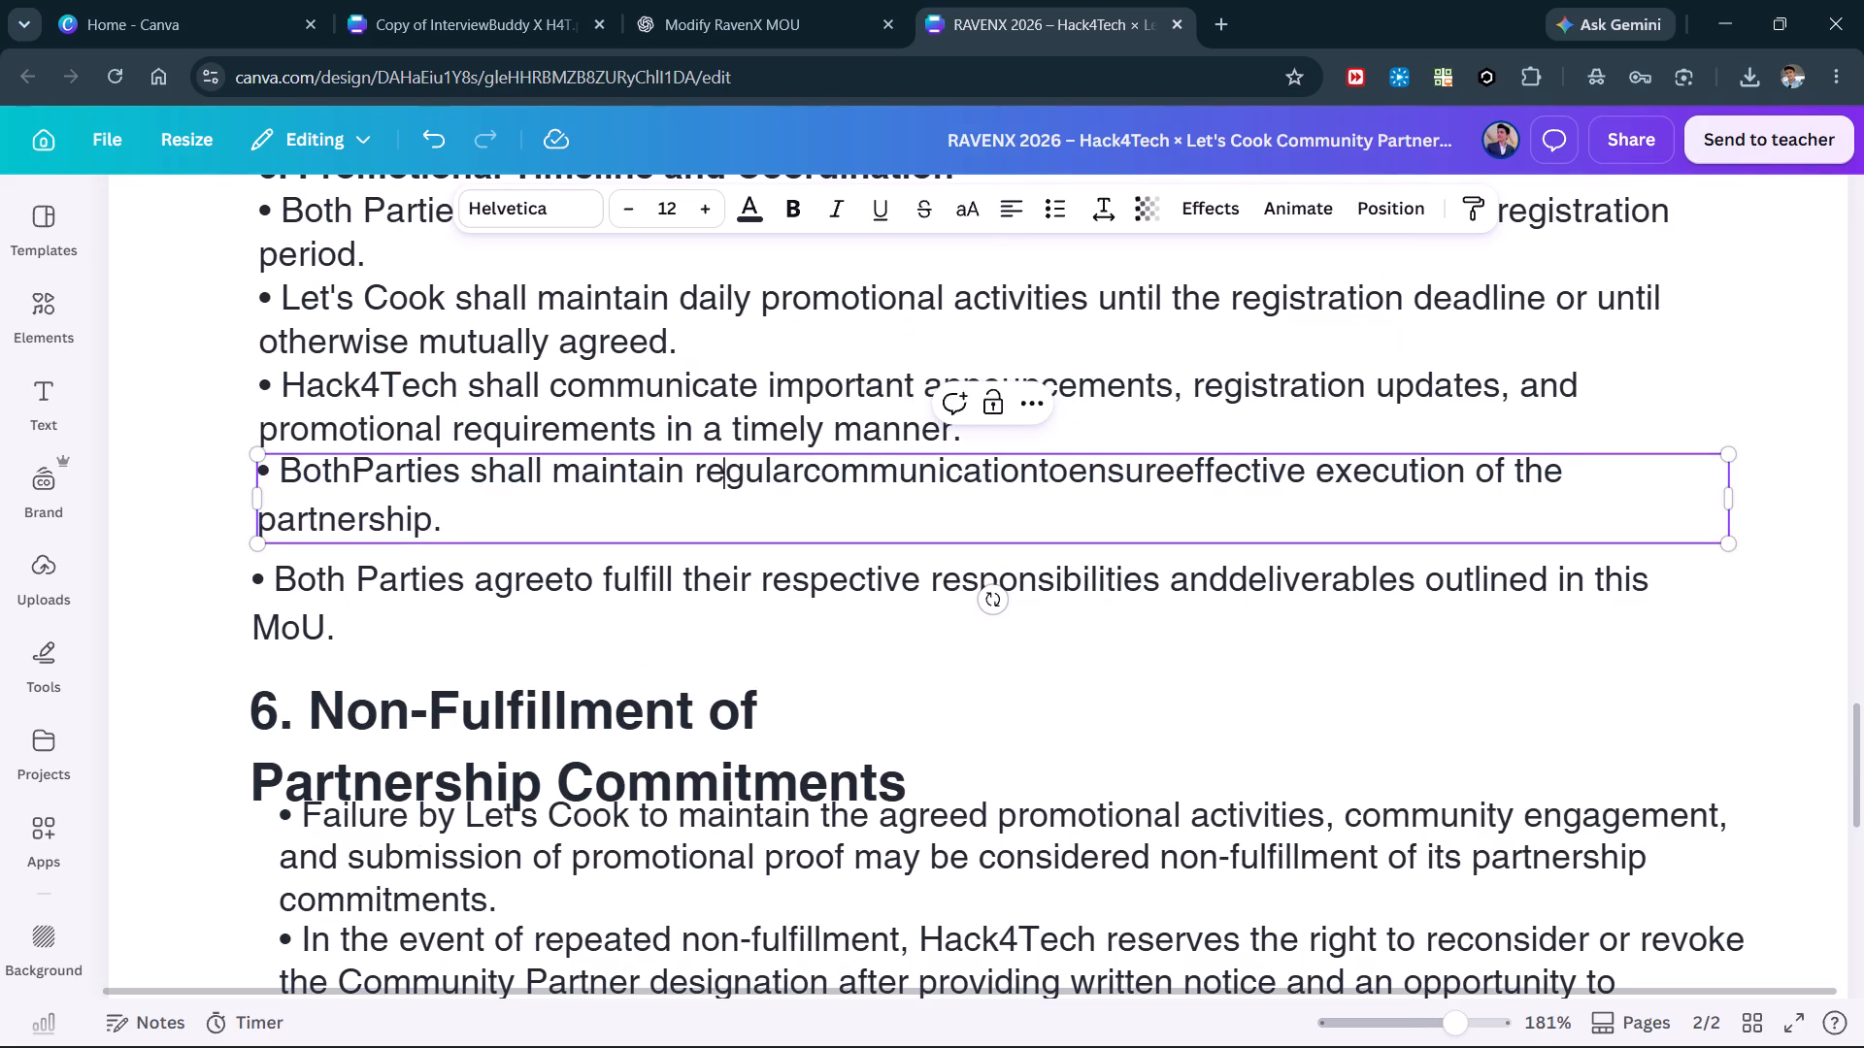
key("Left")
key("space")
key("Right")
key("Right")
key("Right")
key("Right")
key("Right")
key("Right")
key("Right")
key("Right")
key("Right")
key("Right")
key("Right")
key("Right")
key("Right")
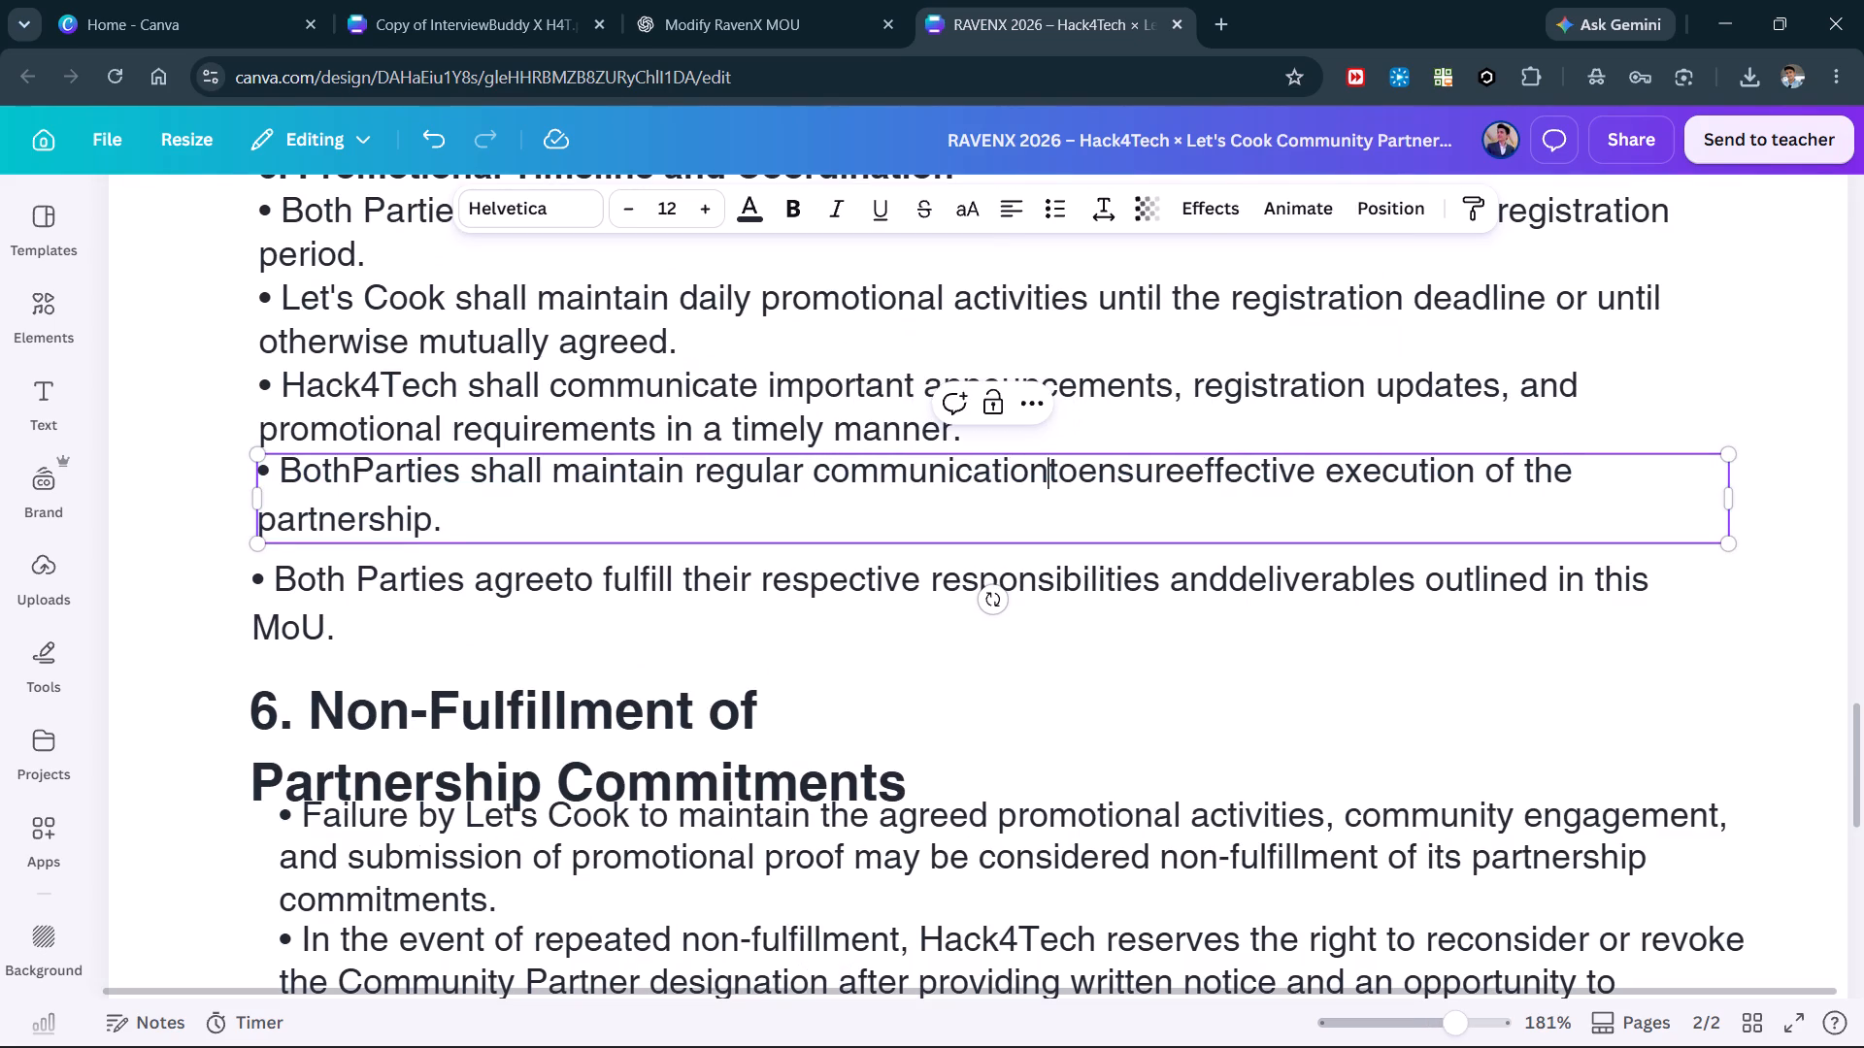
key("Right")
key("Left")
key("space")
key("Right")
key("Right")
key("space")
key("Right")
key("Right")
key("Right")
key("Right")
key("Right")
key("Right")
key("Right")
key("Right")
key("Right")
key("Right")
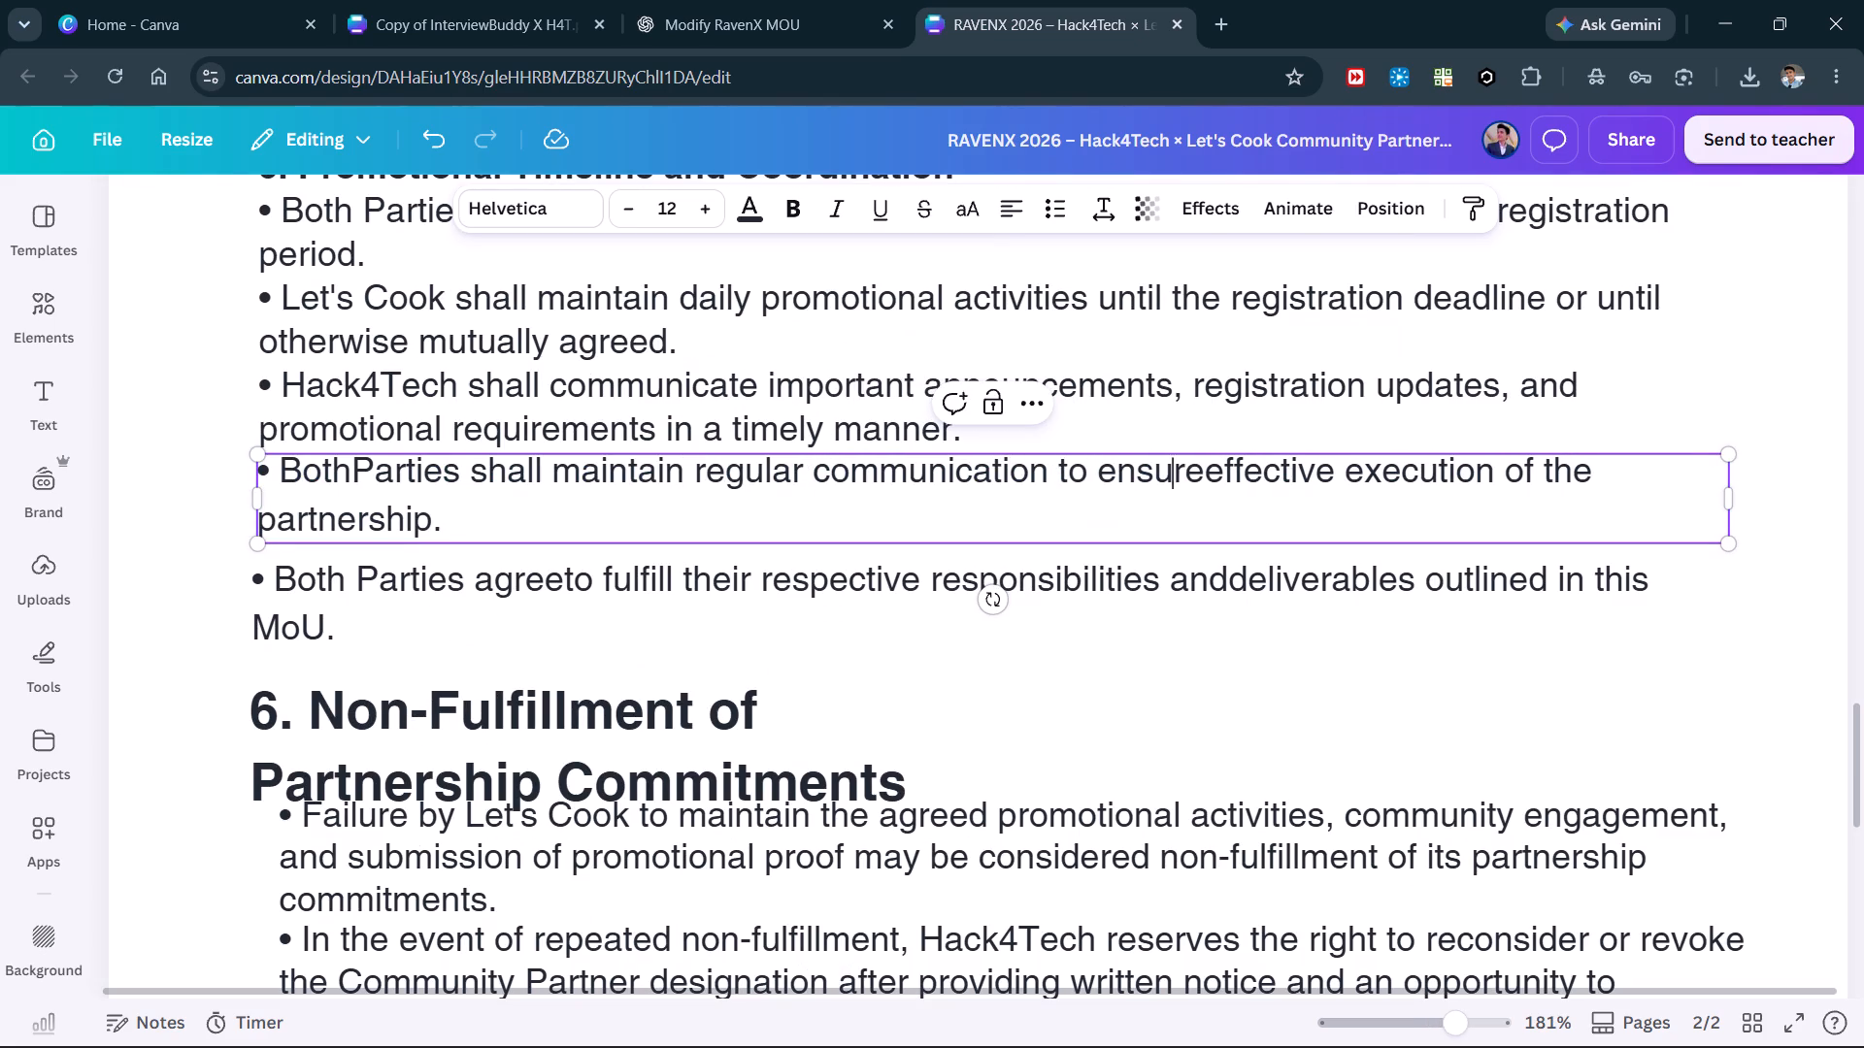
key("Left")
key("Left")
key("Left")
key("Left")
key("space")
key("Right")
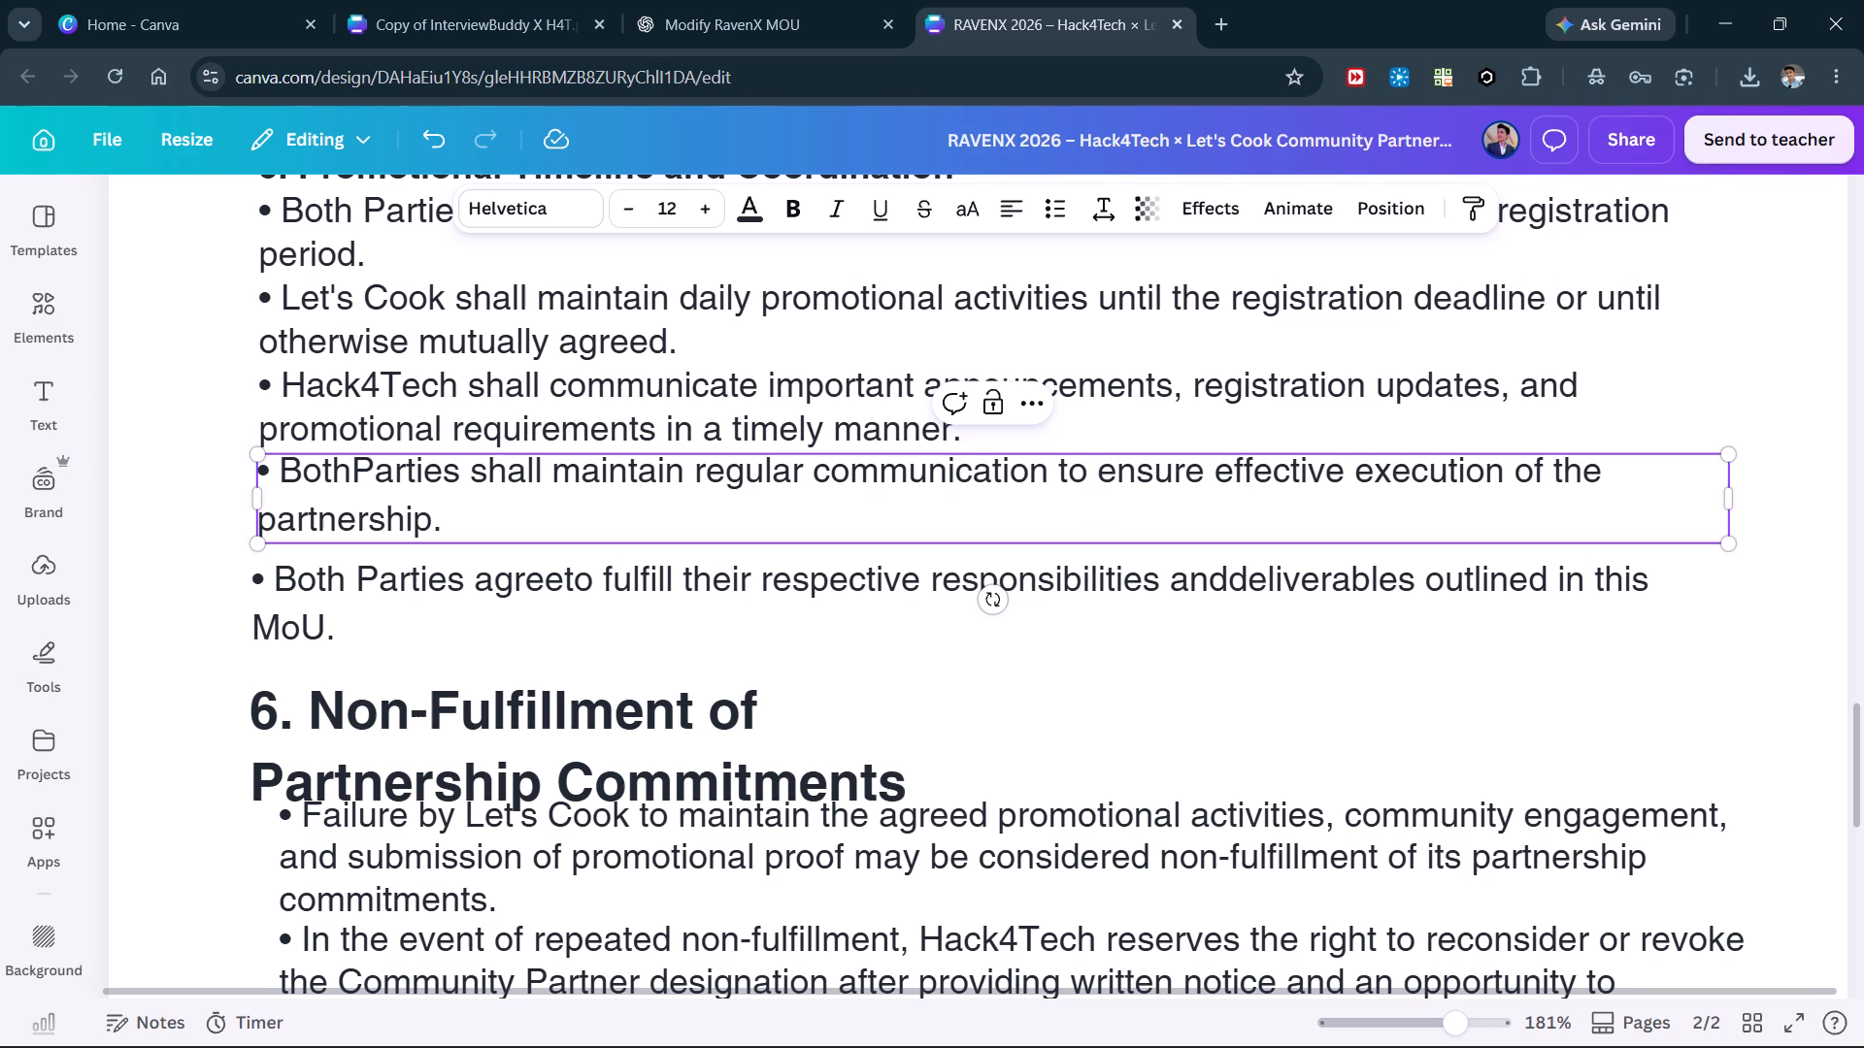
left_click(537, 673)
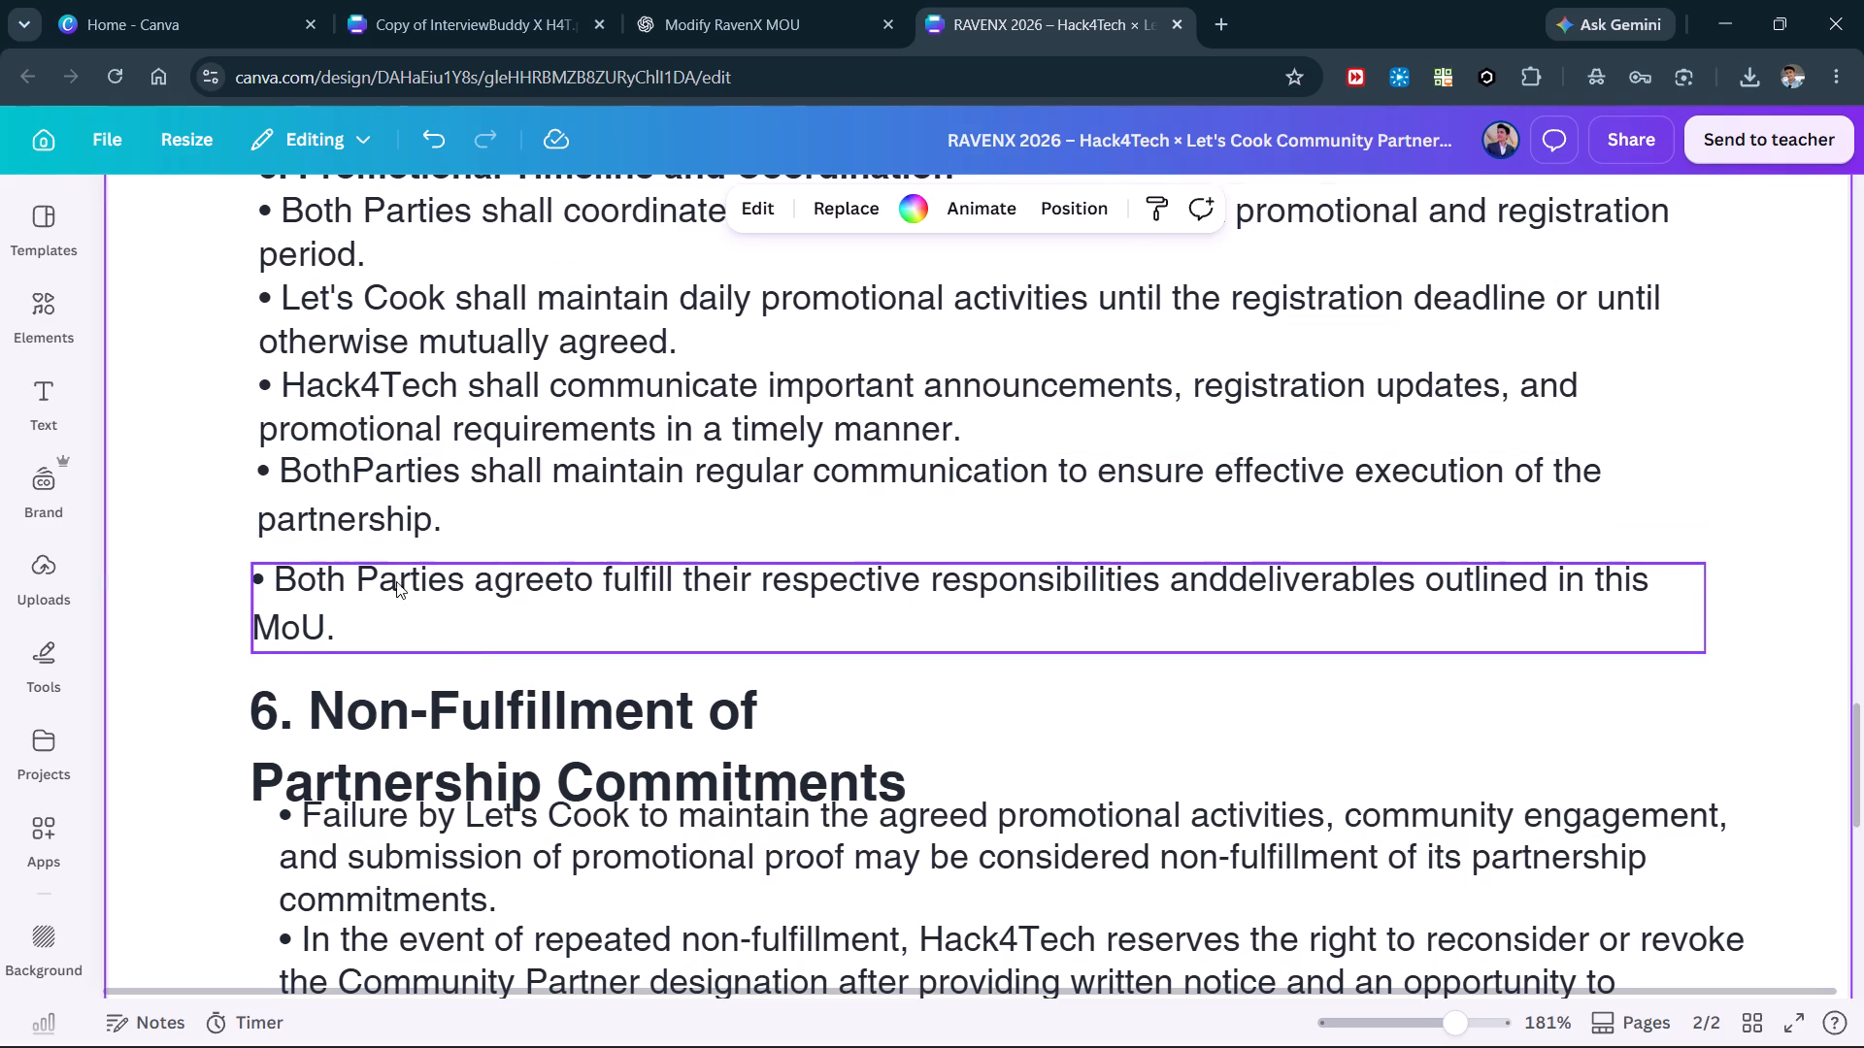
Nudge the "Both Parties agree" bullet up closer to the regular communication bullet.
left_click_drag(389, 578, 390, 570)
Make "daily promotional activities" bold in the second bullet of section 5.
scroll(390, 571, "up", 1)
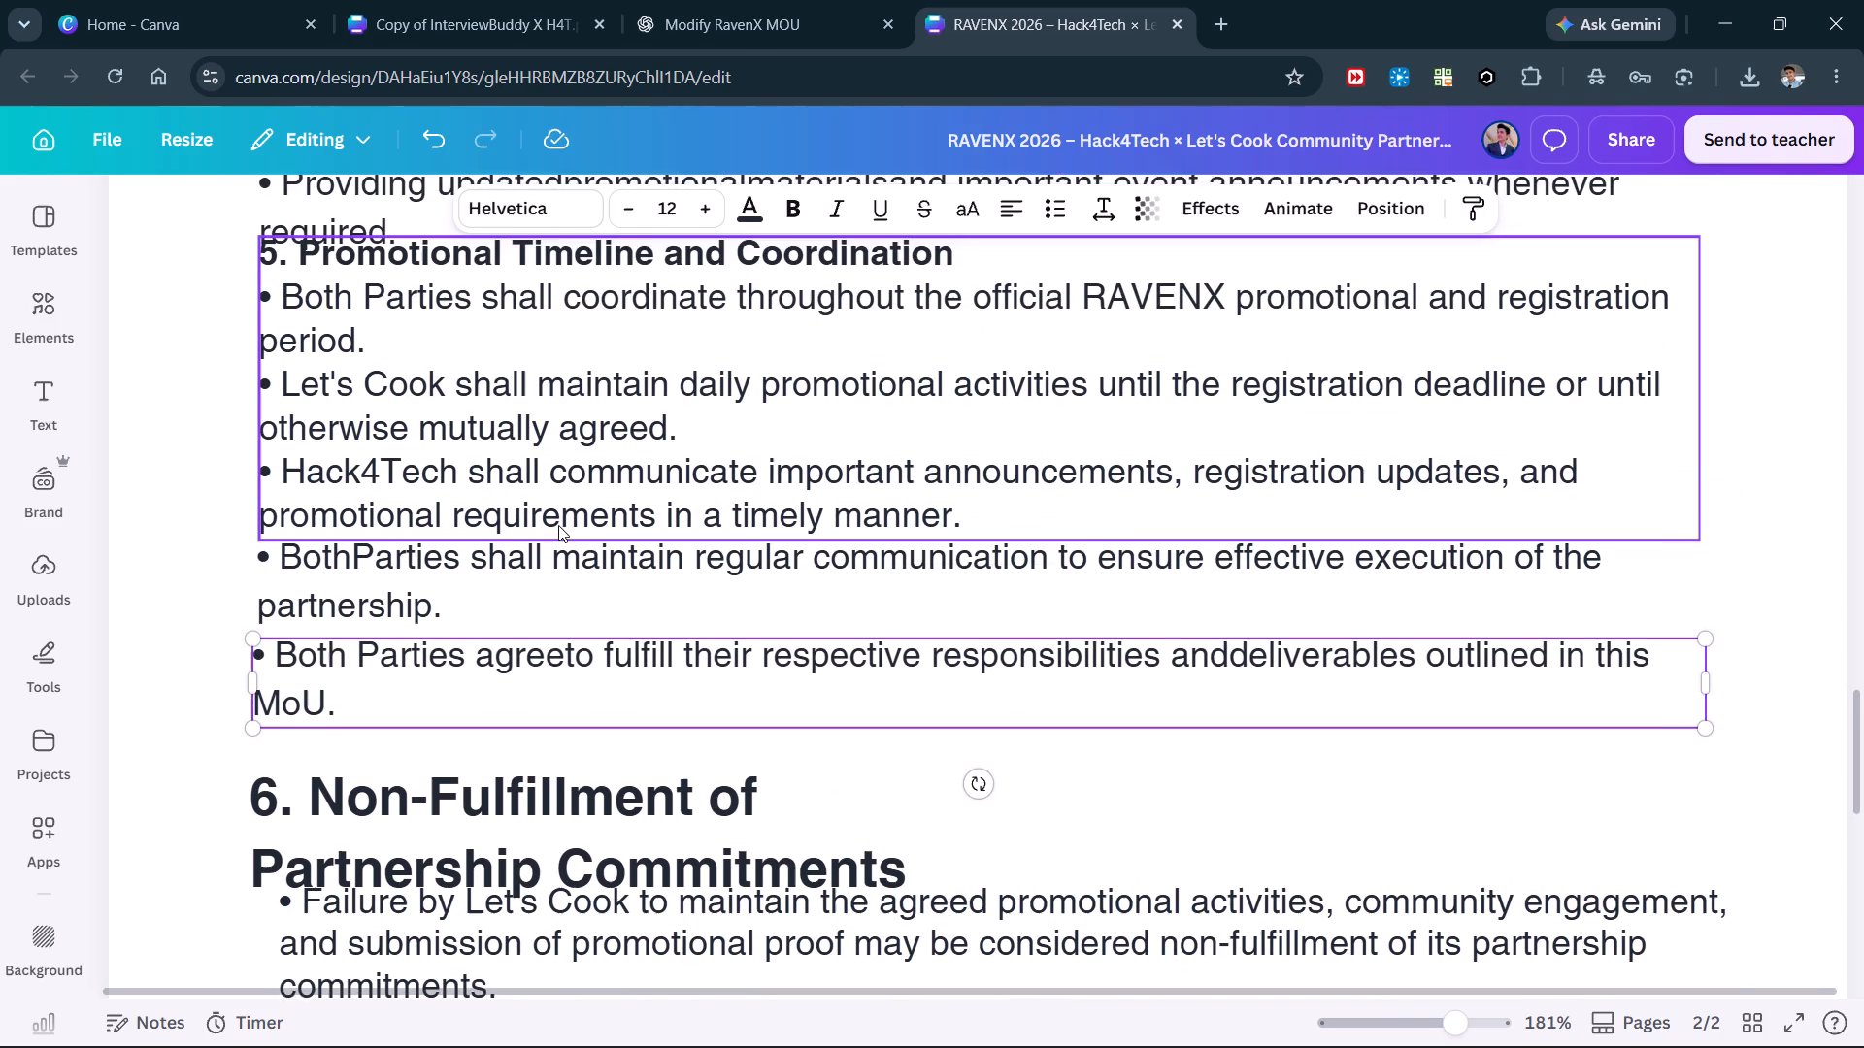
double_click(663, 375)
double_click(674, 384)
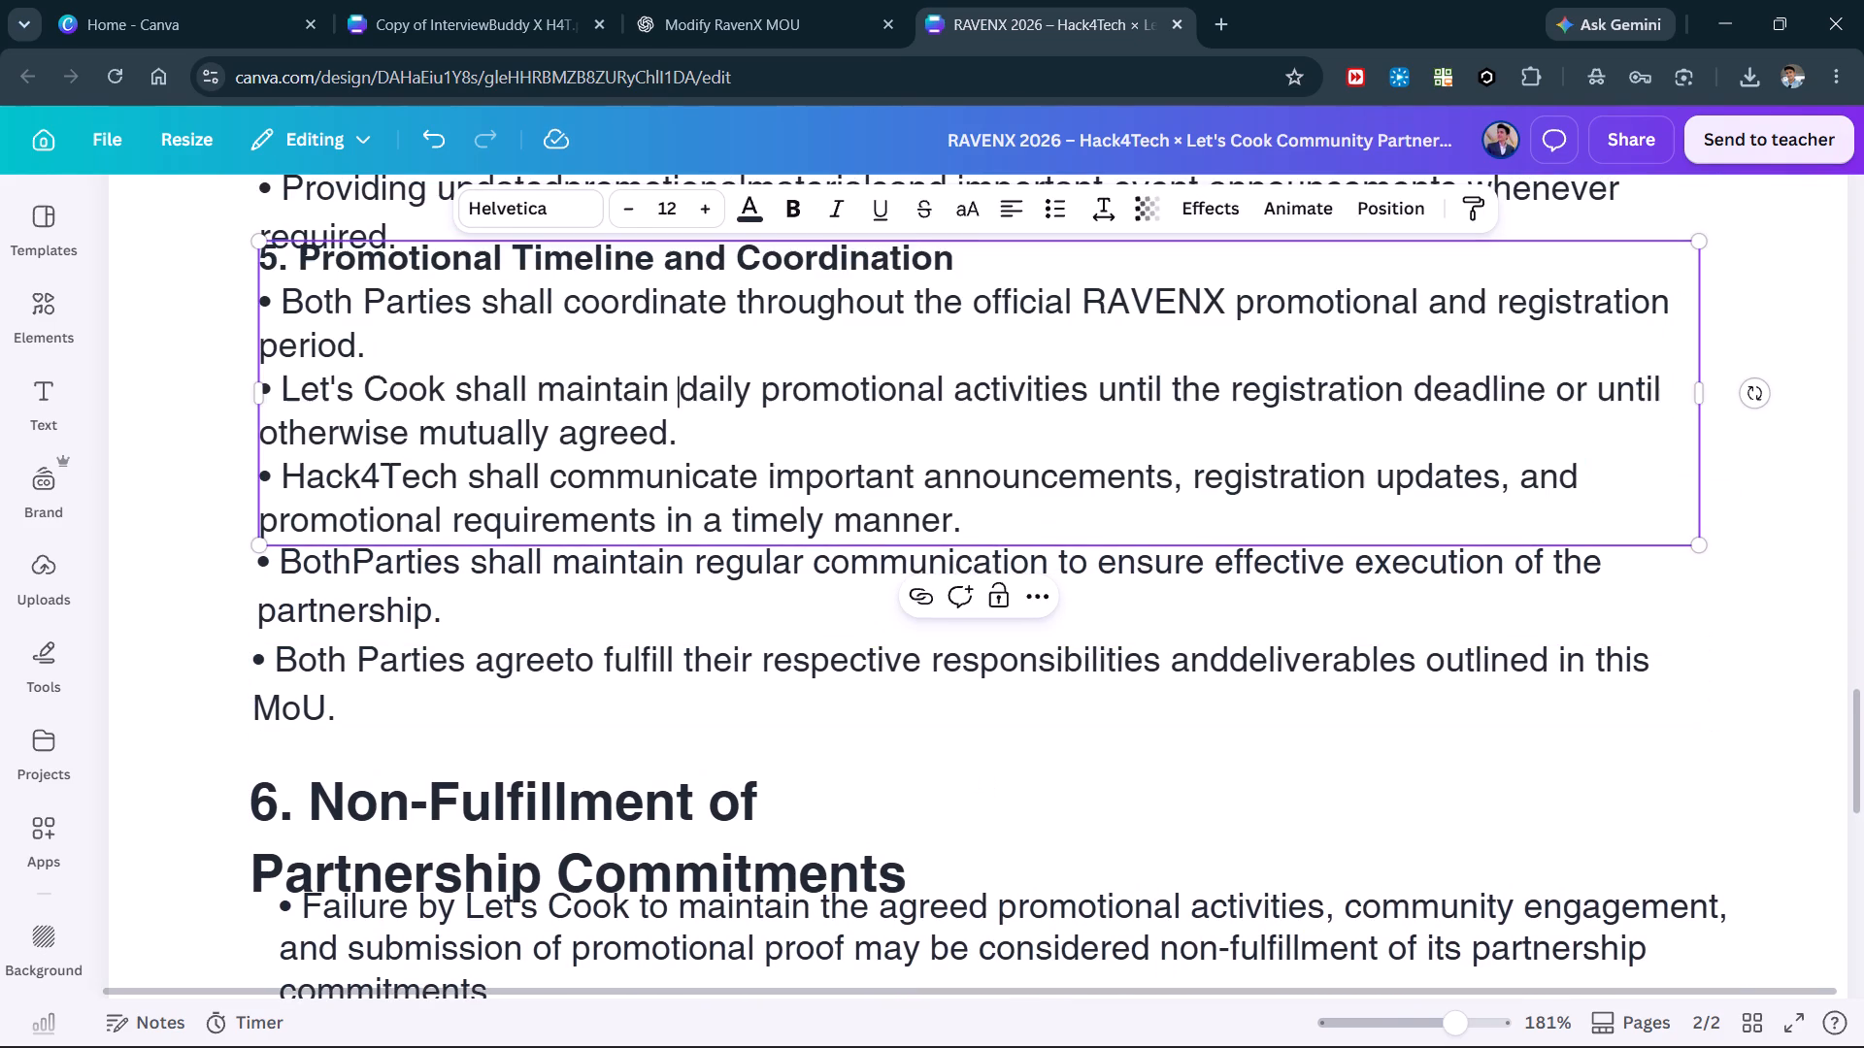
left_click_drag(676, 385, 1049, 376)
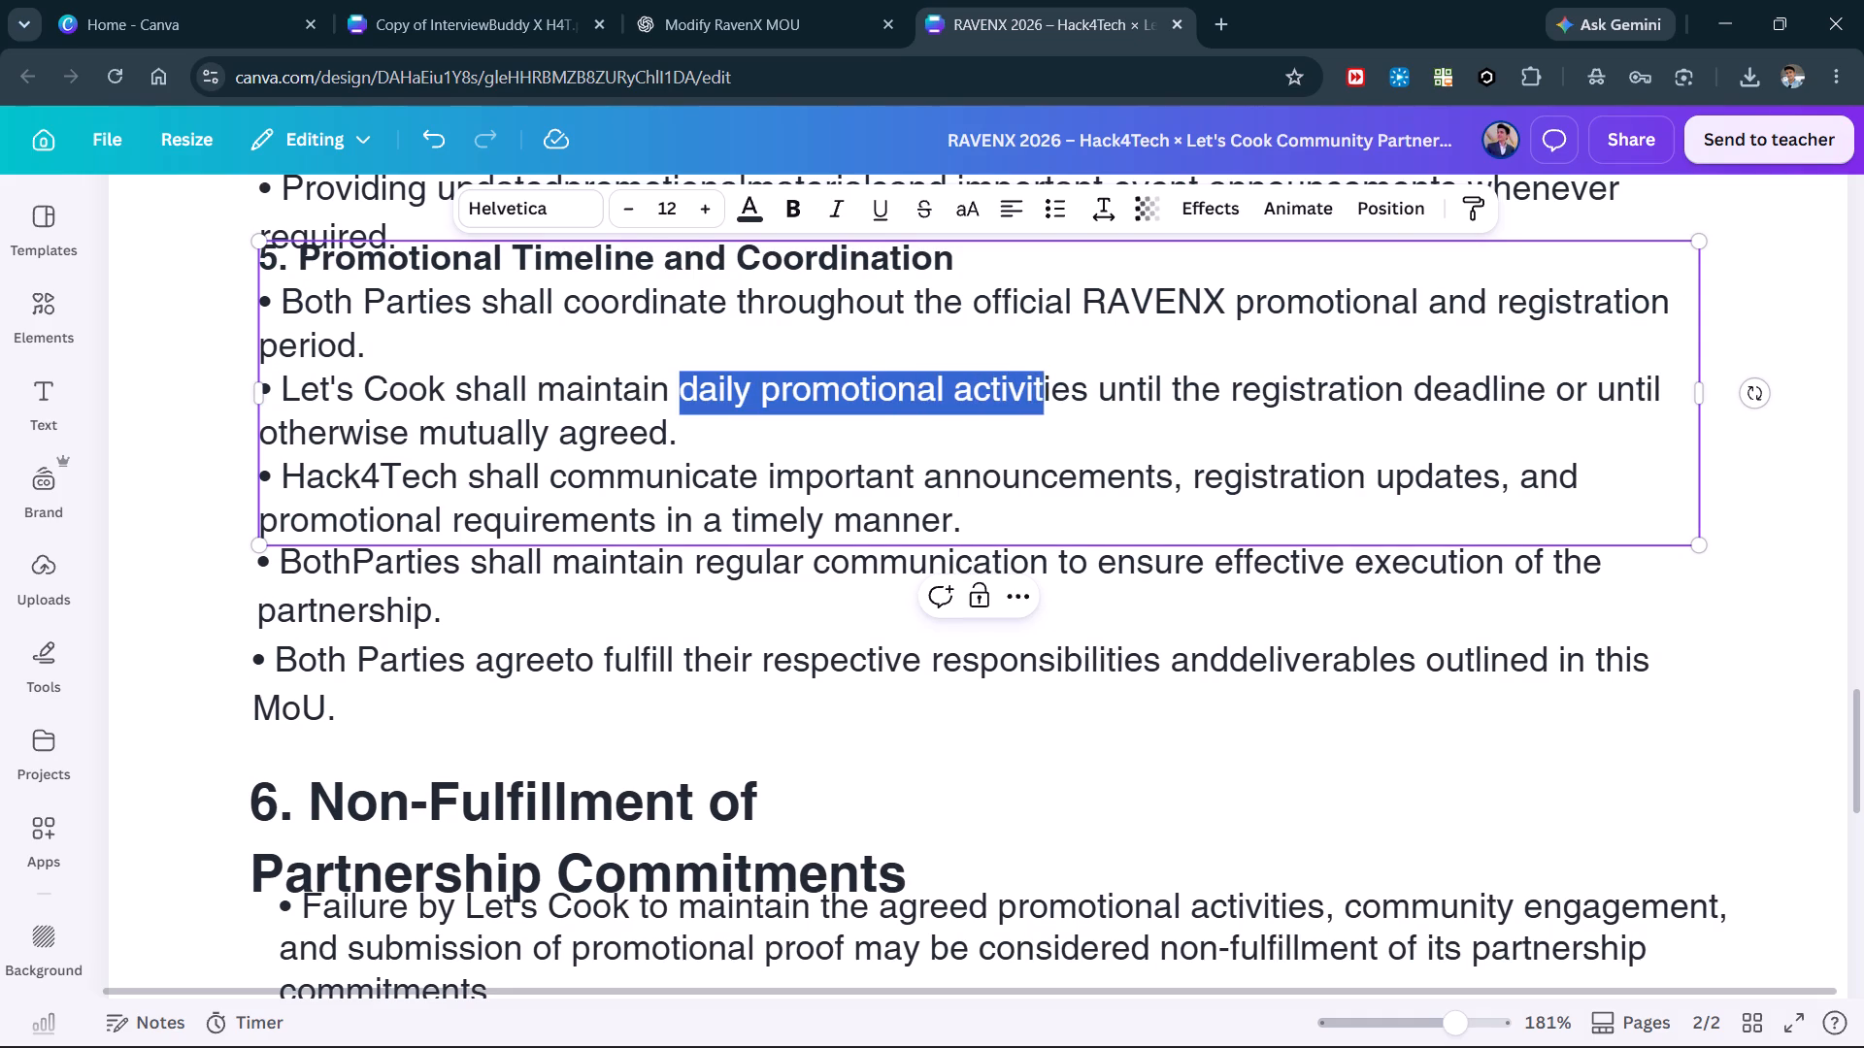
left_click_drag(1049, 376, 1086, 376)
left_click_drag(1086, 376, 1212, 384)
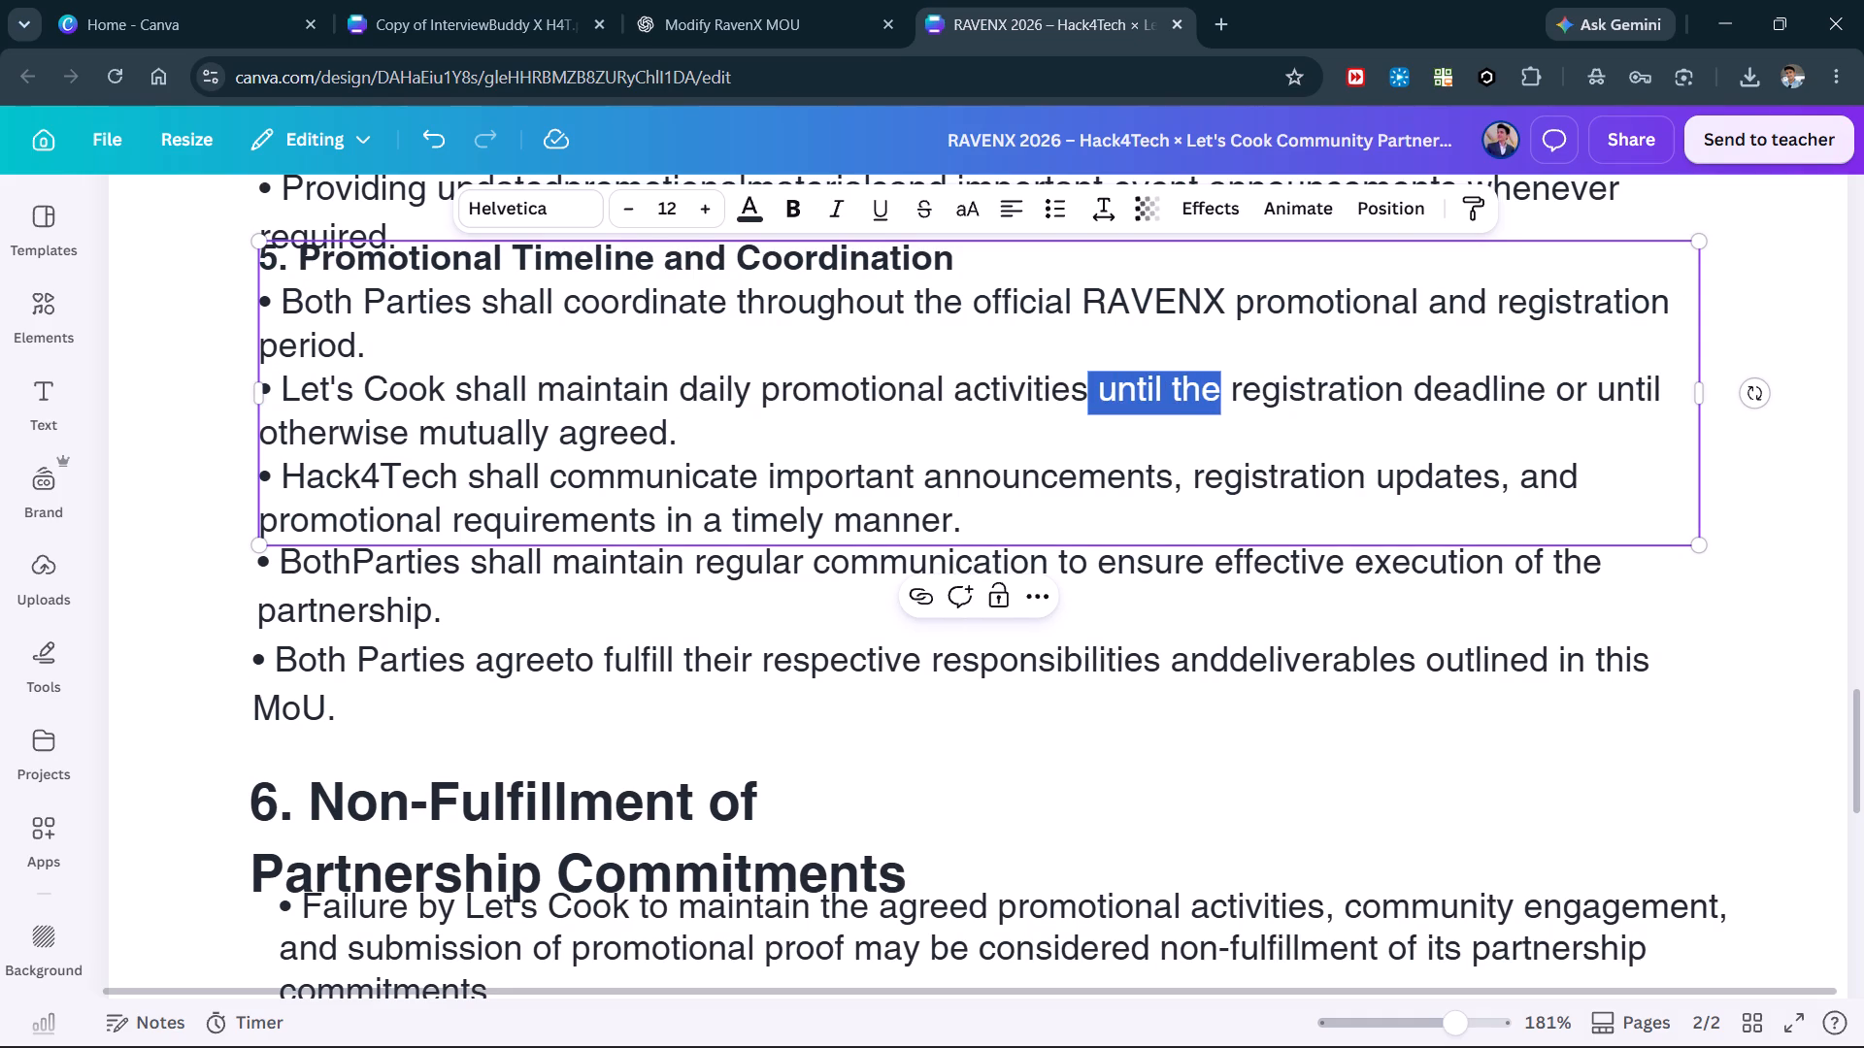
left_click_drag(686, 386, 1089, 387)
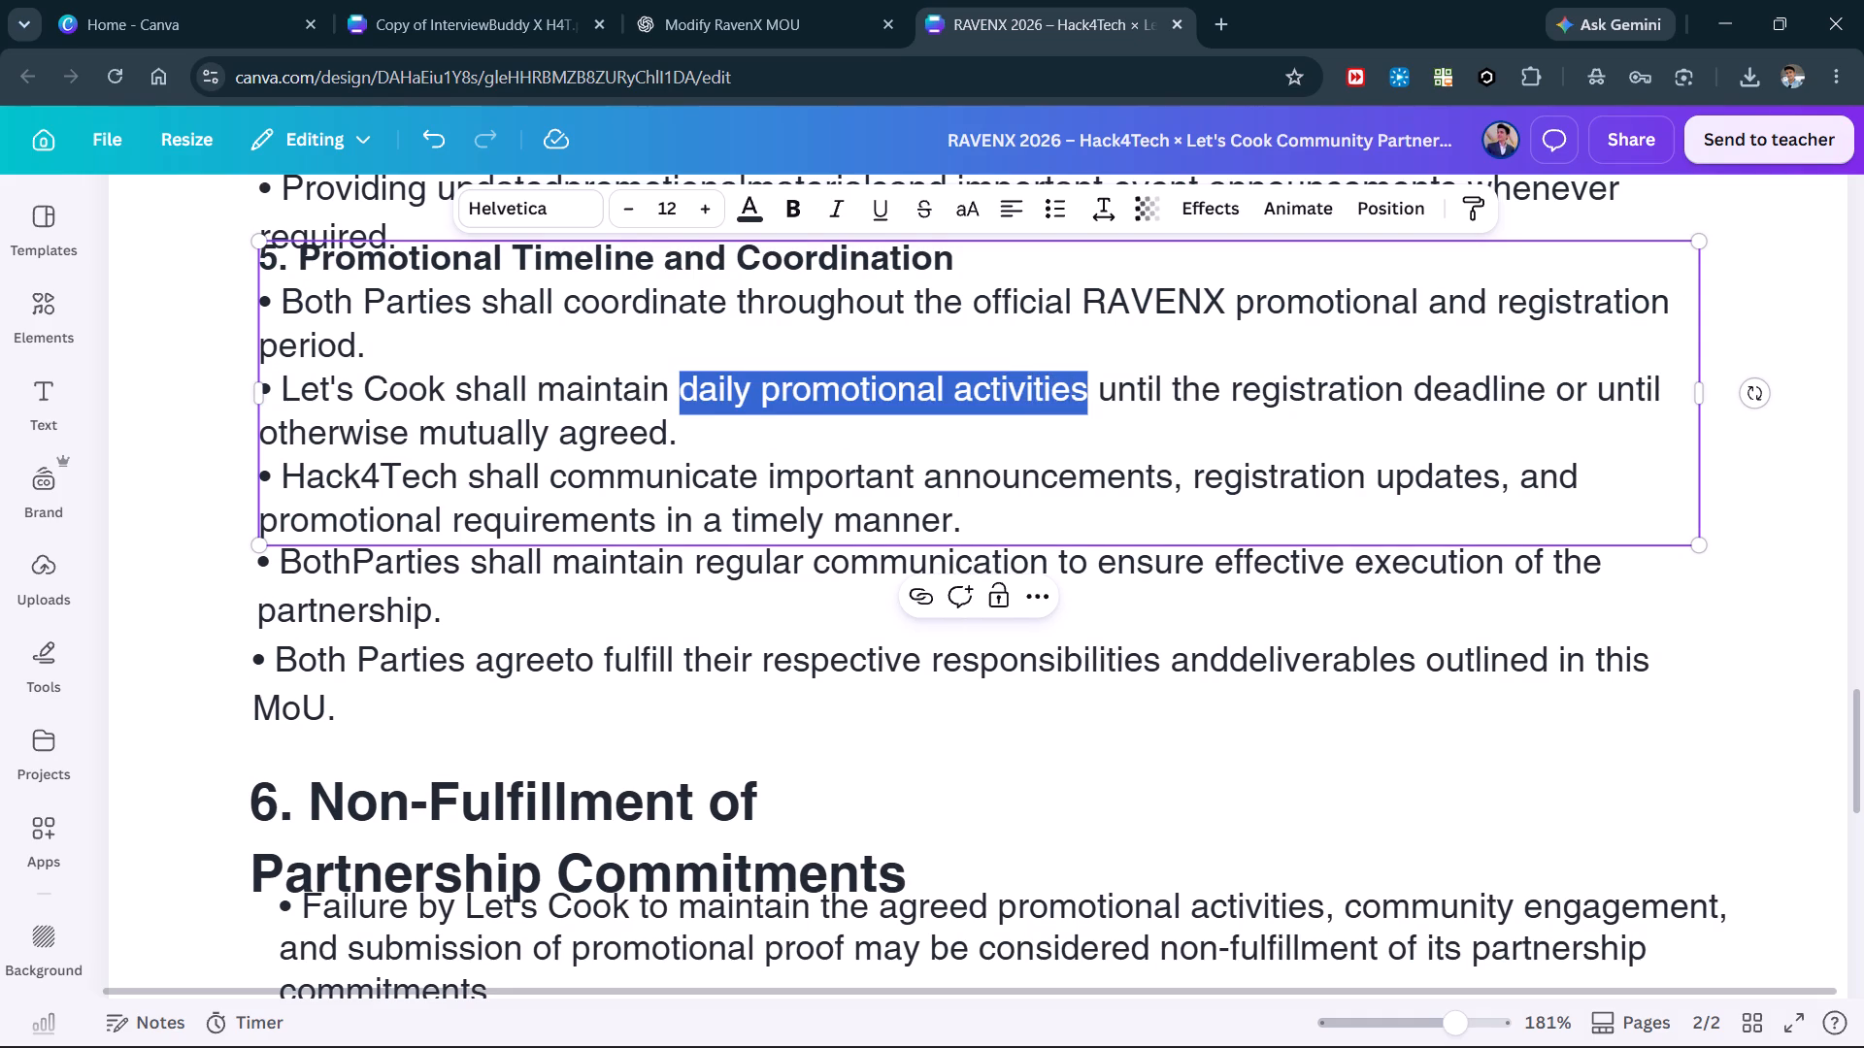
key("ctrl+b")
left_click(863, 488)
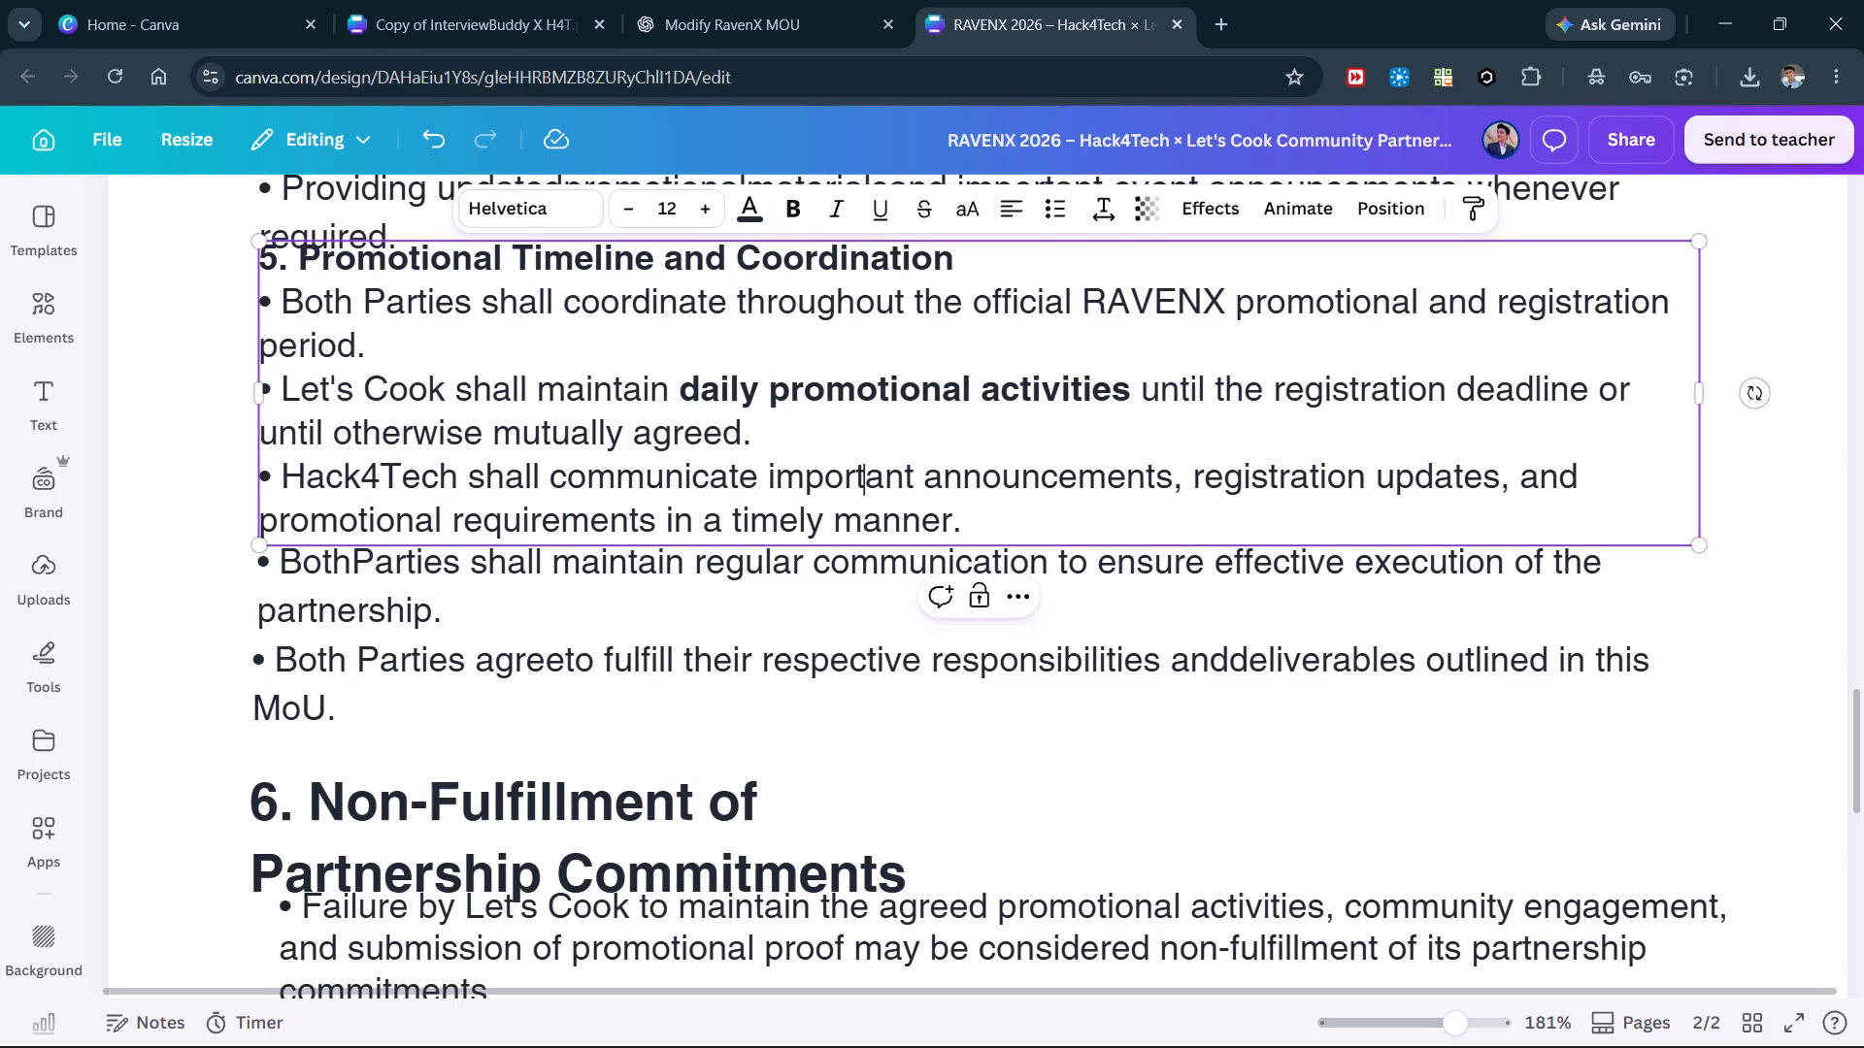
Review the section 4 bullets and the daily engagement and social media promotion text on page 1.
scroll(733, 430, "up", 1)
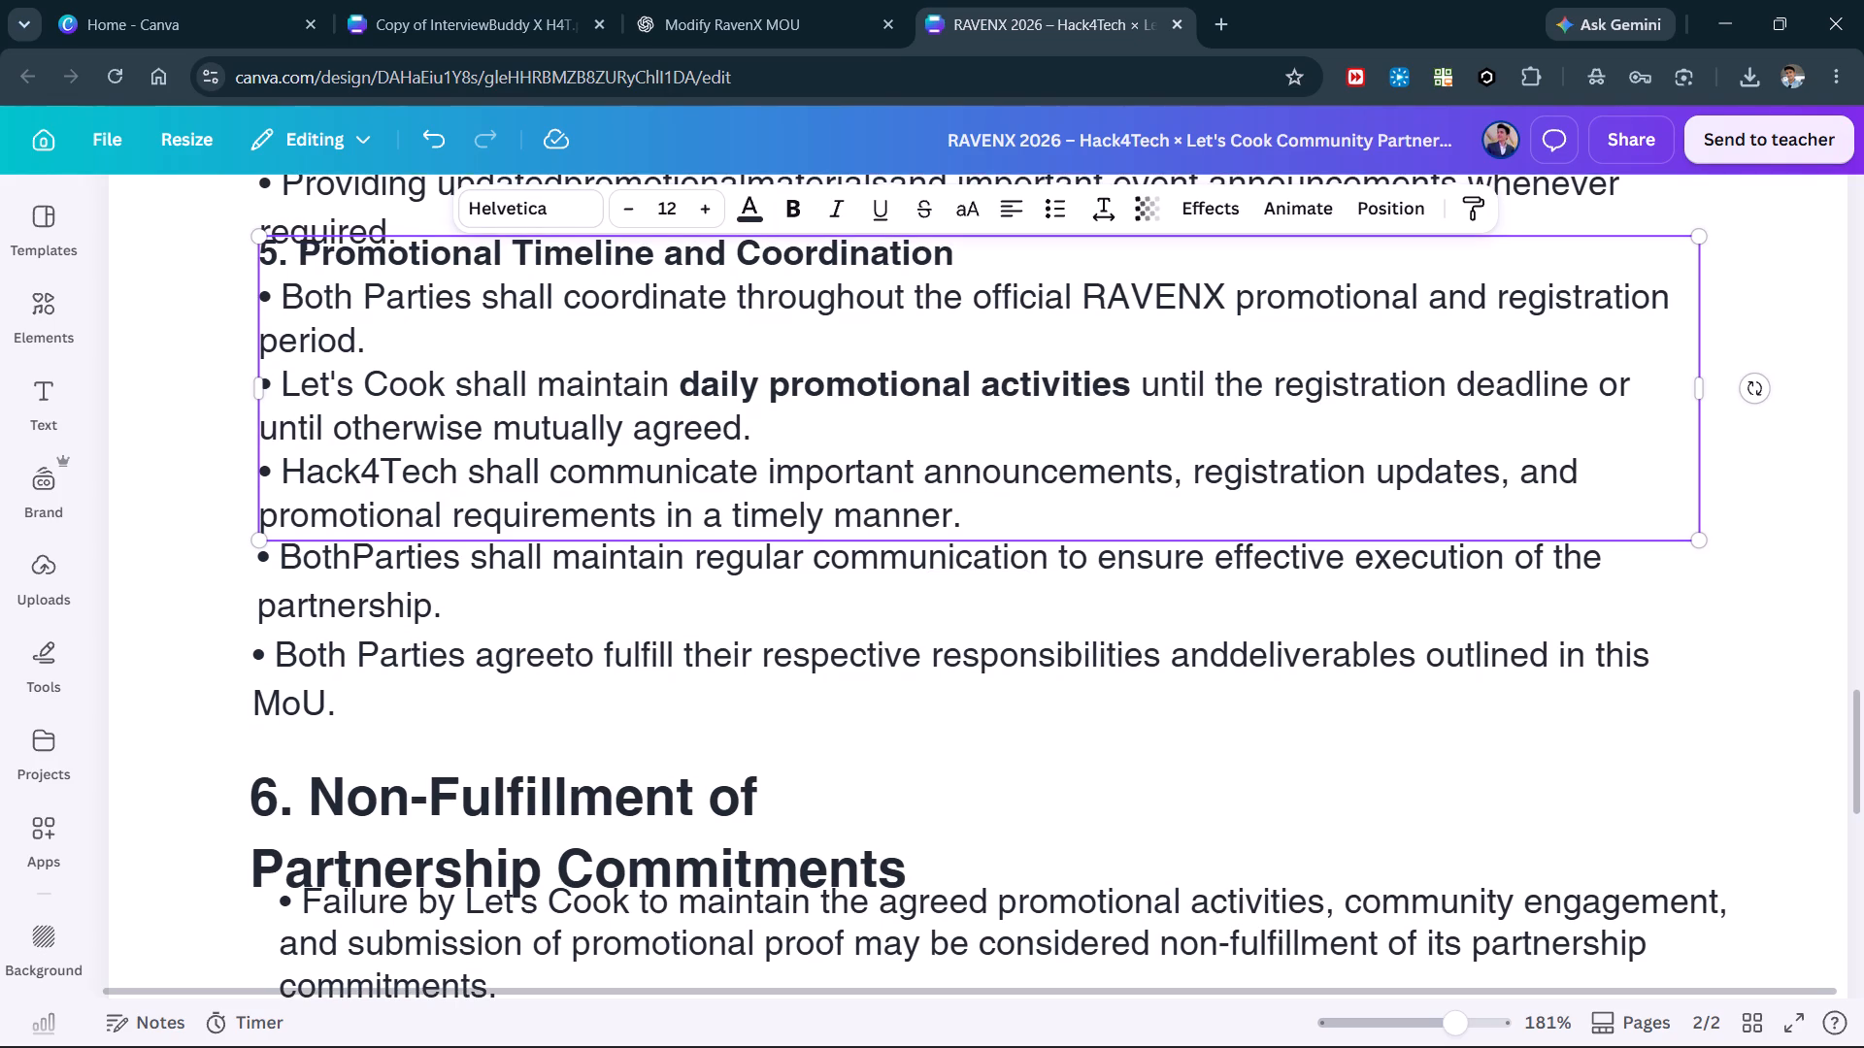
scroll(733, 430, "up", 1)
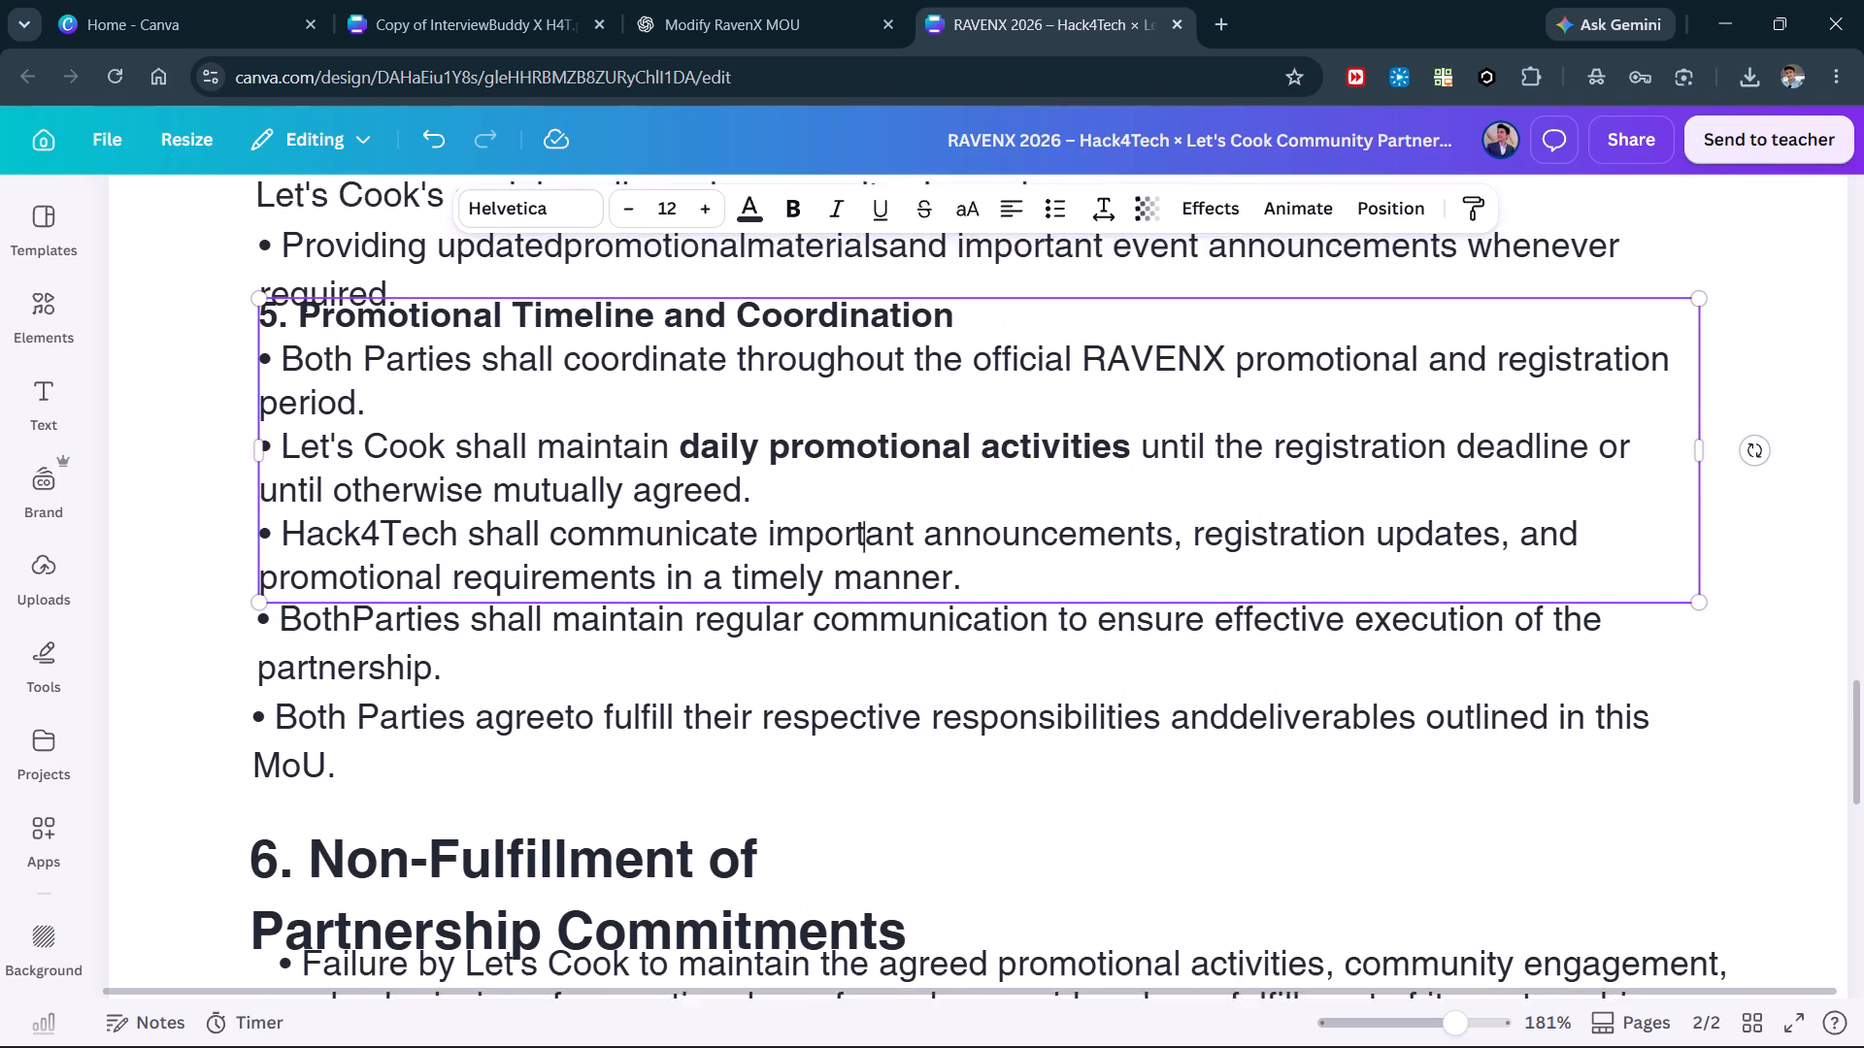
scroll(733, 430, "up", 2)
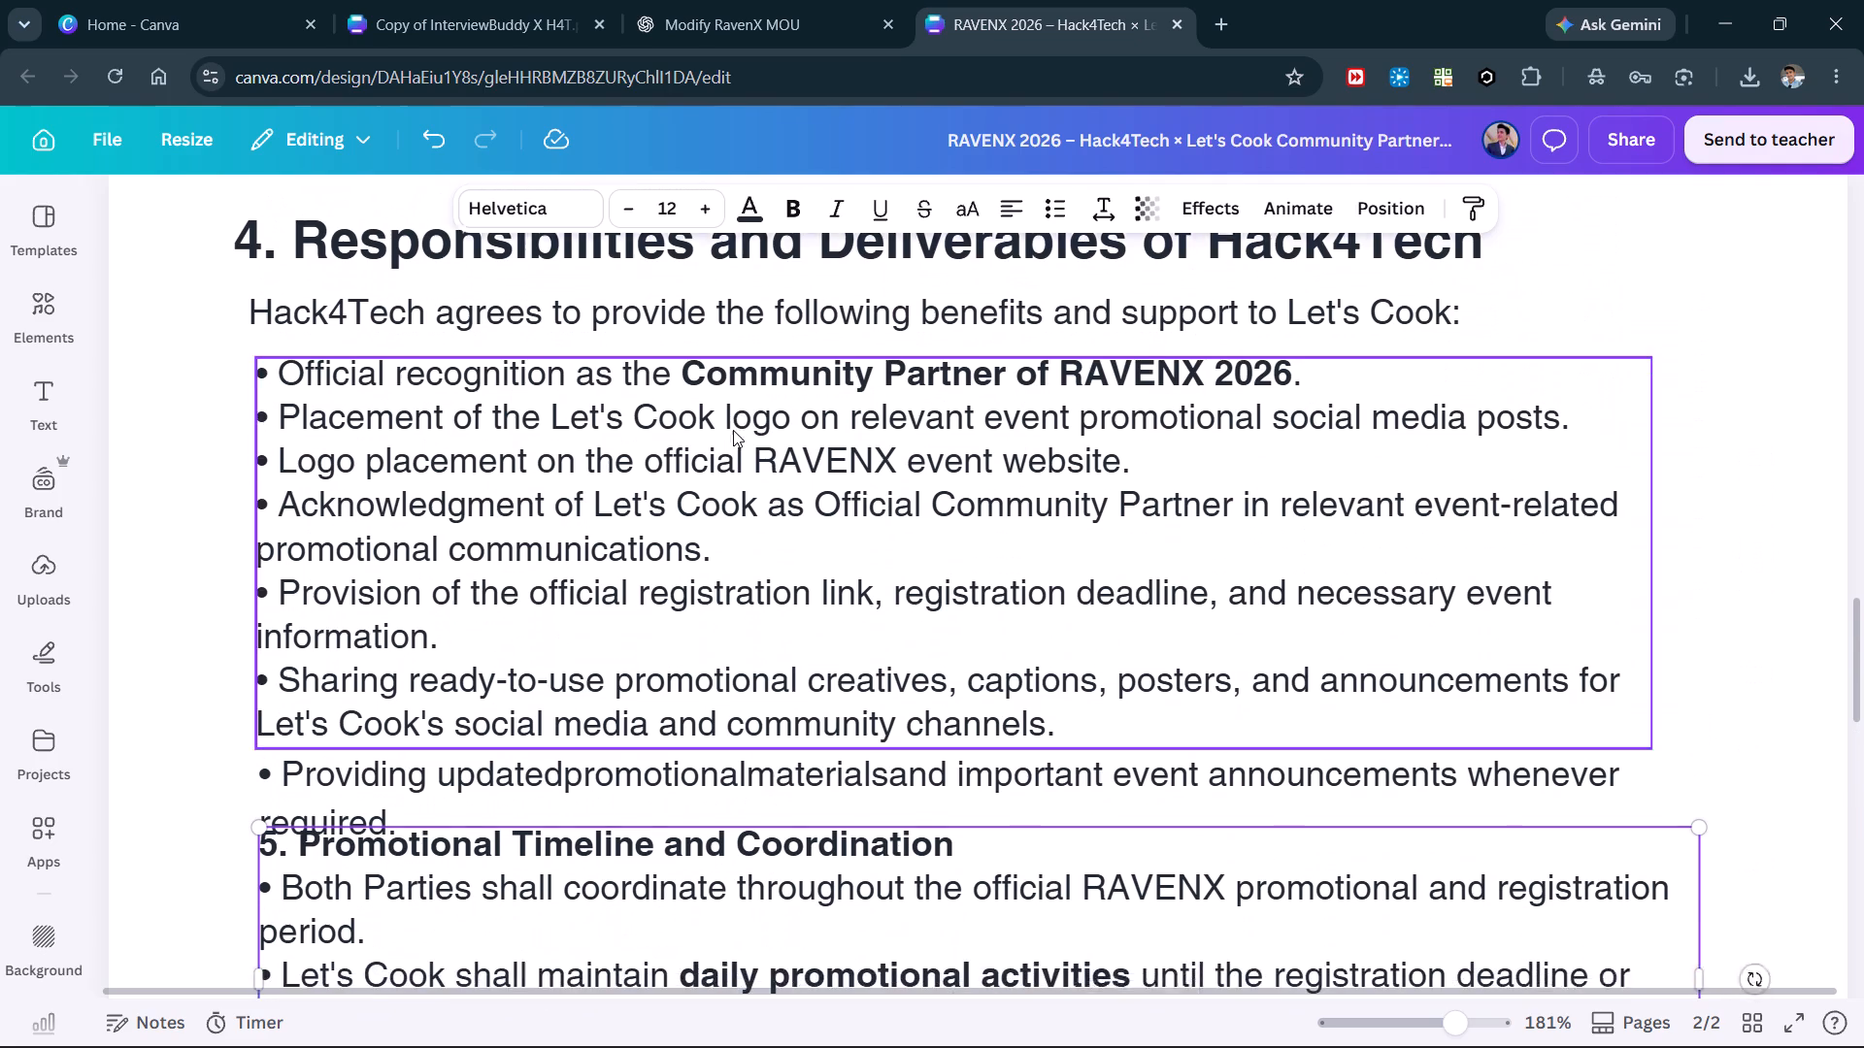
scroll(733, 430, "up", 2)
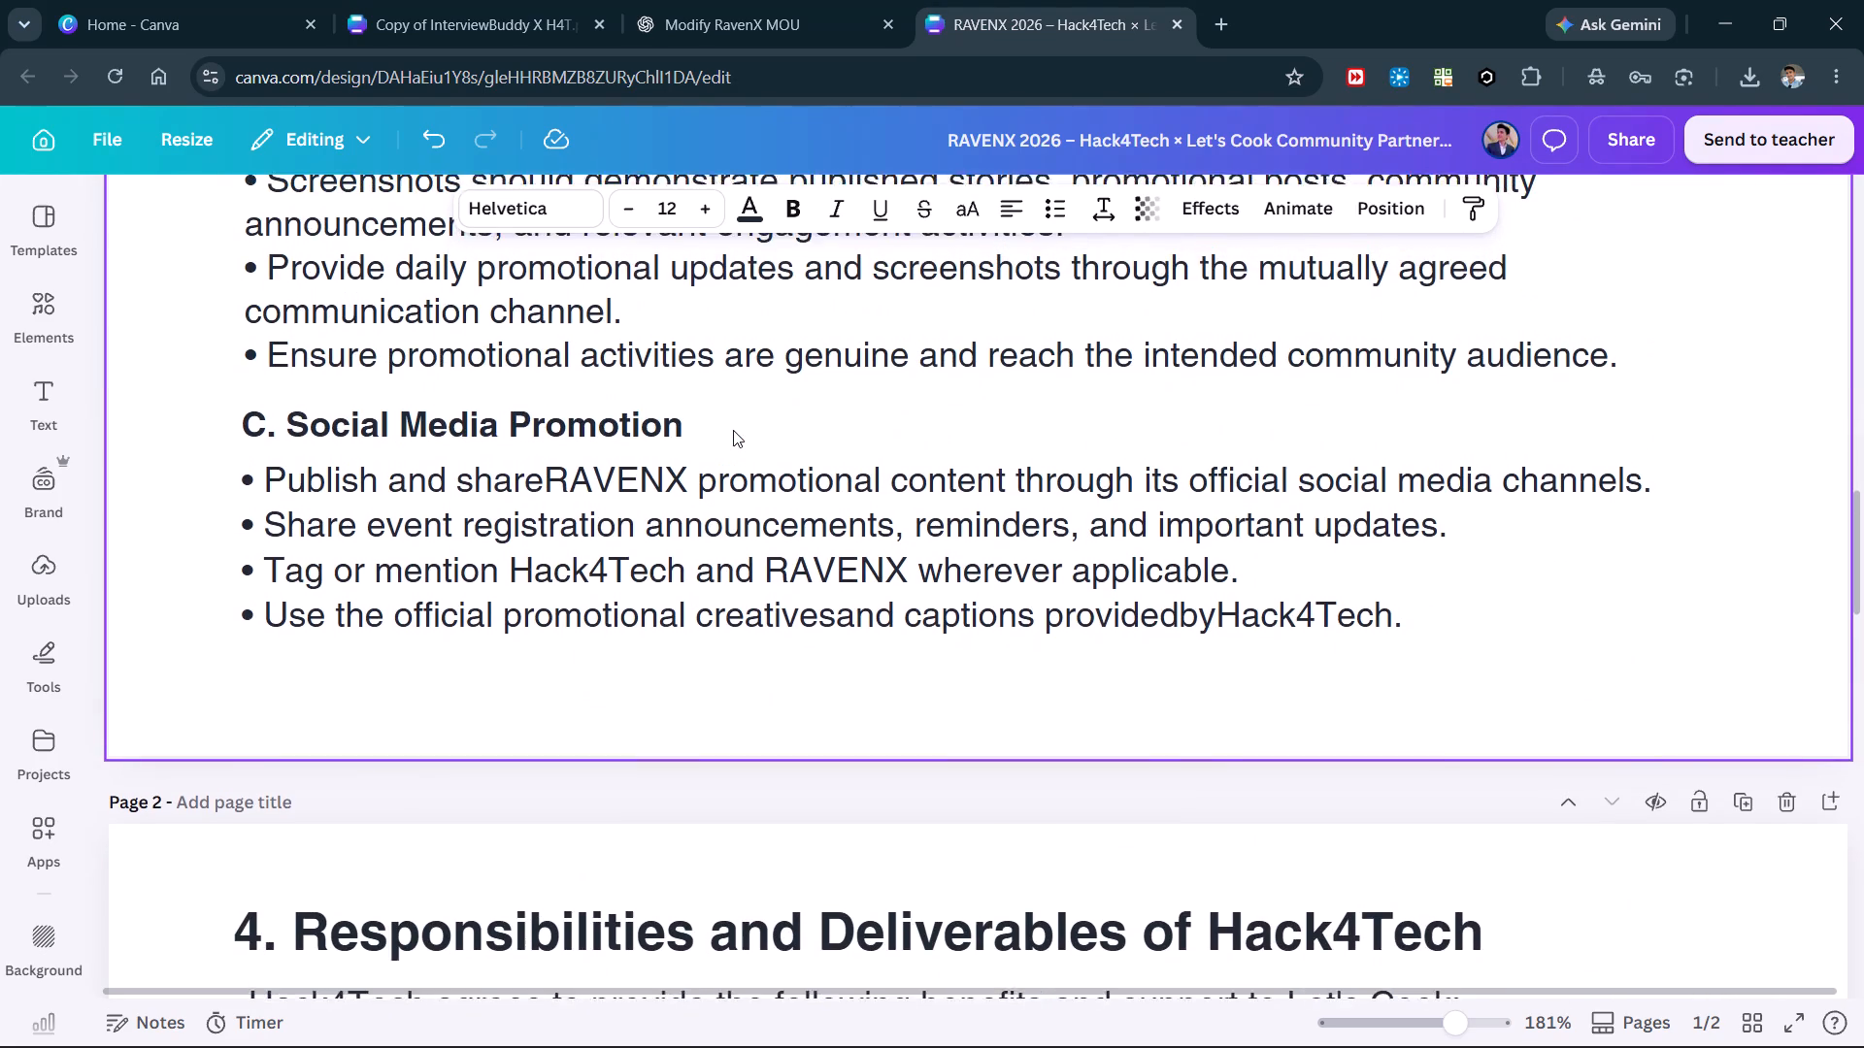
scroll(733, 430, "up", 1)
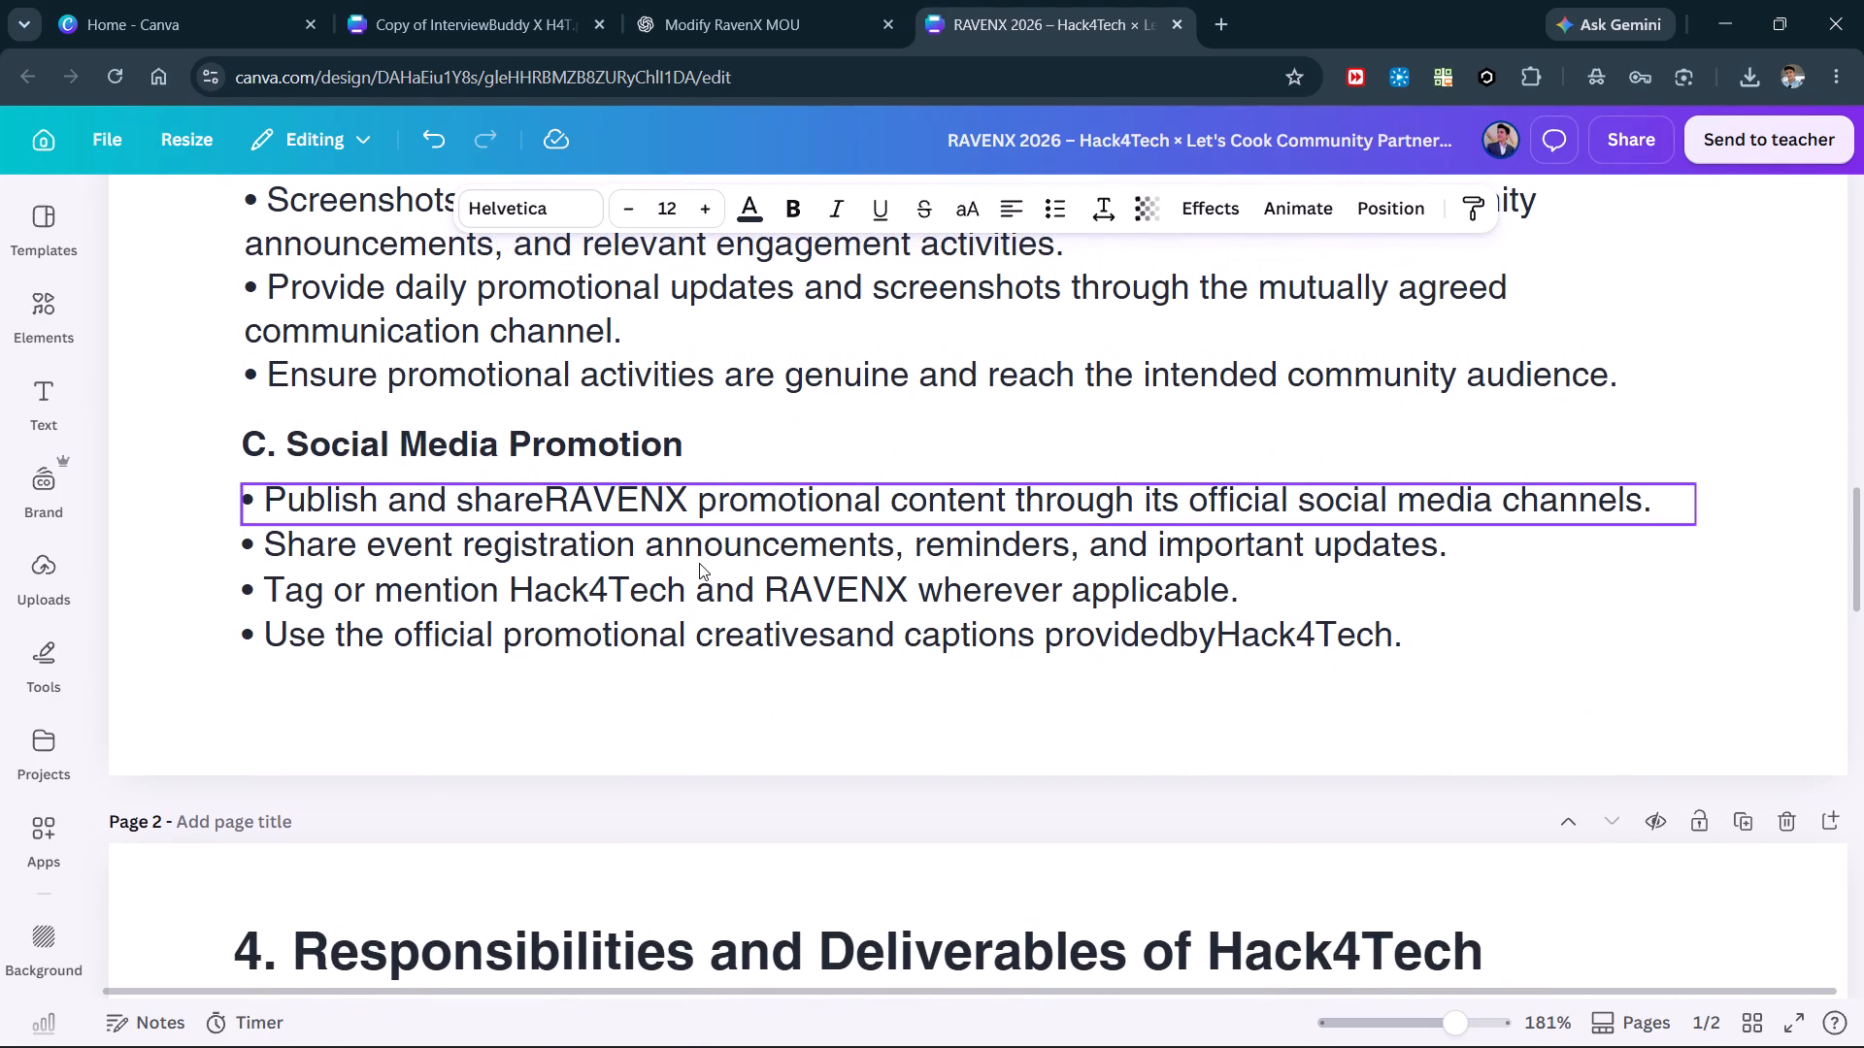
scroll(699, 563, "up", 2)
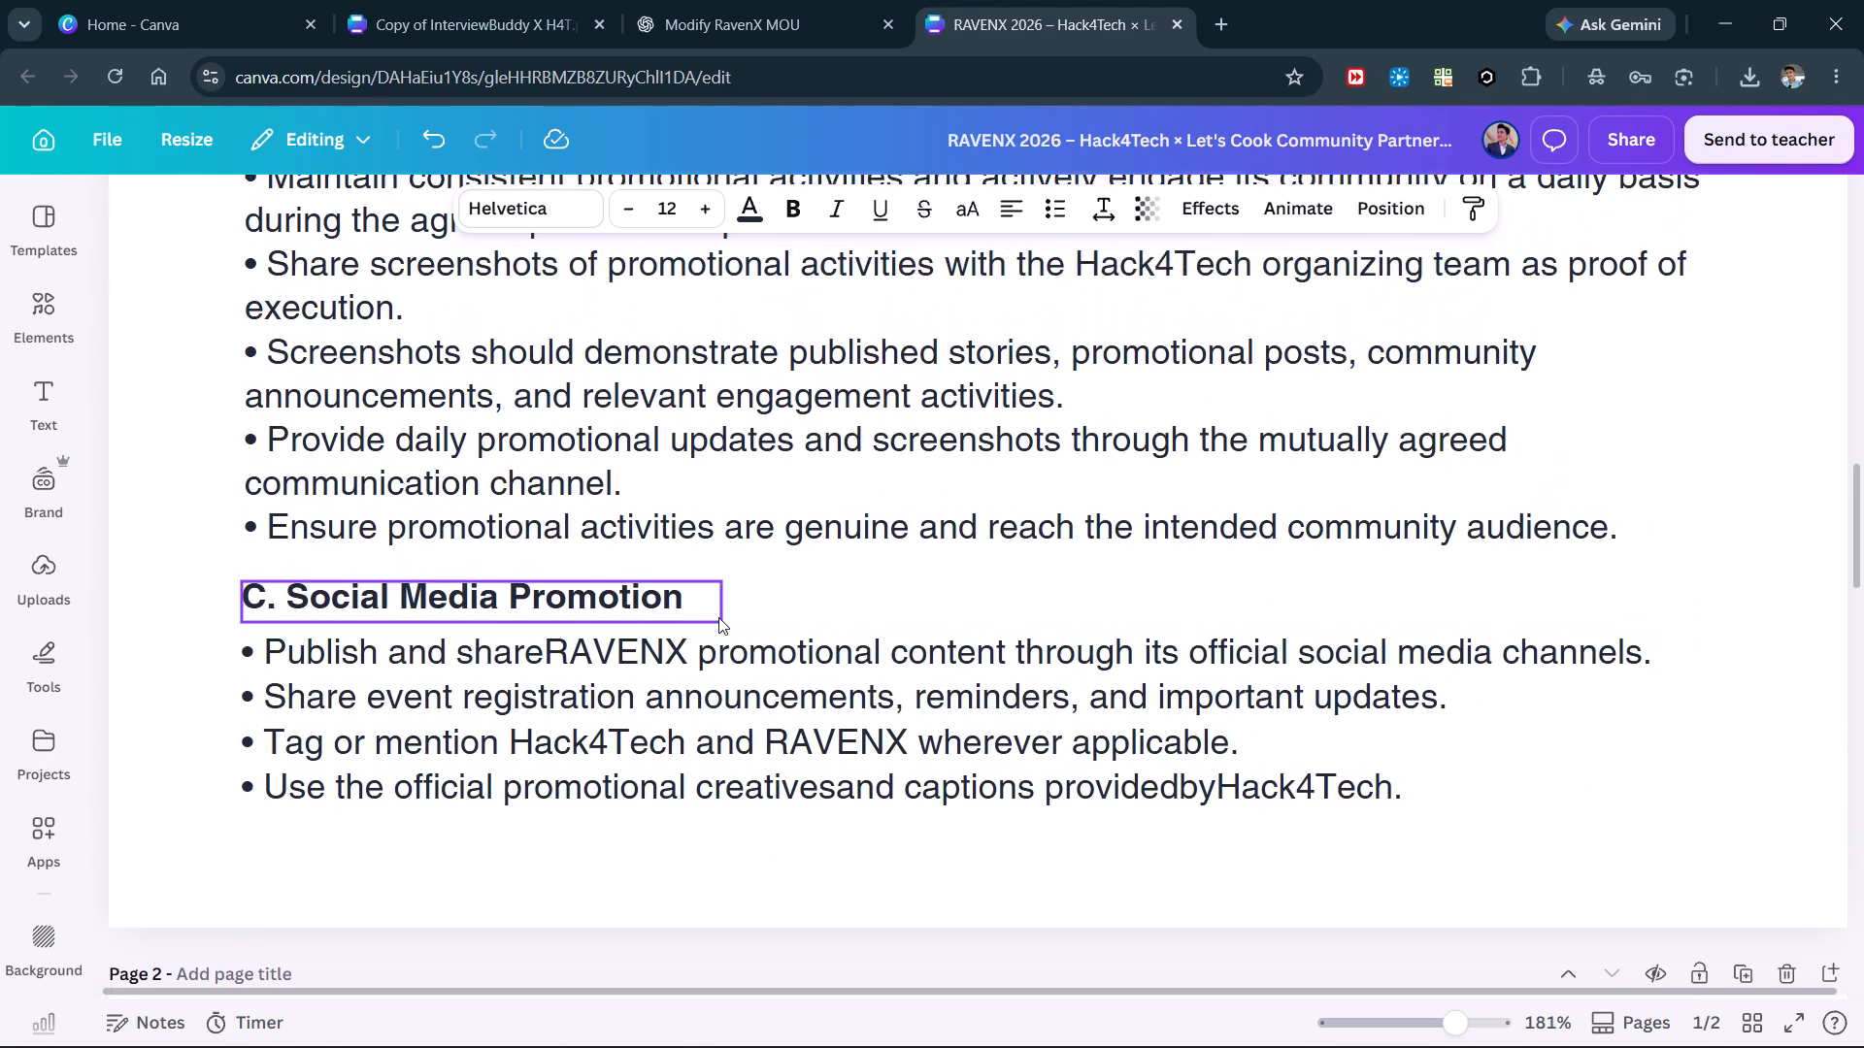
scroll(718, 617, "up", 1)
double_click(673, 486)
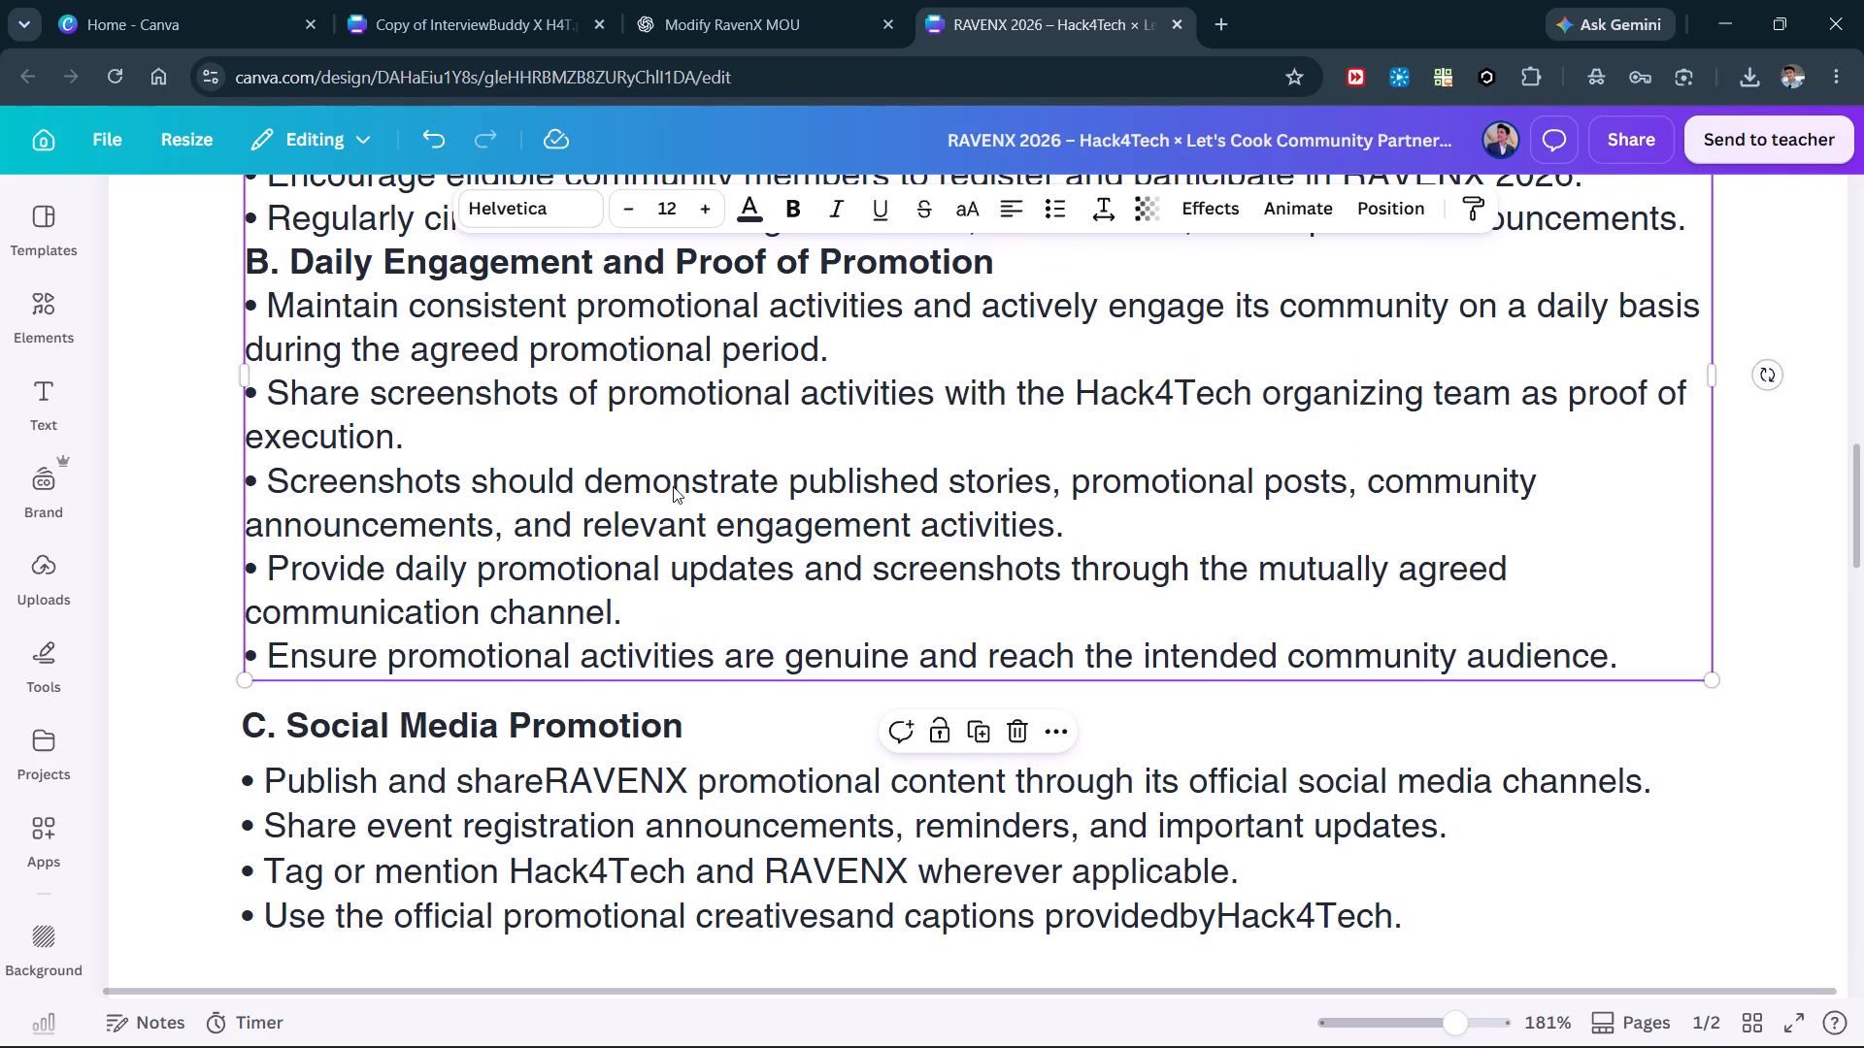
scroll(691, 628, "down", 2)
left_click(691, 628)
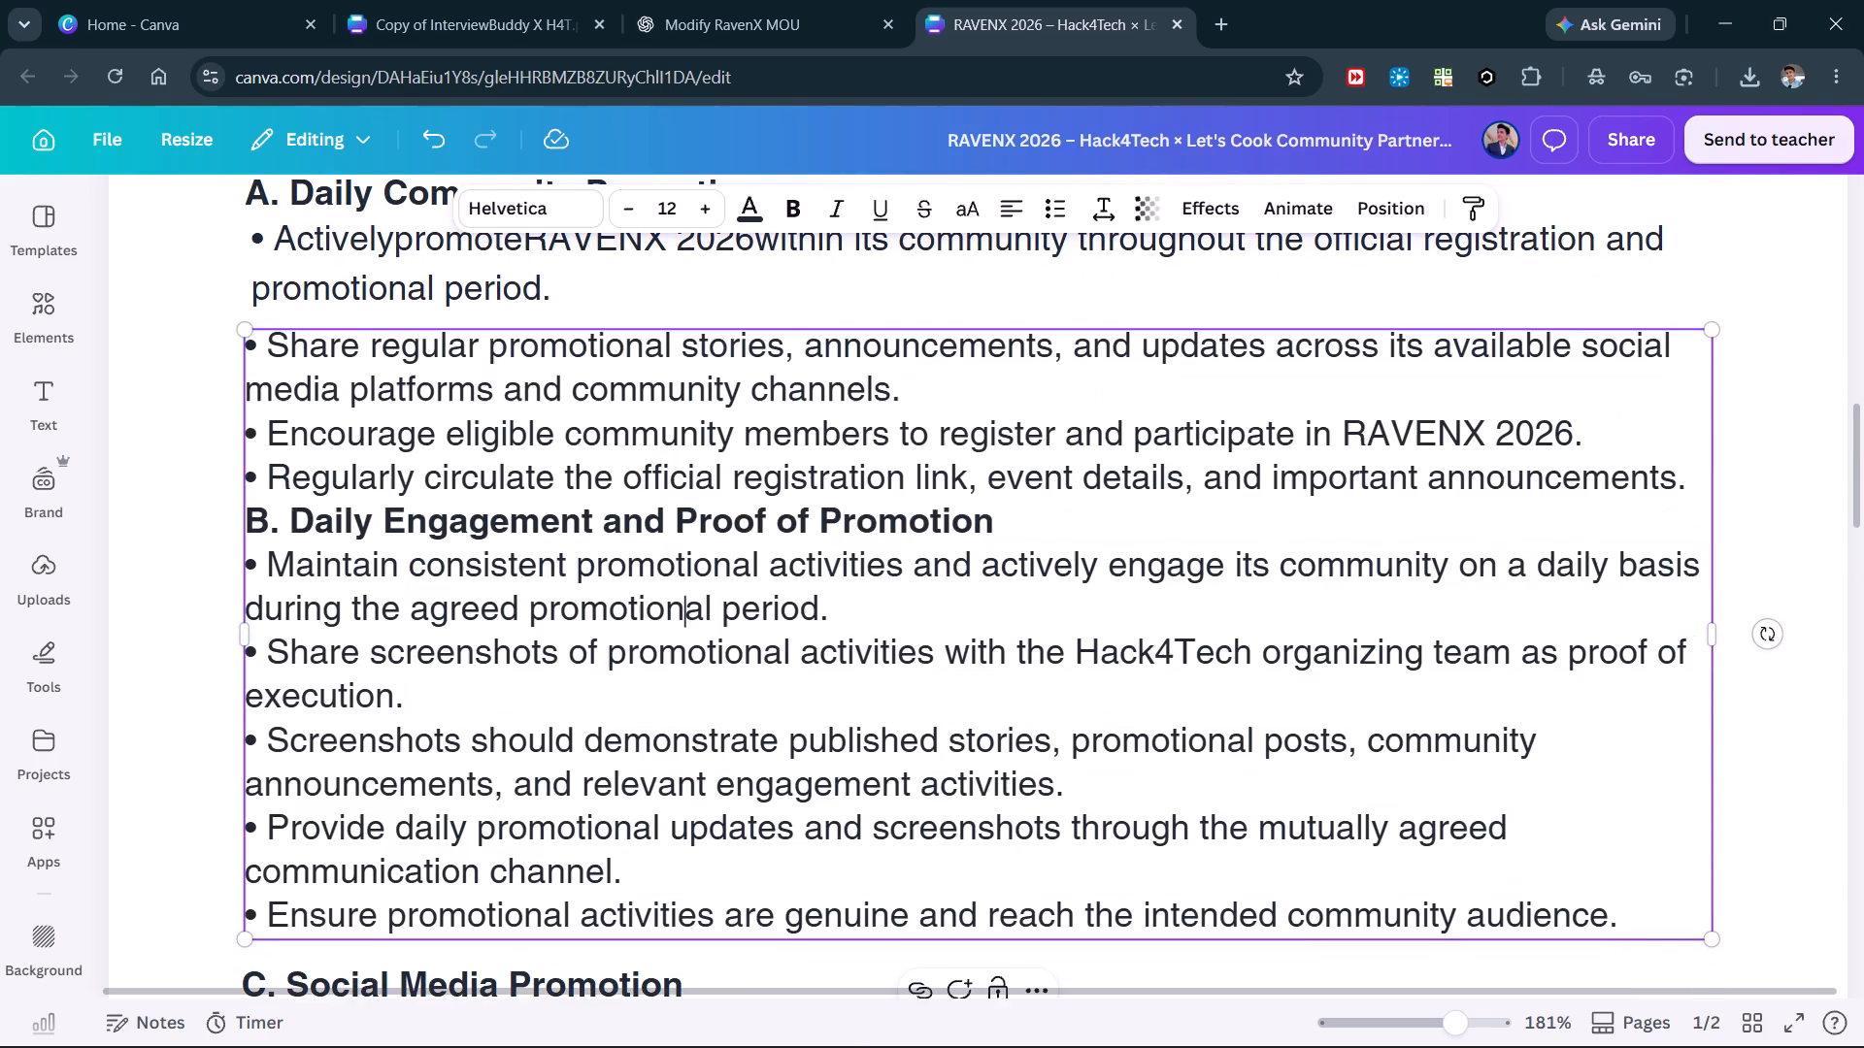
Widen the section 6 heading "Non-Fulfillment of Partnership Commitments" so that it fits on one line.
scroll(523, 638, "down", 9)
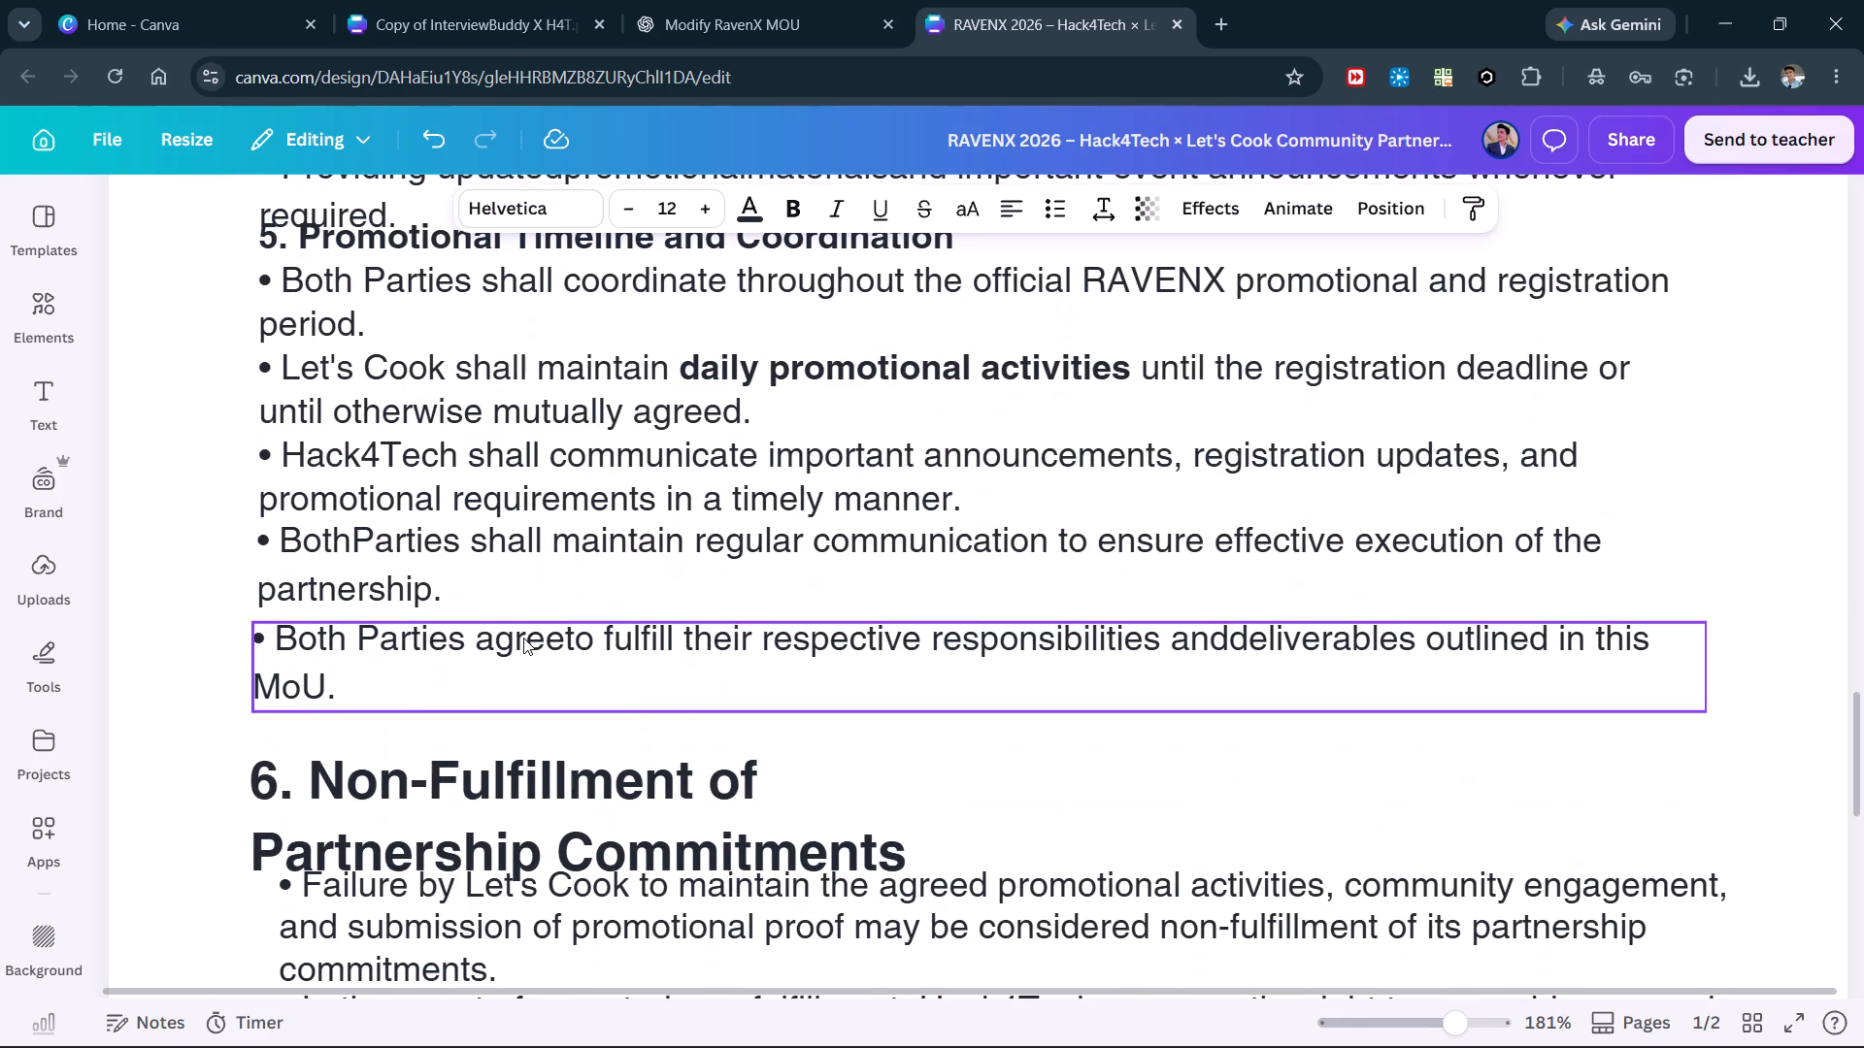
left_click(278, 658)
left_click(433, 817)
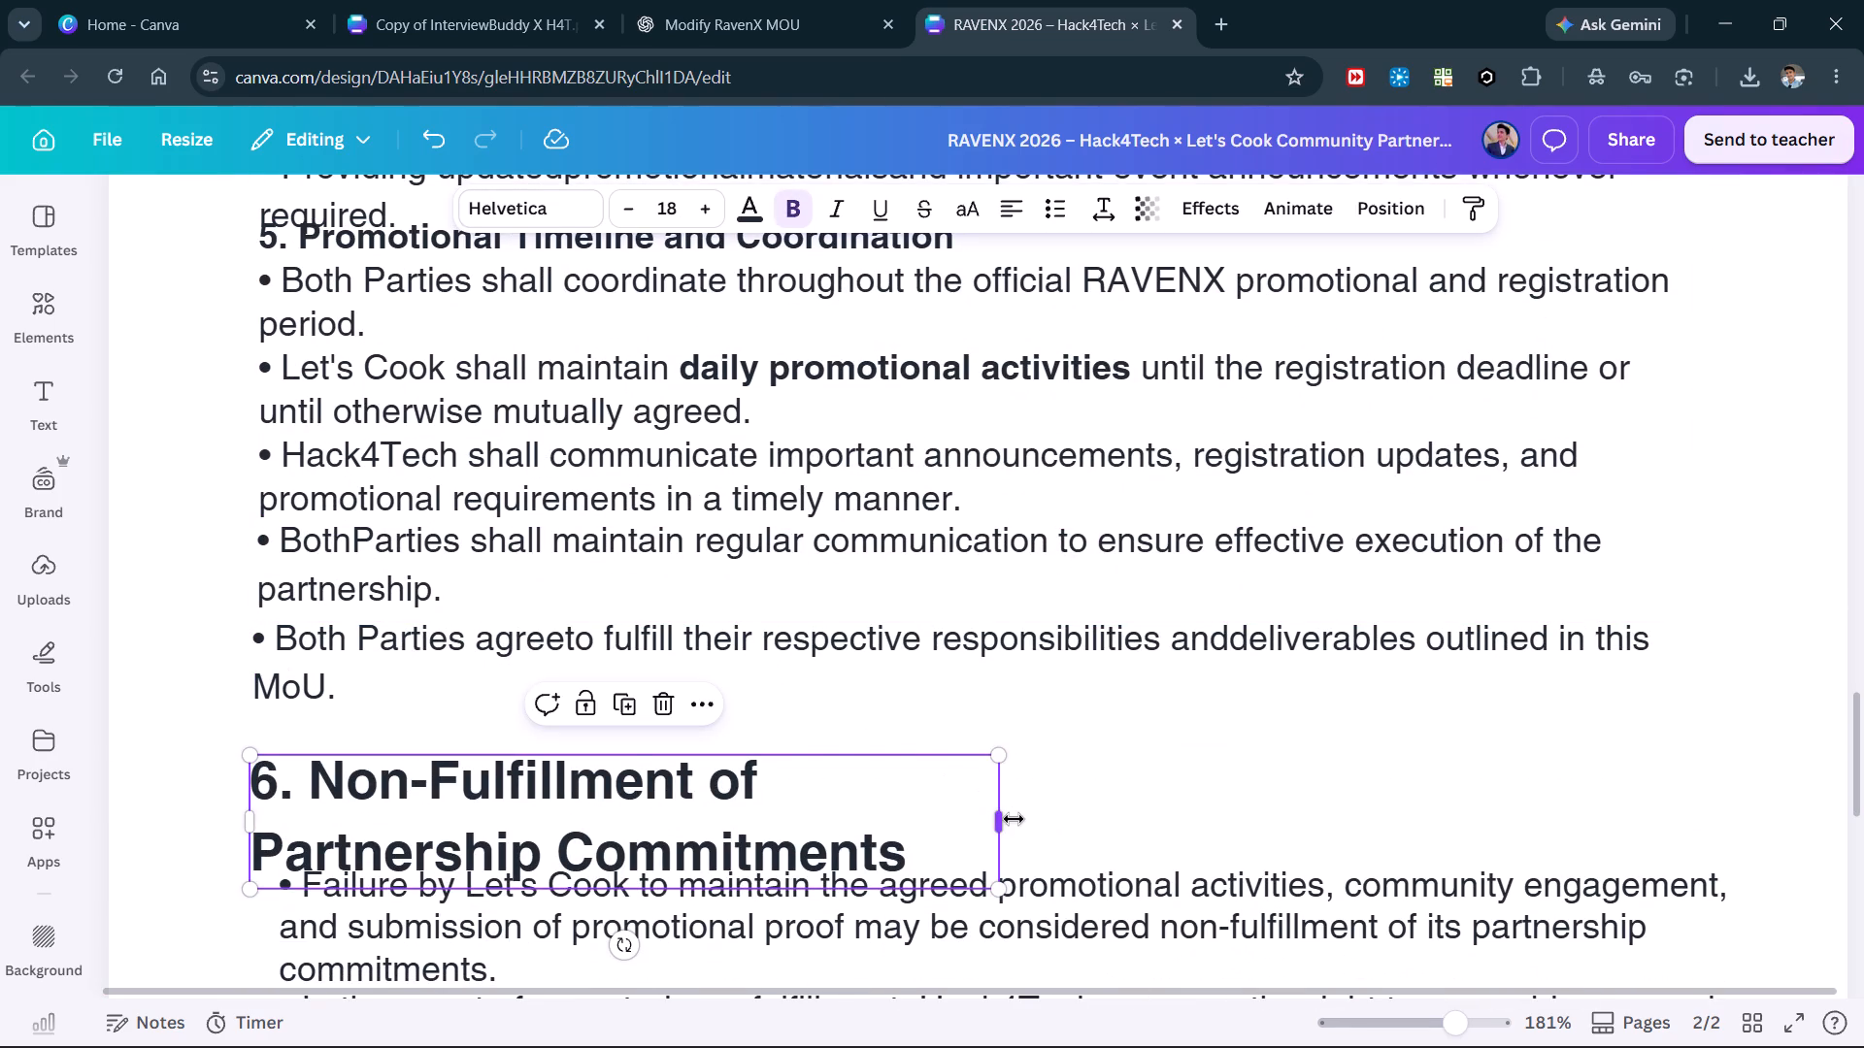
left_click_drag(1014, 819, 1513, 841)
left_click(1449, 845)
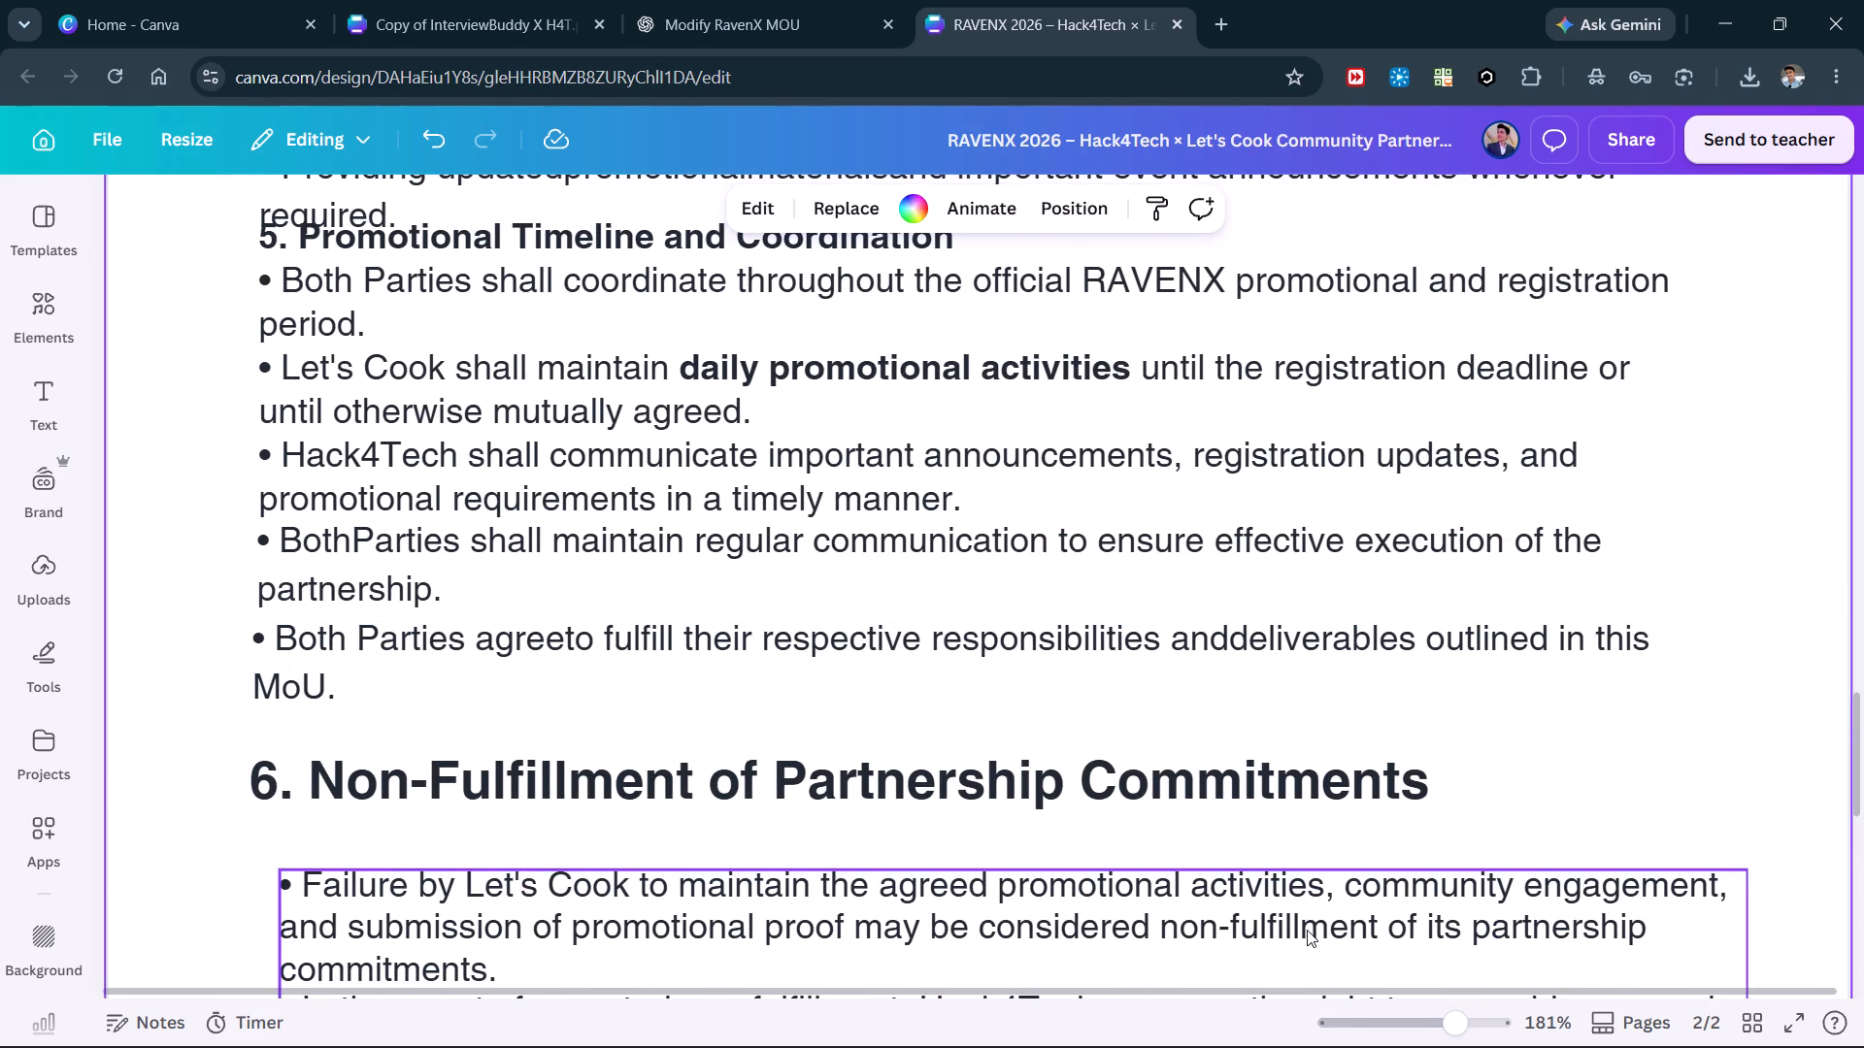
Nudge the section 6 bullet block beginning "Failure by Let's Cook" up slightly toward its heading.
scroll(1307, 930, "down", 1)
left_click_drag(731, 675, 731, 663)
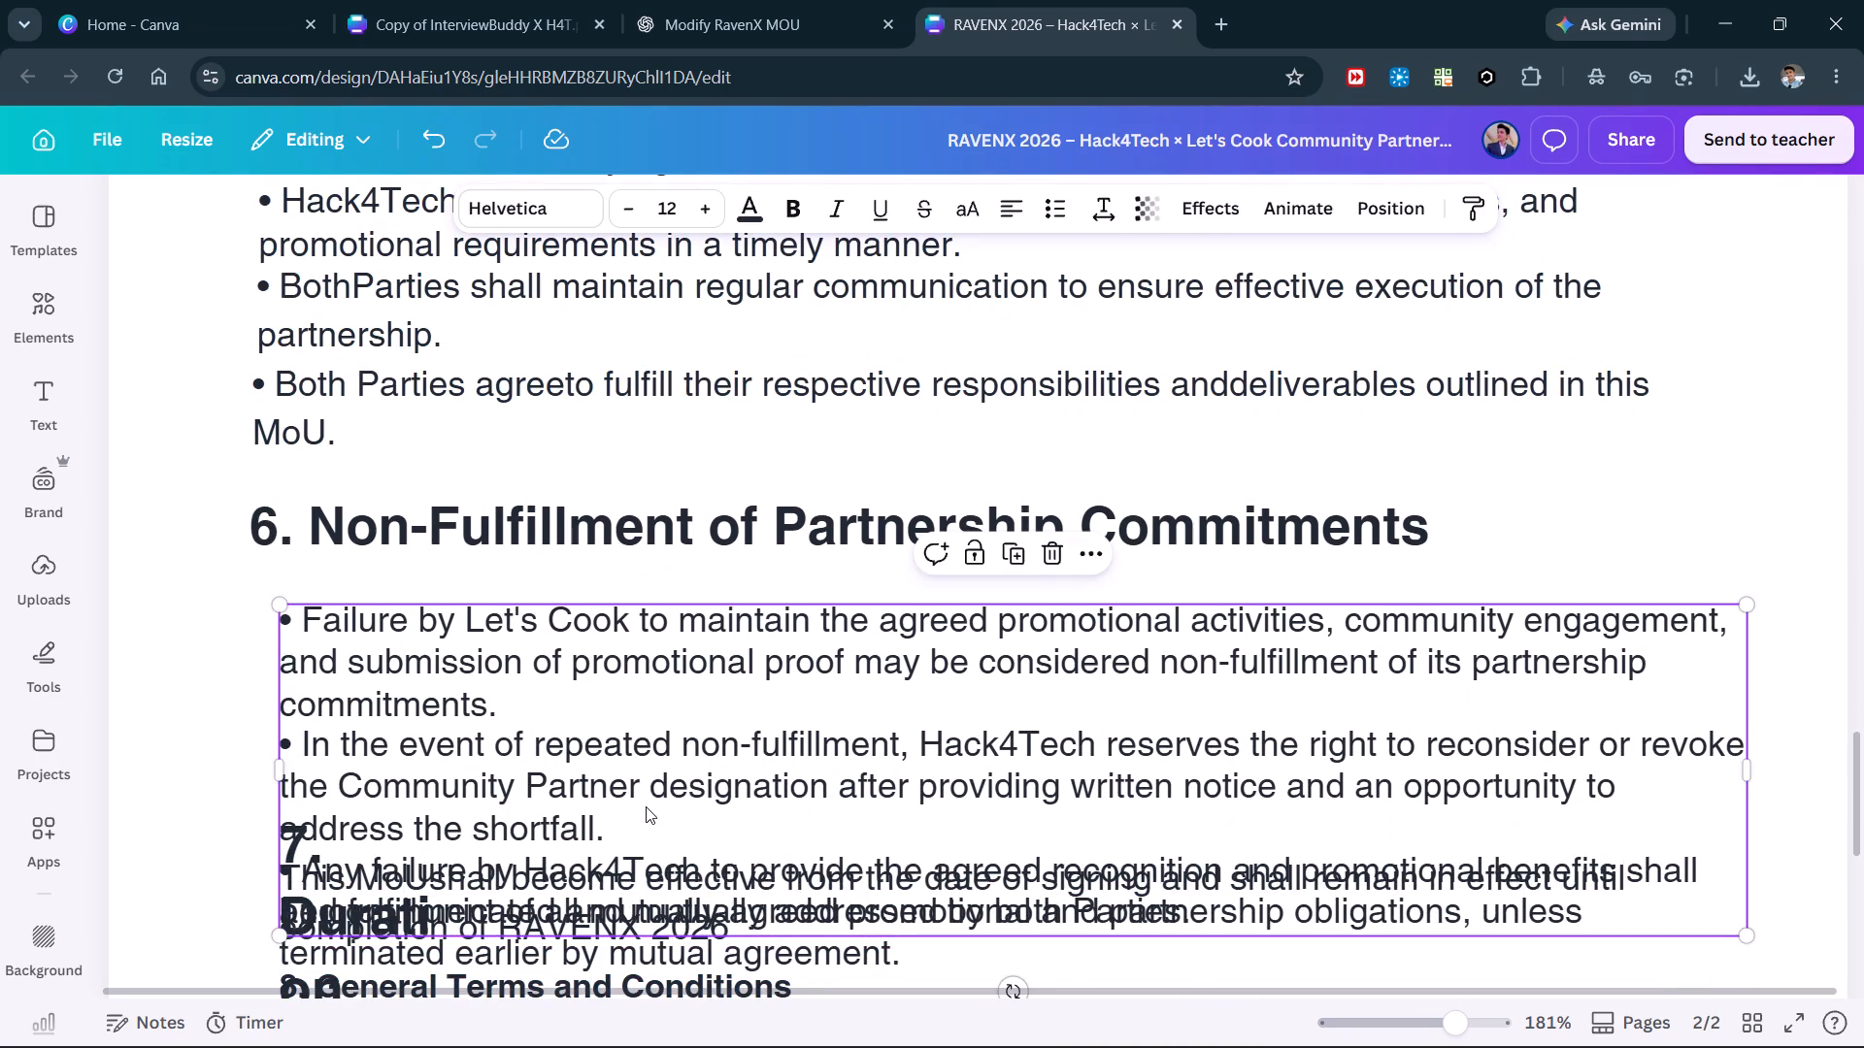
Nudge the bullet beginning "Providing updated" up slightly, closer to the section 4 bullets and away from the section 5 heading.
scroll(646, 806, "down", 2)
scroll(430, 293, "down", 2)
scroll(430, 293, "up", 7)
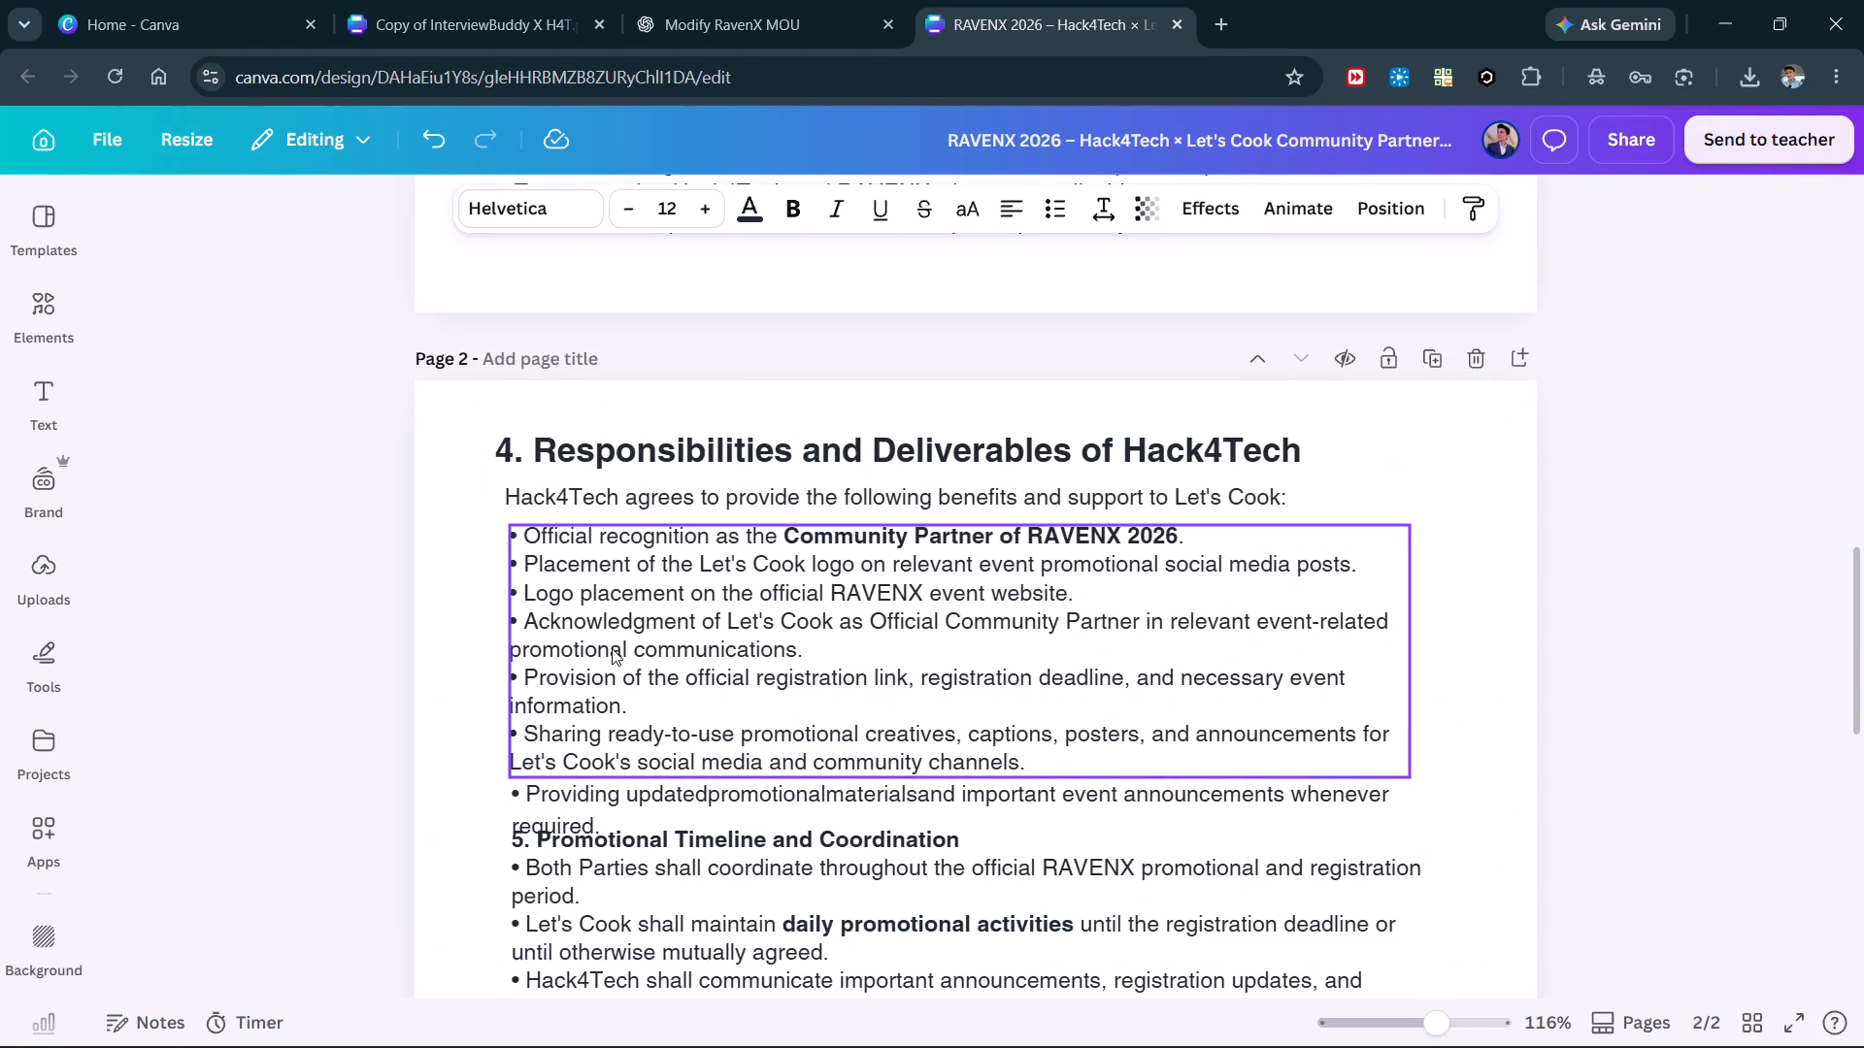
scroll(612, 648, "down", 6)
scroll(612, 648, "up", 4)
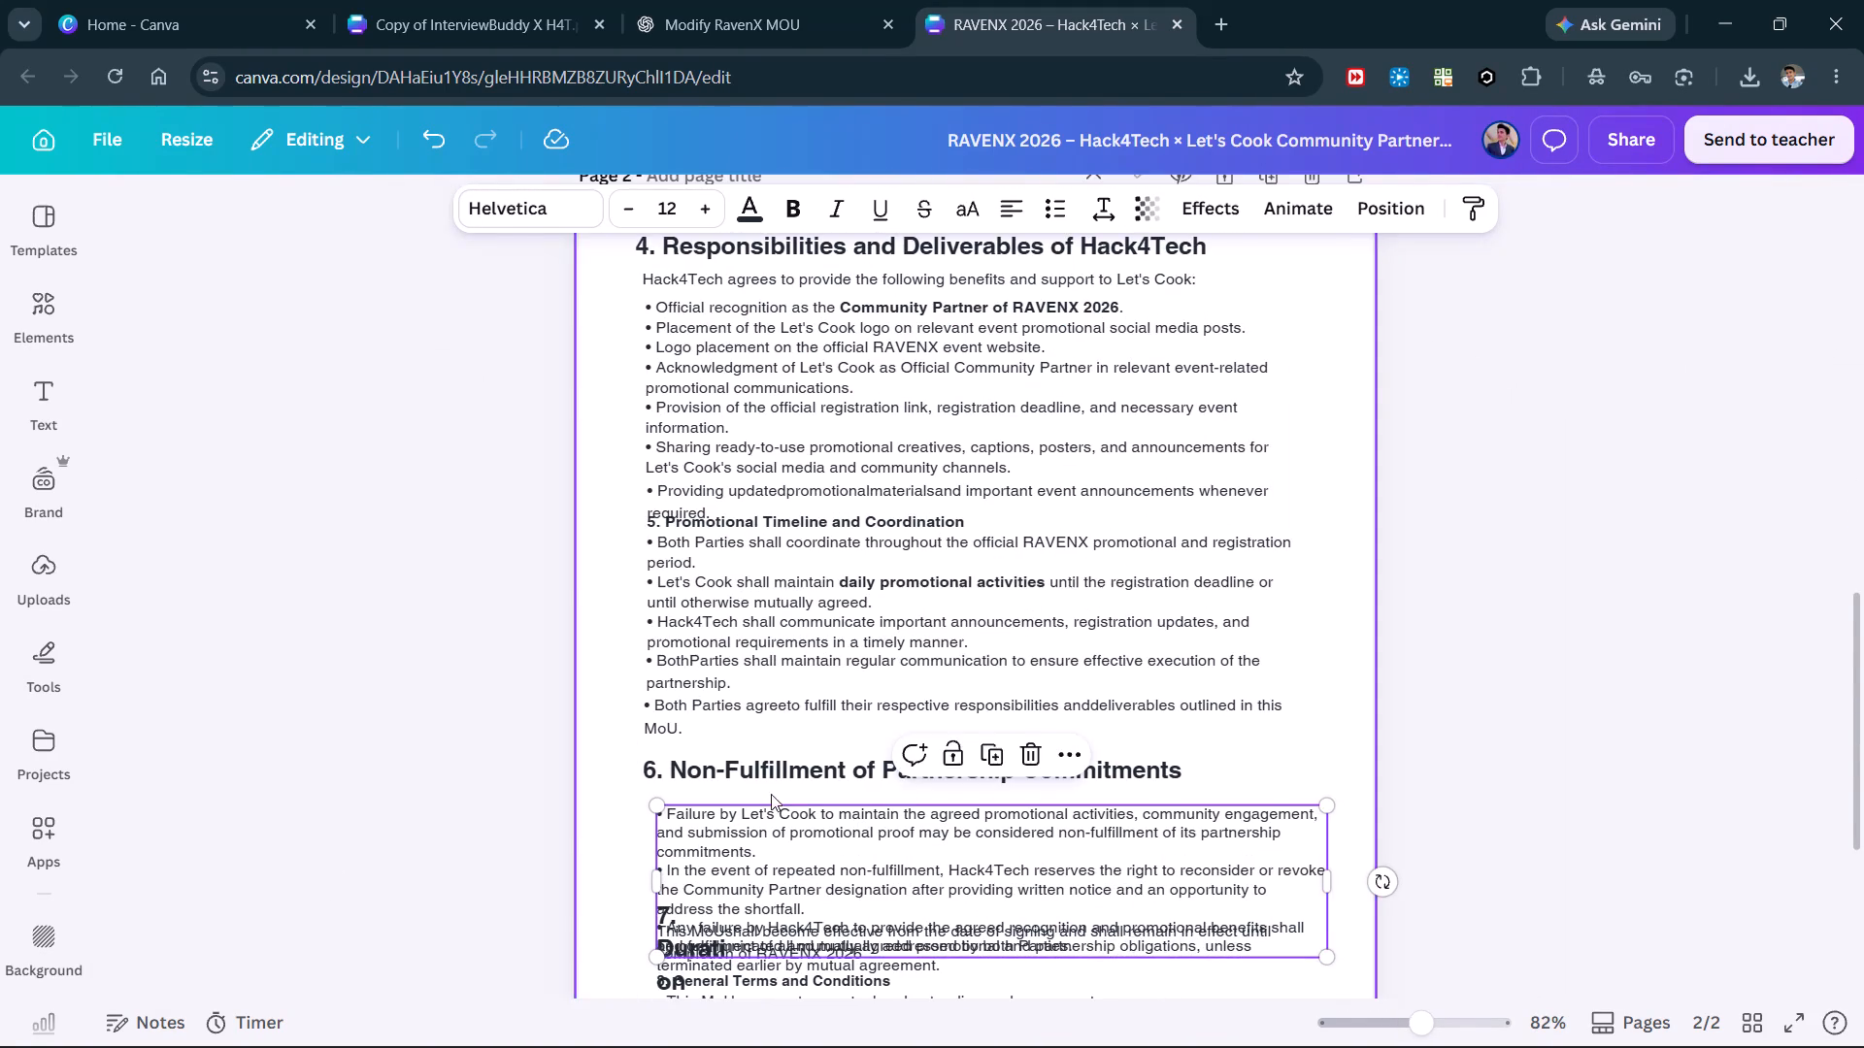
left_click_drag(542, 322, 538, 334)
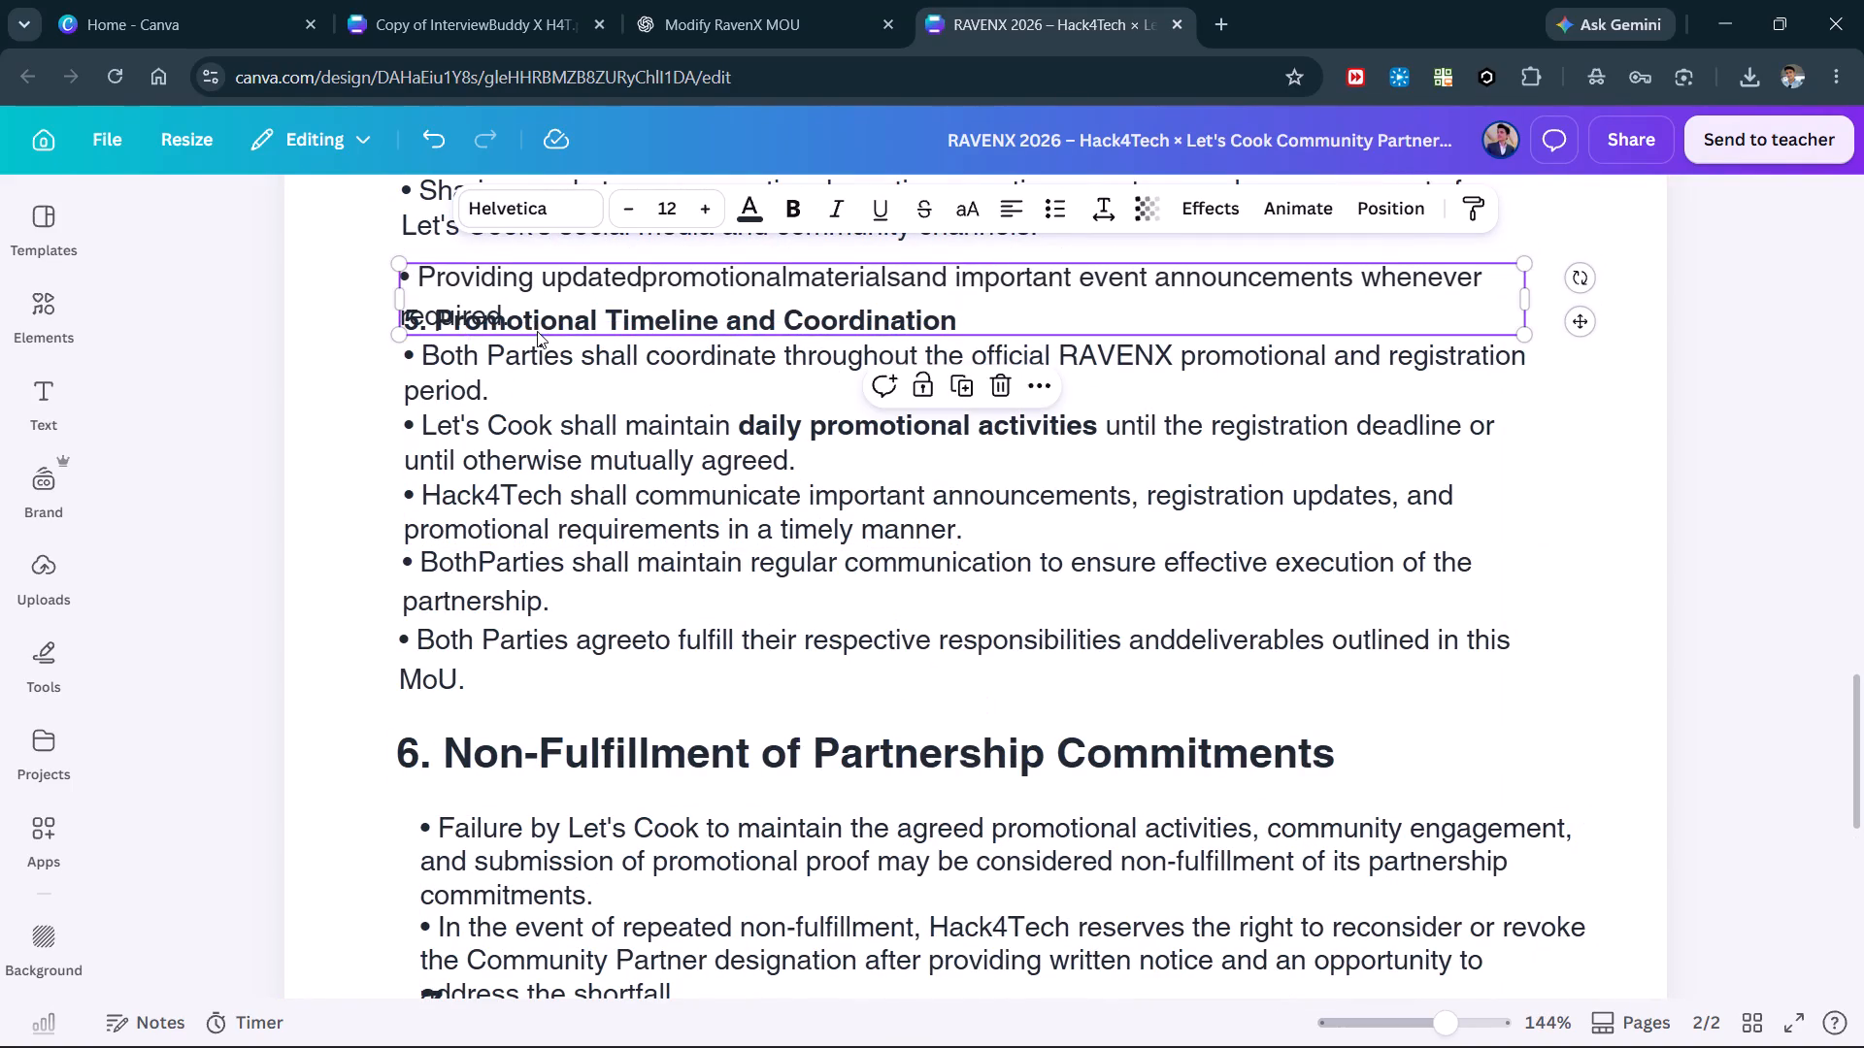
left_click_drag(537, 323, 539, 307)
scroll(539, 307, "up", 3)
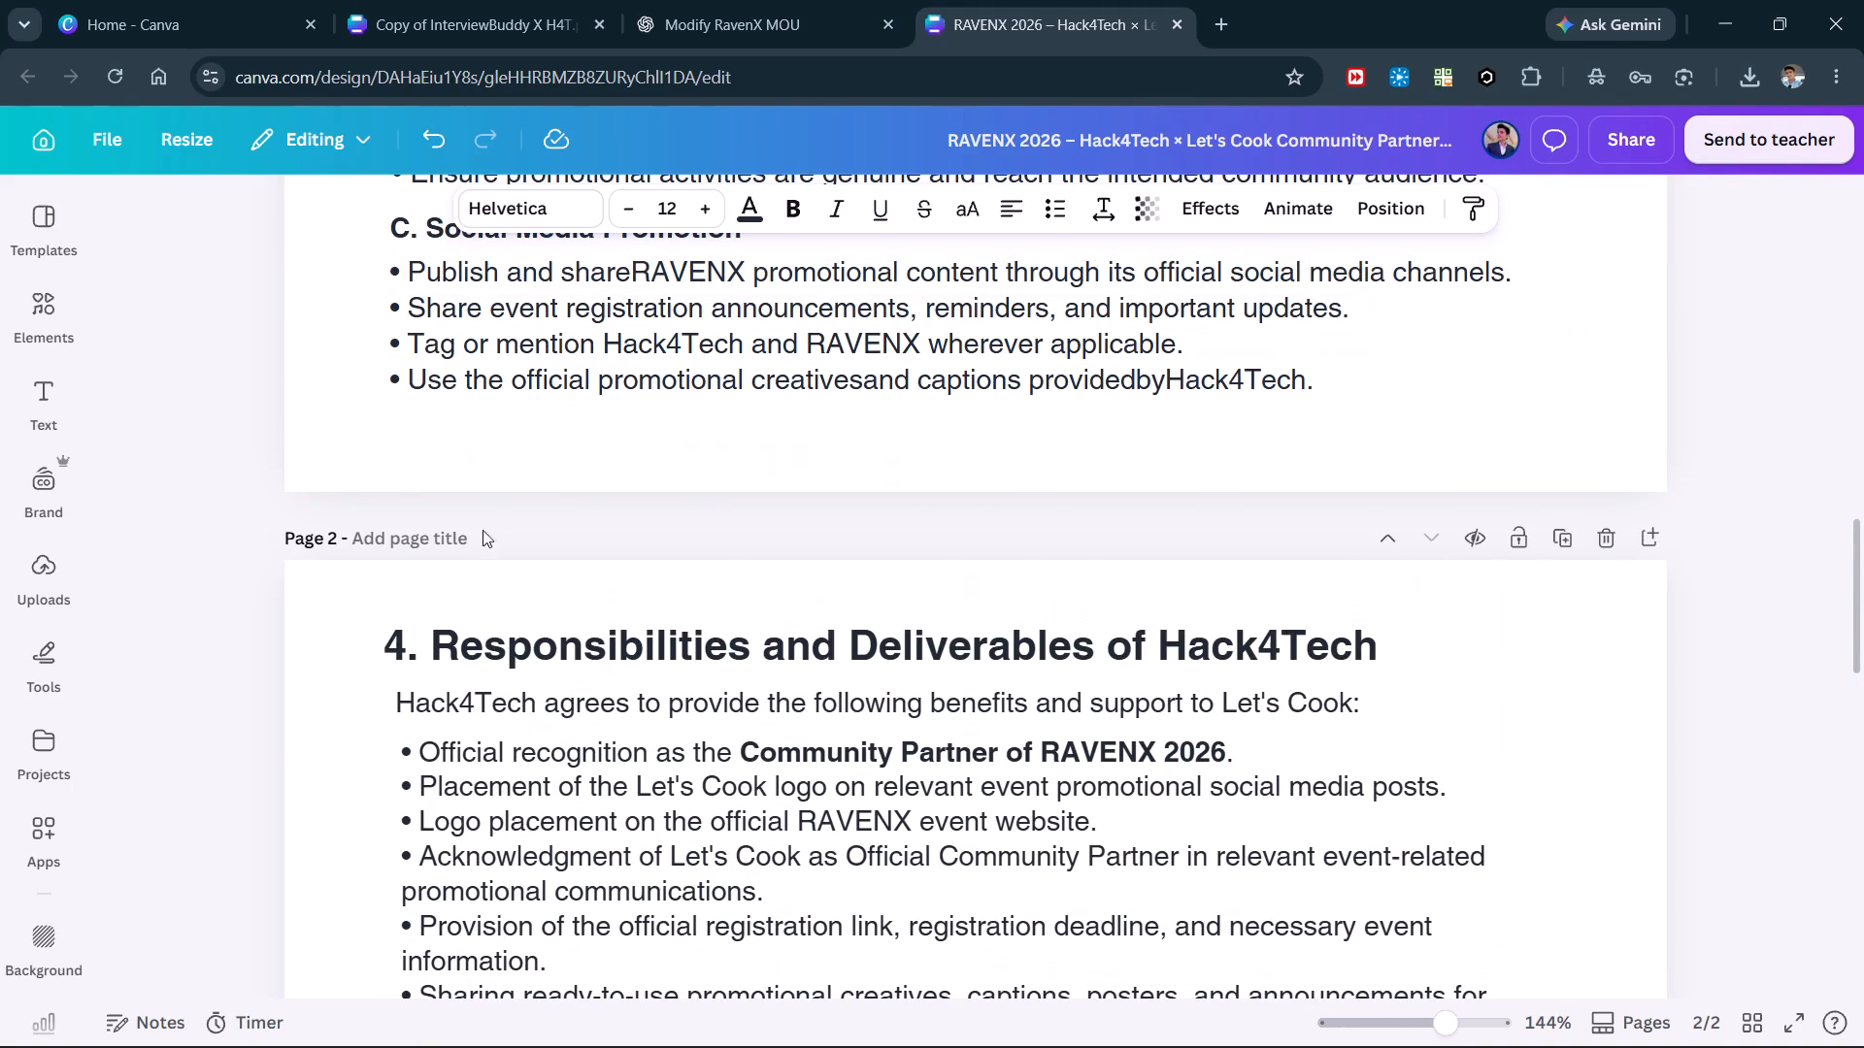
Move the section 4 heading, its intro sentence and its bullet block up, stacked closely beneath the top edge of page 2.
left_click_drag(469, 657, 464, 617)
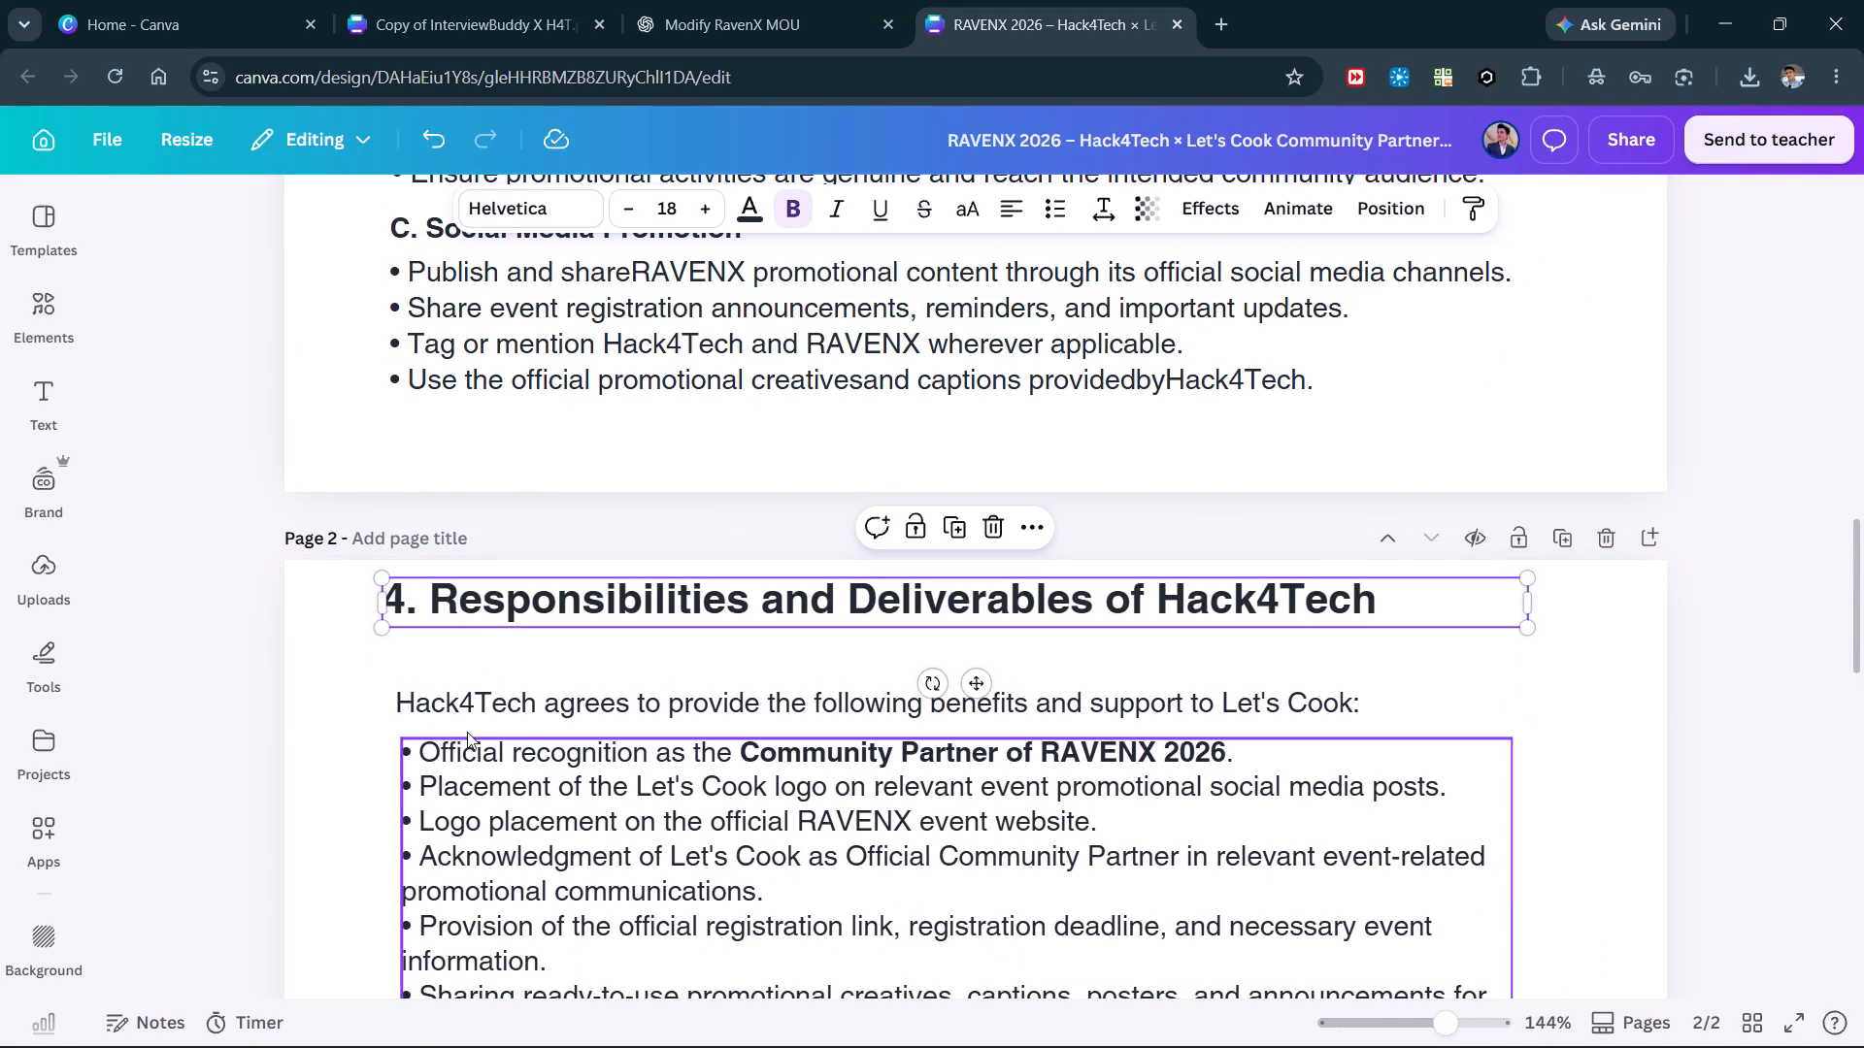
left_click_drag(468, 714, 465, 660)
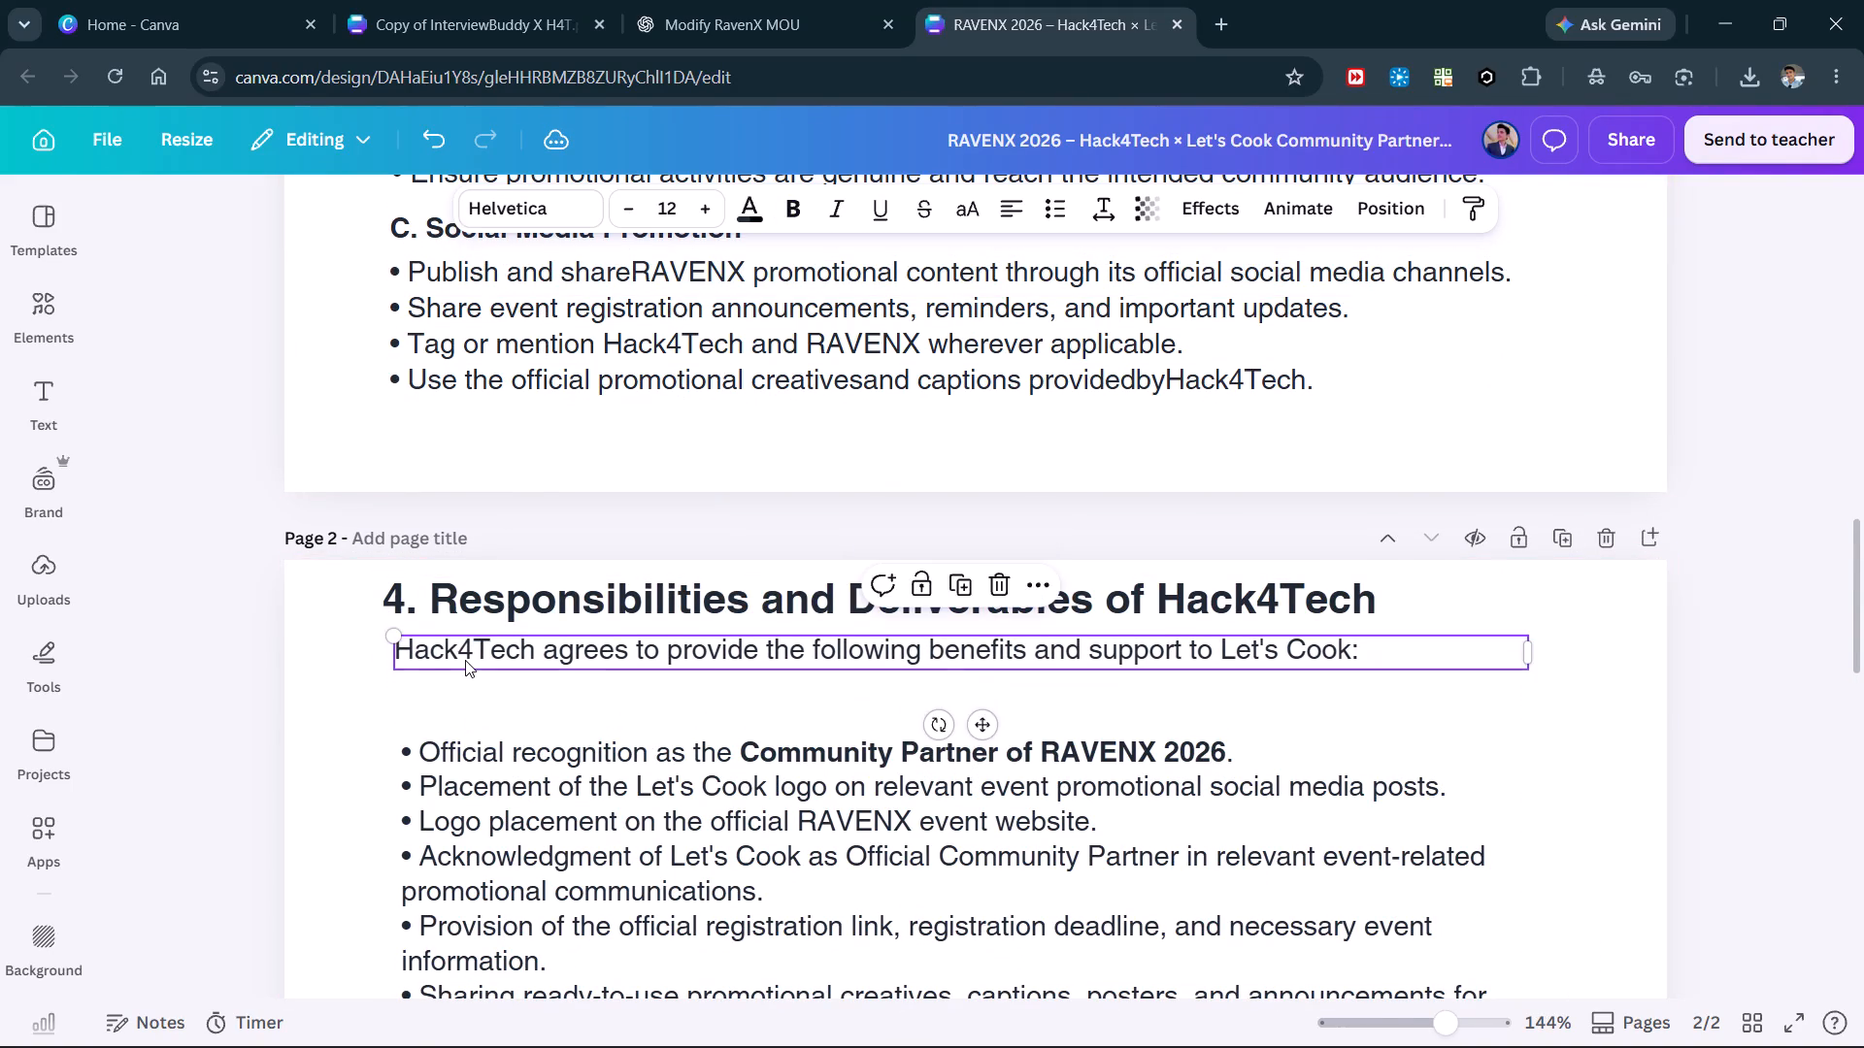
key("Up")
left_click(483, 806)
key("shift+Up")
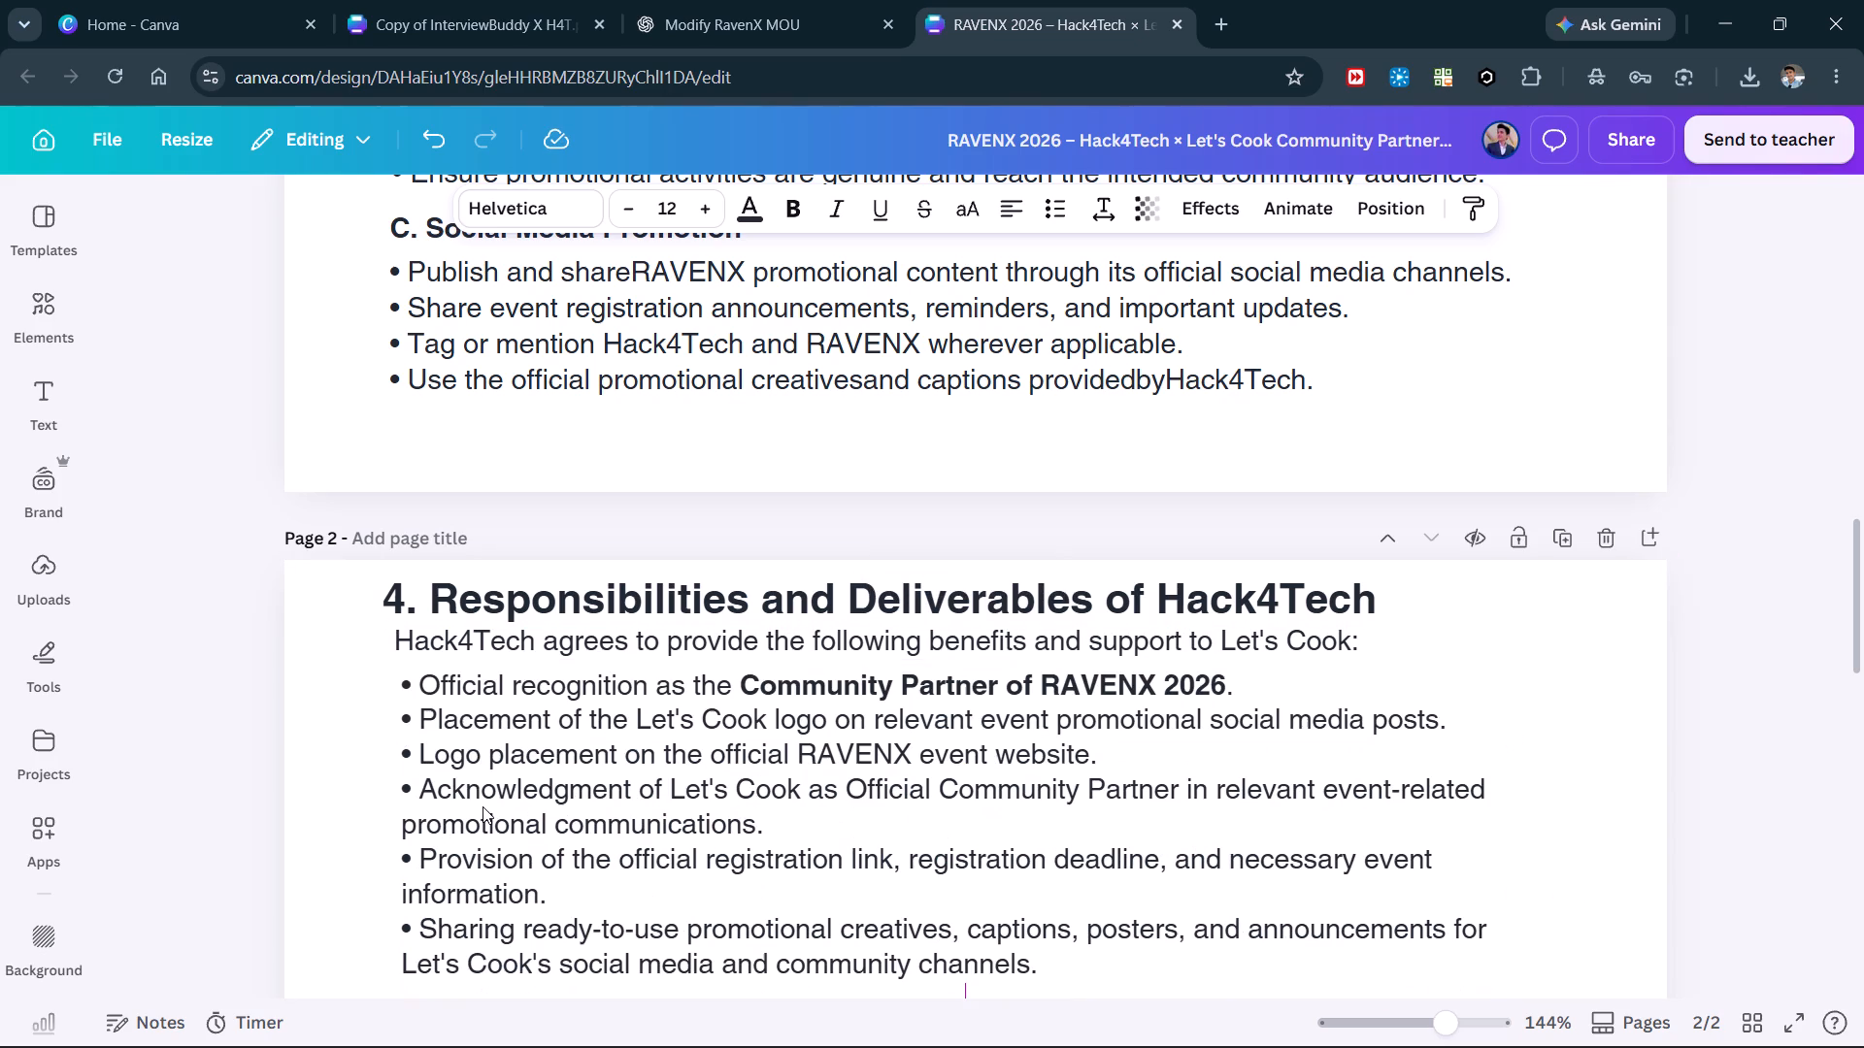
key("Up")
key("Up")
Move the bullet beginning "Providing updated" up so that it sits directly below the section 4 bullet block without overlapping it.
scroll(483, 806, "down", 1)
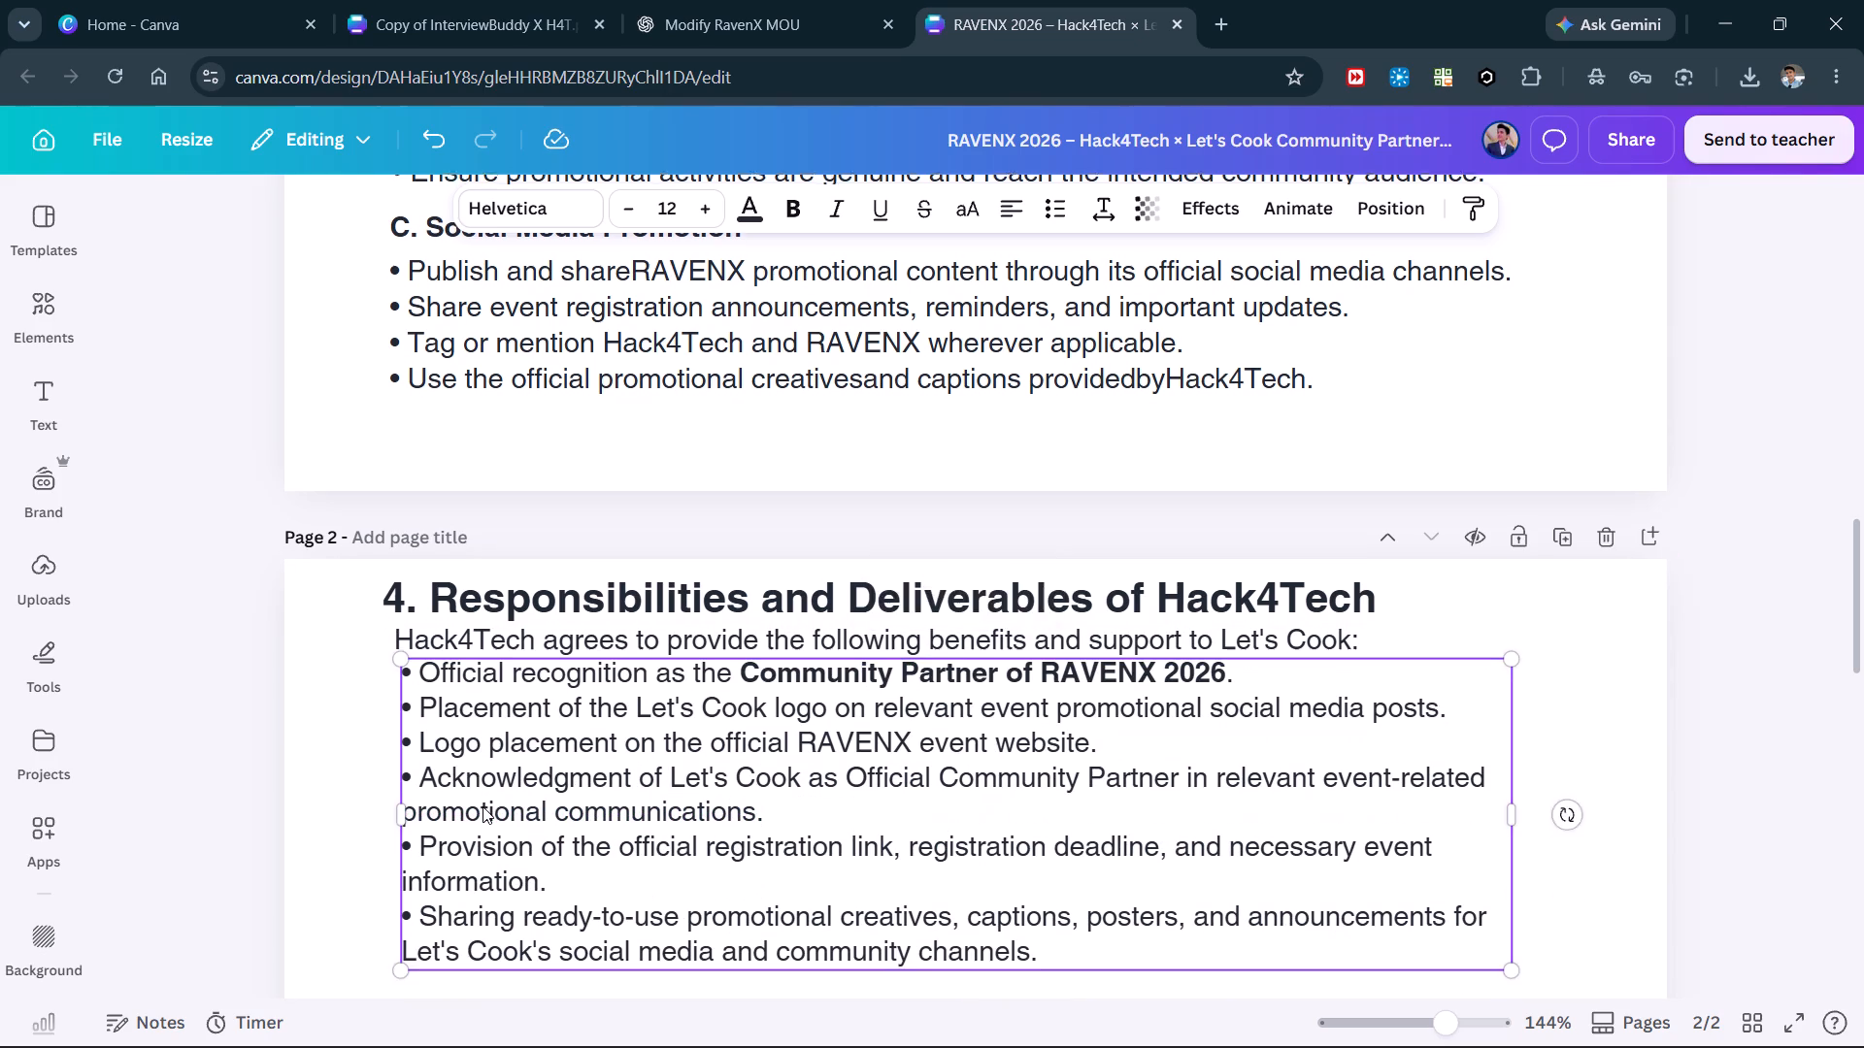
scroll(483, 806, "down", 1)
left_click(503, 726)
key("shift+Up")
key("shift+Up")
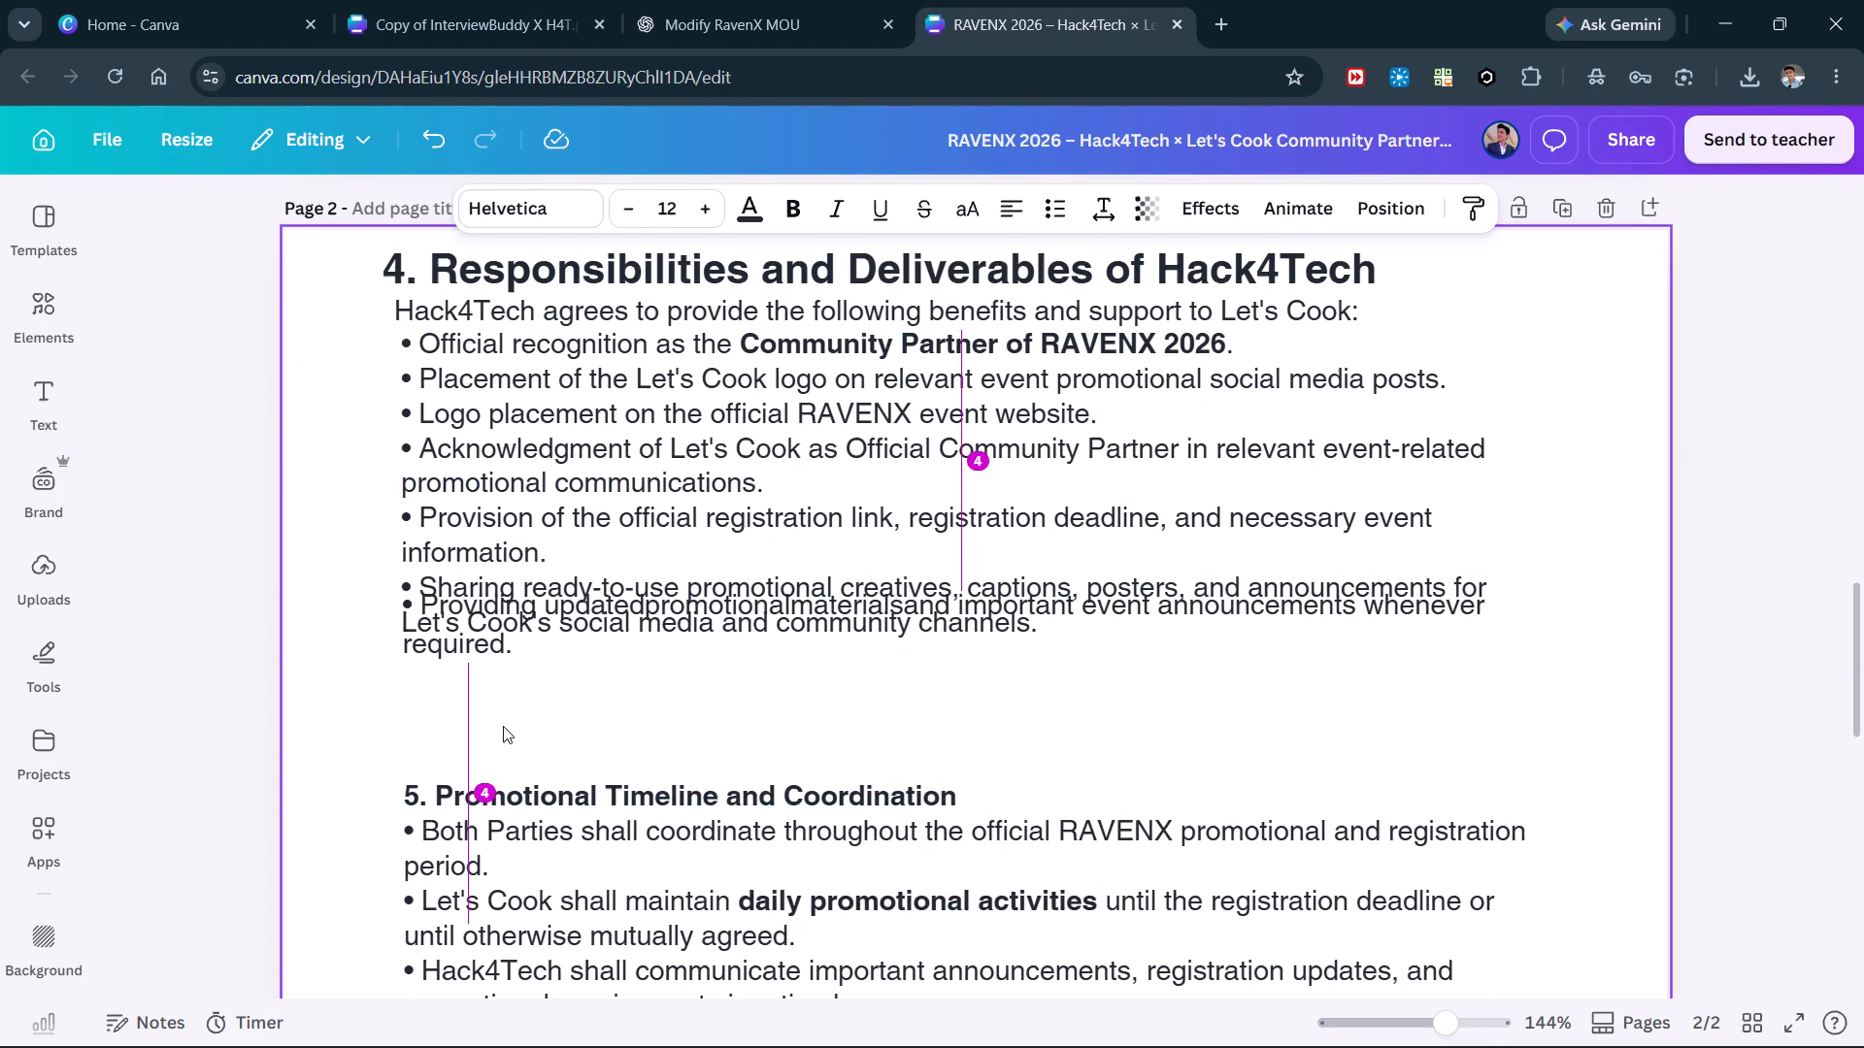
key("Down")
key("Down")
key("Down")
key("Down")
key("Down")
key("Down")
key("Down")
key("Down")
key("Down")
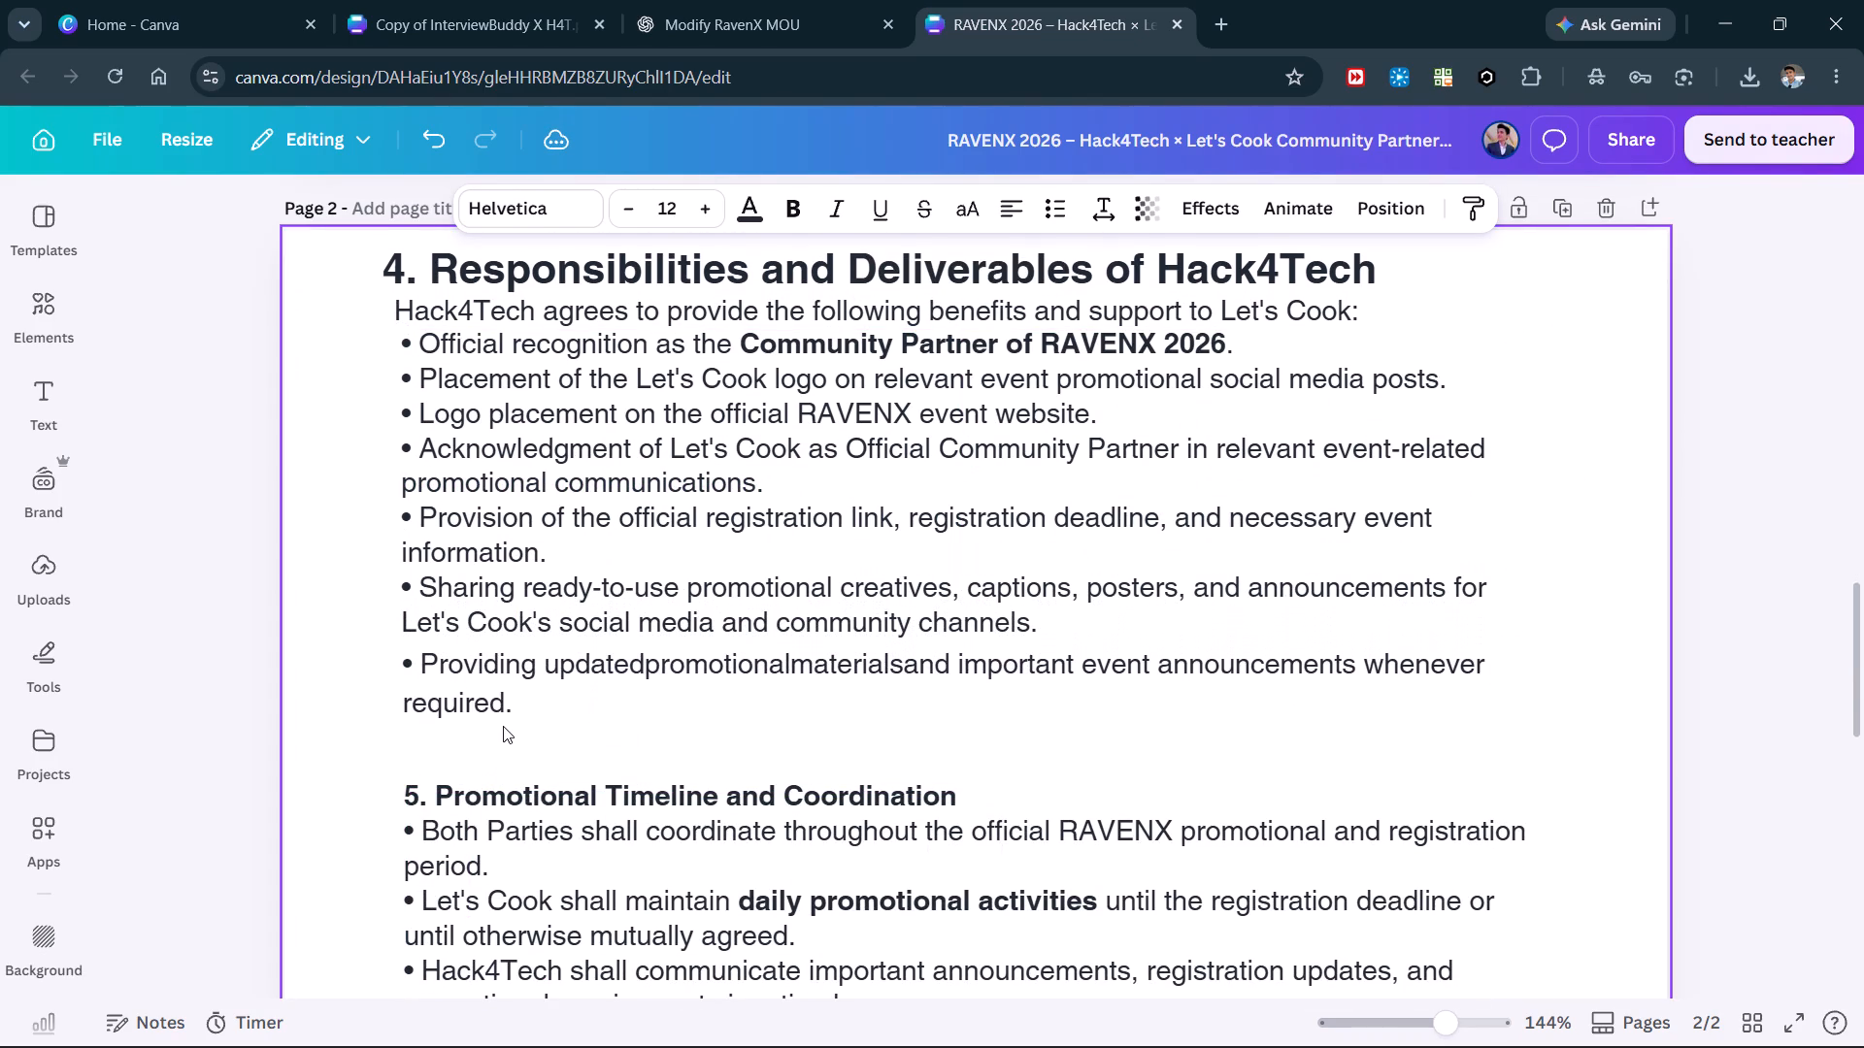
key("Down")
key("Up")
key("Up")
Move the section 5 block and its two separate "Both Parties" bullets up to close the gaps beneath section 4.
left_click(493, 789)
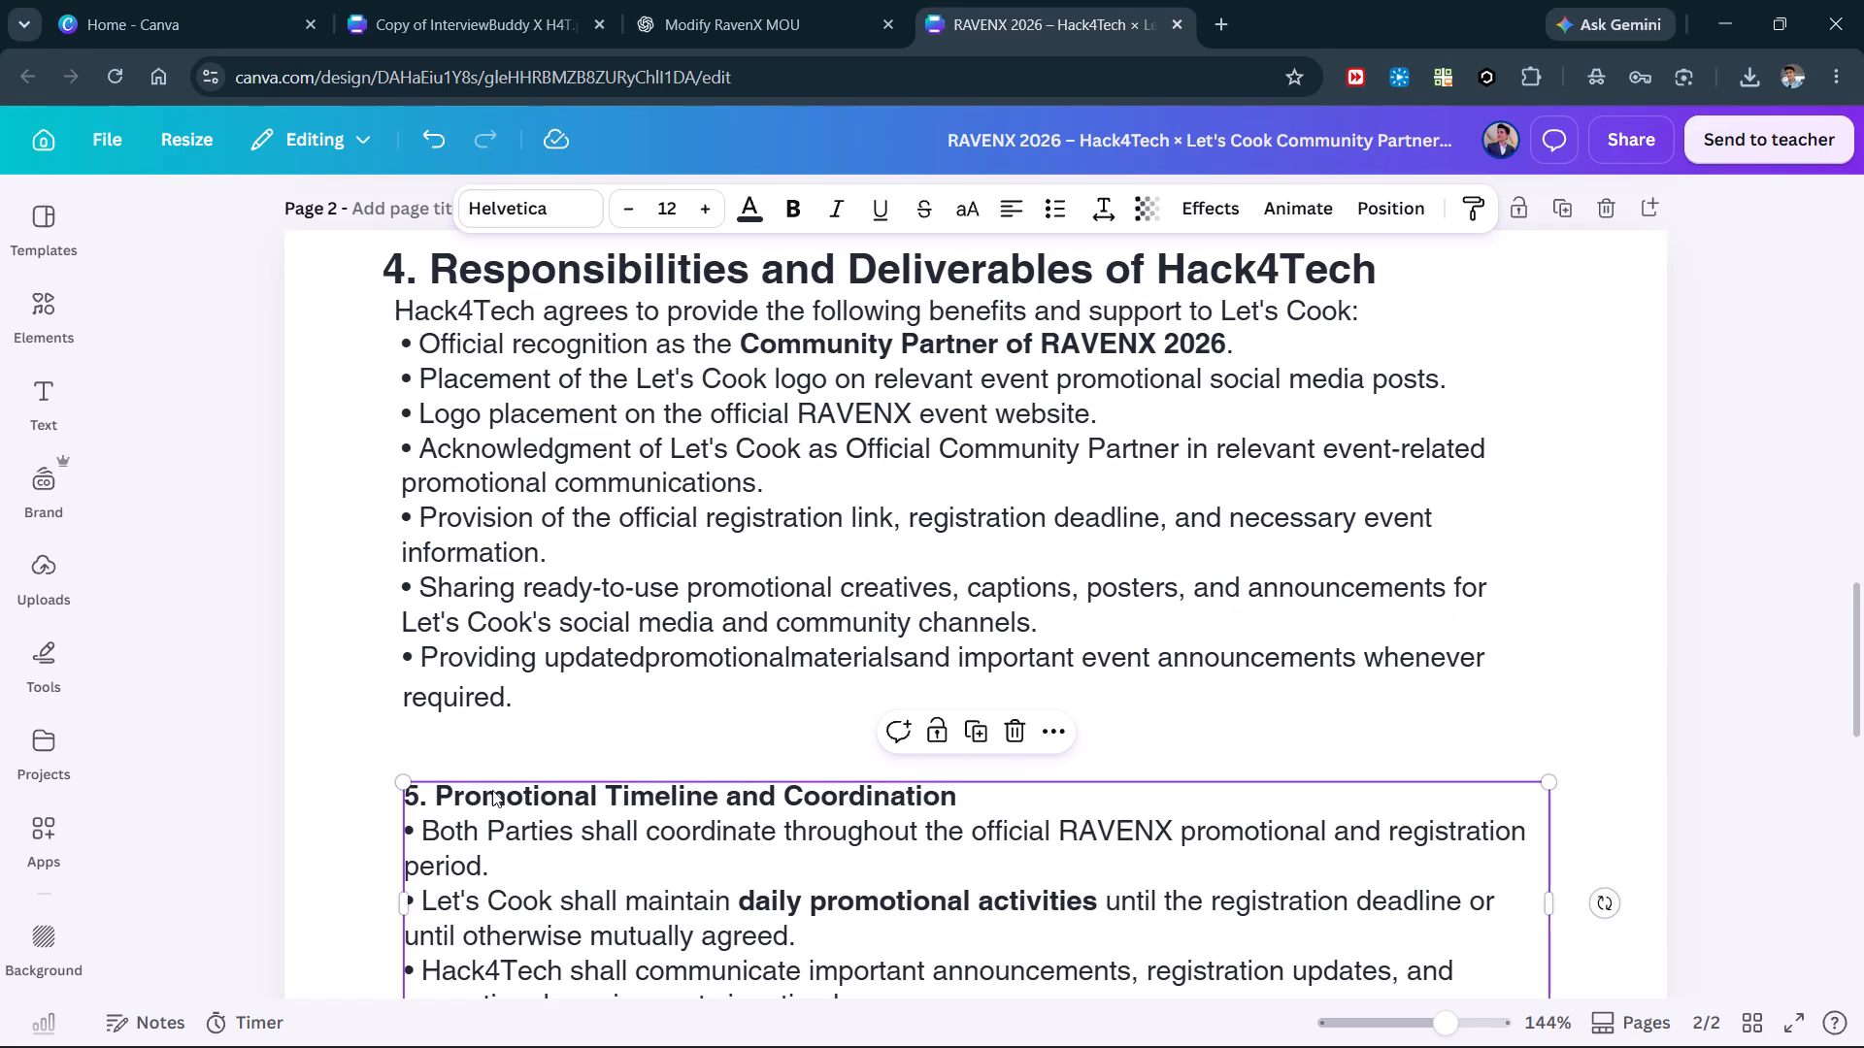
key("shift+Up")
scroll(492, 790, "down", 2)
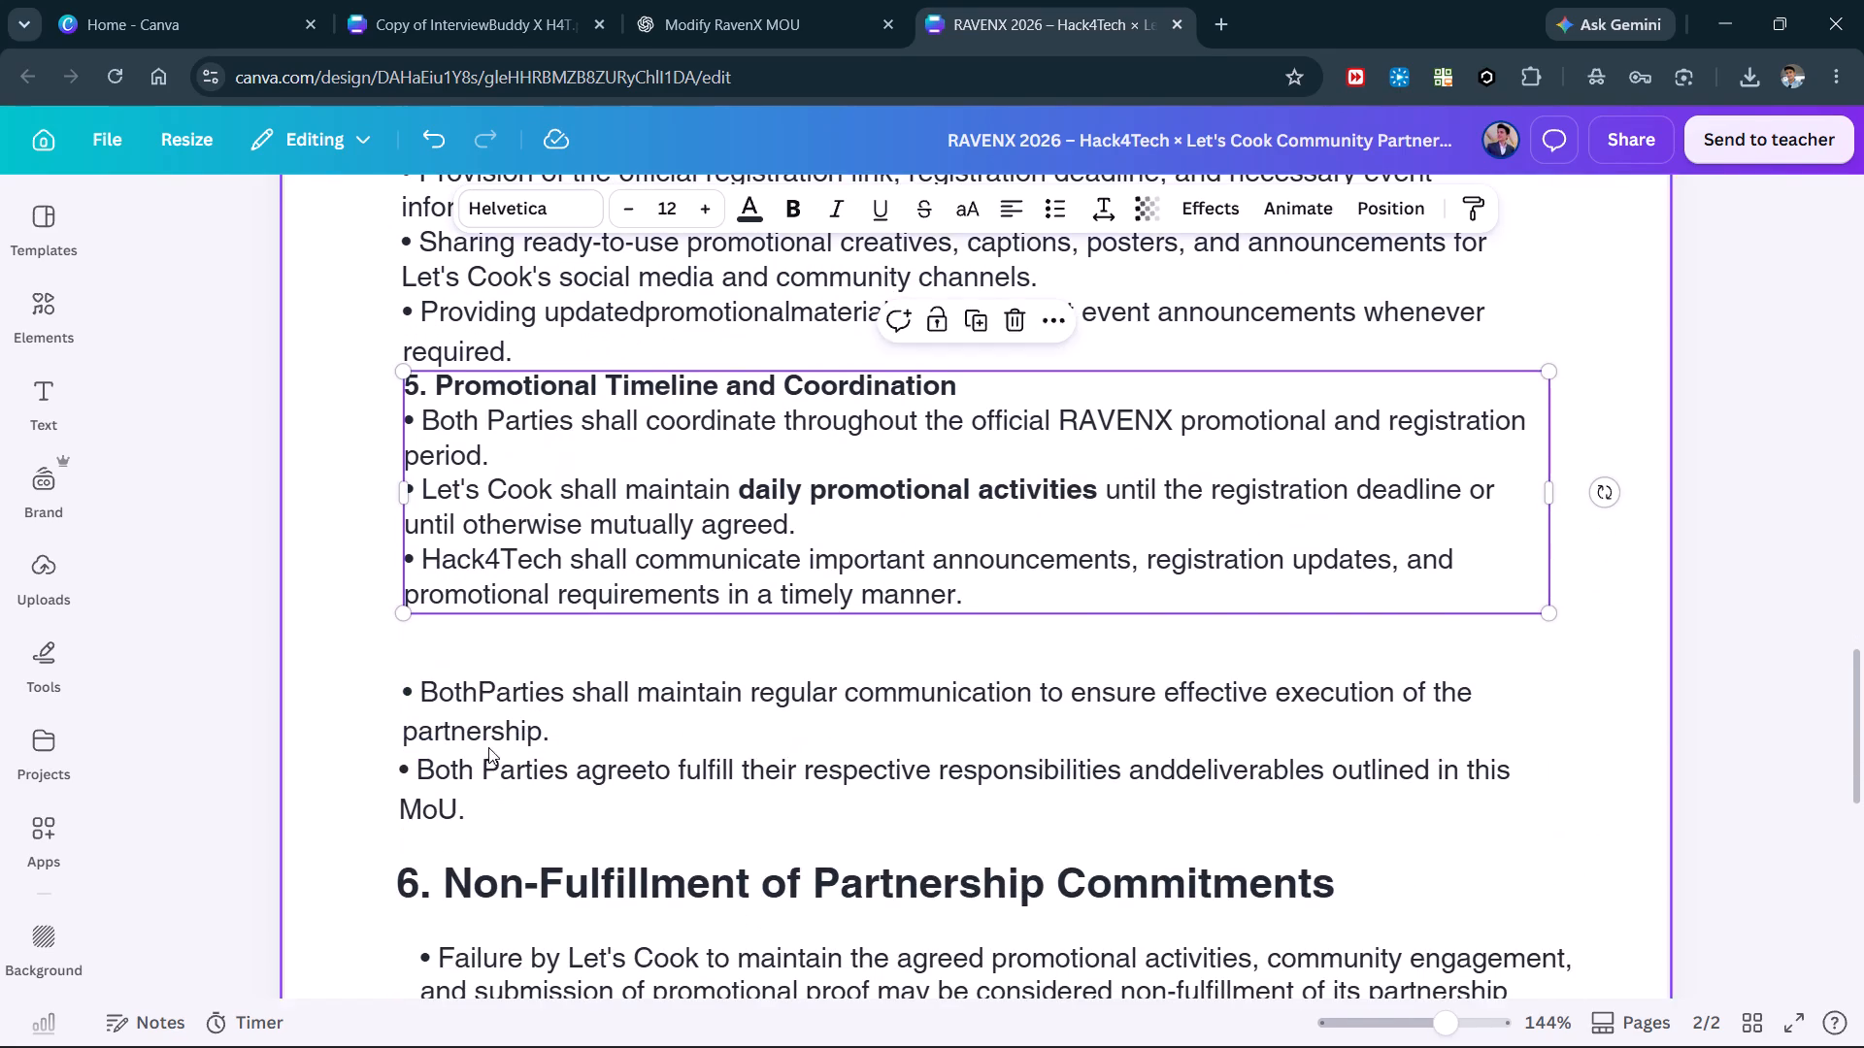
left_click(489, 734)
key("shift+Up")
left_click(492, 767)
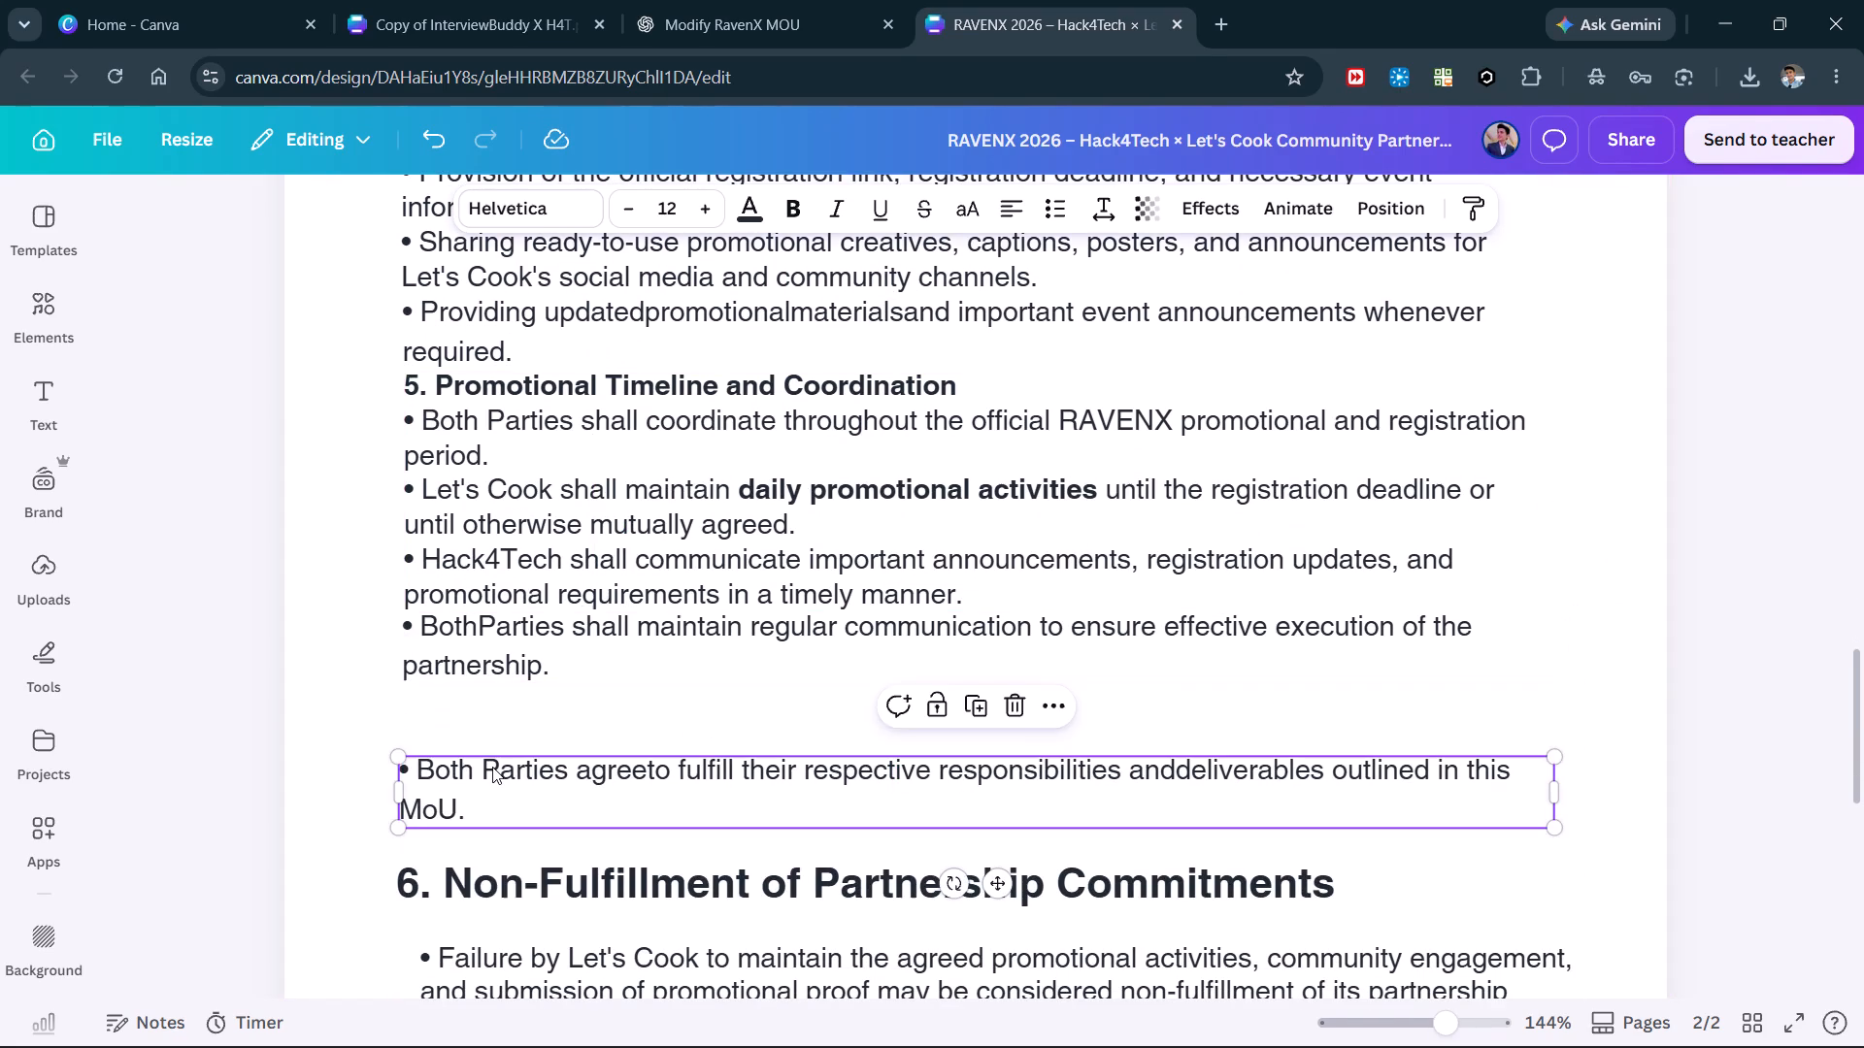
key("shift+Up")
Move the section 6 heading "Non-Fulfillment of Partnership Commitments" up directly below the last section 5 bullet.
left_click(475, 872)
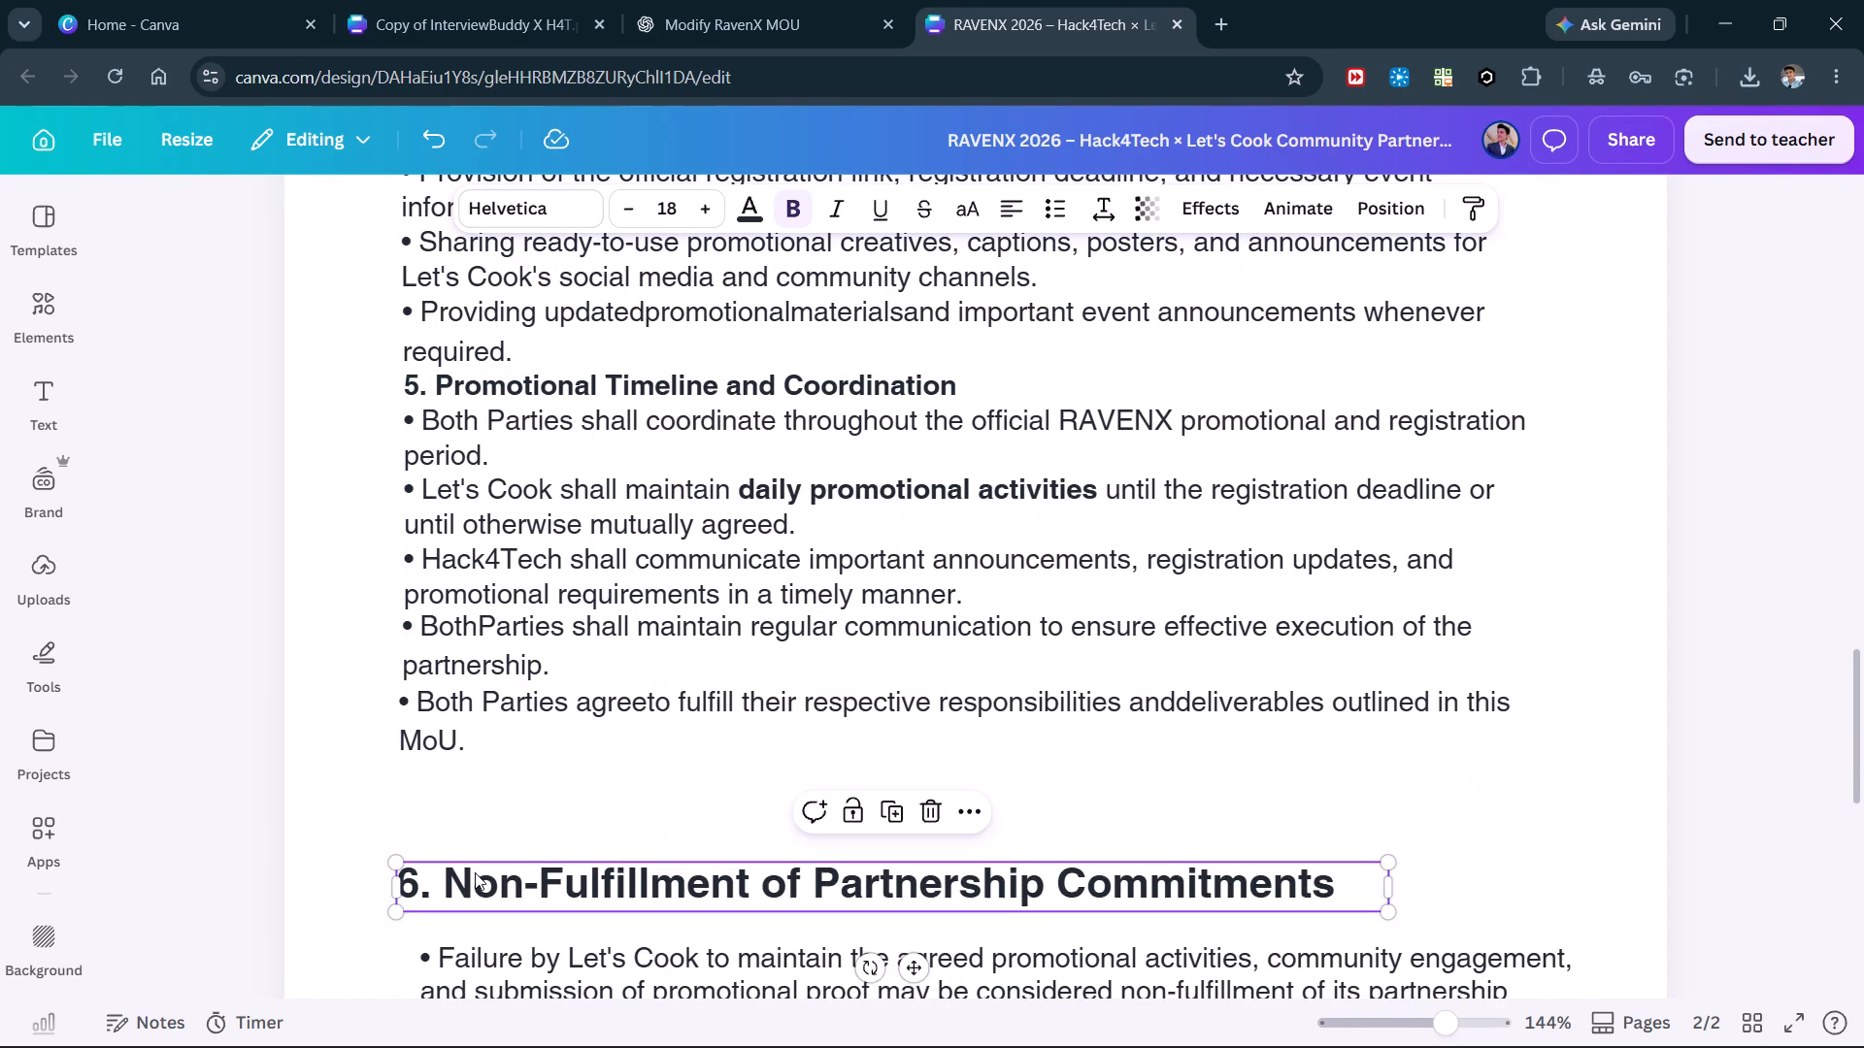
key("shift+Up")
key("shift+Up")
key("Down")
key("Down")
key("Down")
key("Down")
key("Down")
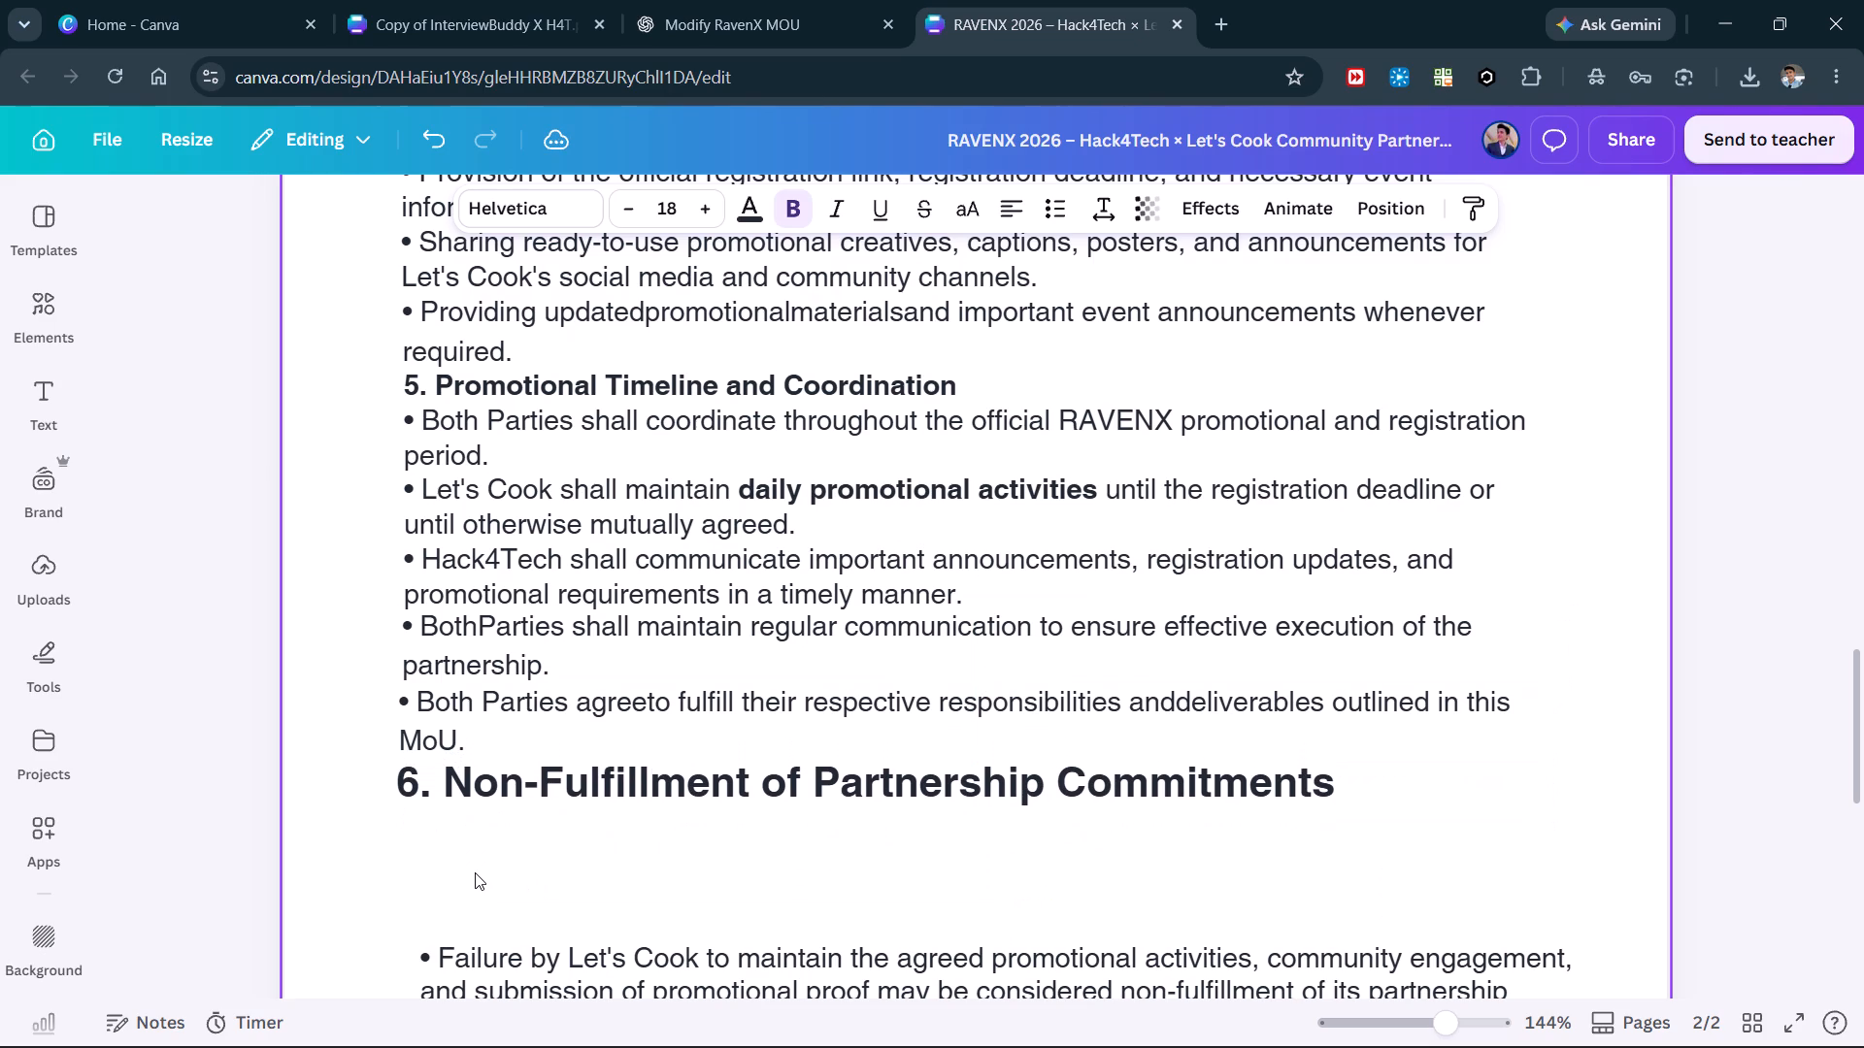
Move the section 6 bullet block beginning "Failure by Let's Cook" up directly beneath its heading.
scroll(501, 931, "down", 1)
left_click(501, 931)
key("shift+Up")
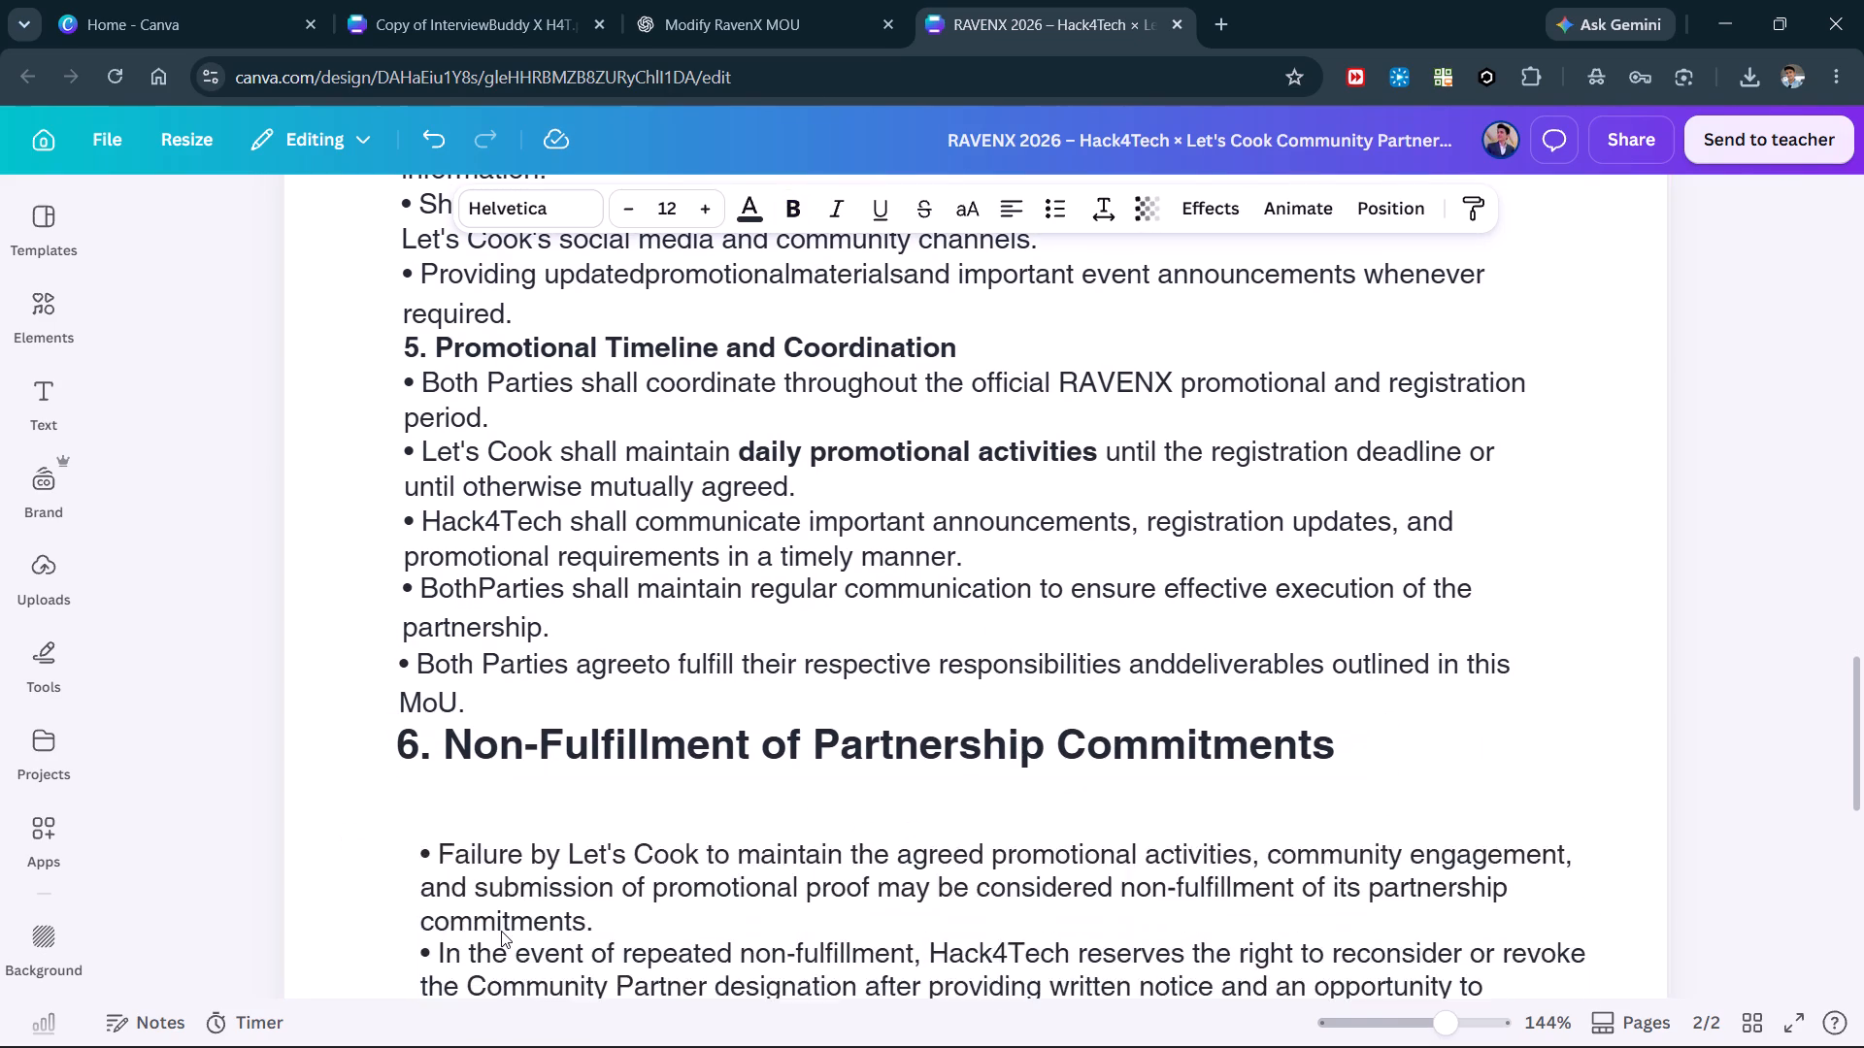
key("shift+Up")
key("shift+Up")
key("shift+Down")
double_click(614, 898)
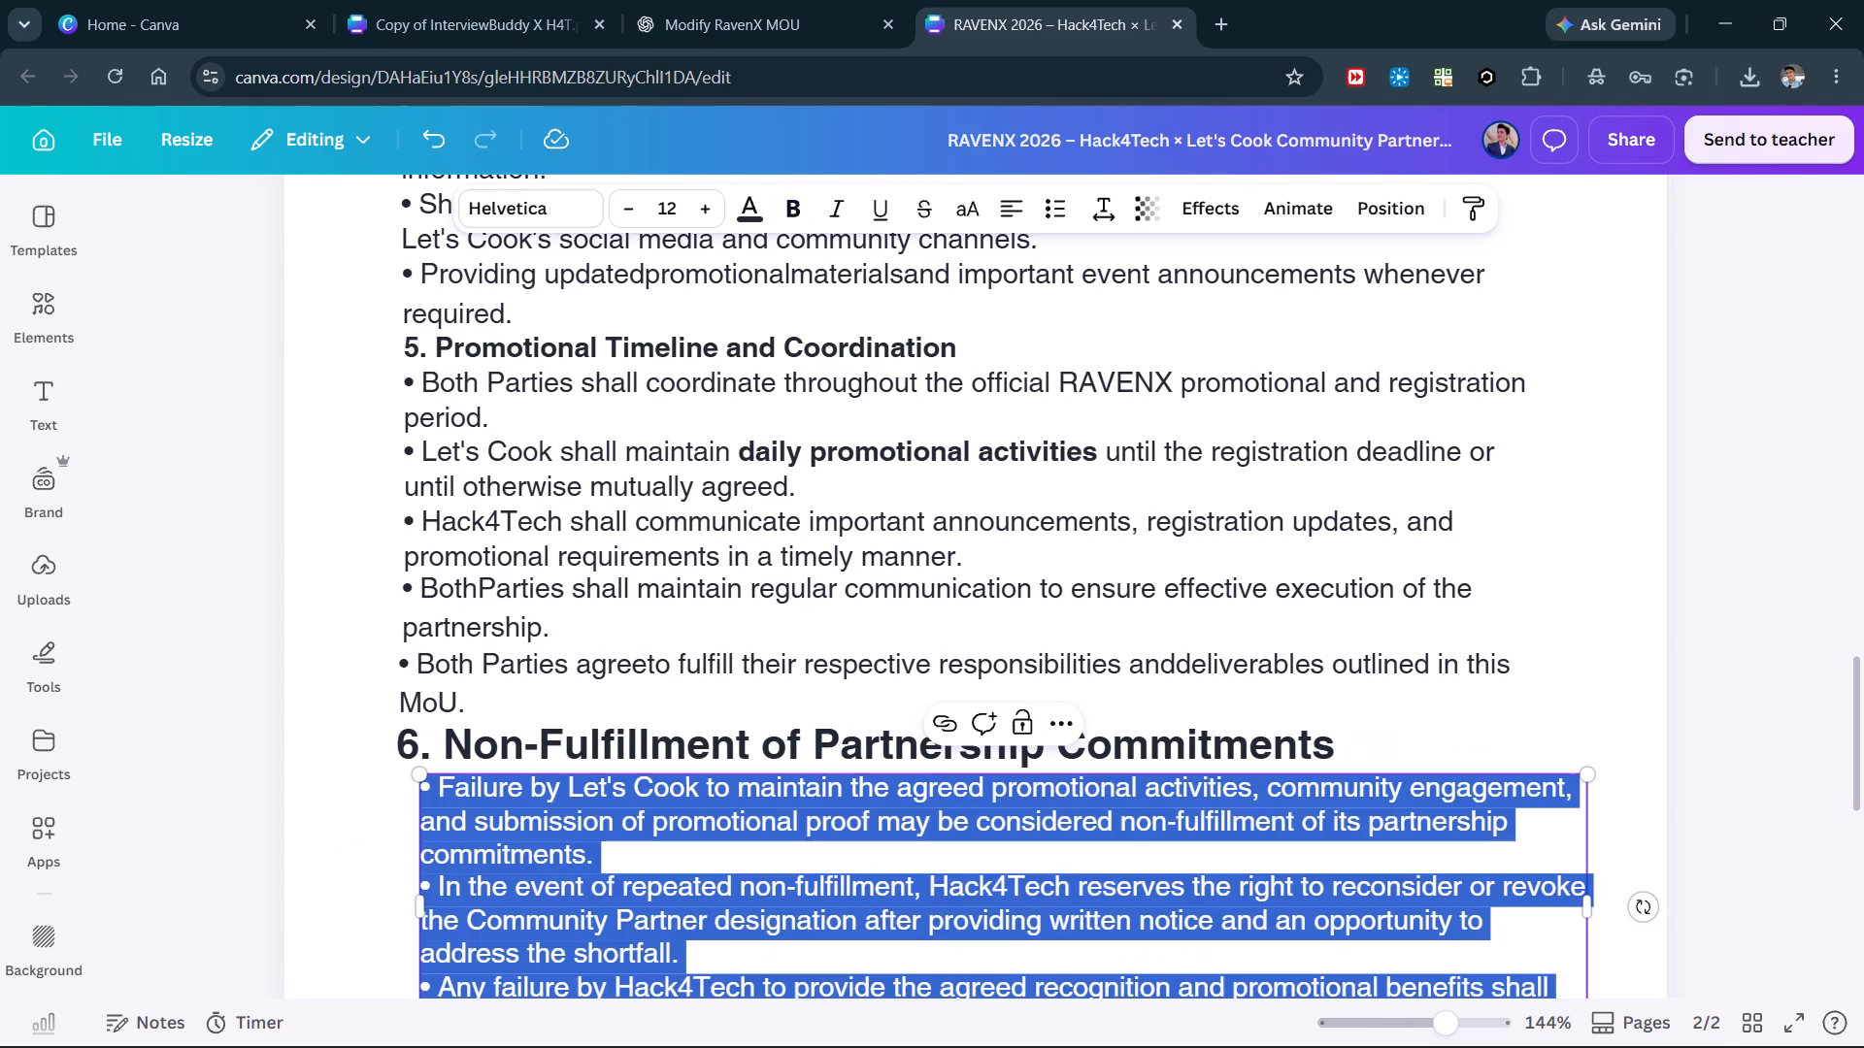
left_click(795, 792)
scroll(795, 792, "down", 2)
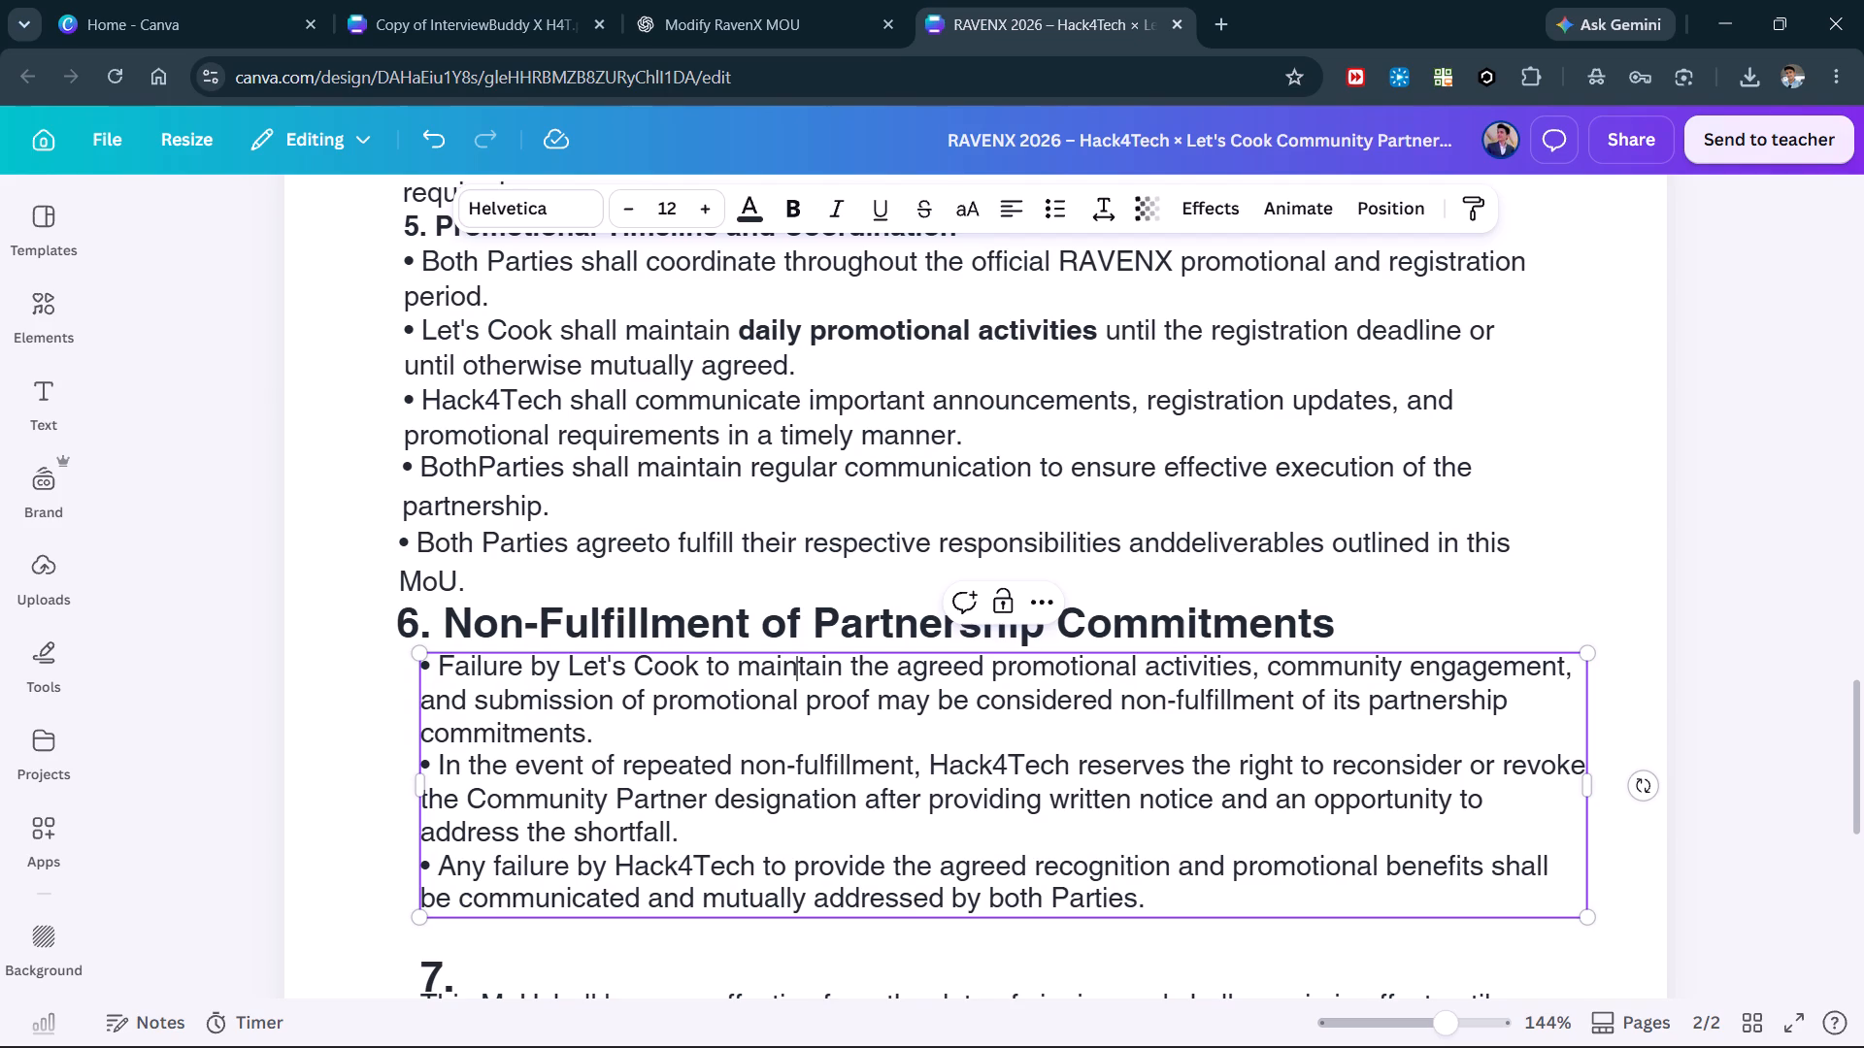
scroll(617, 844, "down", 2)
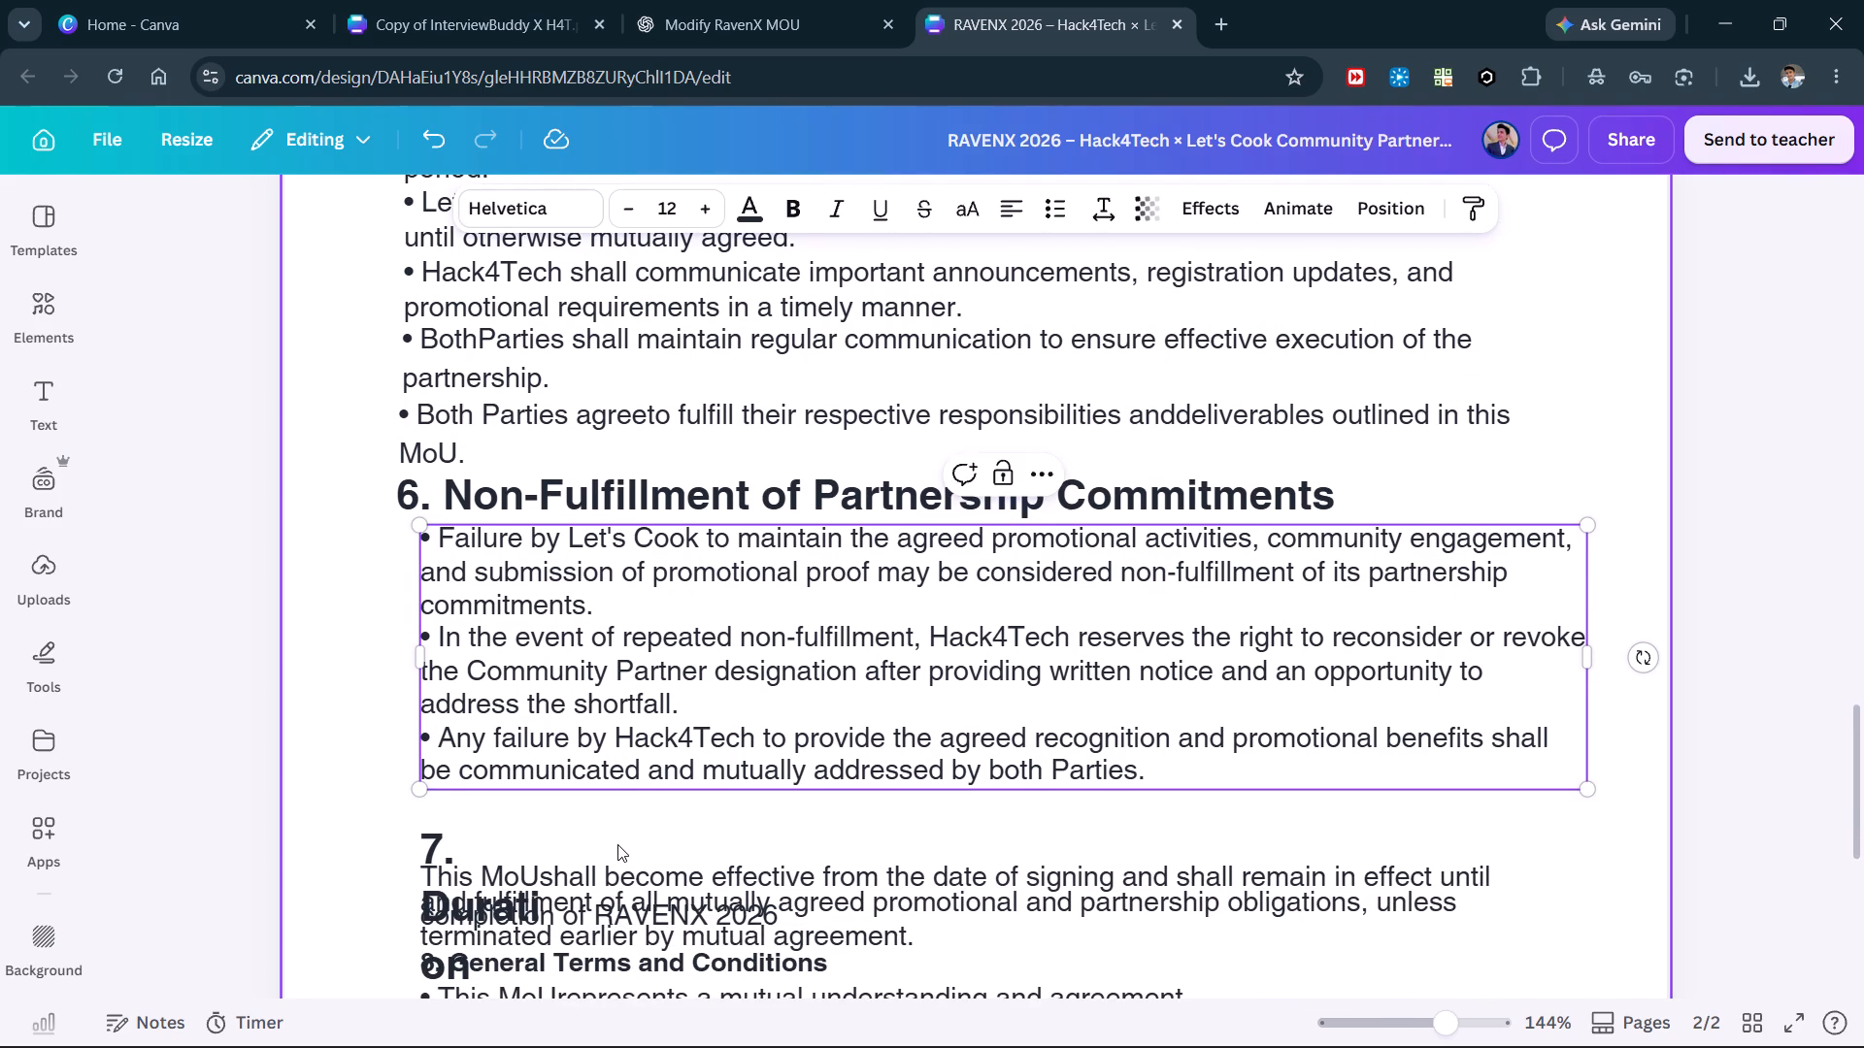
scroll(617, 844, "down", 1)
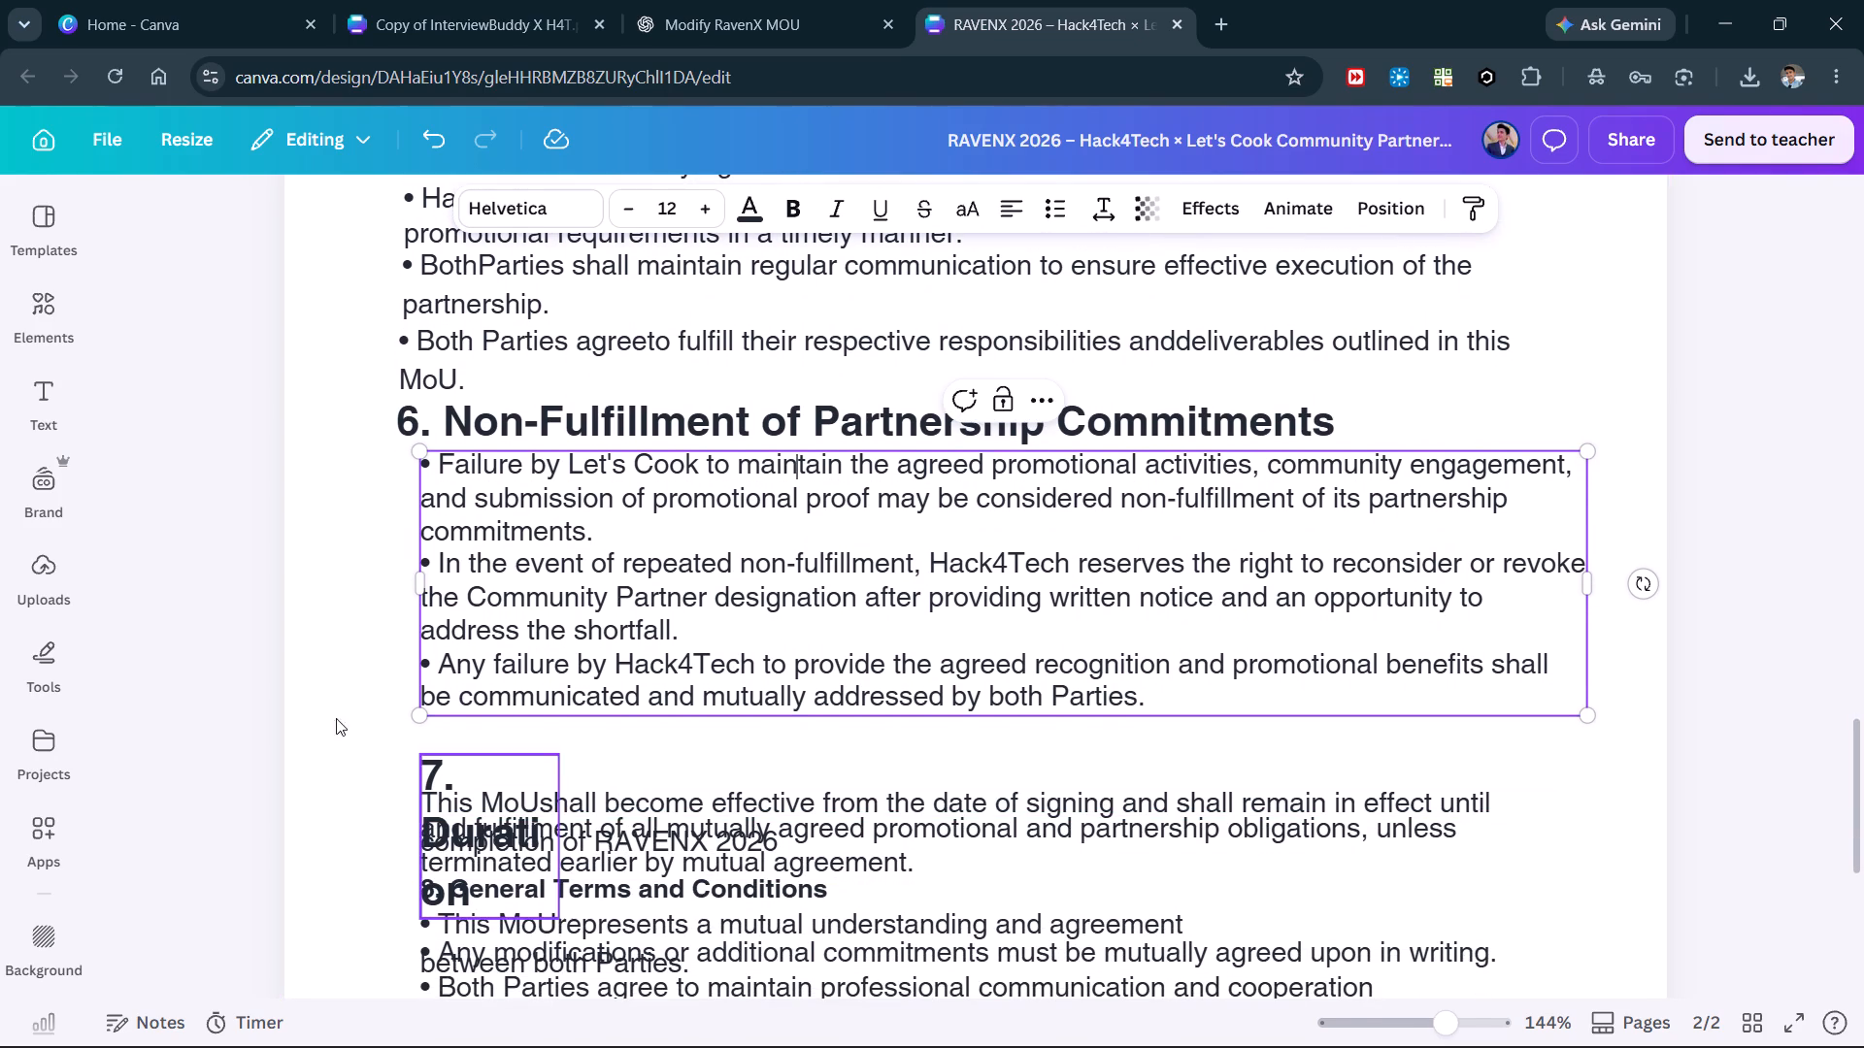
left_click(211, 699)
Widen the "7. Duration" heading onto one line and place it just below the section 6 bullets, left-aligned with the section 6 heading.
scroll(538, 817, "down", 1)
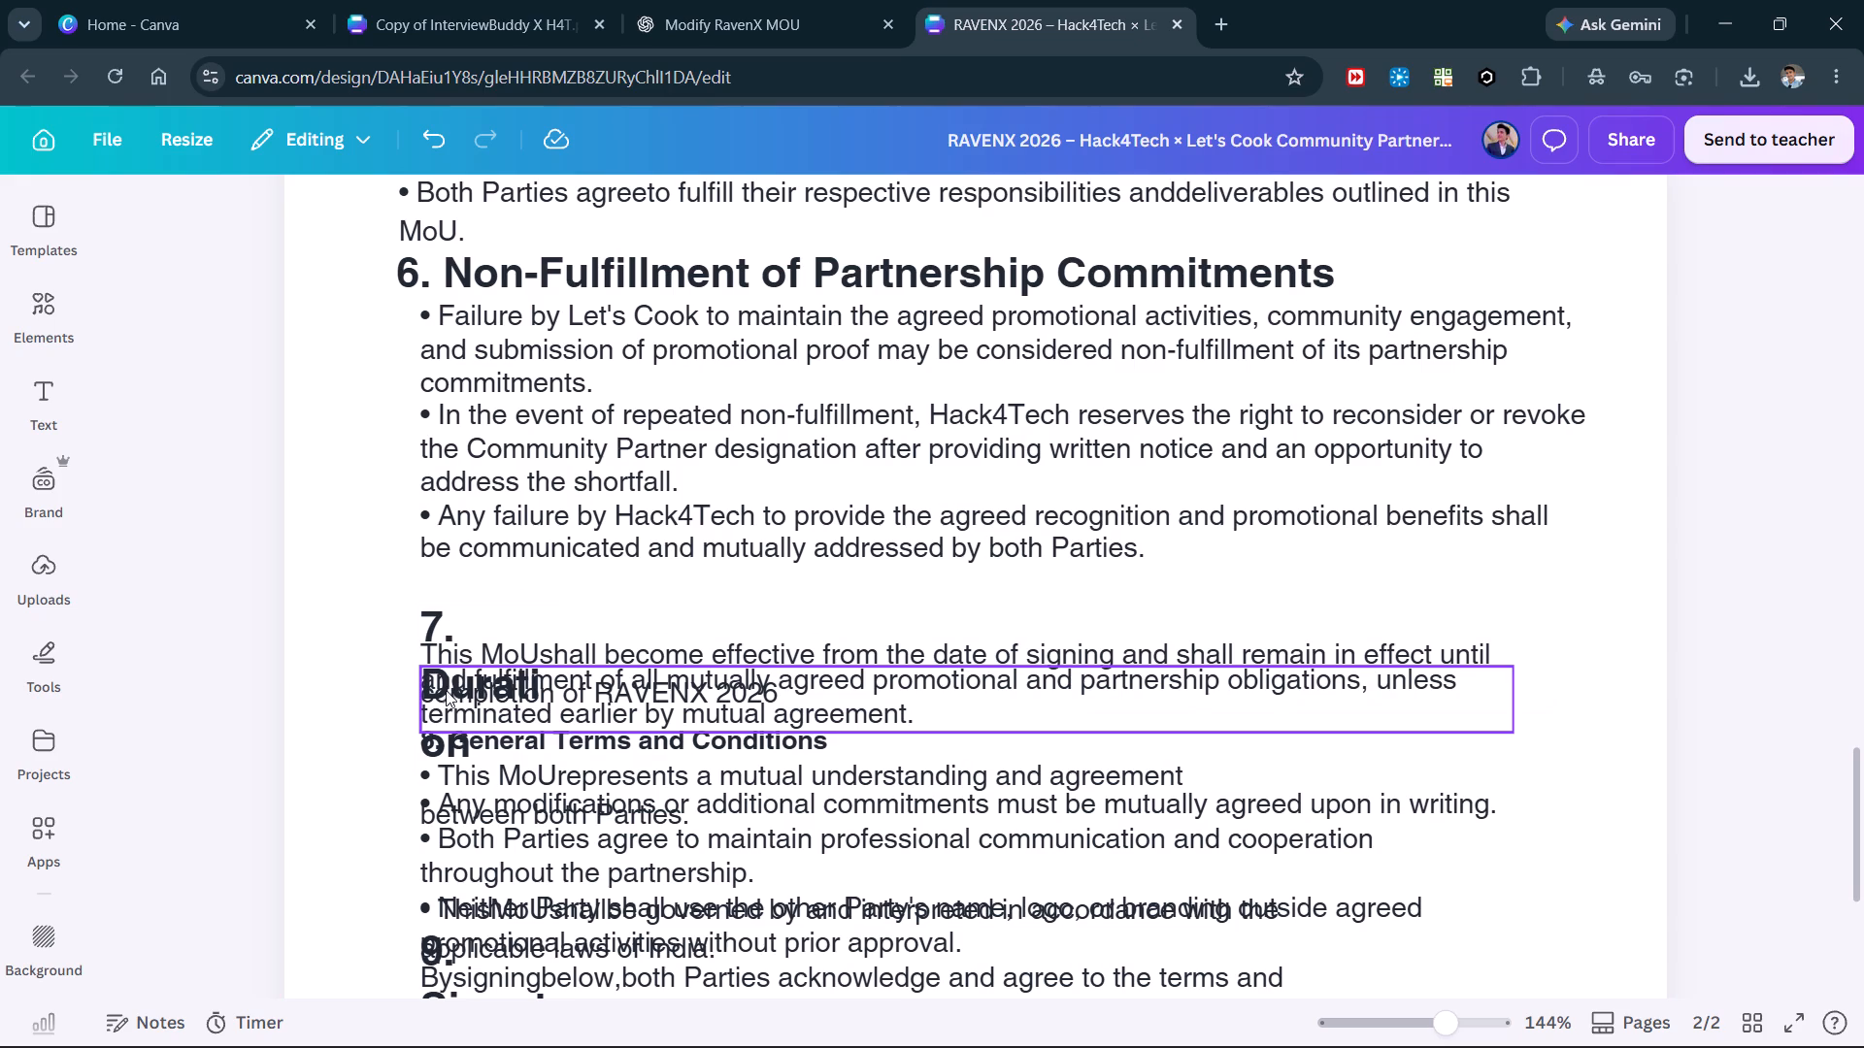
left_click(422, 623)
left_click_drag(562, 684, 1128, 720)
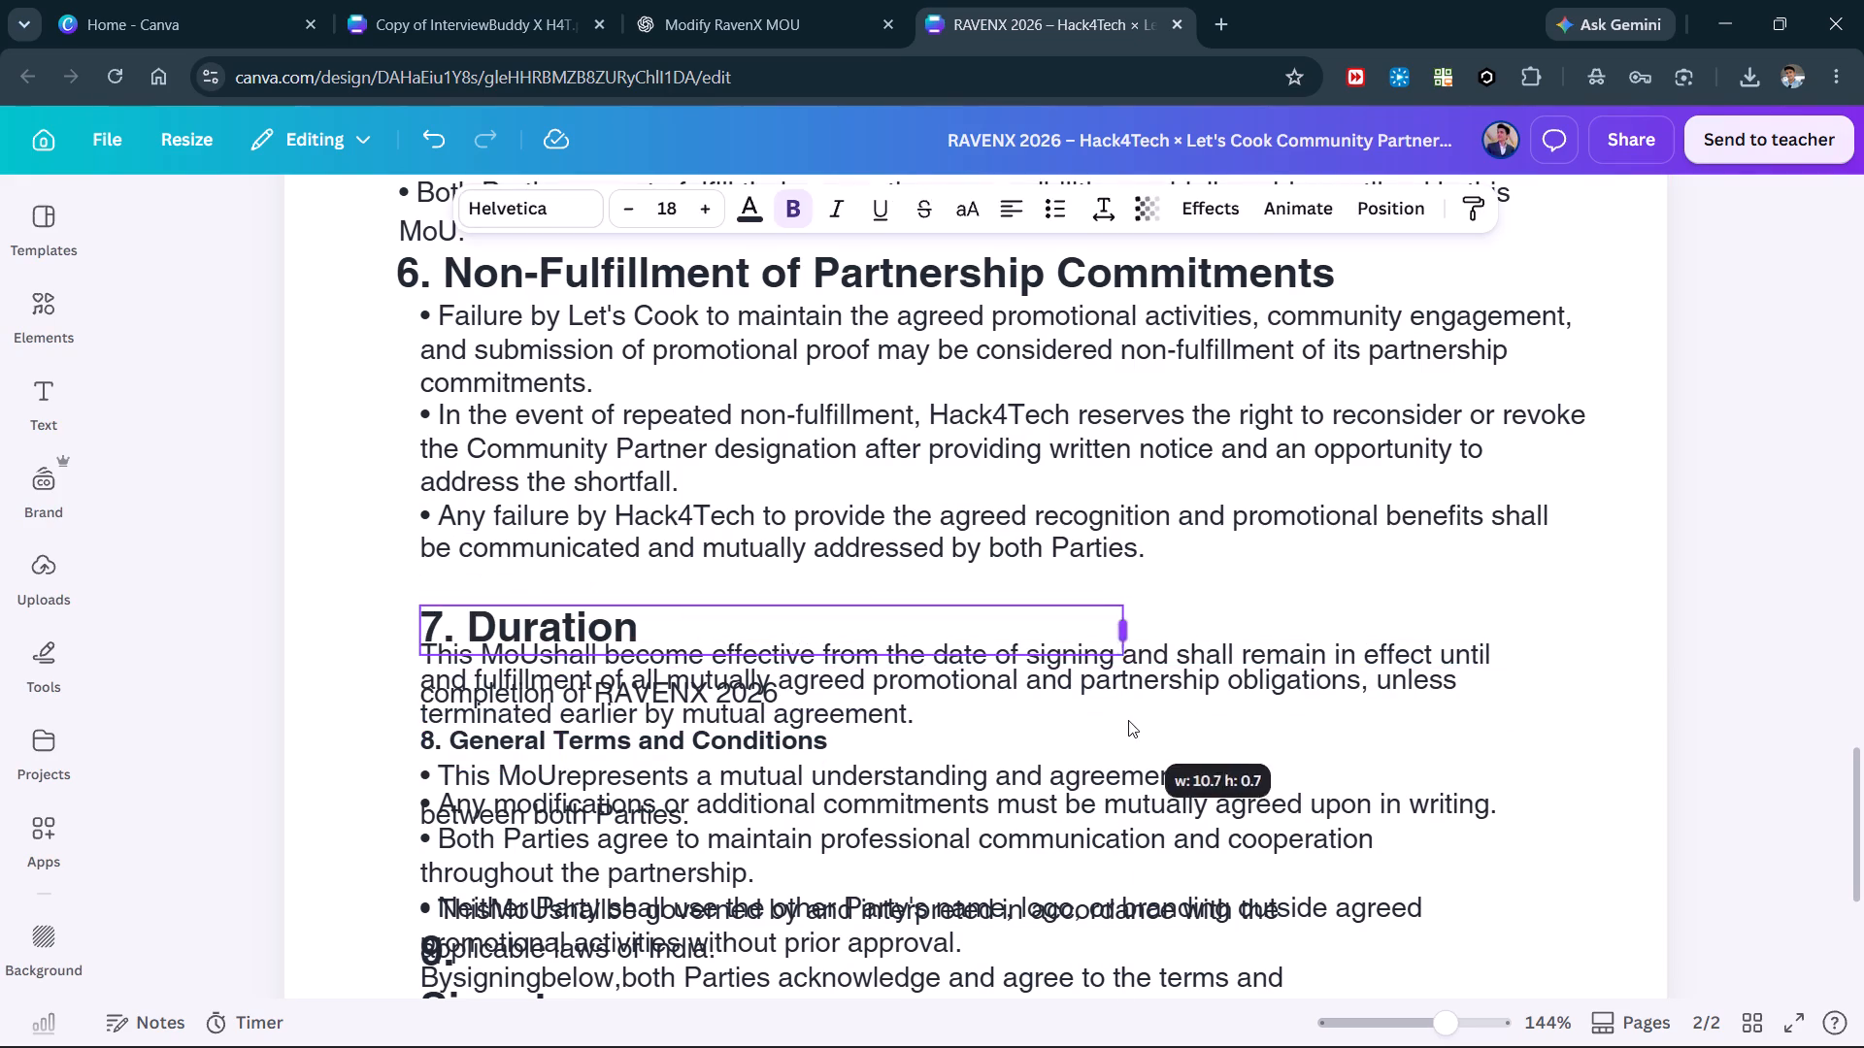
left_click_drag(1128, 720, 1129, 721)
left_click_drag(586, 623, 583, 593)
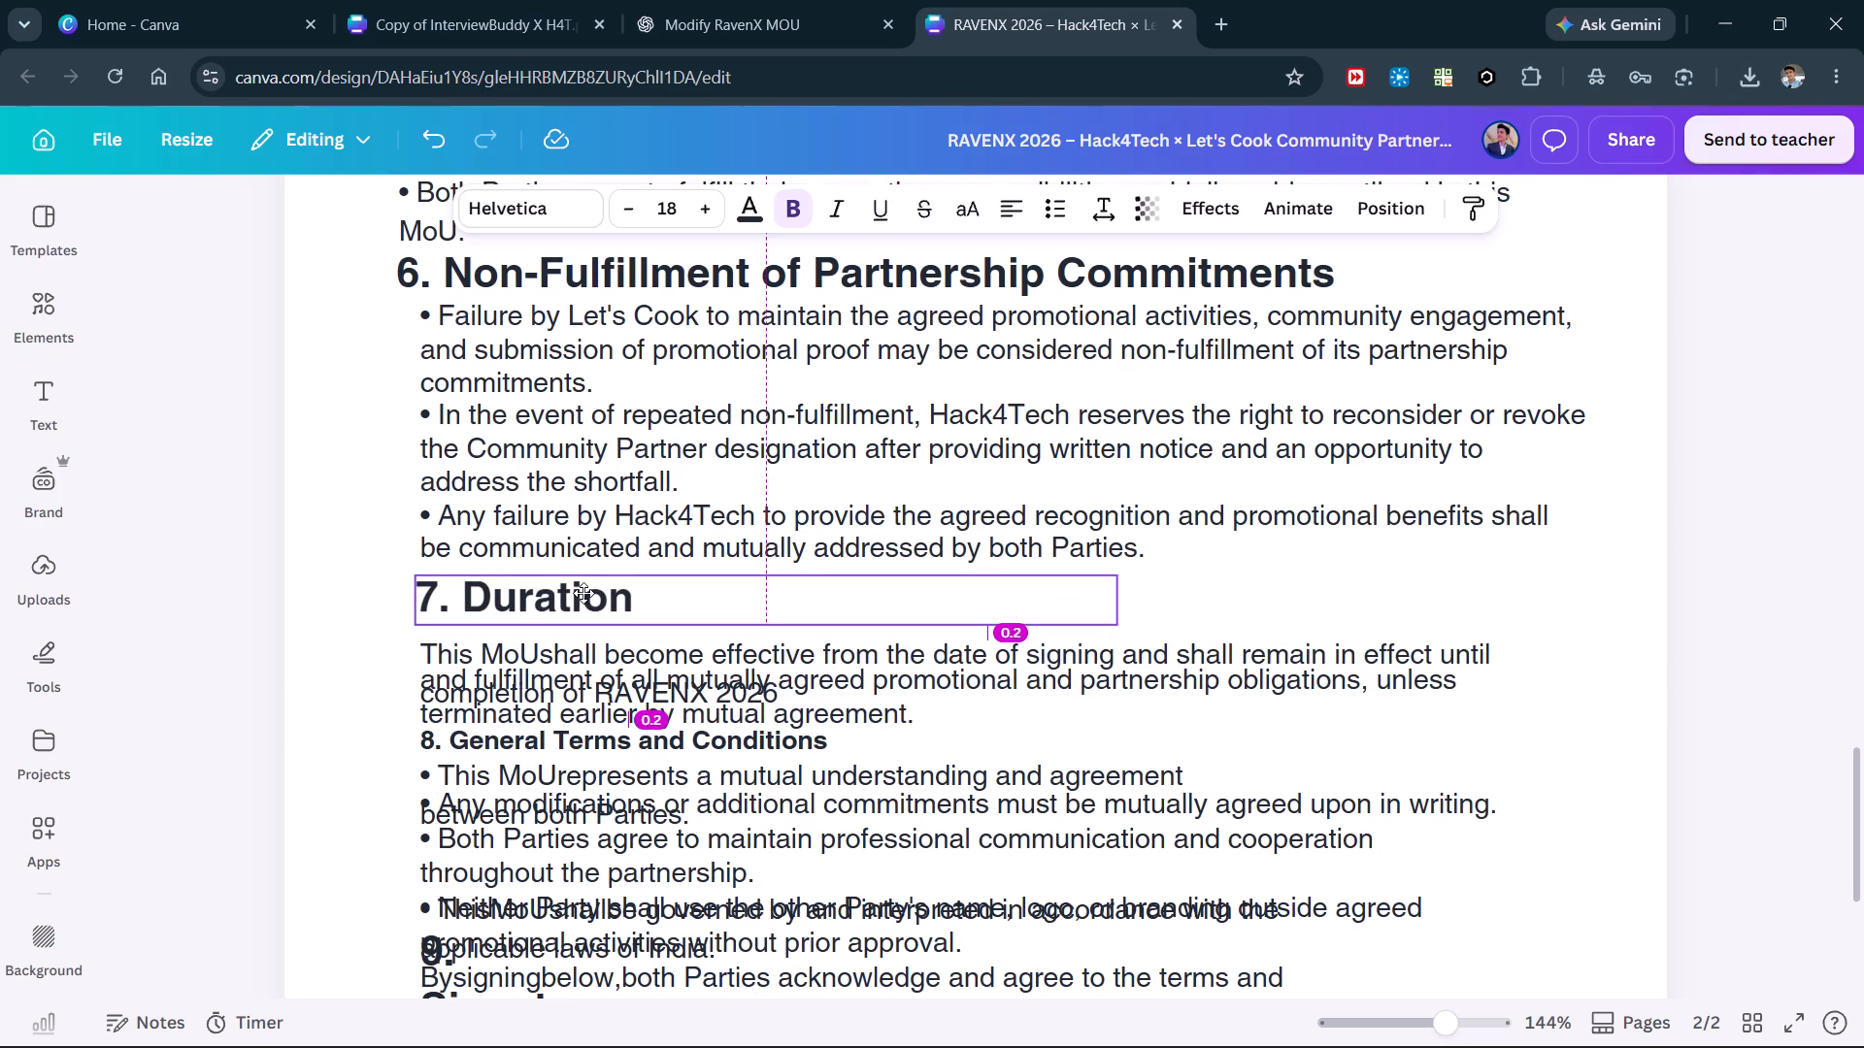
left_click_drag(583, 593, 566, 594)
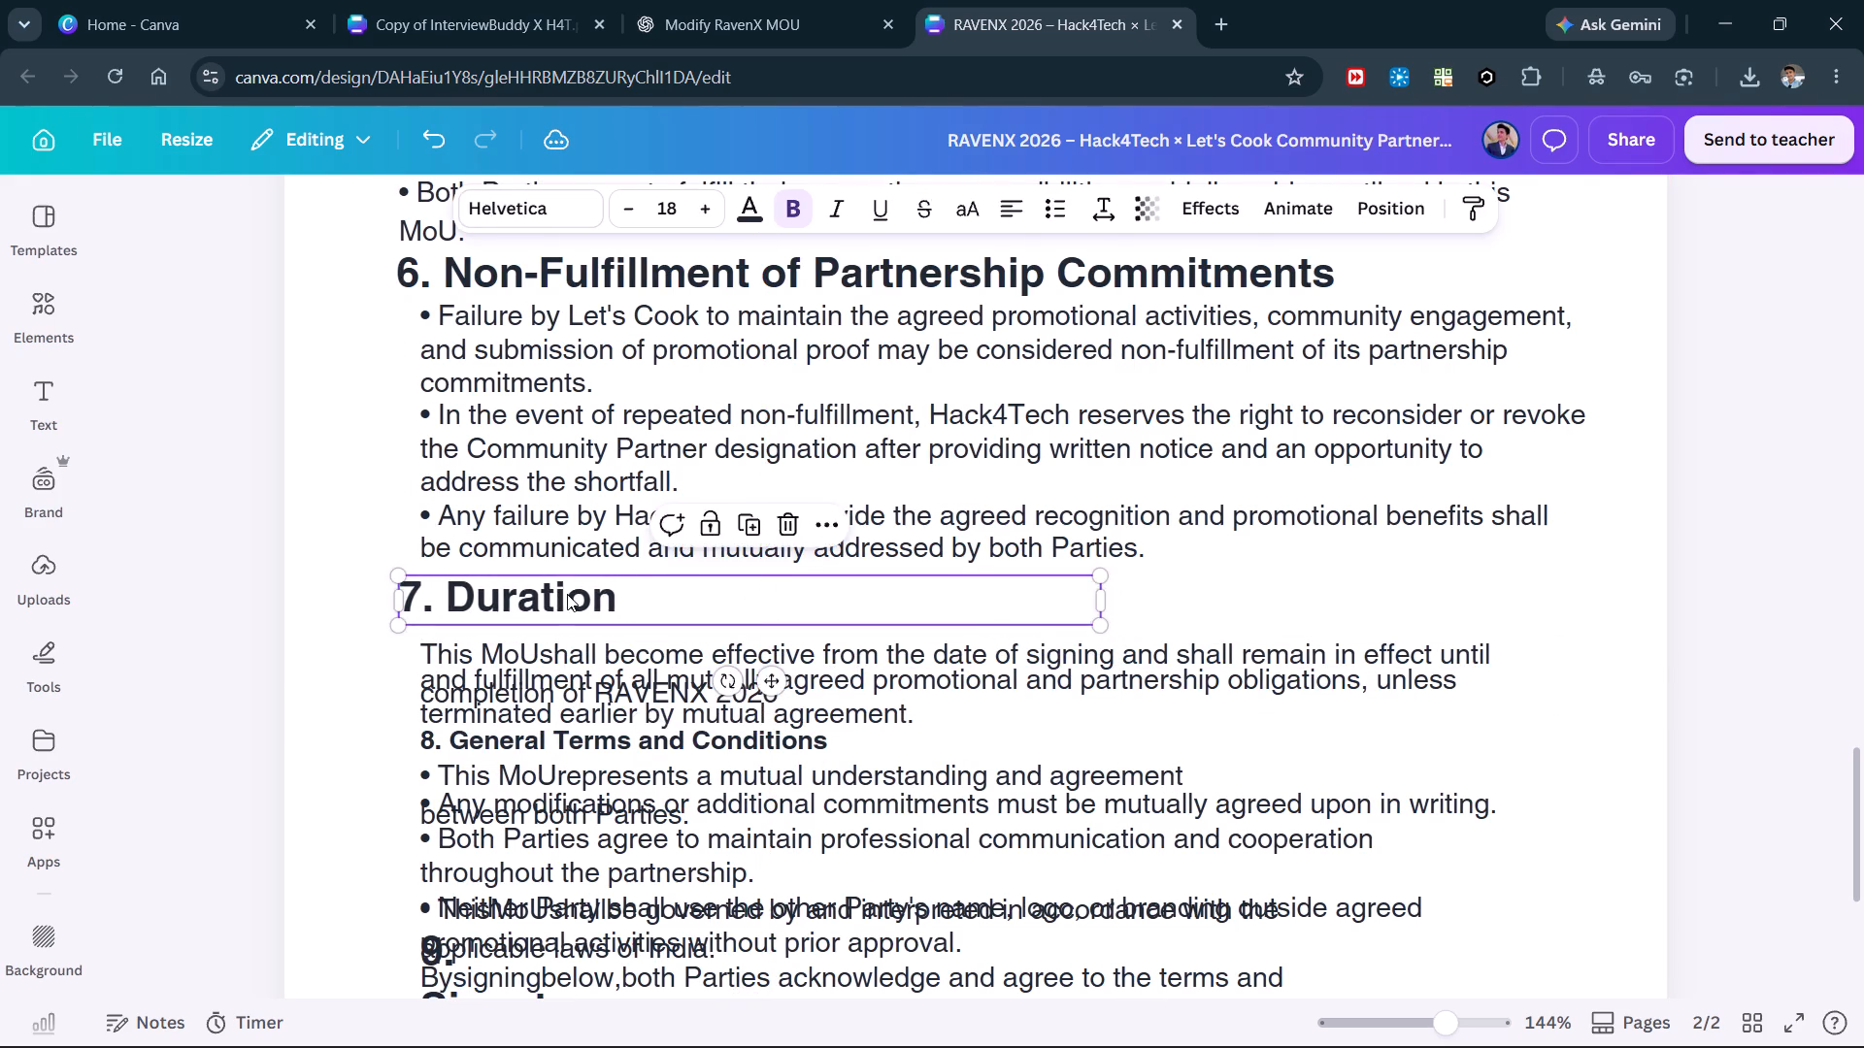
Shift the section 6 bullet block slightly left, closer to the left edge of its heading.
scroll(567, 594, "up", 3)
scroll(567, 594, "down", 3)
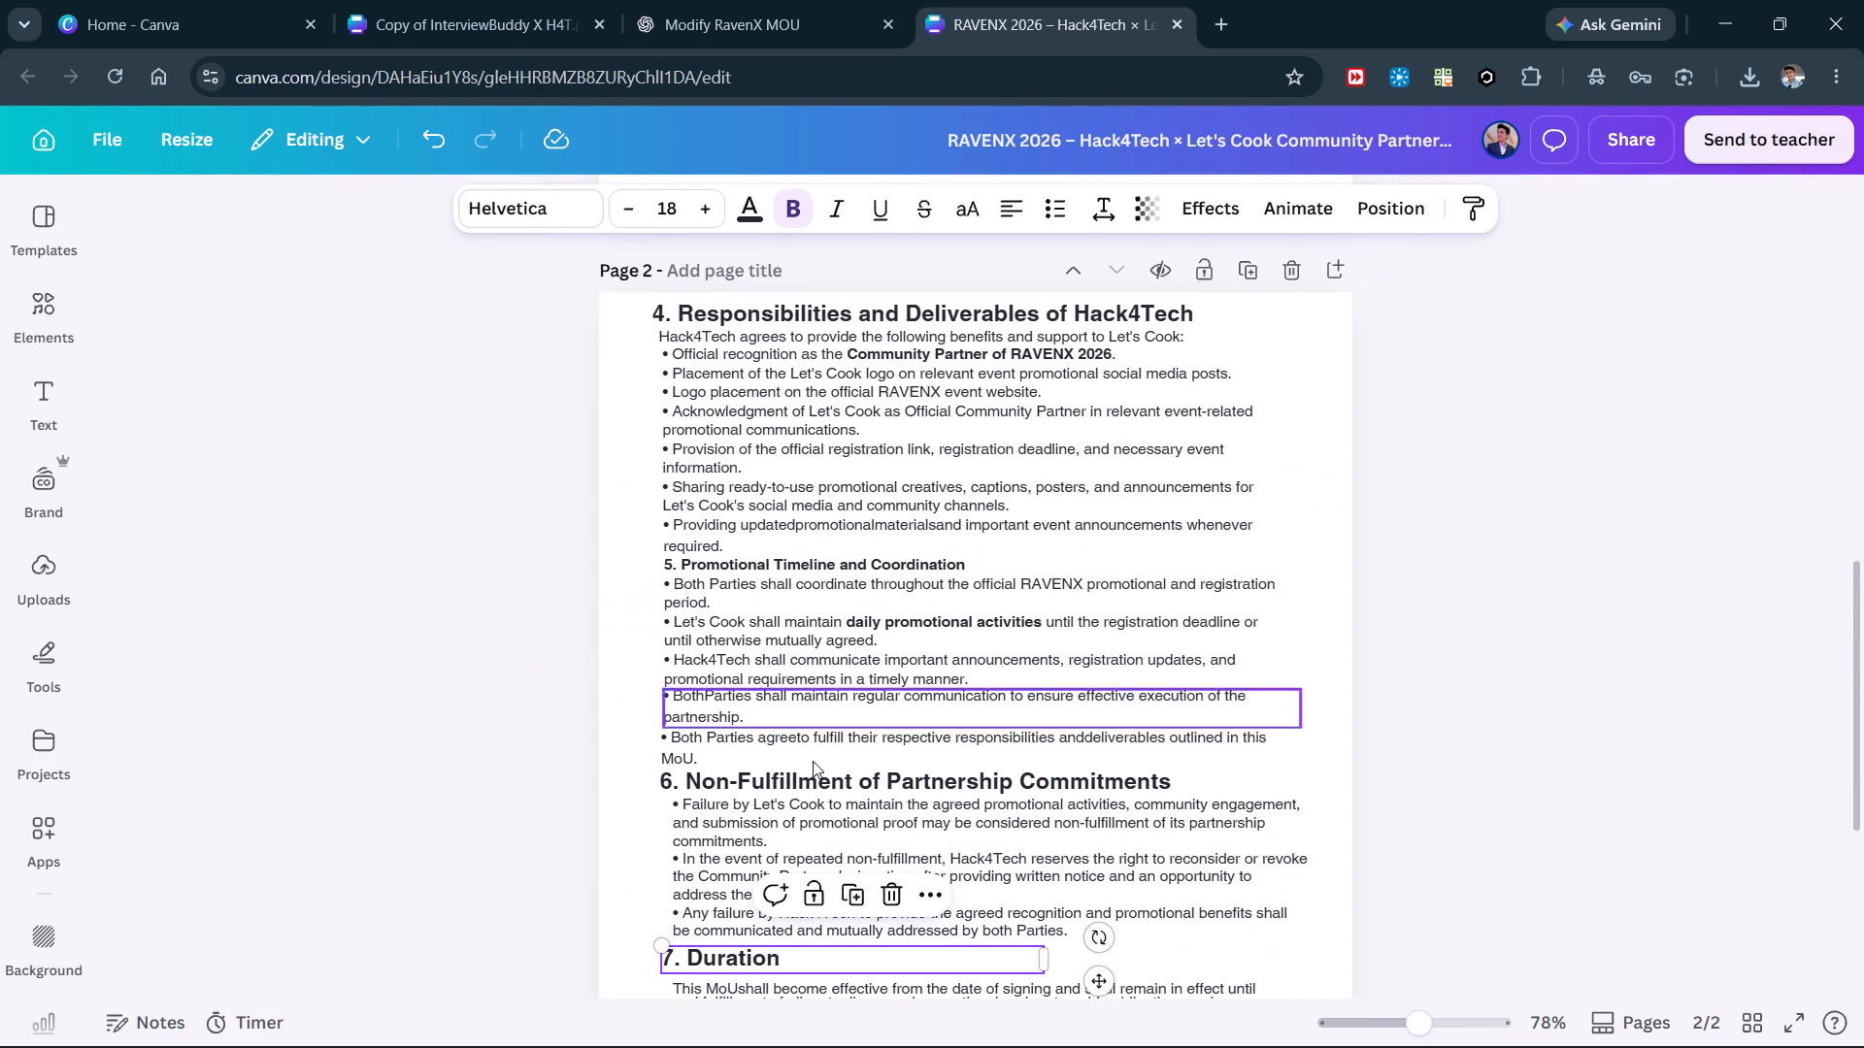
scroll(813, 761, "down", 1)
left_click(803, 761)
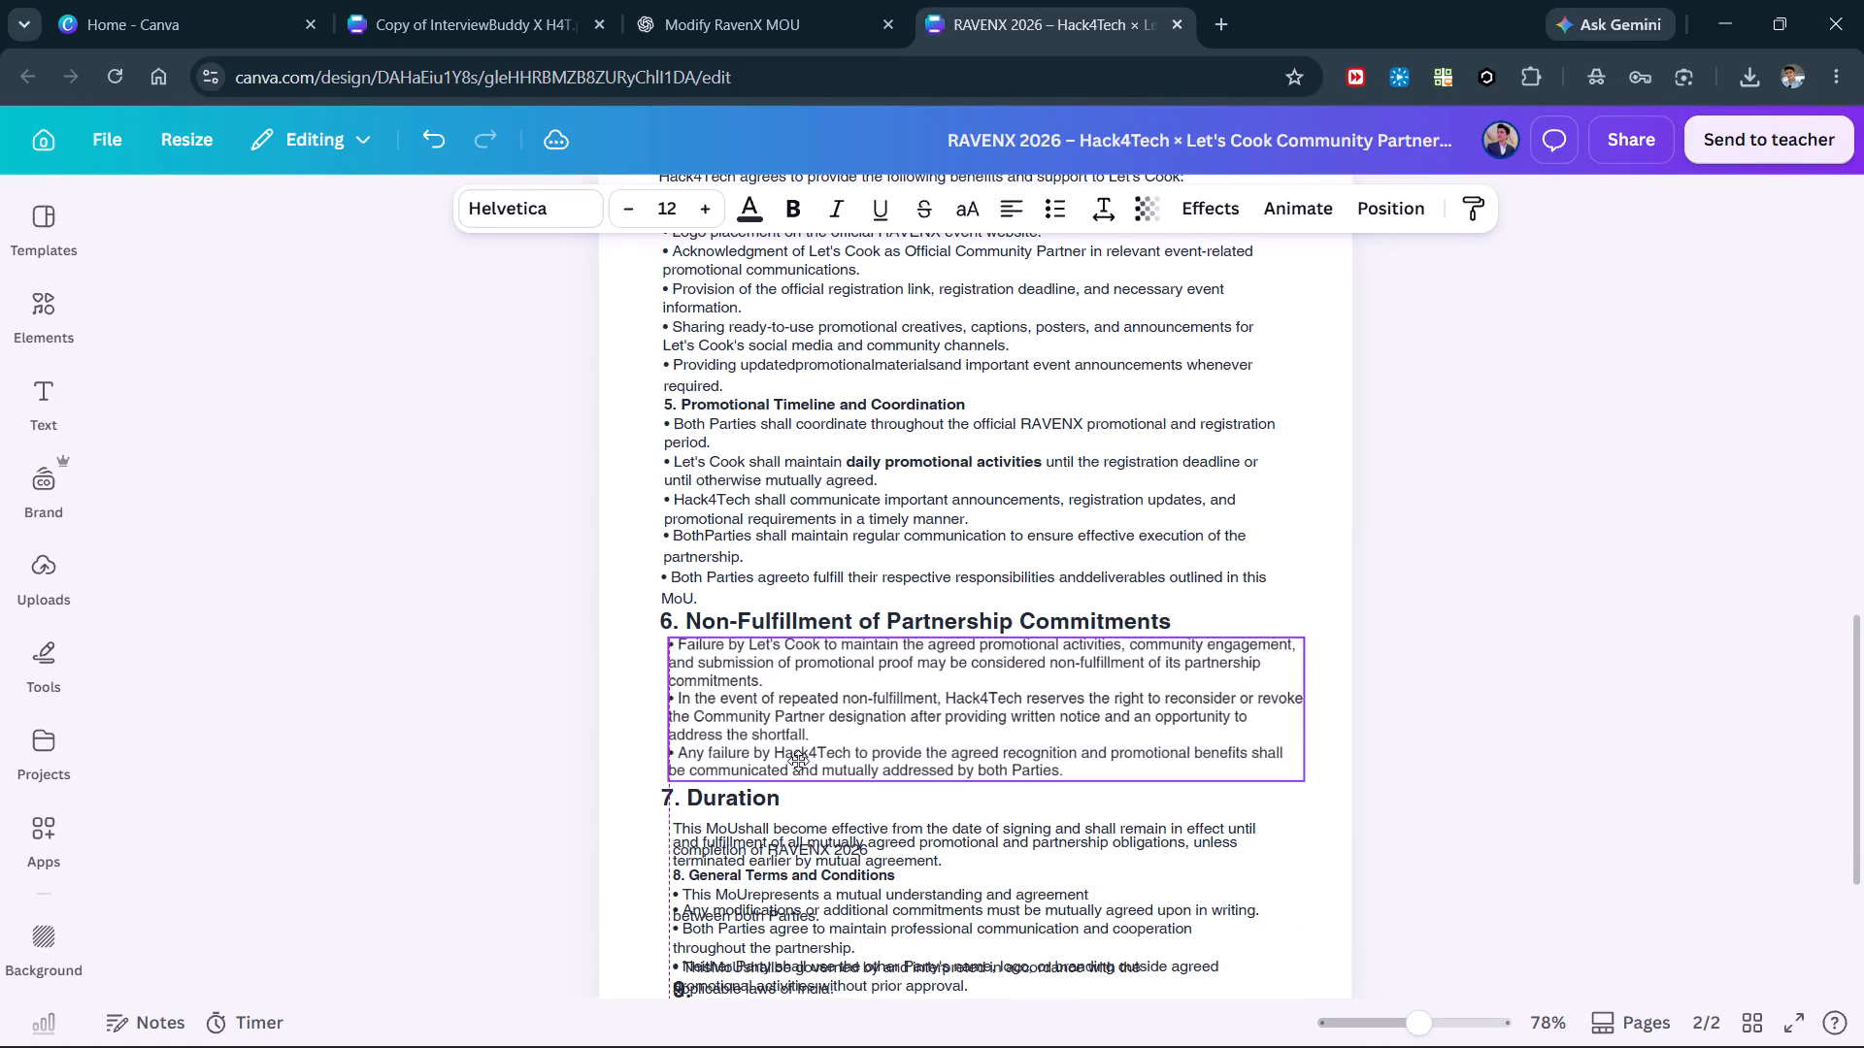
Move the section 7 paragraph beginning "This MoU shall become effective" up slightly, closer to the "7. Duration" heading.
scroll(802, 811, "down", 1)
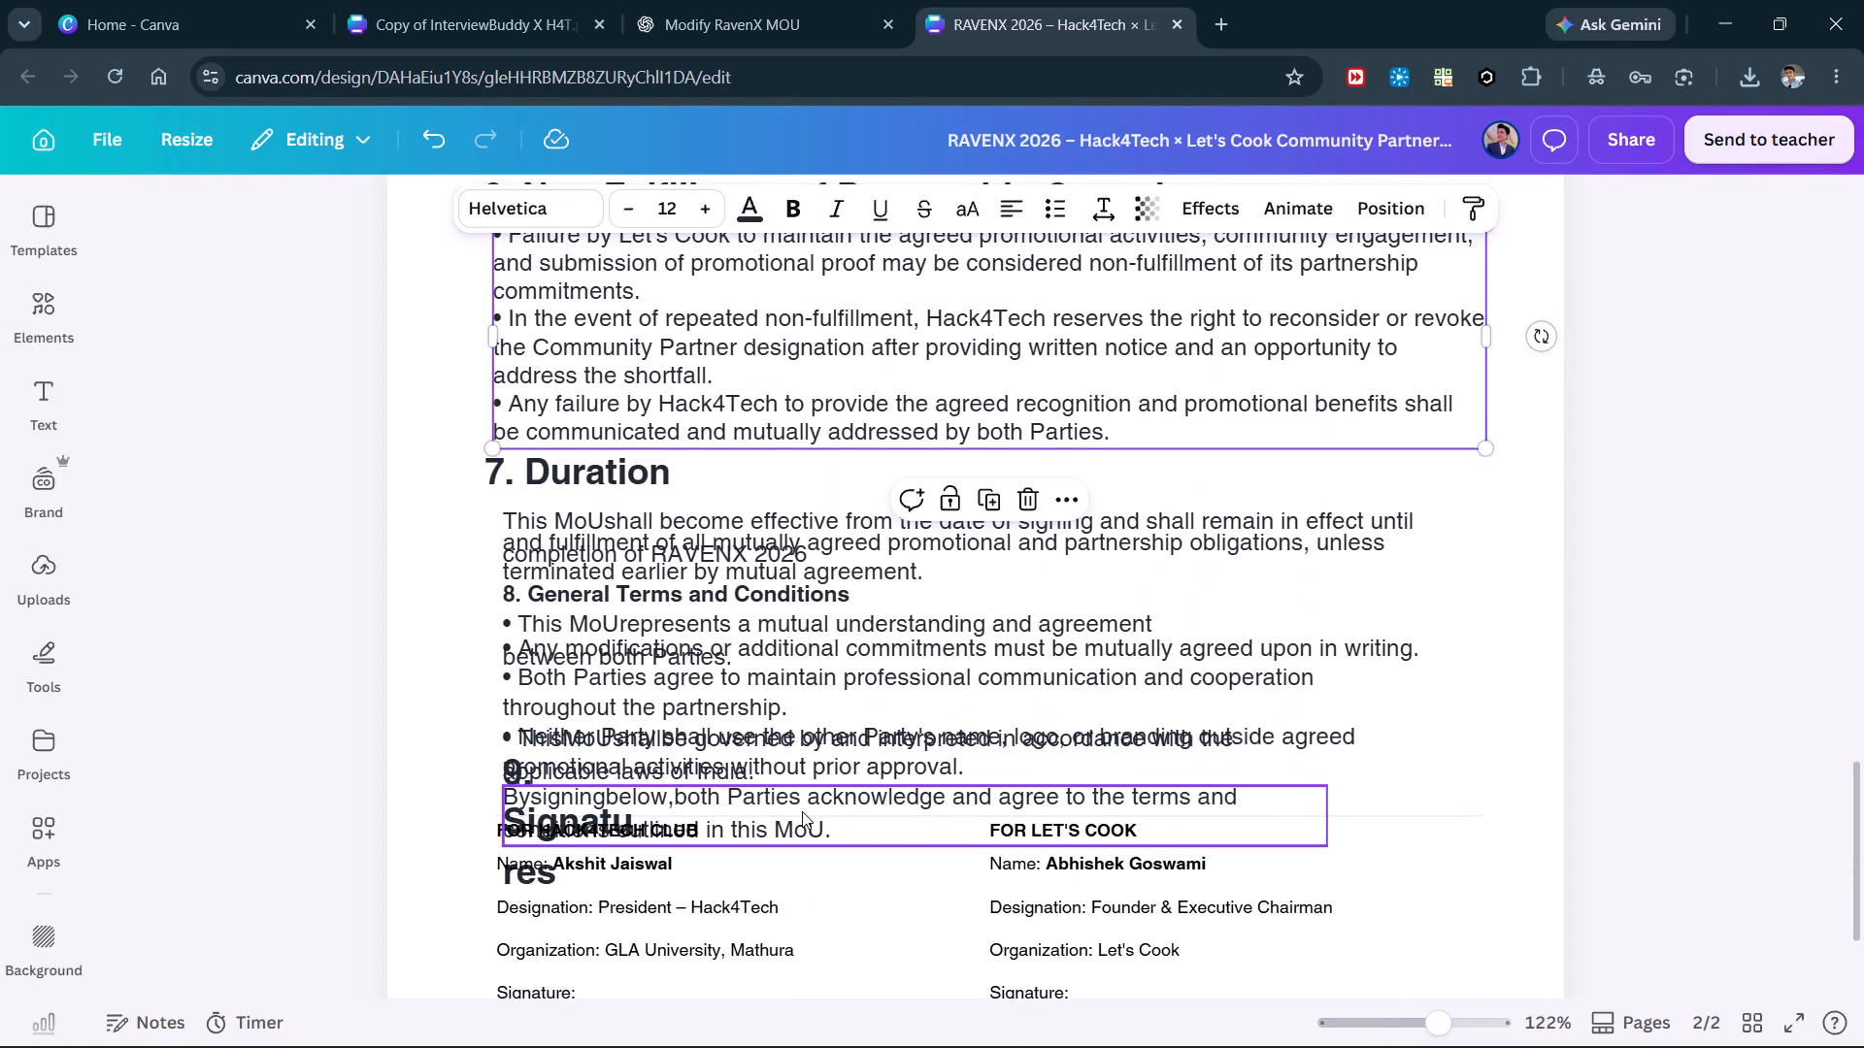
left_click_drag(556, 460, 554, 455)
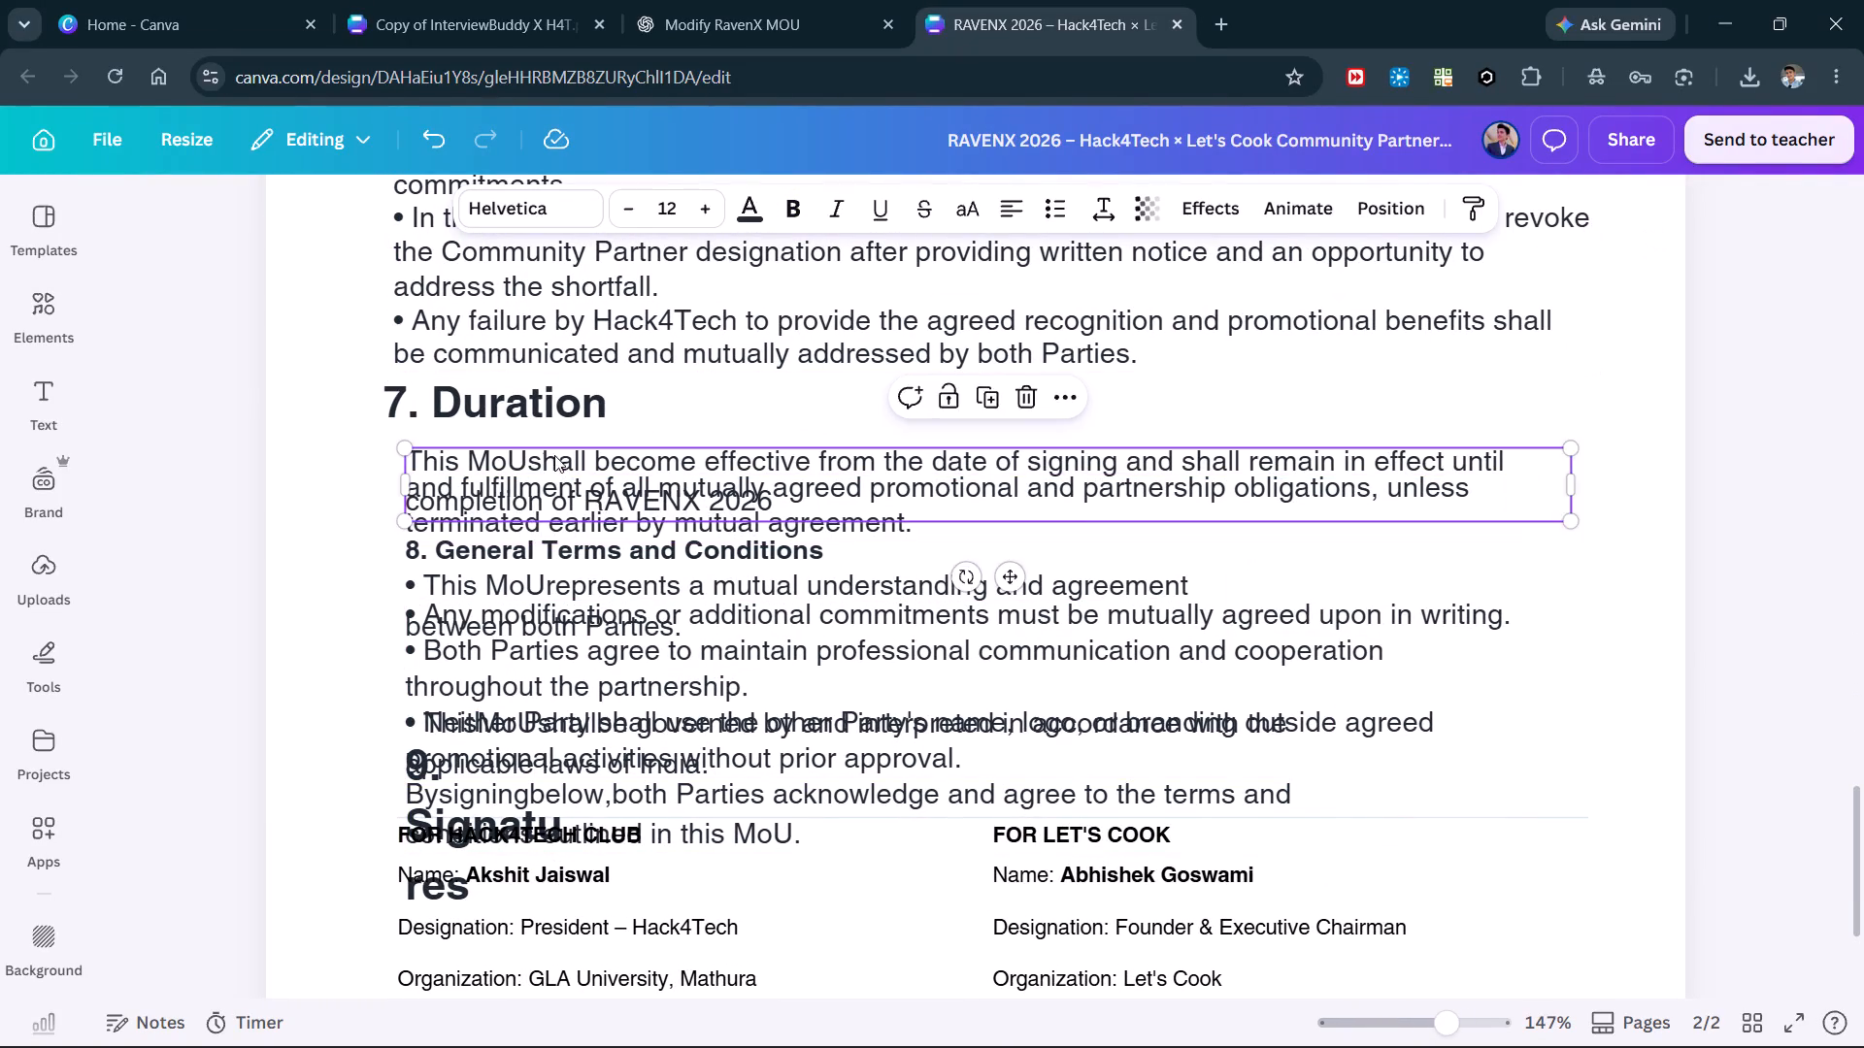
left_click_drag(554, 455, 553, 446)
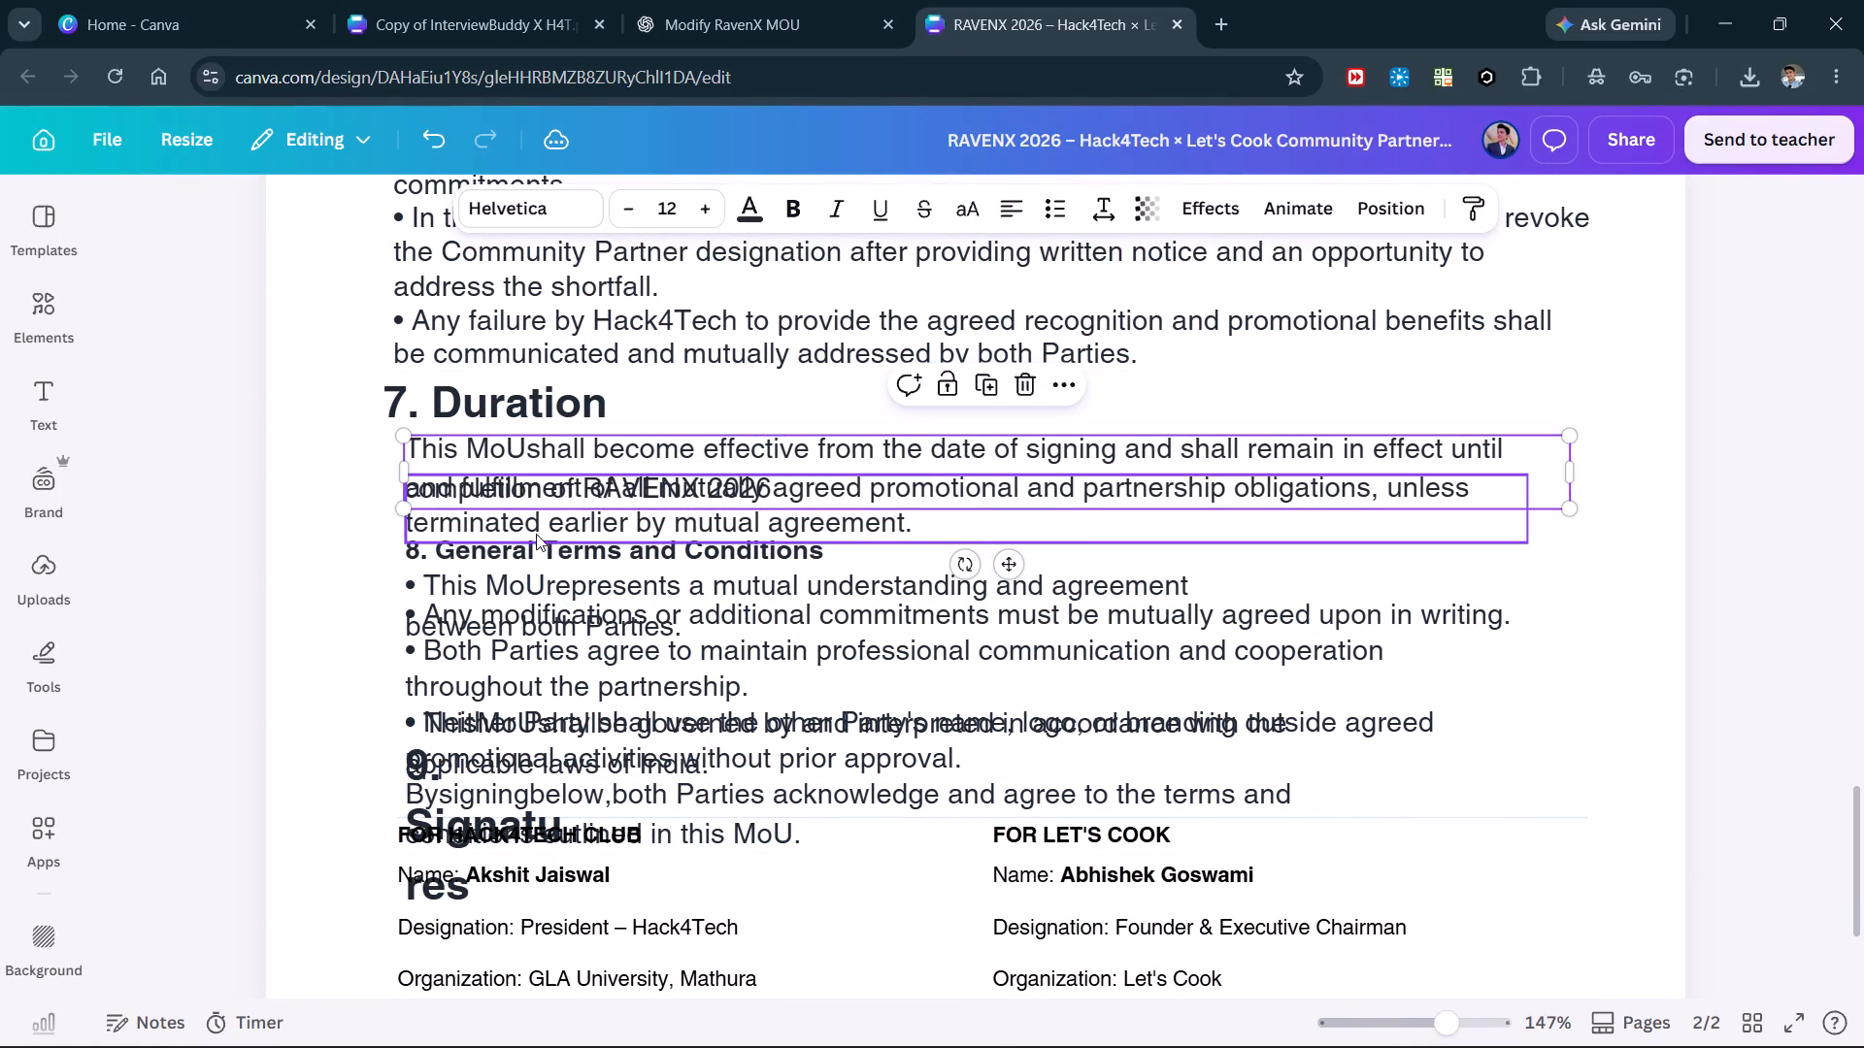
Move the paragraph beginning "and fulfillment of all mutually agreed" clear of the section 8 heading, up to just beneath "7. Duration".
left_click_drag(536, 530, 537, 554)
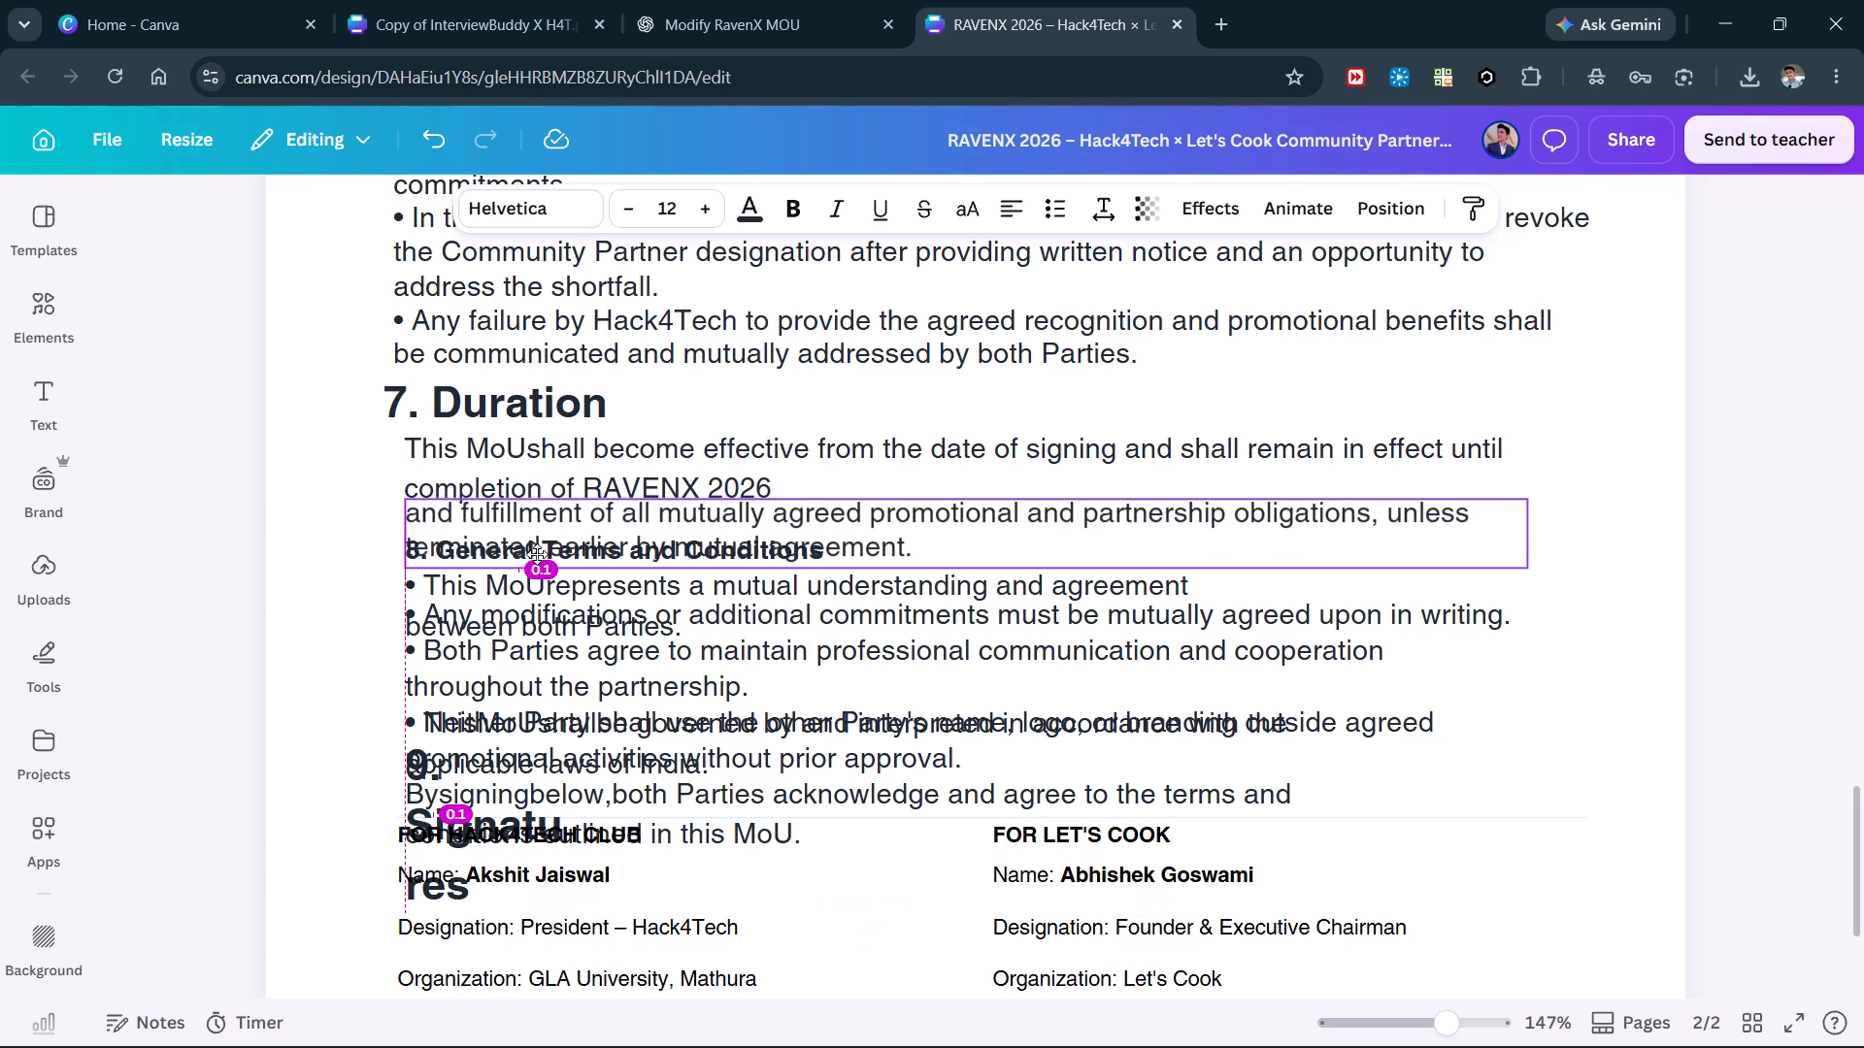
left_click_drag(537, 554, 533, 556)
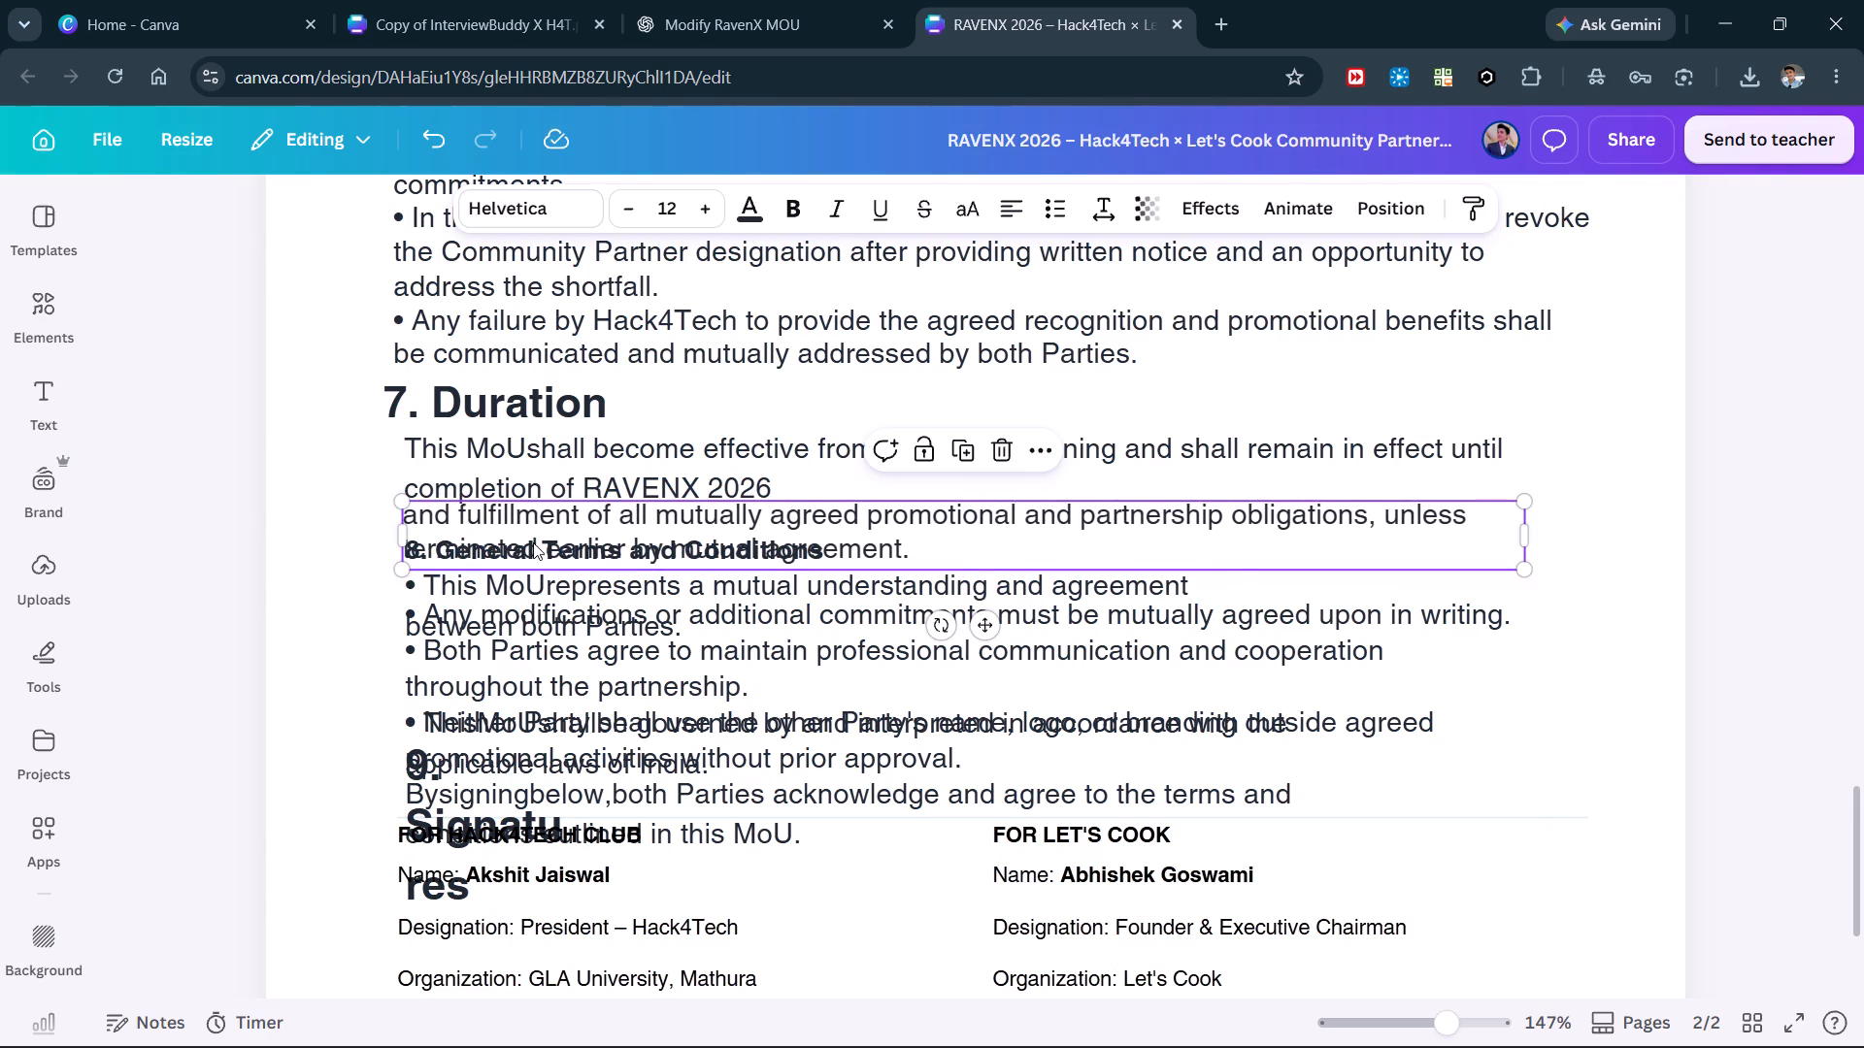
left_click(562, 549)
left_click_drag(759, 534, 786, 458)
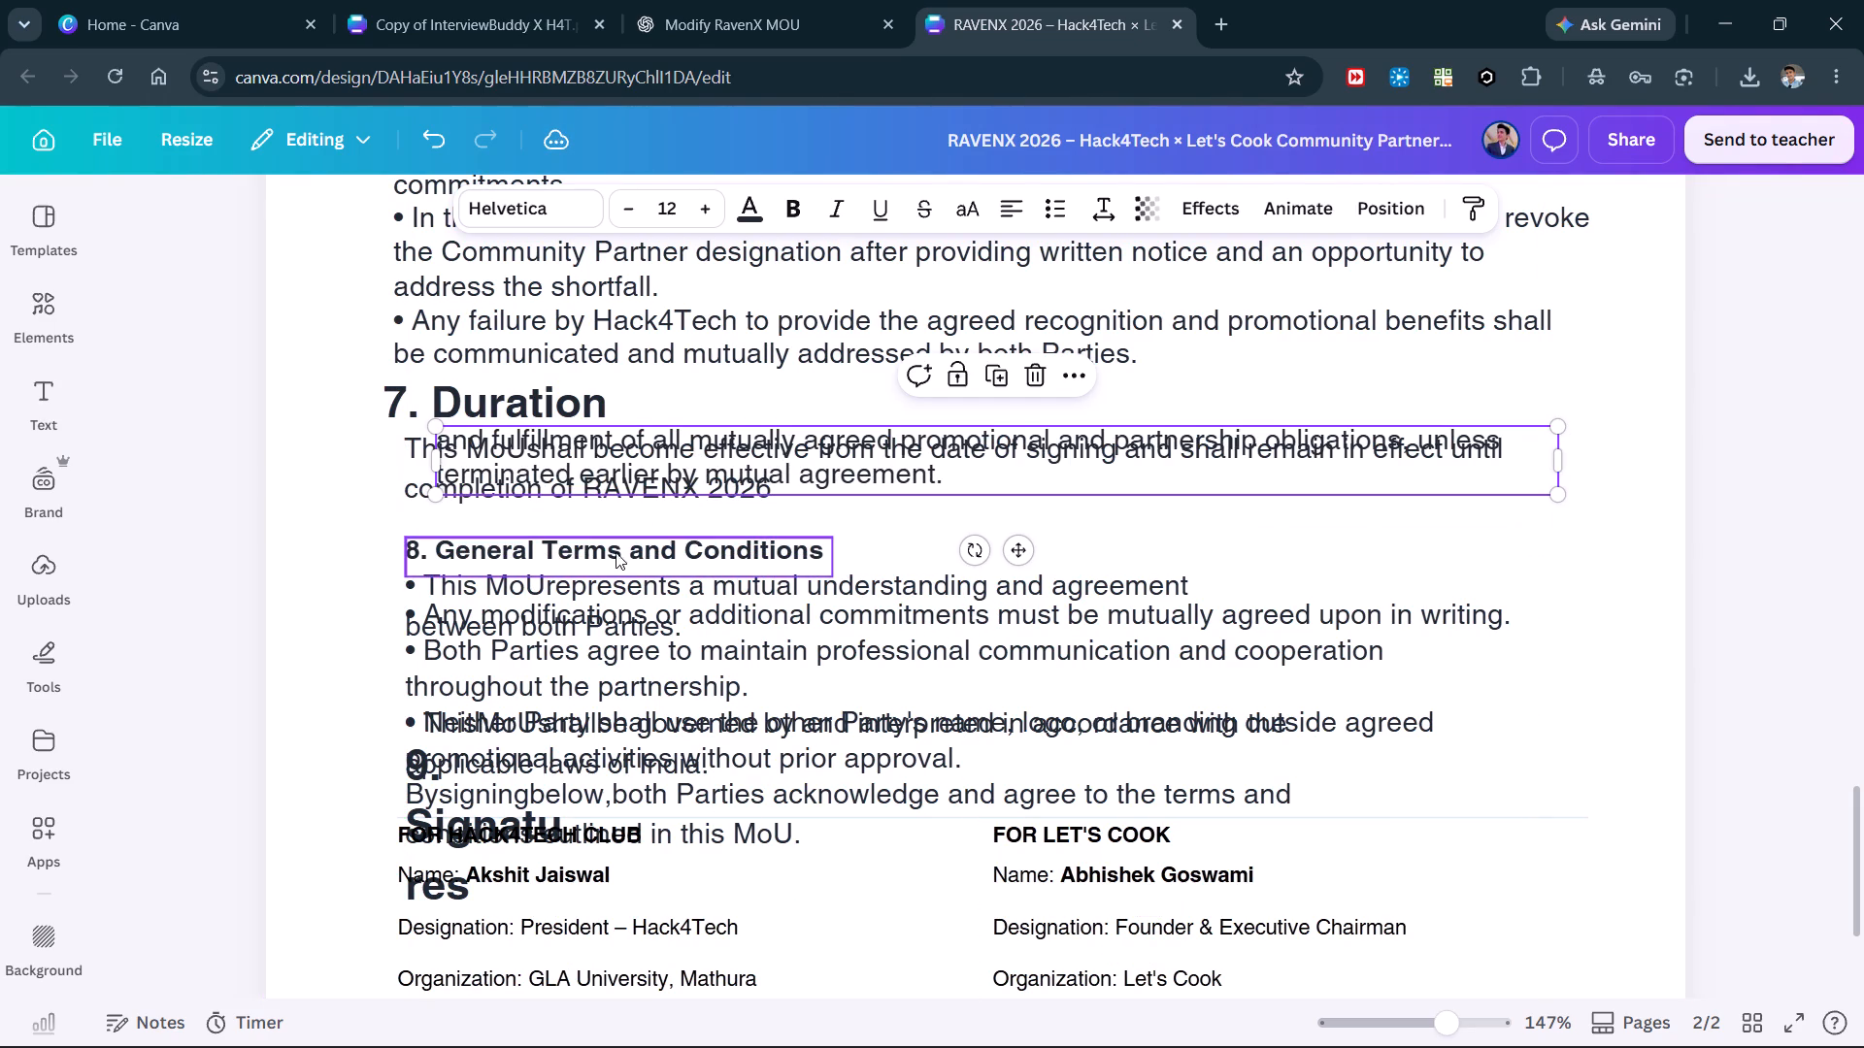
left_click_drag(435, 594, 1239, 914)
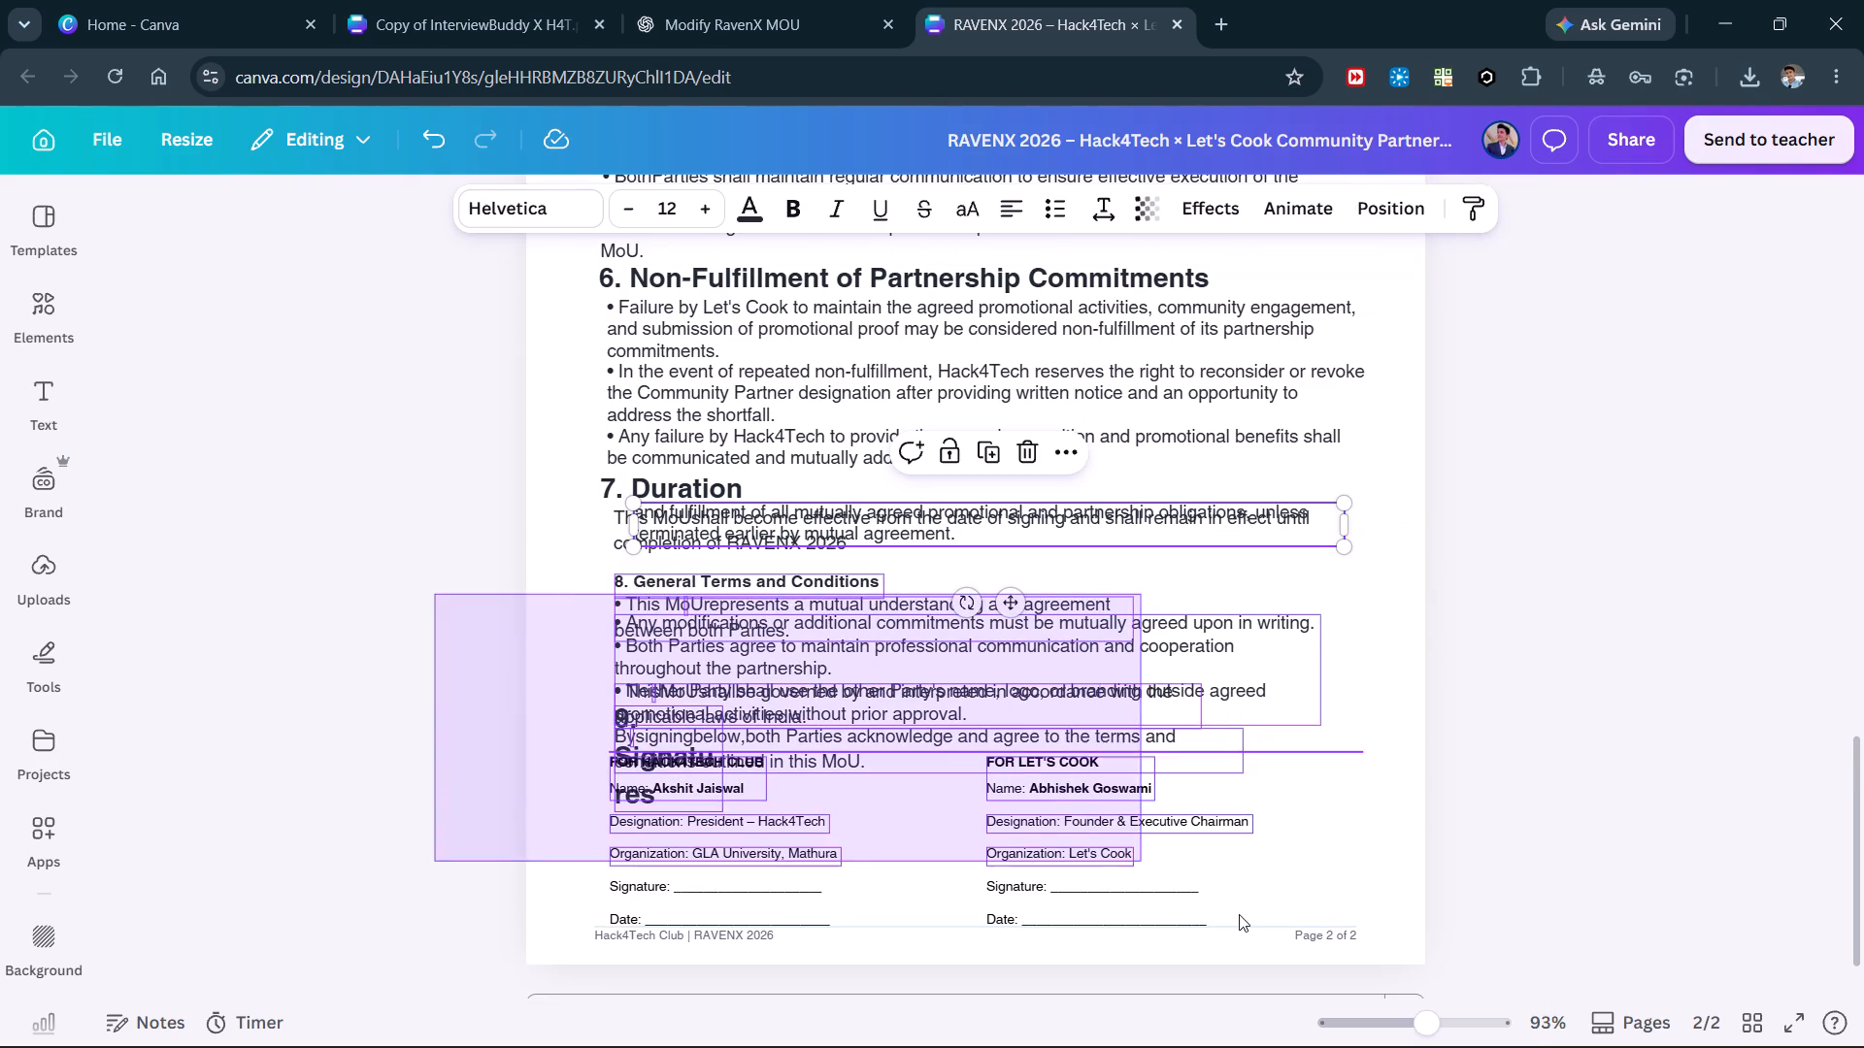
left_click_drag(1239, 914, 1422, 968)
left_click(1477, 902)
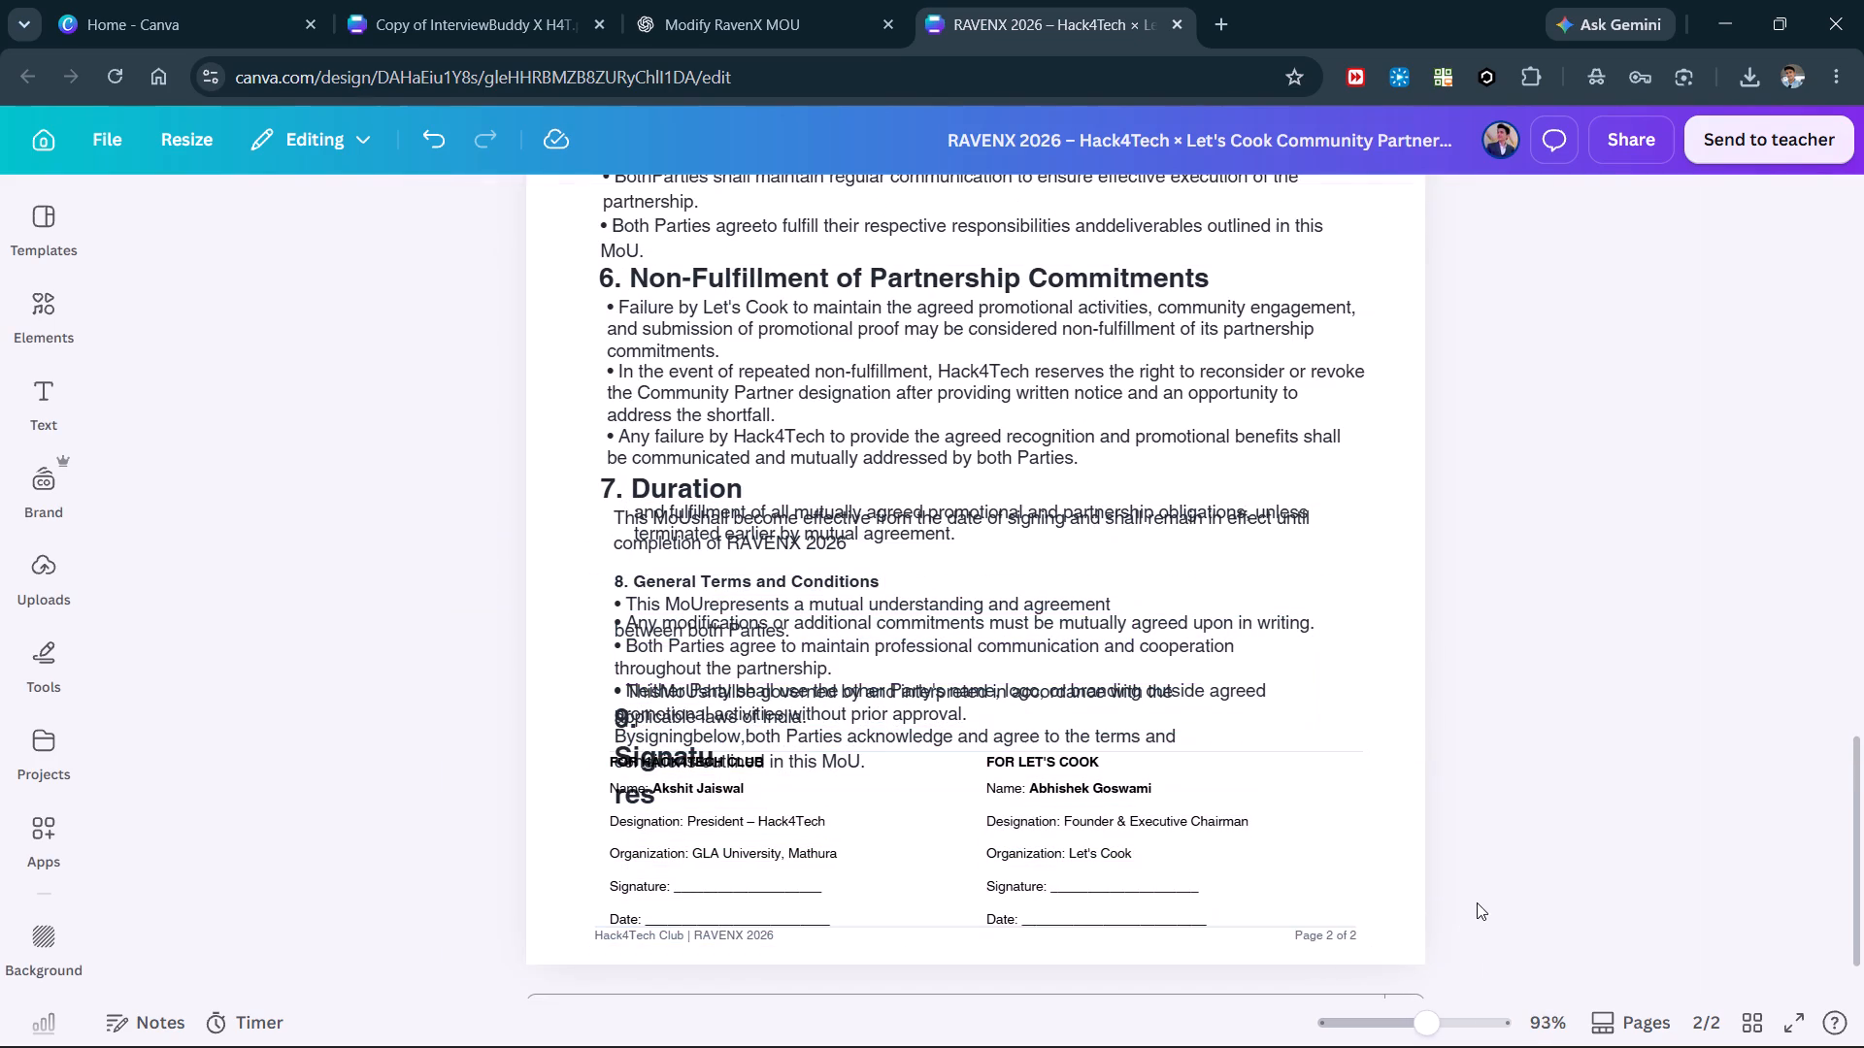
Delete the page 2 footer: its divider line, the page number and the "Hack4Tech Club | RAVENX 2026" text.
left_click_drag(1571, 975, 1296, 915)
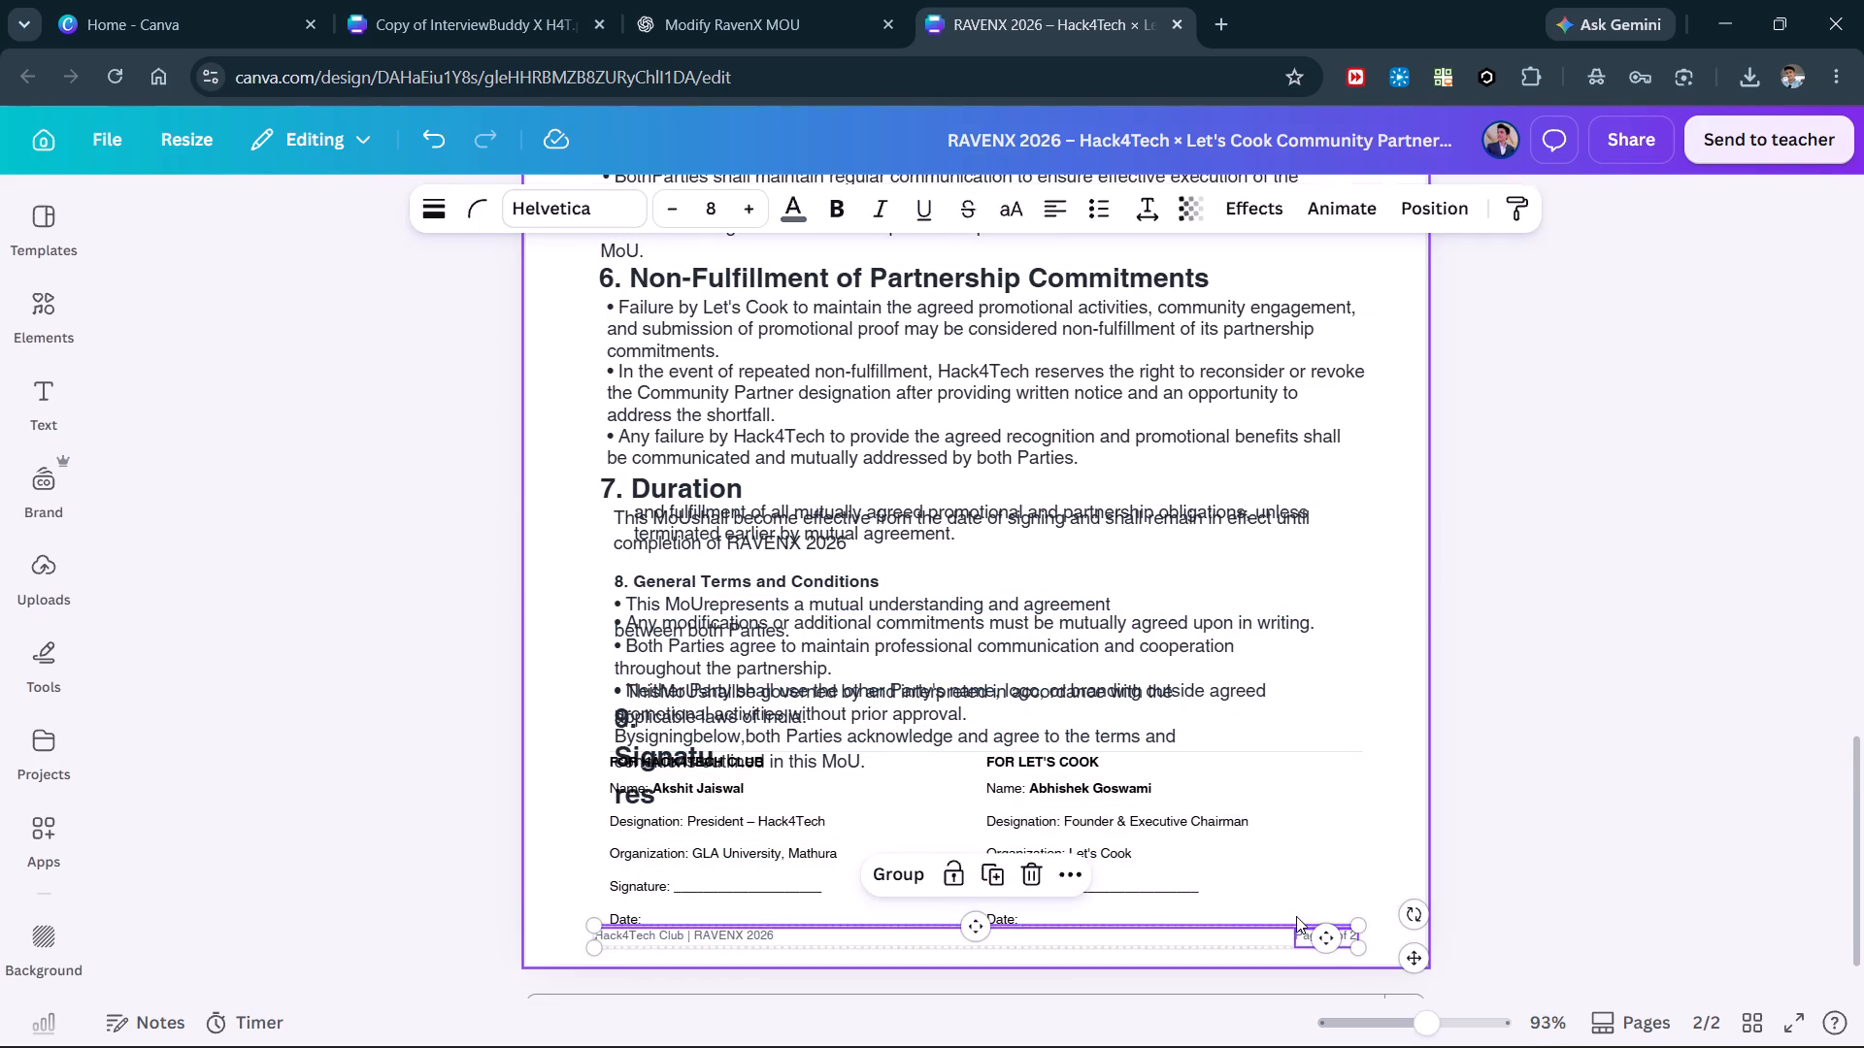
key("Delete")
left_click(671, 936)
key("Delete")
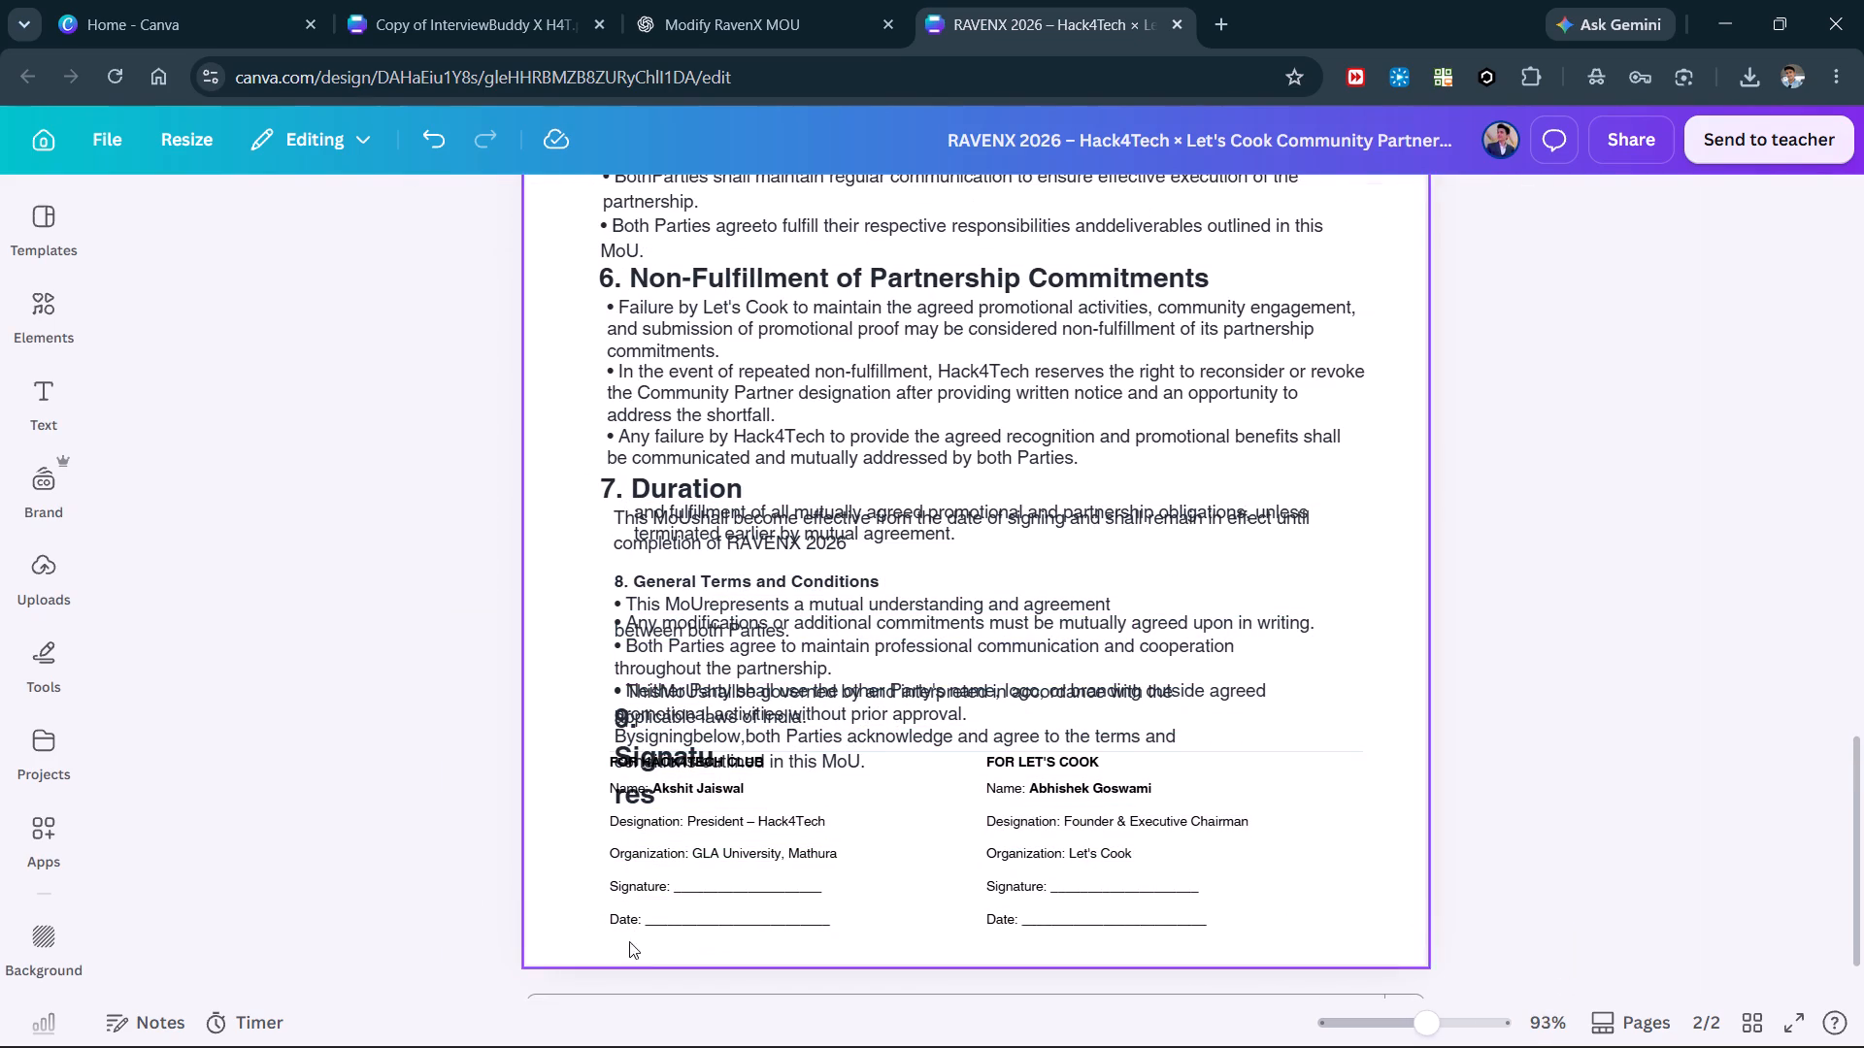
left_click(447, 821)
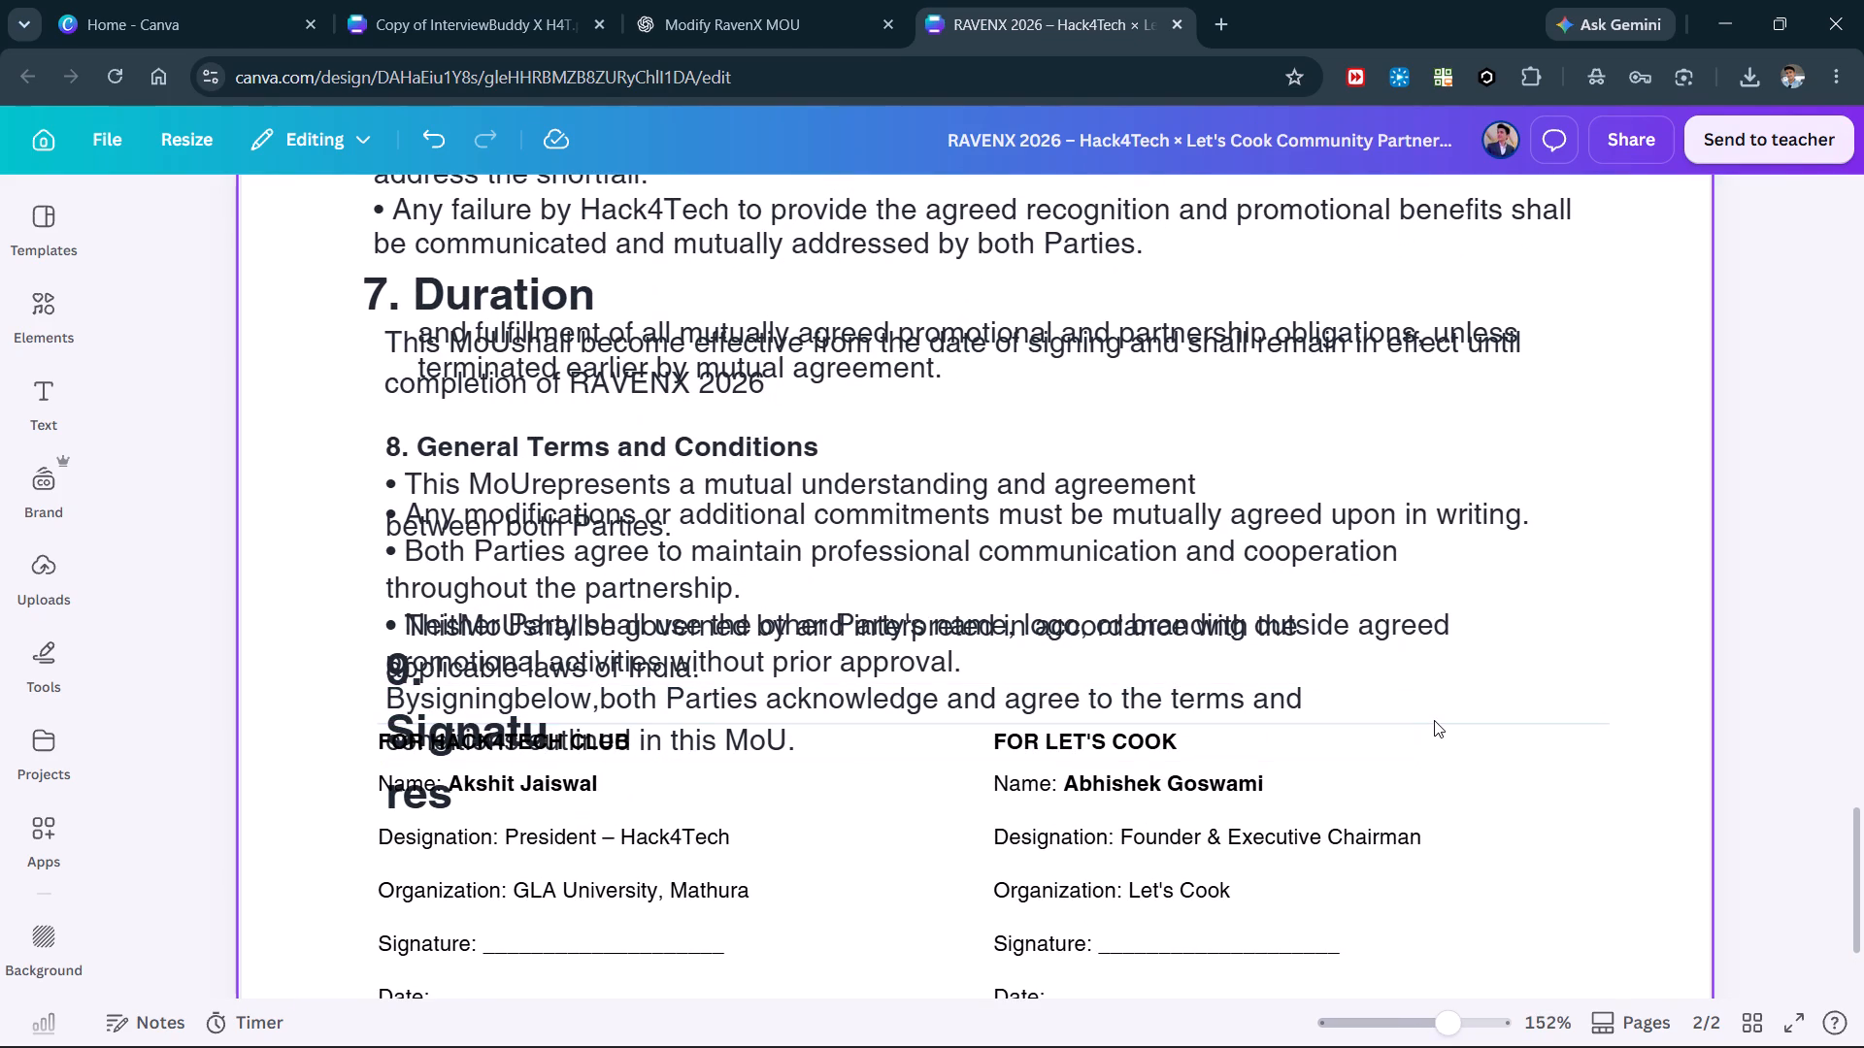
Delete the thin divider line above the signature block on page 2.
left_click(1433, 725)
left_click_drag(1820, 868, 1779, 873)
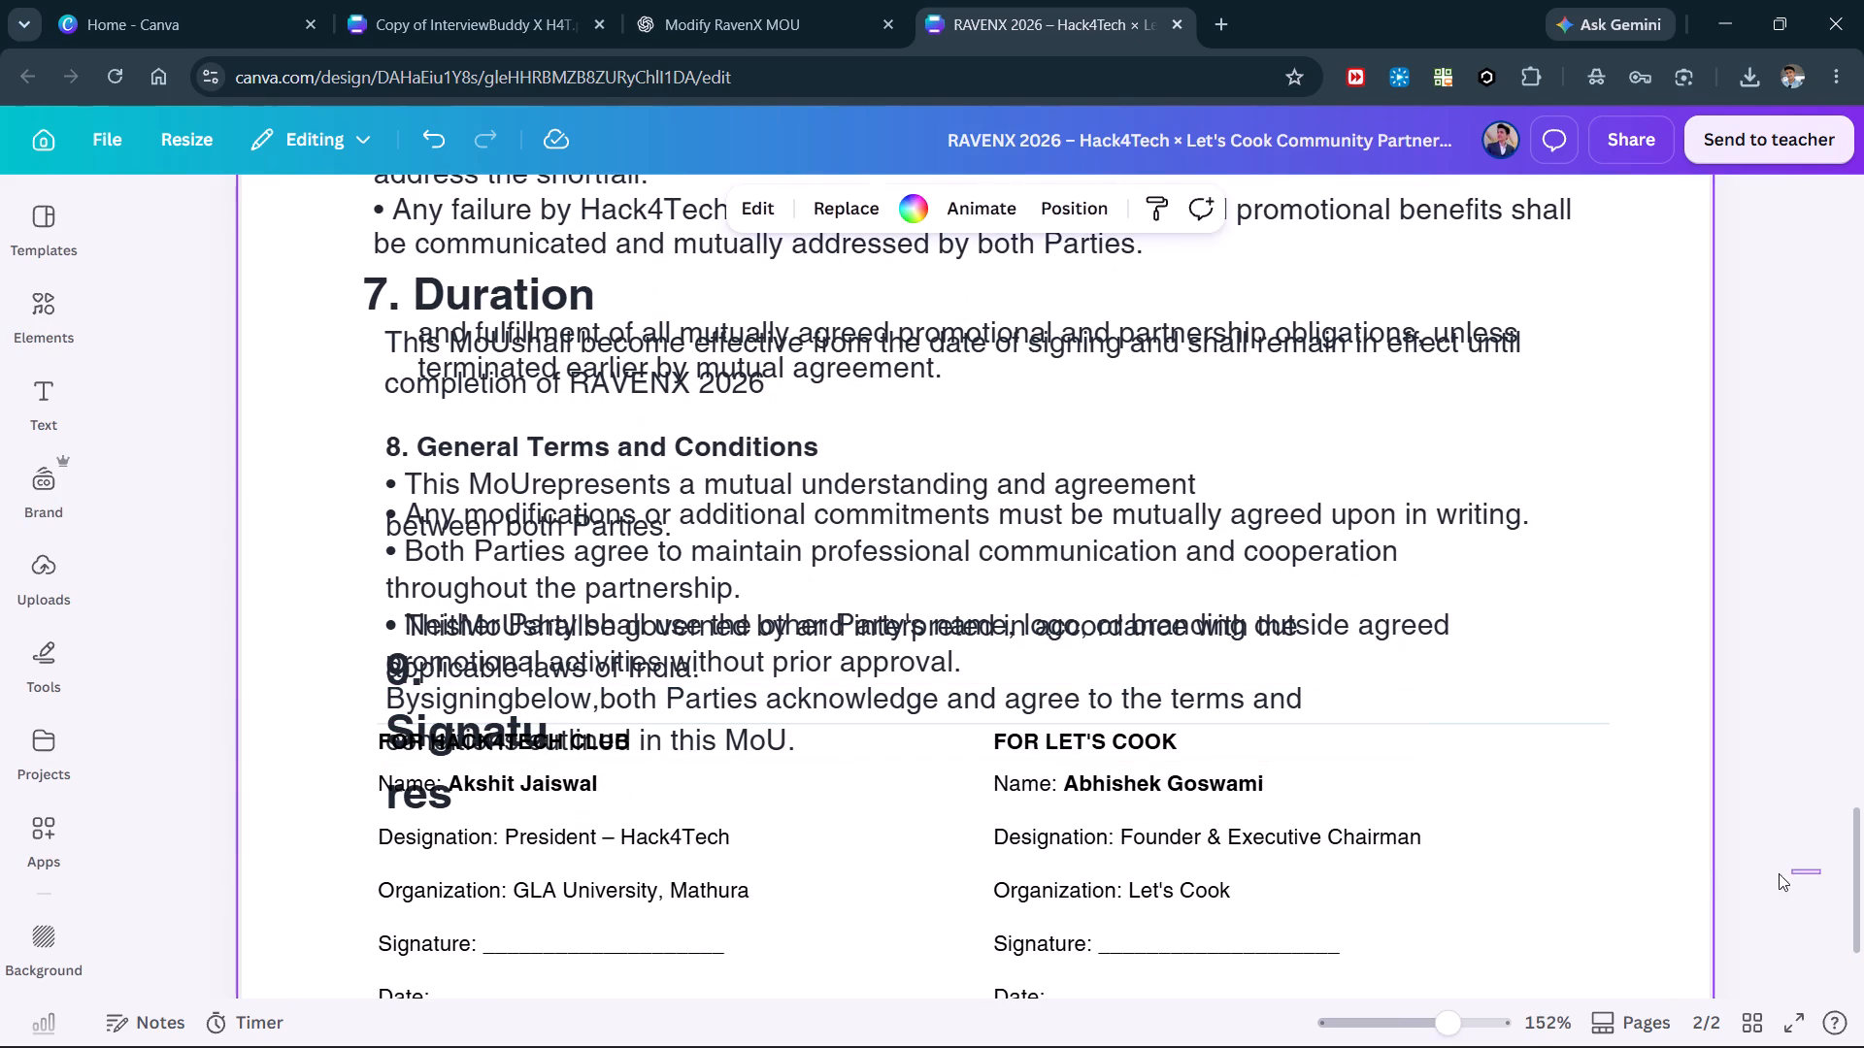
left_click_drag(1779, 873, 1581, 707)
key("Delete")
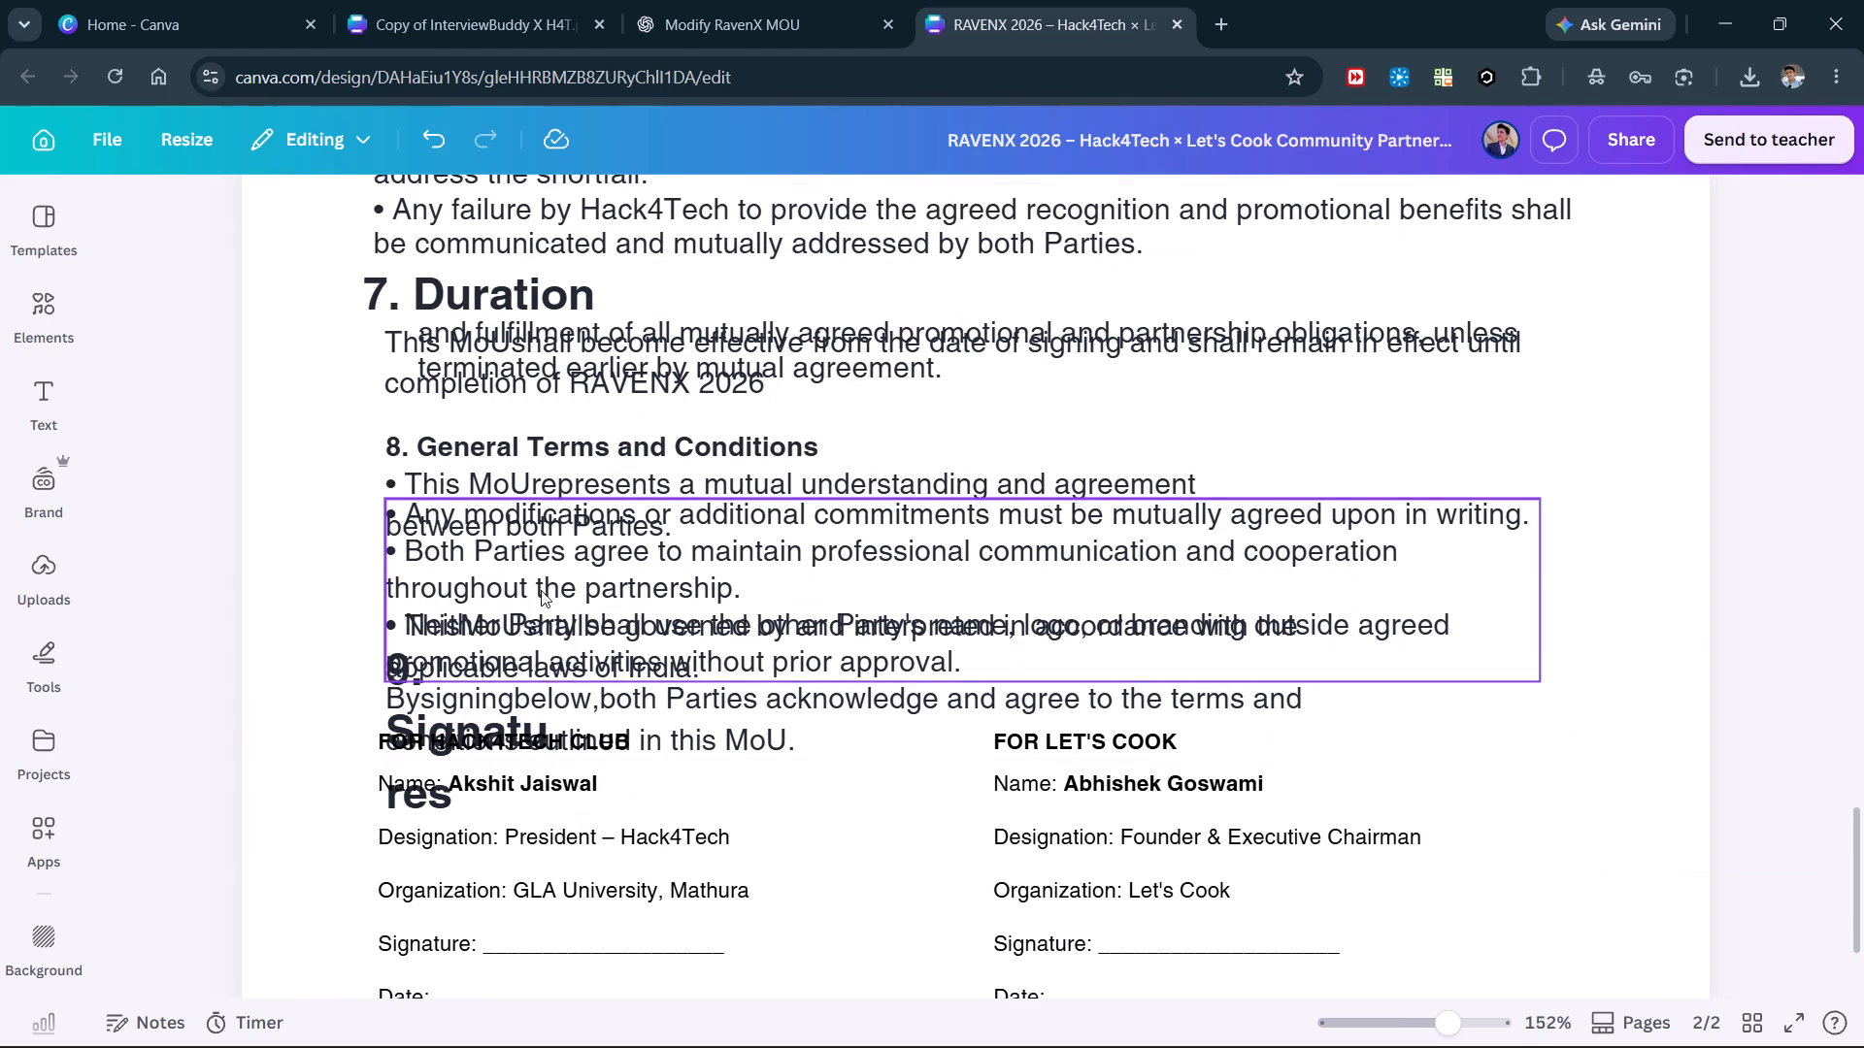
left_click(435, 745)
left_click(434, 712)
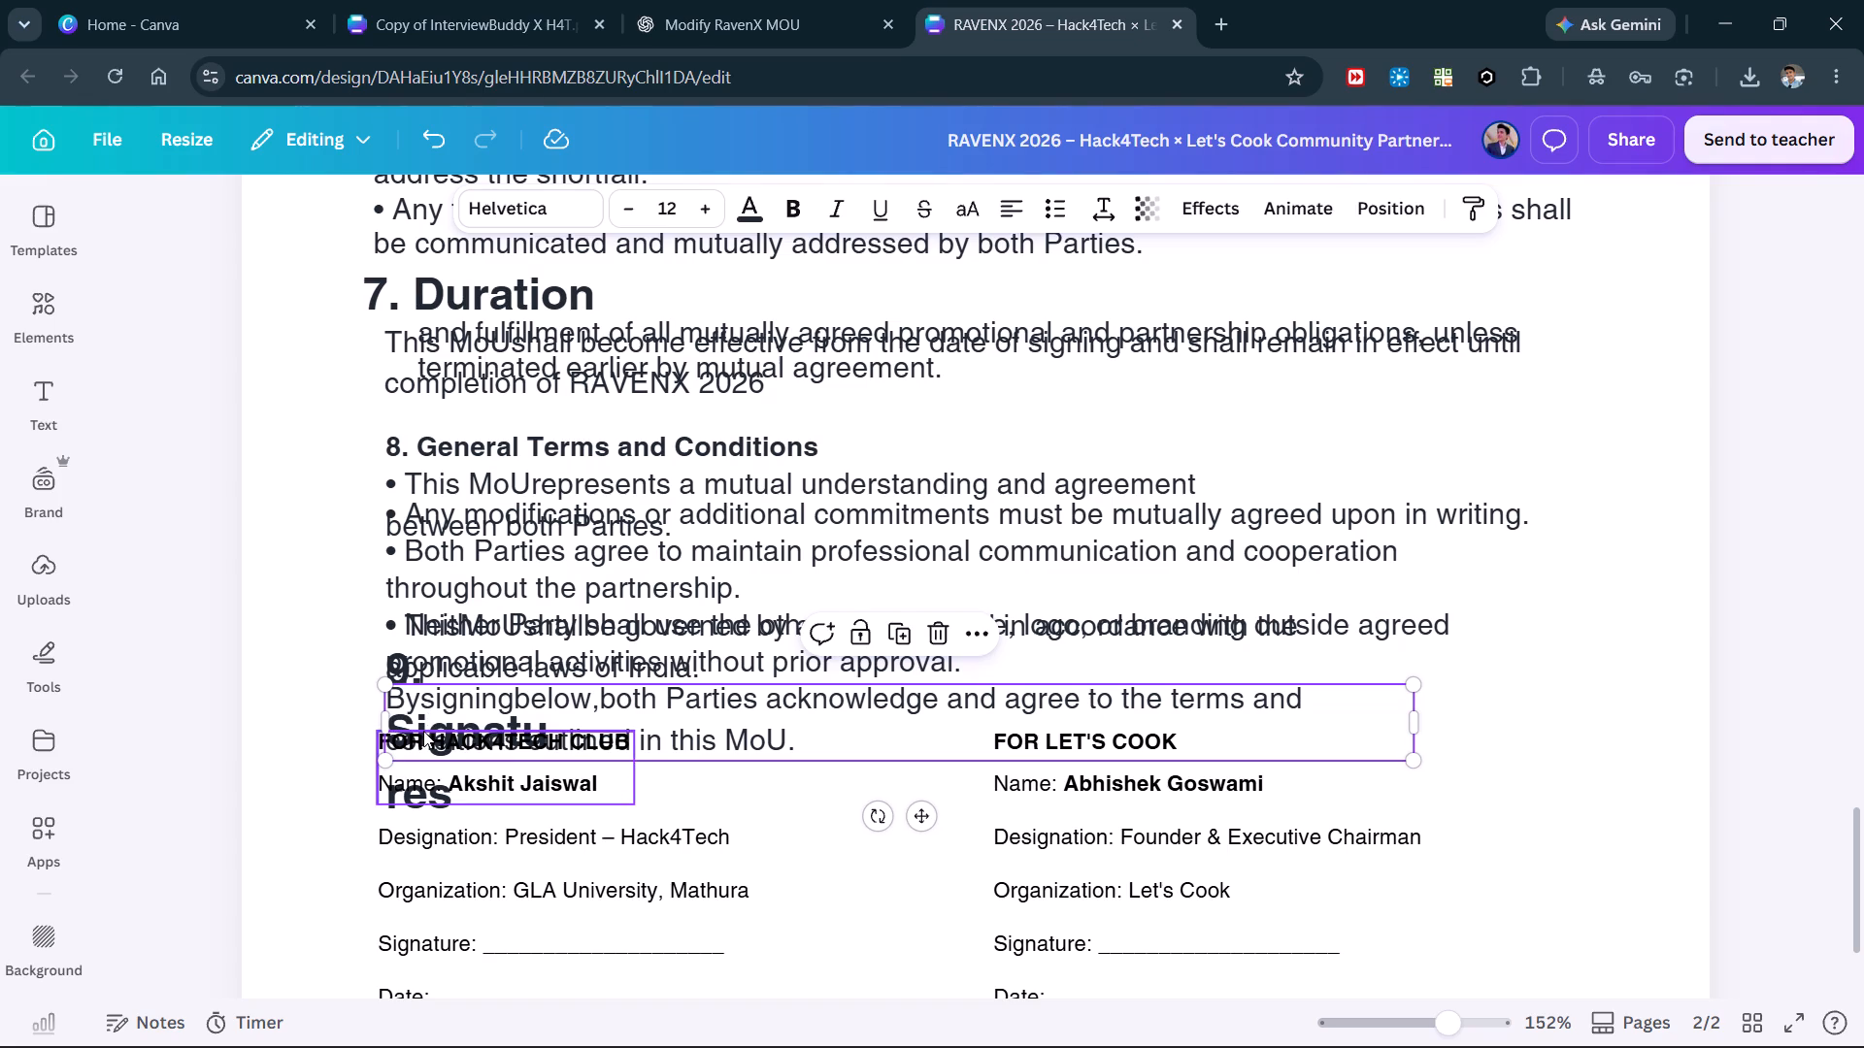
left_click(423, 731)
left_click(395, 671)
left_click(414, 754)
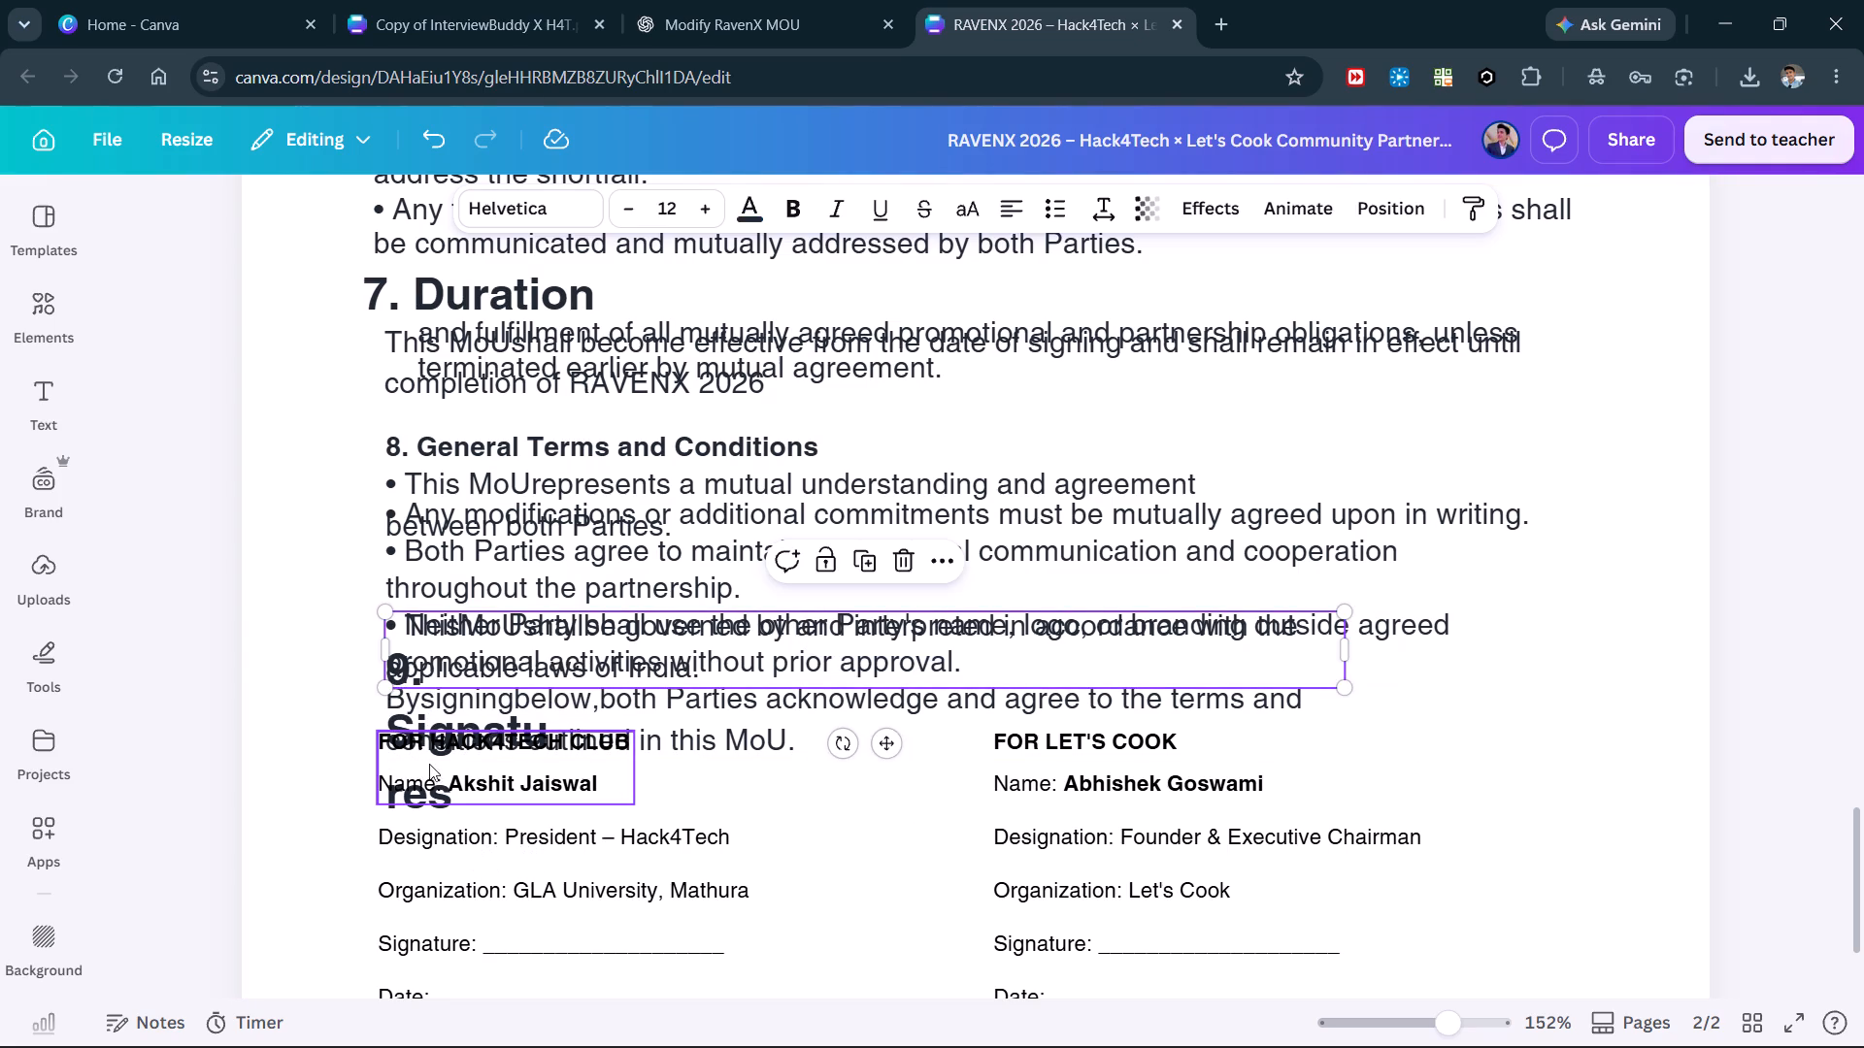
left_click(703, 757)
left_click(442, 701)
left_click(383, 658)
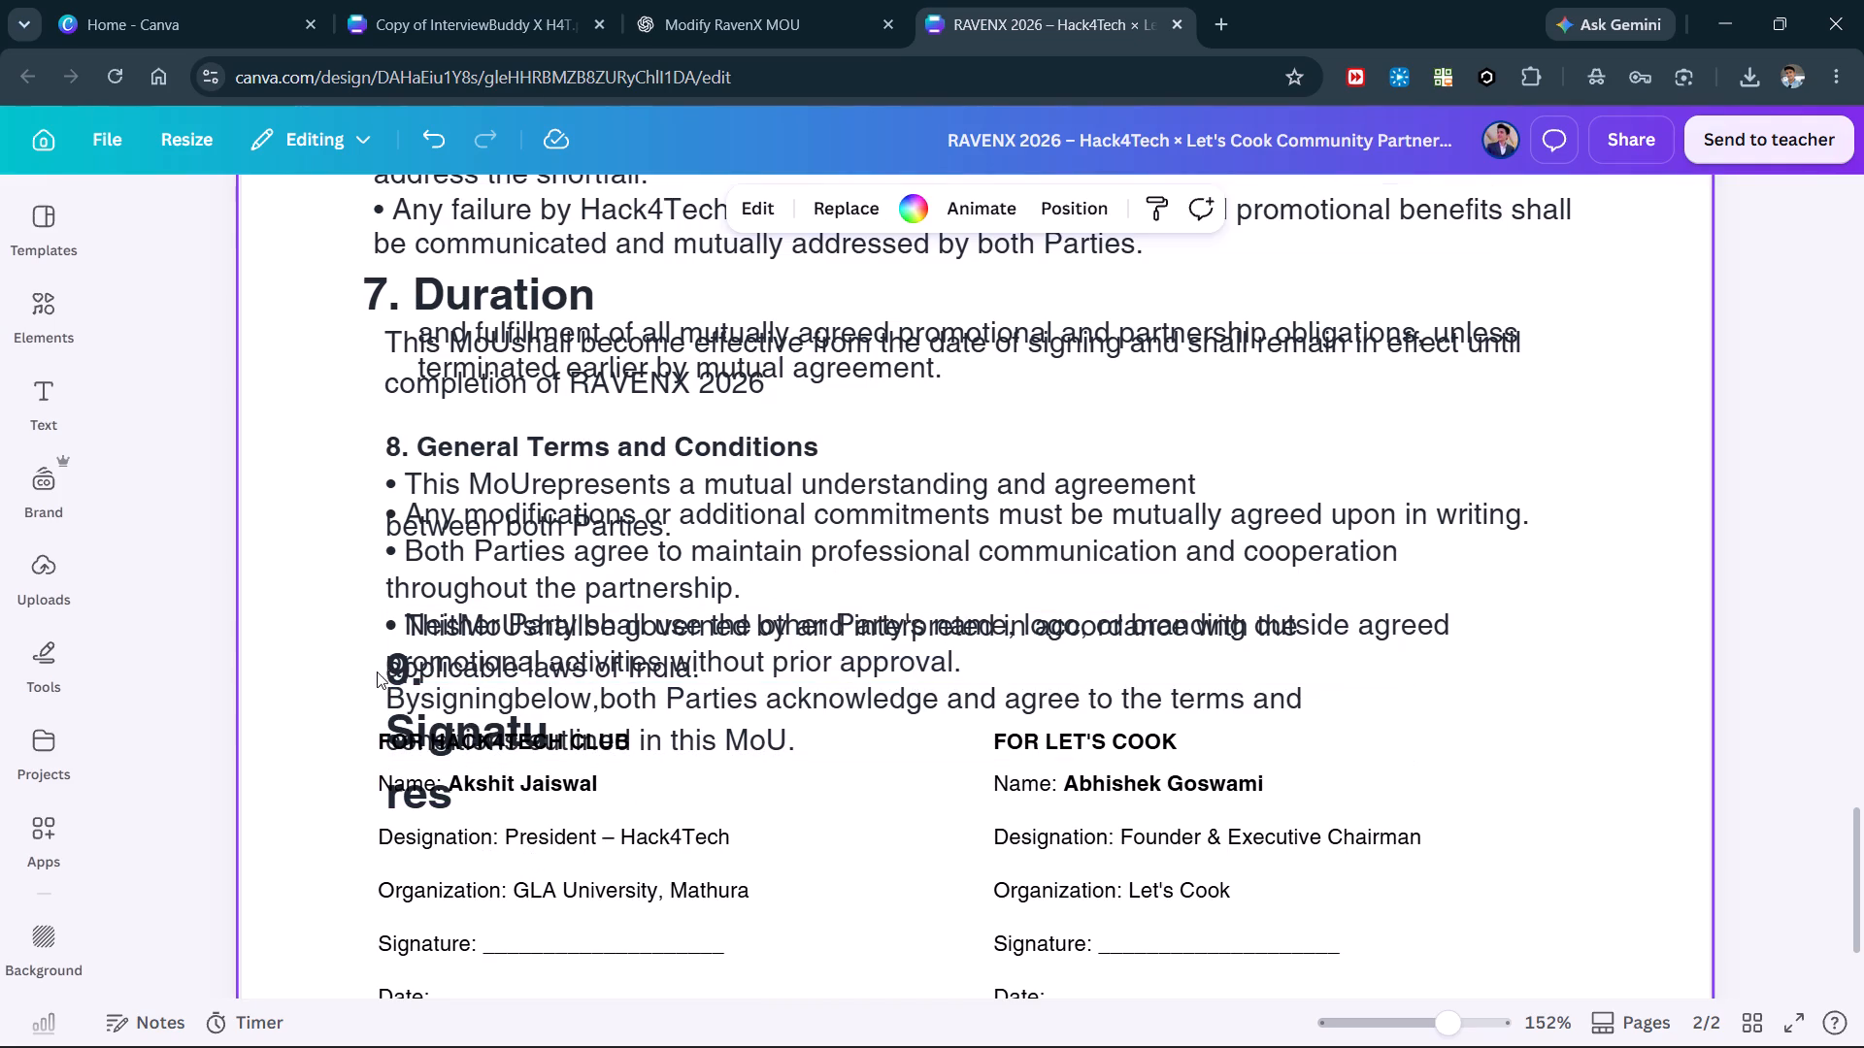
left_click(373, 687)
Place the "and fulfillment of all mutually agreed" paragraph directly beneath "completion of RAVENX 2026", shifting the section 8 heading and its first bullet down to make room.
left_click_drag(477, 363, 467, 409)
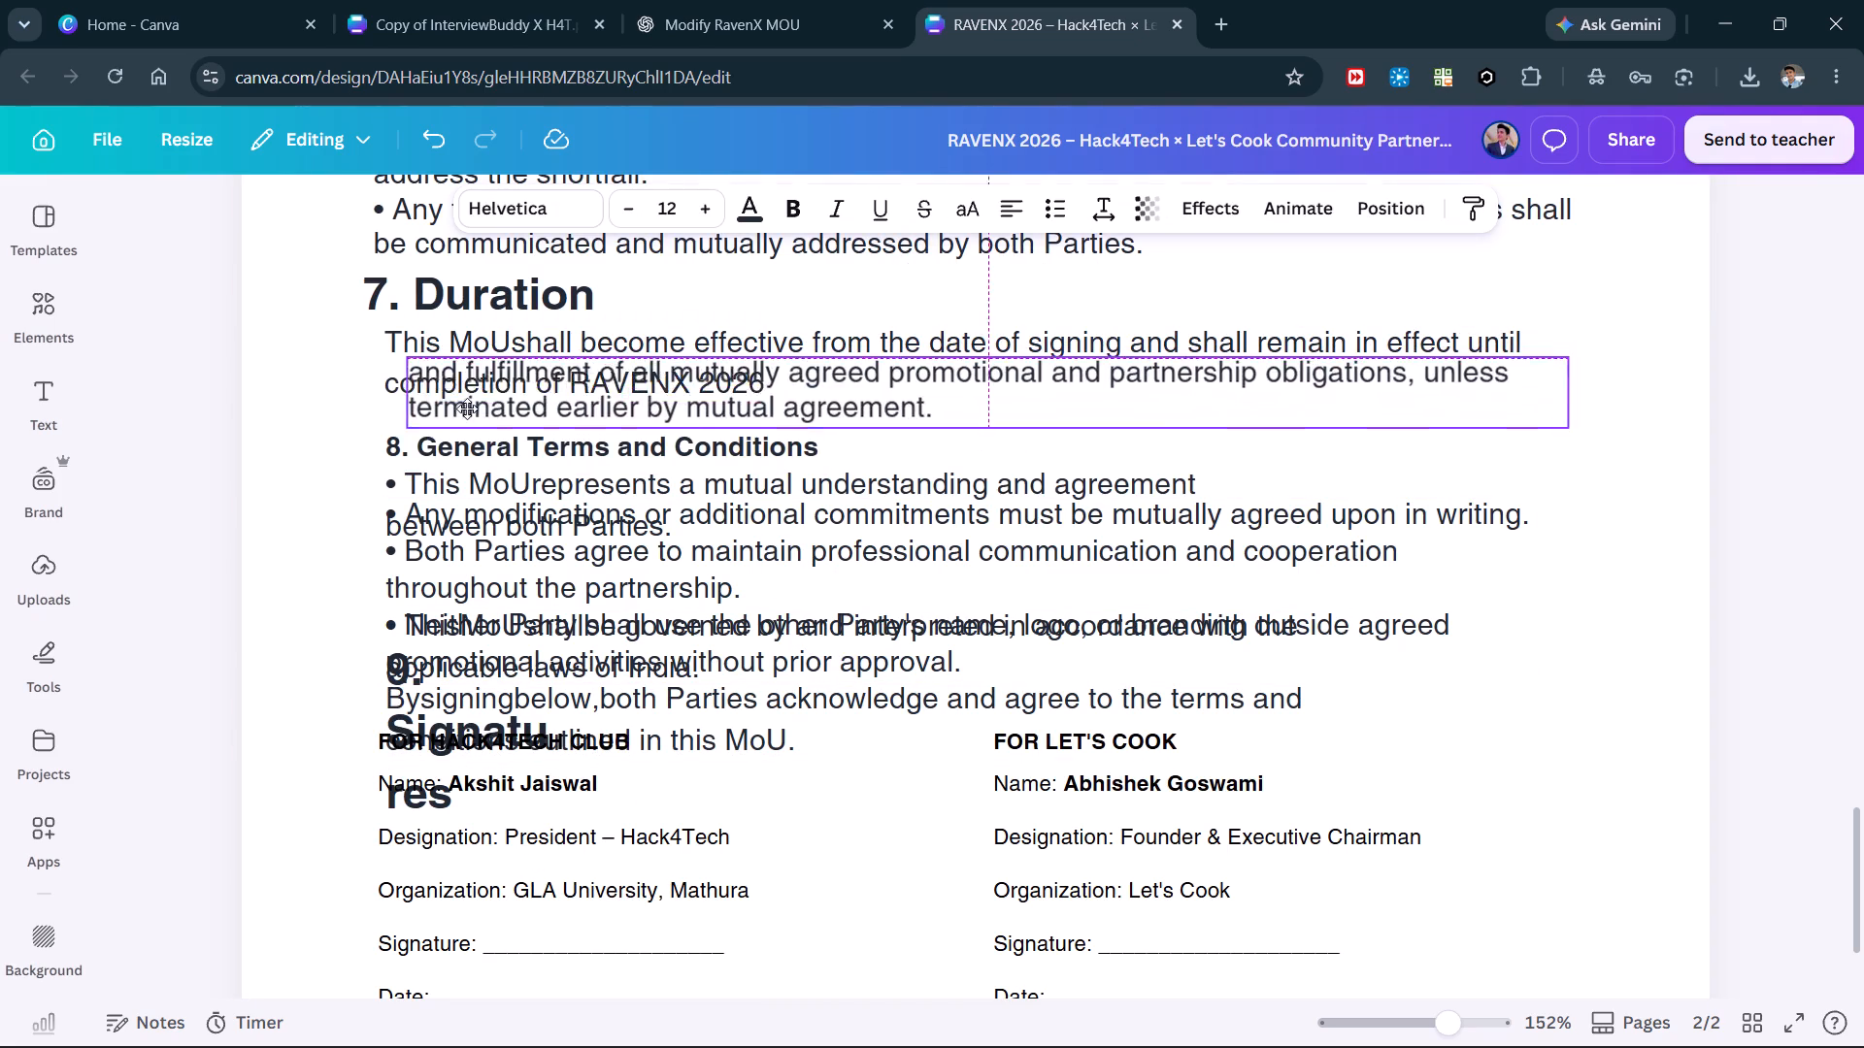
left_click_drag(467, 409, 448, 442)
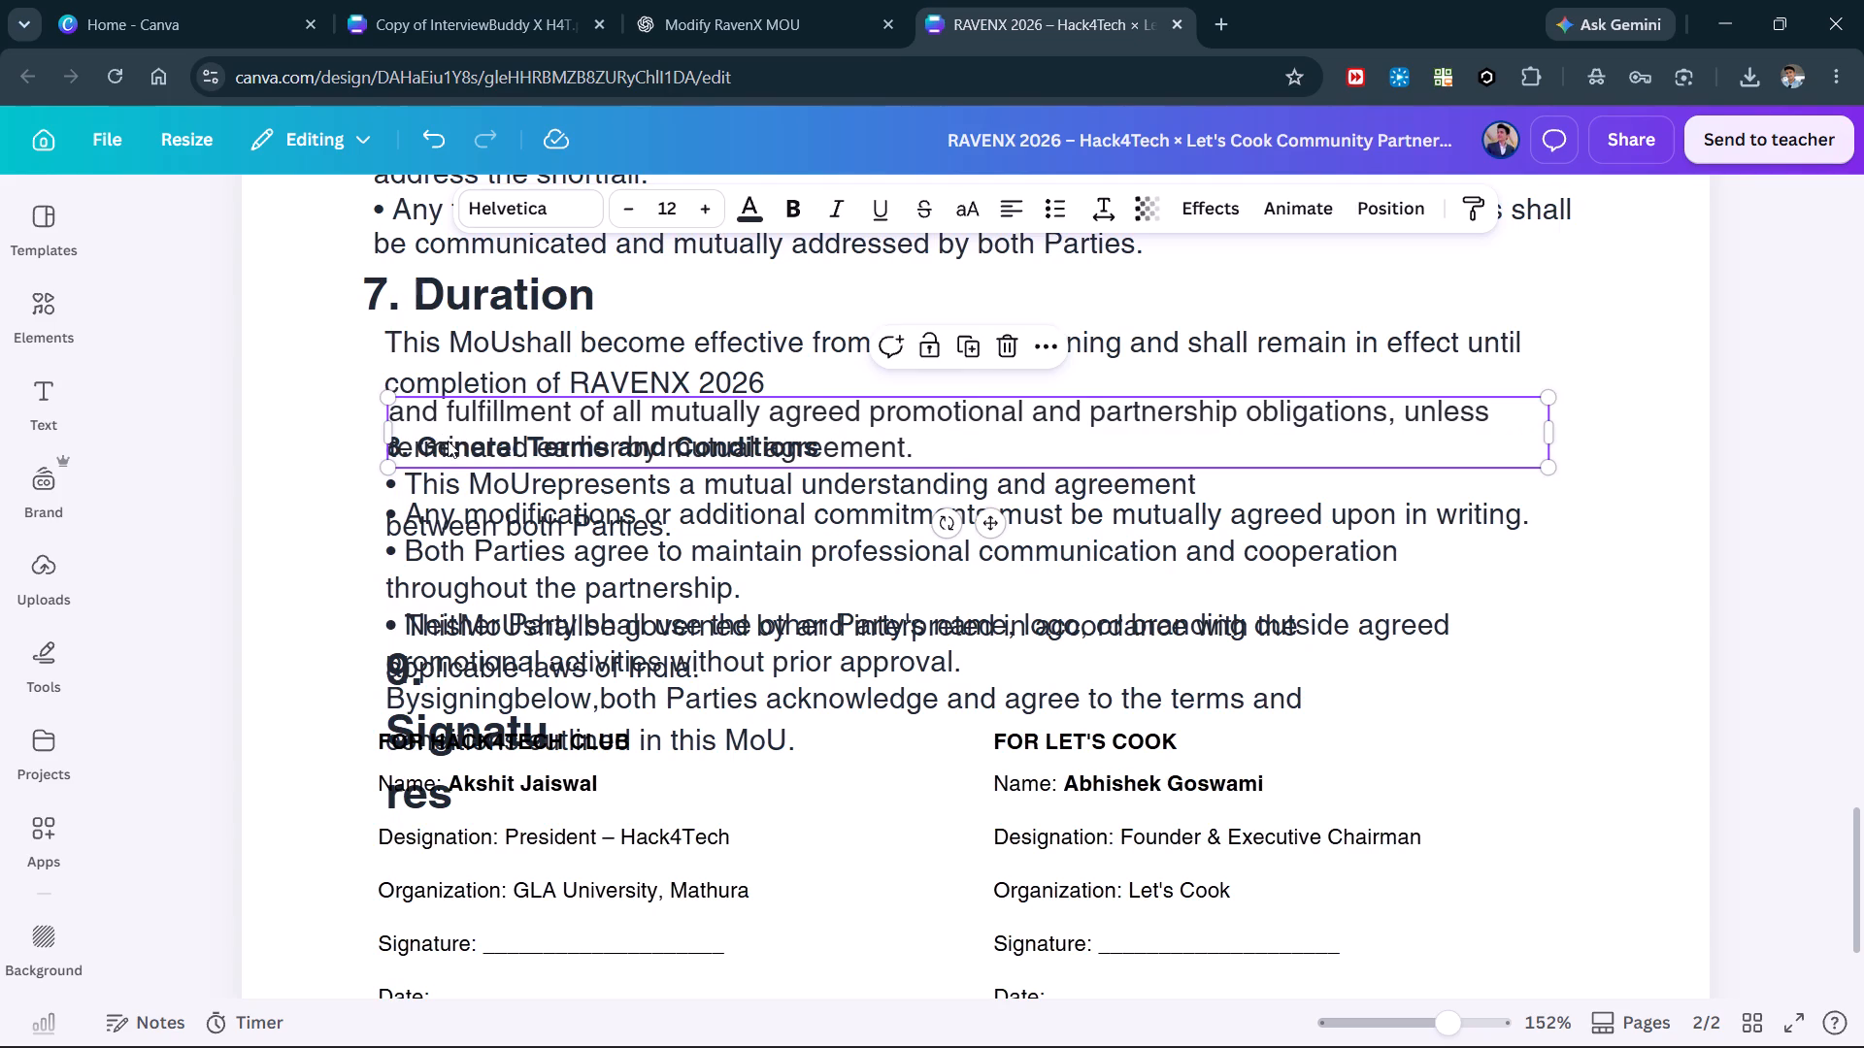
left_click_drag(439, 490, 435, 521)
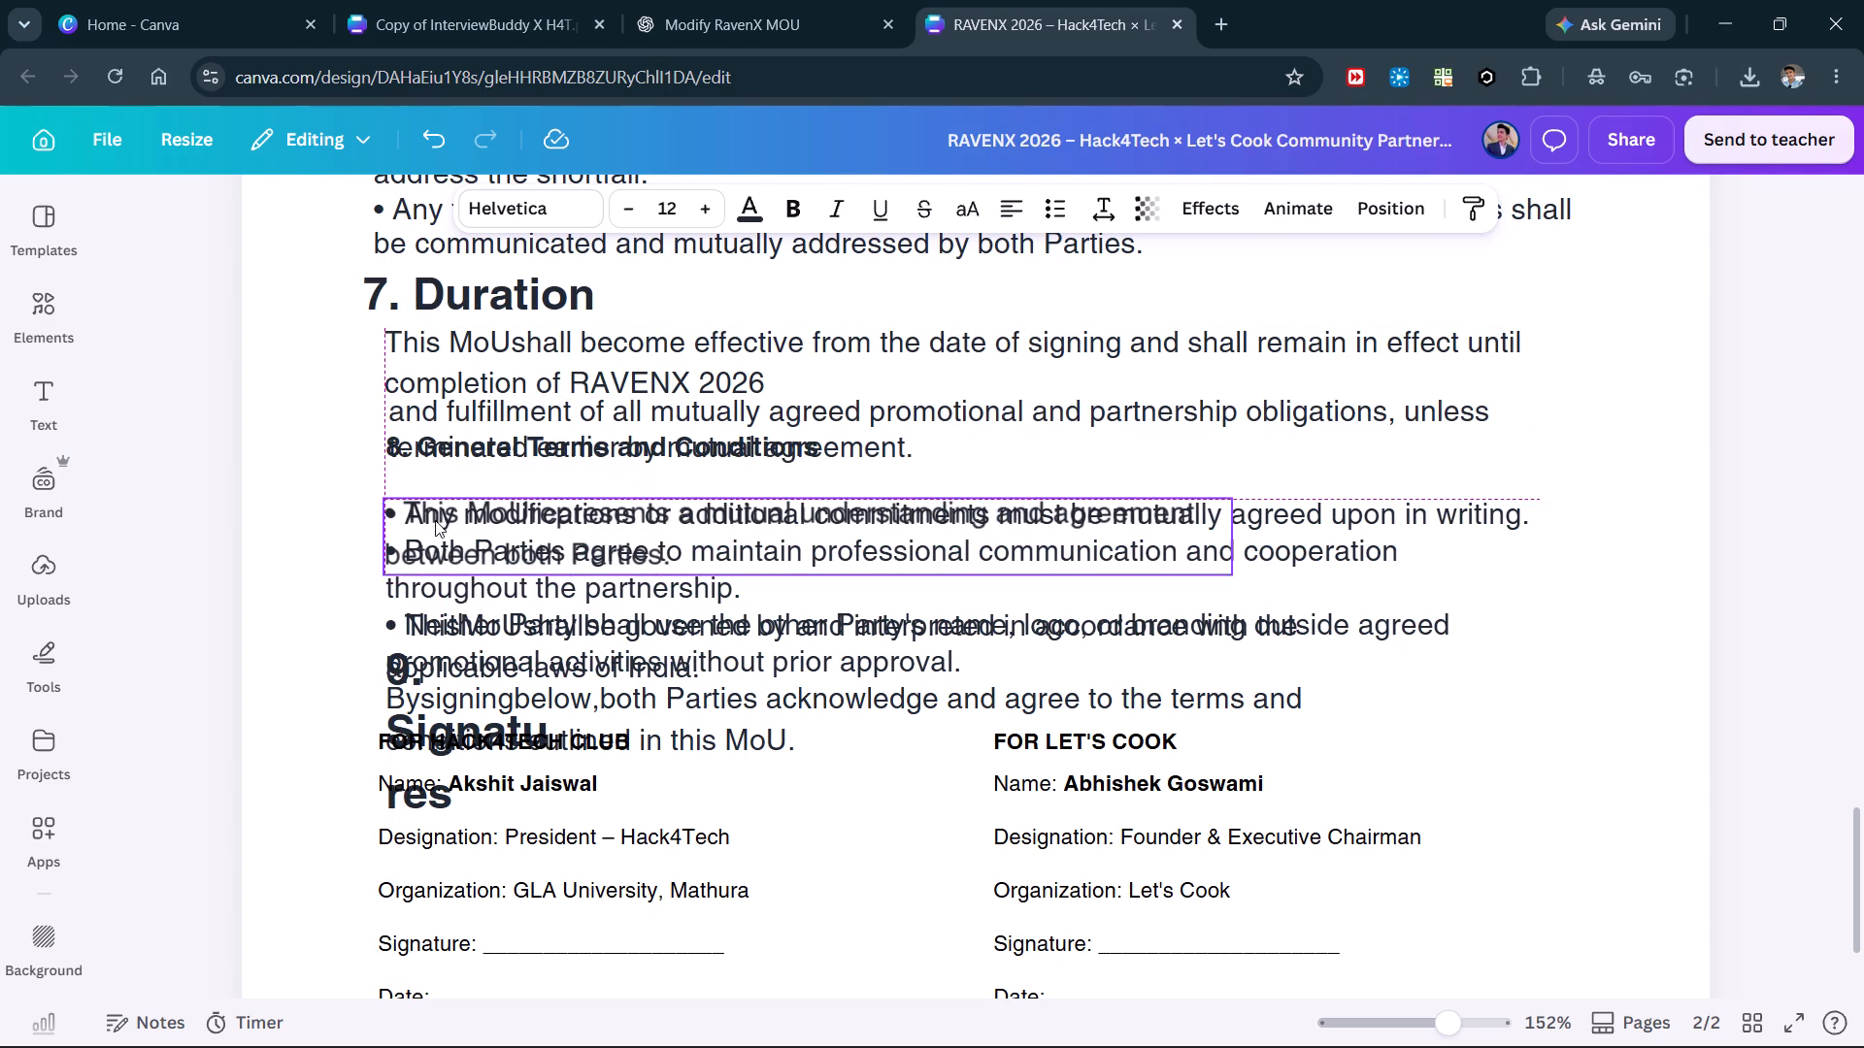
left_click_drag(431, 444, 443, 406)
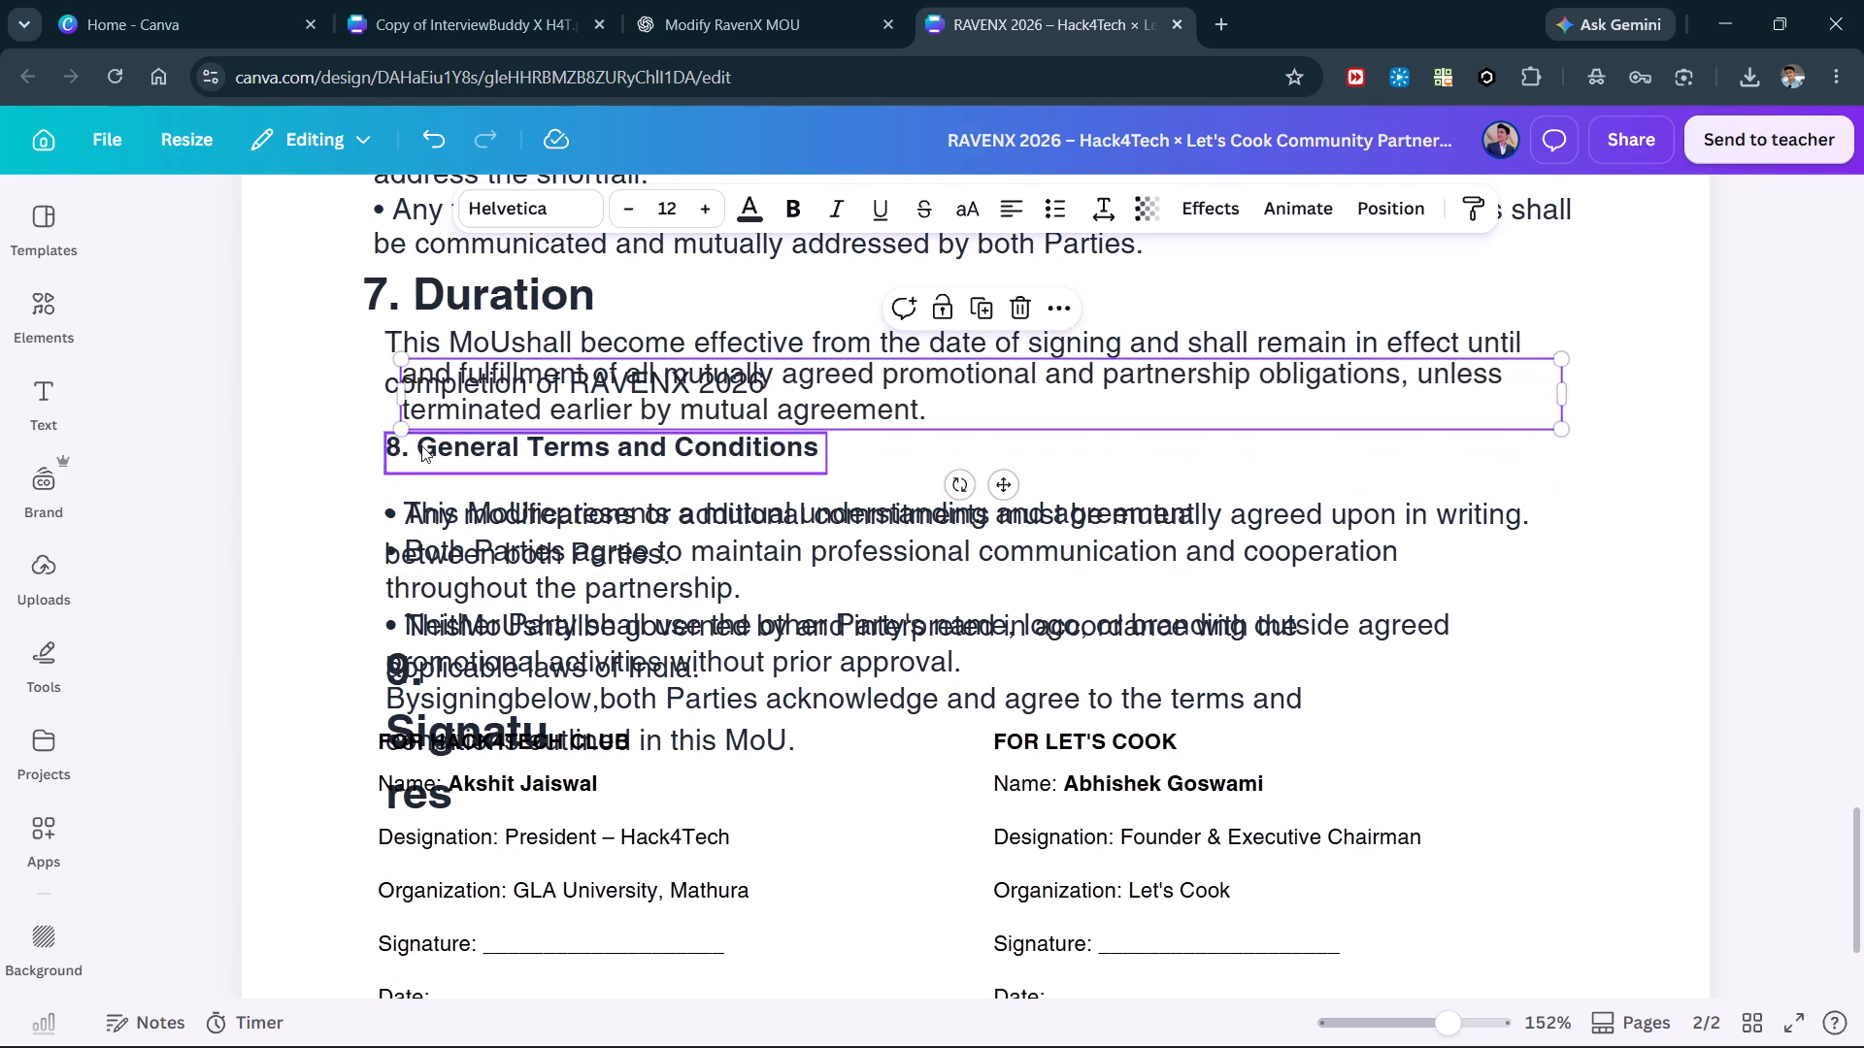
left_click_drag(421, 445, 421, 475)
left_click_drag(443, 390, 429, 430)
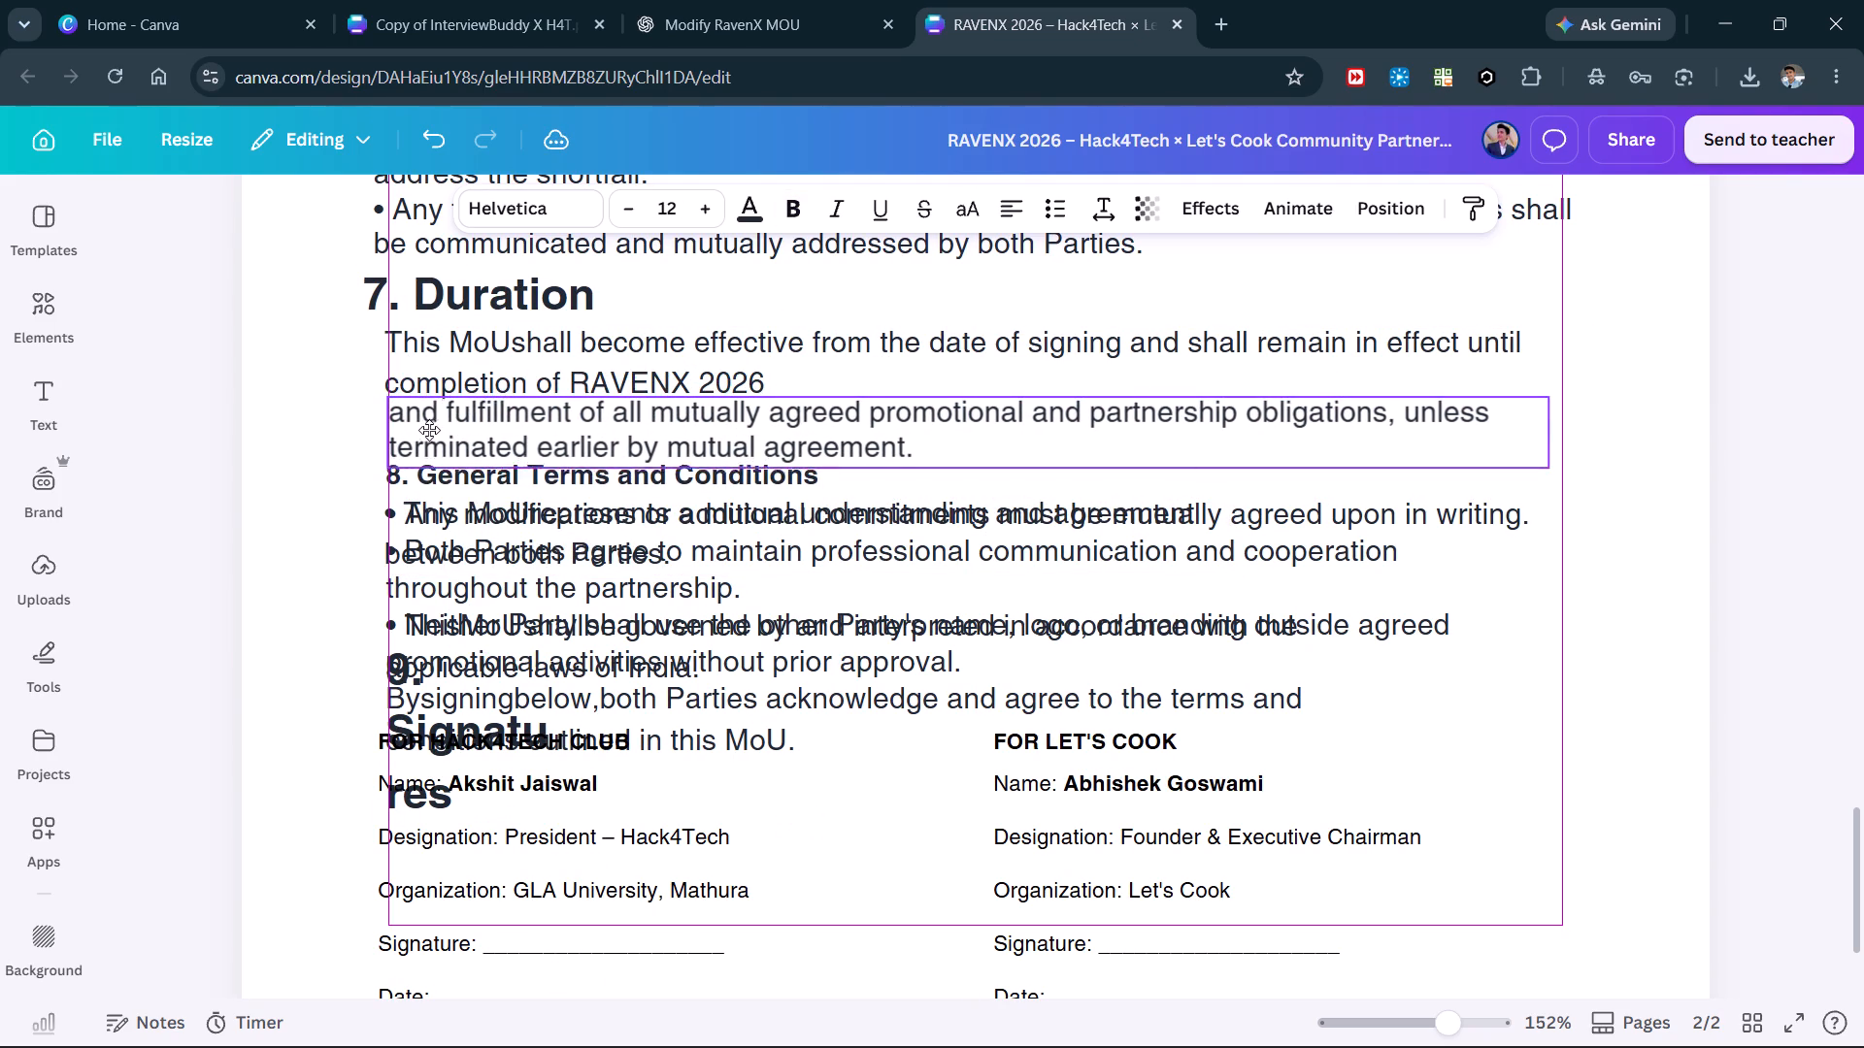
left_click_drag(429, 430, 427, 430)
Set the "8. General Terms and Conditions" heading to font size 18 and widen its text box so it fits on one line.
double_click(435, 476)
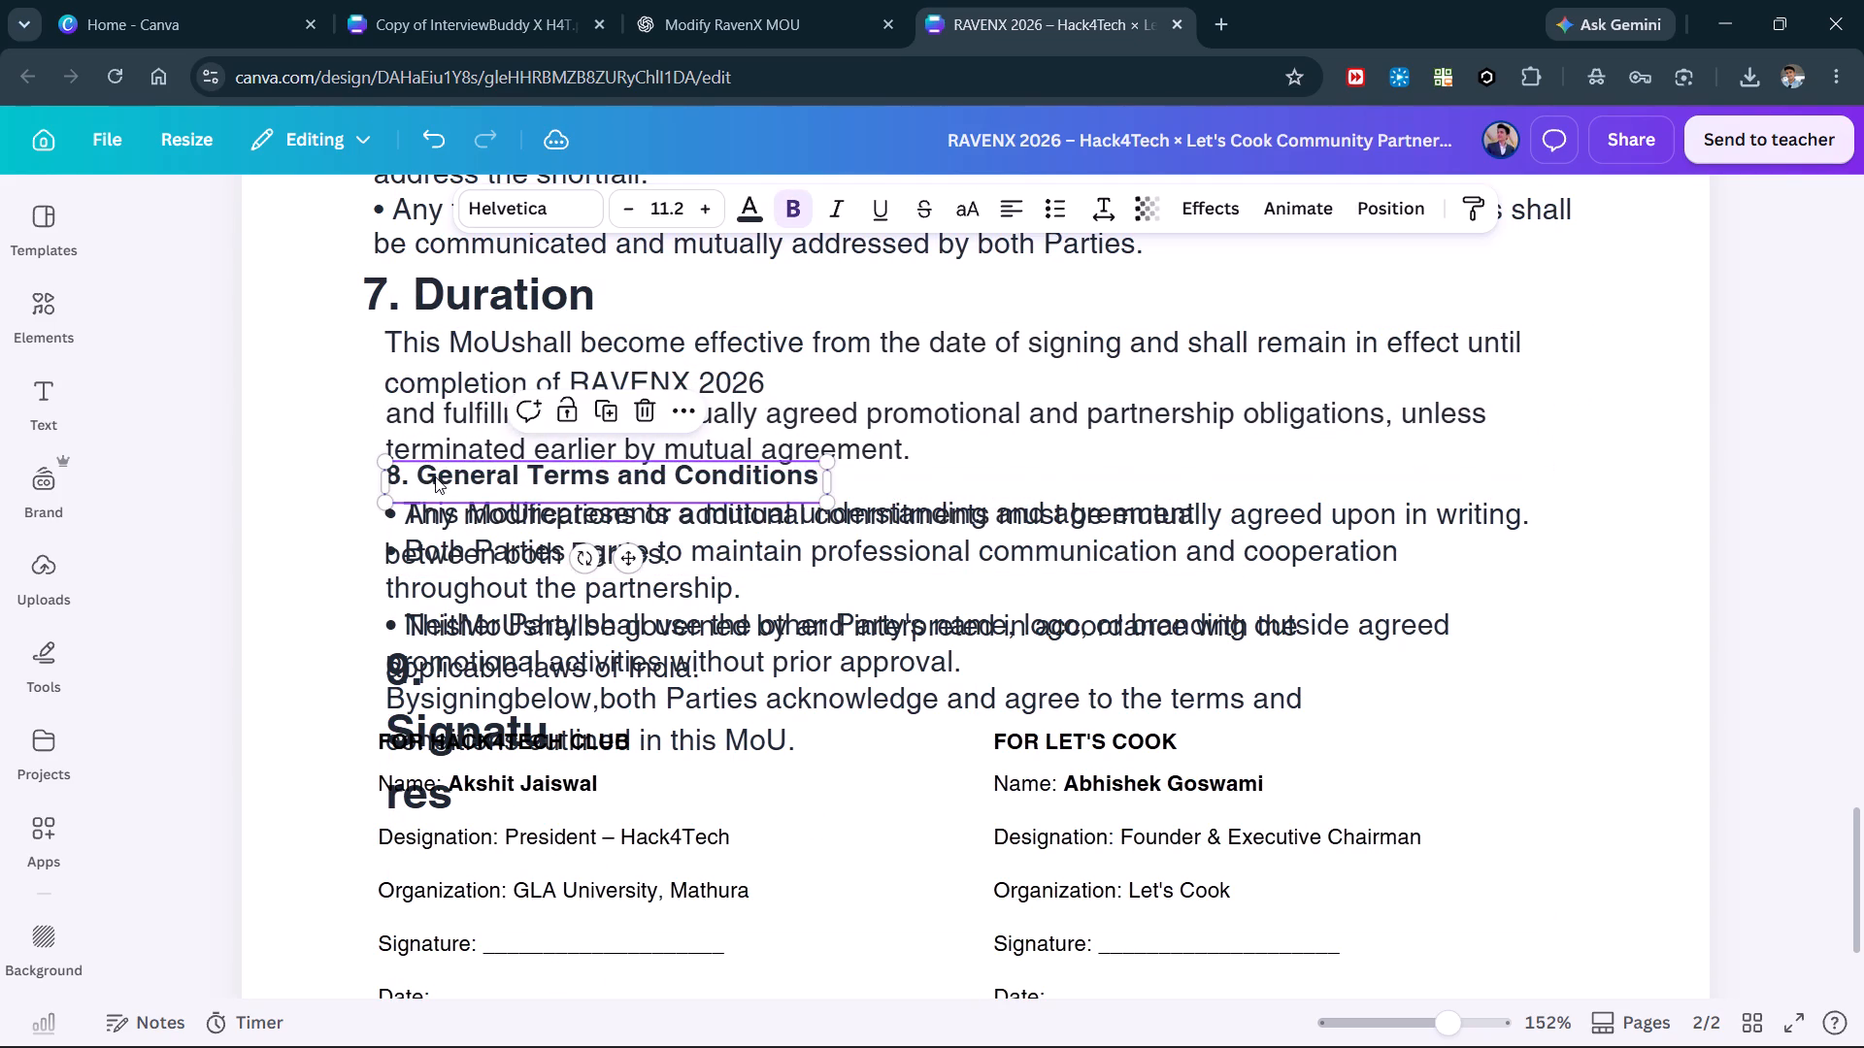
left_click(673, 206)
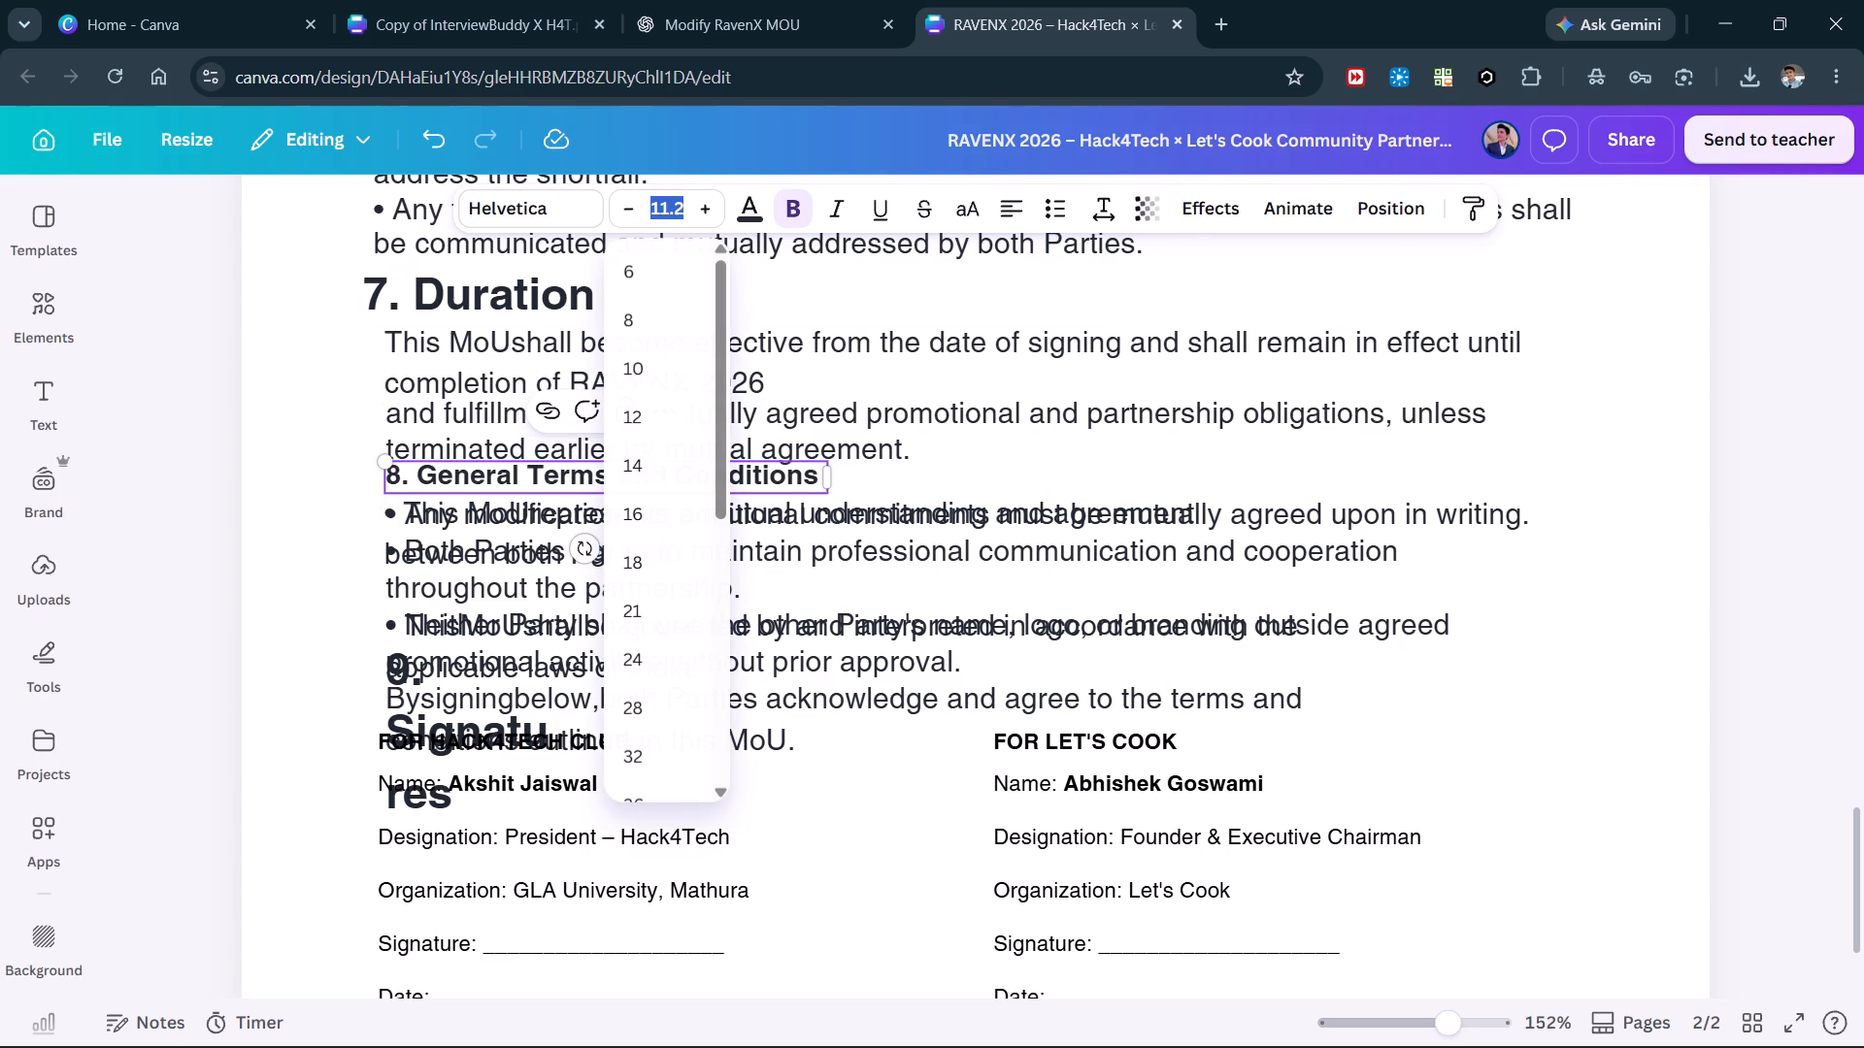
type("18")
key("Return")
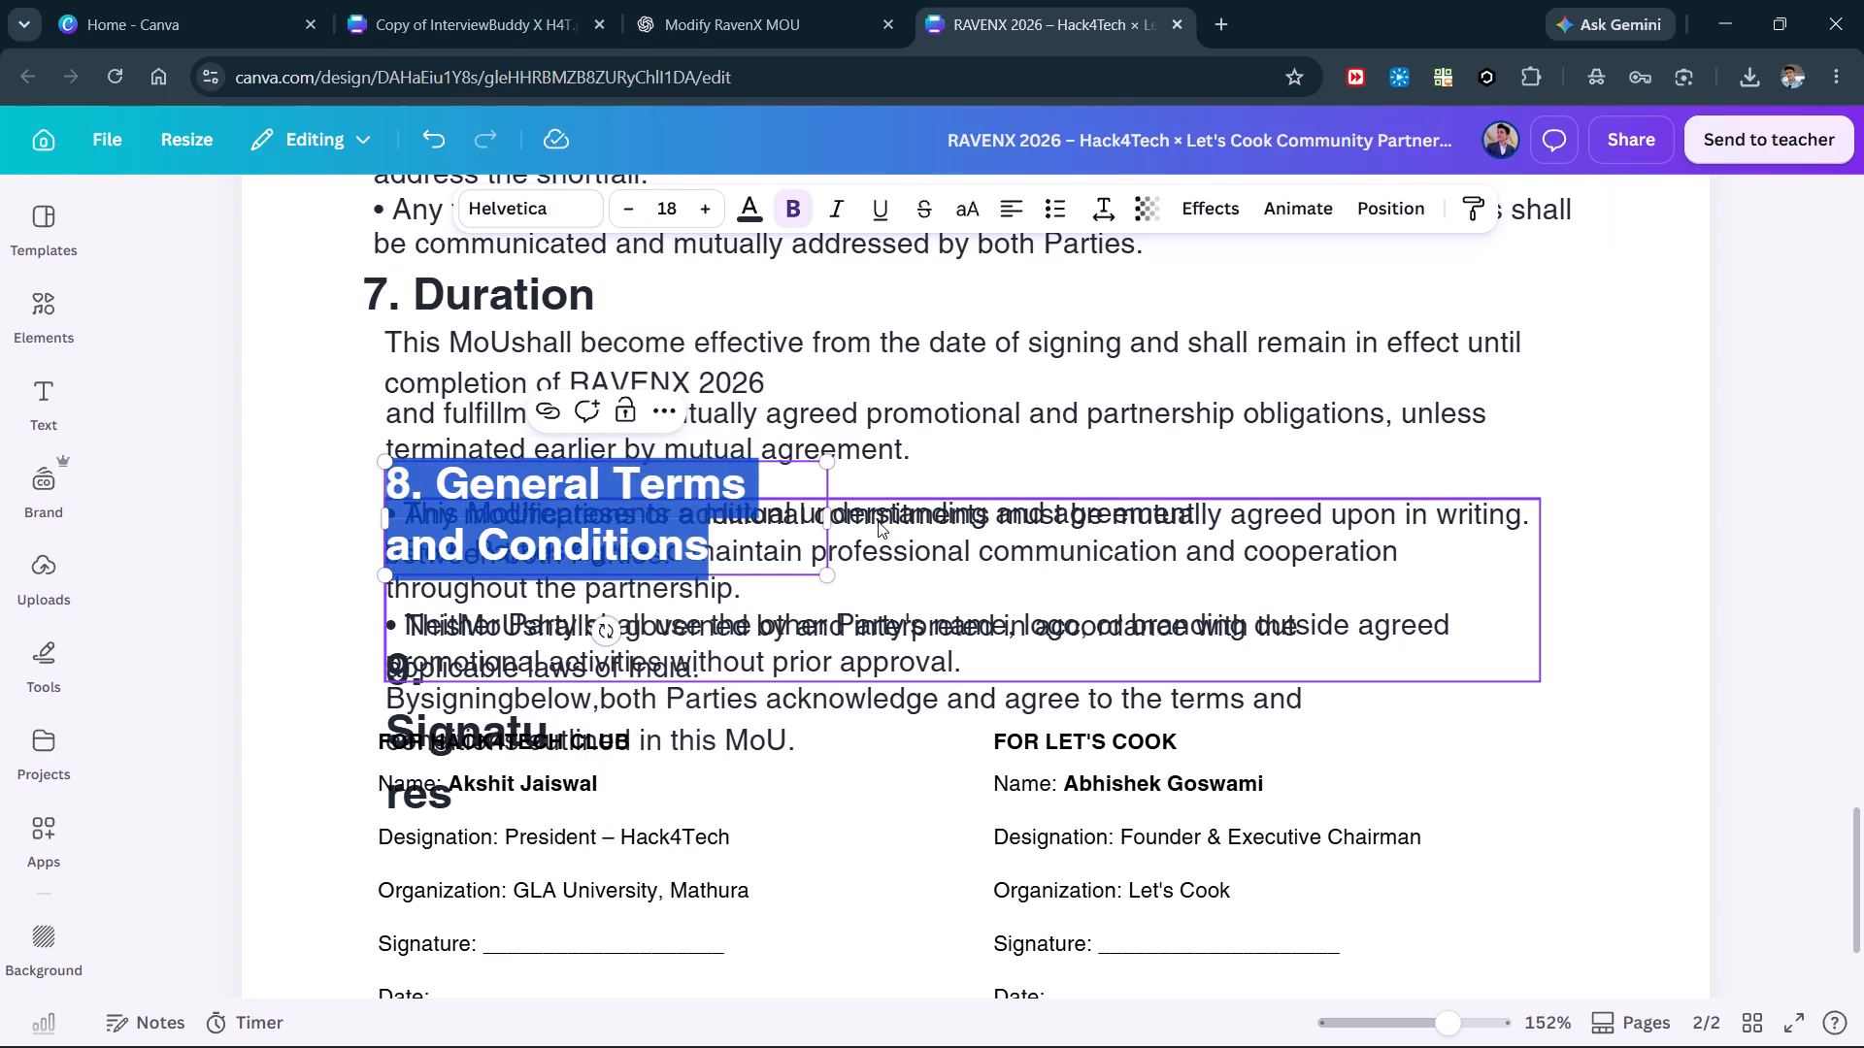
left_click_drag(825, 514, 1237, 511)
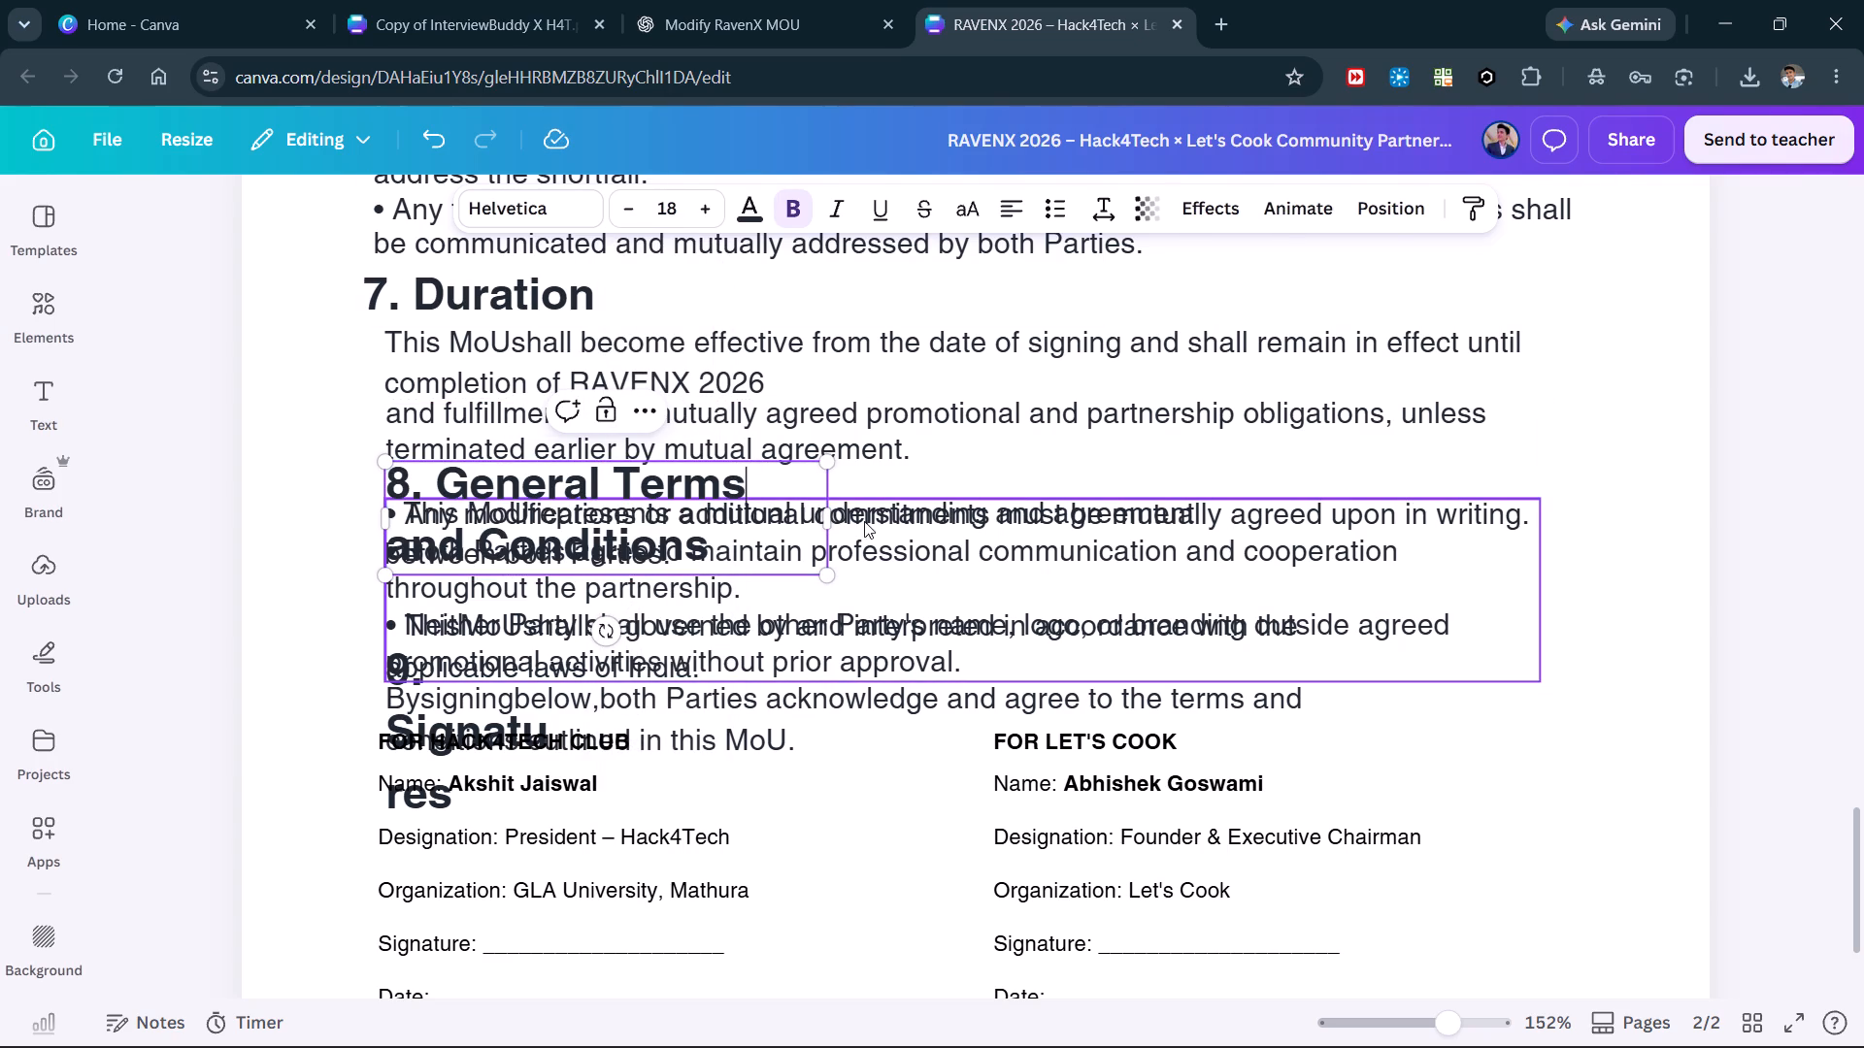
left_click_drag(833, 524, 1258, 496)
left_click(1622, 550)
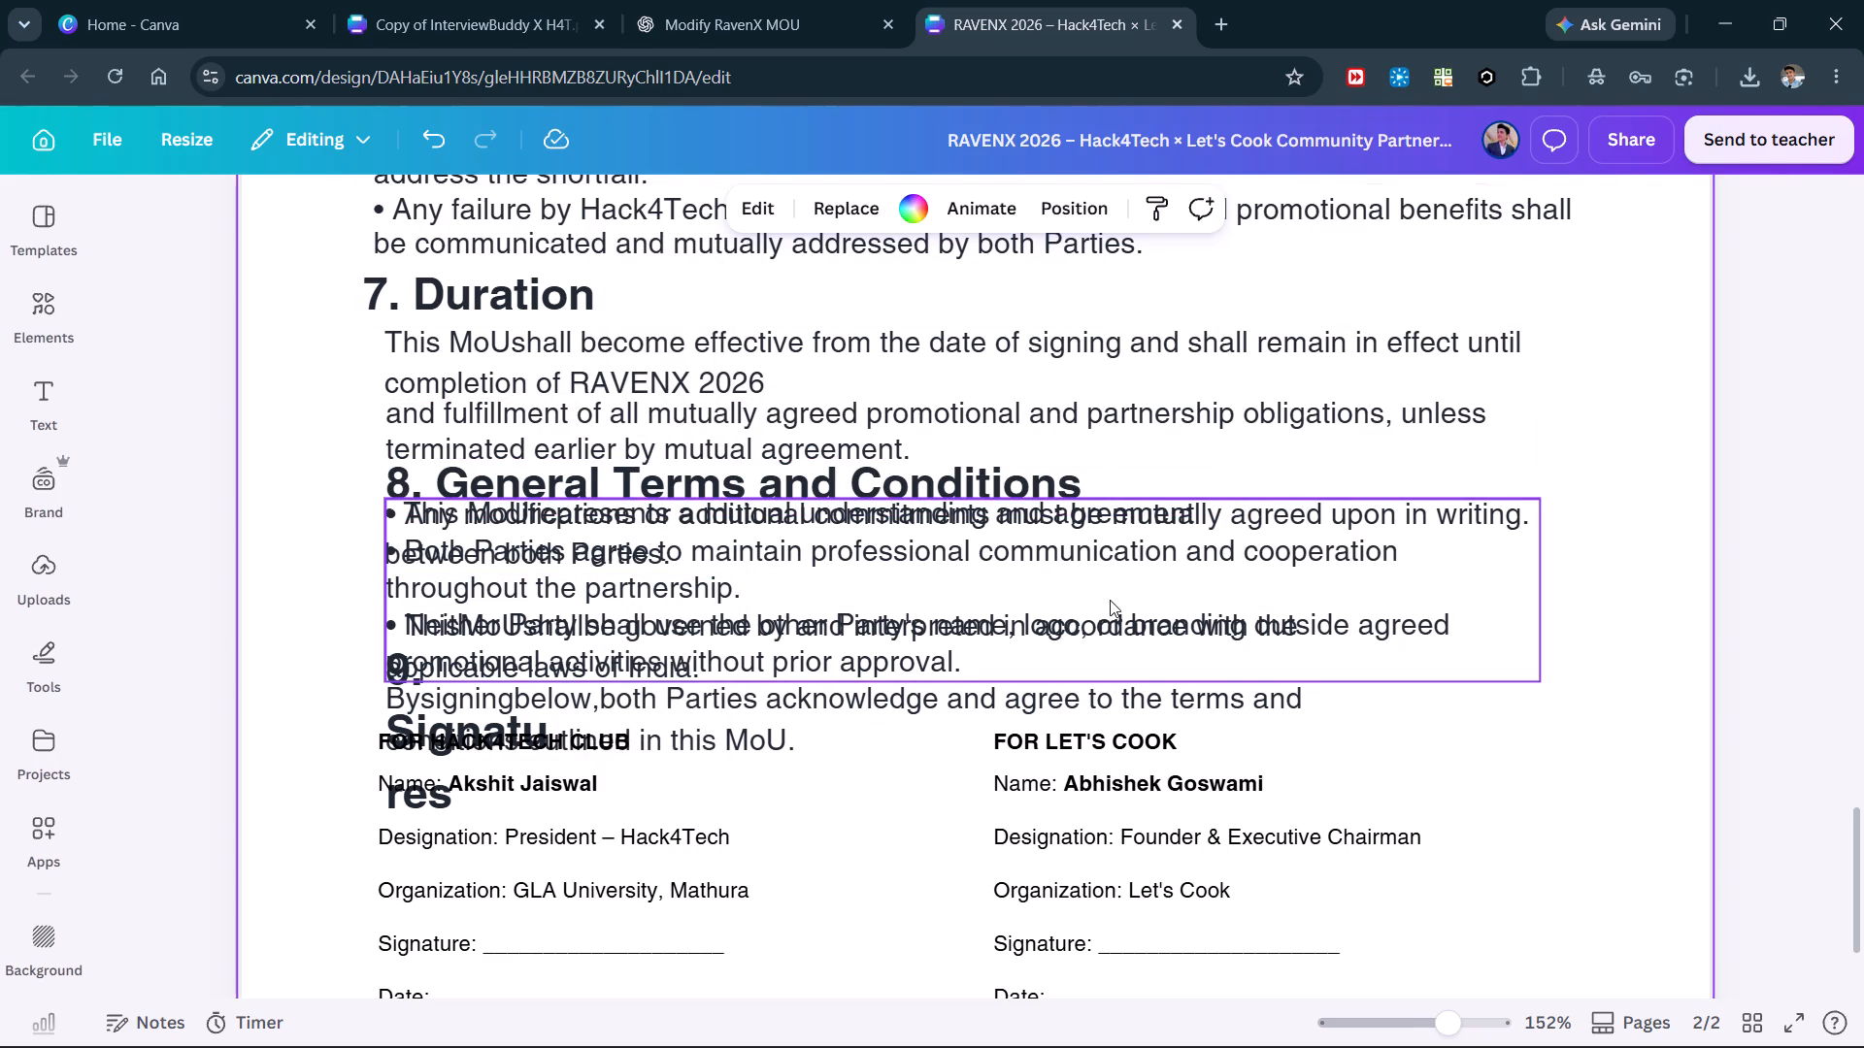
Widen the "This MoU represents" bullet to fit on one line and stack the block beginning "Any modifications" directly beneath it.
left_click_drag(415, 583, 412, 661)
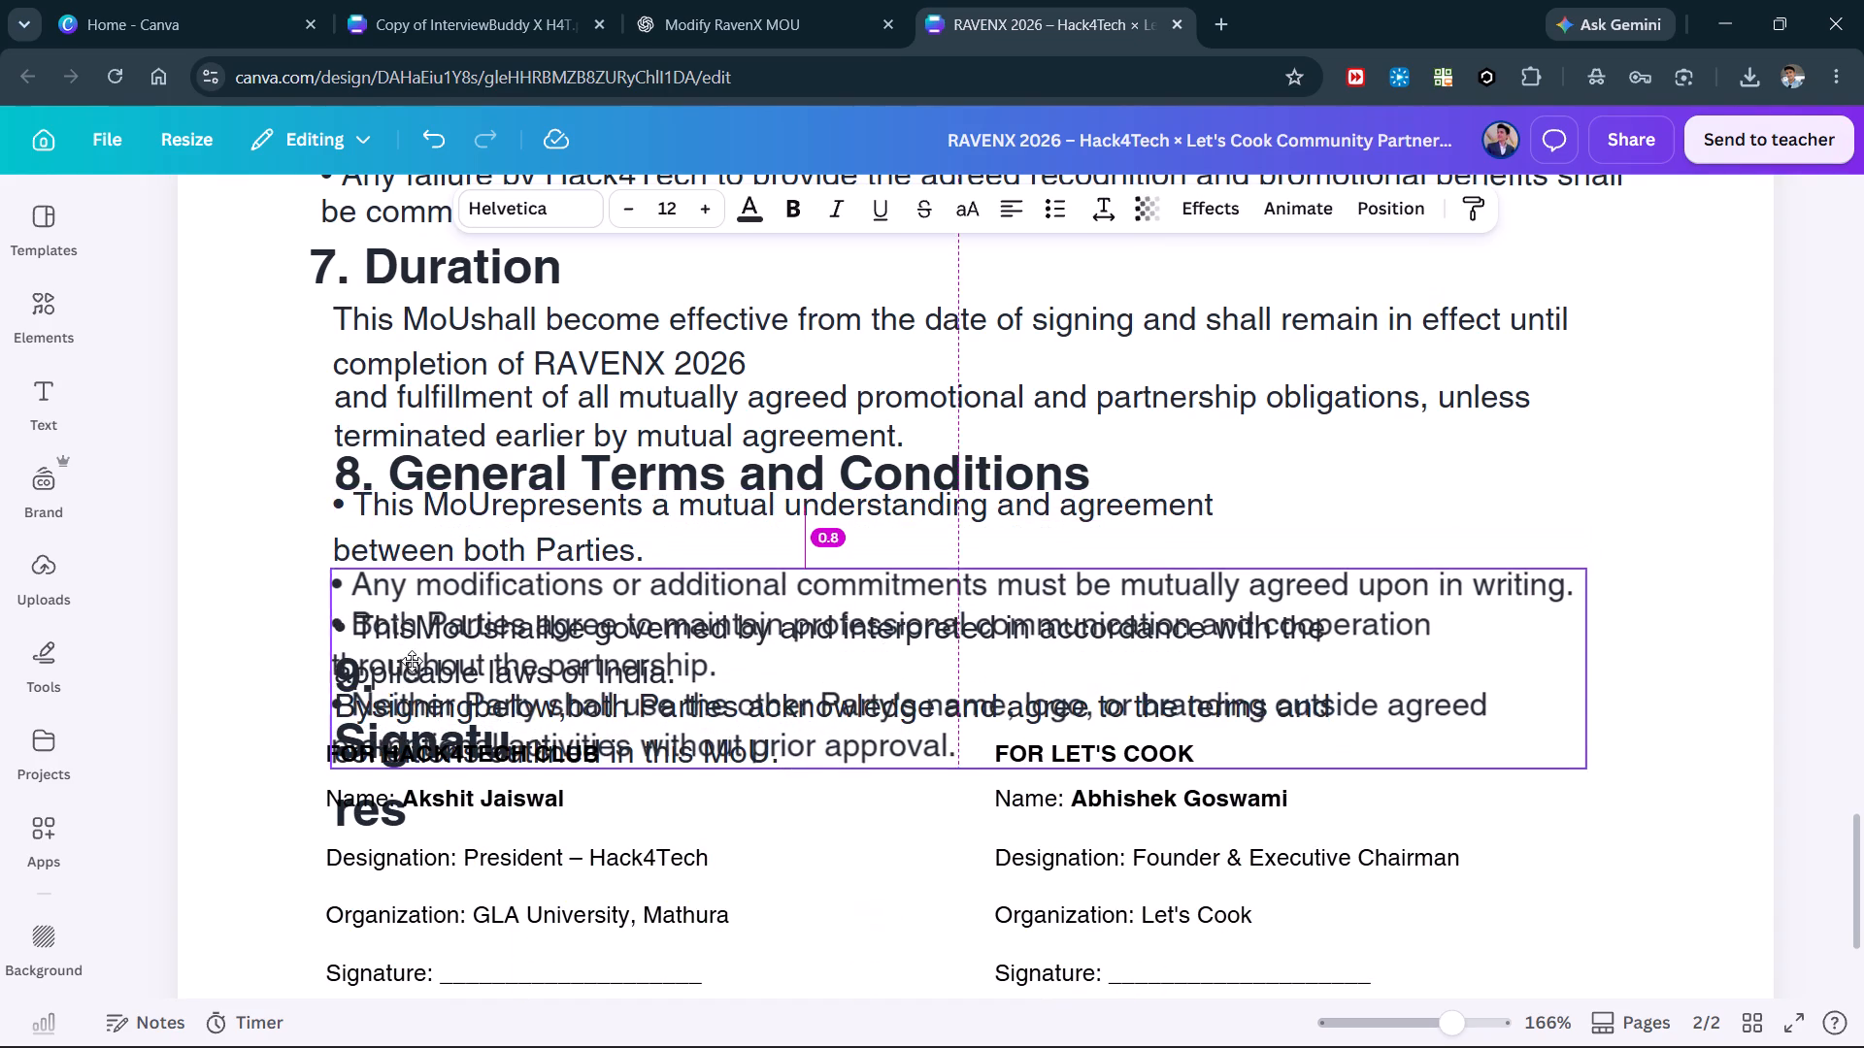
left_click_drag(412, 661, 413, 662)
left_click(424, 527)
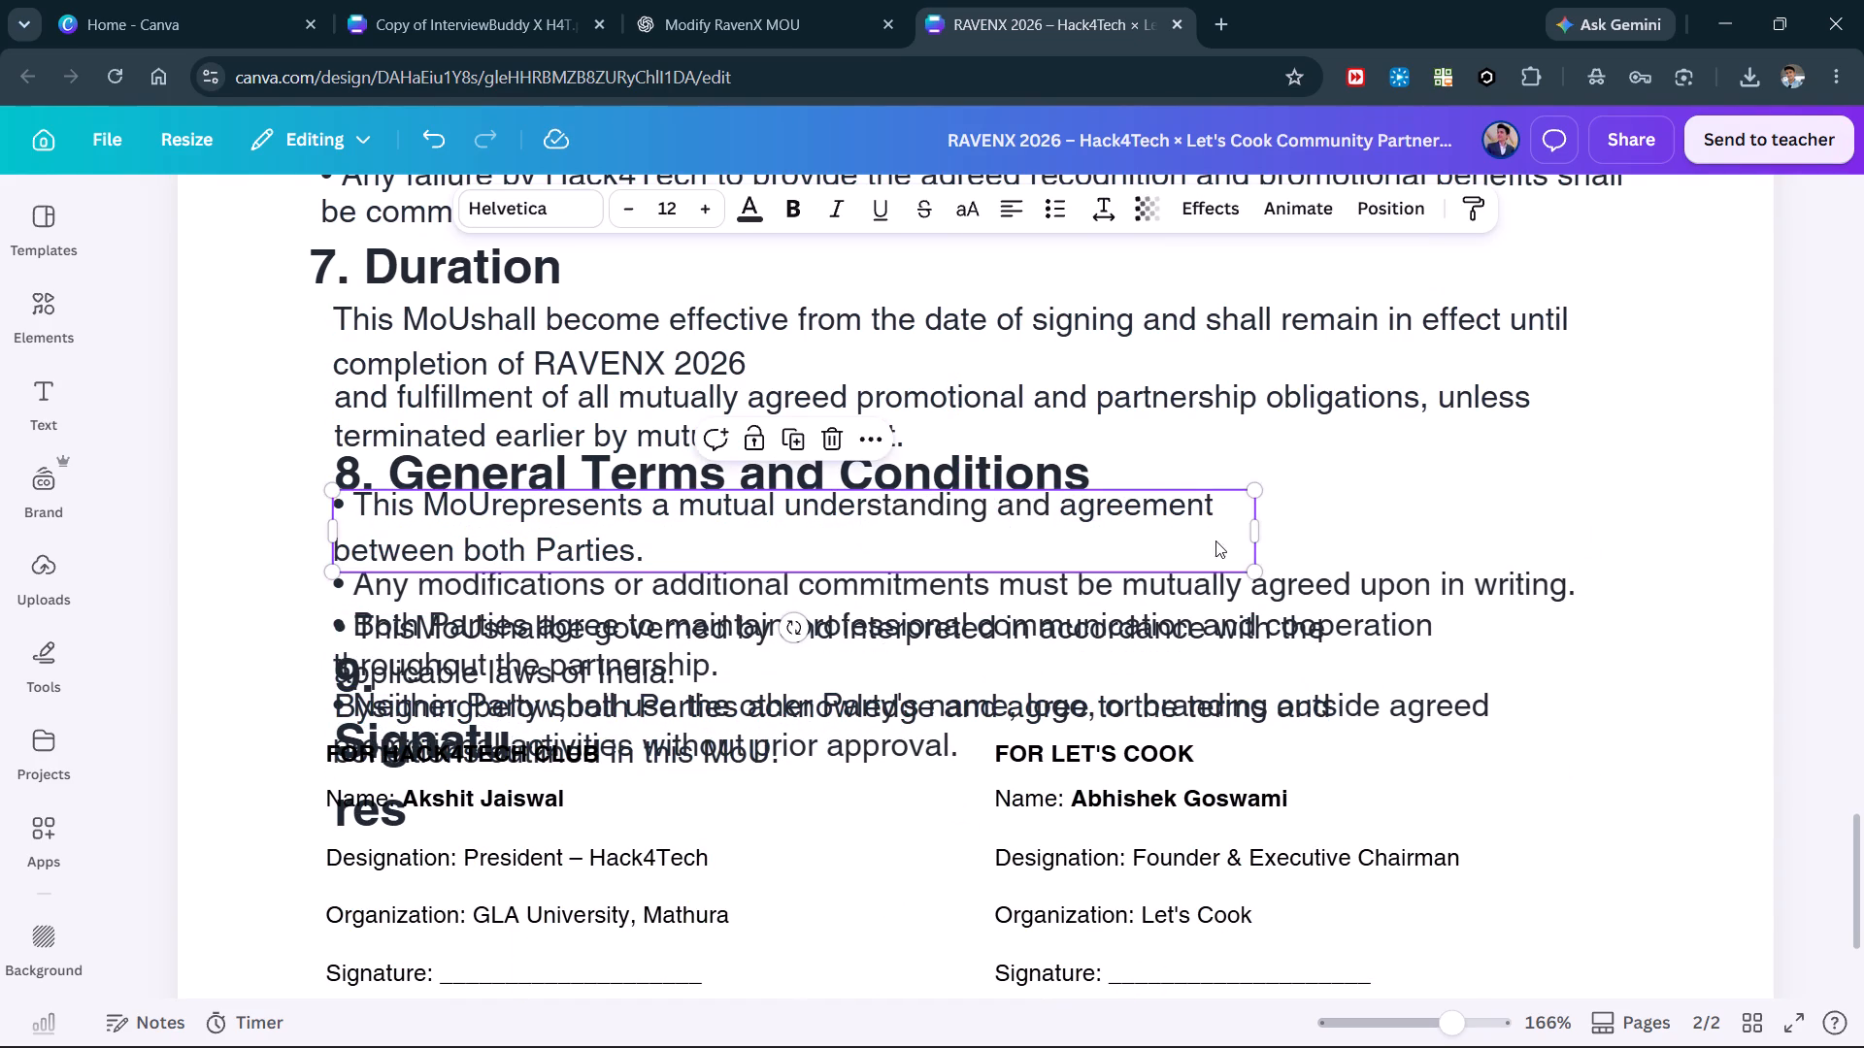
left_click_drag(1259, 534, 1568, 541)
left_click(918, 317)
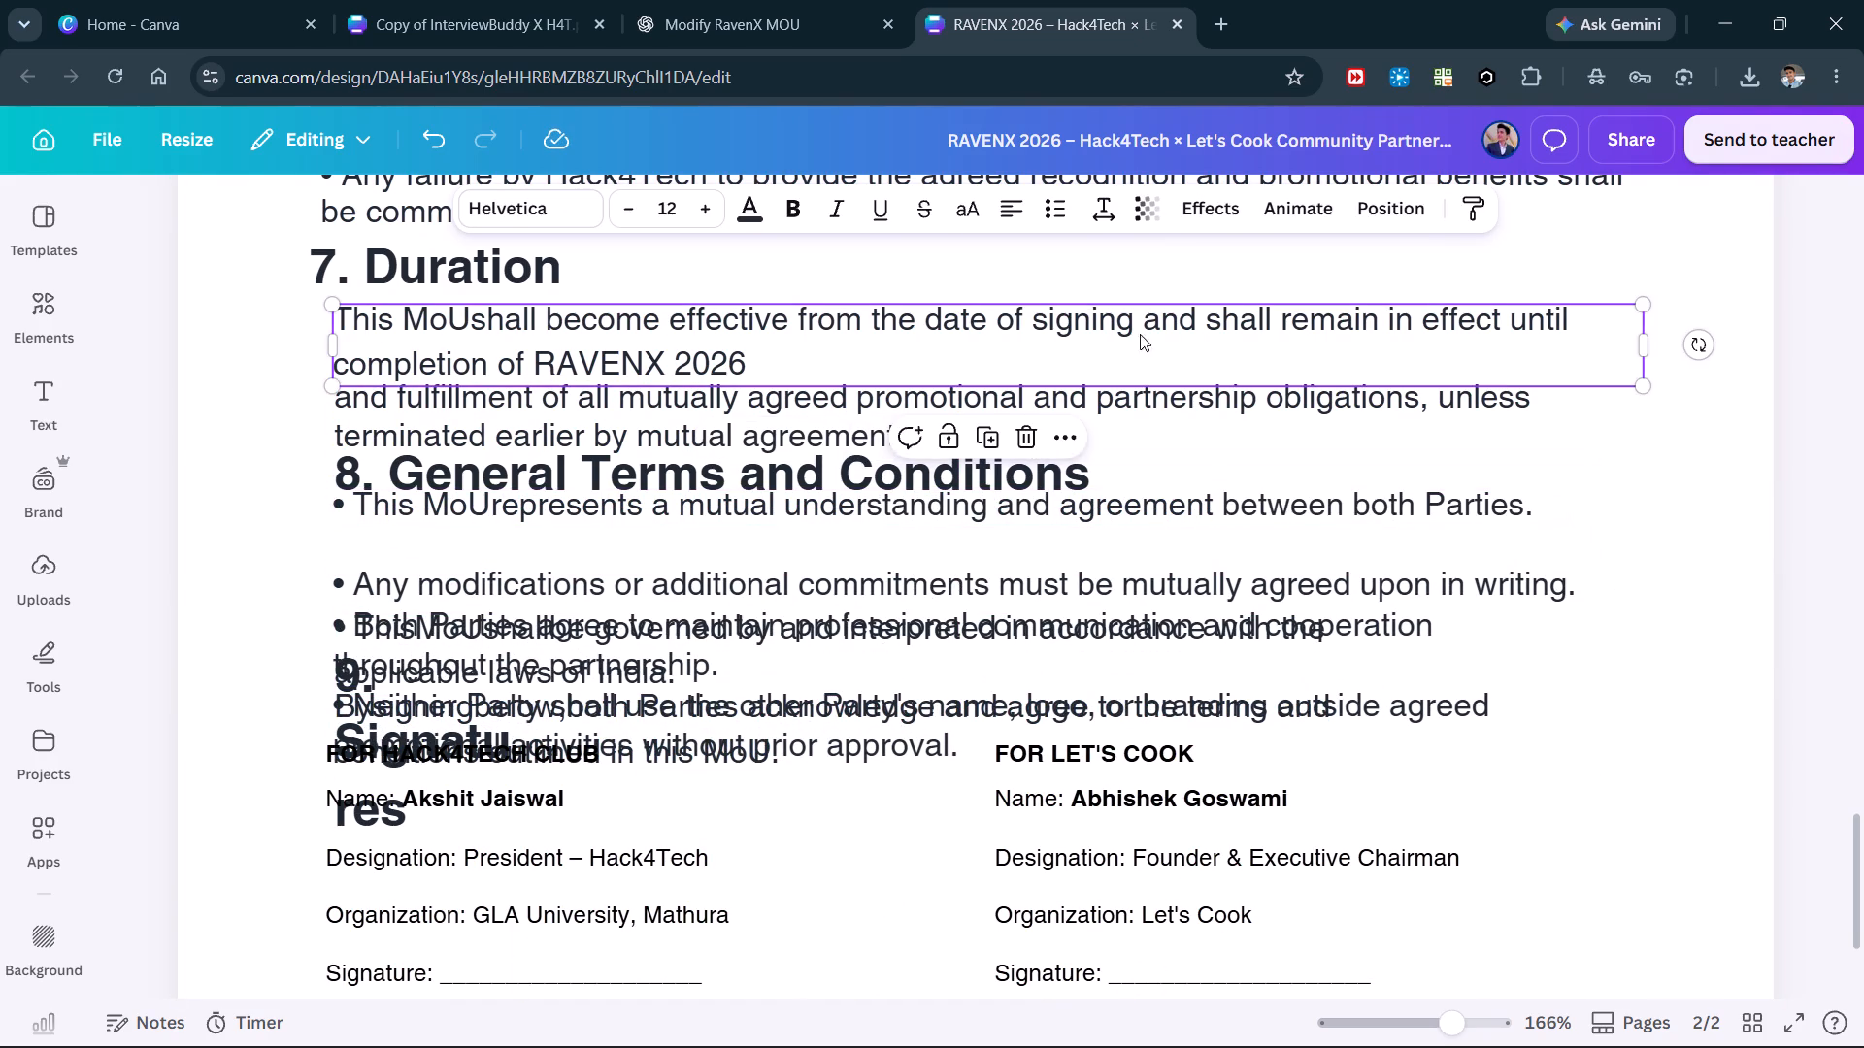
scroll(1077, 532, "up", 3)
scroll(1077, 532, "down", 1)
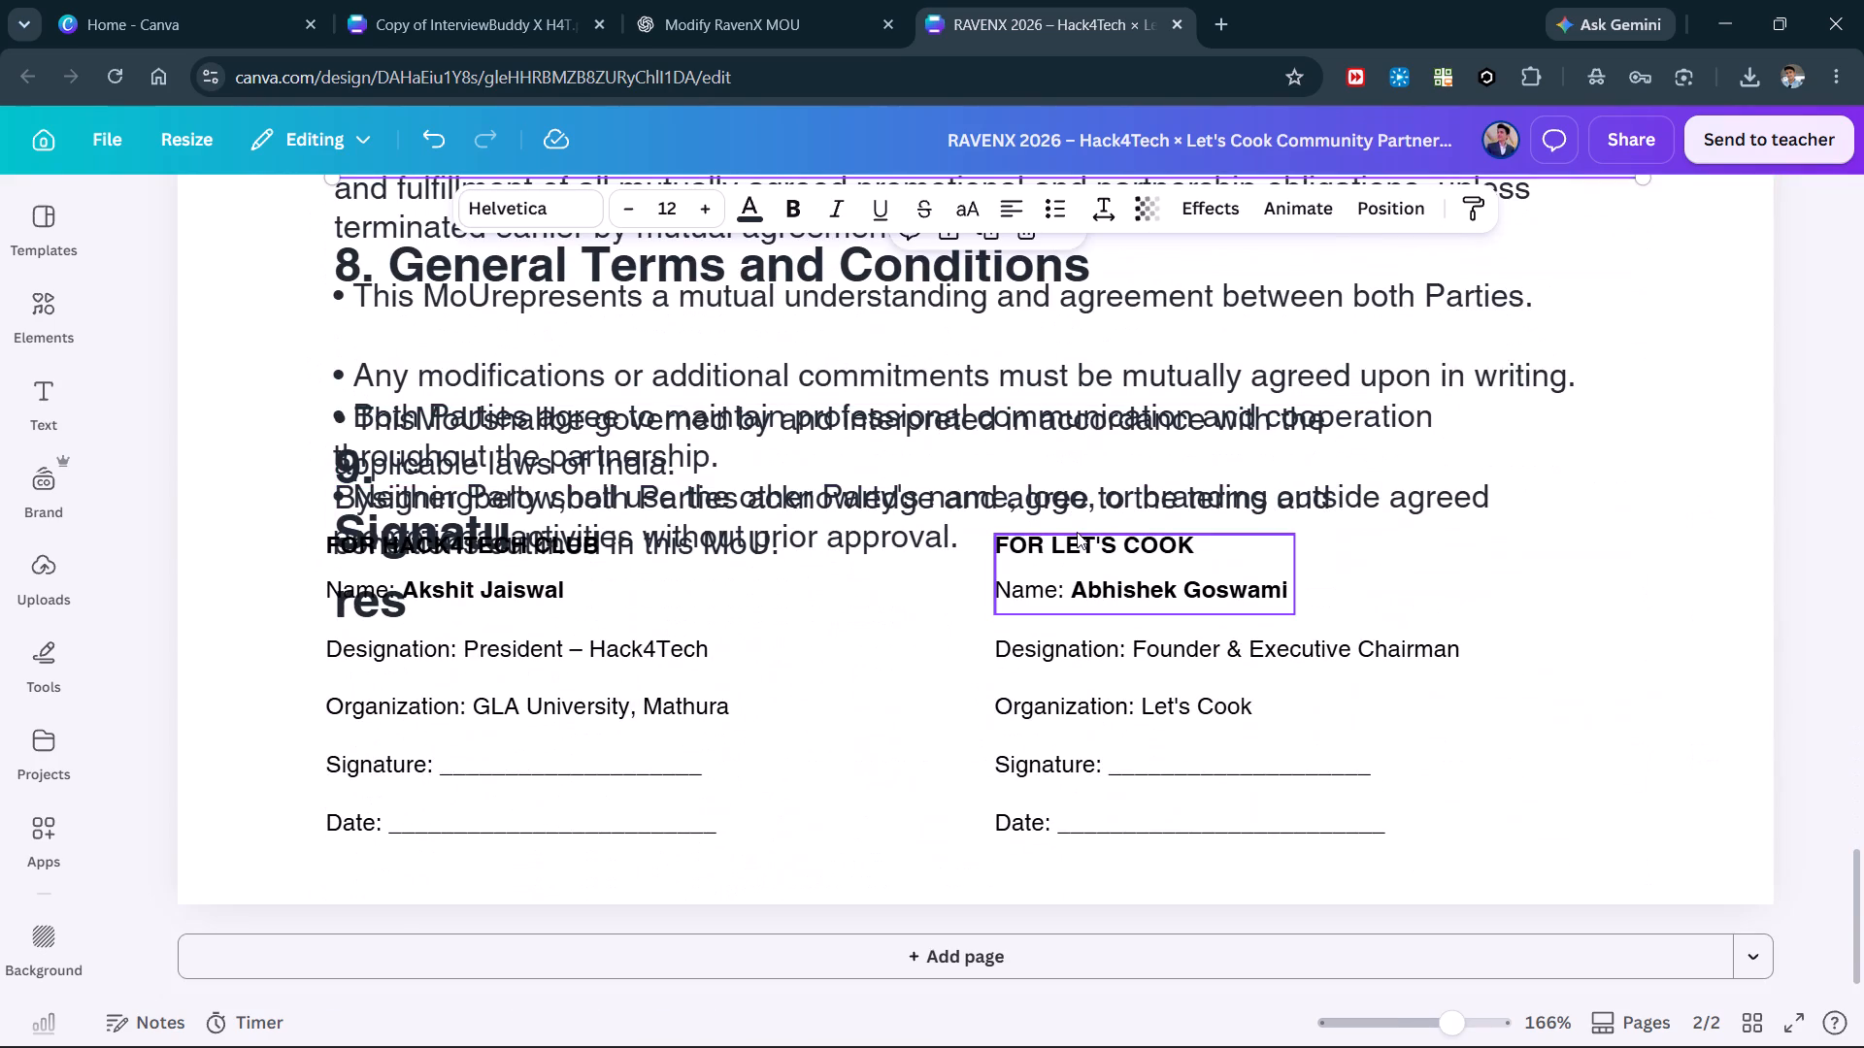
left_click_drag(562, 367, 562, 325)
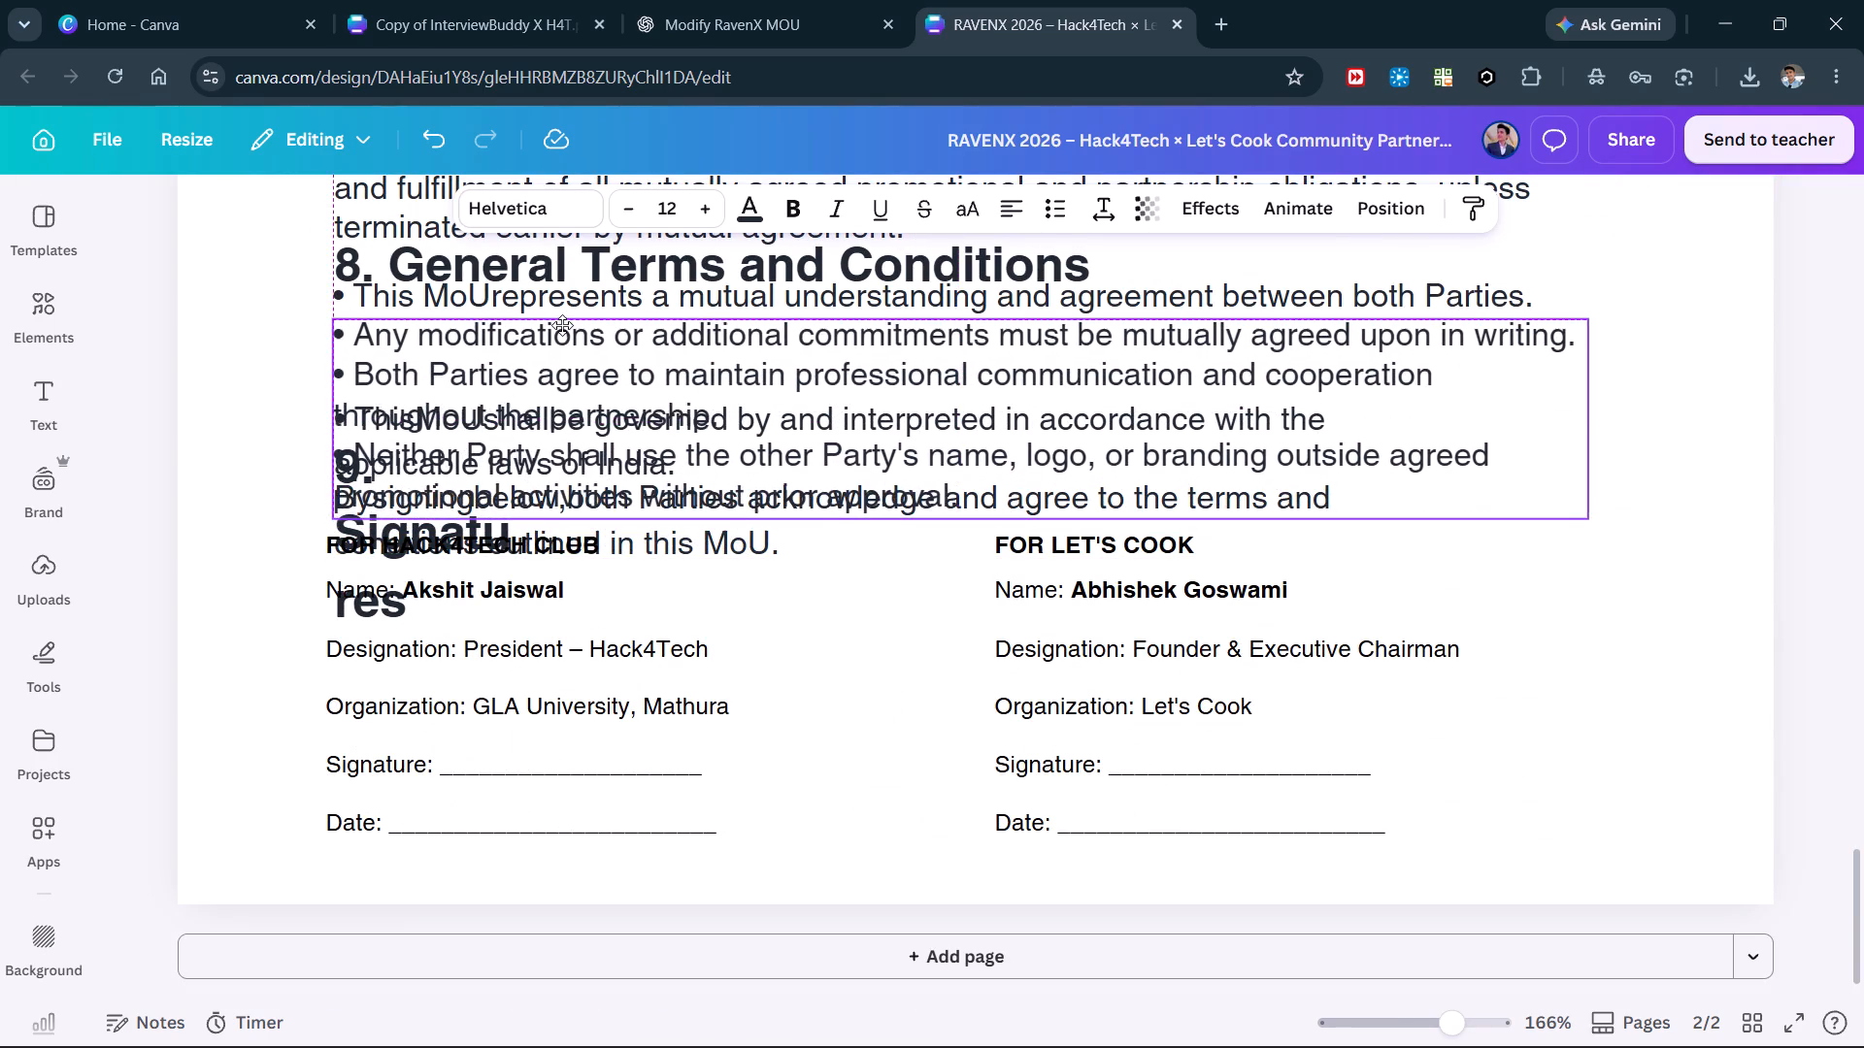
left_click_drag(562, 325, 564, 325)
left_click(486, 495)
left_click(199, 613)
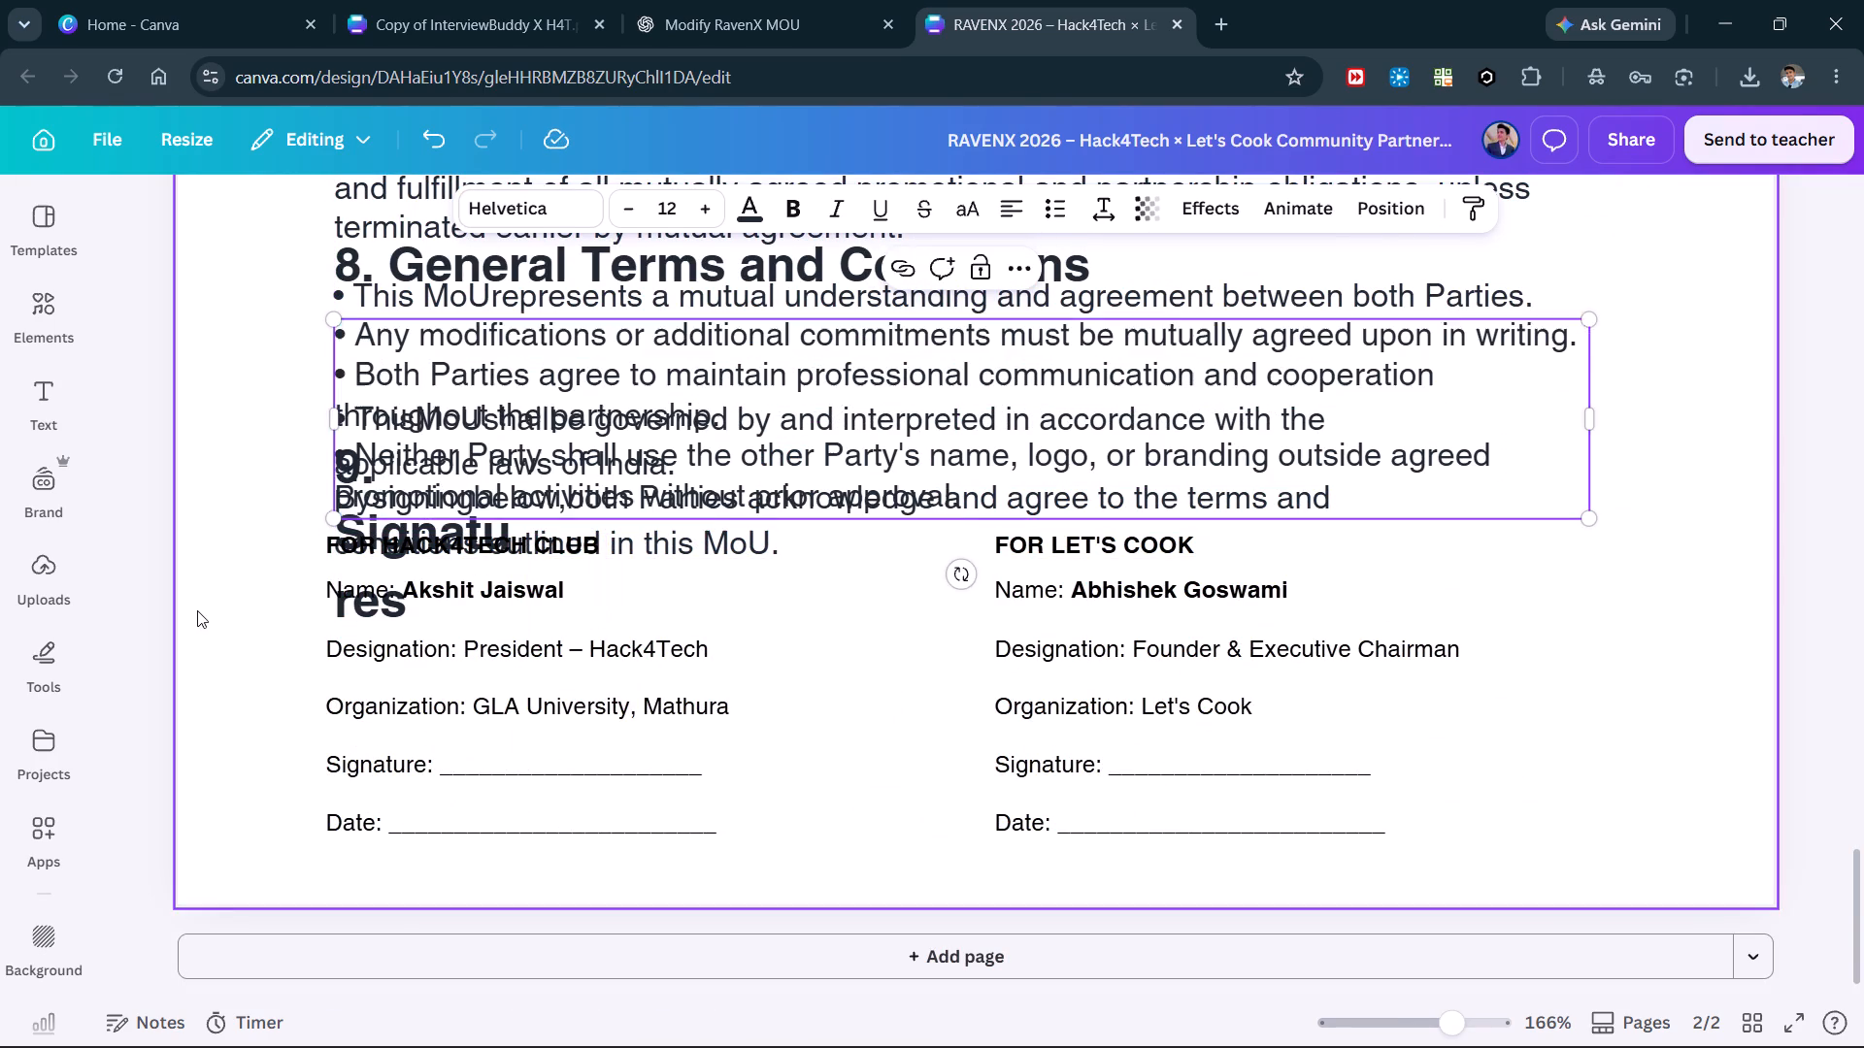
Move the "FOR HACK4TECH CLUB" name block aside and place the "9. Signatures" heading, widened to one line, below the section 8 text.
left_click(391, 555)
left_click_drag(391, 553, 585, 642)
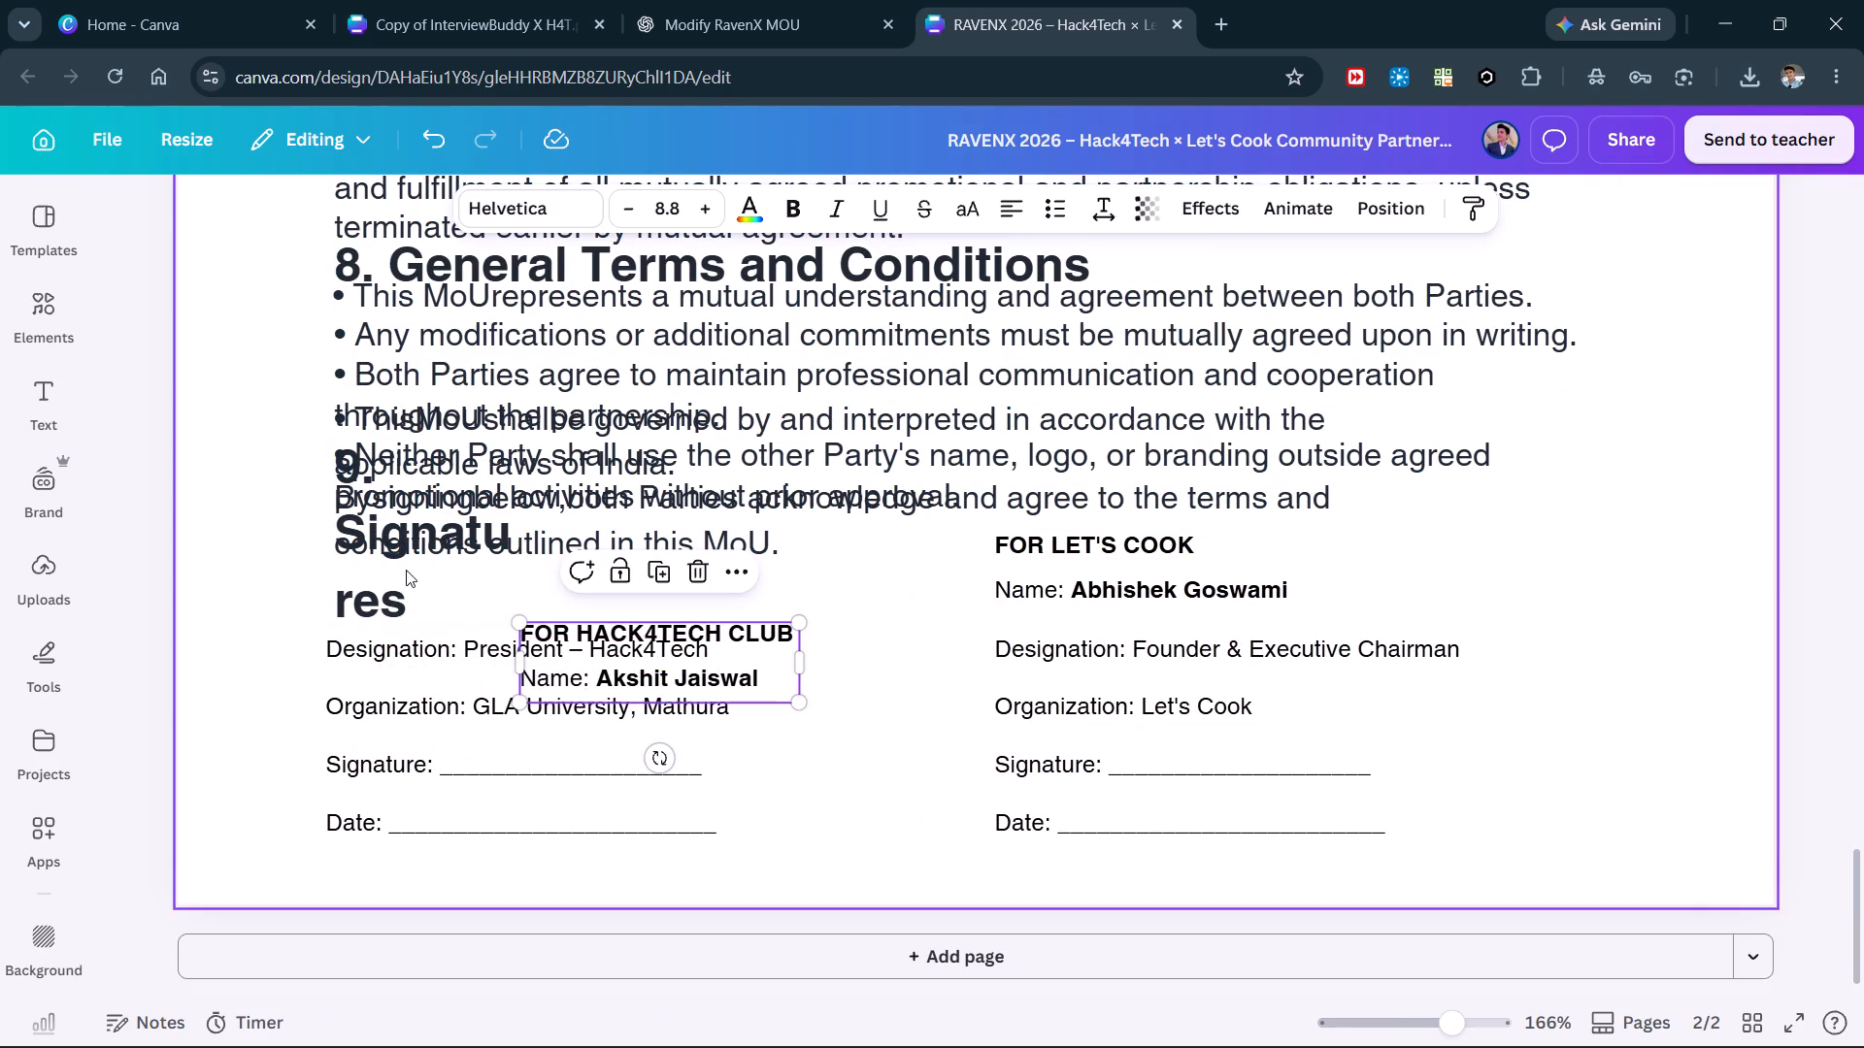
left_click_drag(386, 584, 349, 628)
left_click_drag(492, 582, 498, 582)
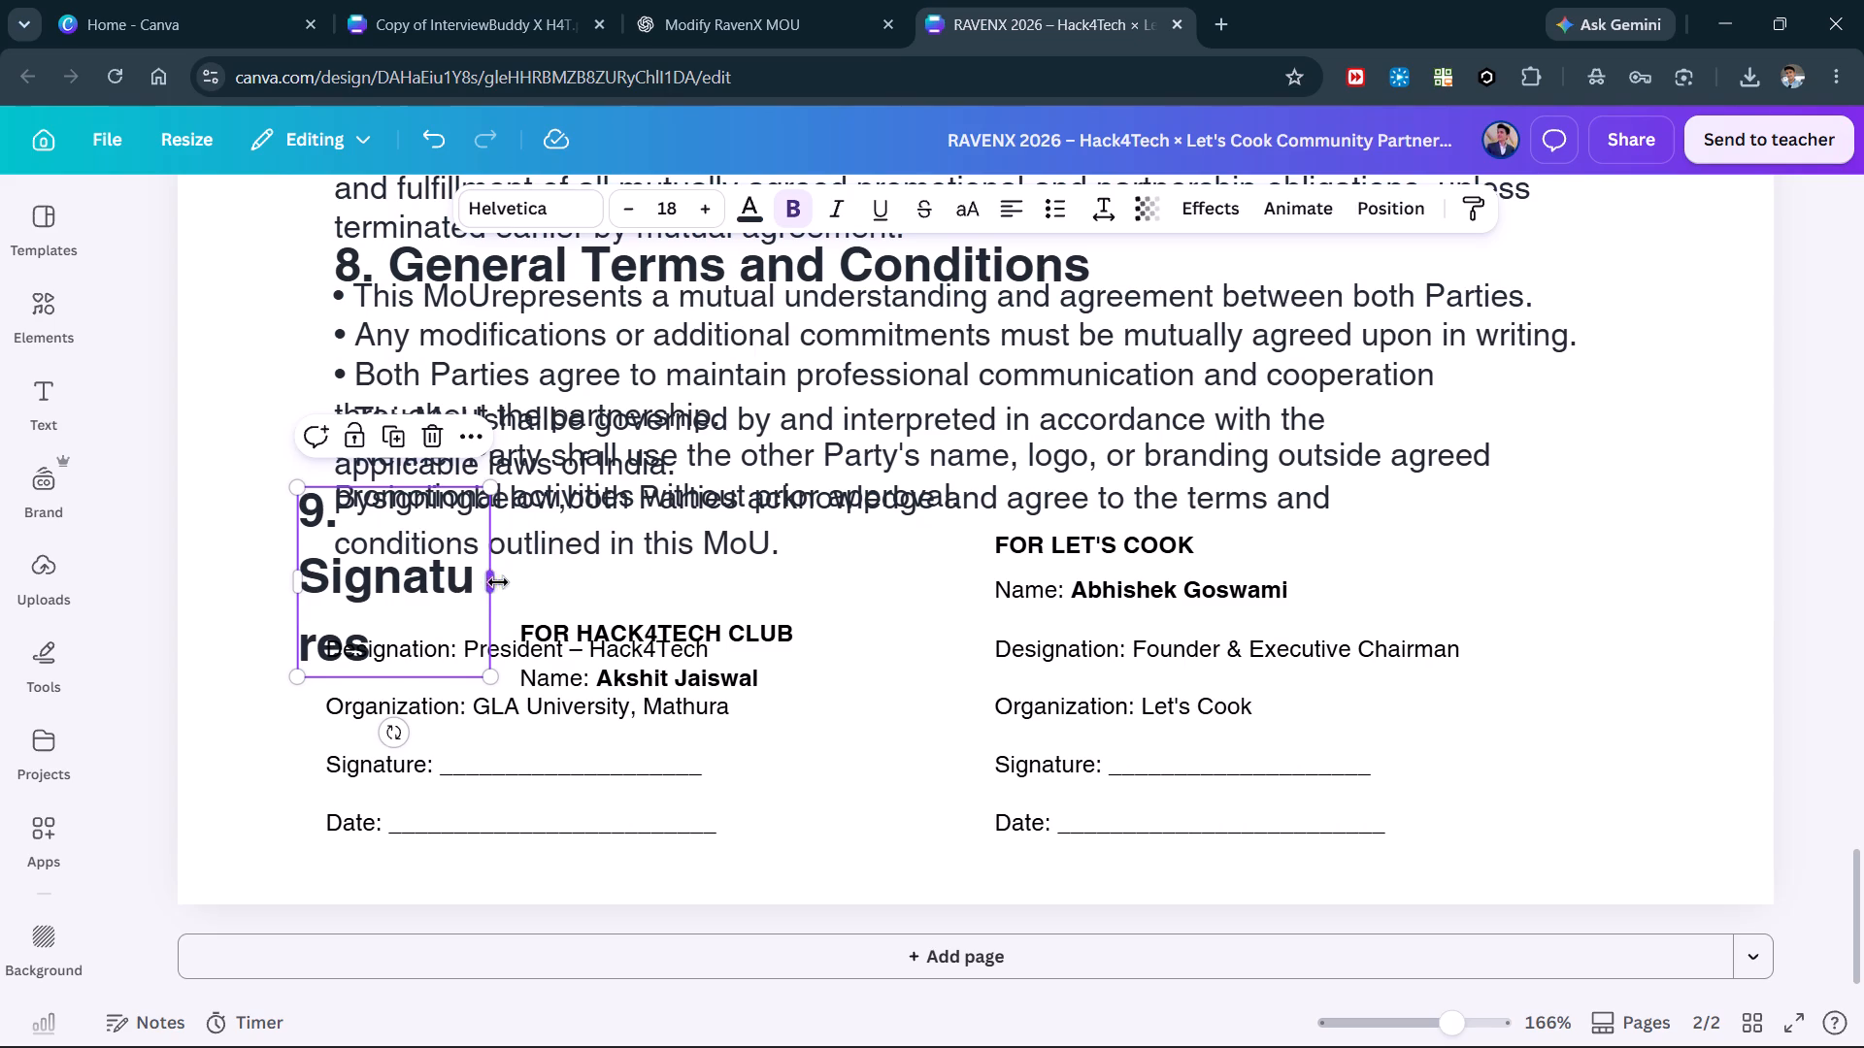
left_click_drag(498, 582, 813, 604)
left_click_drag(463, 512, 456, 609)
Pull the "governed by and interpreted" bullet and the "By signing below" paragraph down, clear of the overlapping section 8 bullets.
left_click_drag(431, 464, 435, 485)
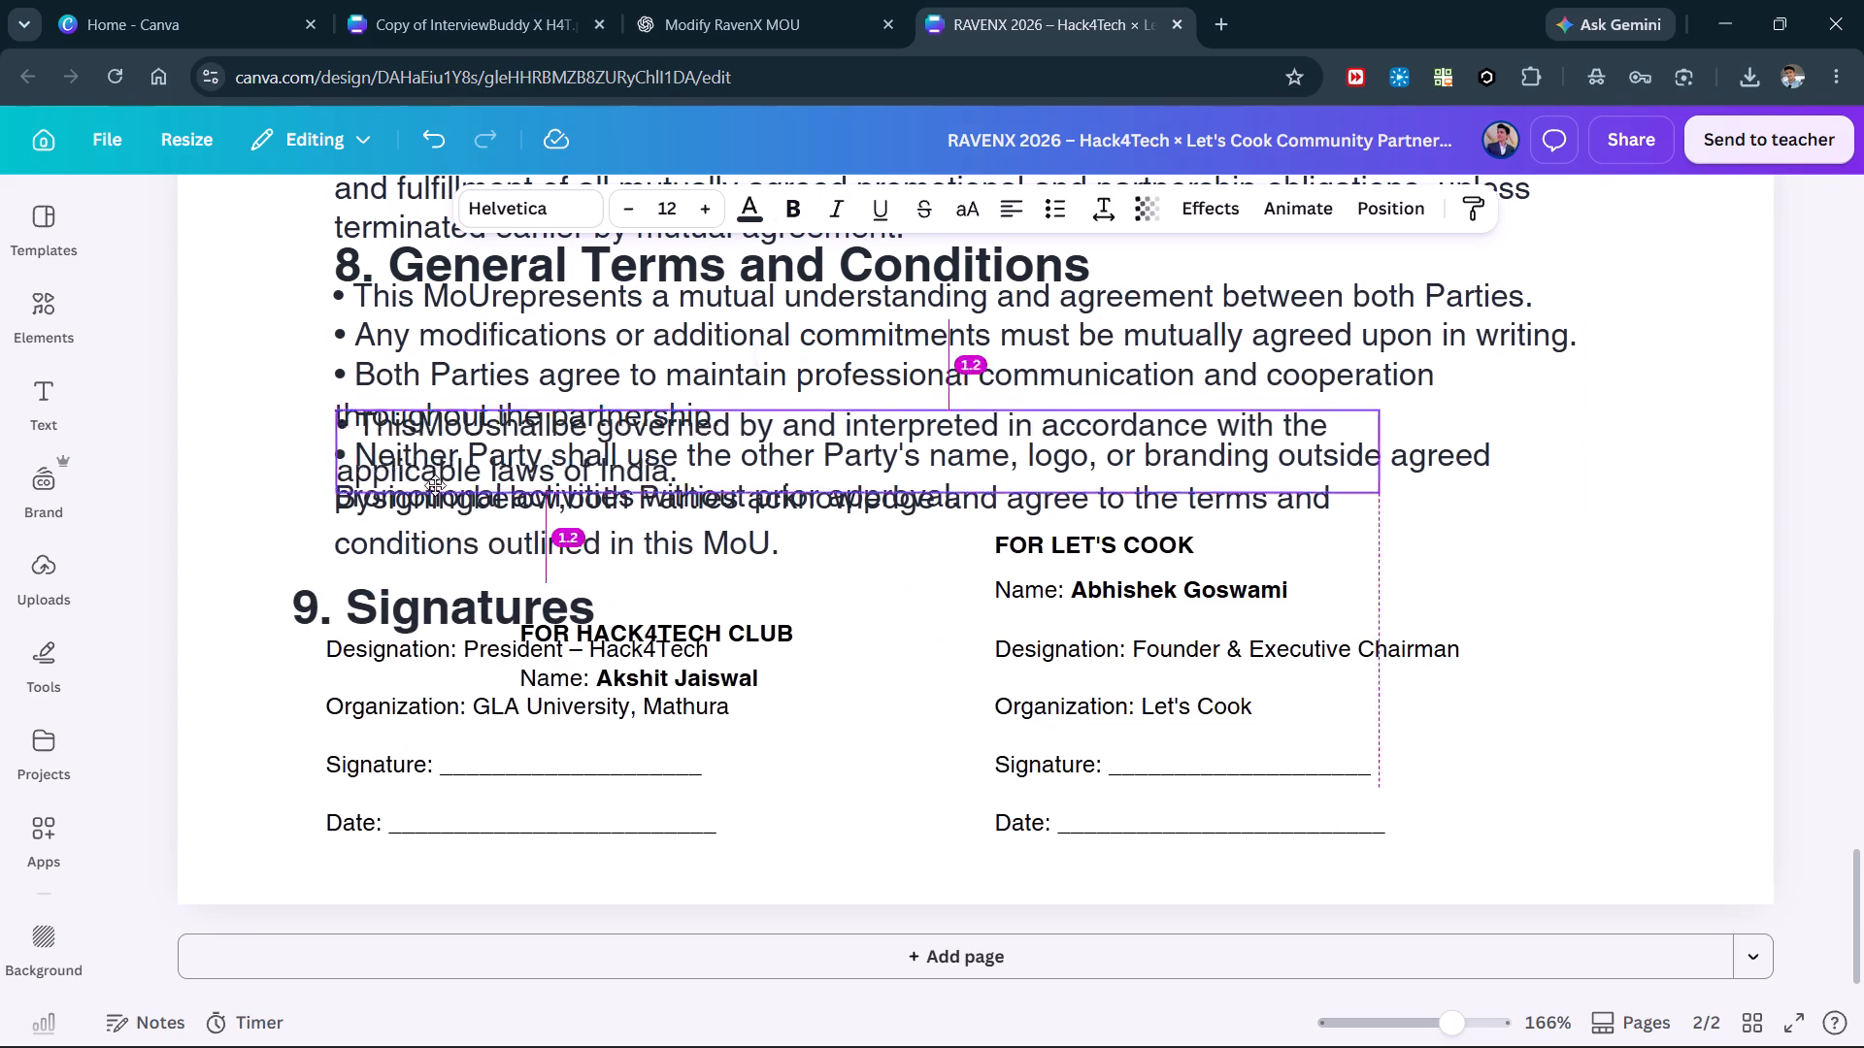
left_click_drag(435, 485, 426, 623)
left_click_drag(408, 500, 411, 538)
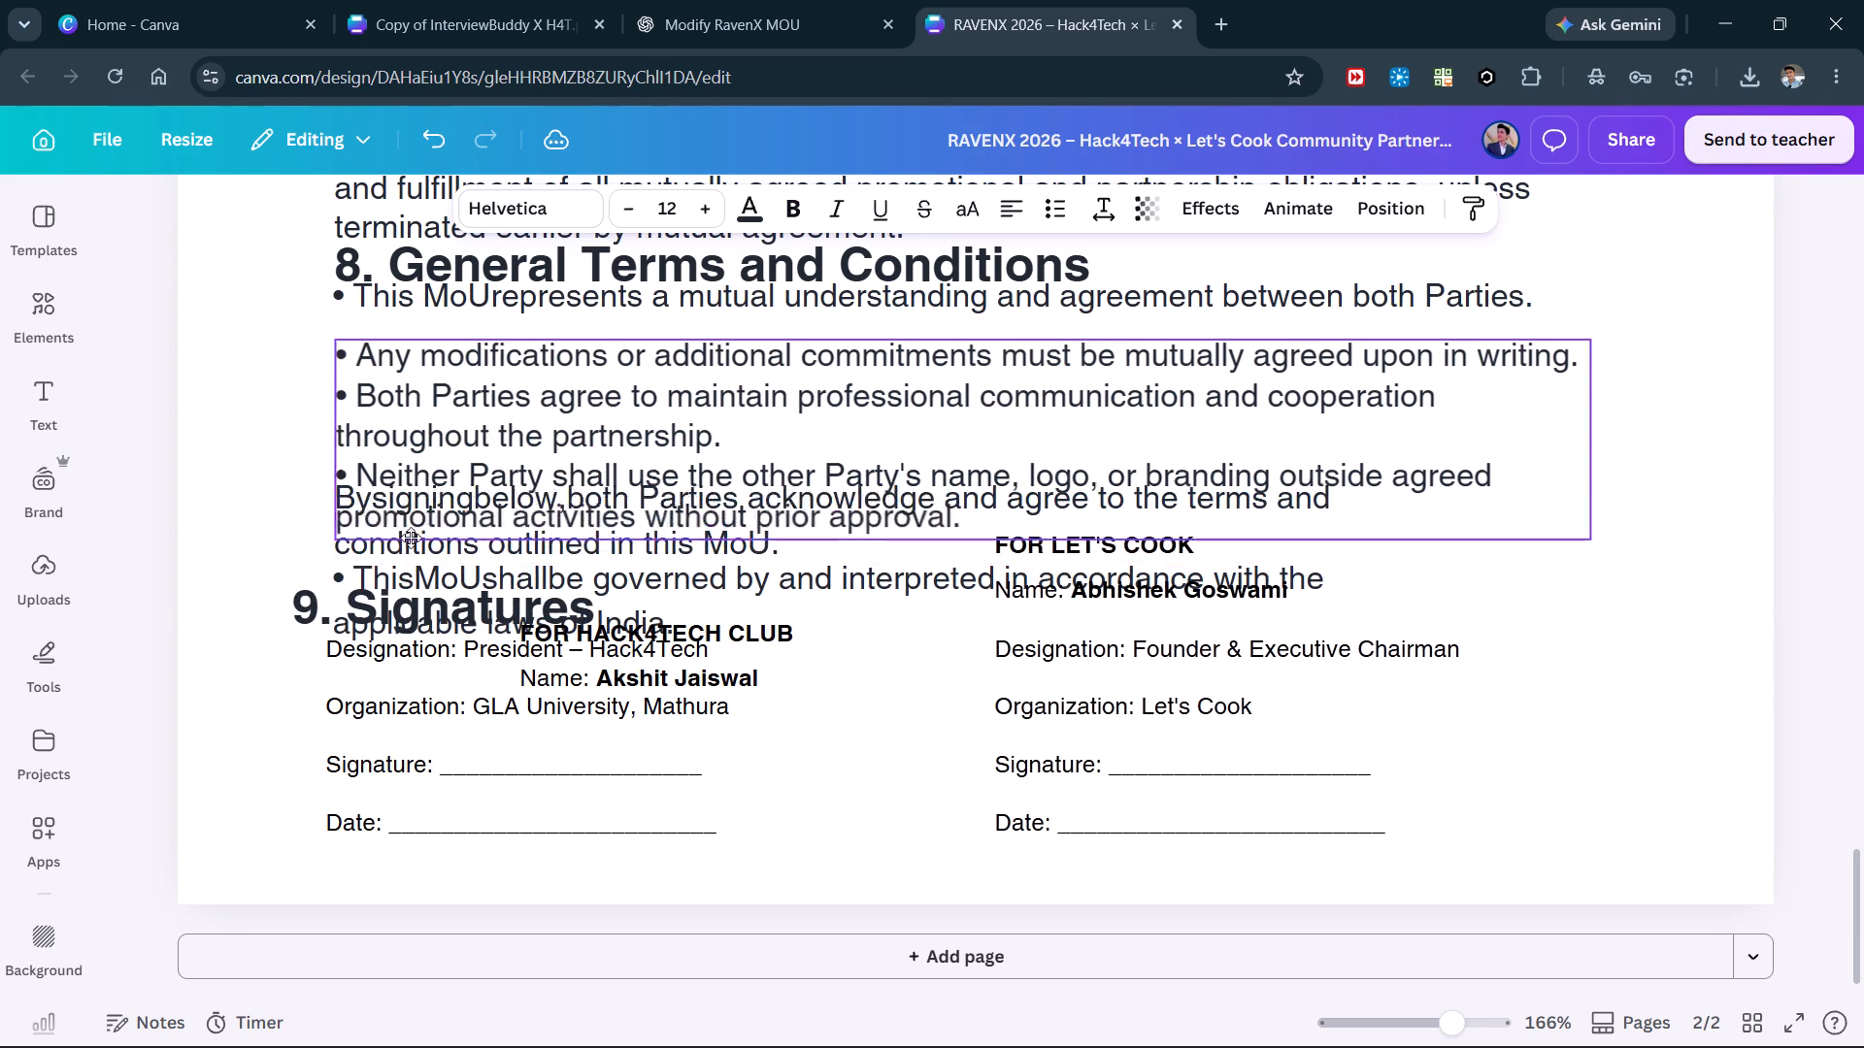
left_click_drag(411, 538, 410, 446)
left_click_drag(384, 530, 387, 547)
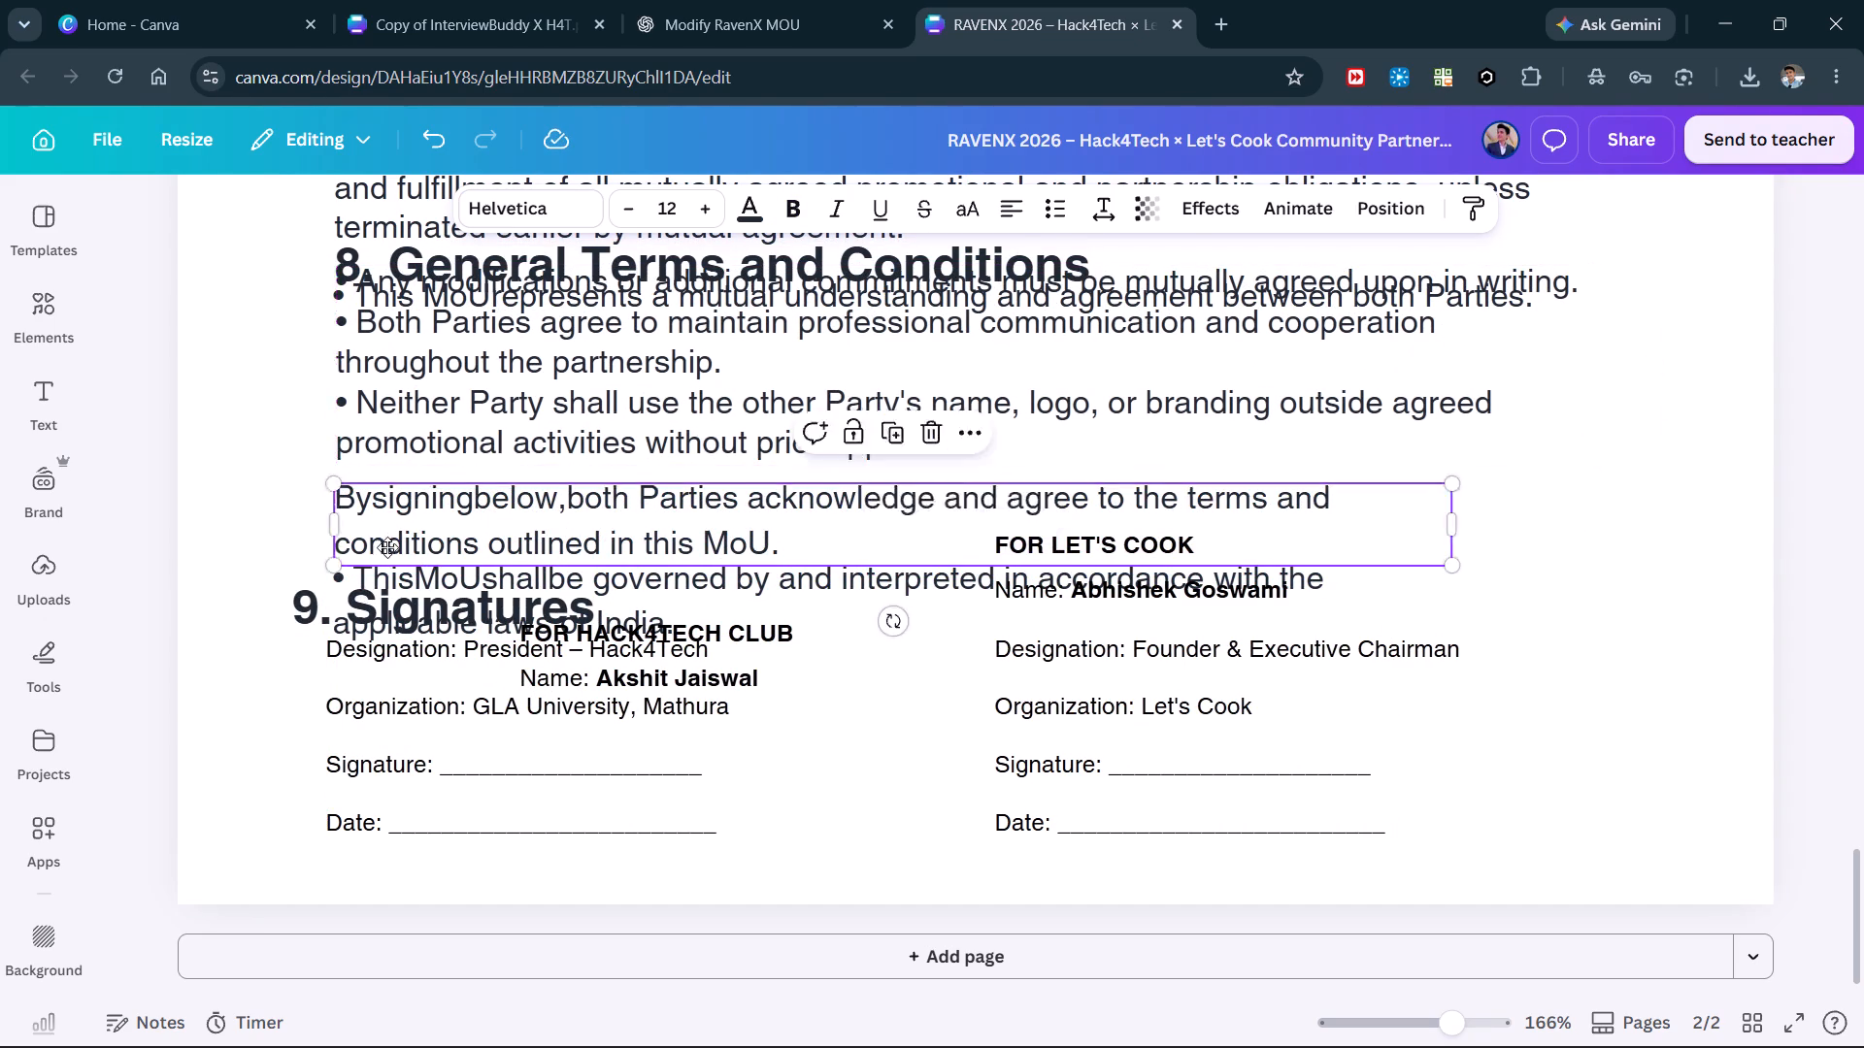
left_click_drag(387, 547, 411, 761)
Restack section 8 with the "Any modifications" block under the first bullet and the "governed by and interpreted" bullet beneath it, widening that last bullet.
left_click_drag(403, 417, 401, 466)
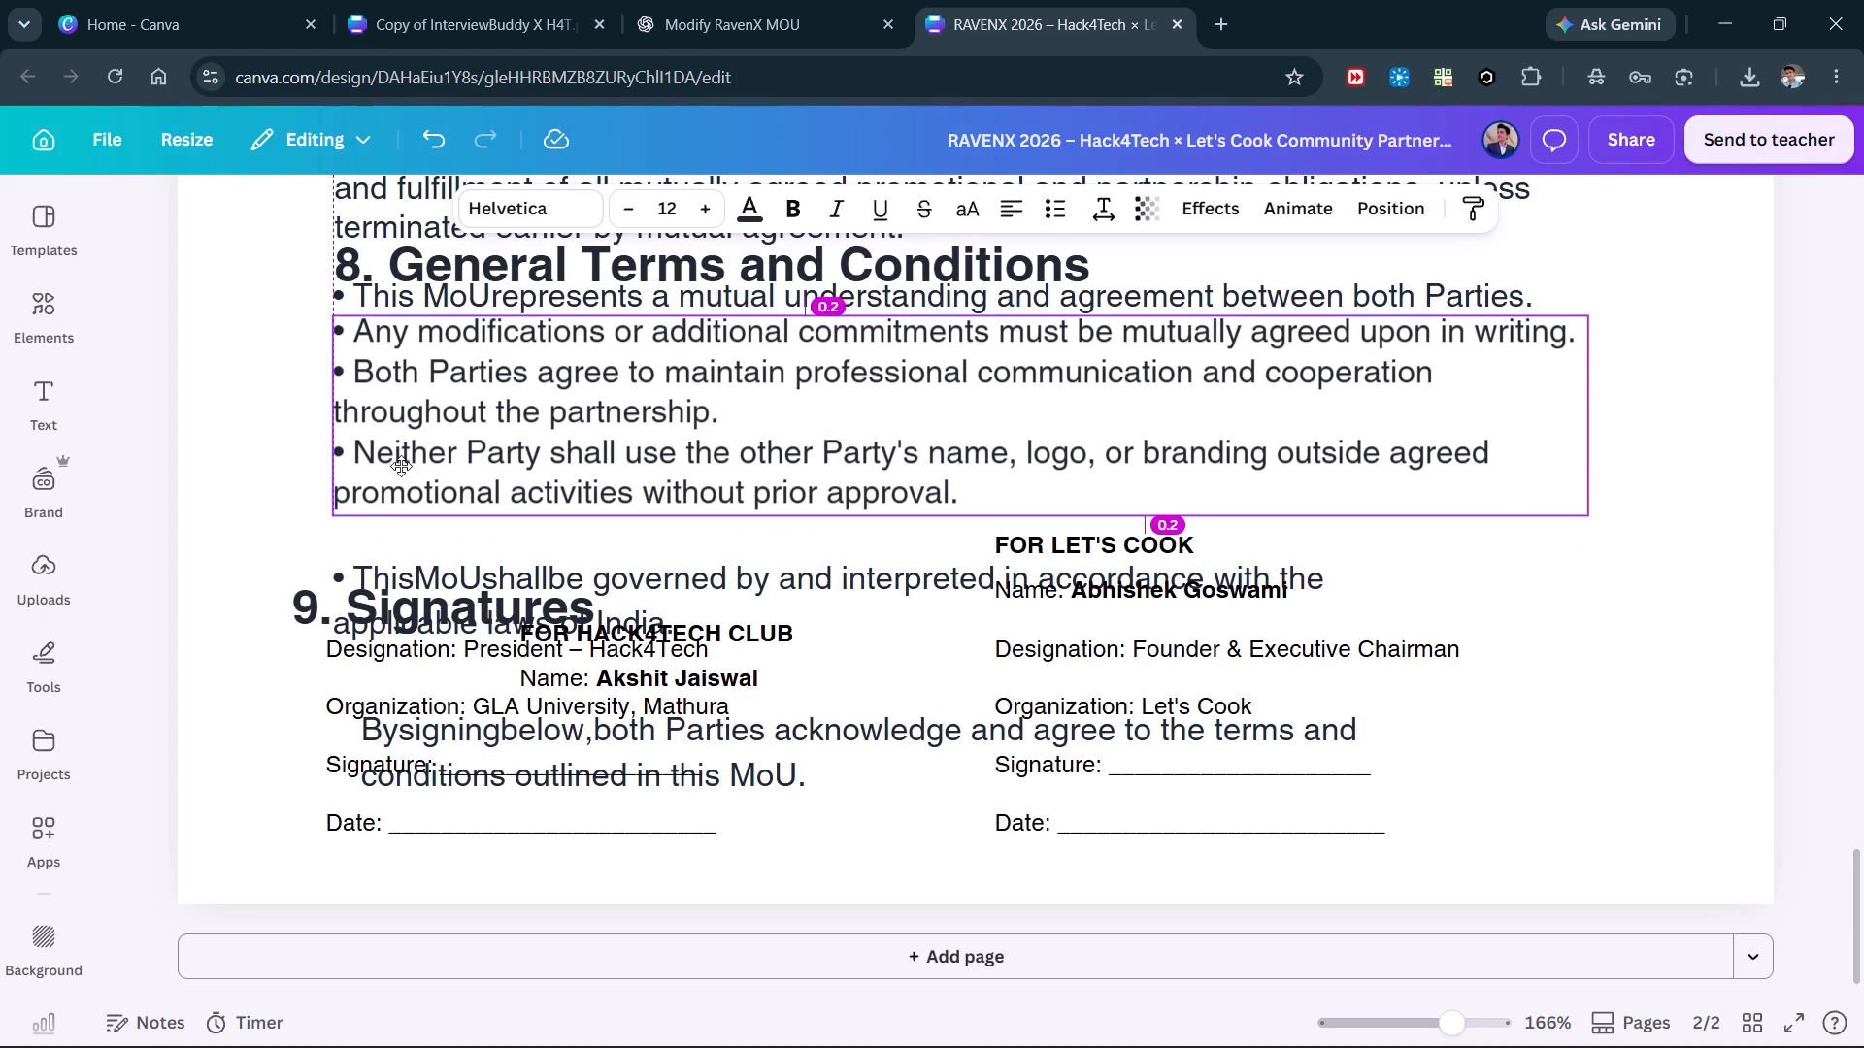
left_click_drag(401, 466, 401, 465)
left_click_drag(384, 583, 386, 533)
left_click_drag(1385, 551, 1671, 528)
Insert the missing spaces in the last section 8 bullet so it begins "This MoU shall be governed".
double_click(492, 503)
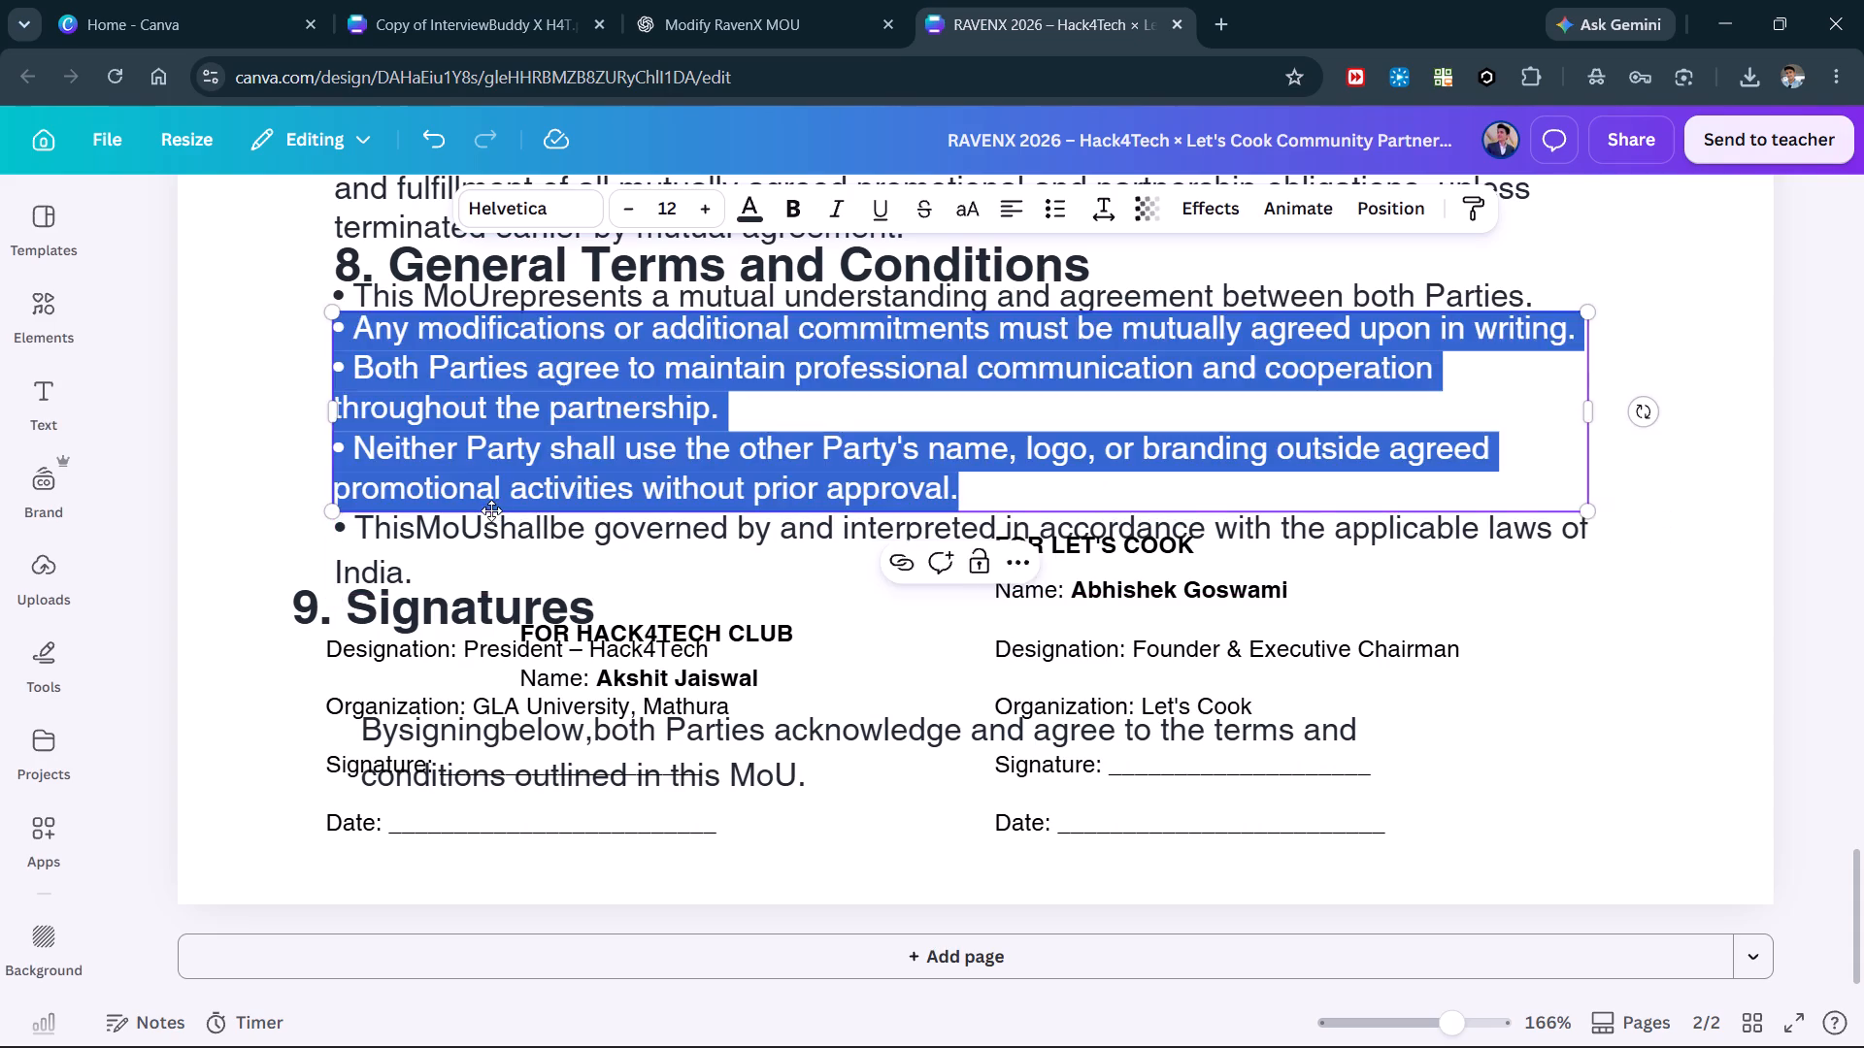
double_click(485, 546)
left_click(485, 546)
left_click(485, 545)
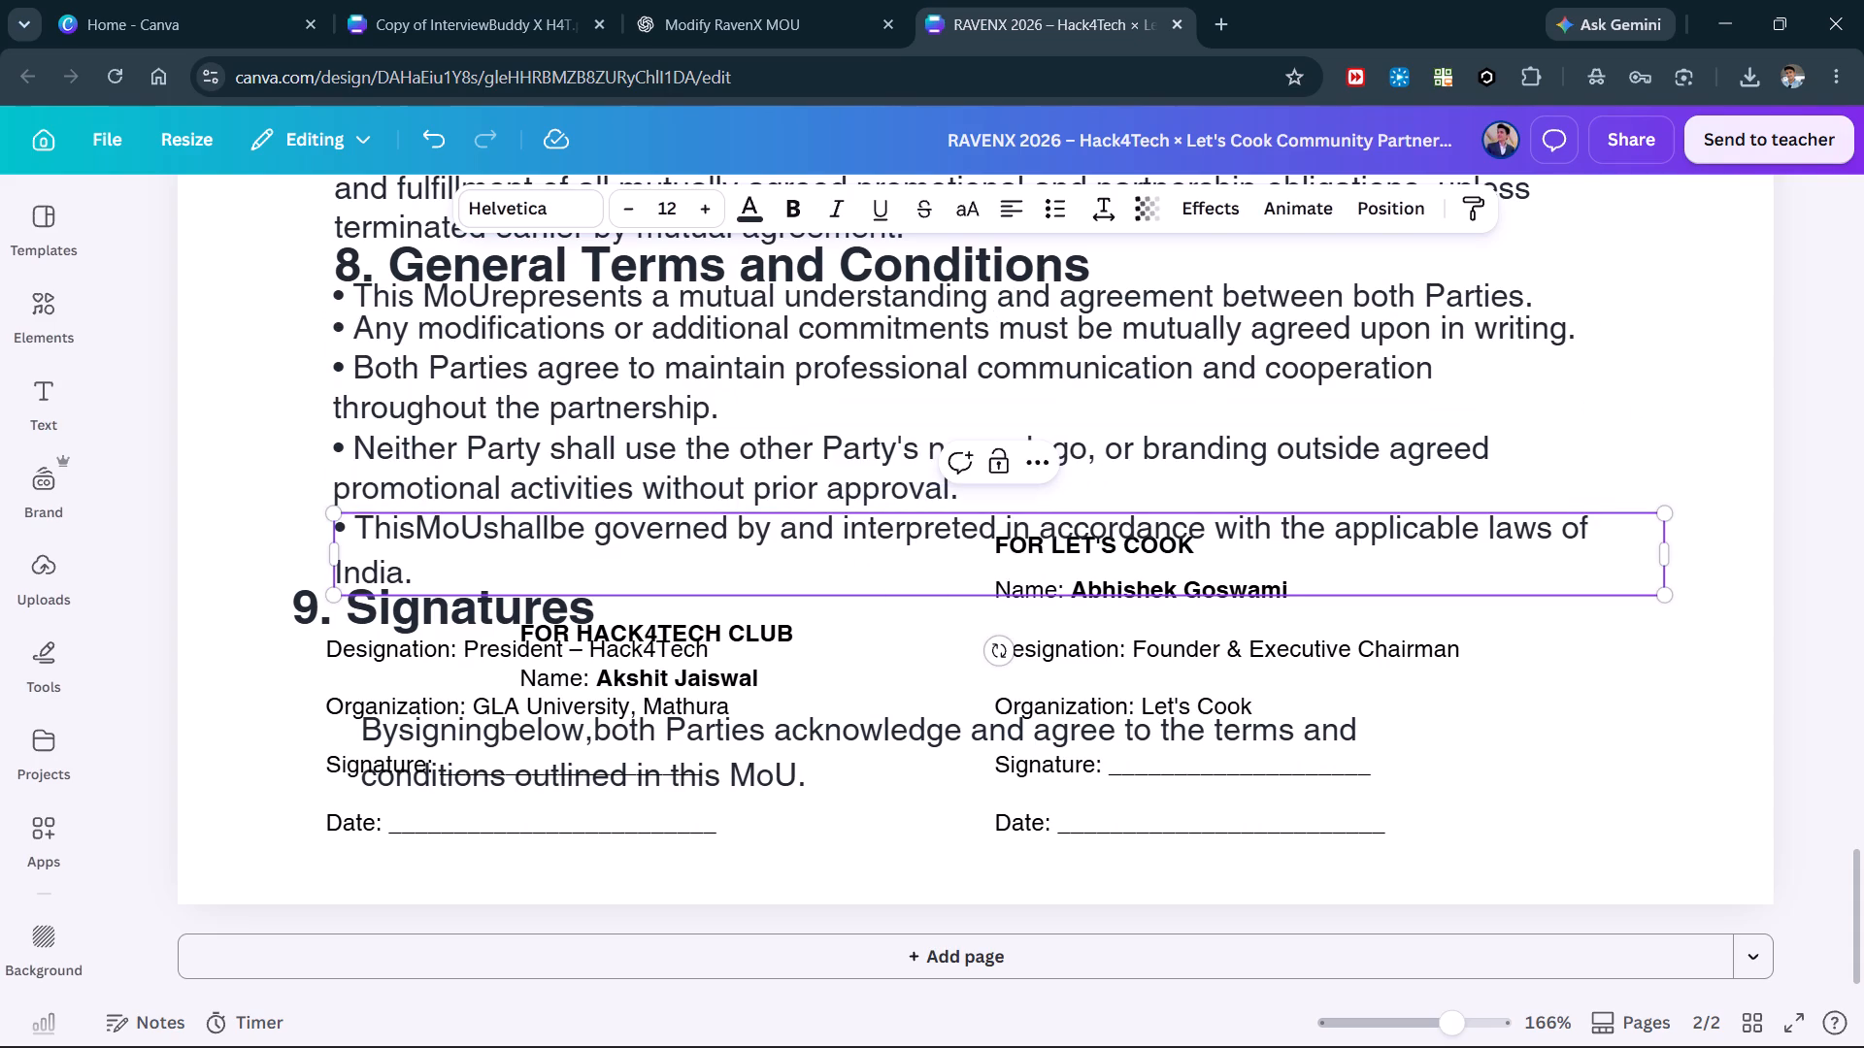
key("Left")
key("Left")
key("Left")
key("Left")
key("Left")
key("Right")
key("Right")
key("space")
key("Right")
key("Right")
key("Right")
key("Right")
key("Right")
key("Right")
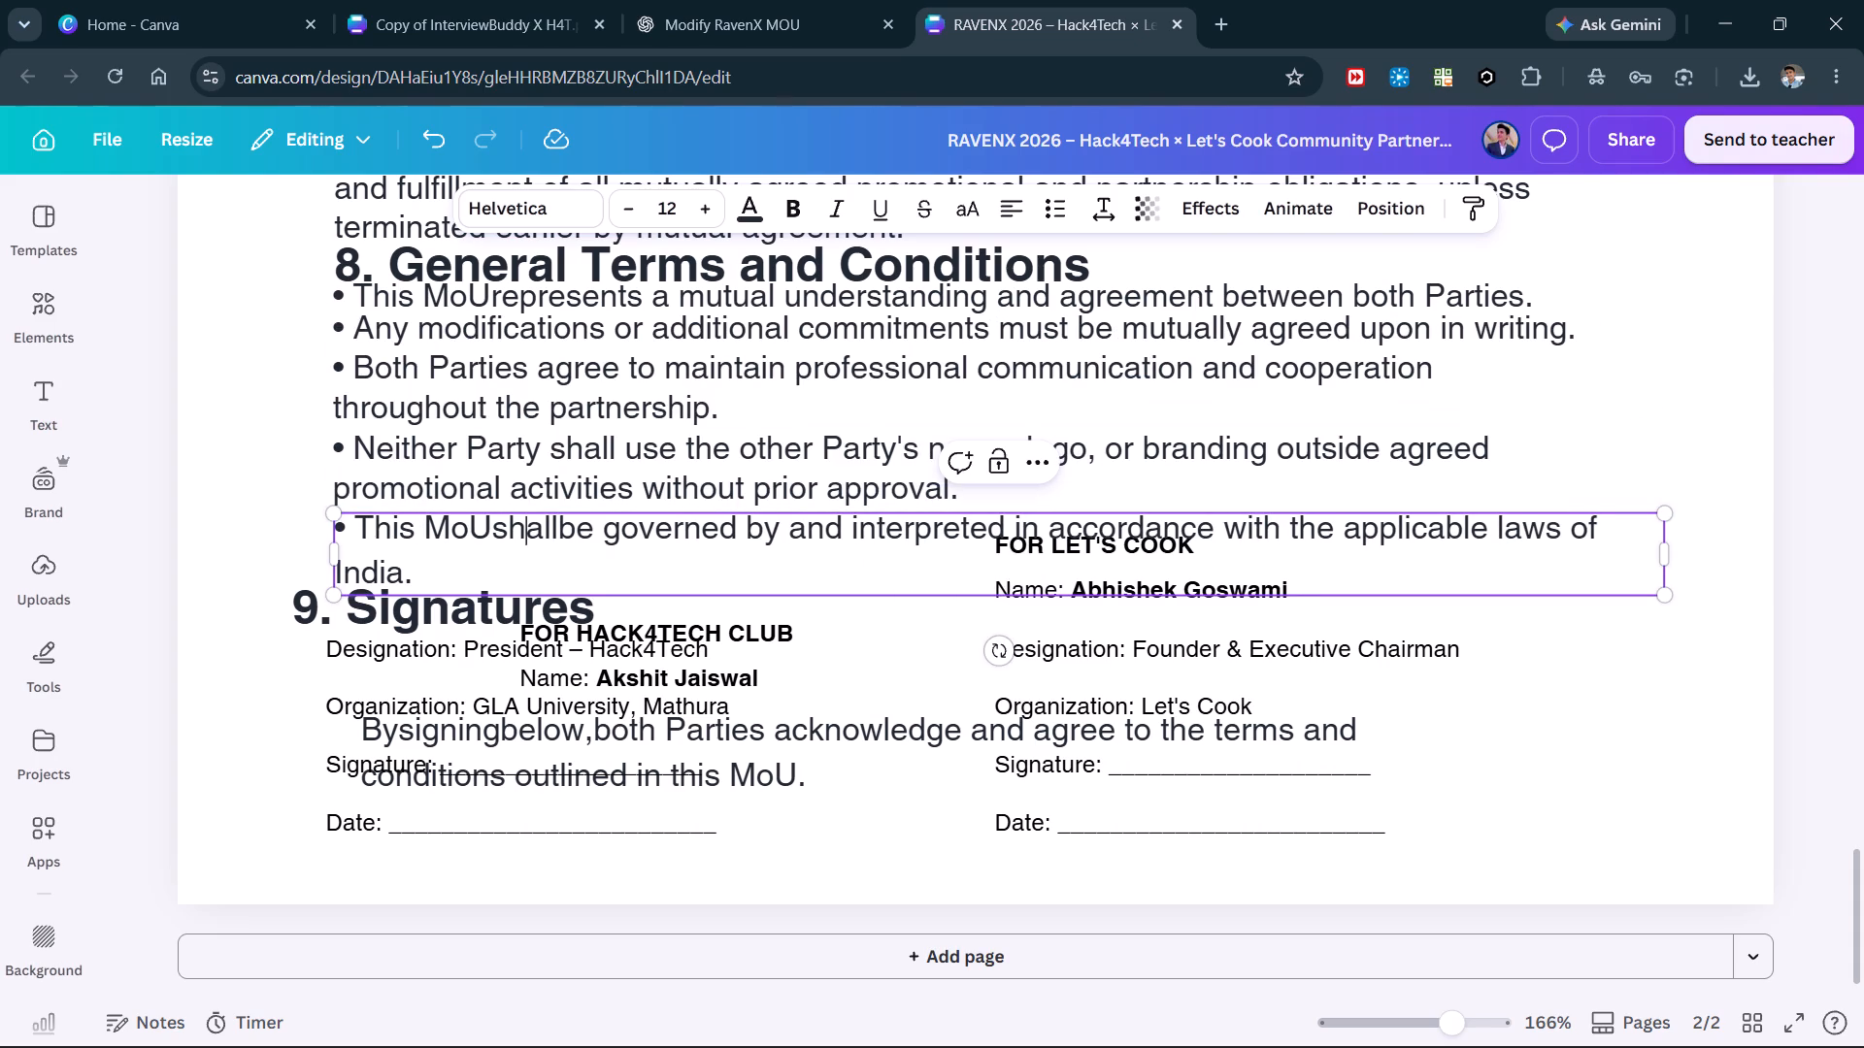
key("Left")
key("Left")
key("Left")
key("space")
key("Right")
key("Right")
key("Right")
key("Right")
key("Right")
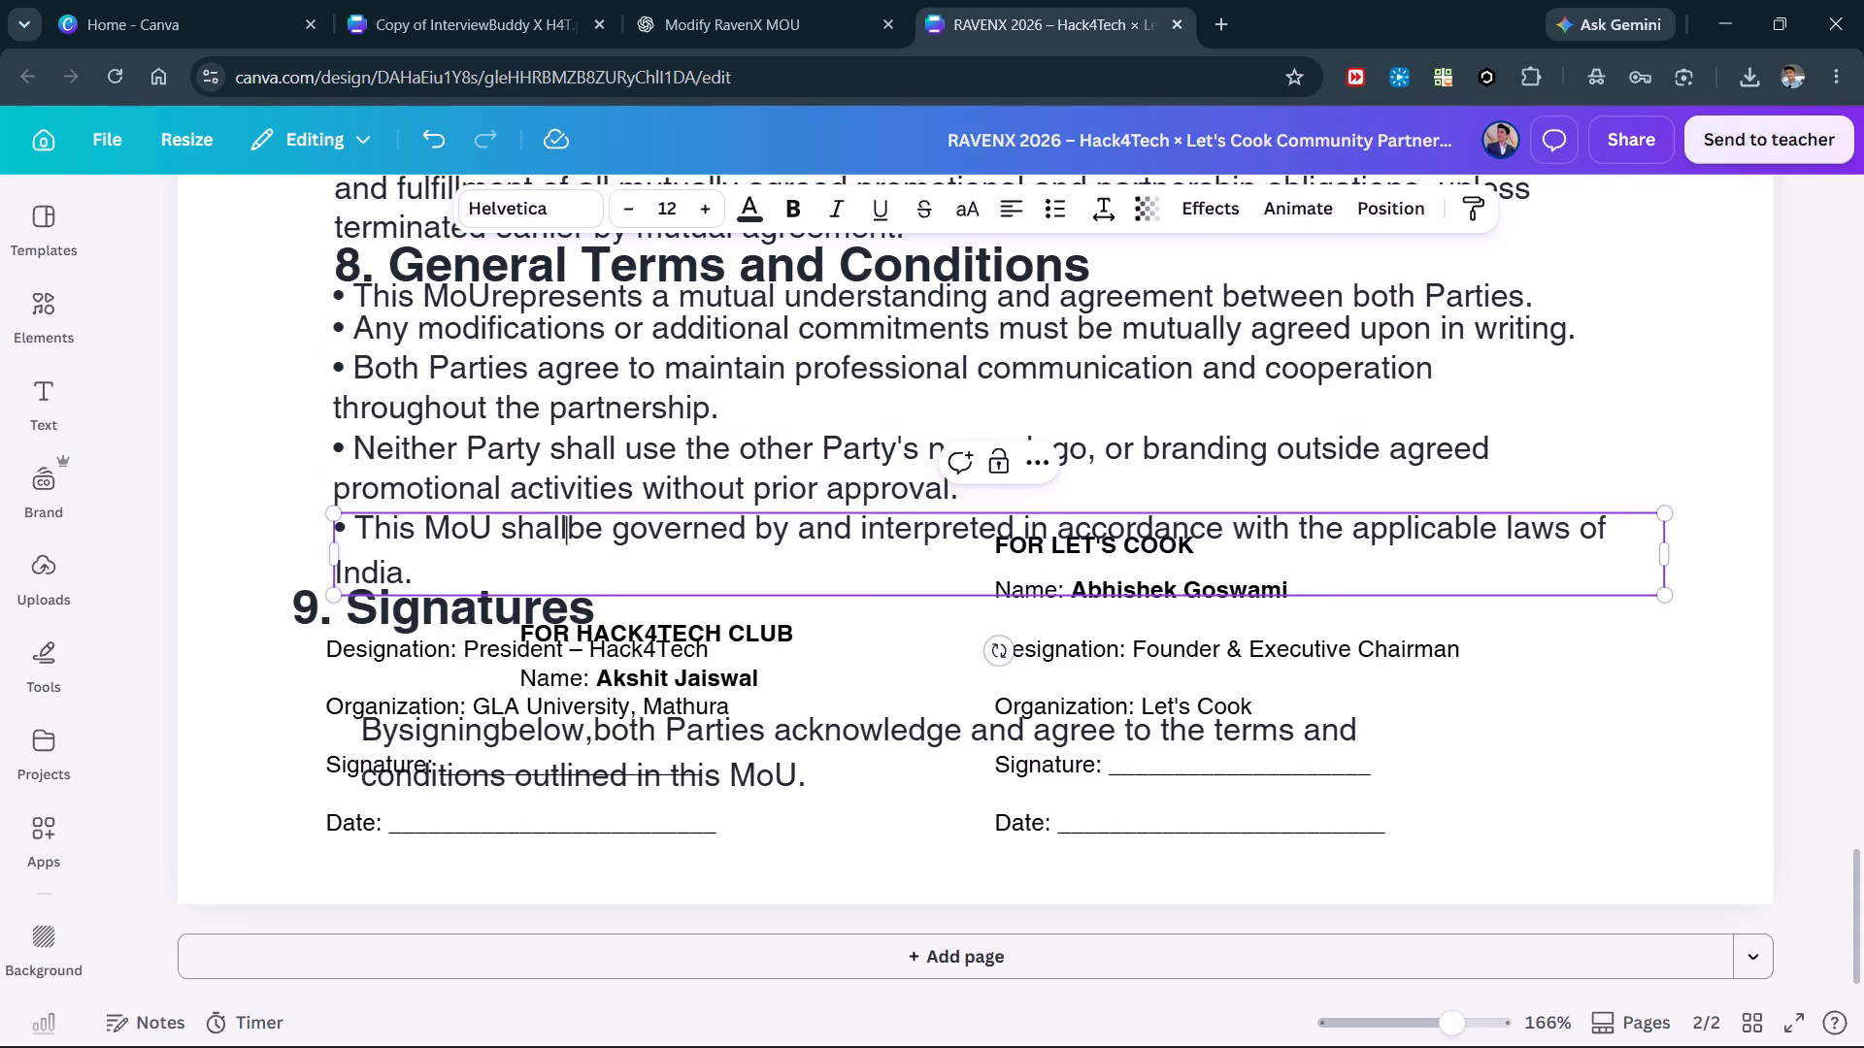
key("space")
key("Right")
Widen the section 8 text block beginning "Any modifications" almost to the edge of the page.
left_click(401, 441)
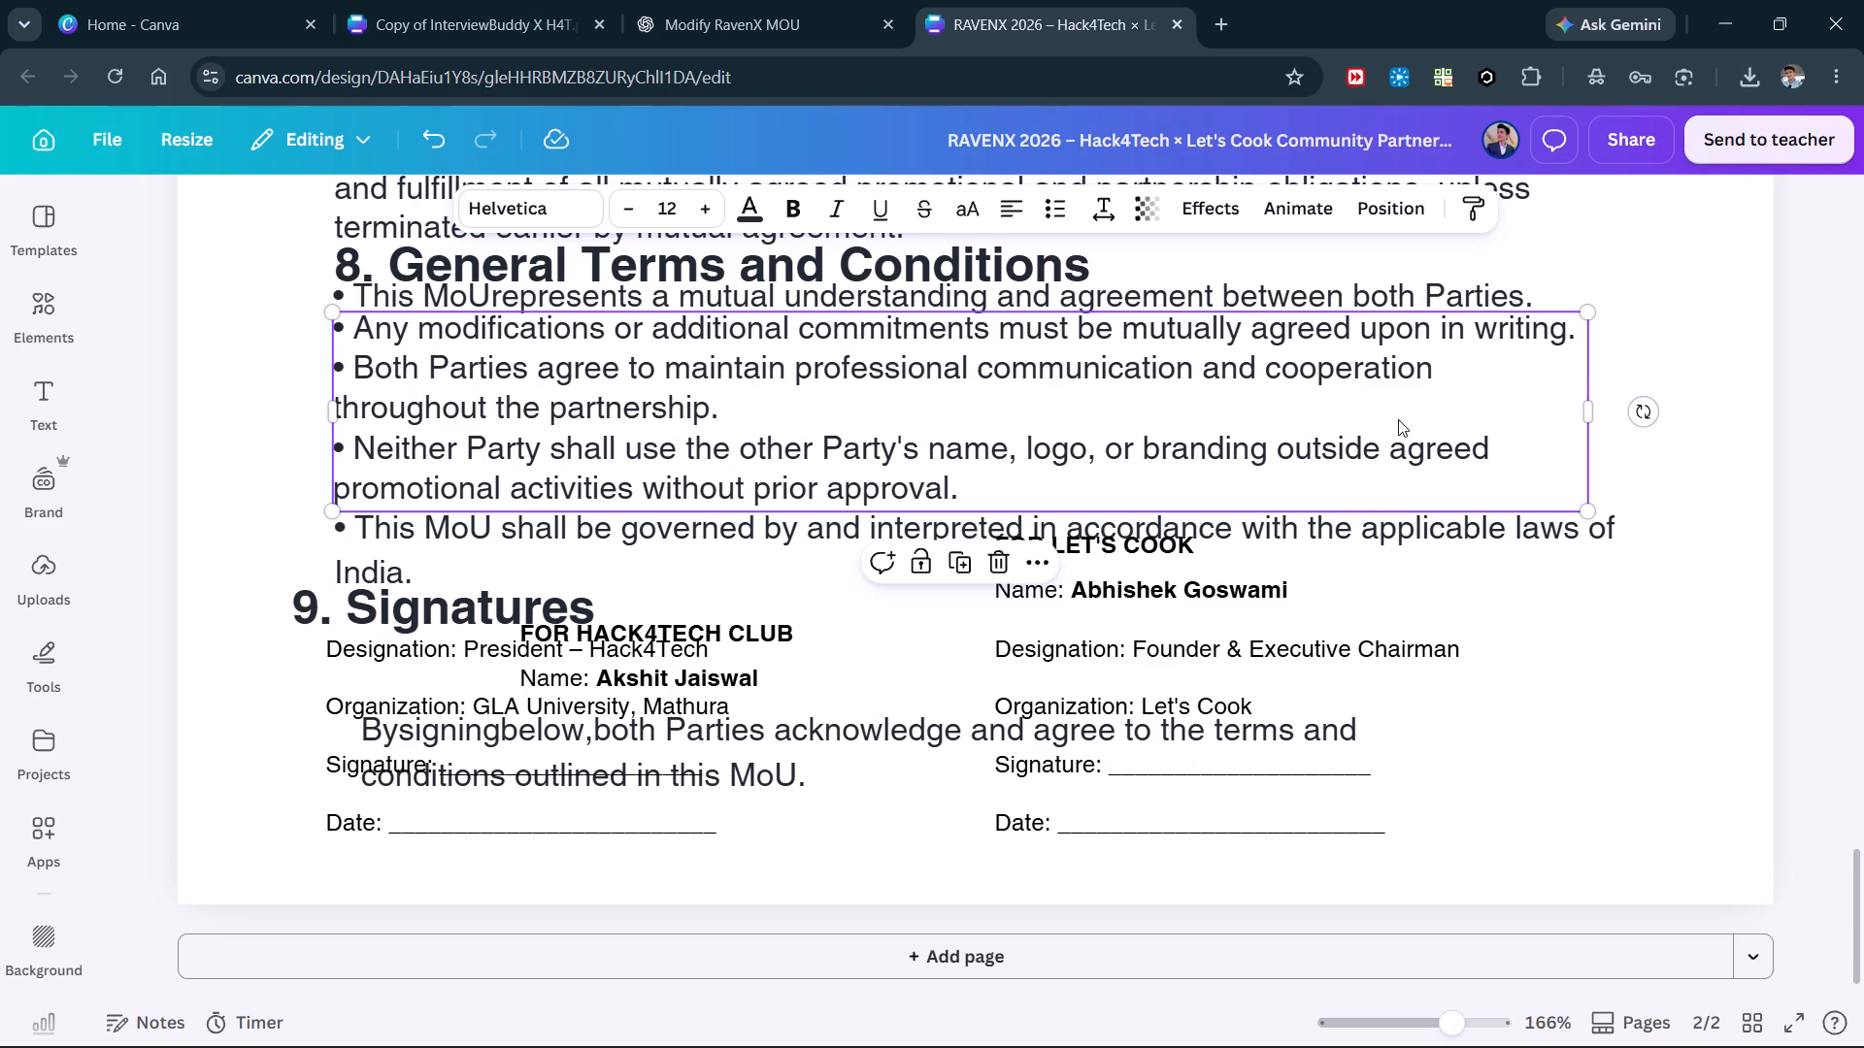
left_click_drag(1596, 407, 1728, 406)
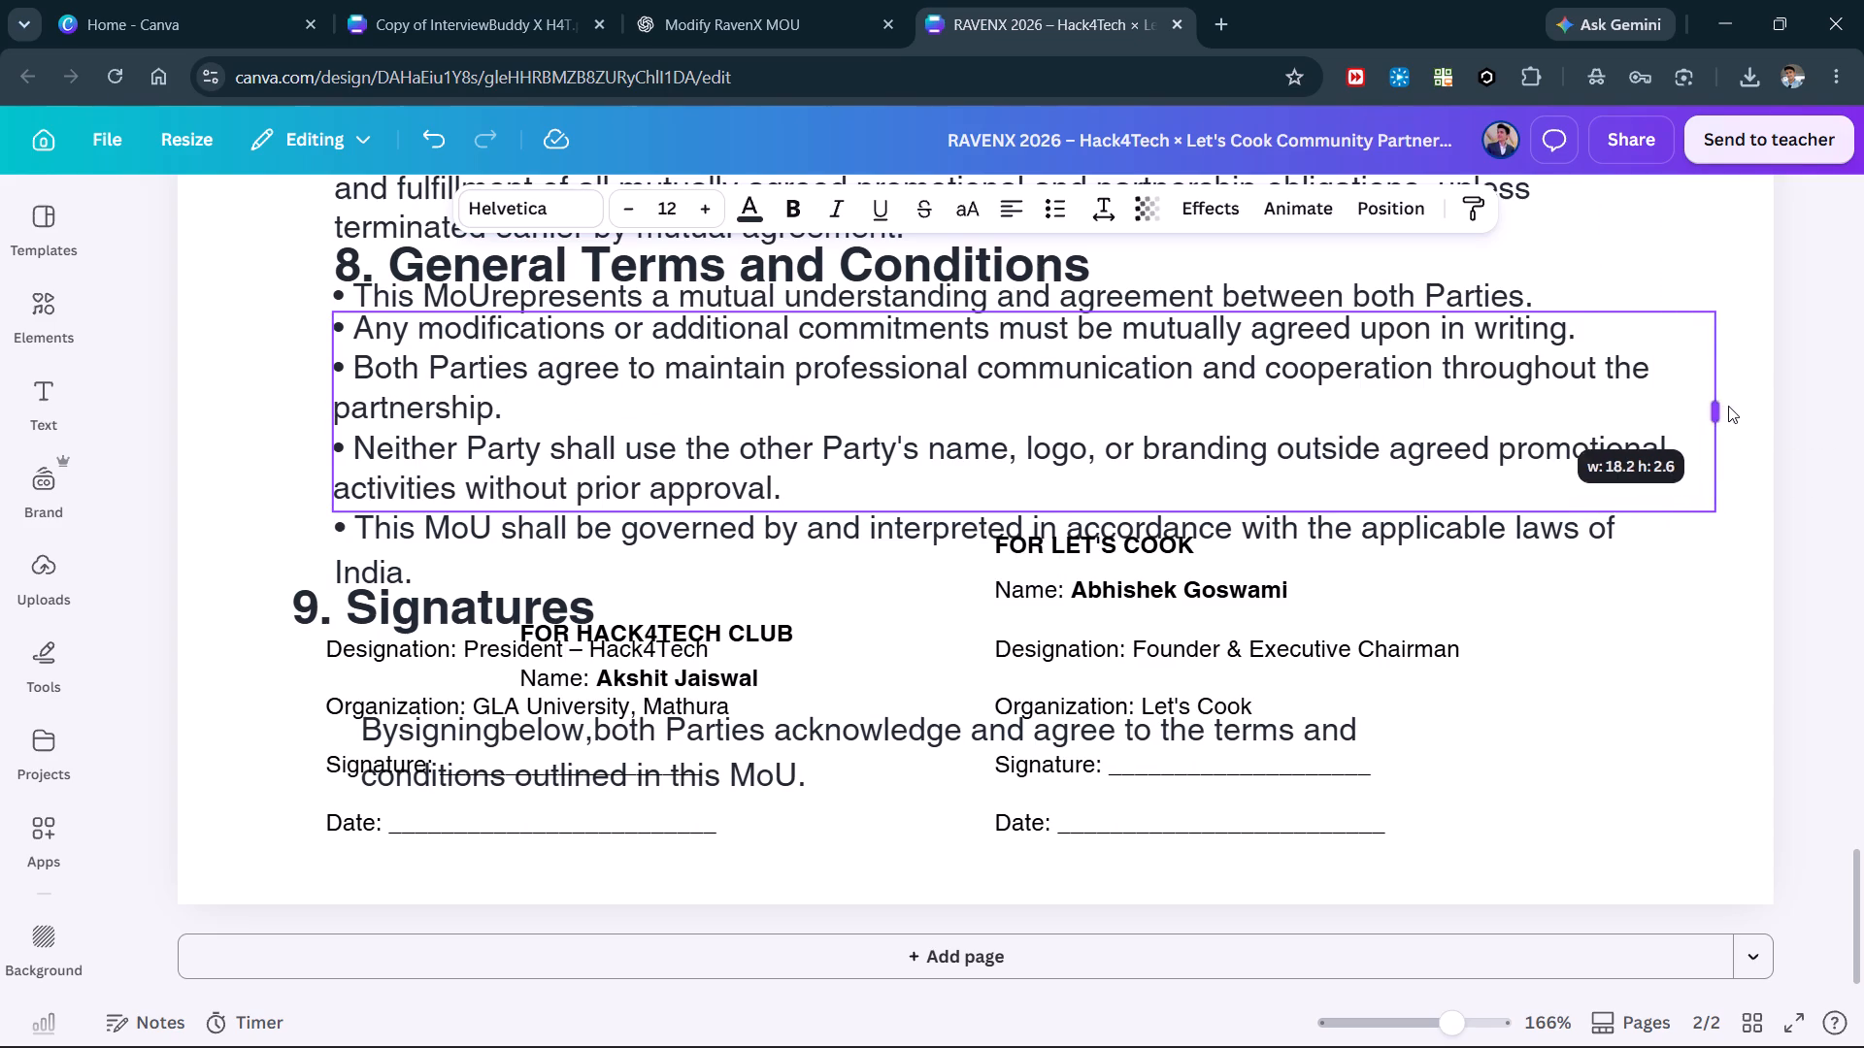
left_click_drag(1728, 406, 1744, 413)
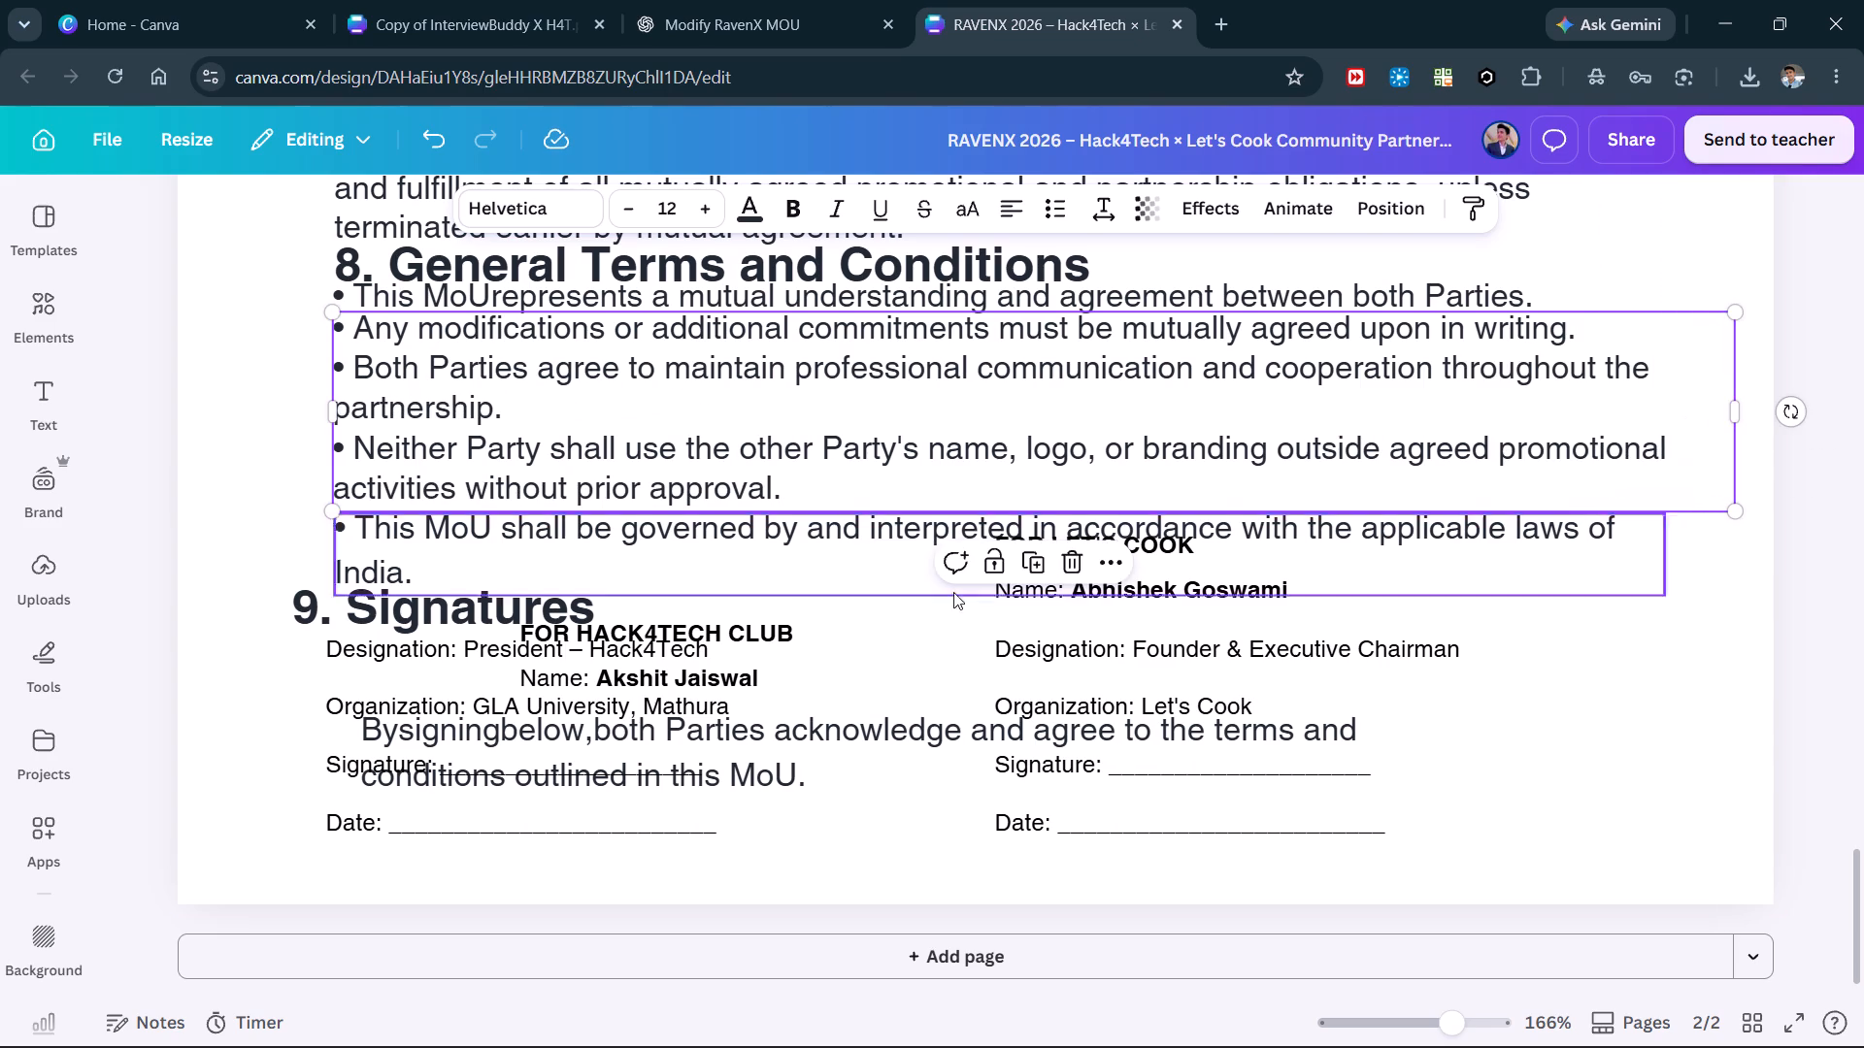
left_click(1575, 691)
Move the "FOR LET'S COOK" name block down slightly, clear of the last section 8 bullet.
left_click_drag(1134, 548, 1142, 578)
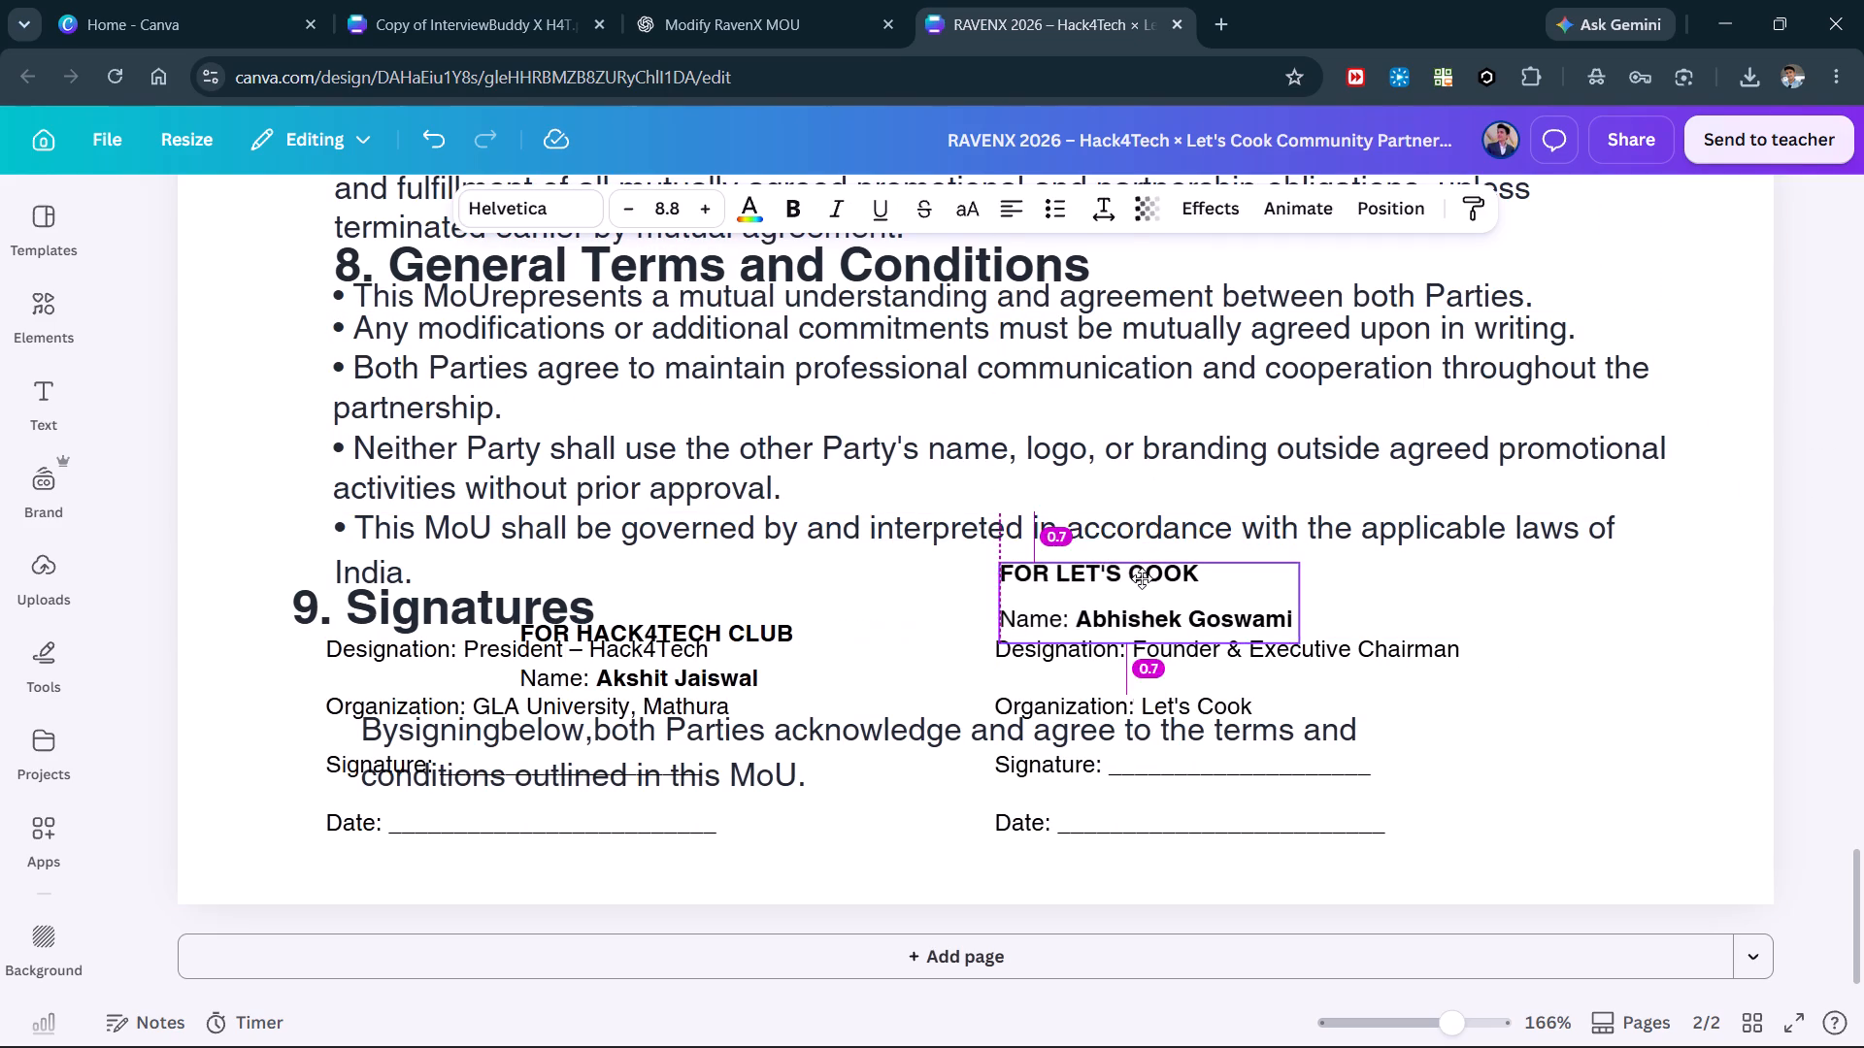
left_click_drag(1142, 578, 1142, 579)
Delete the "9. Signatures" heading.
left_click_drag(469, 599, 470, 610)
key("Delete")
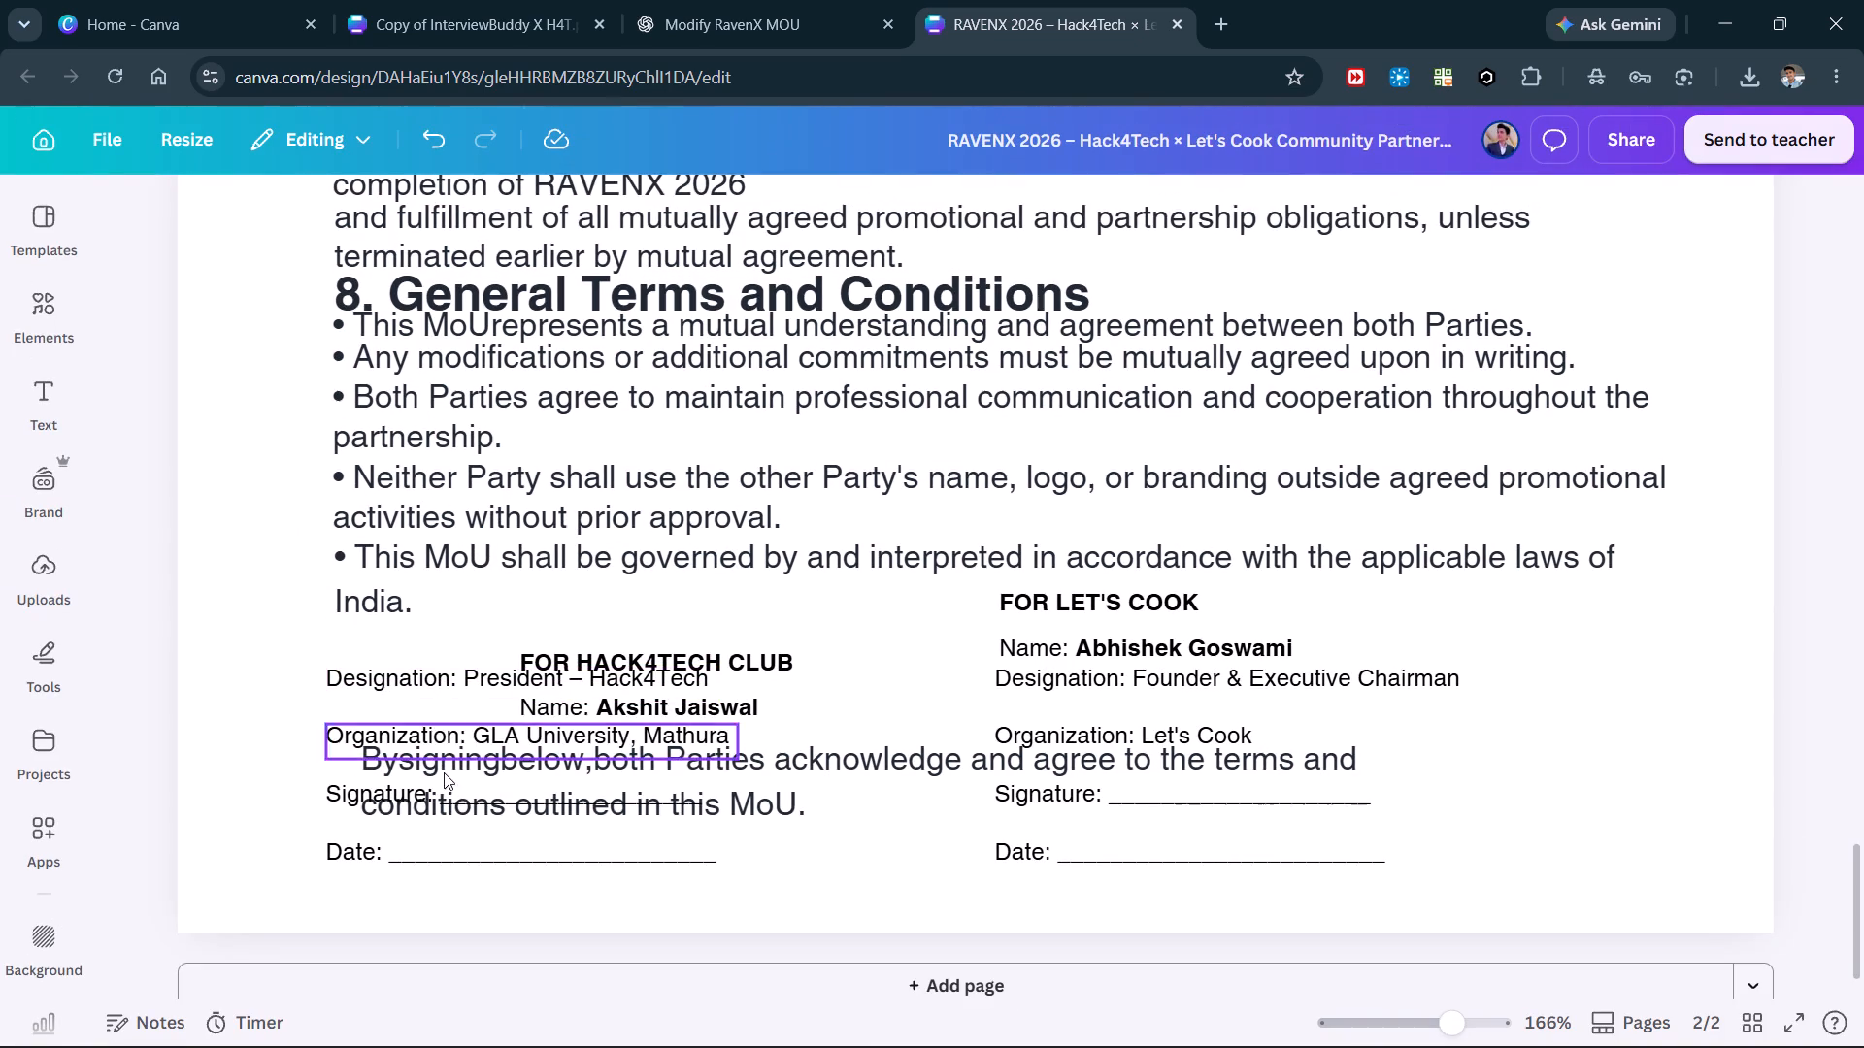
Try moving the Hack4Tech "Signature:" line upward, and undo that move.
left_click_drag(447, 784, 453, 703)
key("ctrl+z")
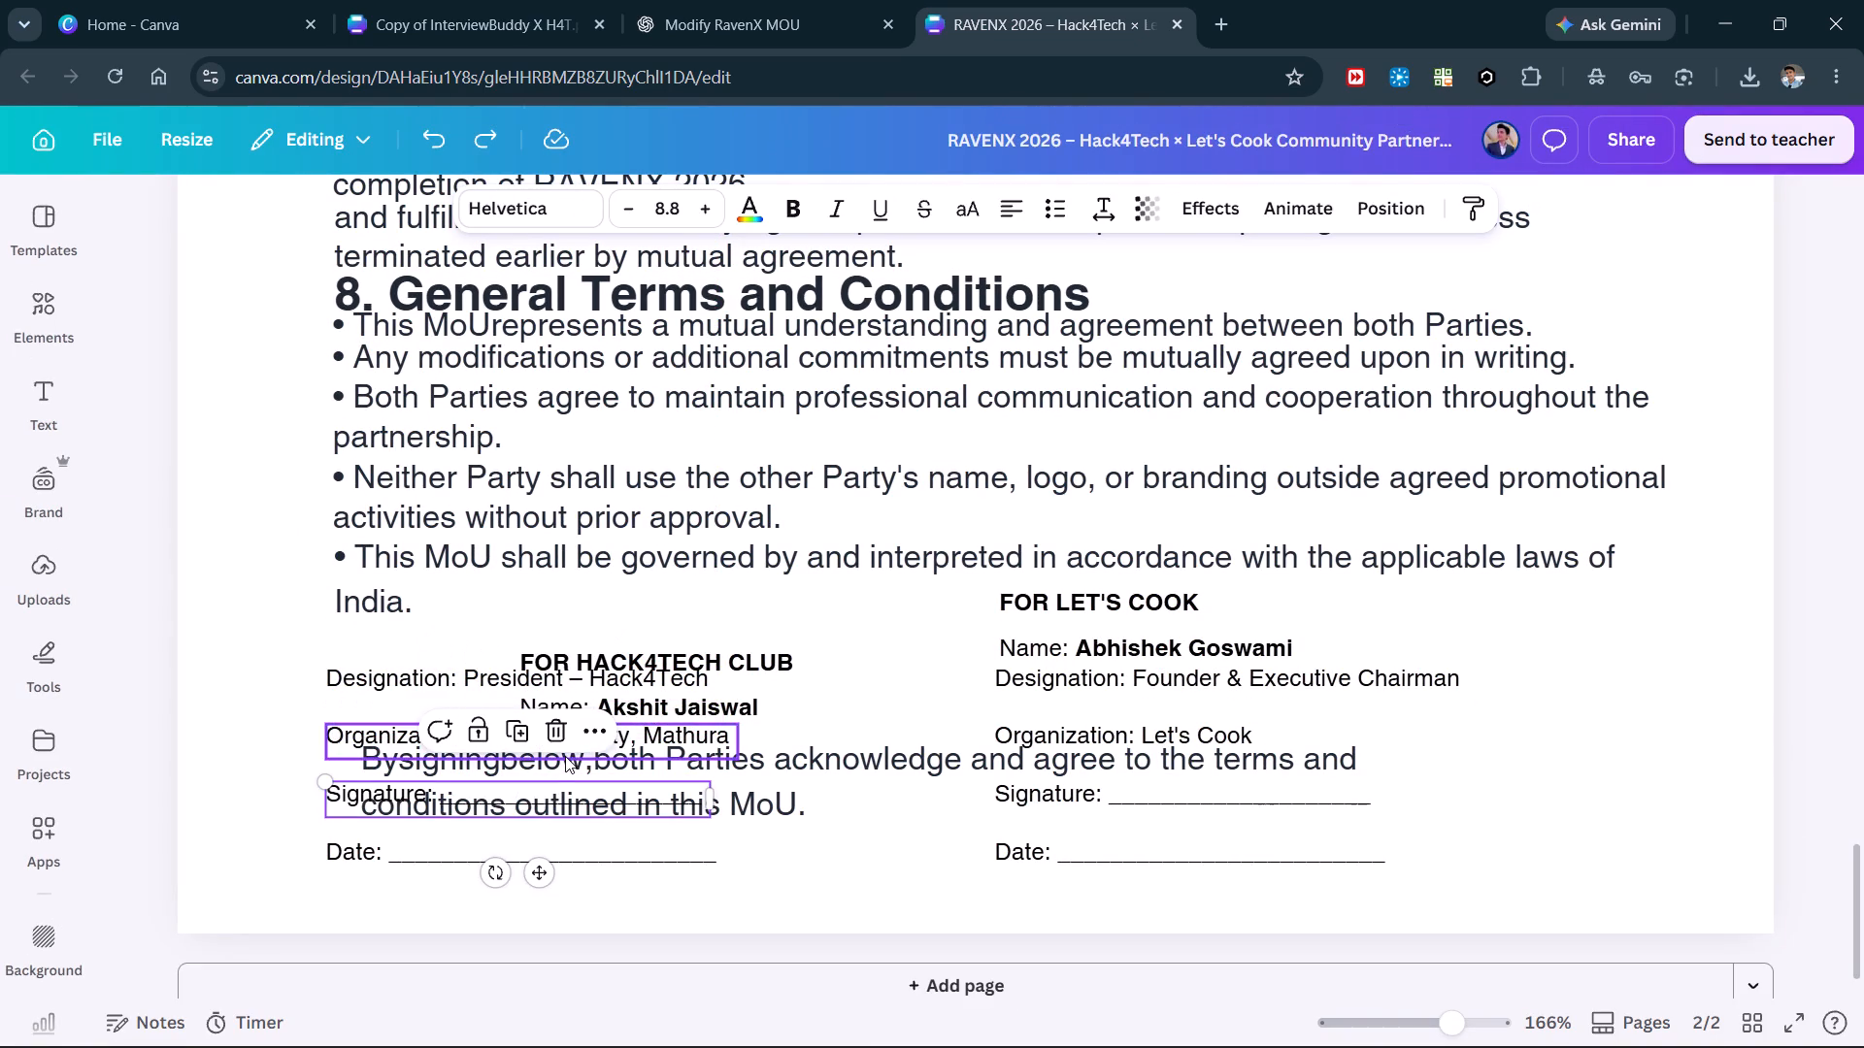
Widen the closing "both Parties acknowledge and agree" sentence block to the page's right edge and justify its text.
left_click(723, 773)
left_click(800, 760)
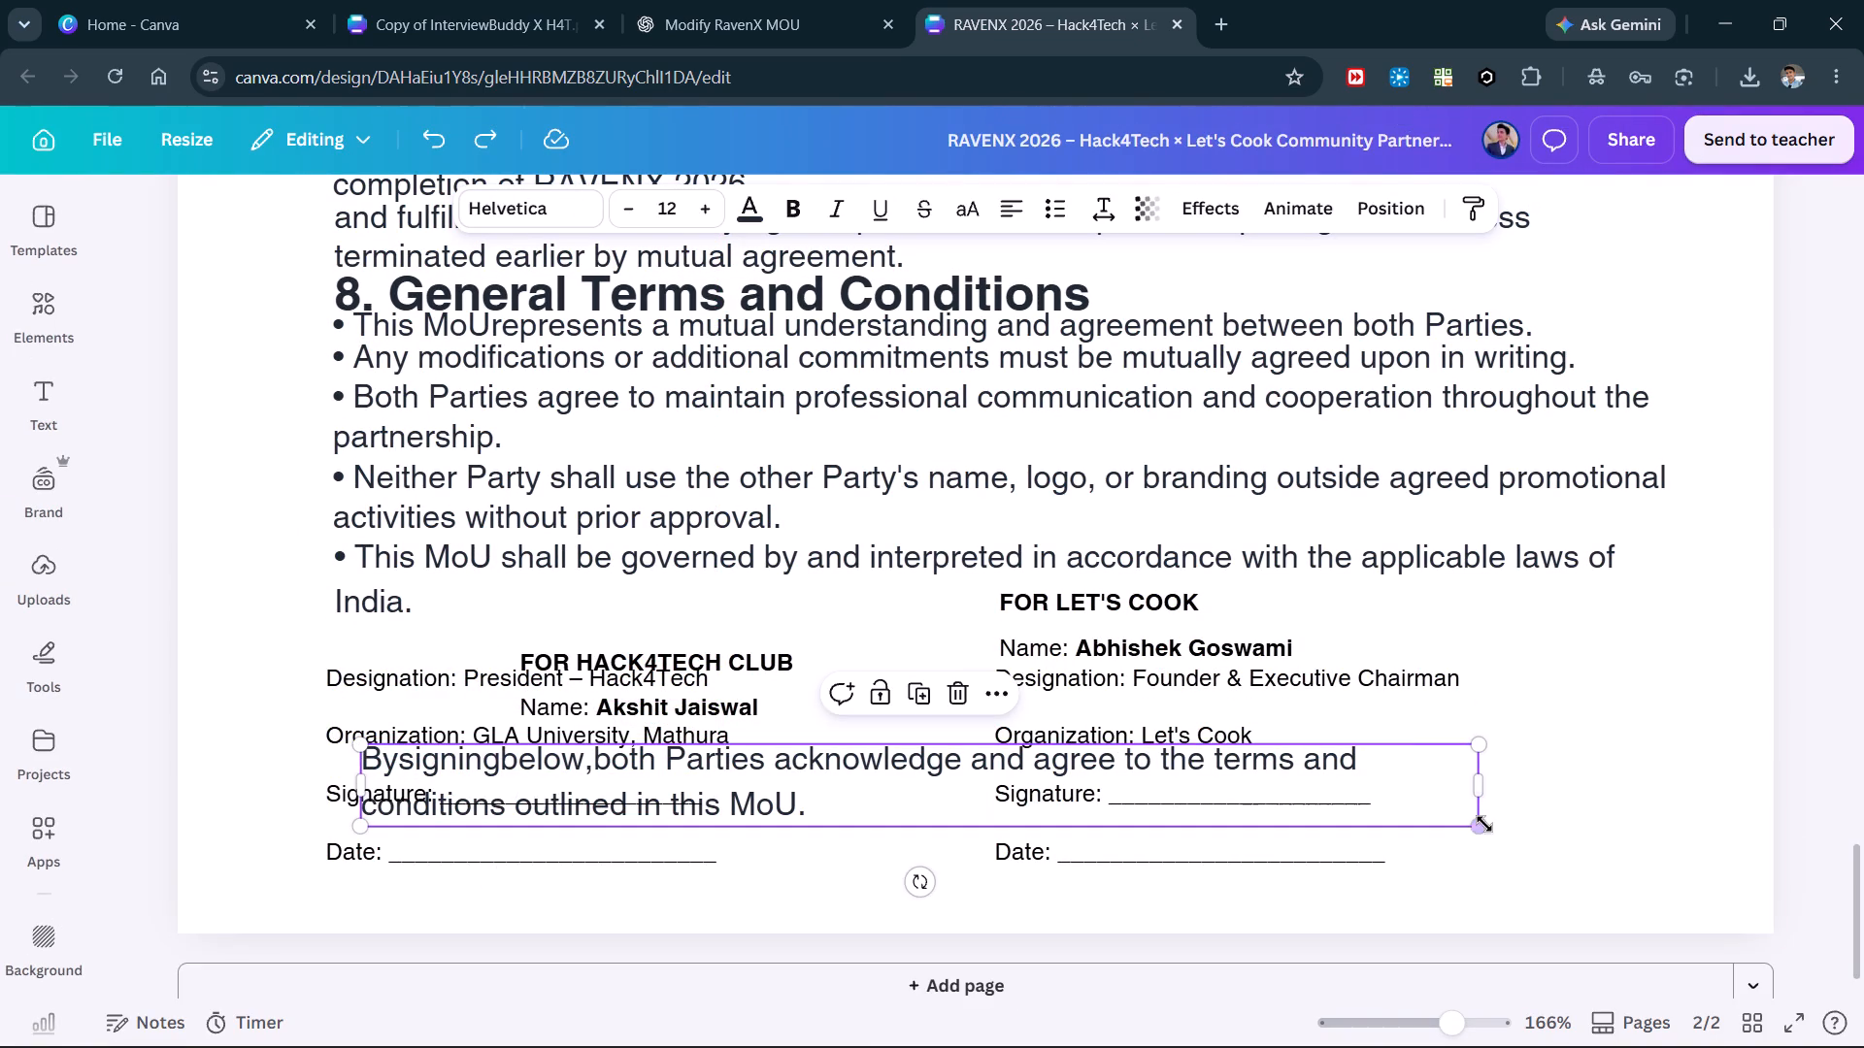
left_click_drag(1488, 793, 1795, 778)
left_click(1009, 202)
left_click(1015, 204)
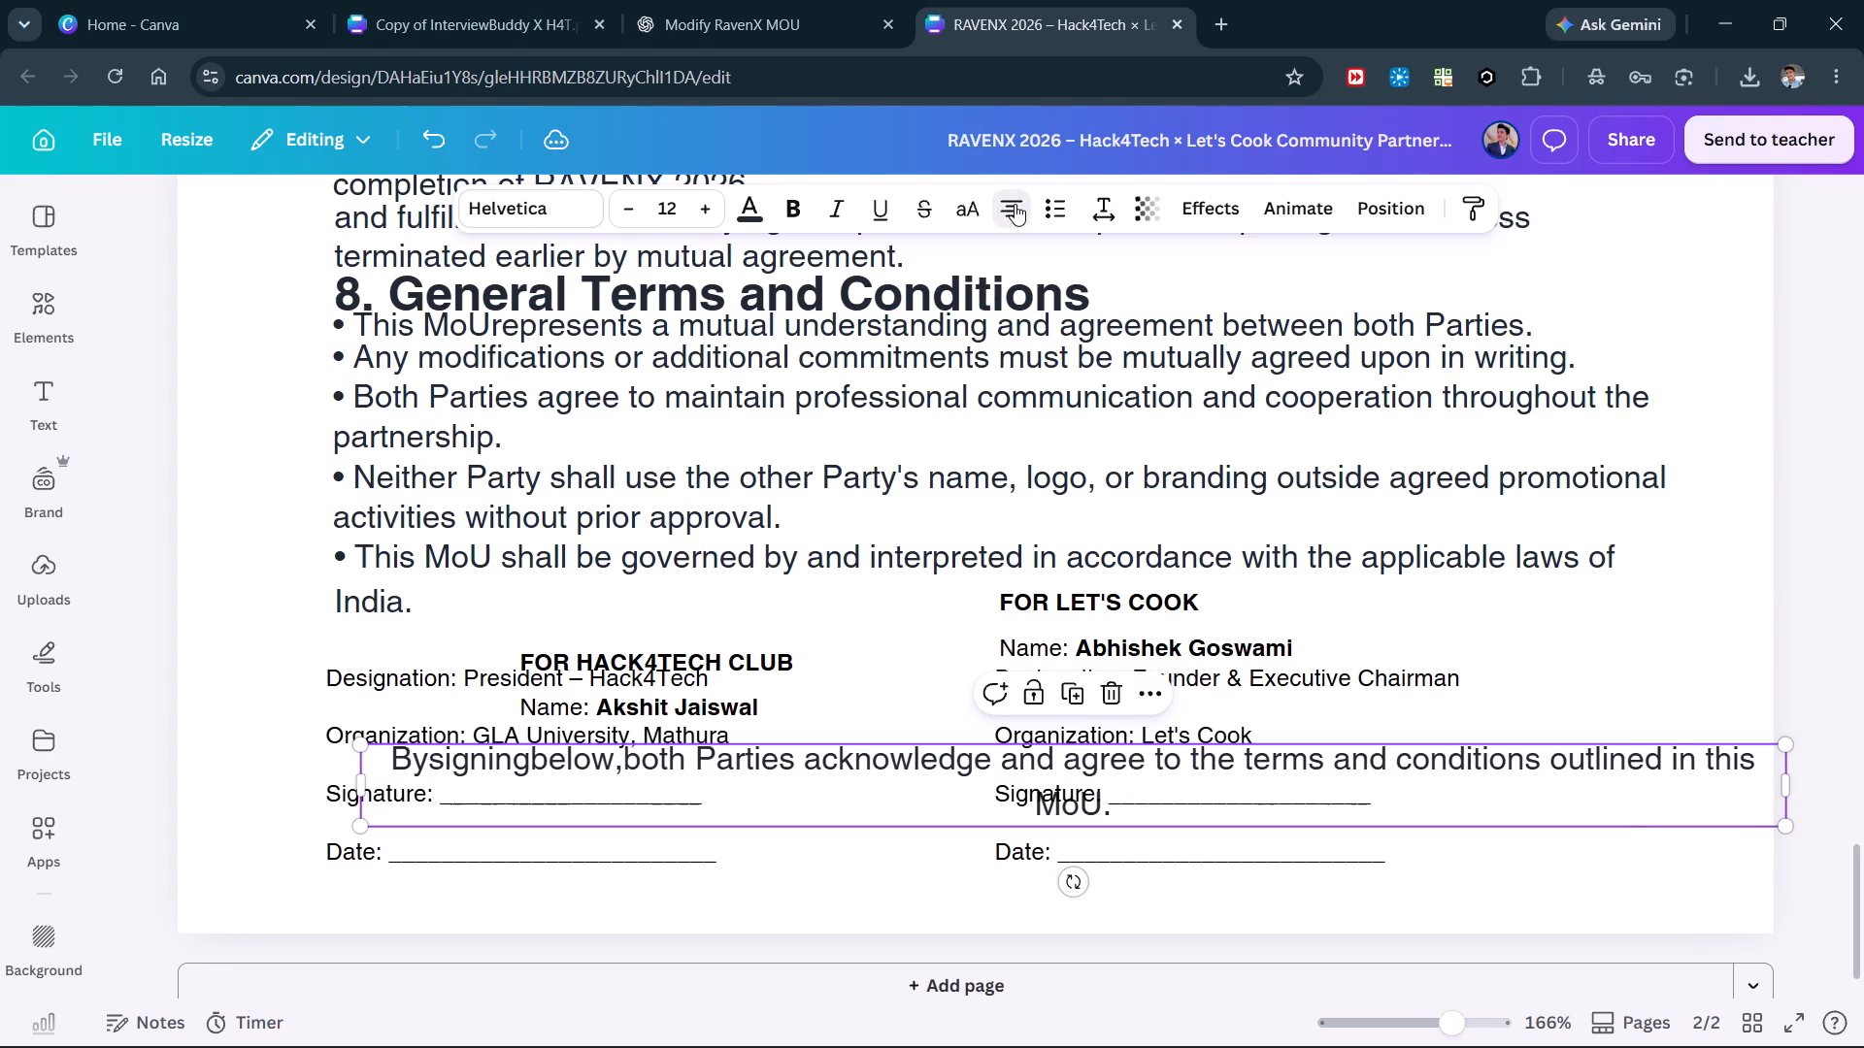
left_click(1015, 204)
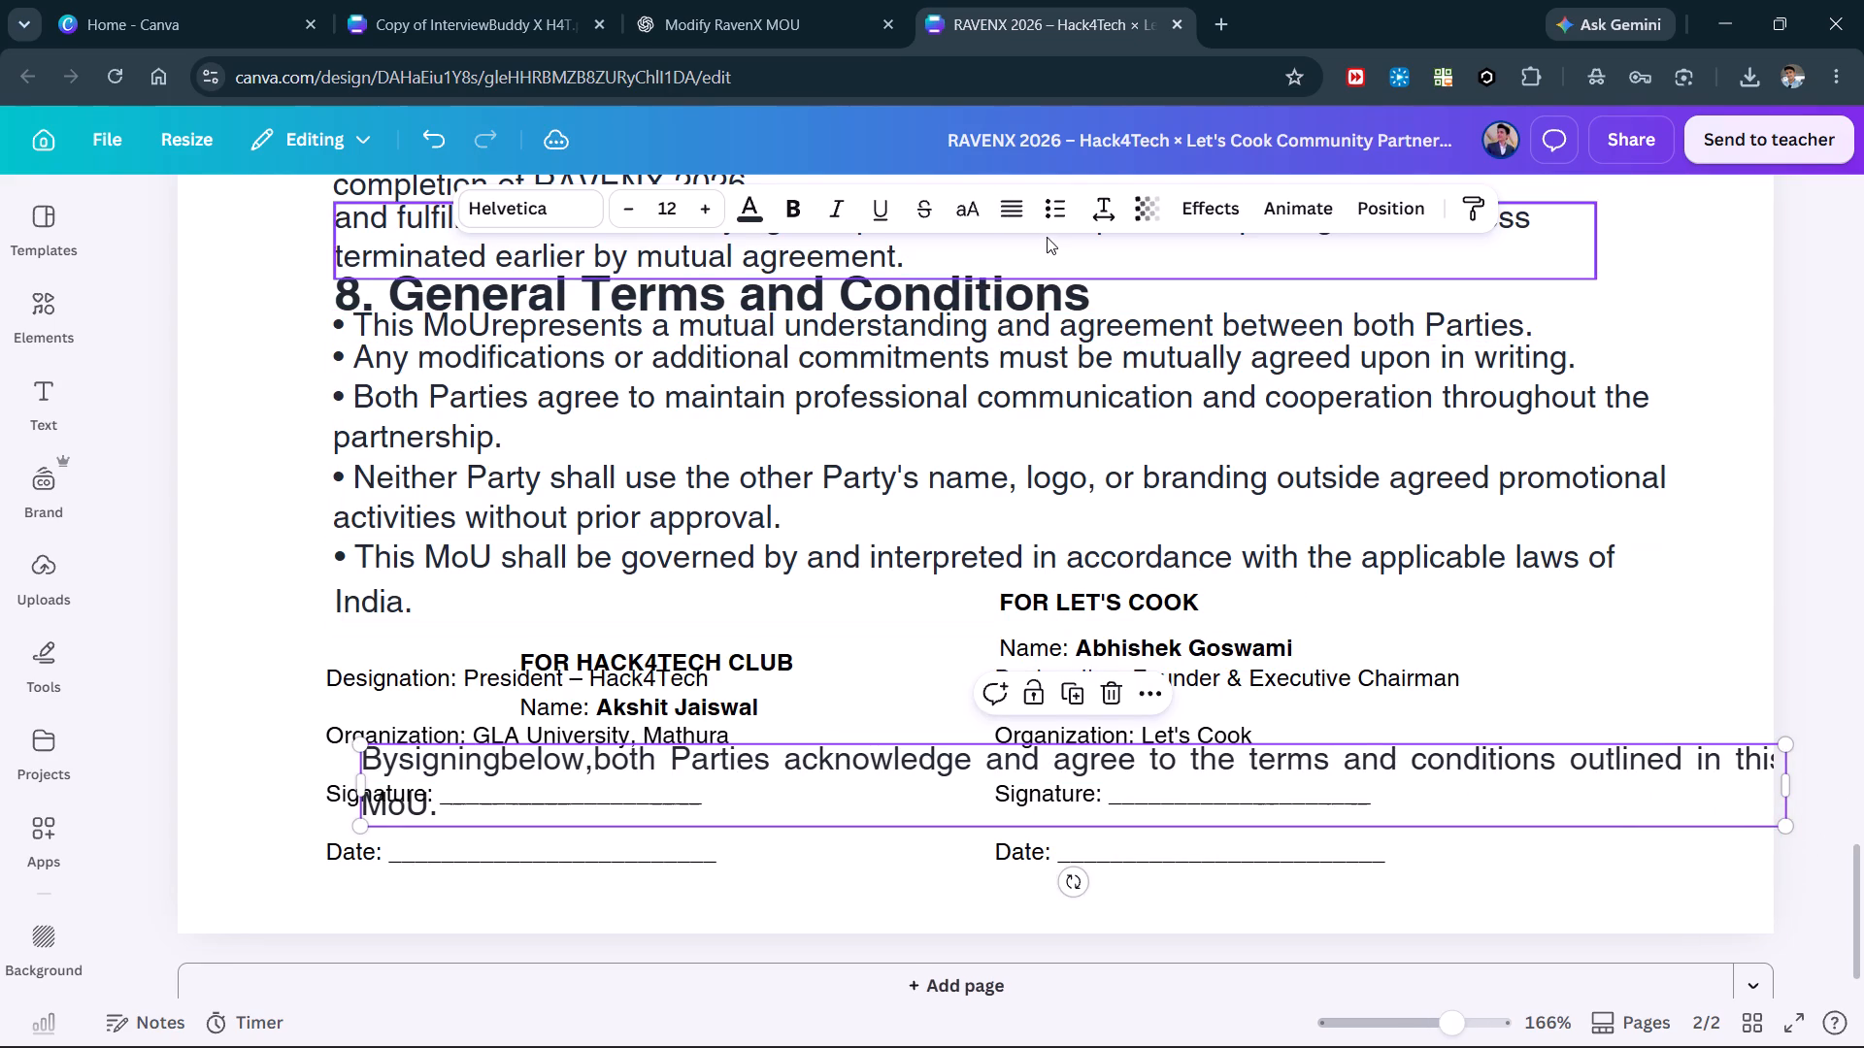
left_click(1019, 218)
left_click(1016, 217)
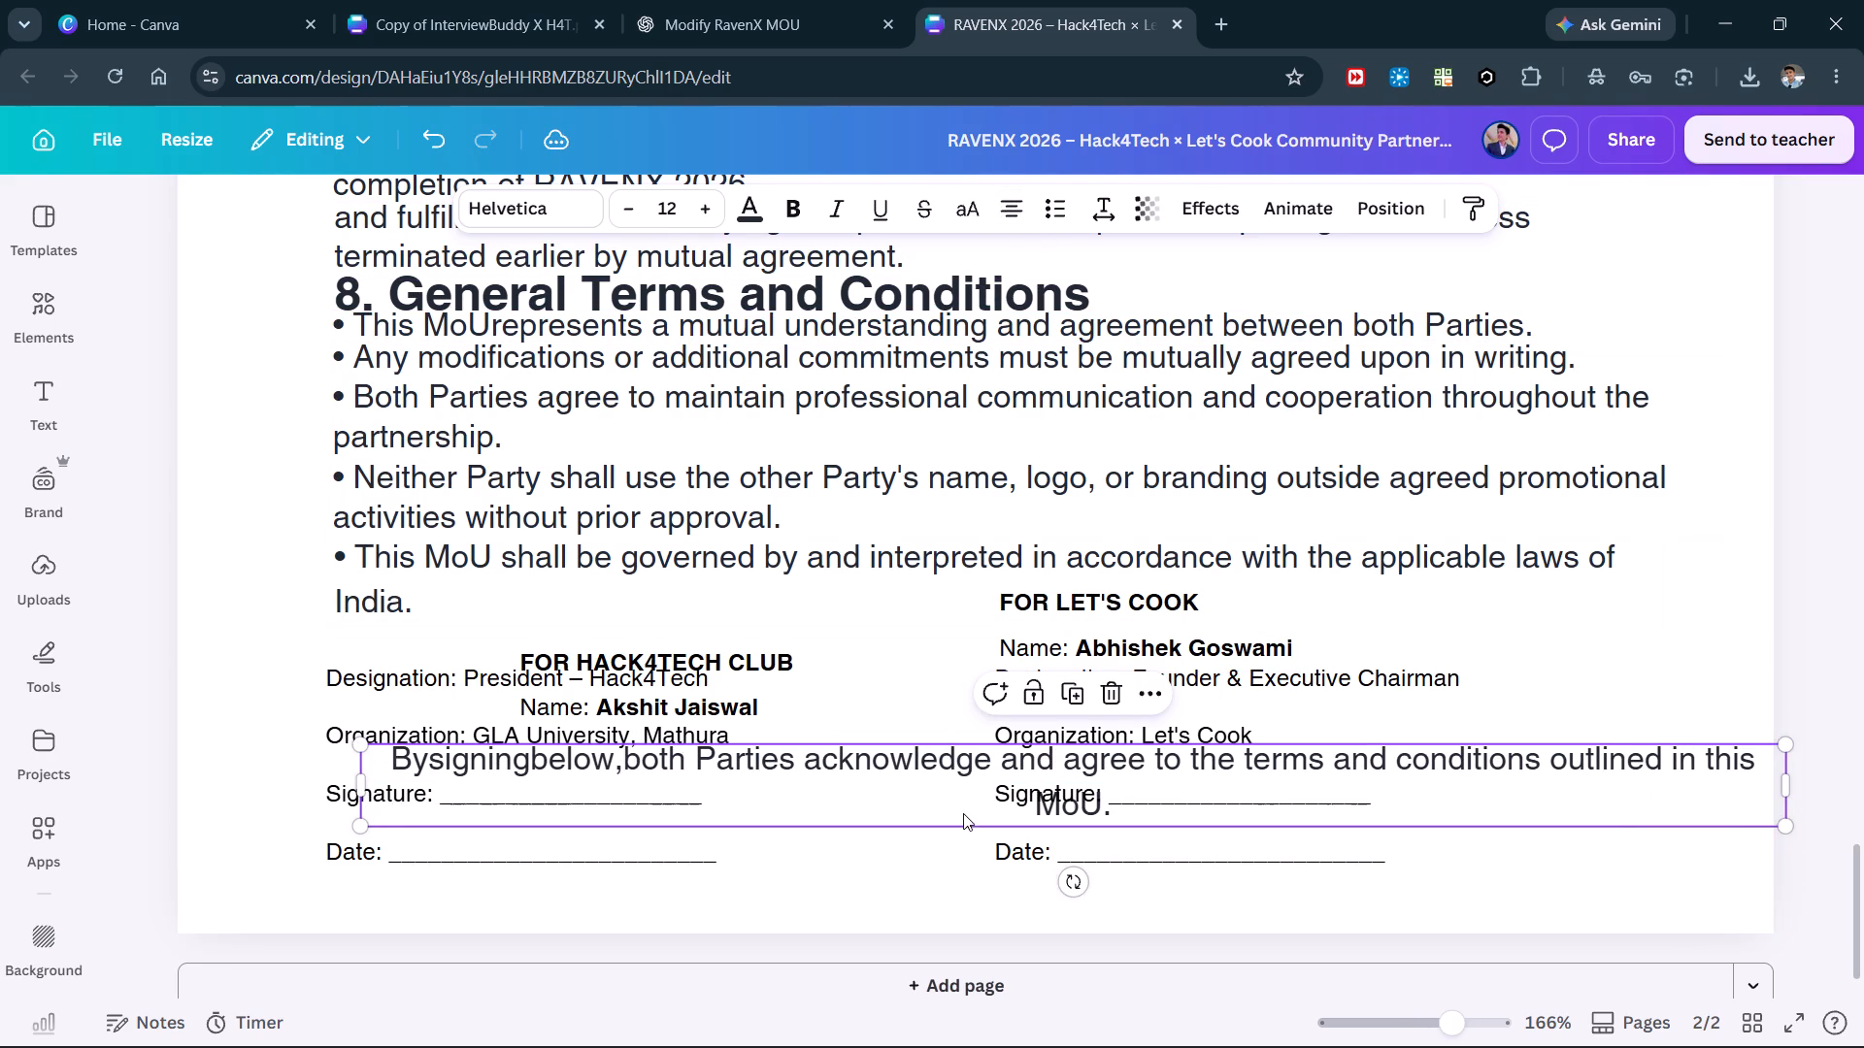
double_click(1010, 216)
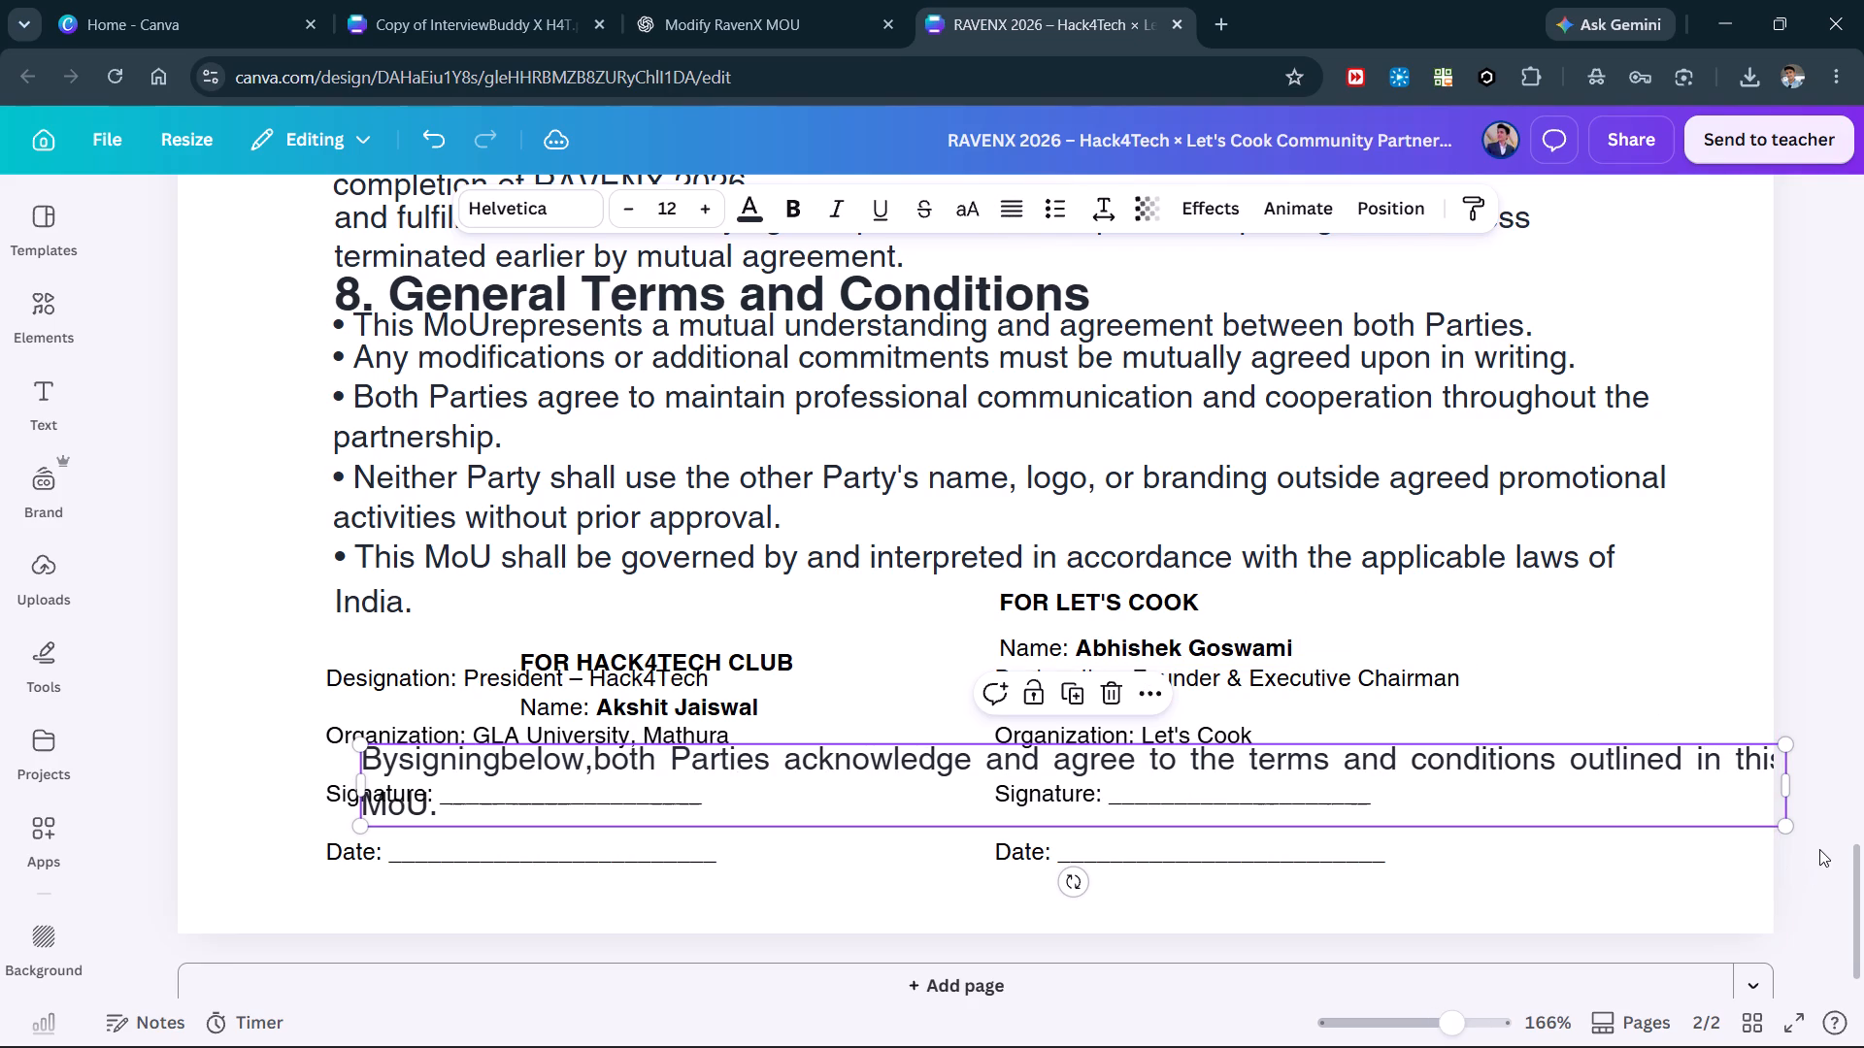
Scale the closing acknowledgement sentence down to size 10.9 on a single line and move it below the Date lines.
left_click_drag(1787, 832, 1663, 776)
left_click_drag(1661, 770, 1769, 776)
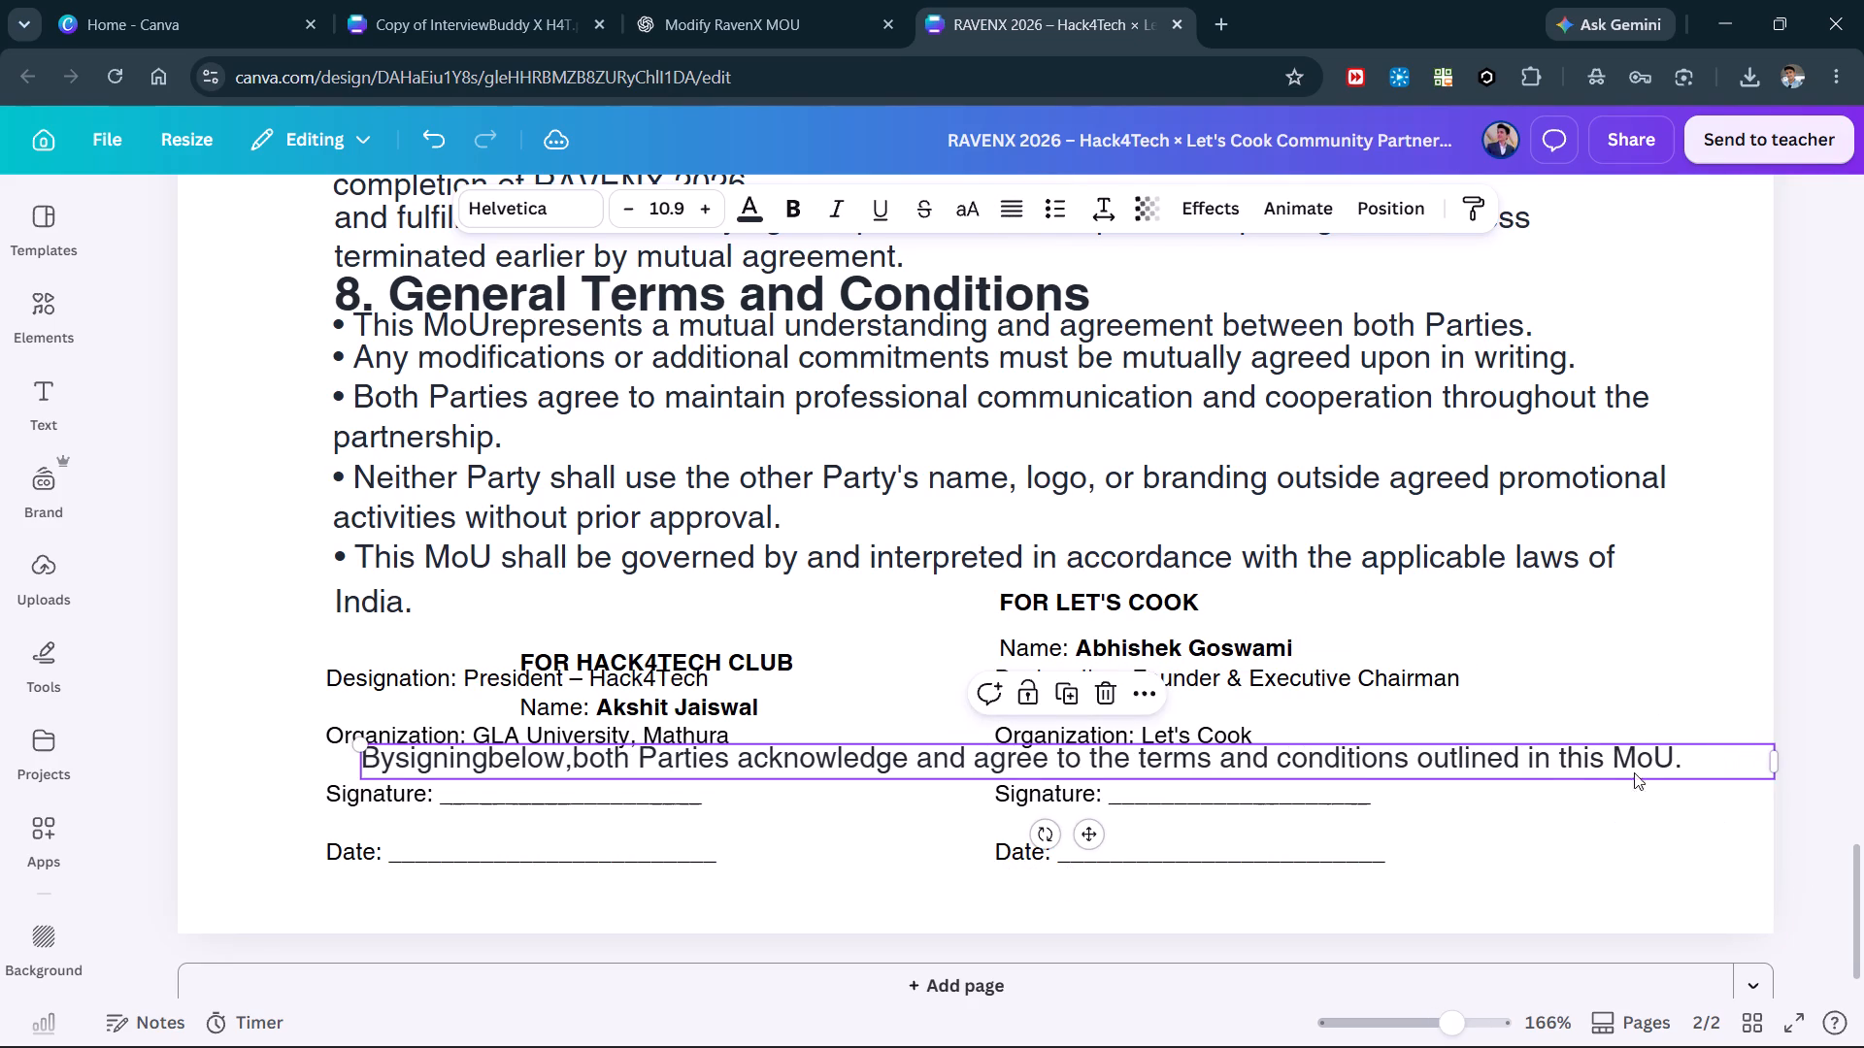
left_click_drag(1564, 758, 1506, 901)
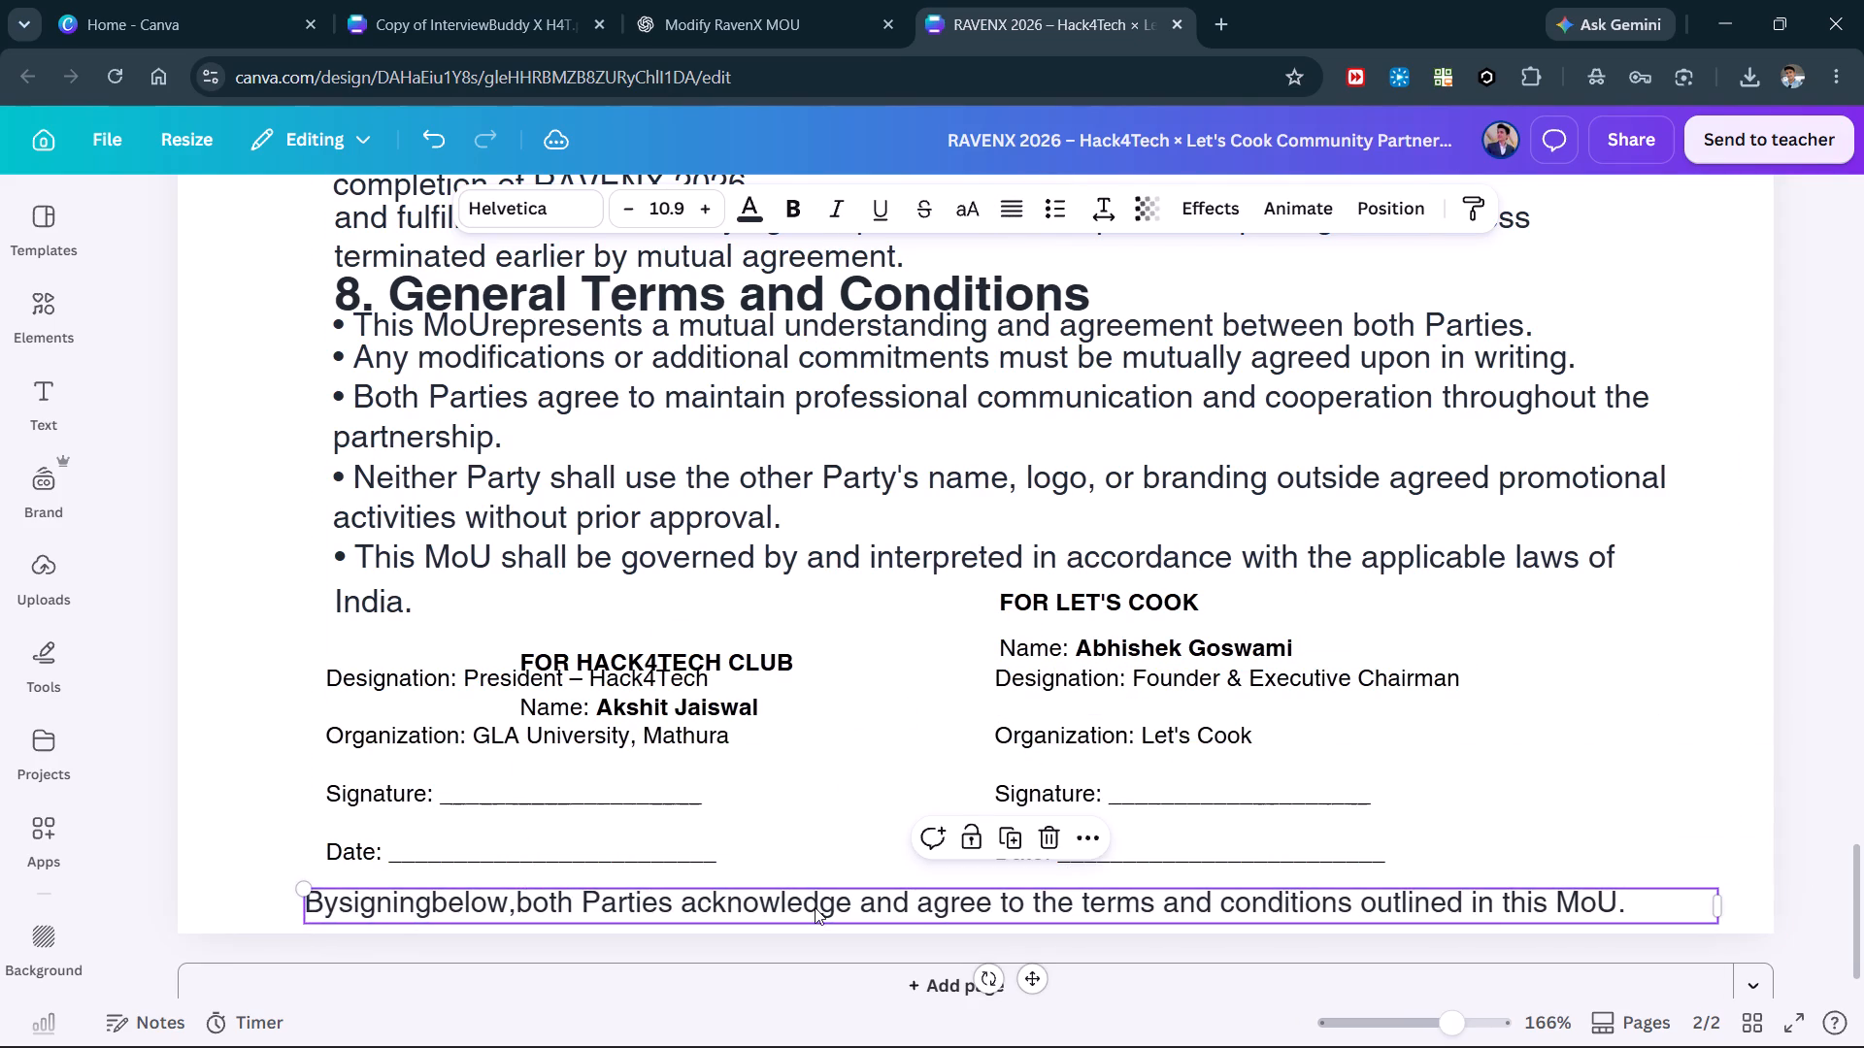
Insert the missing spaces at the start of the closing sentence so it begins "By signing below".
double_click(499, 880)
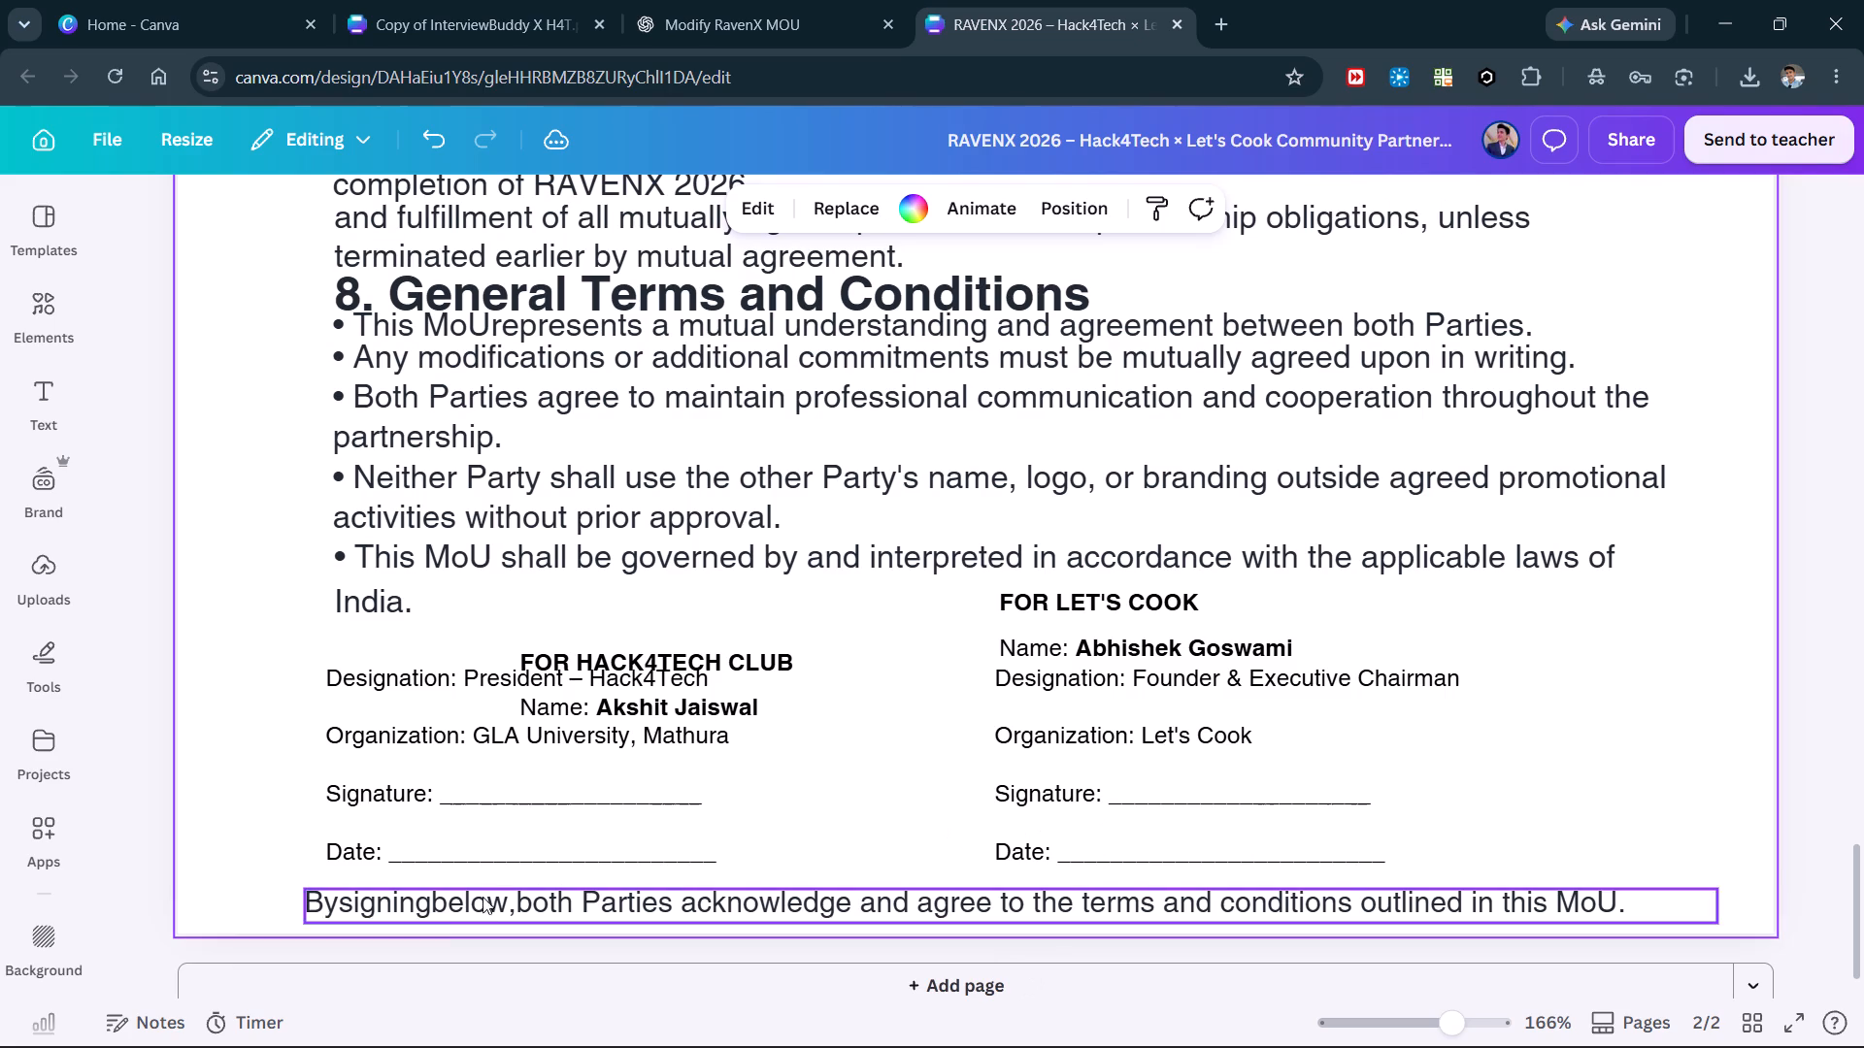
double_click(445, 926)
double_click(398, 903)
key("Left")
key("Right")
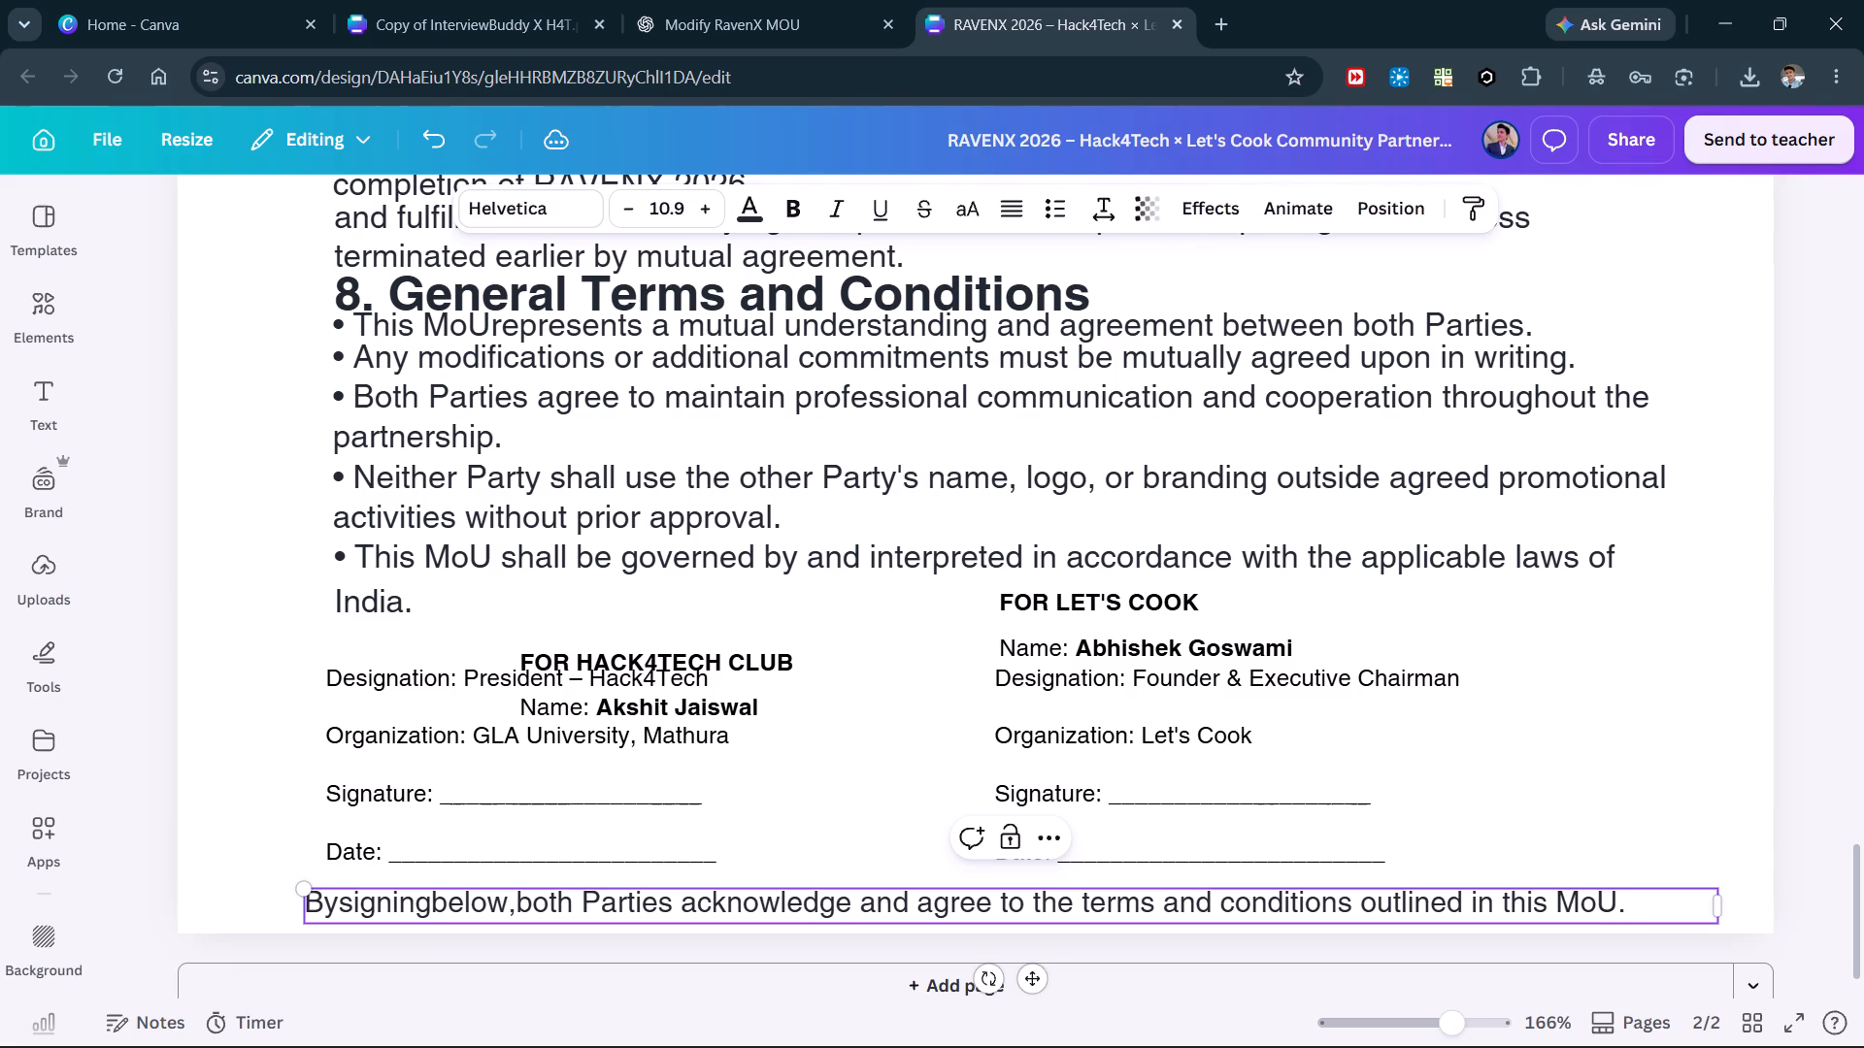
key("Right")
key("space")
key("Right")
key("Right")
key("Right")
key("Right")
key("Right")
key("Right")
key("Right")
key("Right")
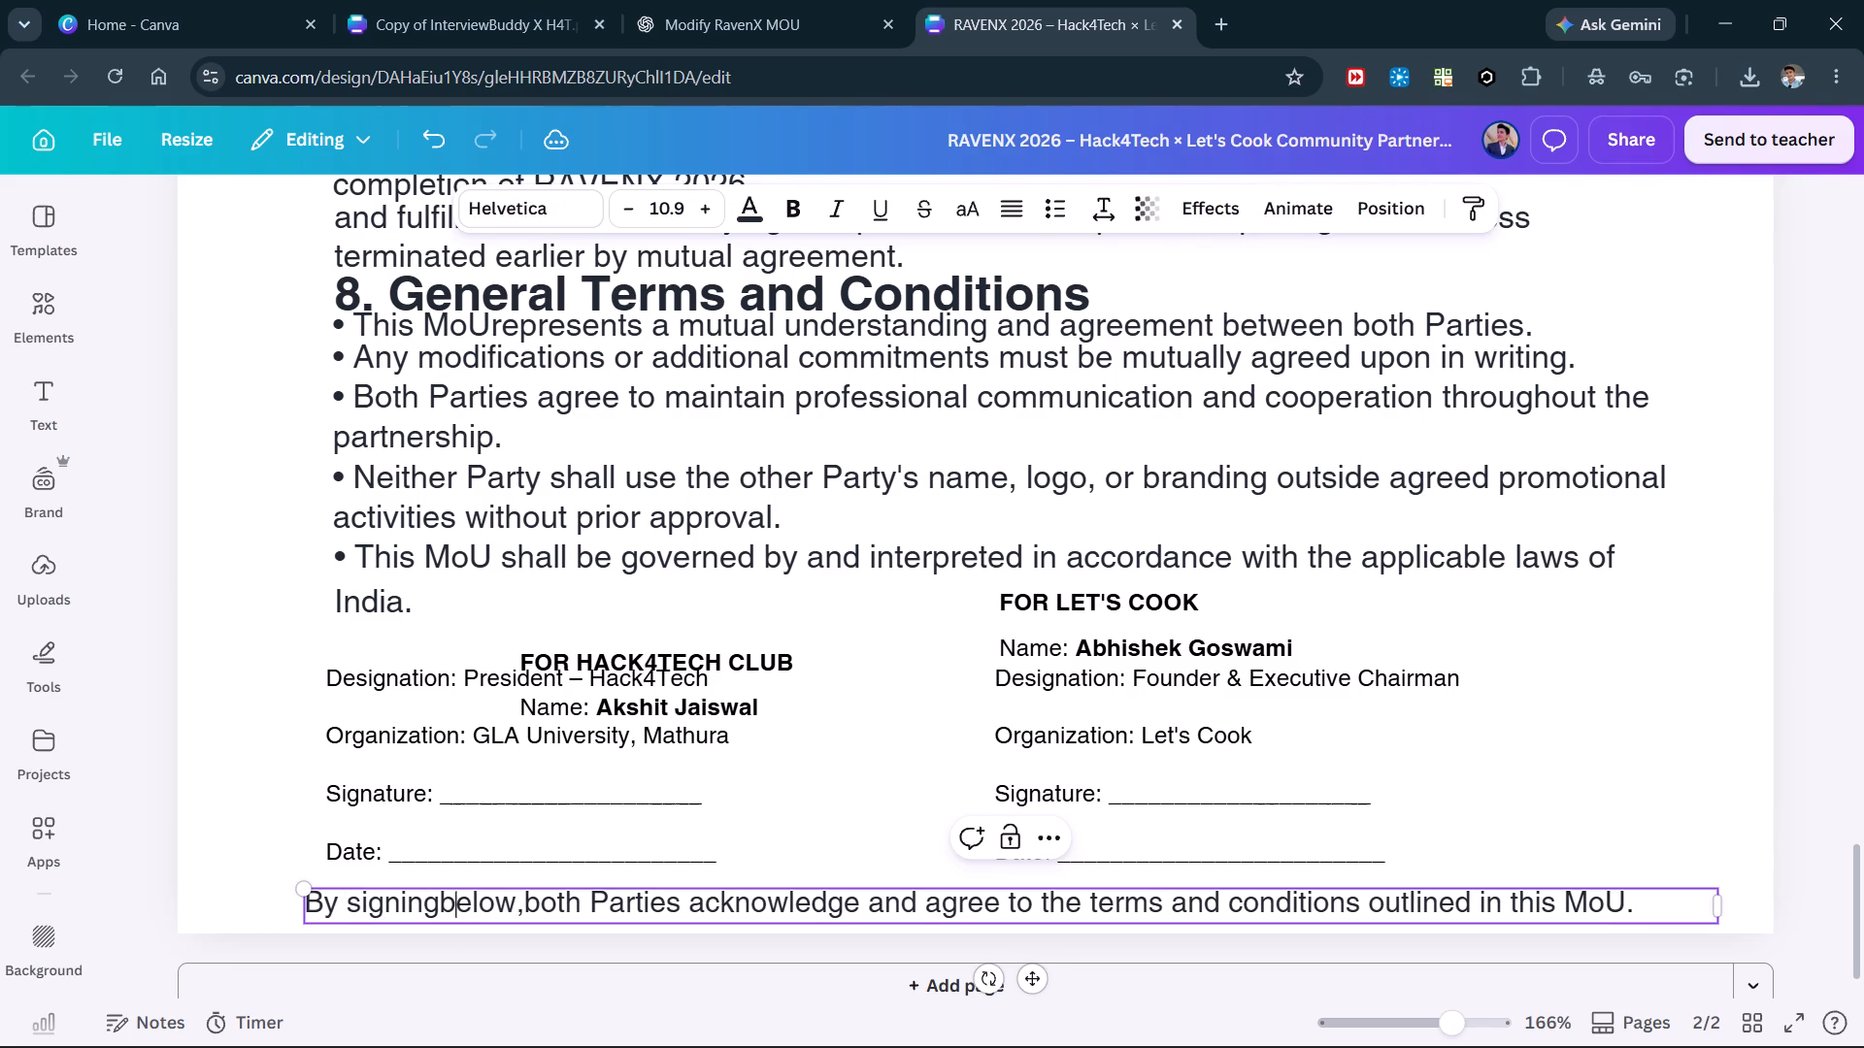
key("Left")
key("space")
key("Right")
key("Right")
key("Right")
key("Right")
key("Right")
key("Right")
key("Left")
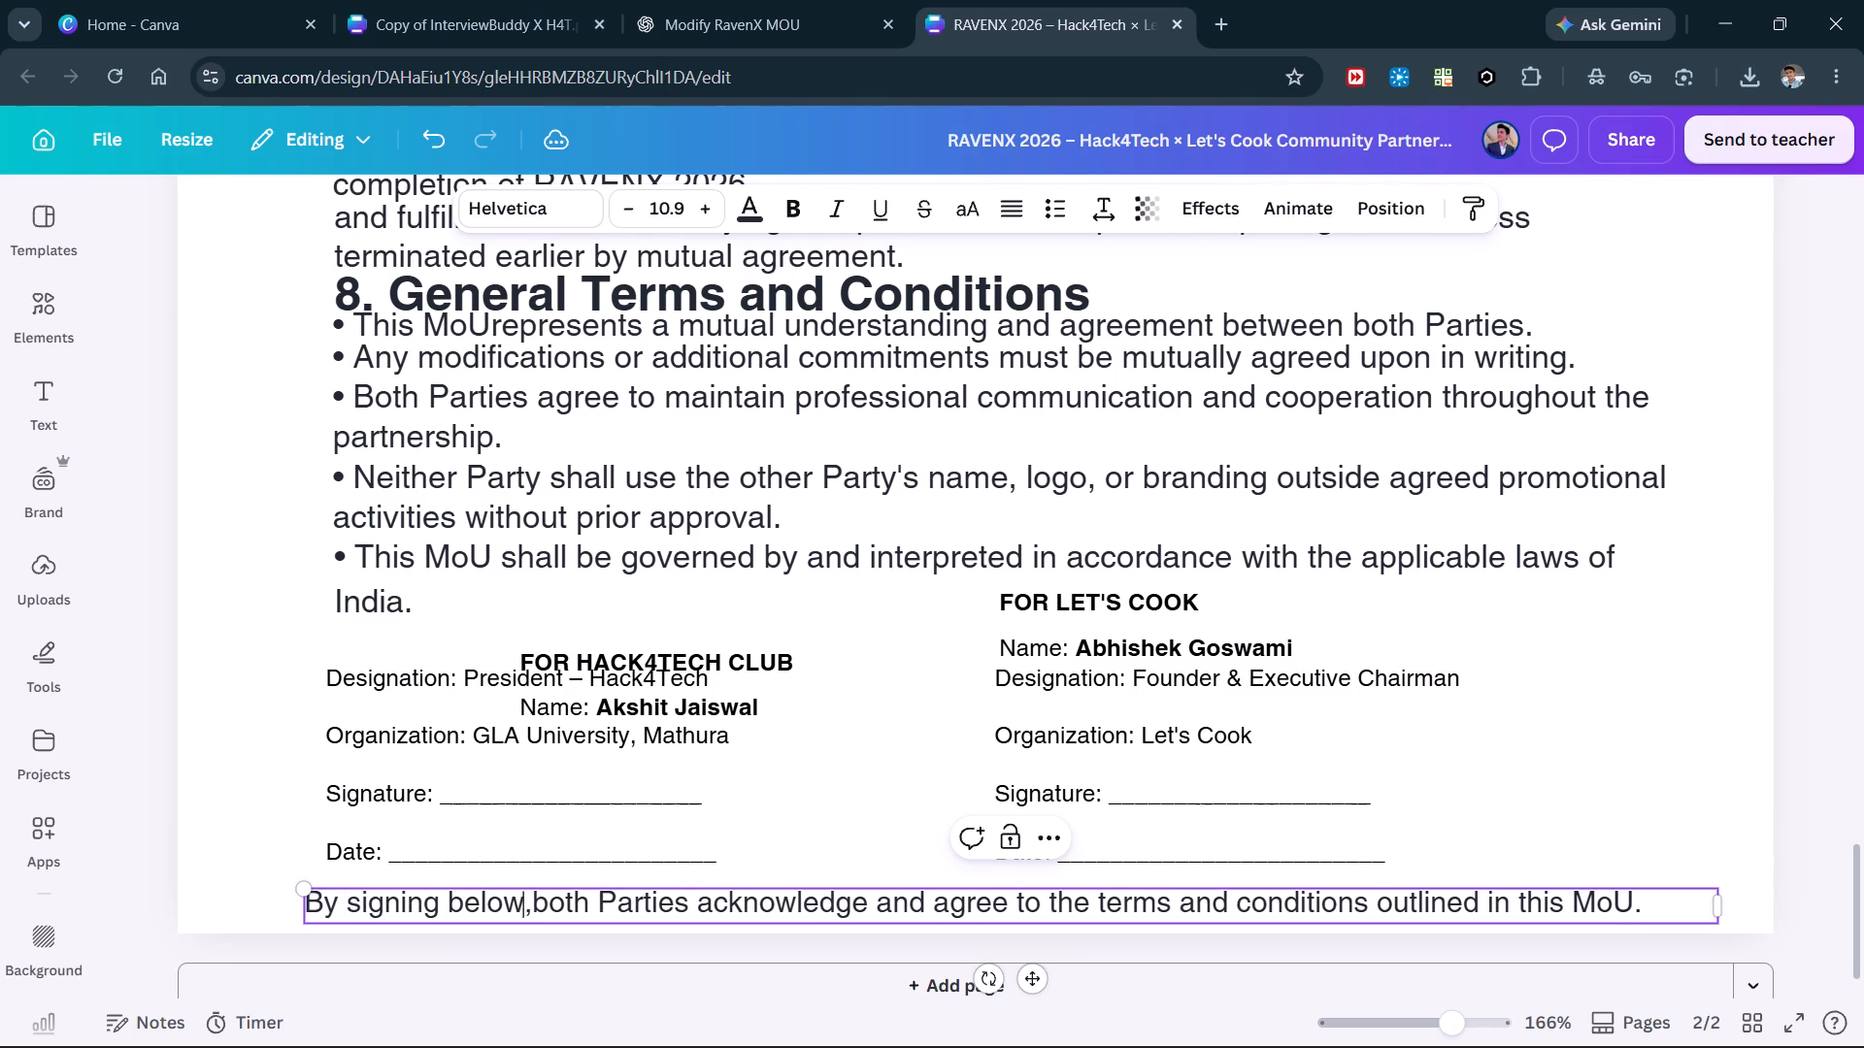
Move the "FOR HACK4TECH CLUB" name block up and left, aligned with the left edge of the Hack4Tech signature details.
left_click_drag(624, 651, 532, 660)
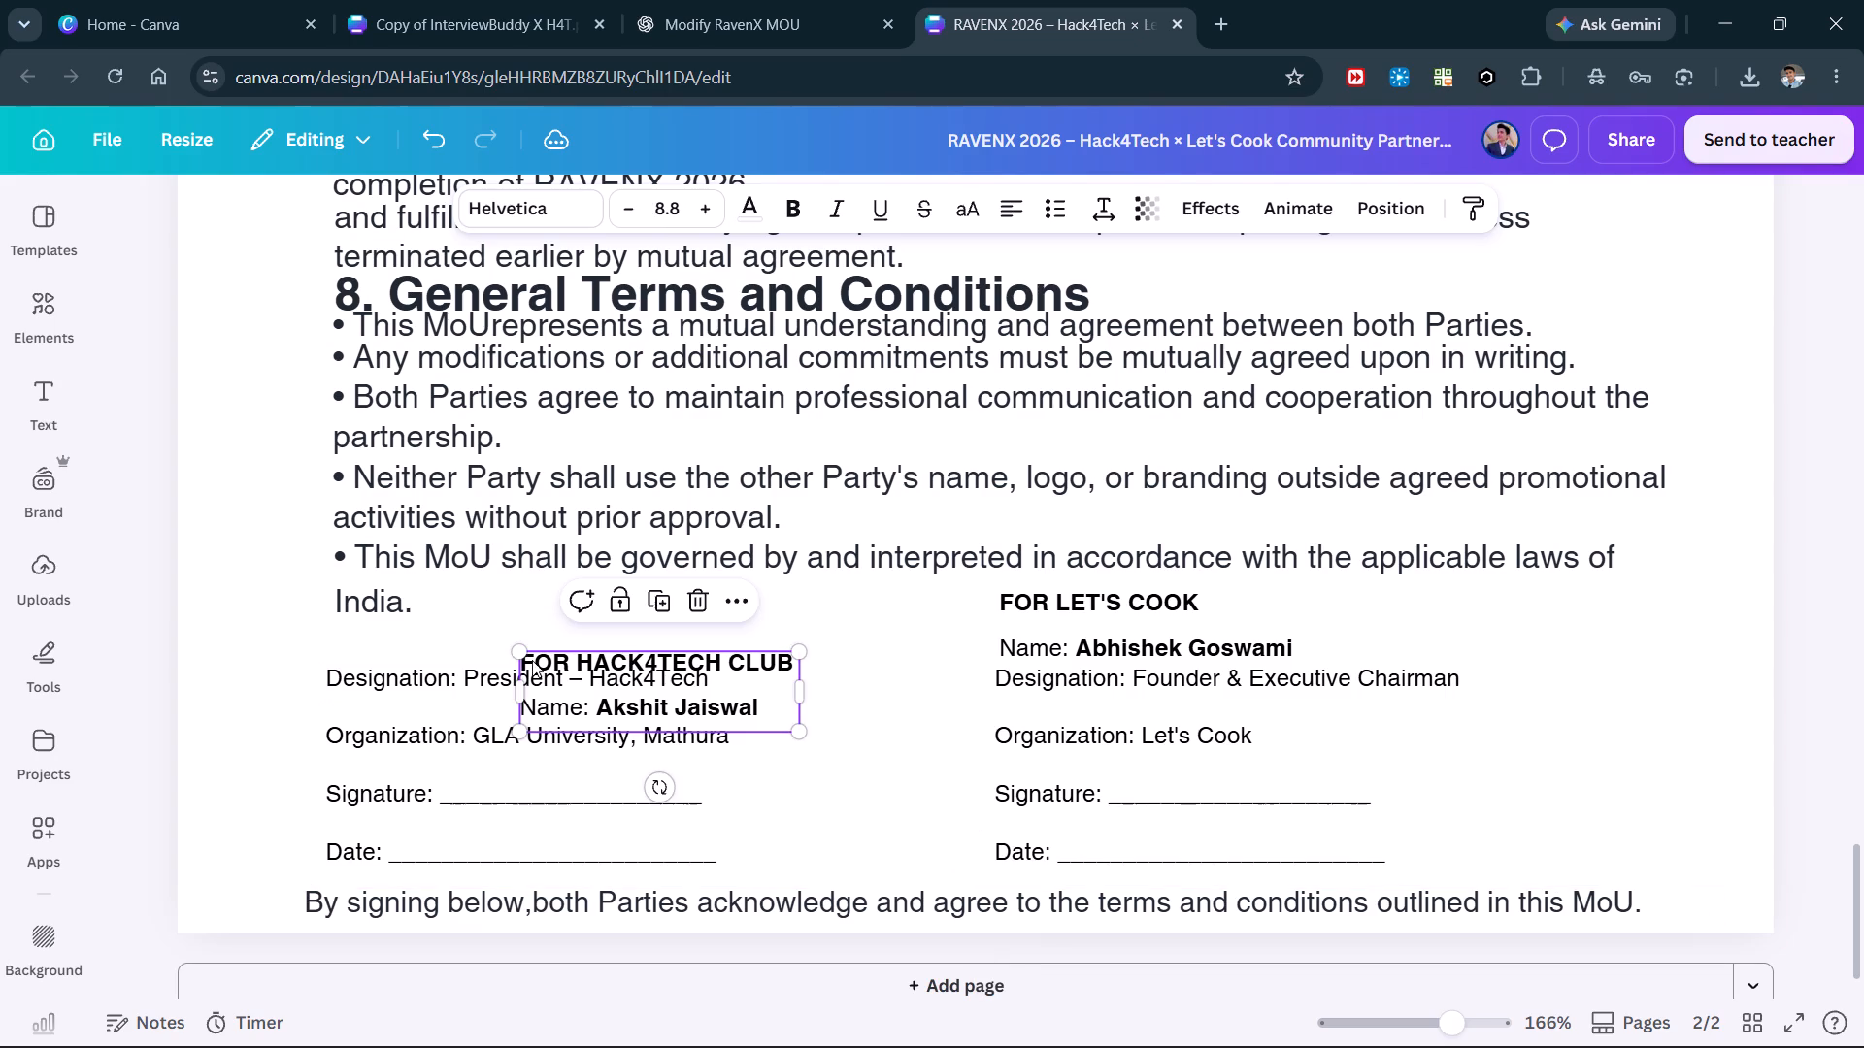
left_click_drag(532, 660, 437, 648)
left_click_drag(668, 688, 483, 658)
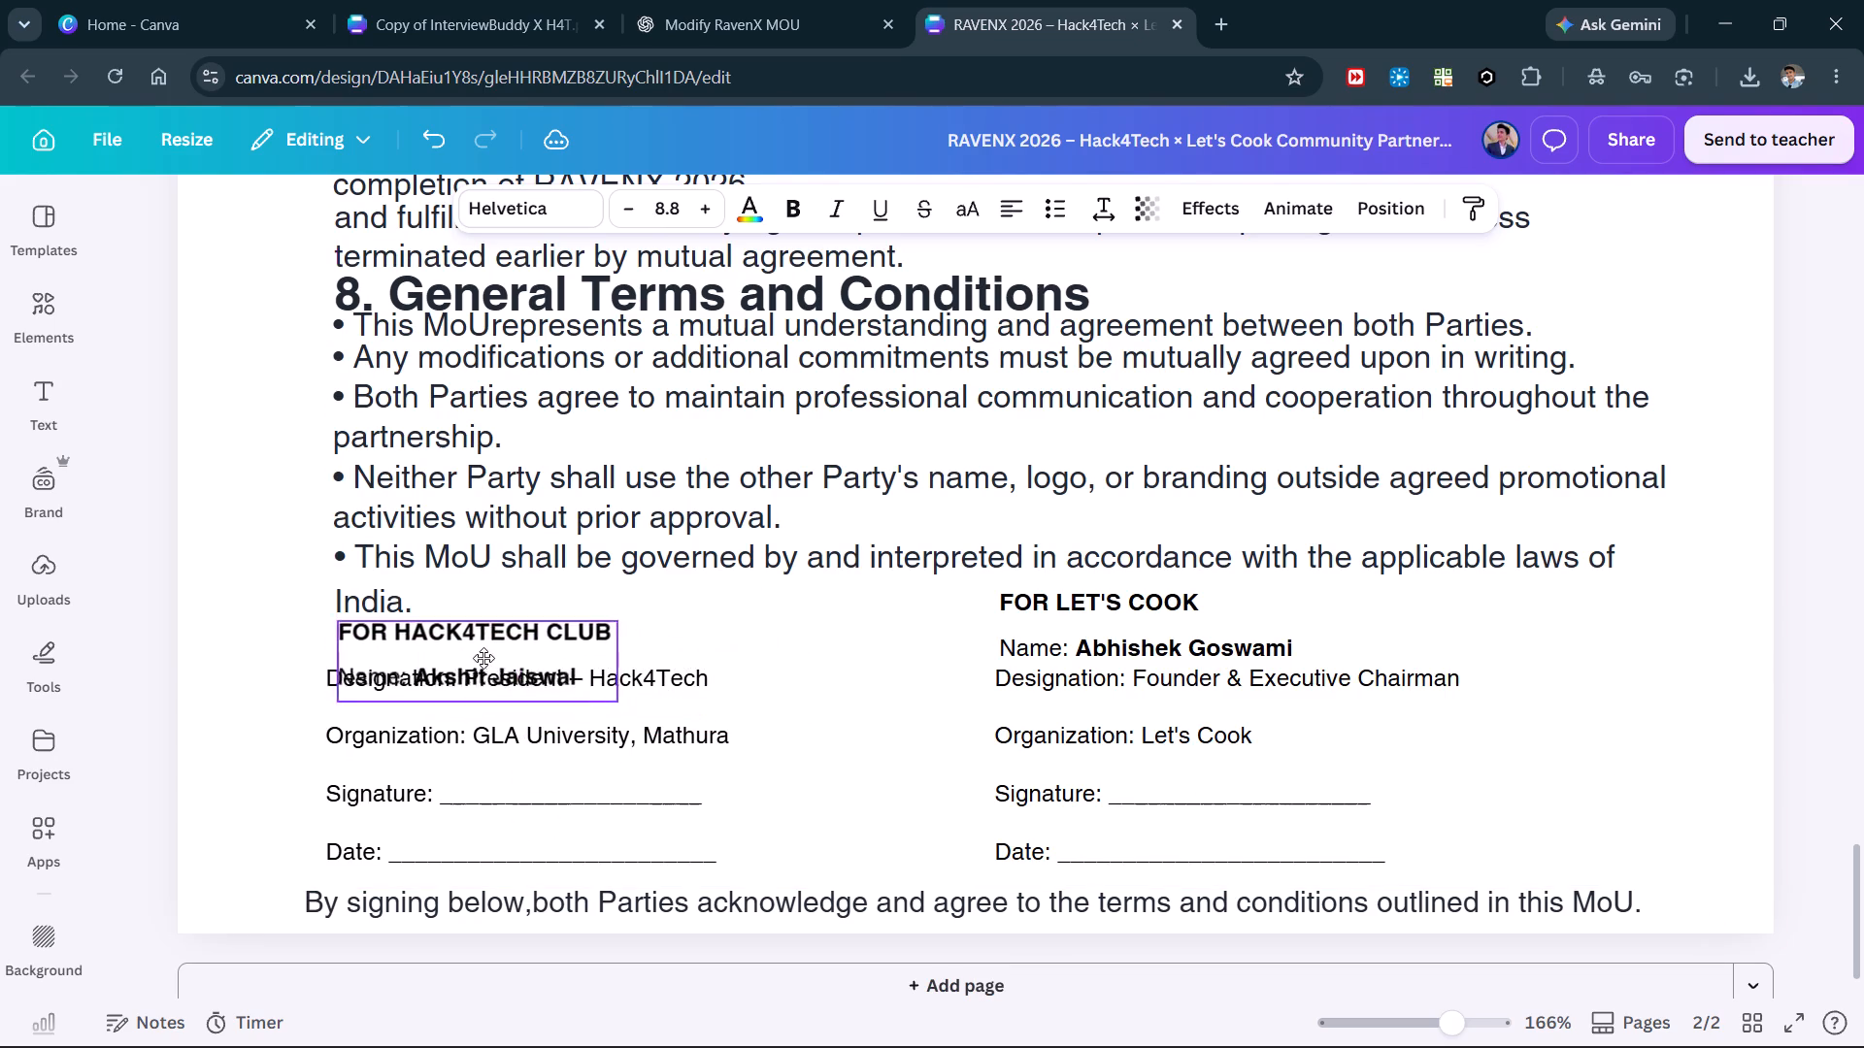
left_click_drag(483, 658, 474, 661)
Respace the Hack4Tech details, shifting the Designation and Organization lines down and the Date line up, without overlaps.
left_click_drag(647, 690, 642, 729)
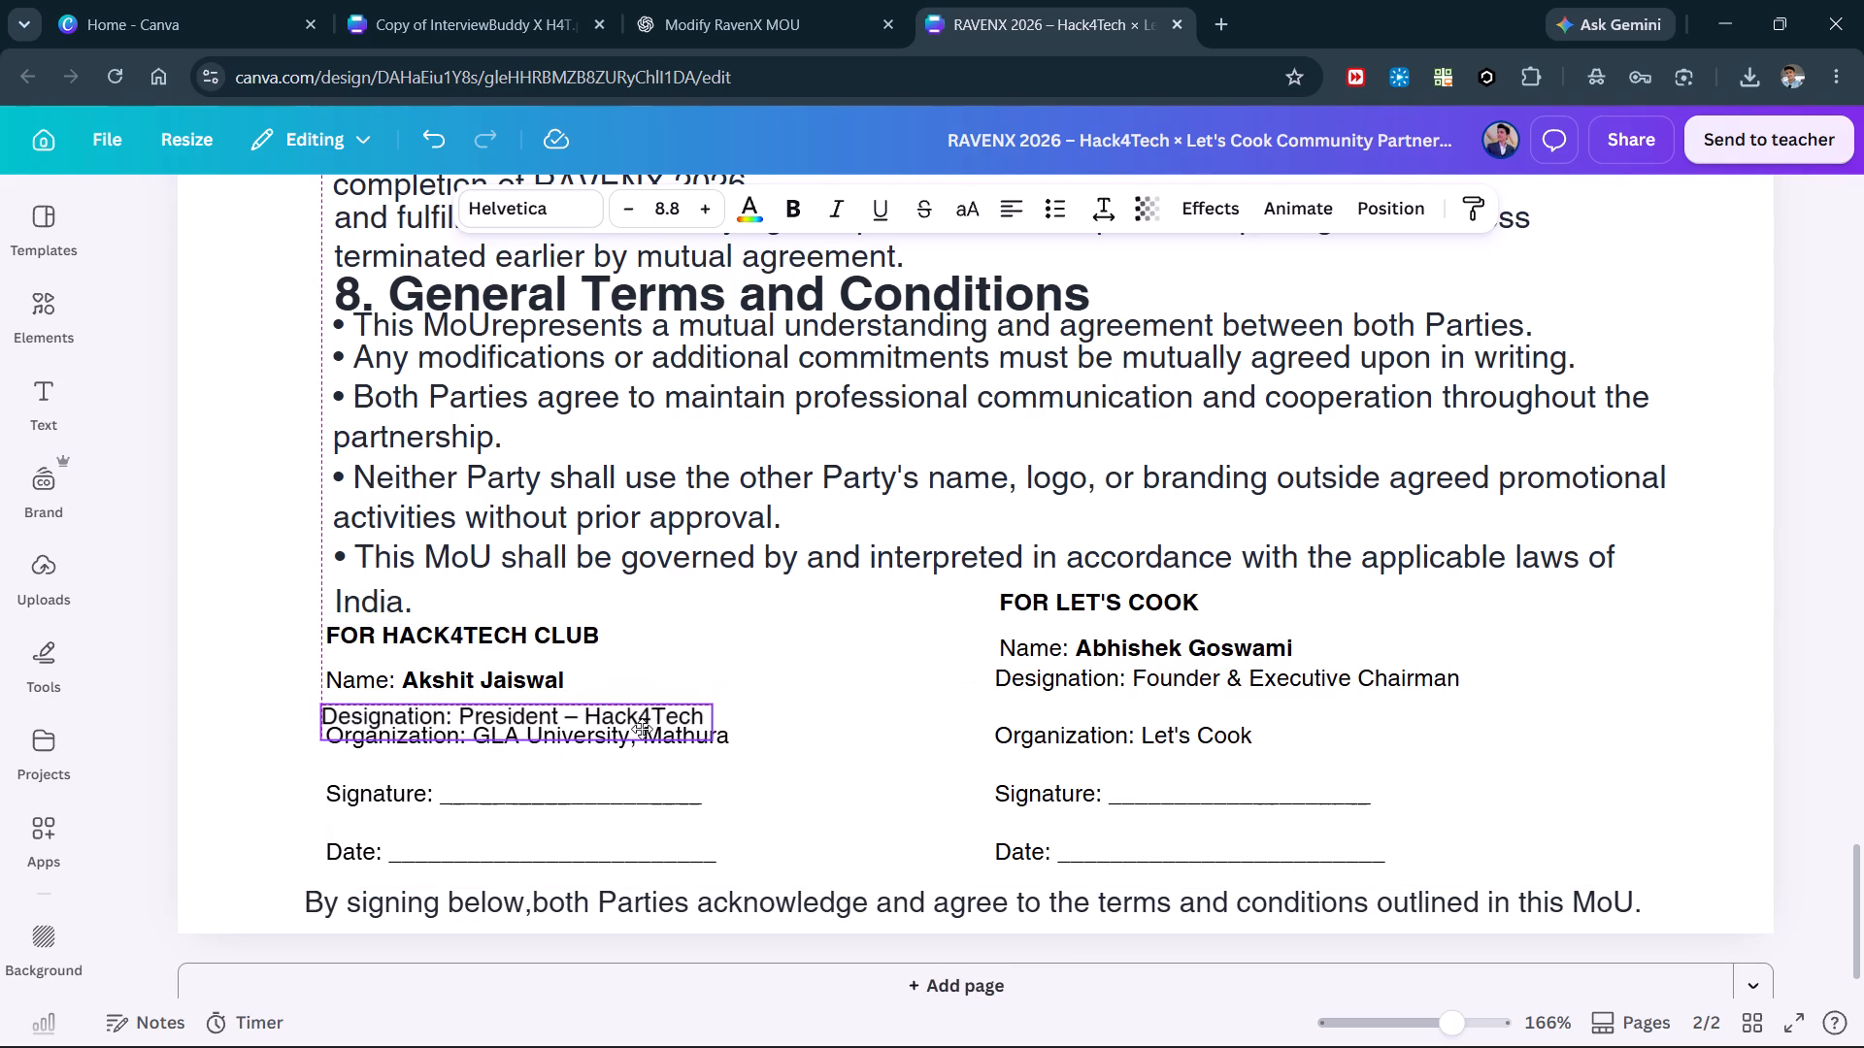
left_click_drag(642, 729, 645, 722)
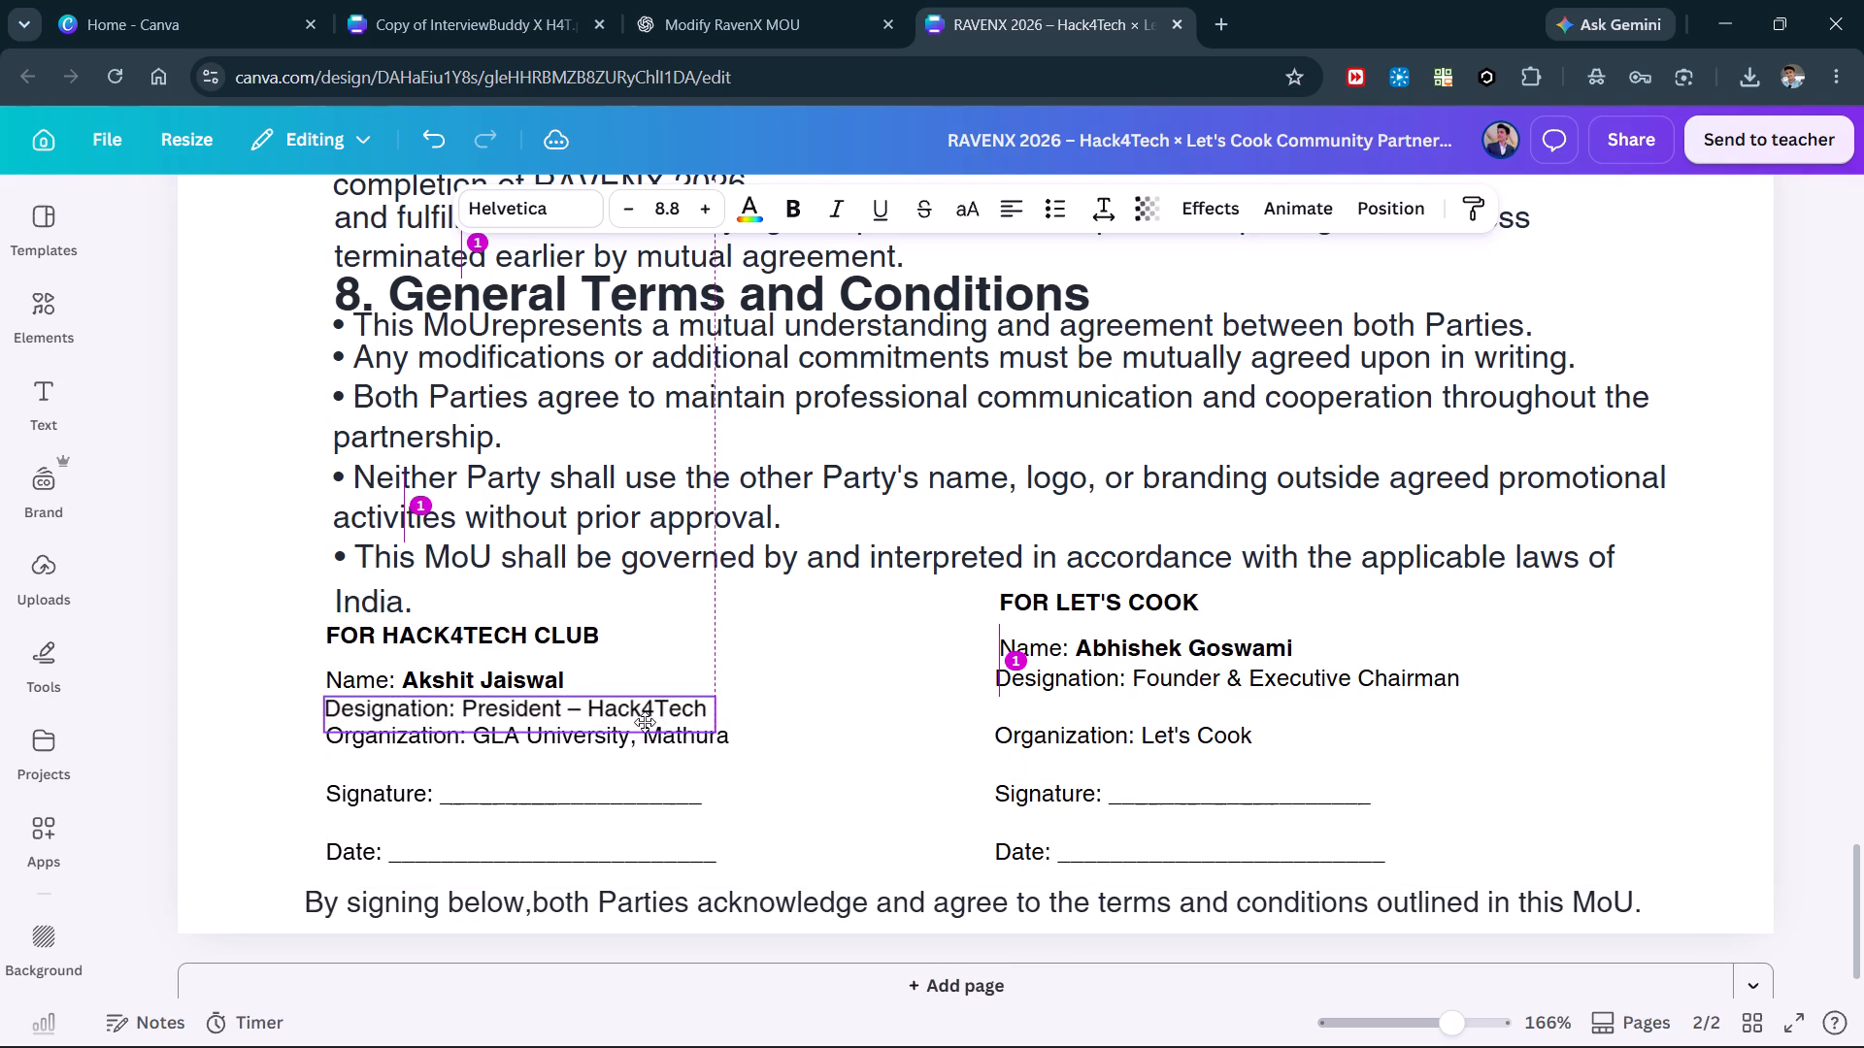
left_click_drag(645, 722, 647, 722)
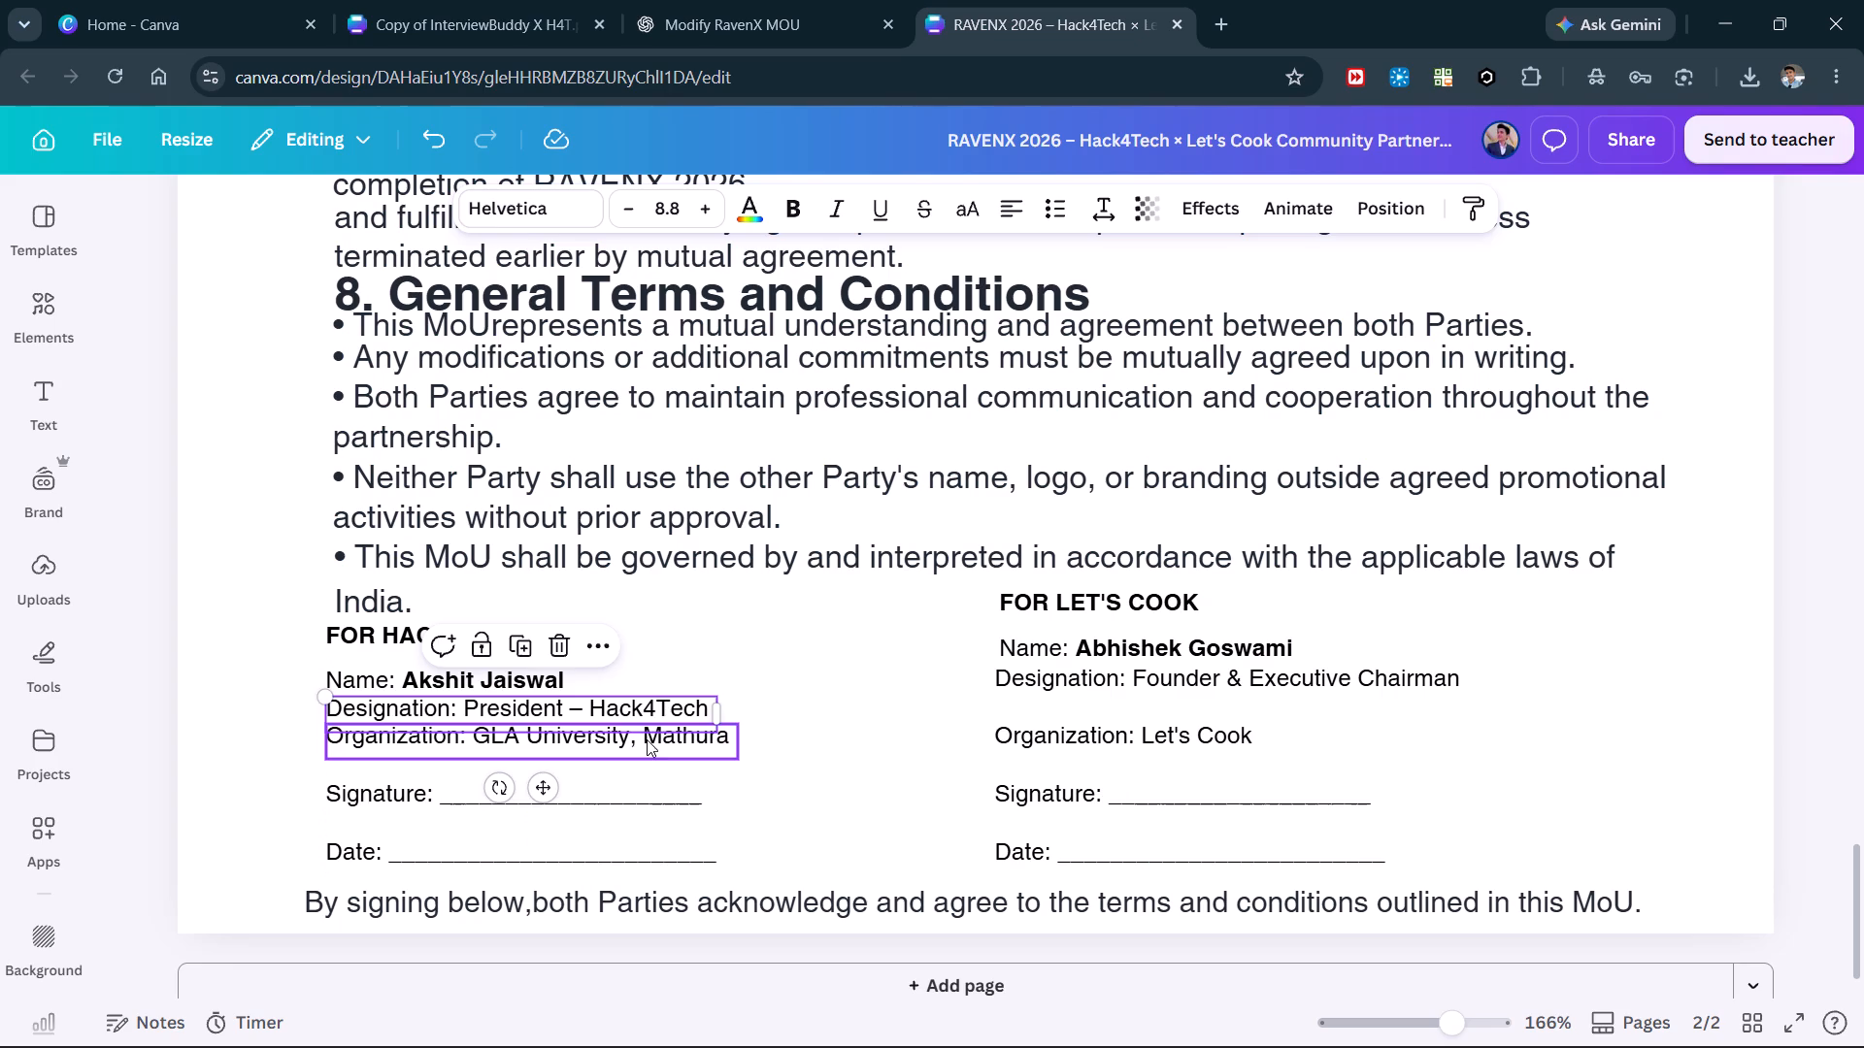
left_click(647, 739)
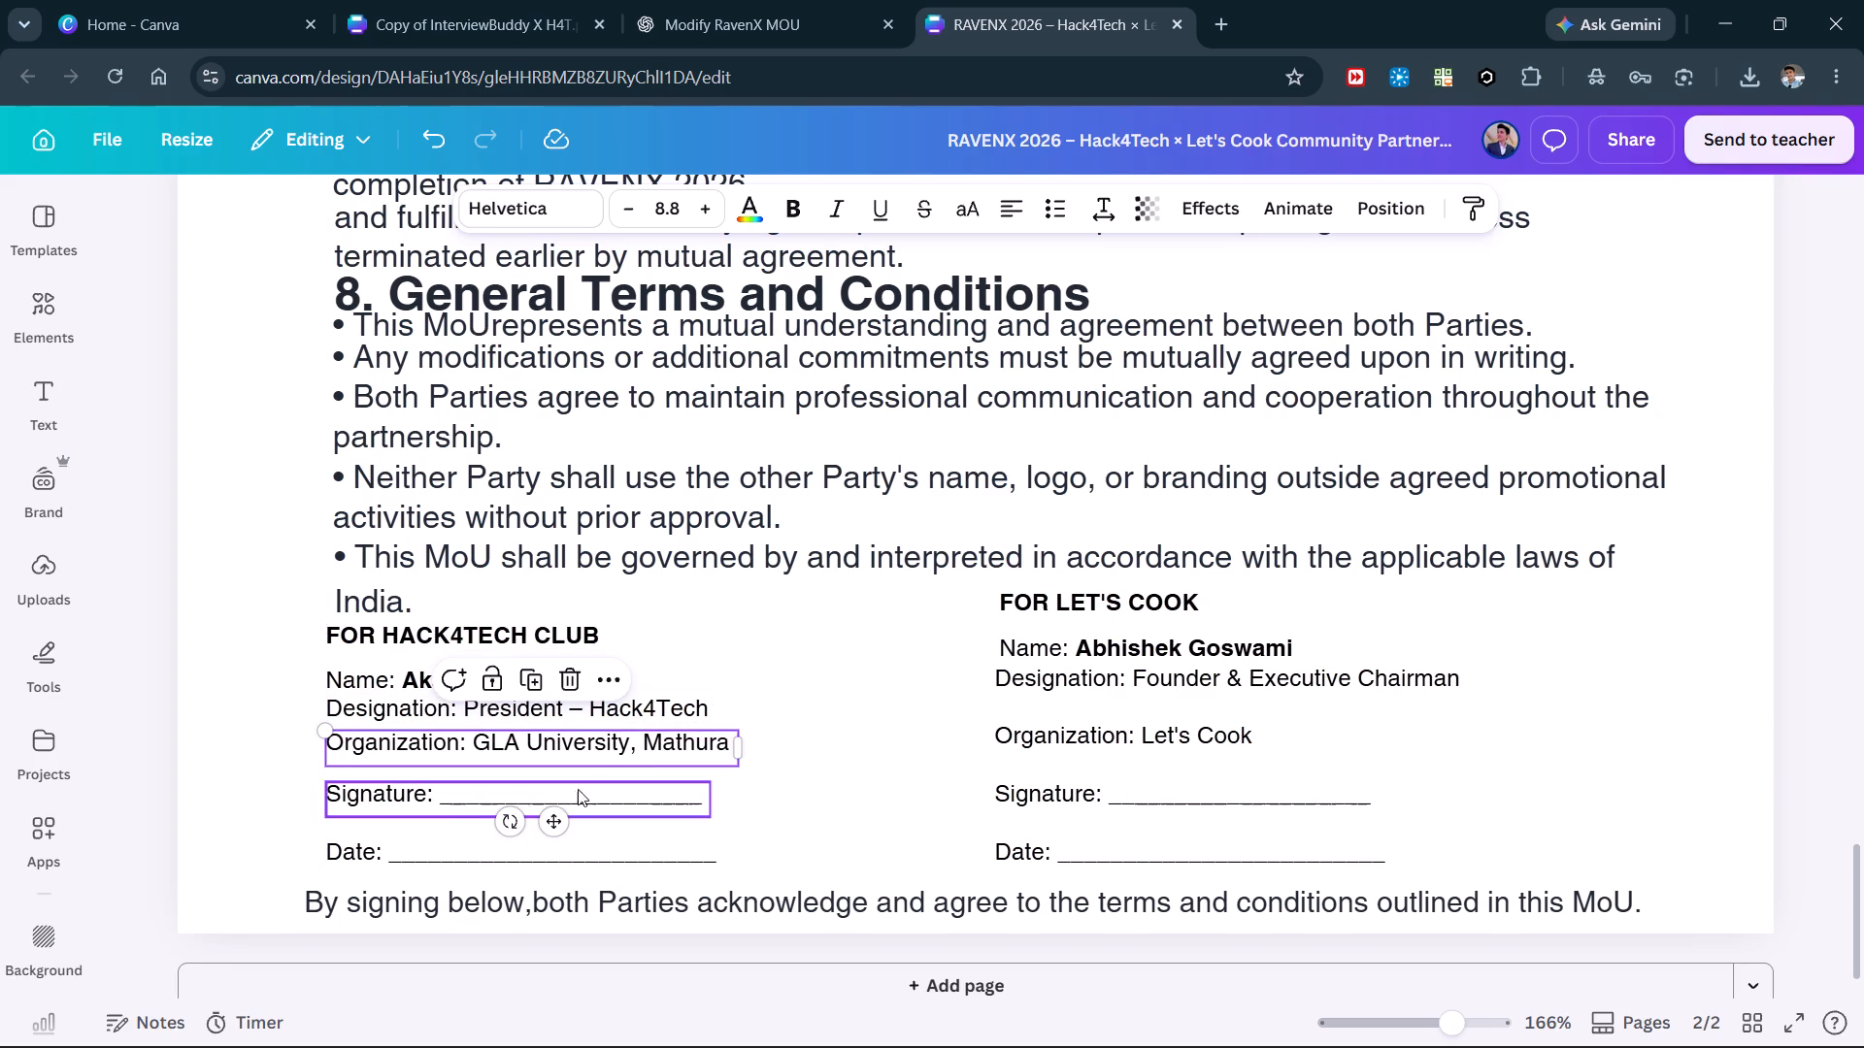
left_click_drag(493, 854, 495, 836)
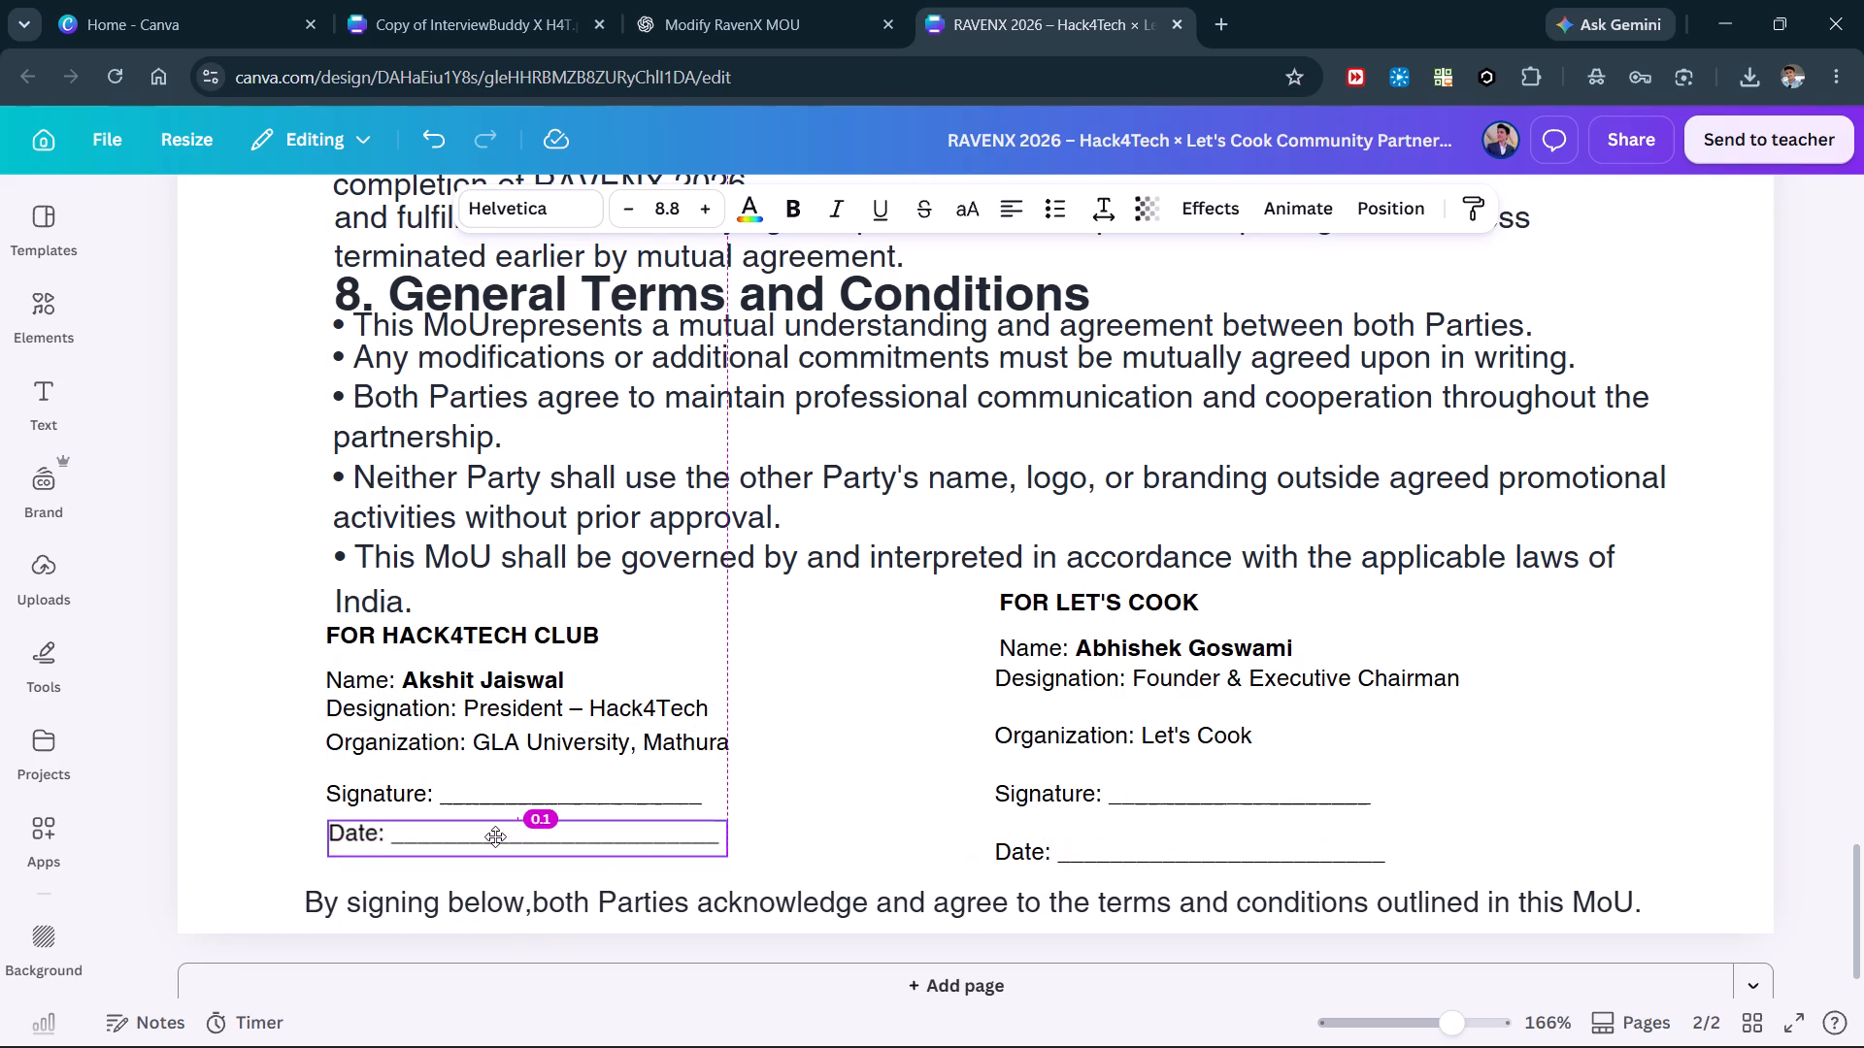
left_click_drag(495, 836, 492, 836)
left_click_drag(594, 741, 593, 755)
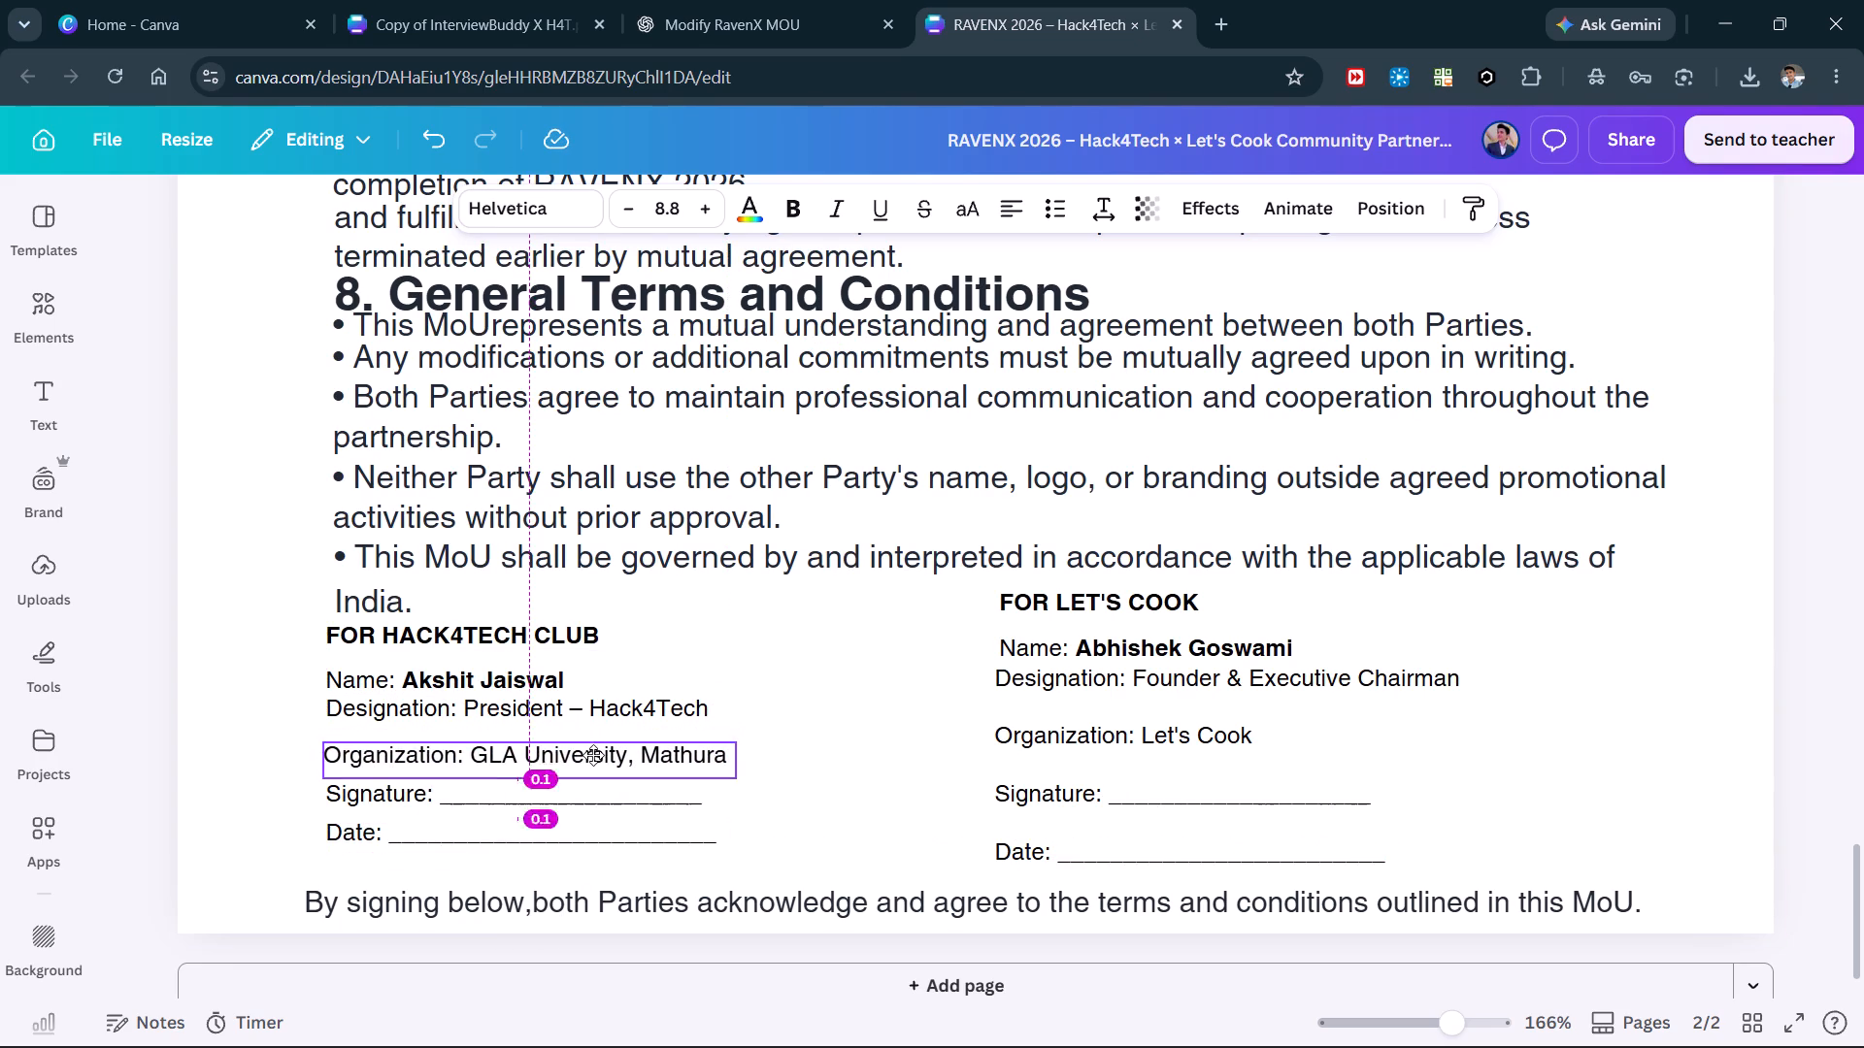
left_click_drag(593, 755, 591, 758)
Change the Hack4Tech organization entry to "Hack4Tech Club".
double_click(605, 758)
left_click(605, 758)
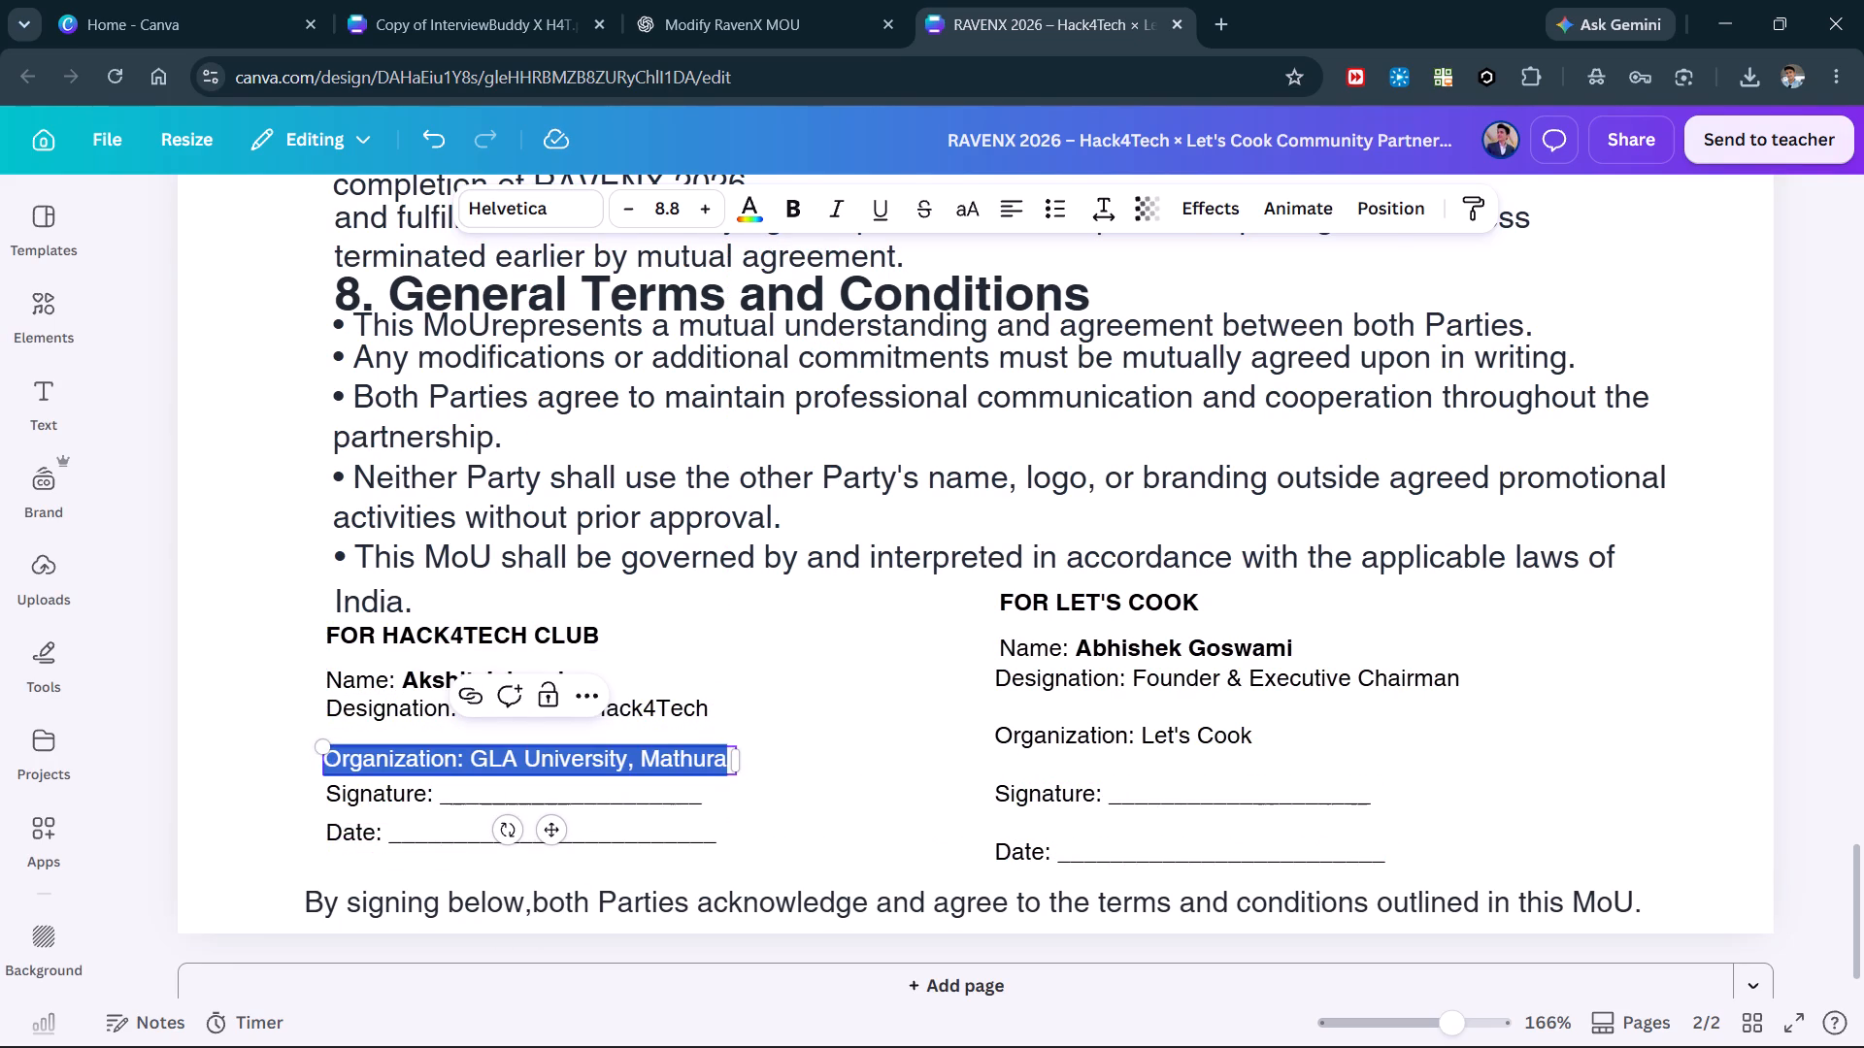
key("Down")
key("Down")
key("Down")
key("Down")
key("Down")
key("BackSpace")
key("BackSpace")
key("BackSpace")
key("BackSpace")
key("BackSpace")
key("BackSpace")
key("BackSpace")
key("BackSpace")
key("BackSpace")
key("BackSpace")
key("BackSpace")
key("BackSpace")
key("BackSpace")
key("BackSpace")
key("BackSpace")
key("BackSpace")
key("BackSpace")
key("BackSpace")
key("BackSpace")
key("BackSpace")
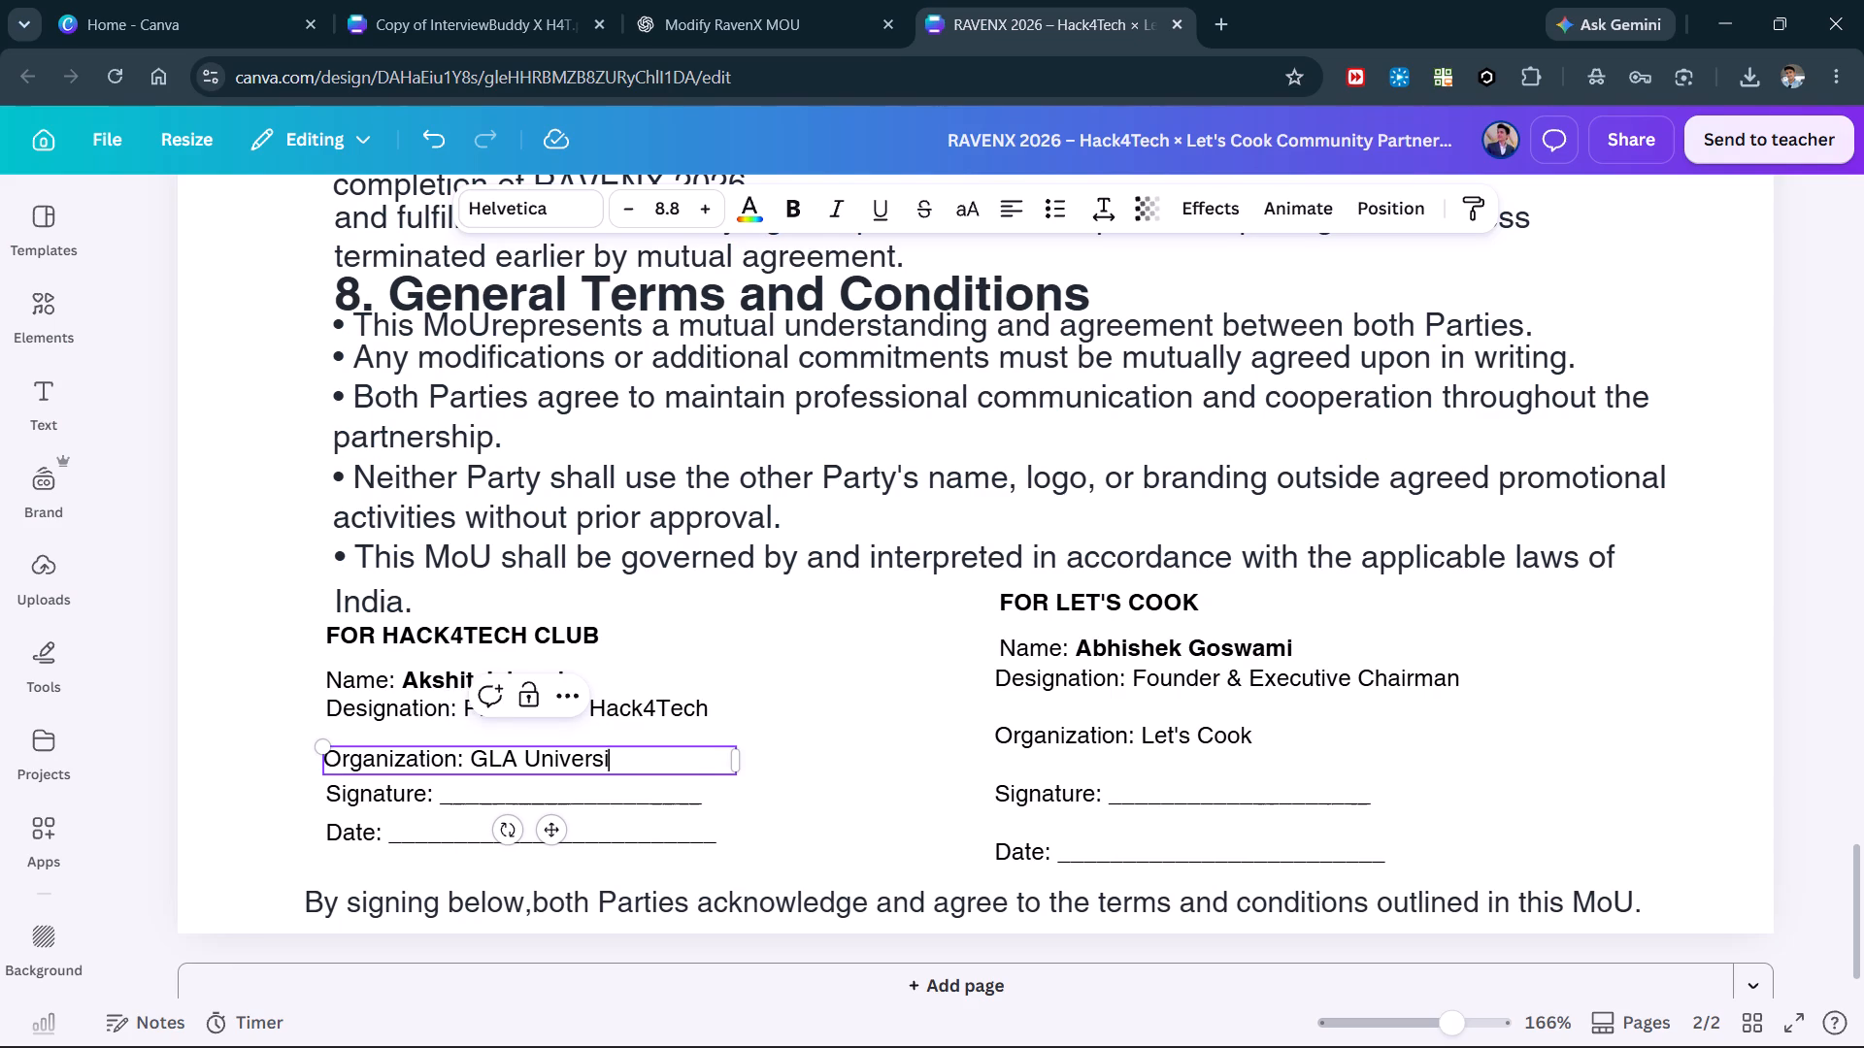
type("hack4TEch")
key("space")
key("BackSpace")
key("BackSpace")
key("BackSpace")
key("BackSpace")
key("BackSpace")
key("BackSpace")
key("BackSpace")
key("BackSpace")
key("BackSpace")
key("BackSpace")
key("BackSpace")
key("BackSpace")
key("BackSpace")
key("BackSpace")
key("BackSpace")
key("BackSpace")
key("BackSpace")
key("BackSpace")
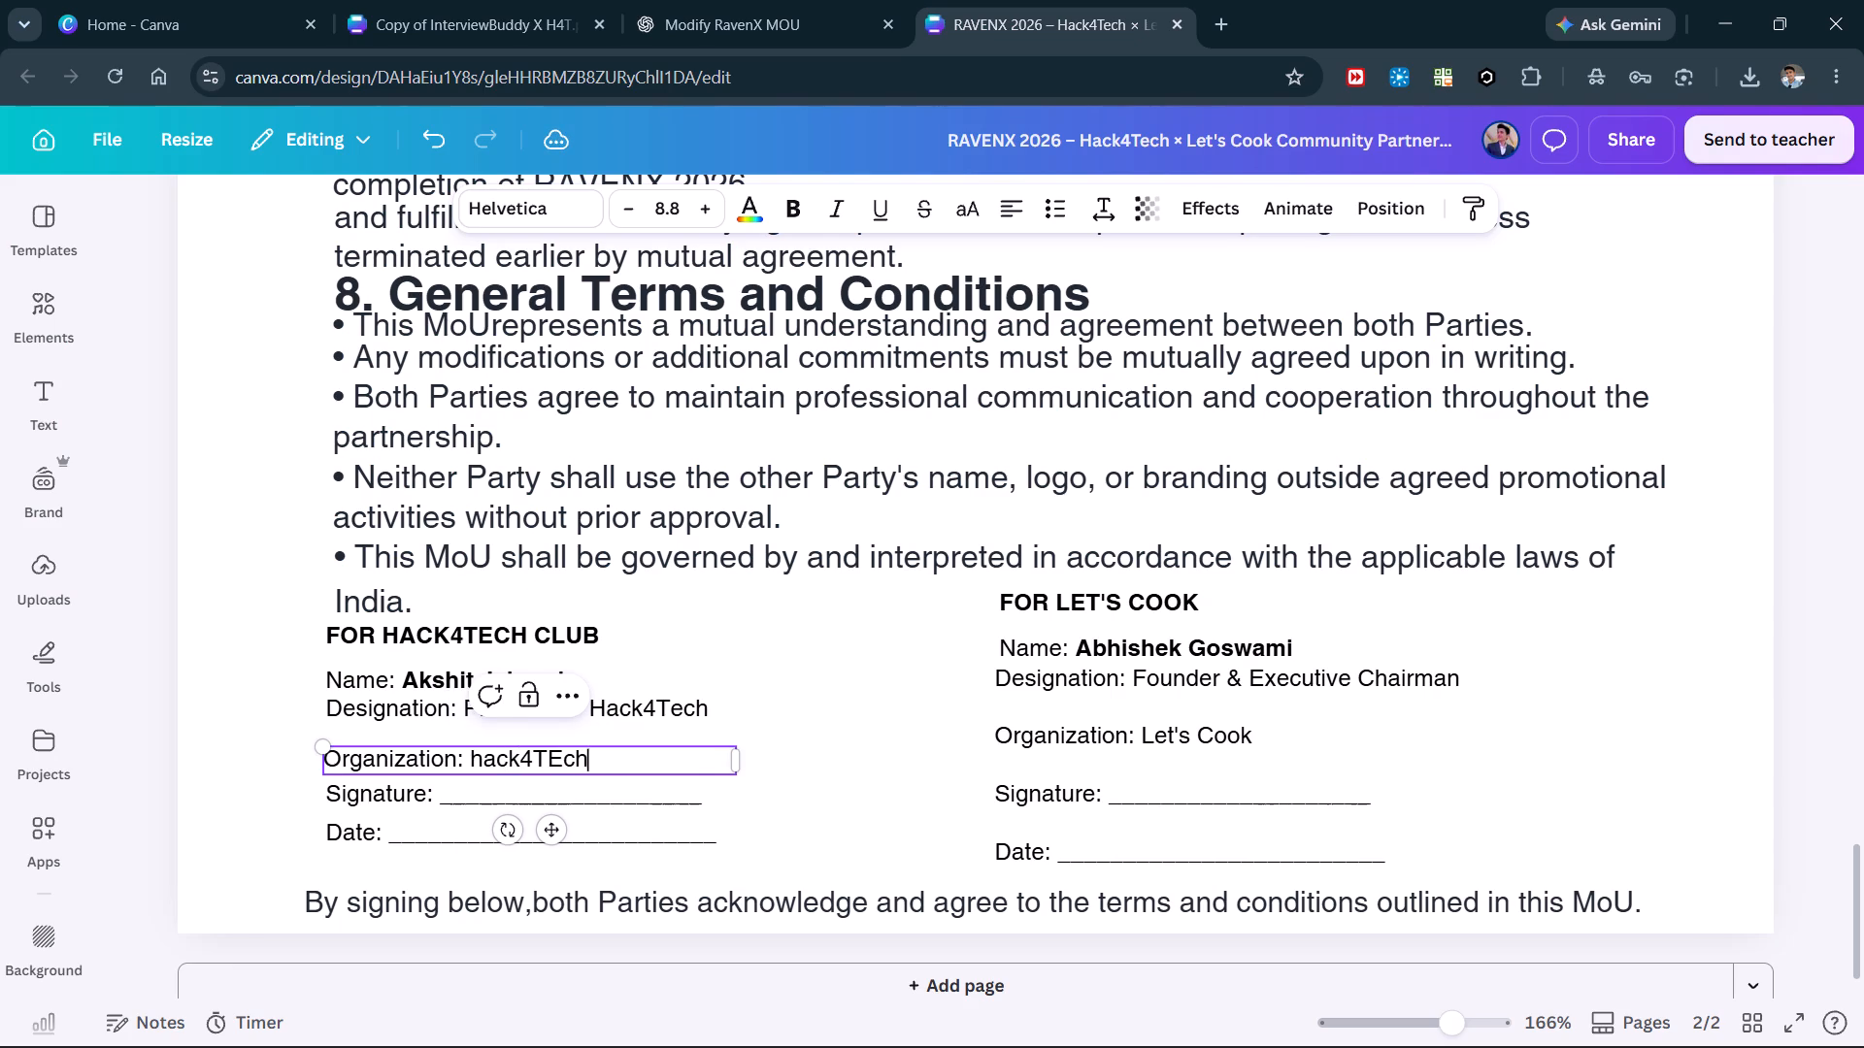
key("ctrl+z")
key("BackSpace")
key("BackSpace")
key("BackSpace")
key("BackSpace")
key("BackSpace")
key("BackSpace")
key("BackSpace")
key("BackSpace")
key("BackSpace")
key("BackSpace")
type("Hack4TEch")
key("space")
key("BackSpace")
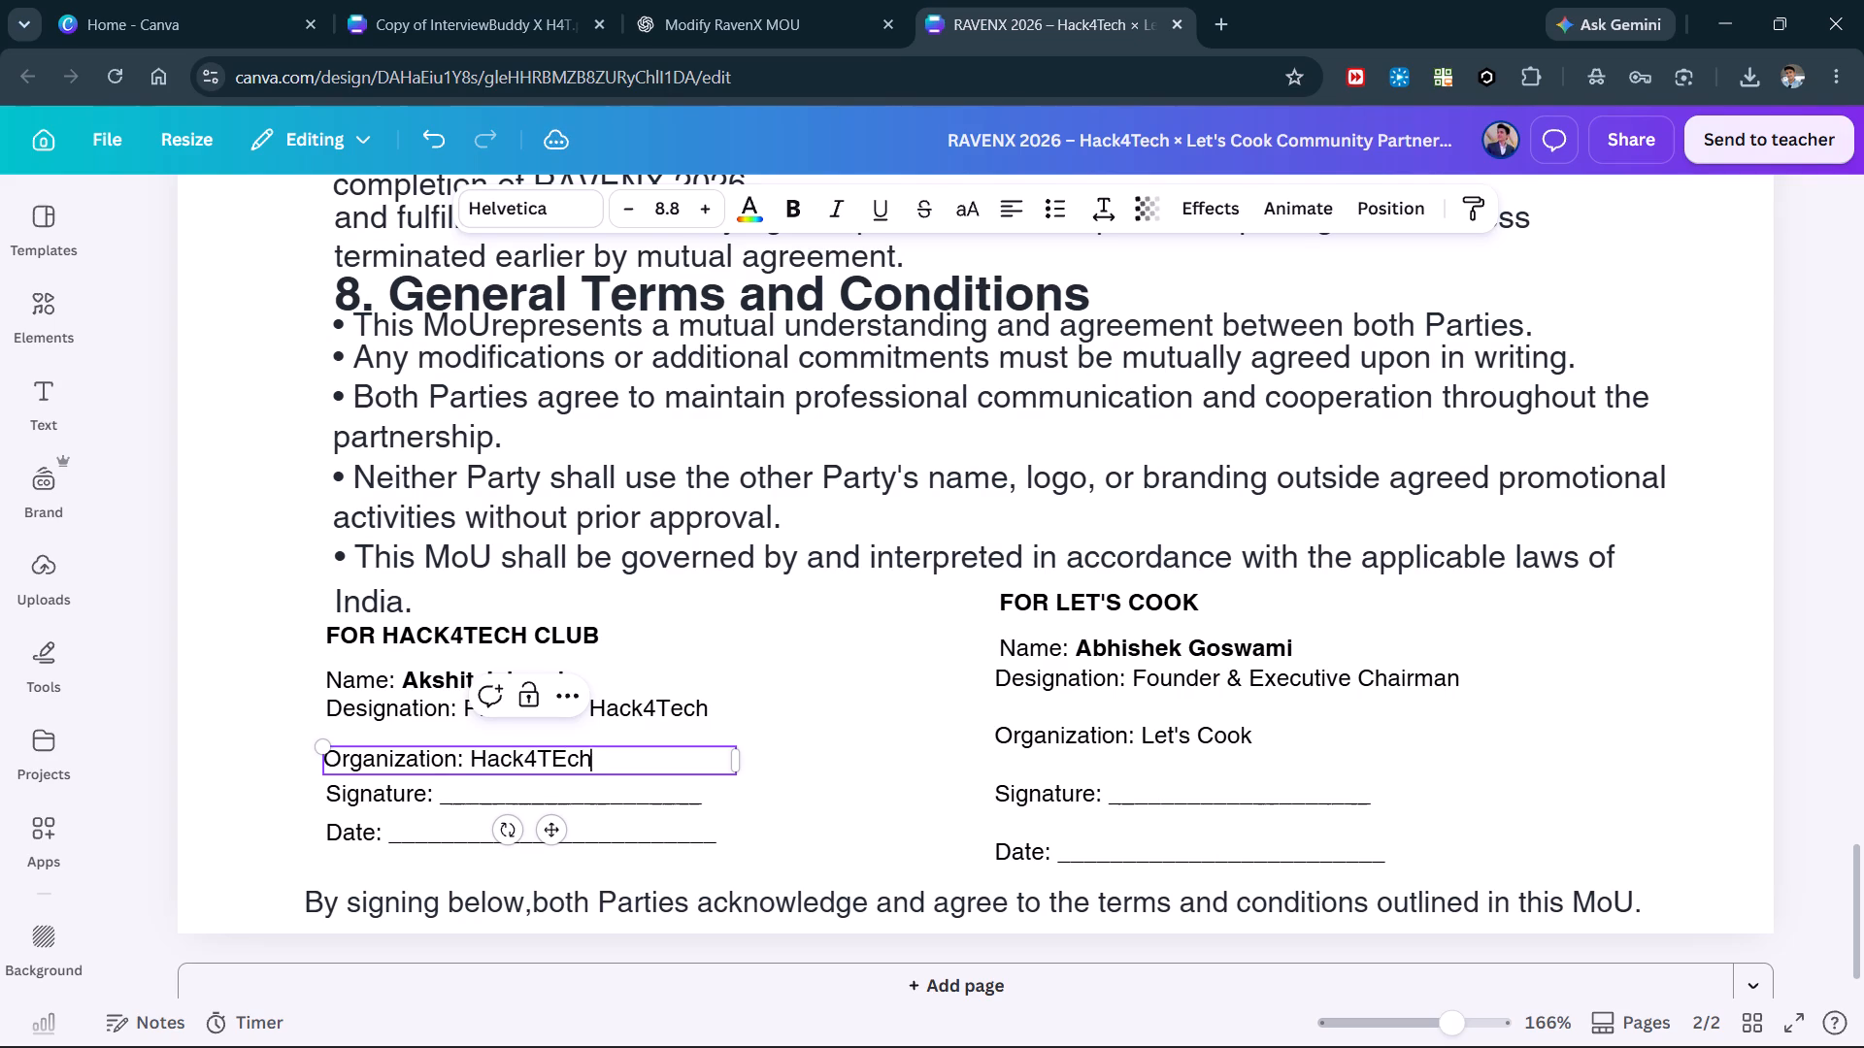
key("BackSpace")
key("BackSpace")
key("BackSpace")
type("ech Club")
left_click(822, 734)
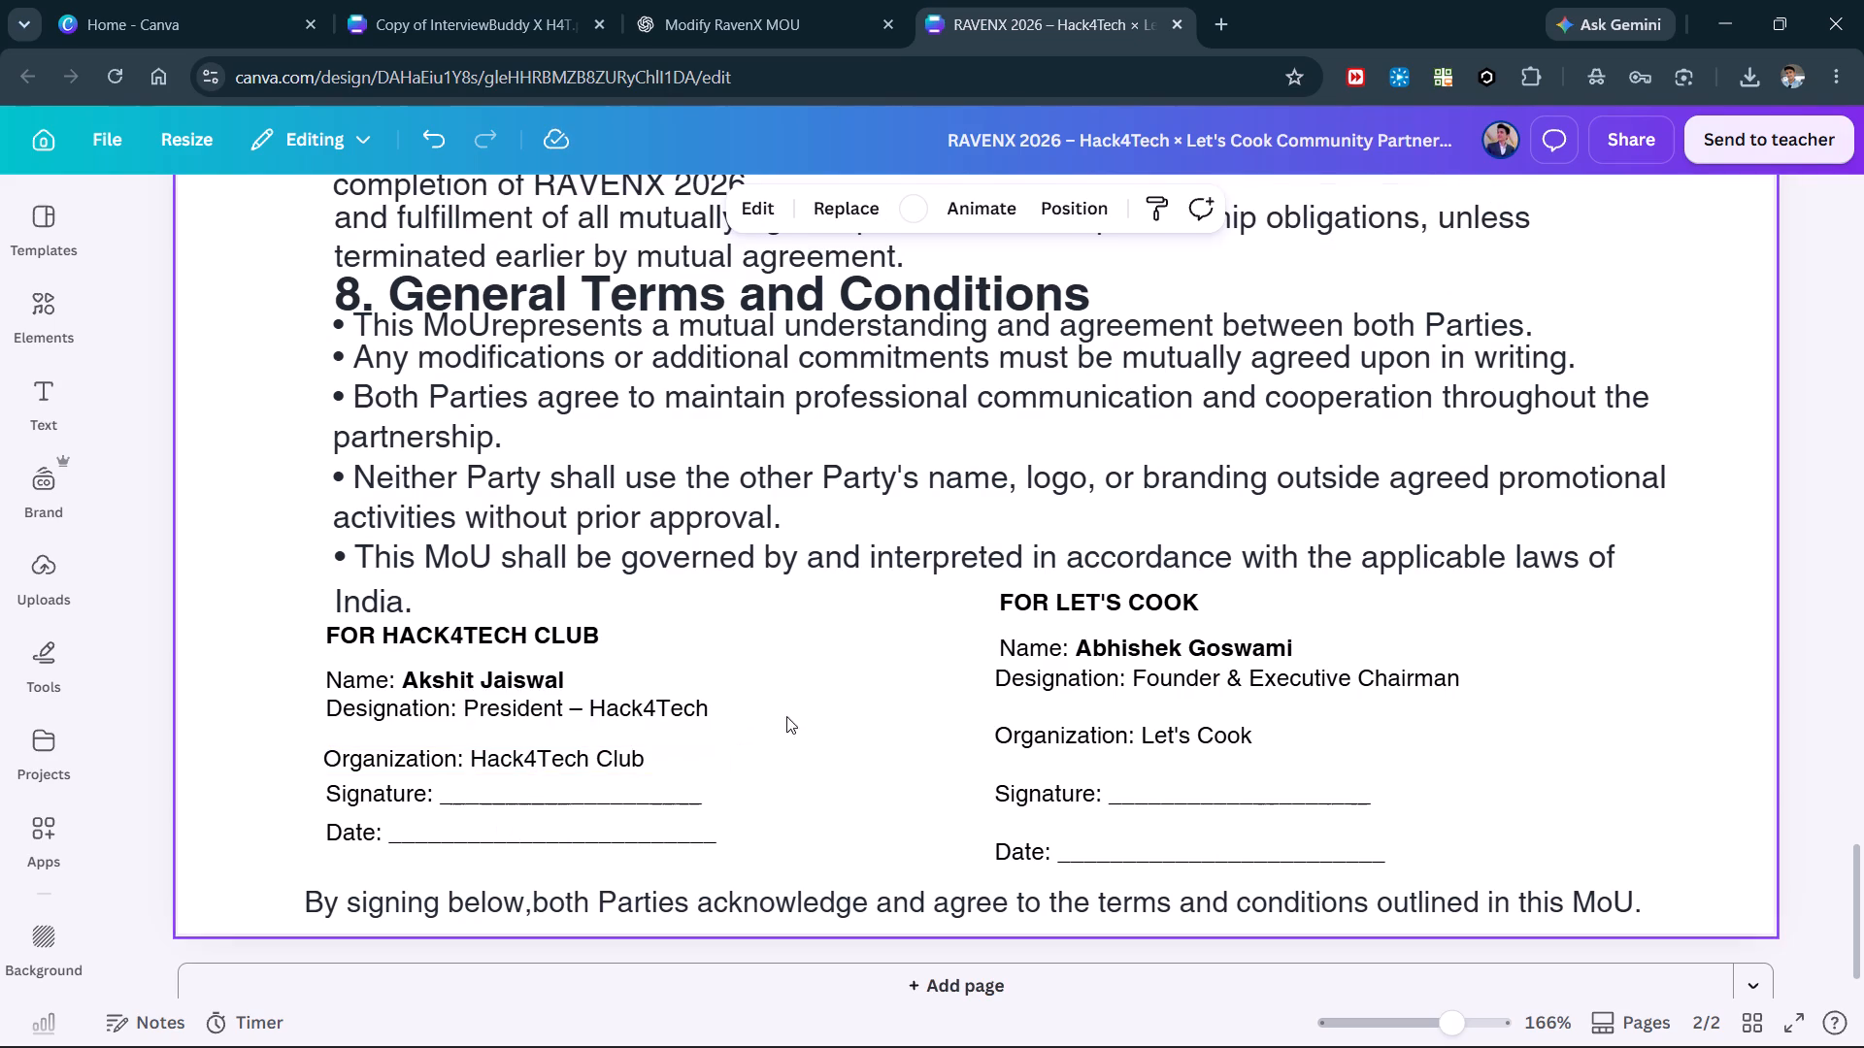
Shorten the Hack4Tech signatory's designation to "President".
double_click(625, 722)
left_click(625, 722)
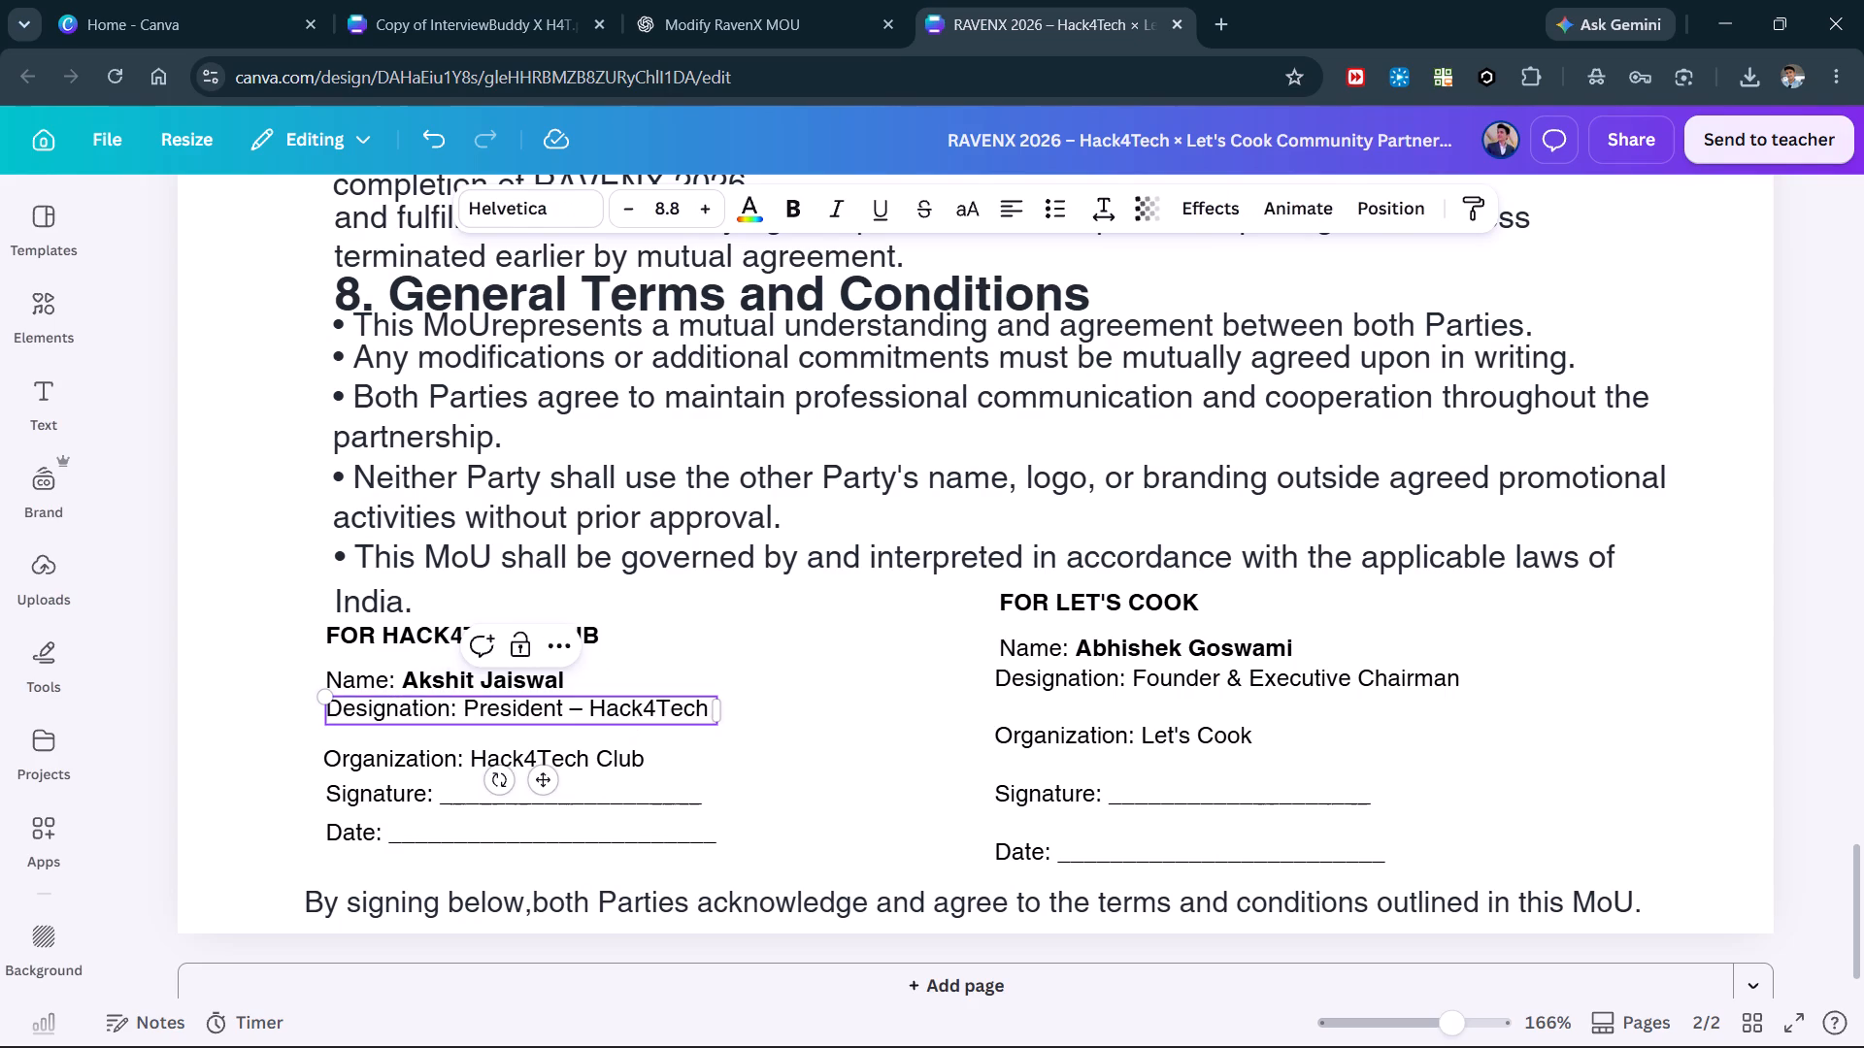
key("Right")
key("Right")
key("Right")
key("Right")
key("Right")
key("Right")
key("Right")
key("Right")
key("Right")
key("Right")
key("Right")
key("Right")
key("BackSpace")
key("BackSpace")
key("BackSpace")
key("BackSpace")
key("BackSpace")
key("BackSpace")
key("BackSpace")
key("BackSpace")
key("BackSpace")
key("BackSpace")
key("BackSpace")
key("BackSpace")
left_click(892, 859)
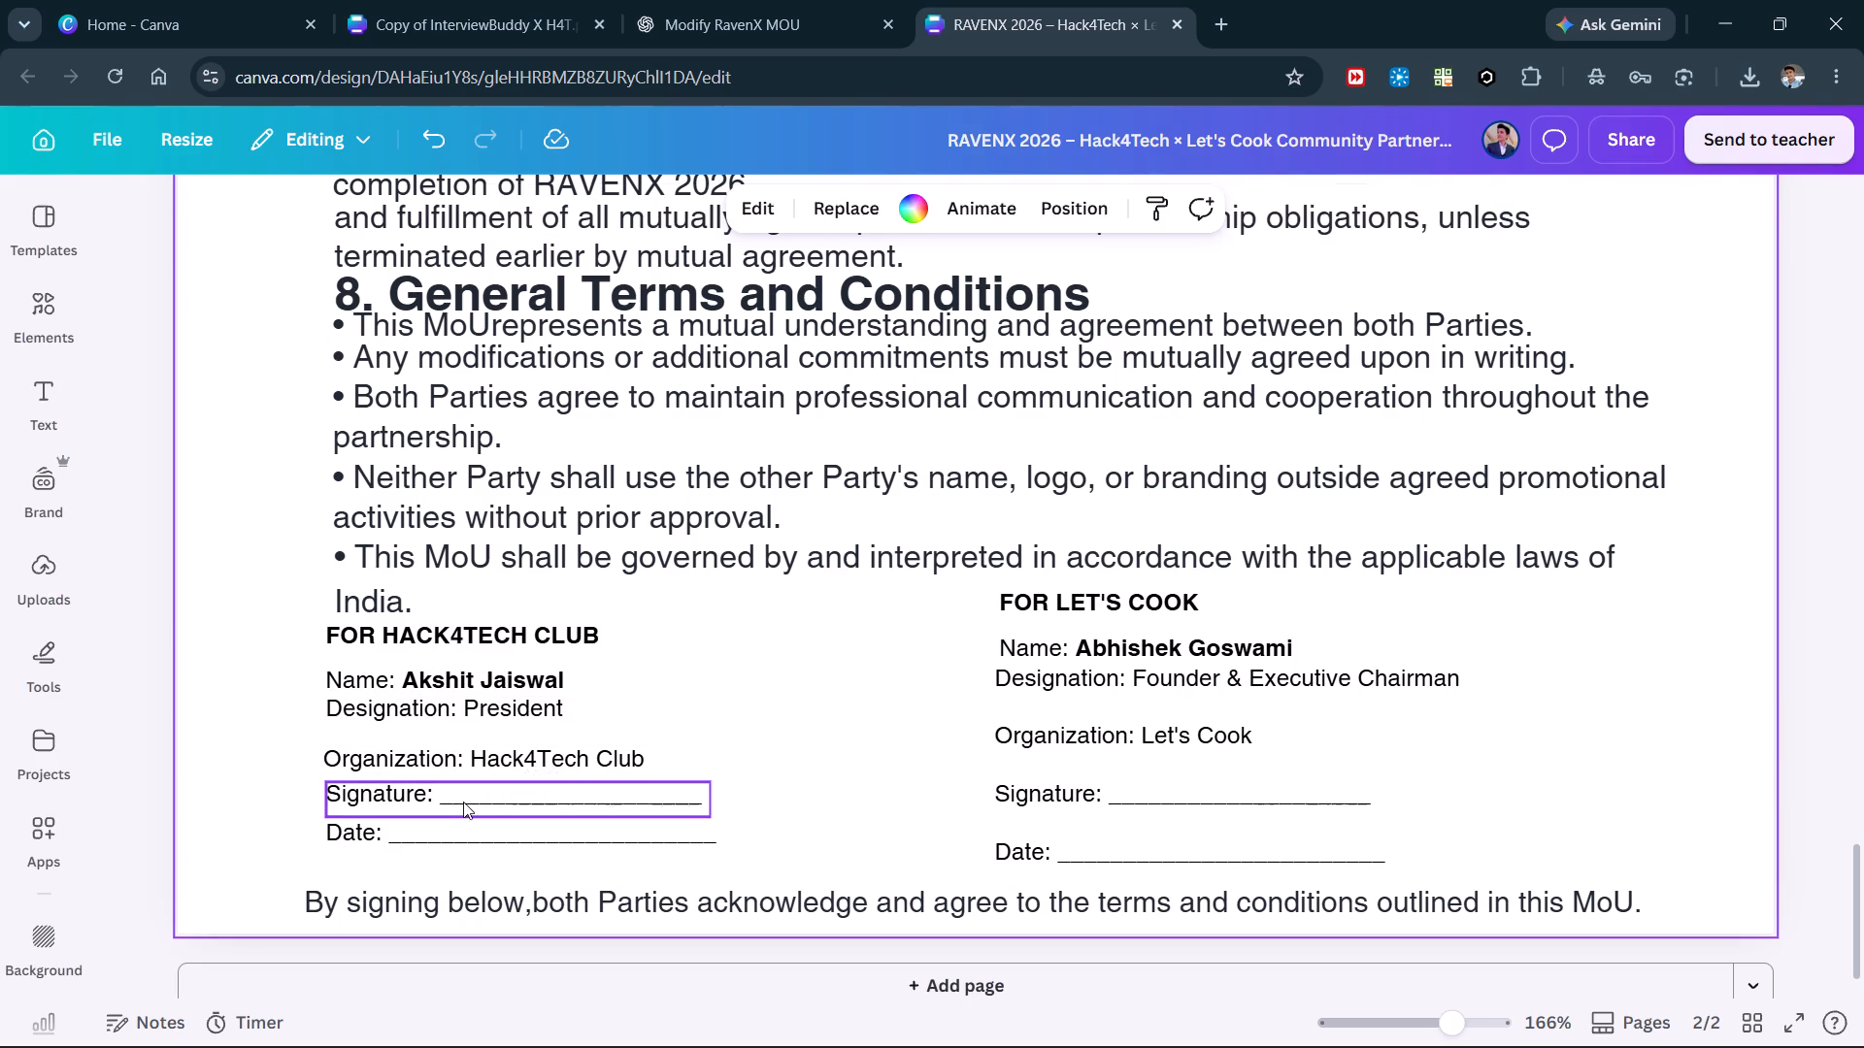
Nudge the Hack4Tech Signature and Date lines slightly down.
left_click_drag(462, 801, 462, 810)
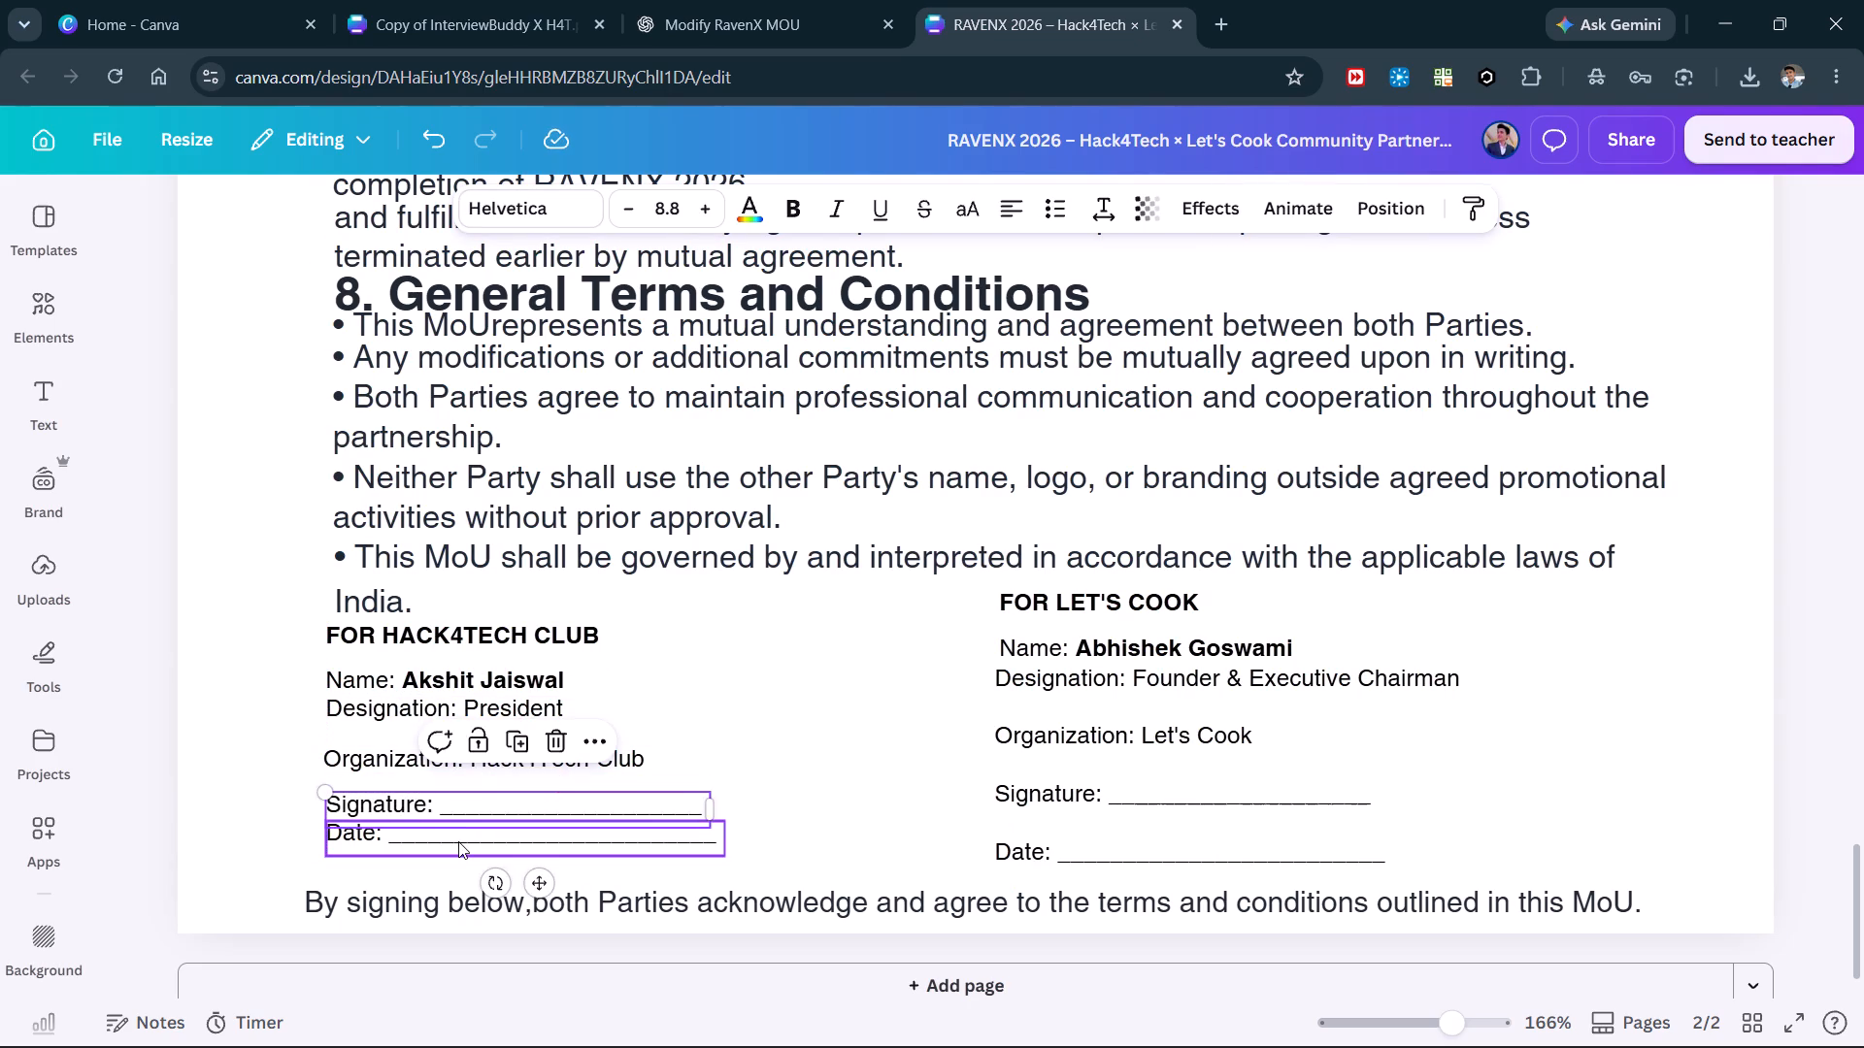
left_click_drag(457, 841, 455, 851)
Widen the page 1 introduction block to the page's right edge and move it up and left, directly below the title.
scroll(1016, 701, "up", 5)
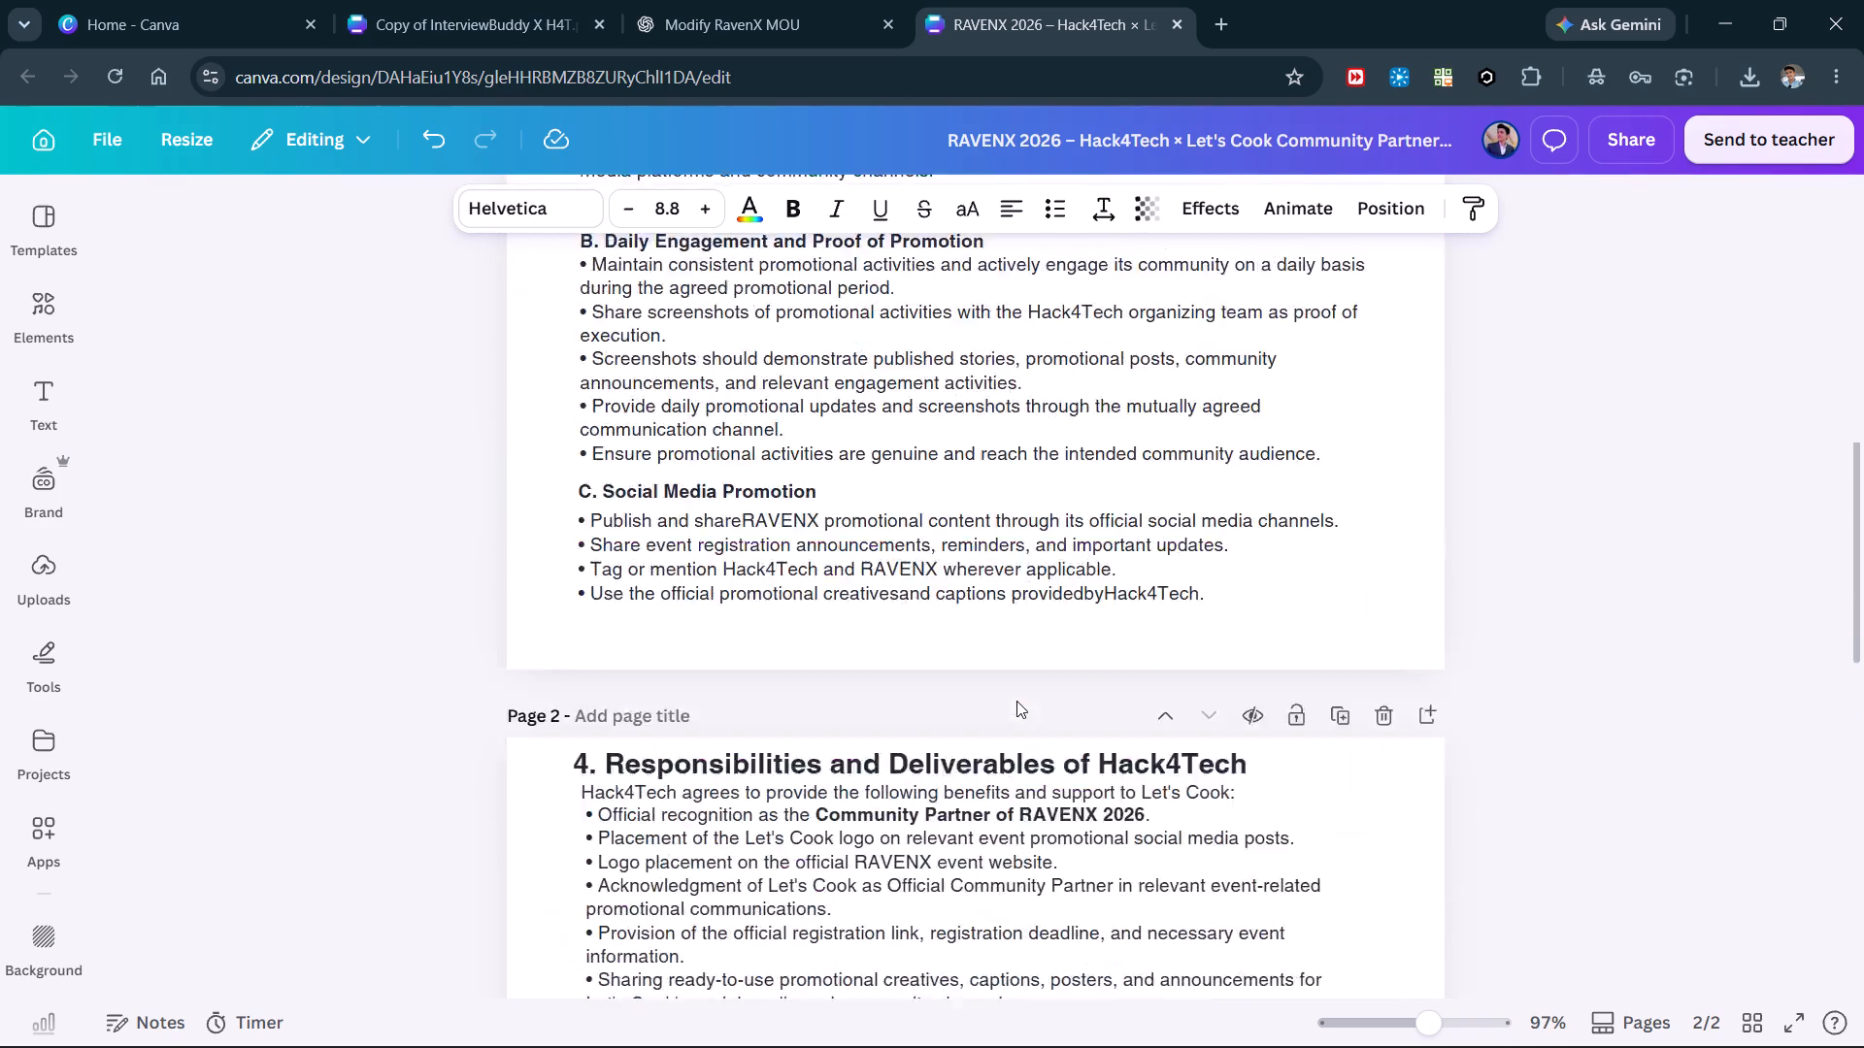
scroll(1016, 701, "up", 11)
left_click(823, 475)
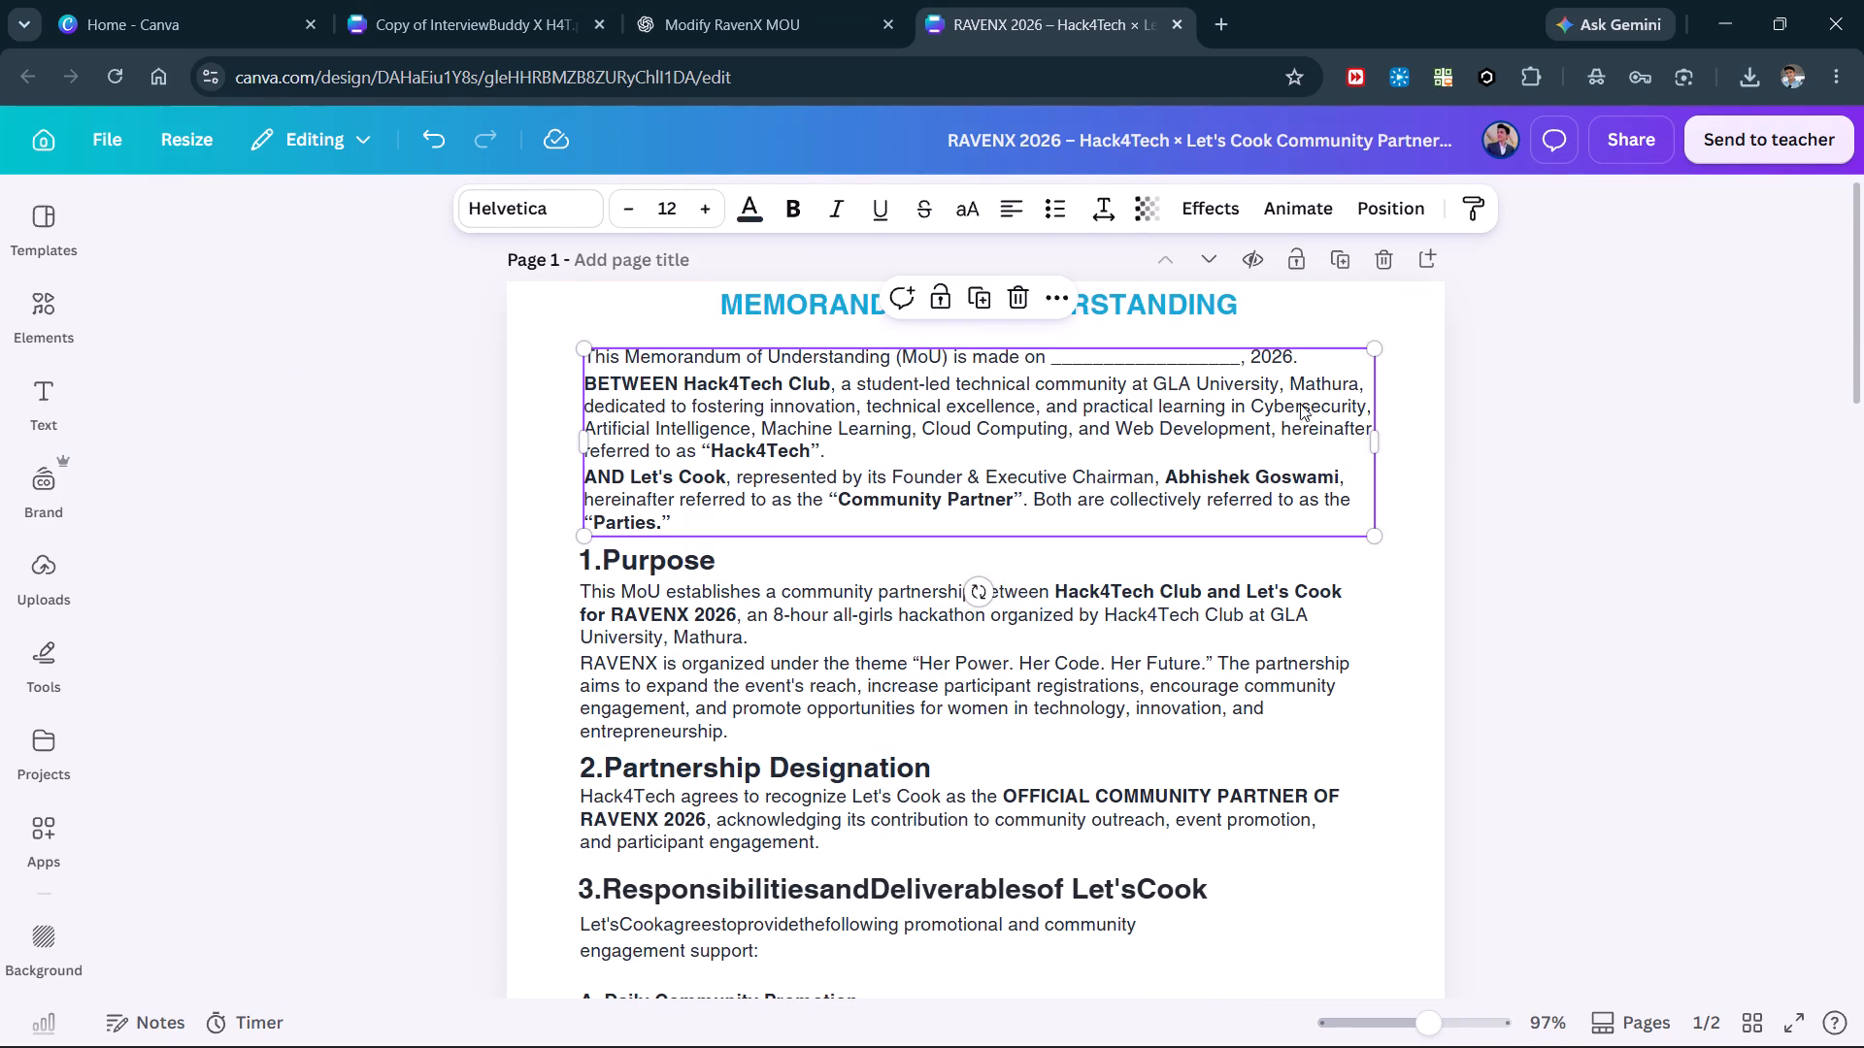
left_click_drag(1376, 445, 1433, 445)
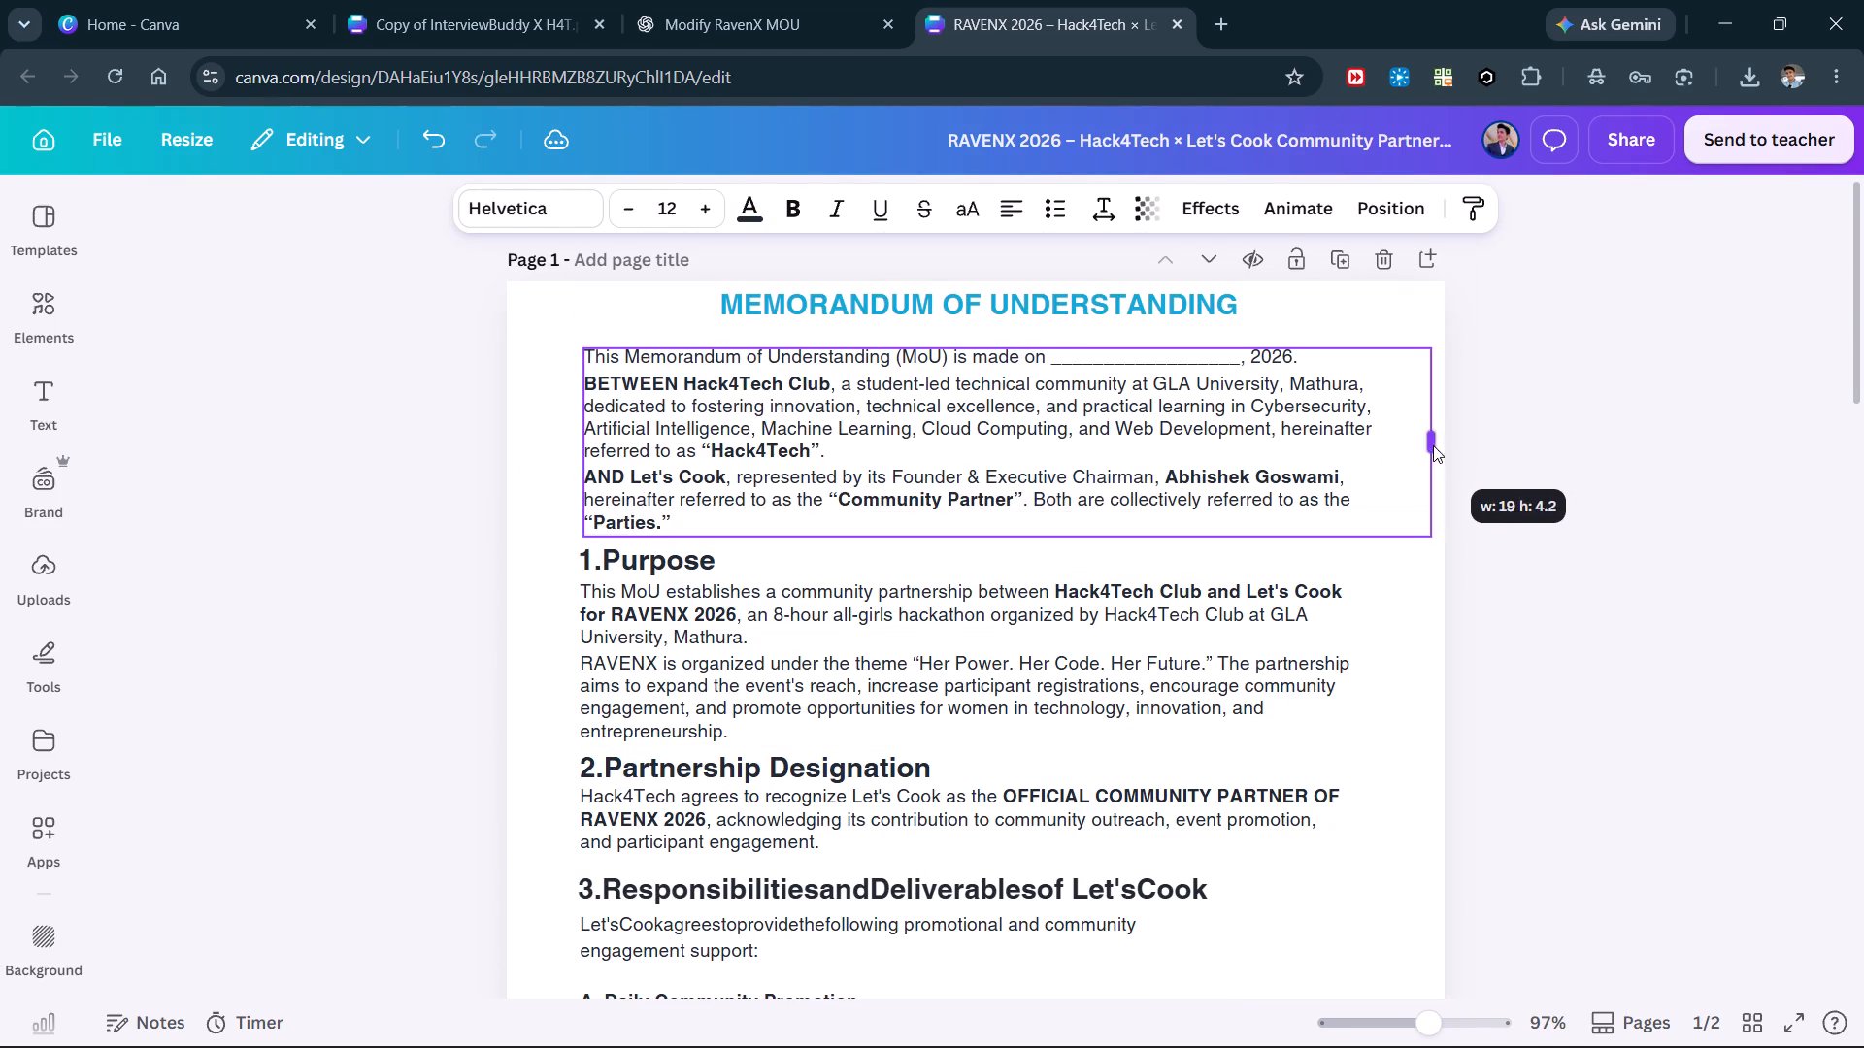
left_click_drag(1433, 445, 1448, 445)
left_click_drag(978, 378, 948, 360)
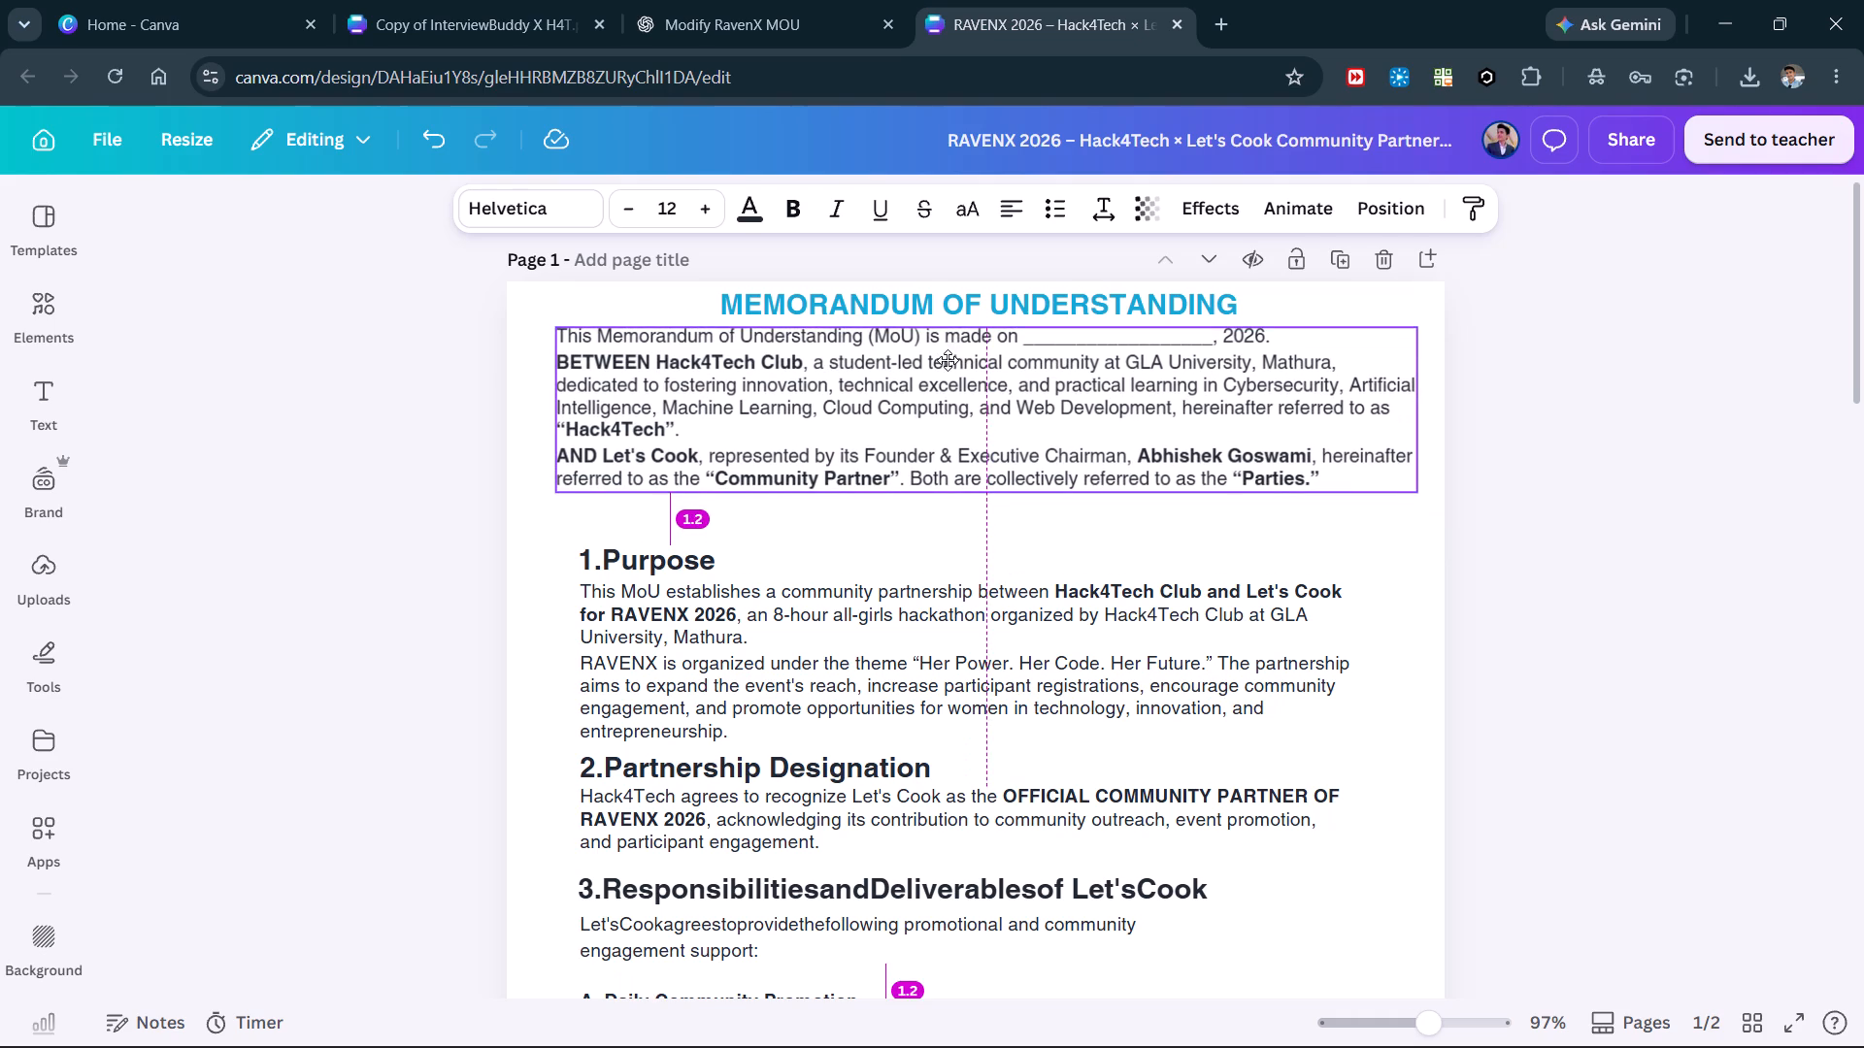
left_click_drag(948, 360, 946, 360)
Move the "1.Purpose" heading and its paragraph up and left beneath the introduction, with the paragraph slightly indented under the heading.
left_click_drag(633, 555, 598, 520)
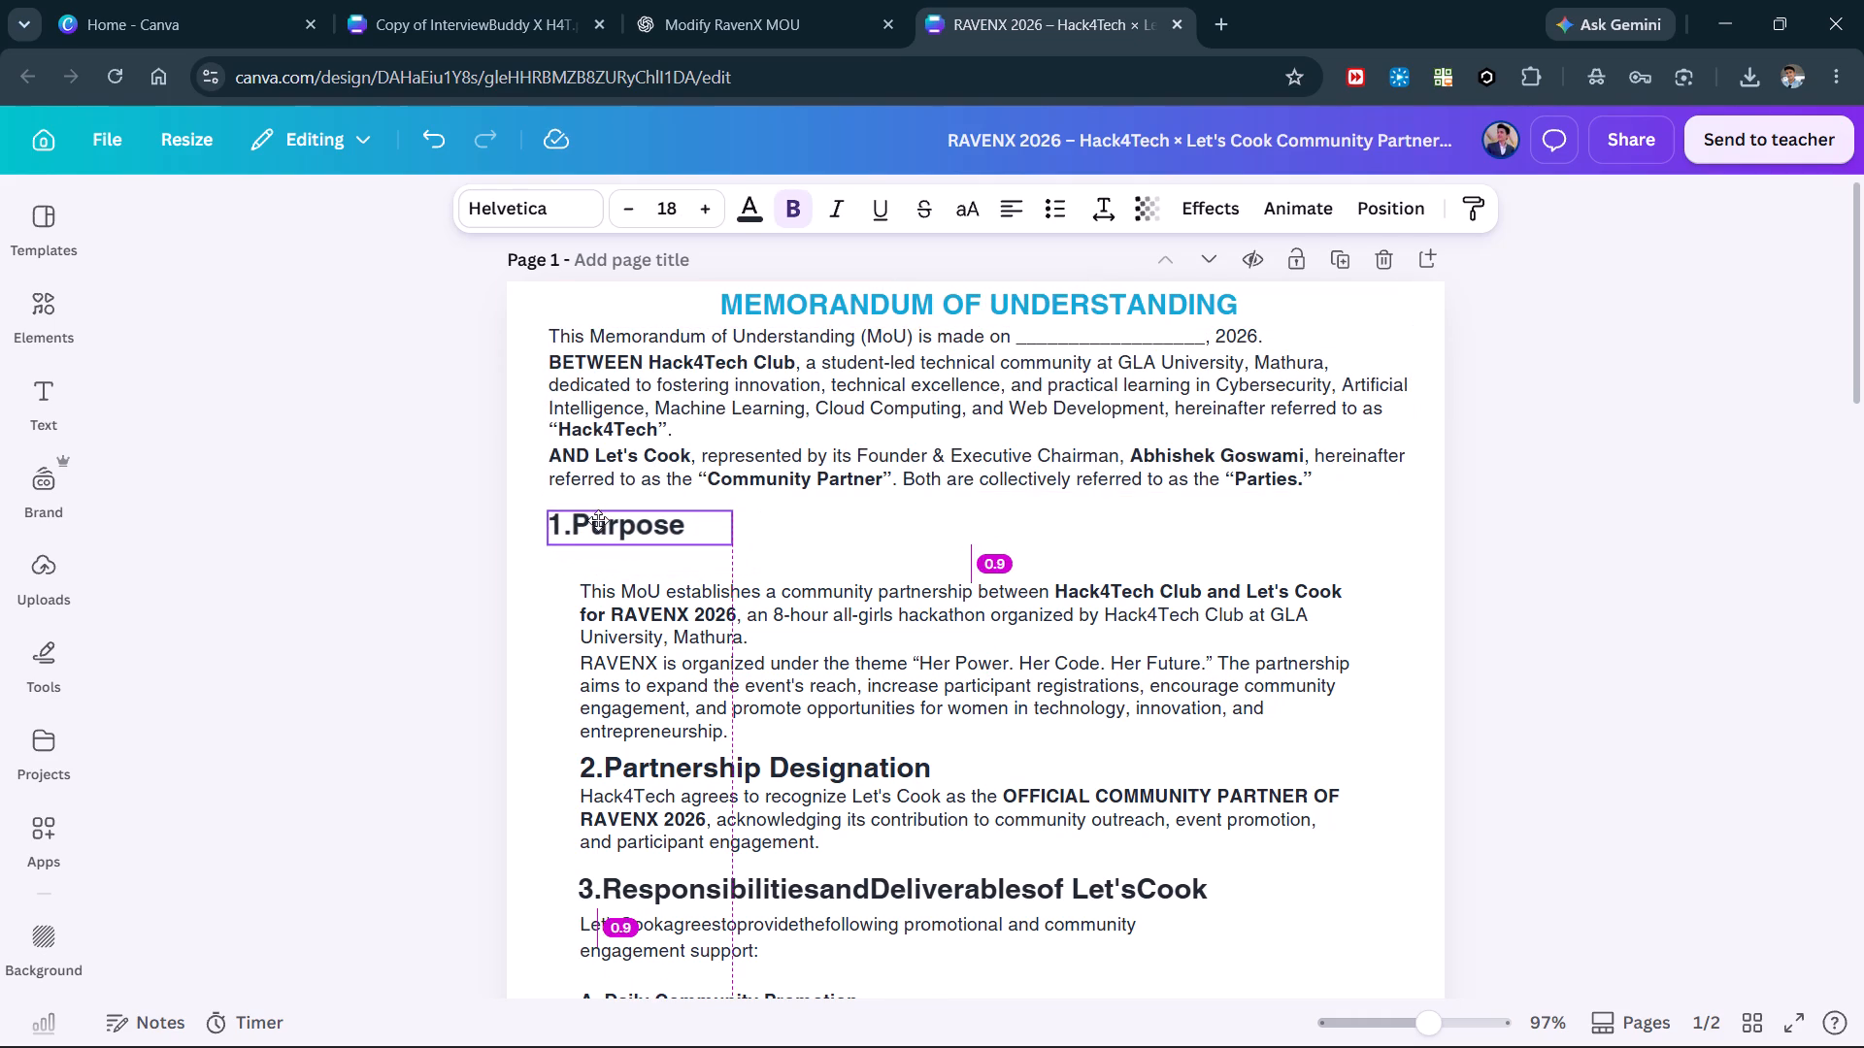
left_click_drag(598, 520, 595, 516)
left_click_drag(676, 666, 669, 621)
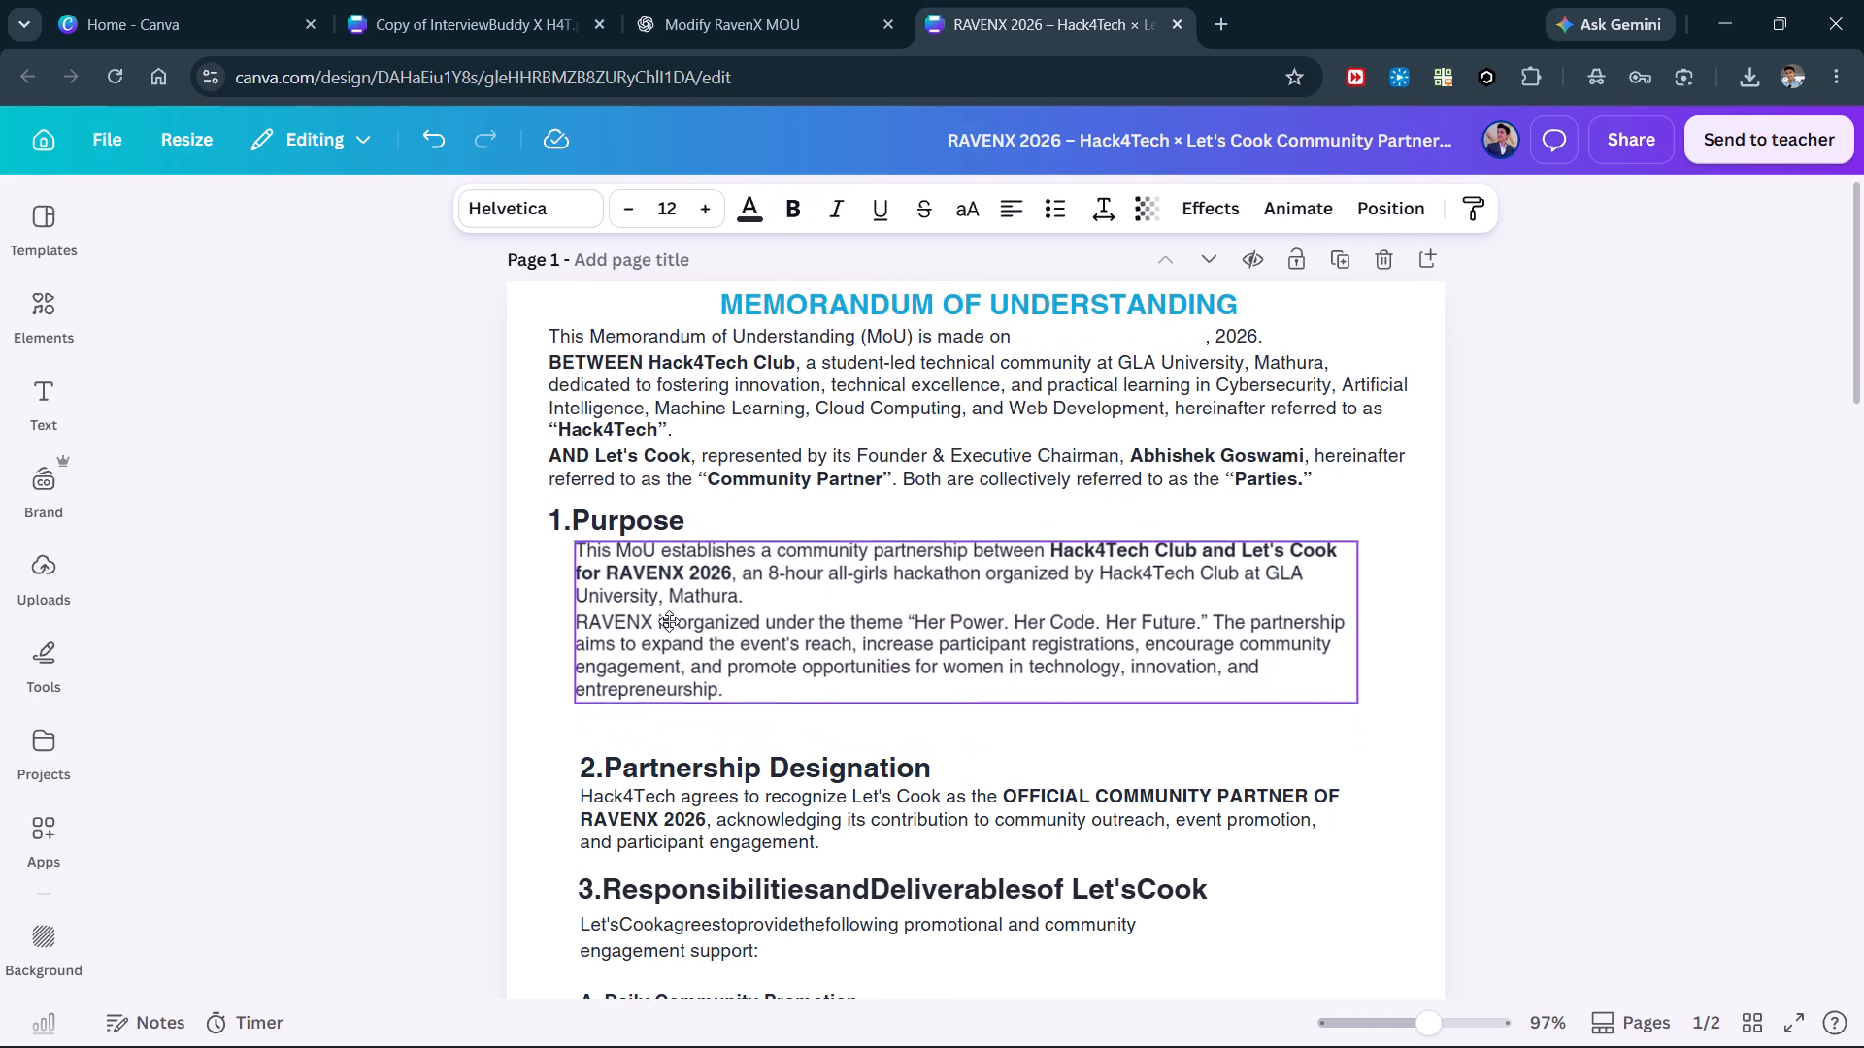
left_click_drag(669, 621, 667, 625)
Move the "2.Partnership Designation" heading and its paragraph up directly below the Purpose text, matching section 1's heading and paragraph indents.
left_click_drag(641, 781, 626, 770)
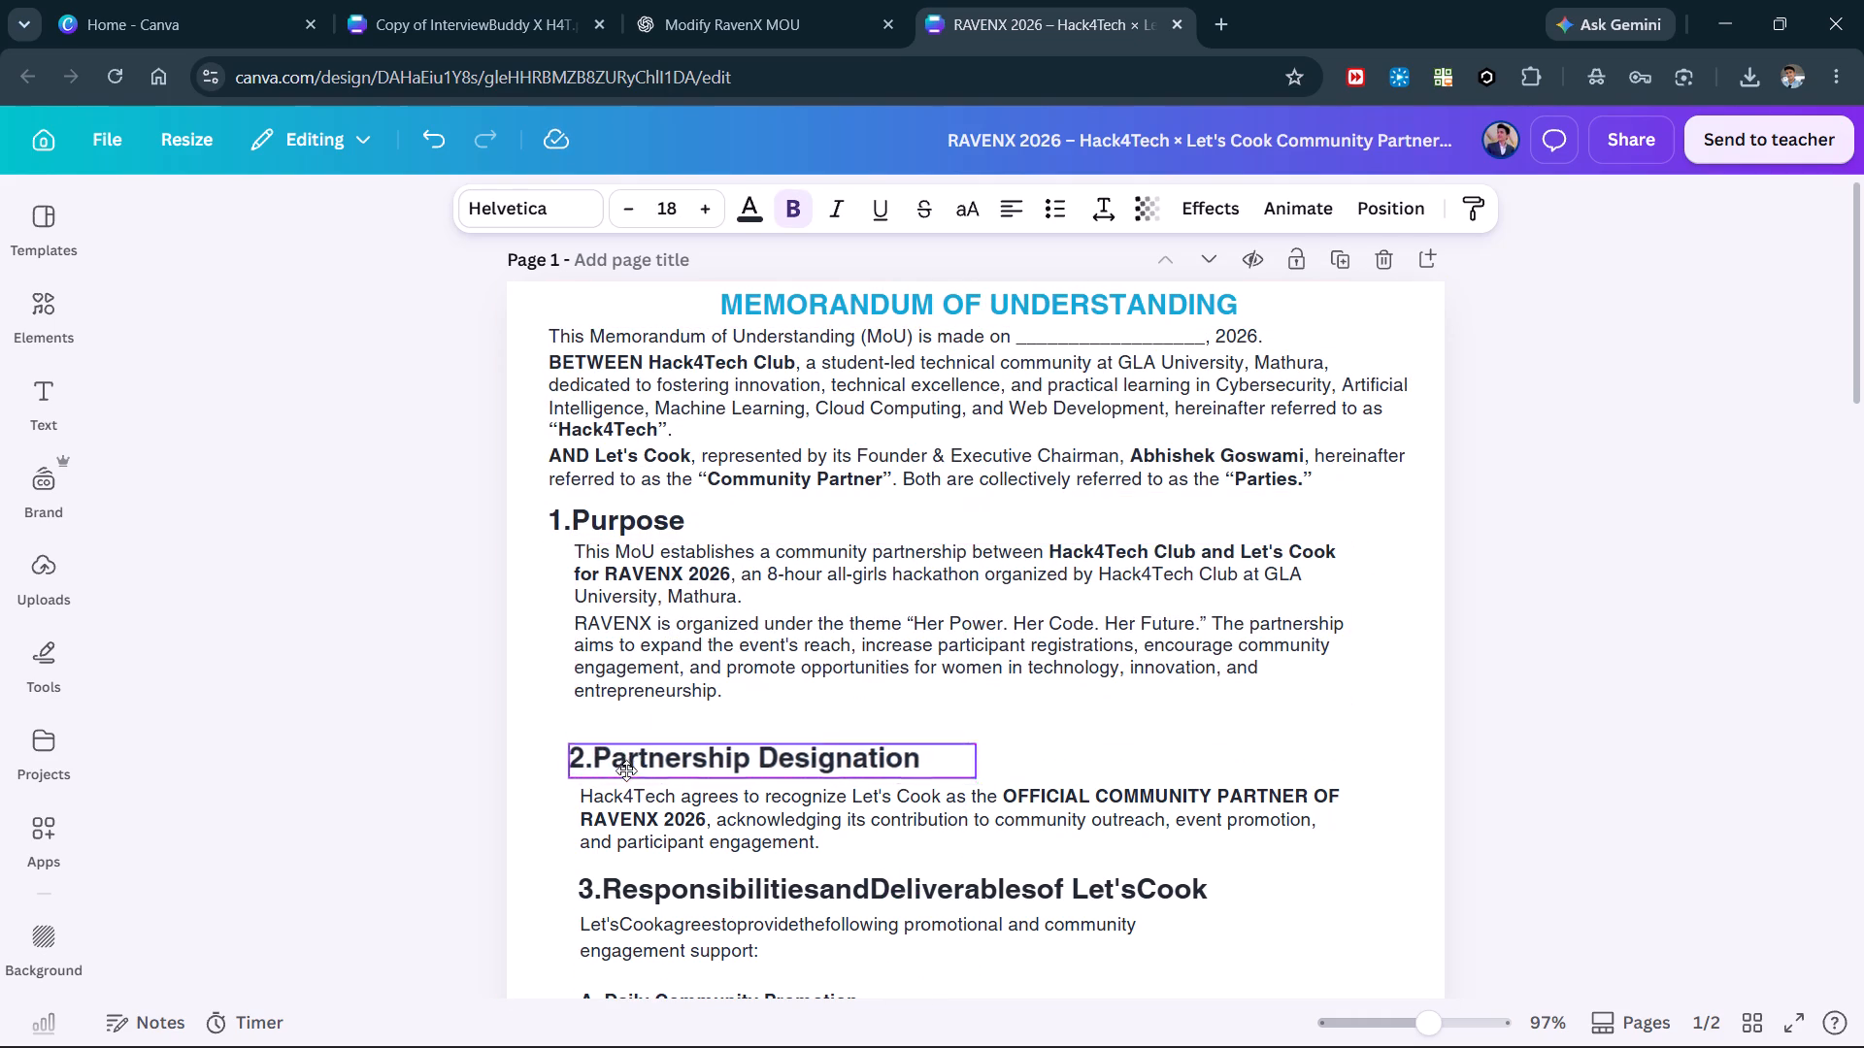
left_click_drag(626, 770, 614, 747)
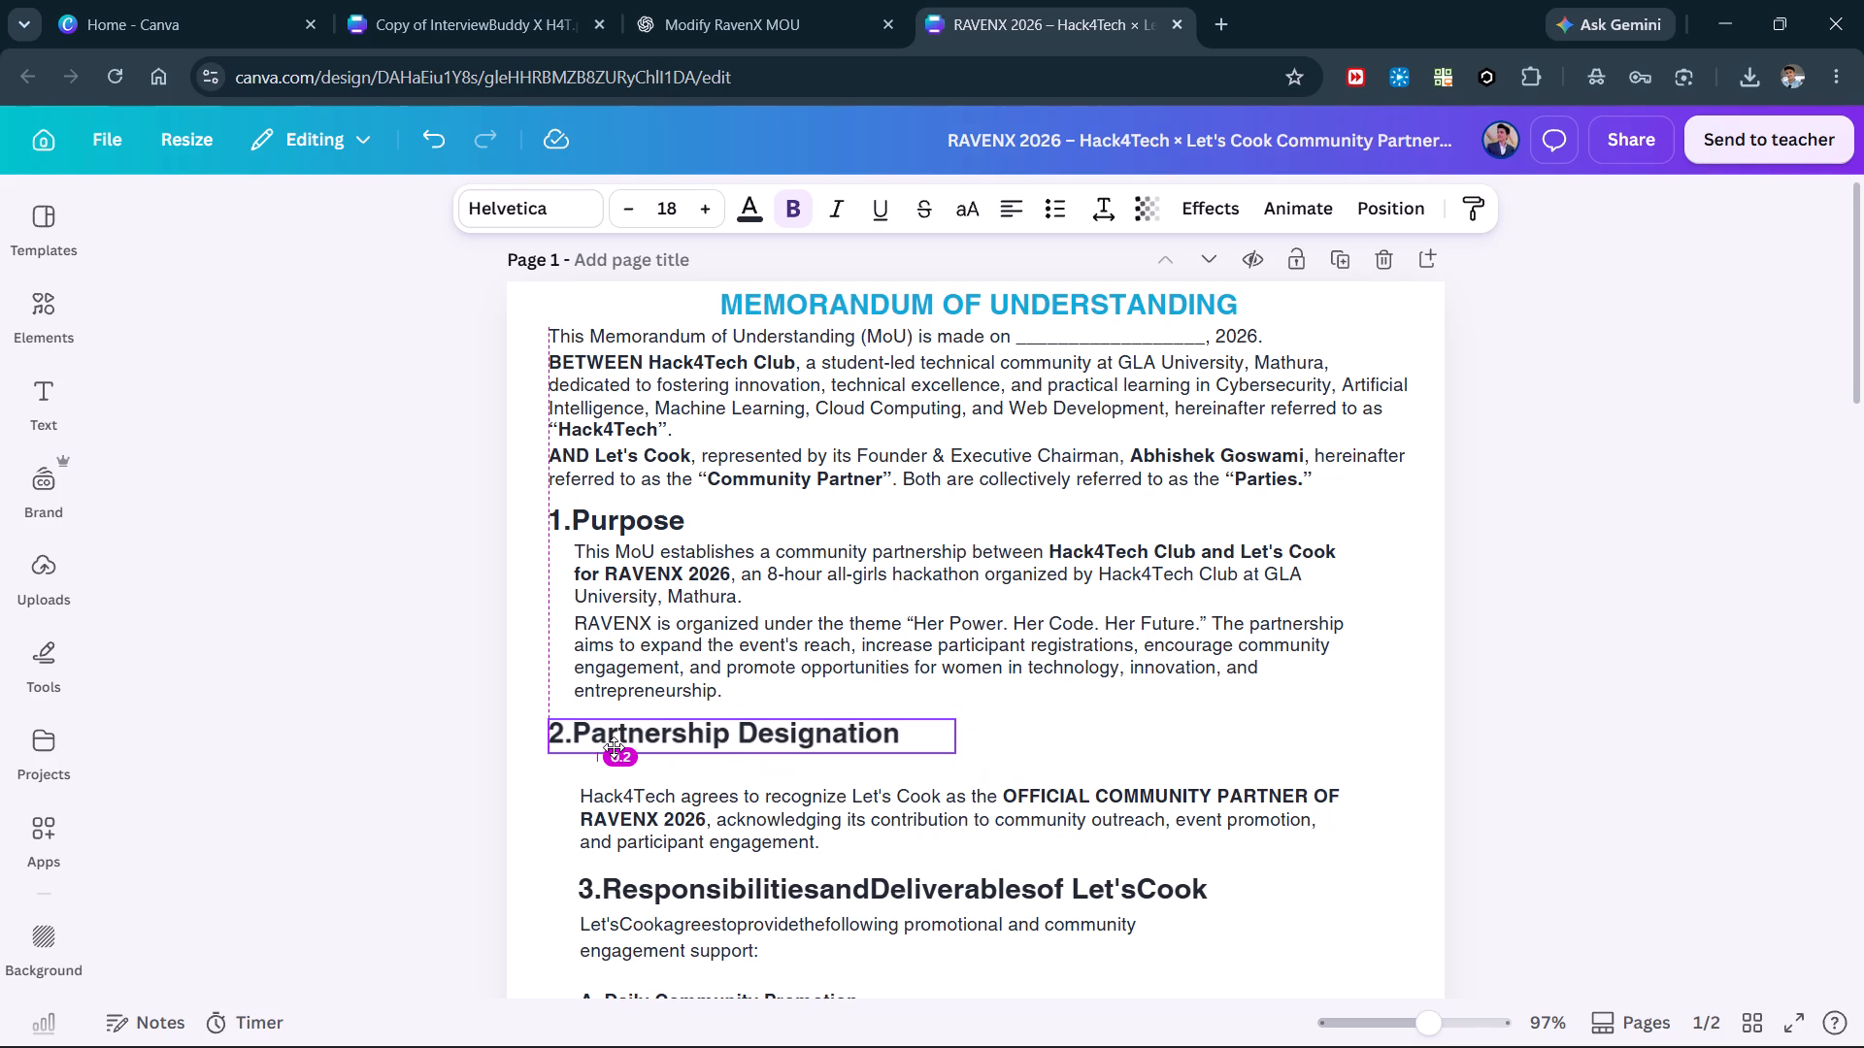
left_click_drag(614, 747, 613, 733)
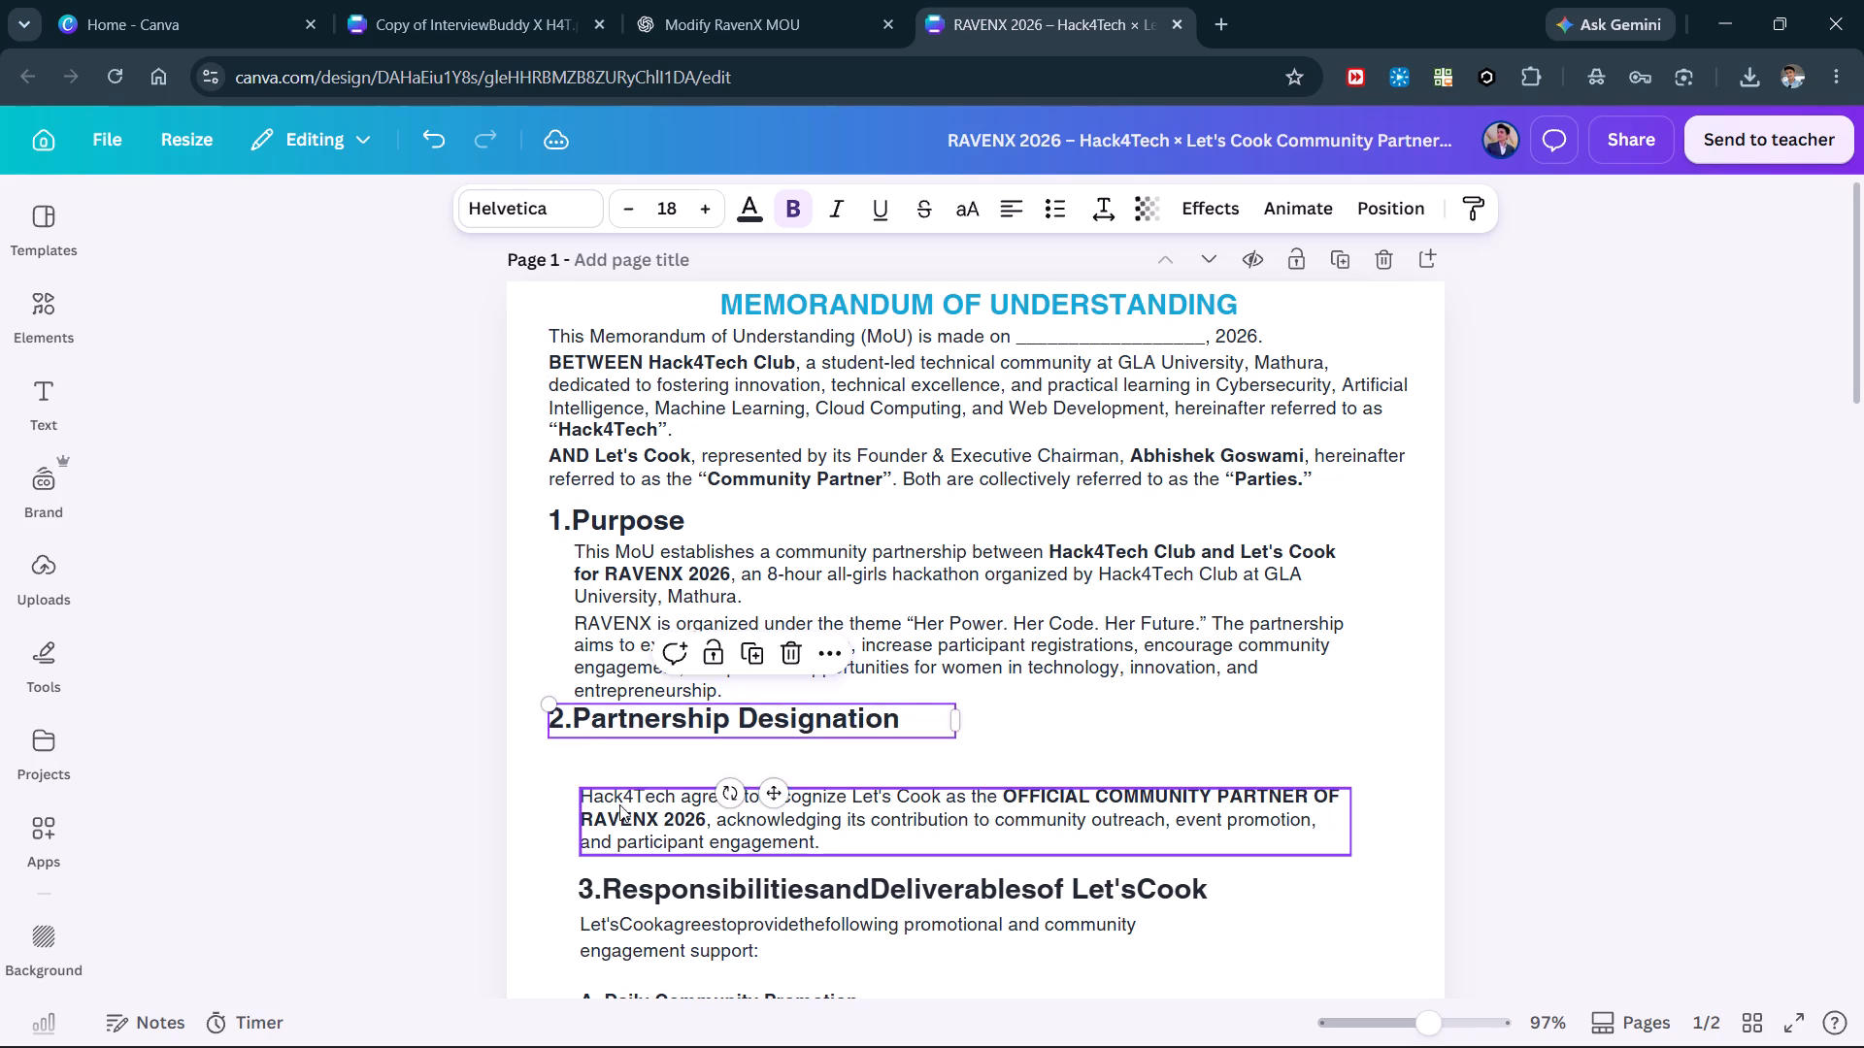
left_click_drag(621, 823, 616, 777)
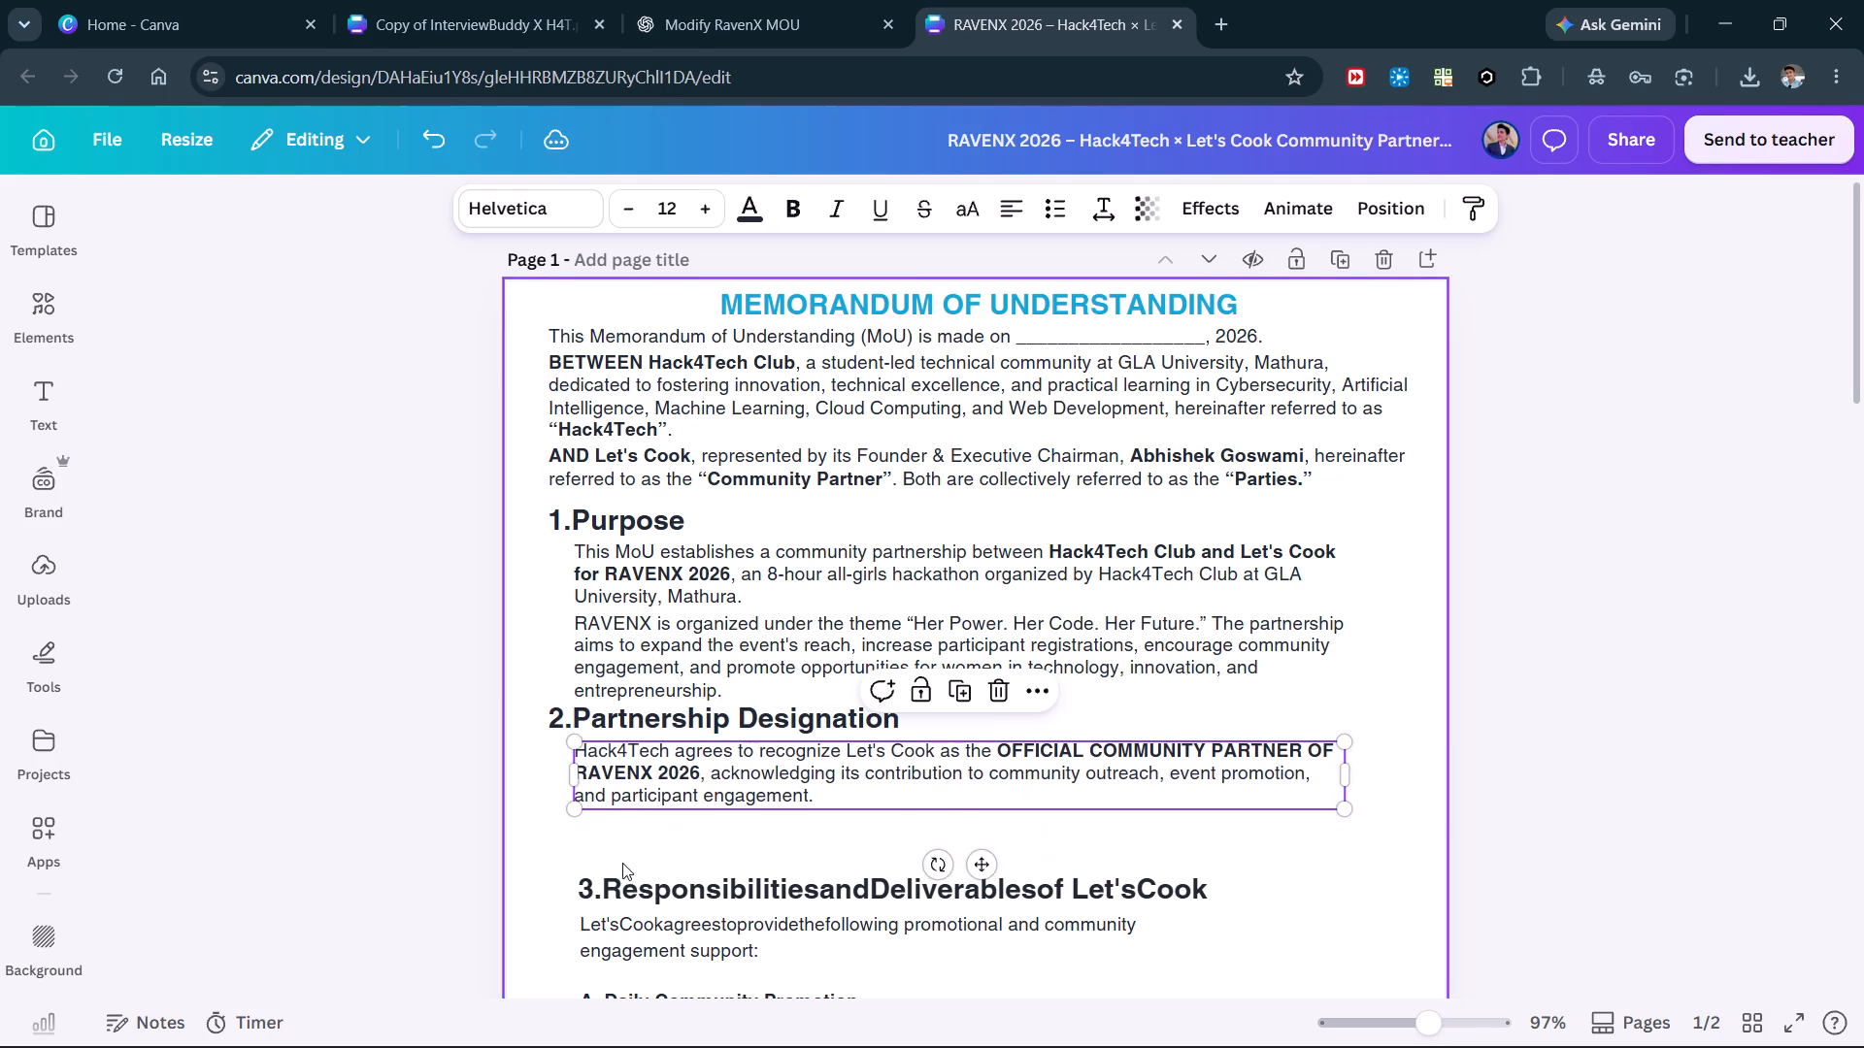
Move the section 3 heading up and left below the Partnership Designation text, and bring its introductory sentence up beneath it.
left_click_drag(626, 891, 594, 832)
key("Up")
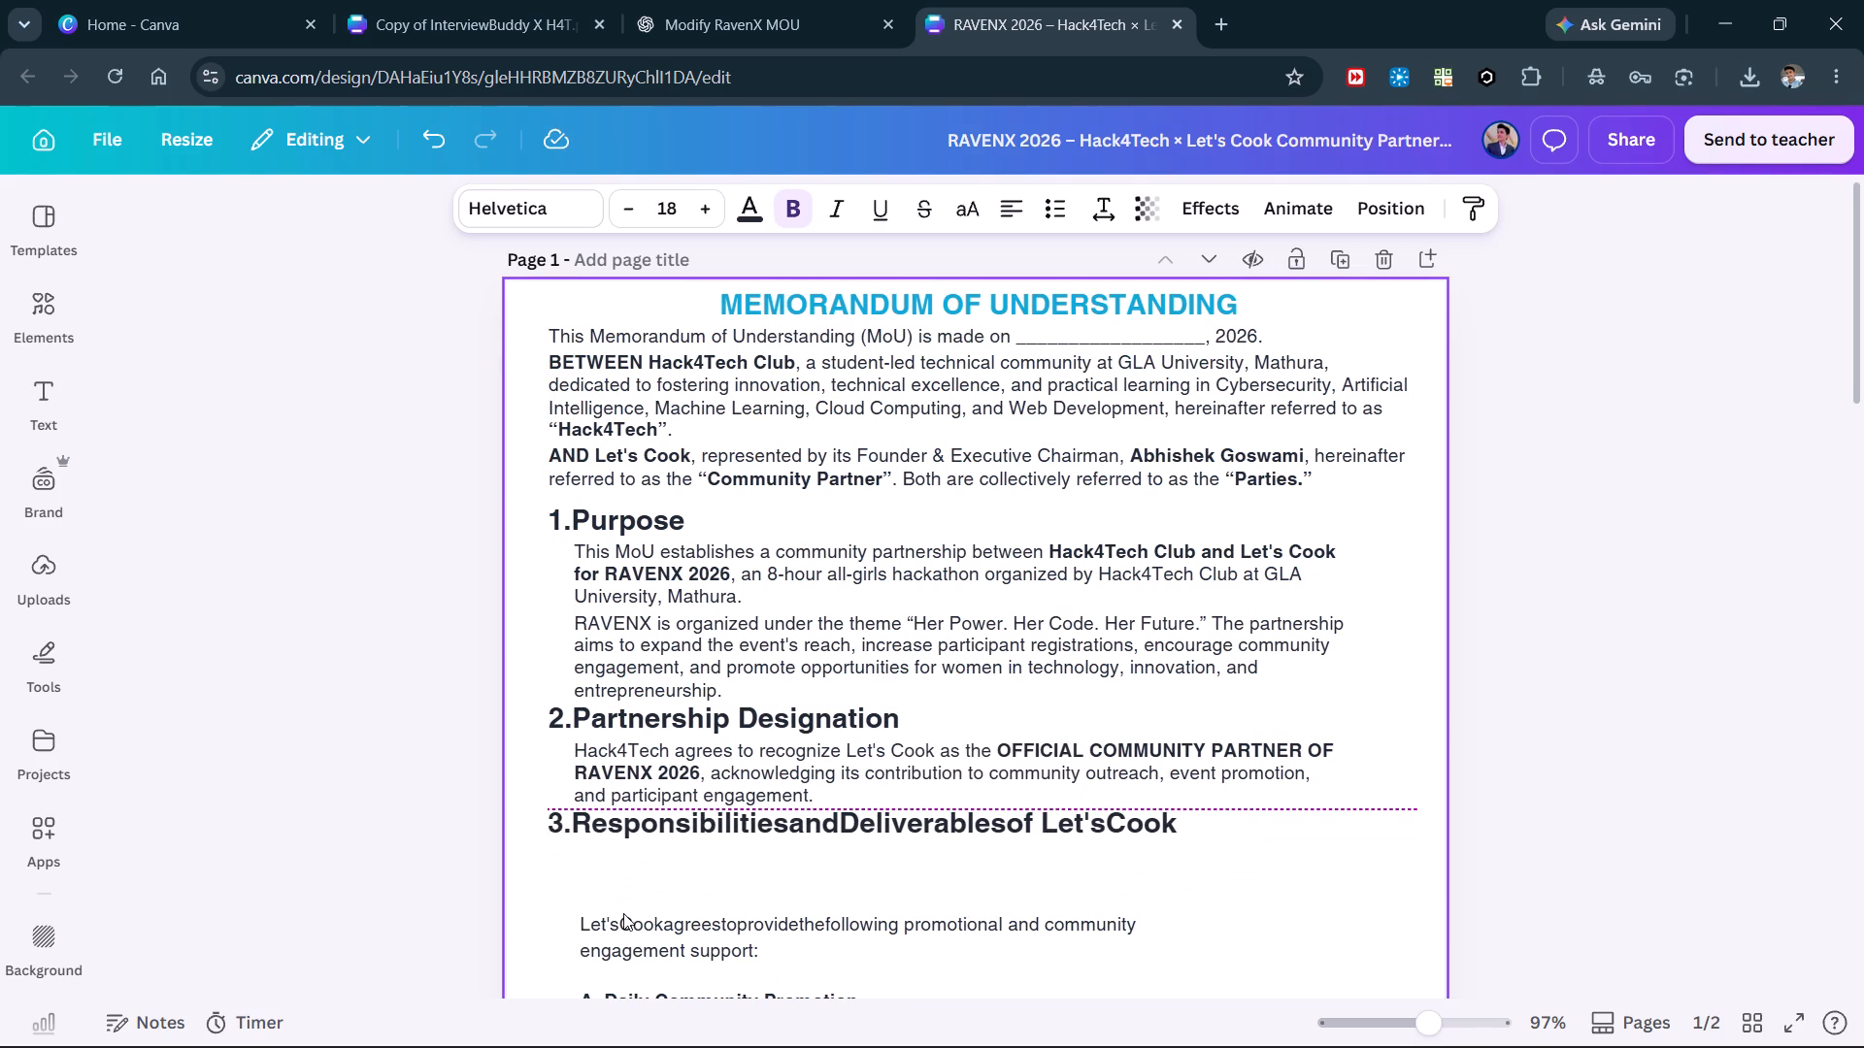
scroll(623, 913, "down", 1)
left_click_drag(631, 770, 628, 707)
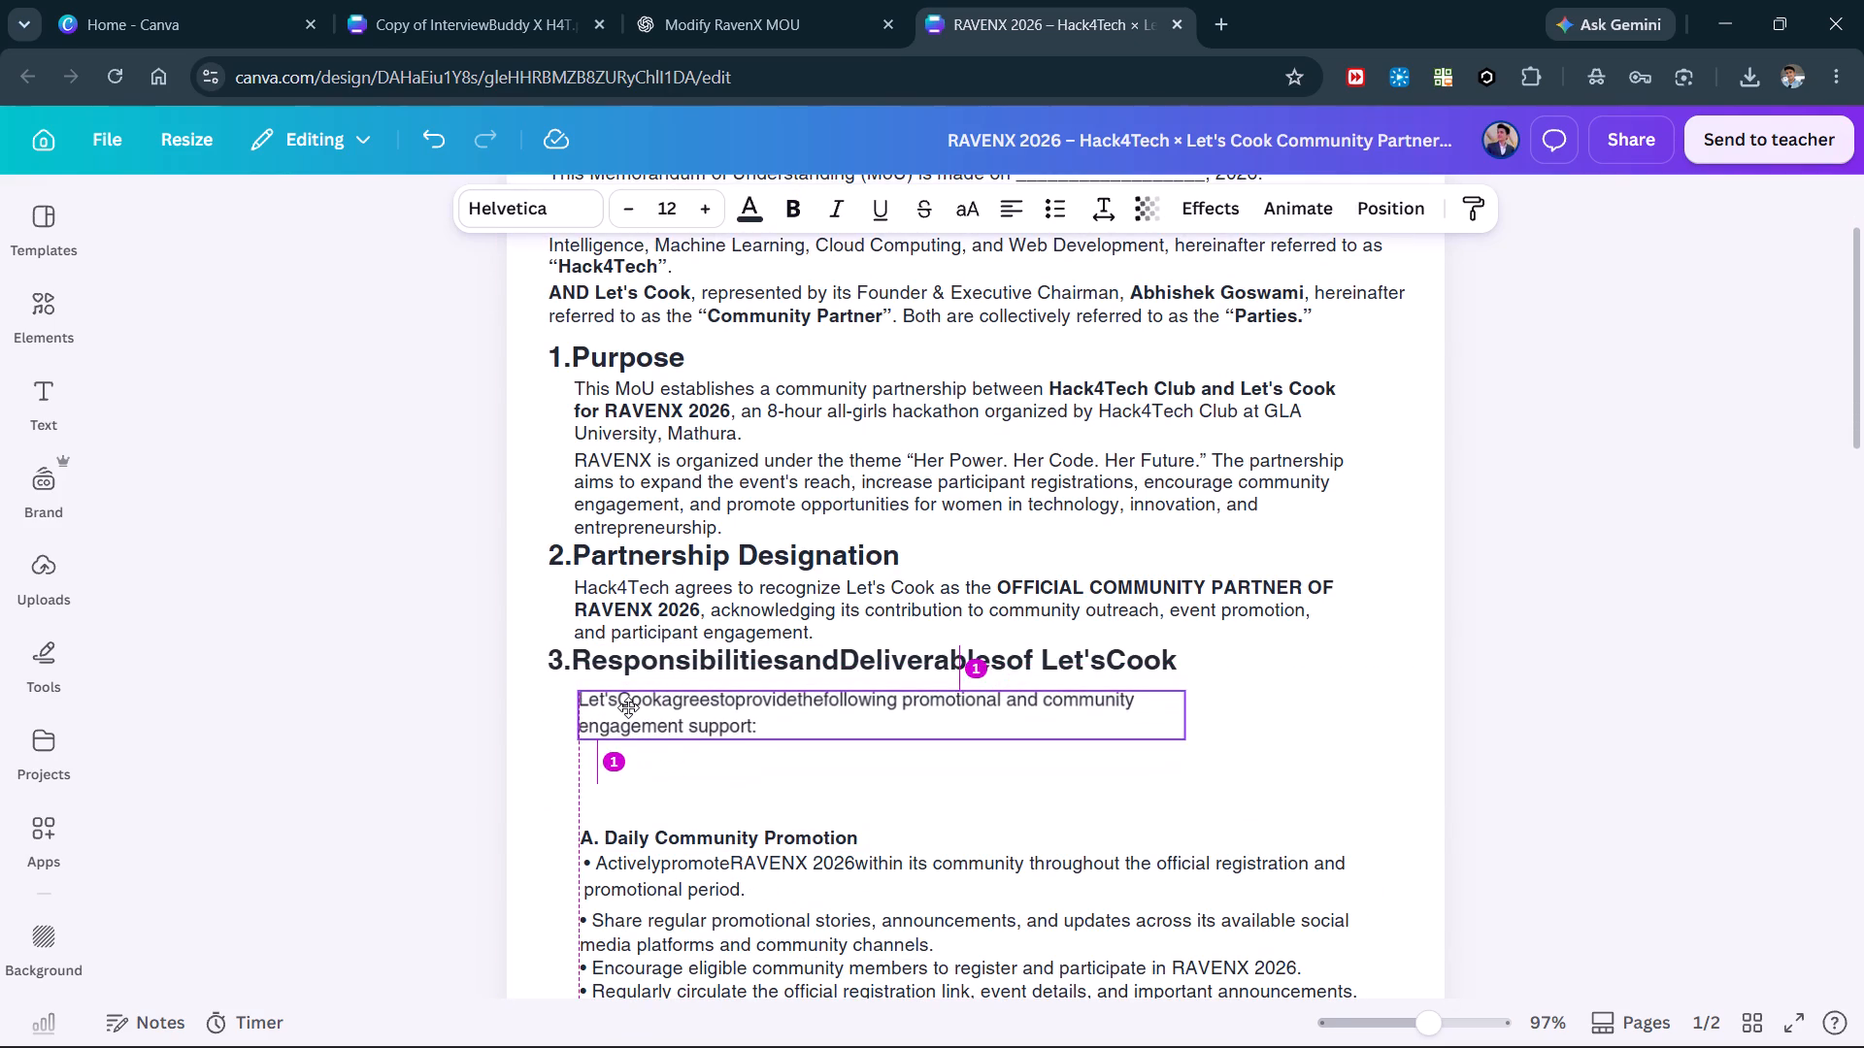
left_click_drag(628, 707, 628, 708)
Move the "A. Daily Community Promotion" heading, its first bullet and the large A/B bullet block up together, directly below the section 3 introduction.
left_click(636, 842)
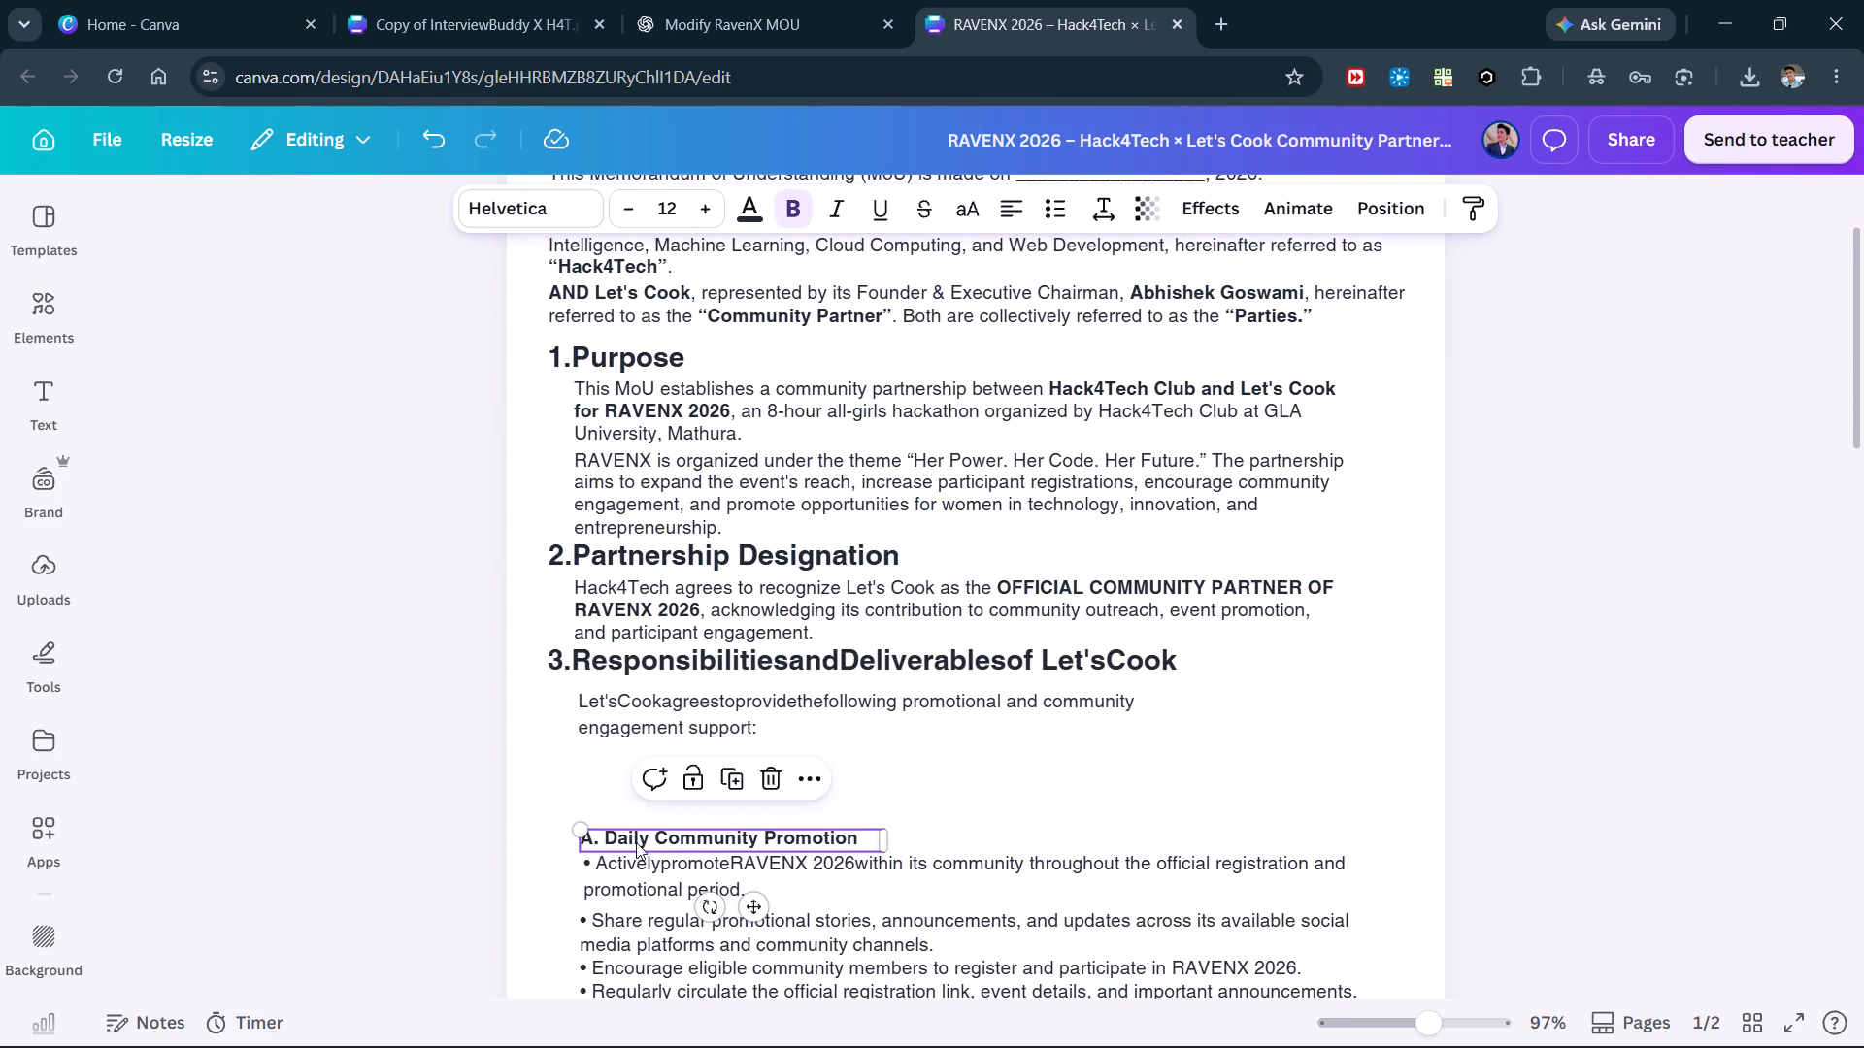
scroll(636, 842, "down", 1)
left_click(626, 758, "shift")
left_click(620, 798, "shift")
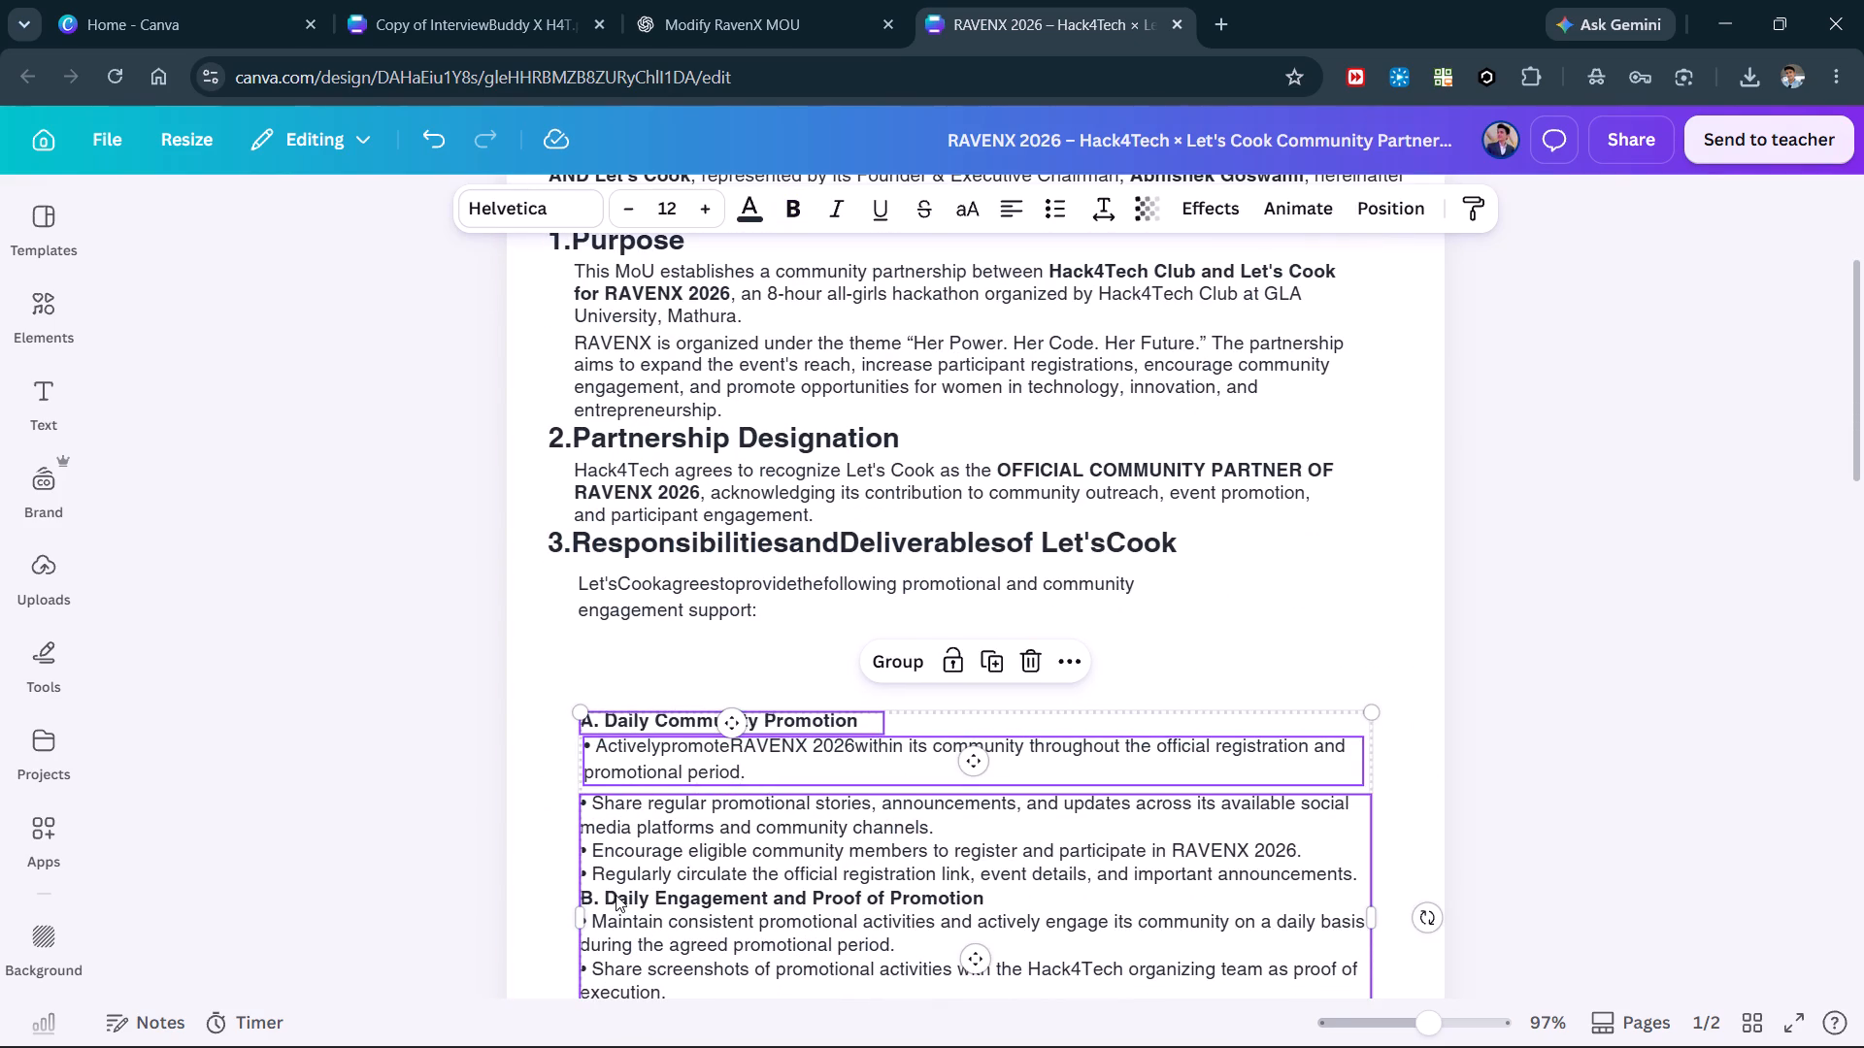
scroll(616, 895, "down", 2)
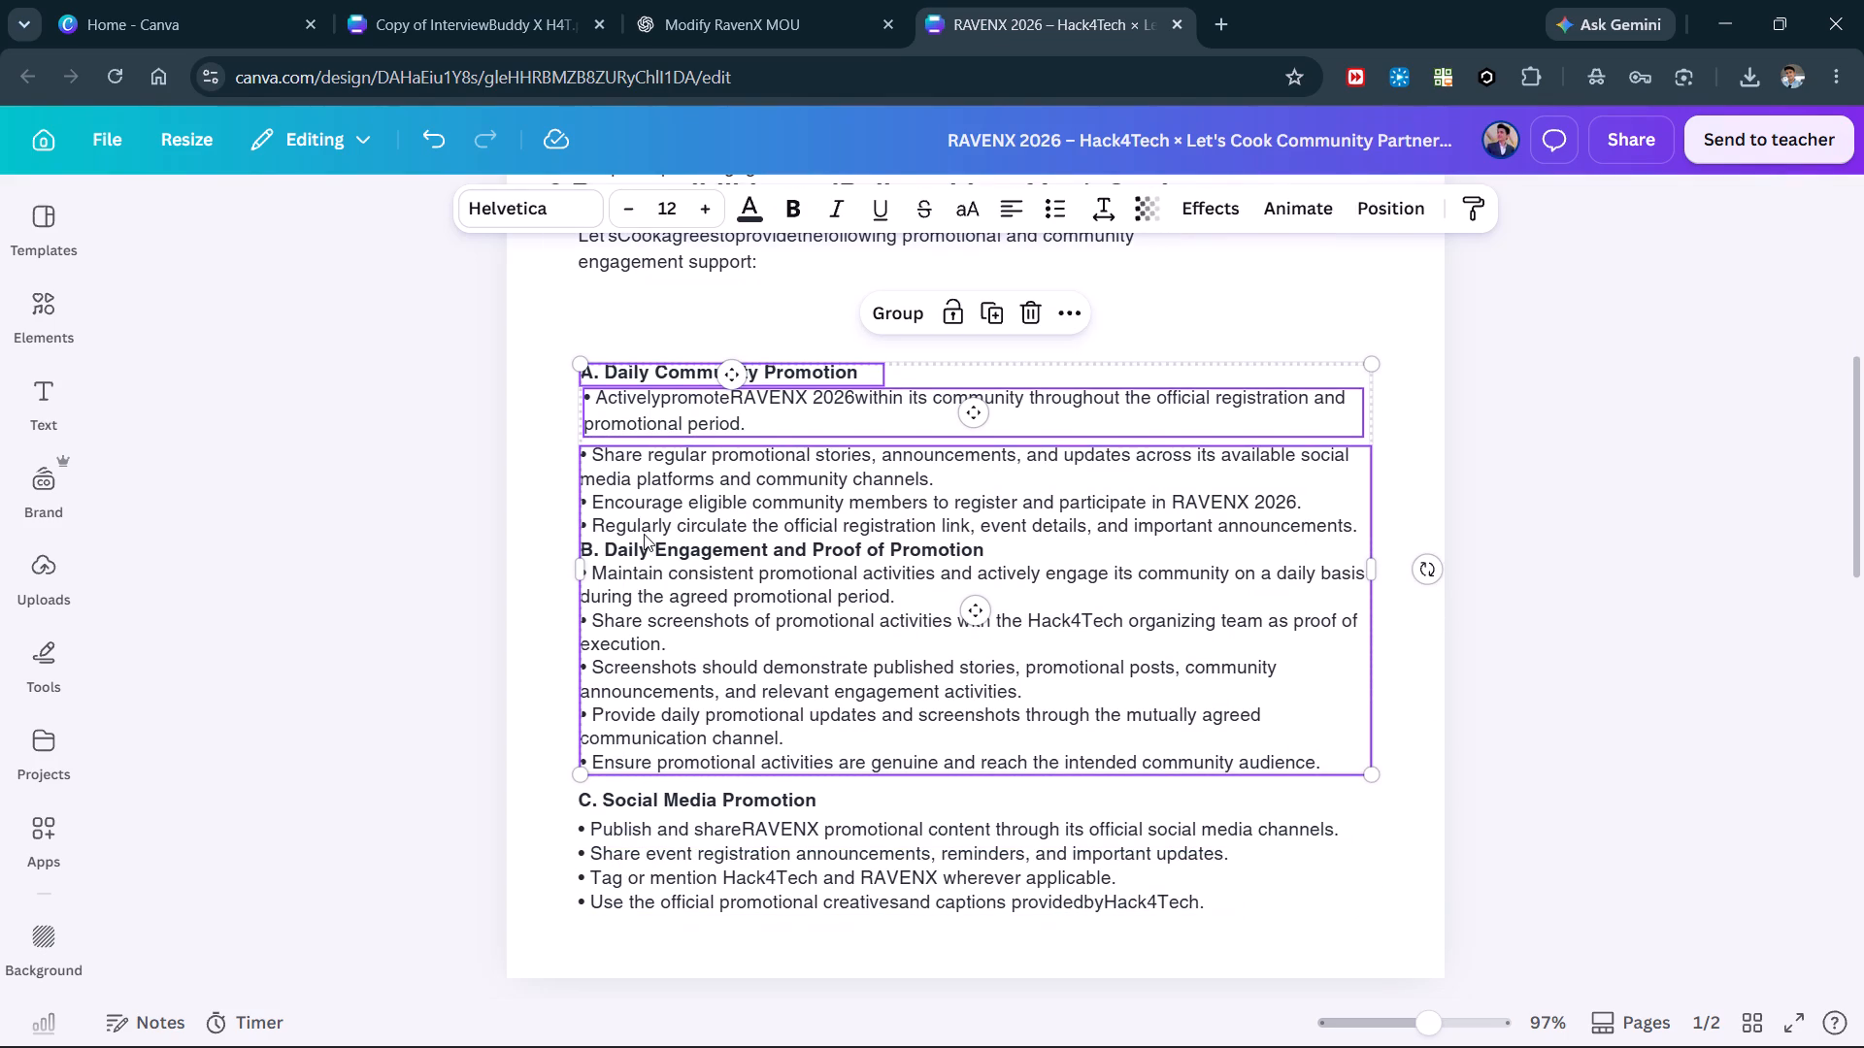
left_click(644, 534)
scroll(644, 534, "up", 1)
left_click_drag(670, 603, 647, 604, "shift")
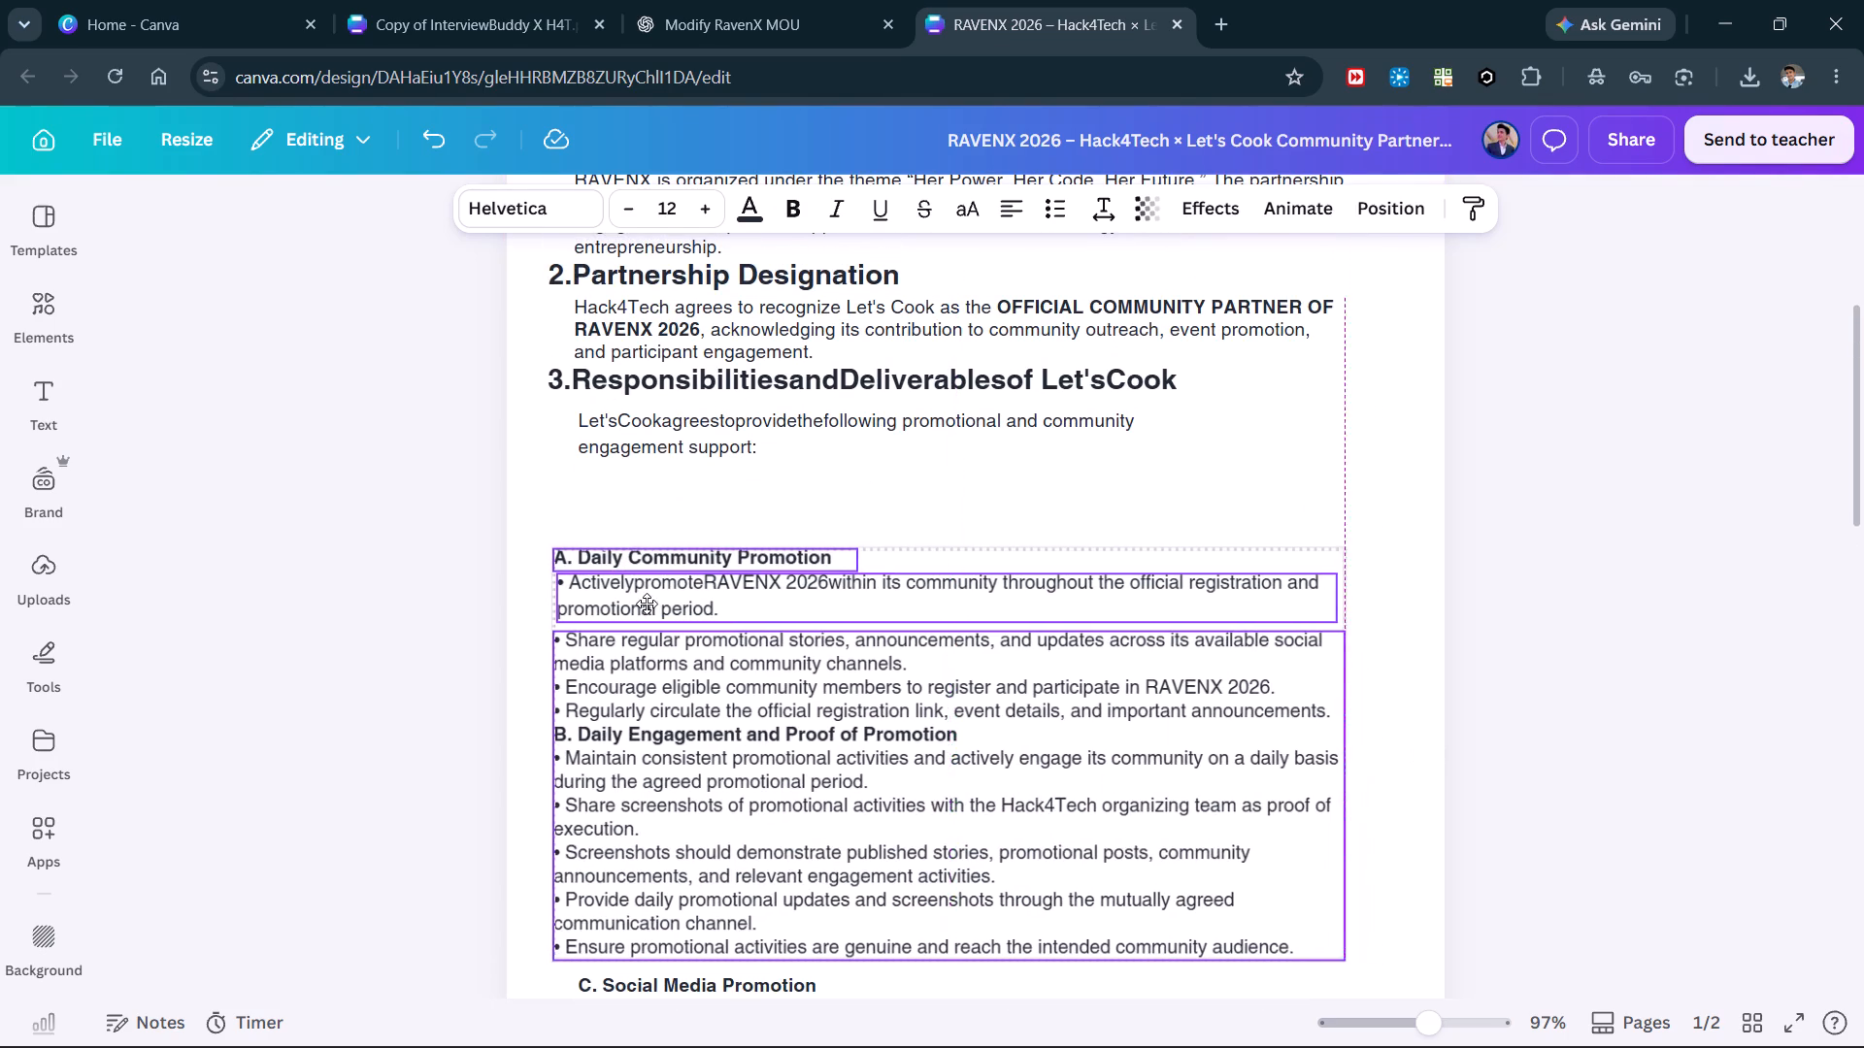
left_click_drag(647, 604, 669, 521, "shift")
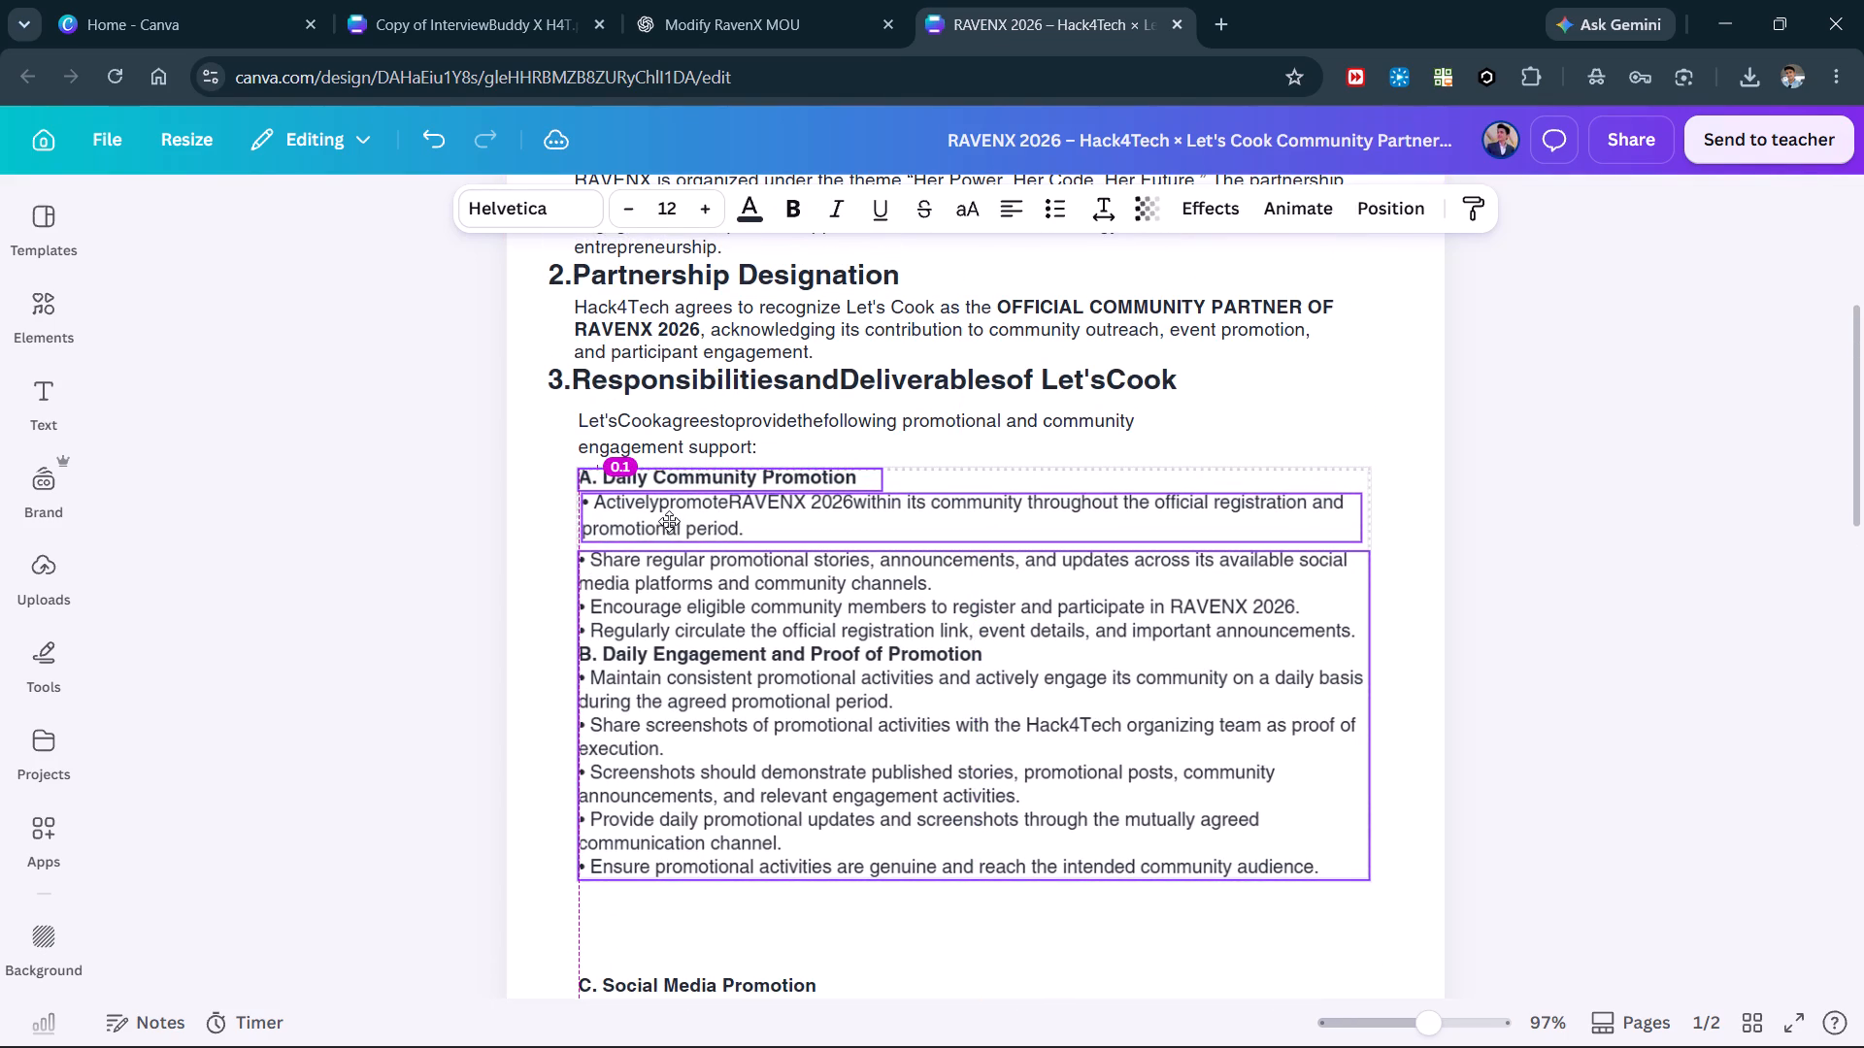
left_click_drag(669, 521, 668, 522, "shift")
left_click(779, 613)
left_click(458, 546)
Nudge the "Actively promote" bullet and the section 3 introductory sentence left in line with the section 2 paragraph.
left_click(655, 528)
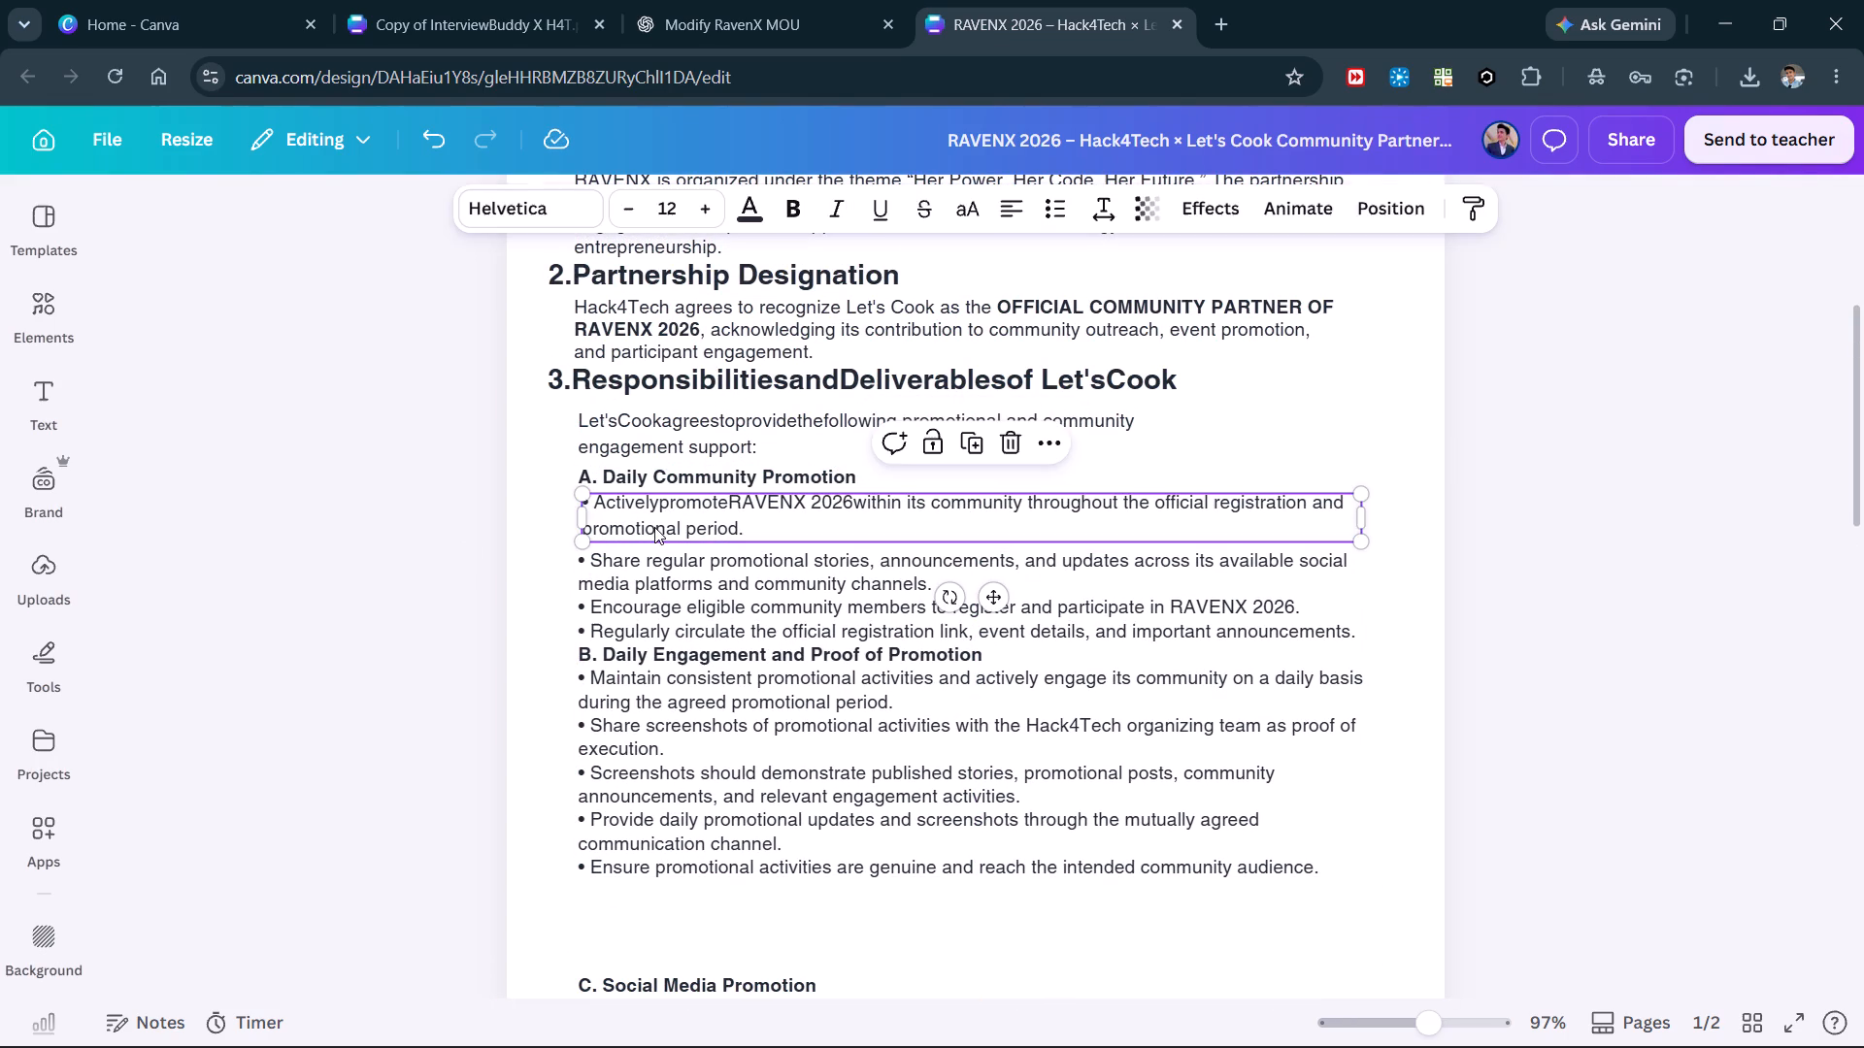
key("Left")
key("Left")
key("Right")
key("Left")
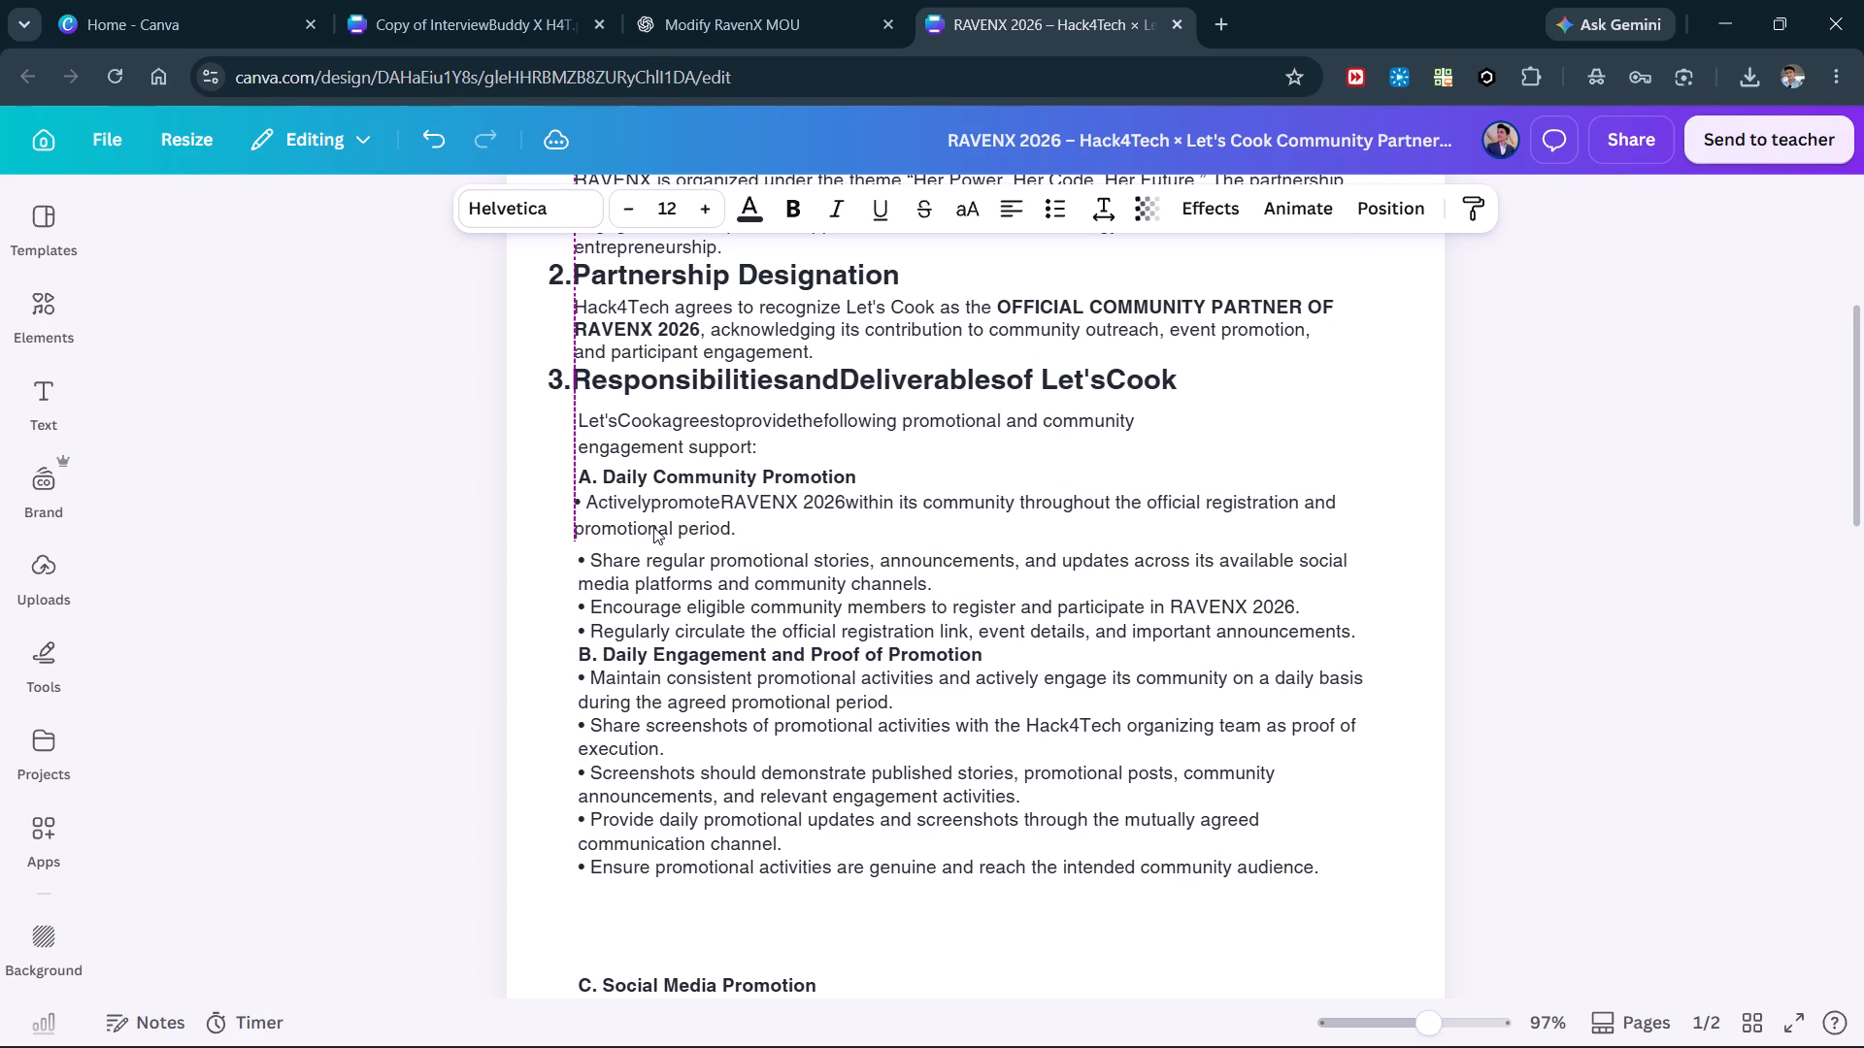
left_click(663, 428)
key("Left")
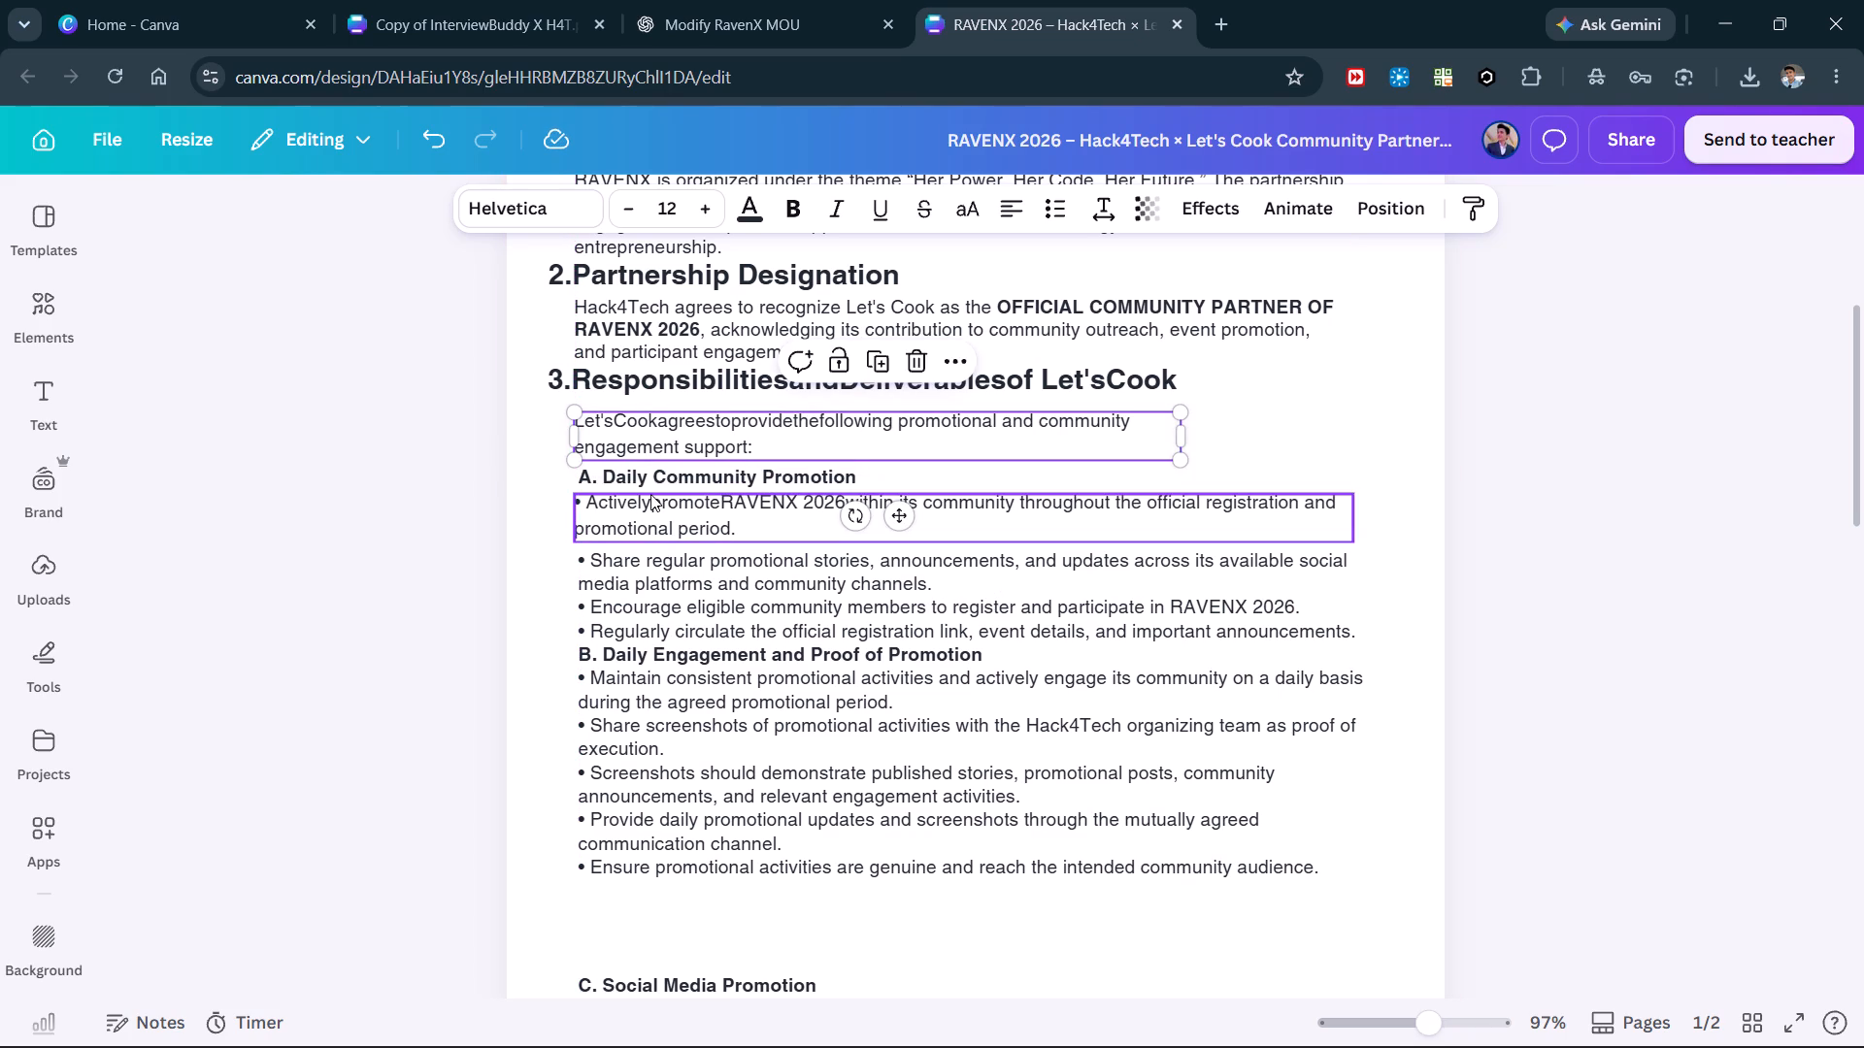
Align the "A. Daily Community Promotion" heading's left edge with the introductory sentence and first bullet.
left_click(650, 483)
key("Left")
key("Left")
key("Right")
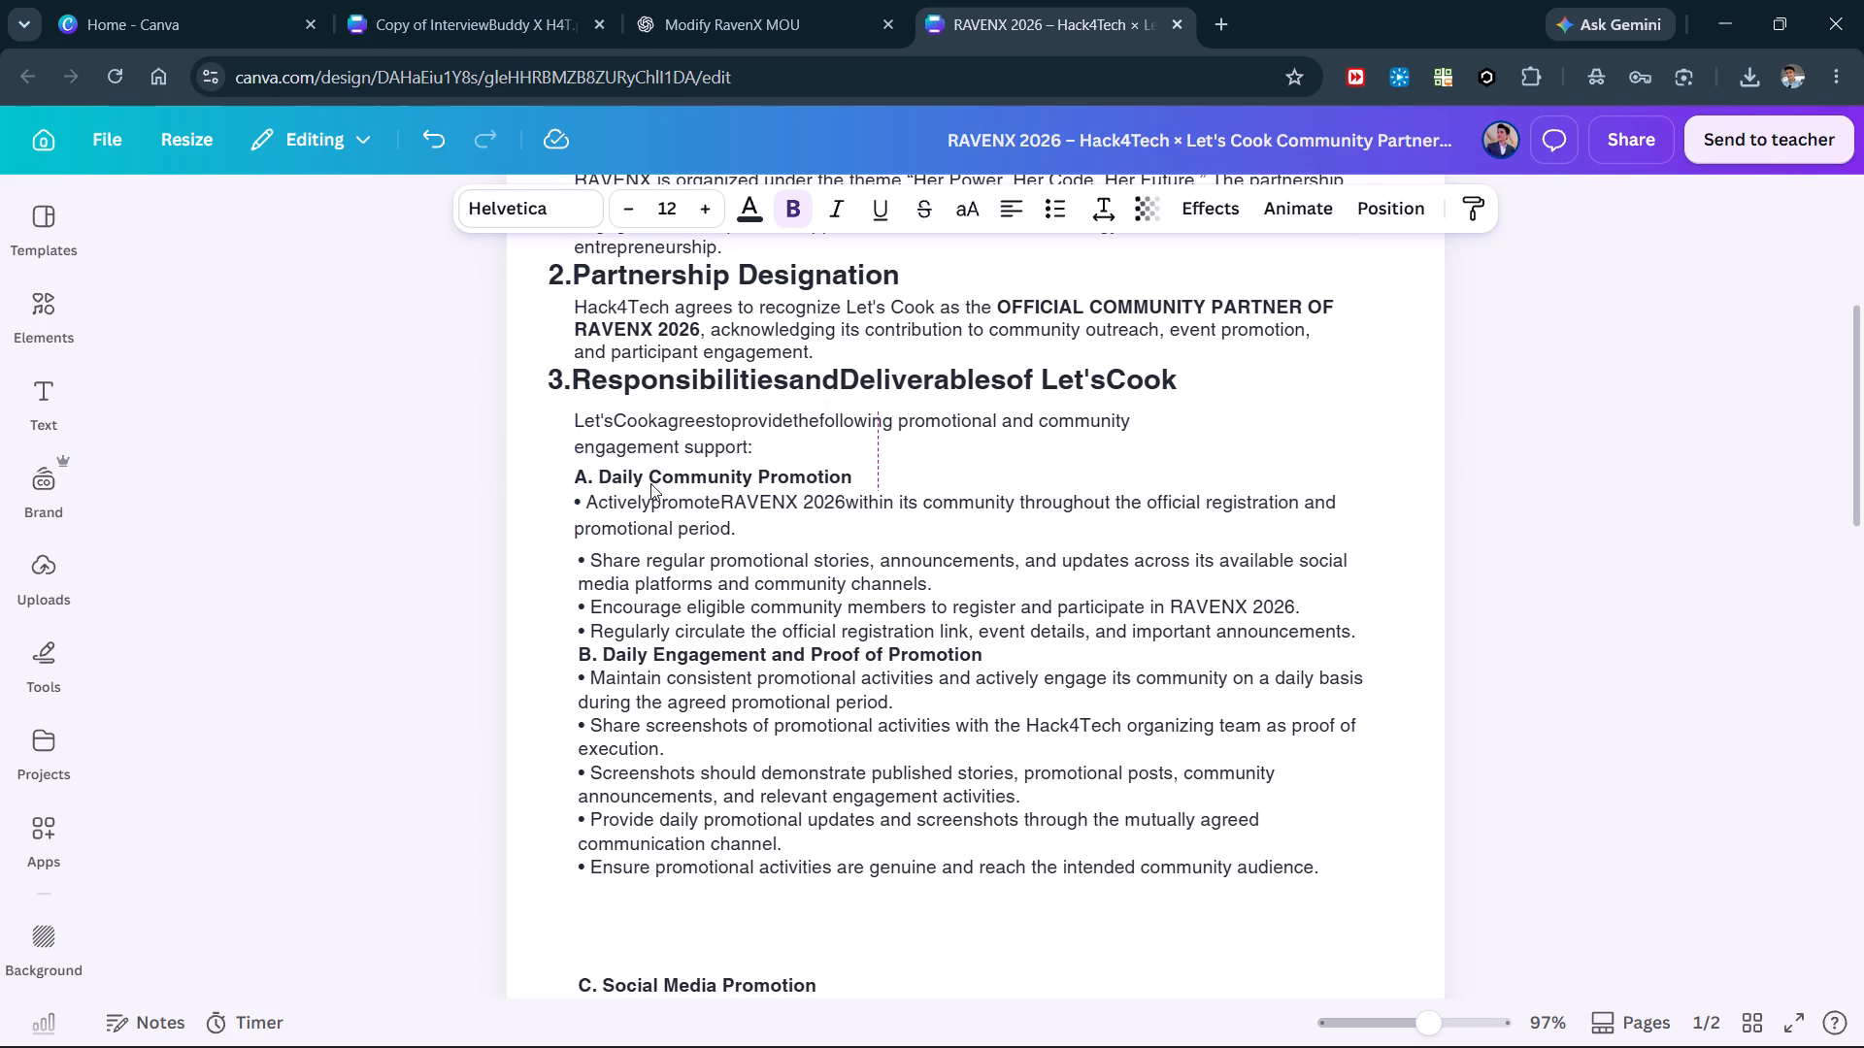
key("Right")
key("Left")
scroll(650, 483, "right", 1)
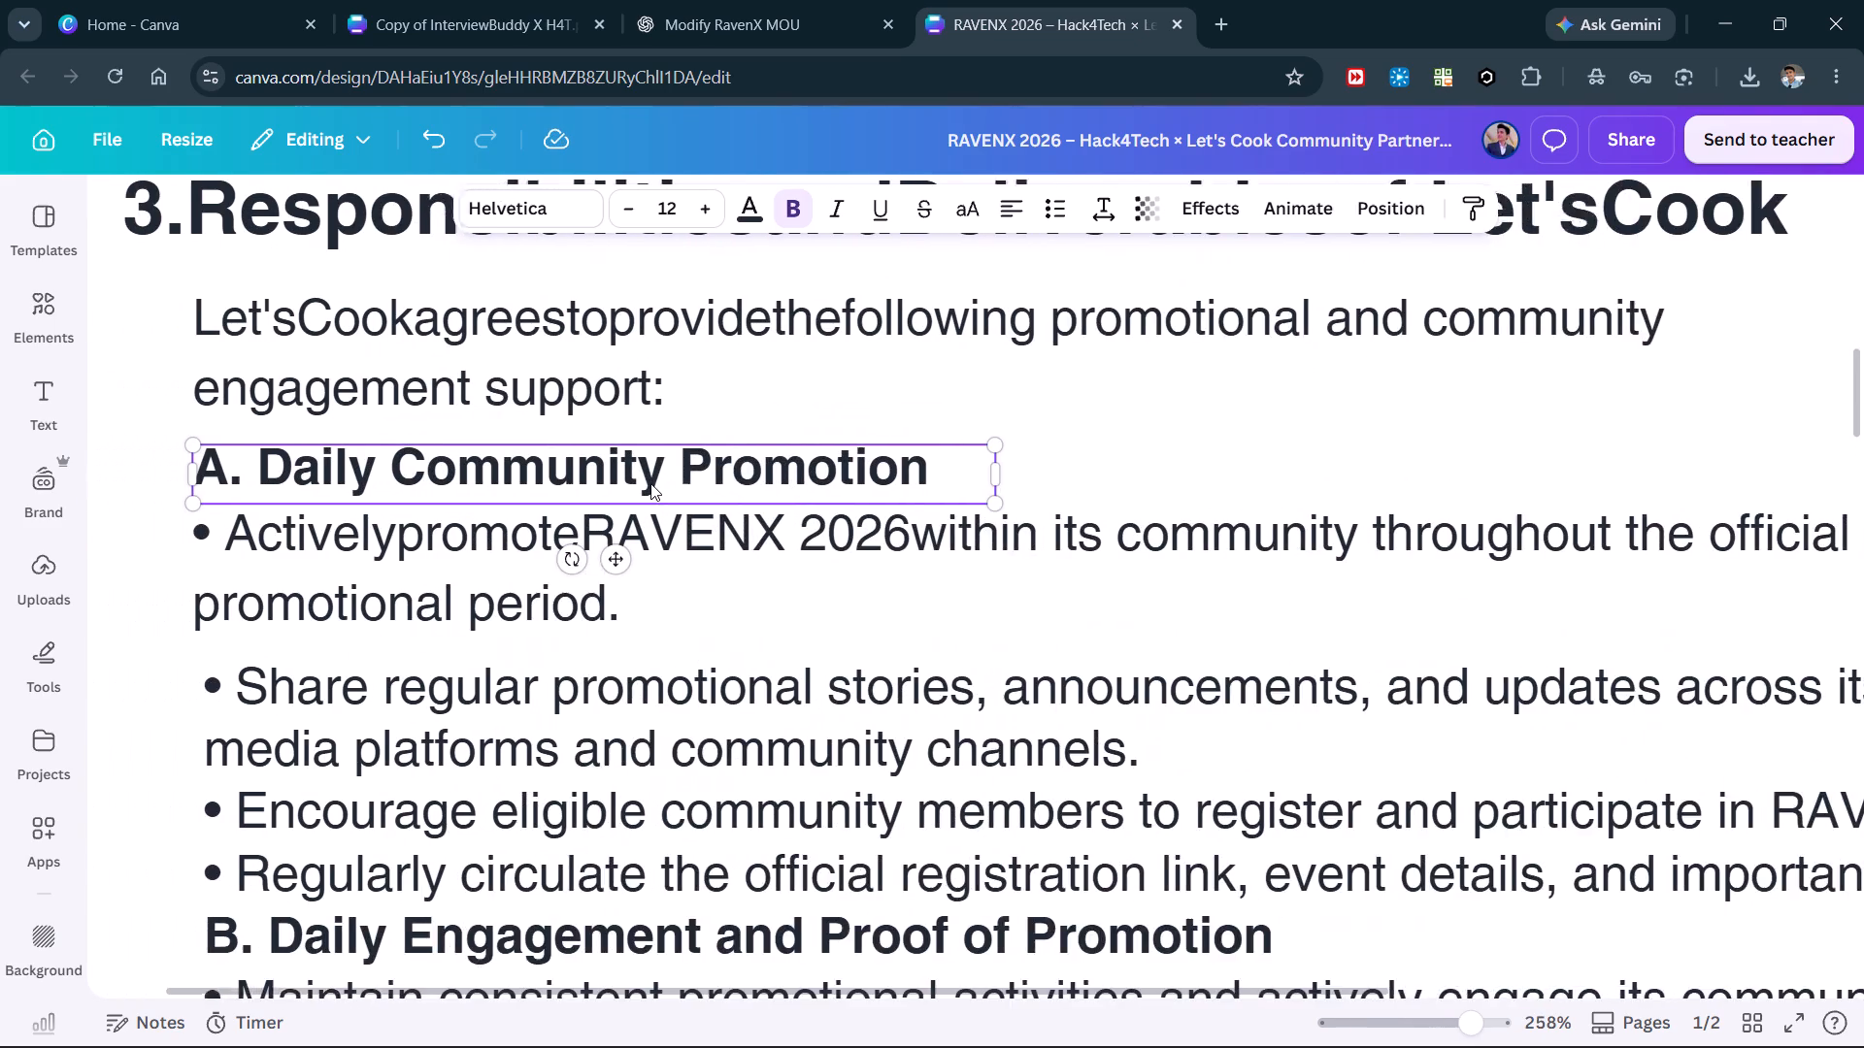
scroll(650, 483, "right", 1)
left_click(431, 467)
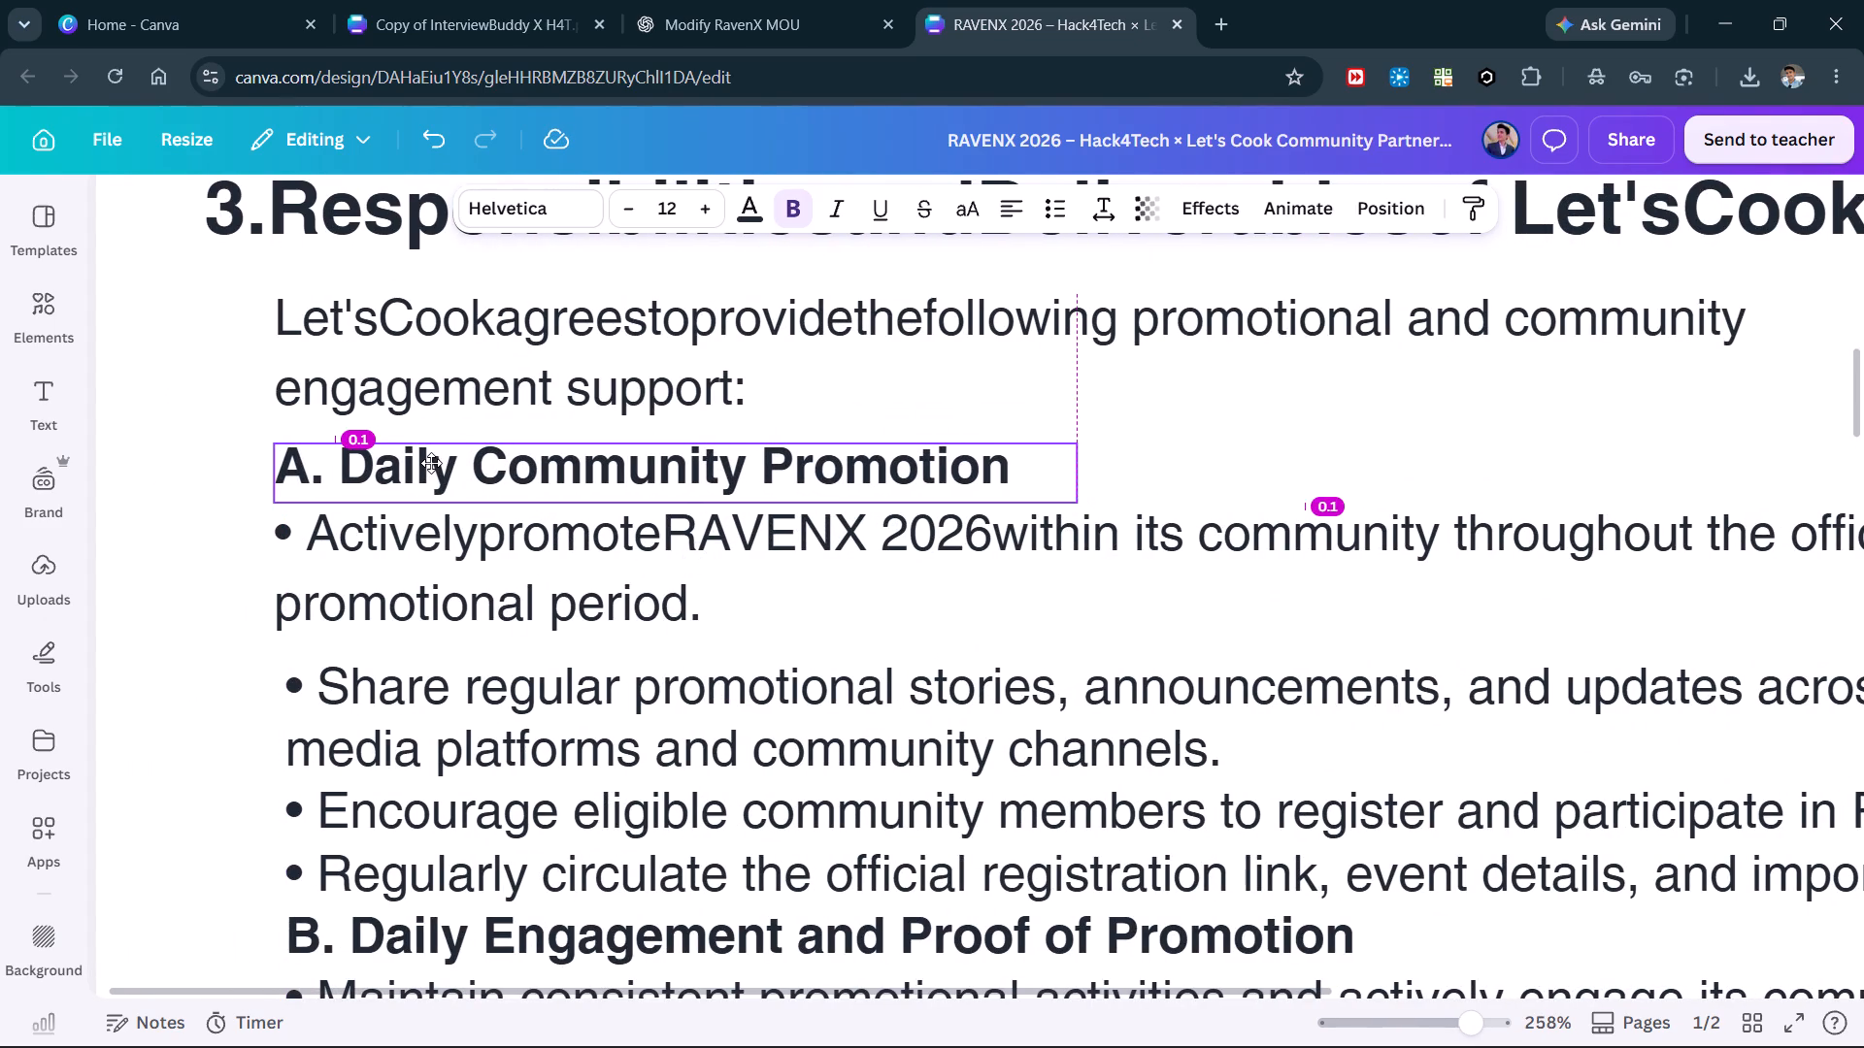
Shift the large A/B bullet block slightly left and up, flush with the first bullet's left edge and closer beneath it.
left_click_drag(353, 696, 344, 686)
scroll(344, 686, "down", 1)
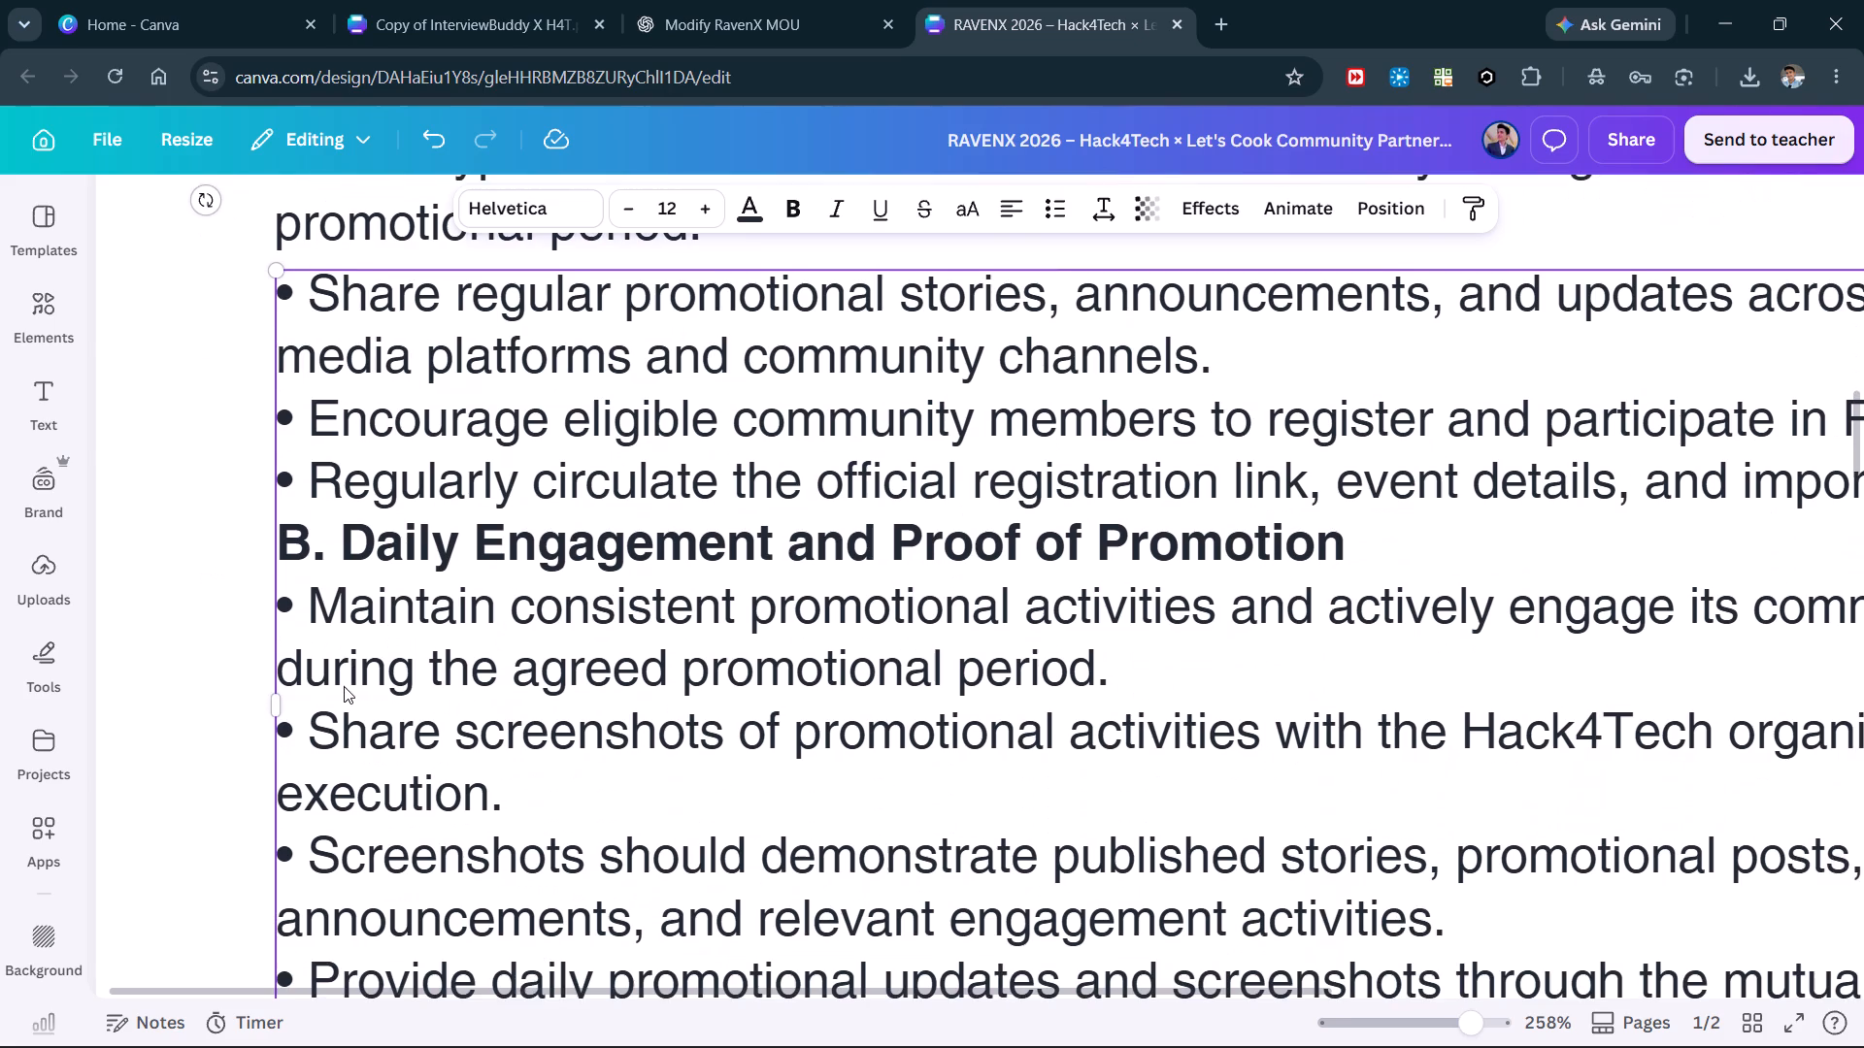
left_click_drag(344, 686, 330, 682)
key("Right")
key("Right")
key("Left")
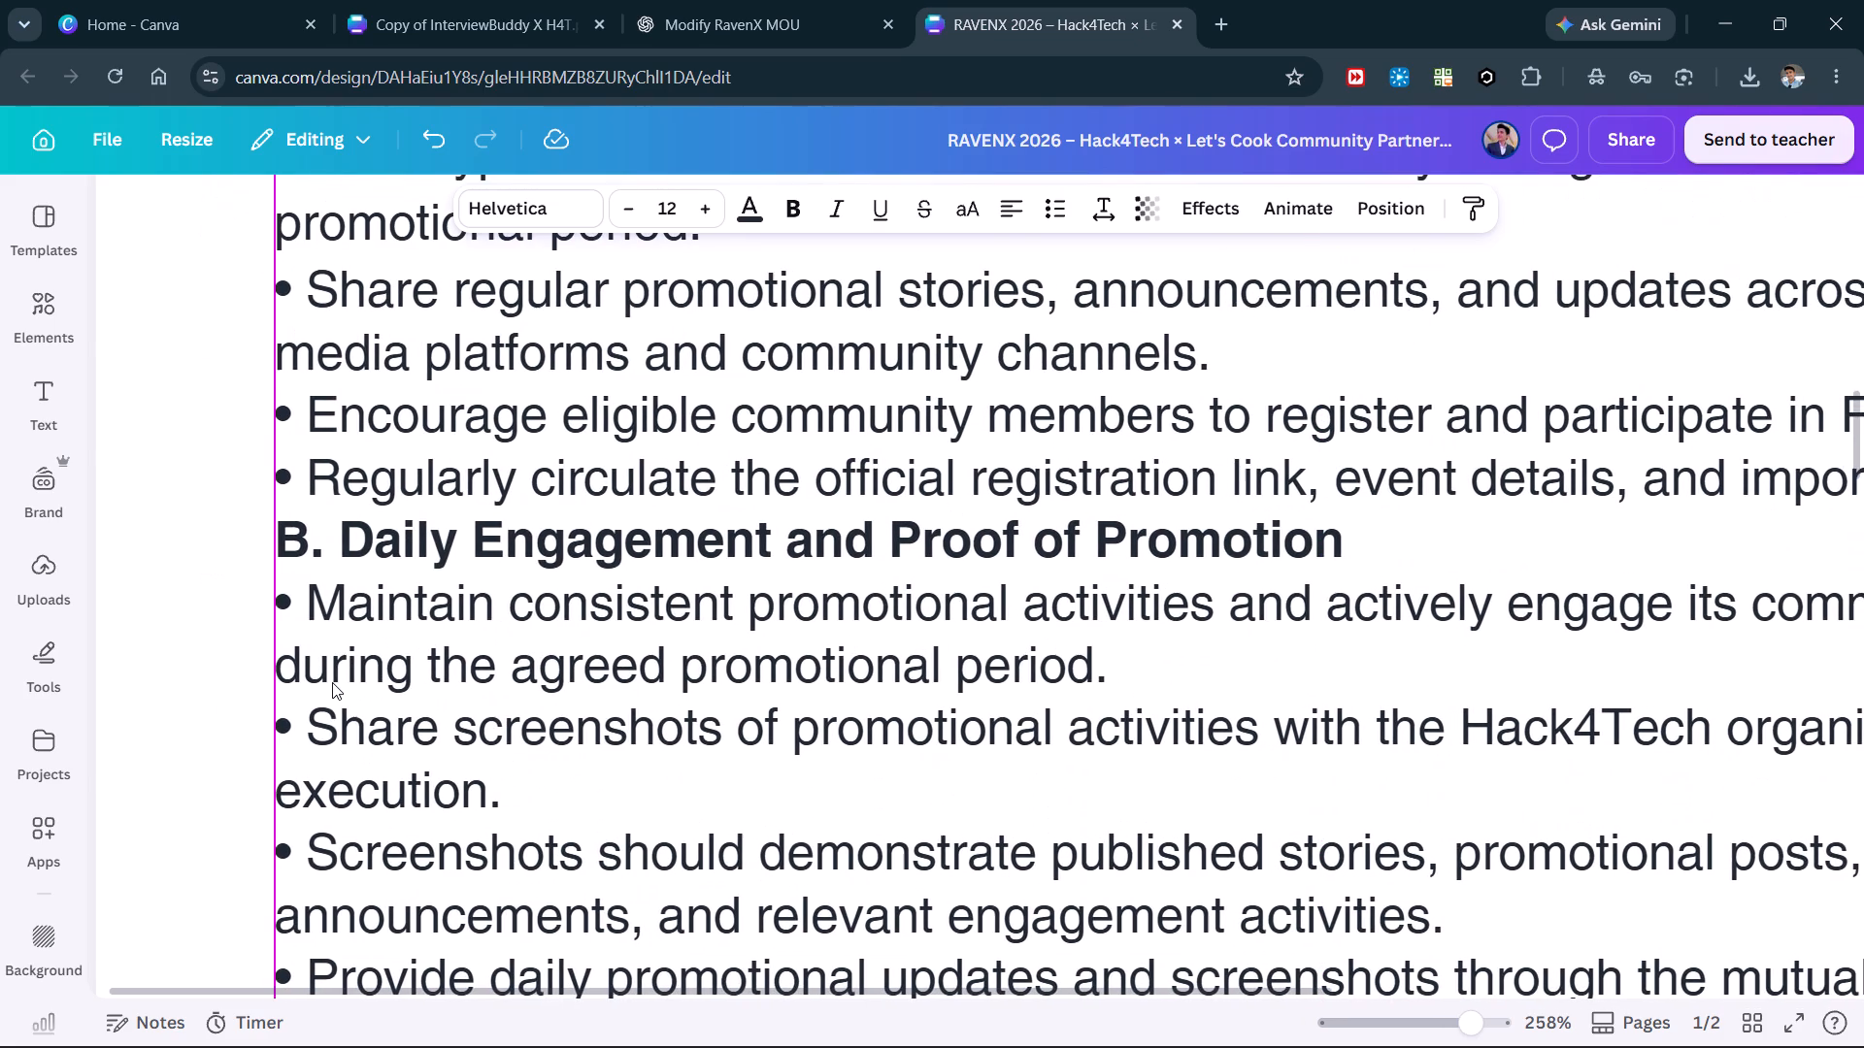
Move the "C. Social Media Promotion" heading up directly below the last section B bullet, aligned with that block's left edge.
scroll(332, 682, "down", 5)
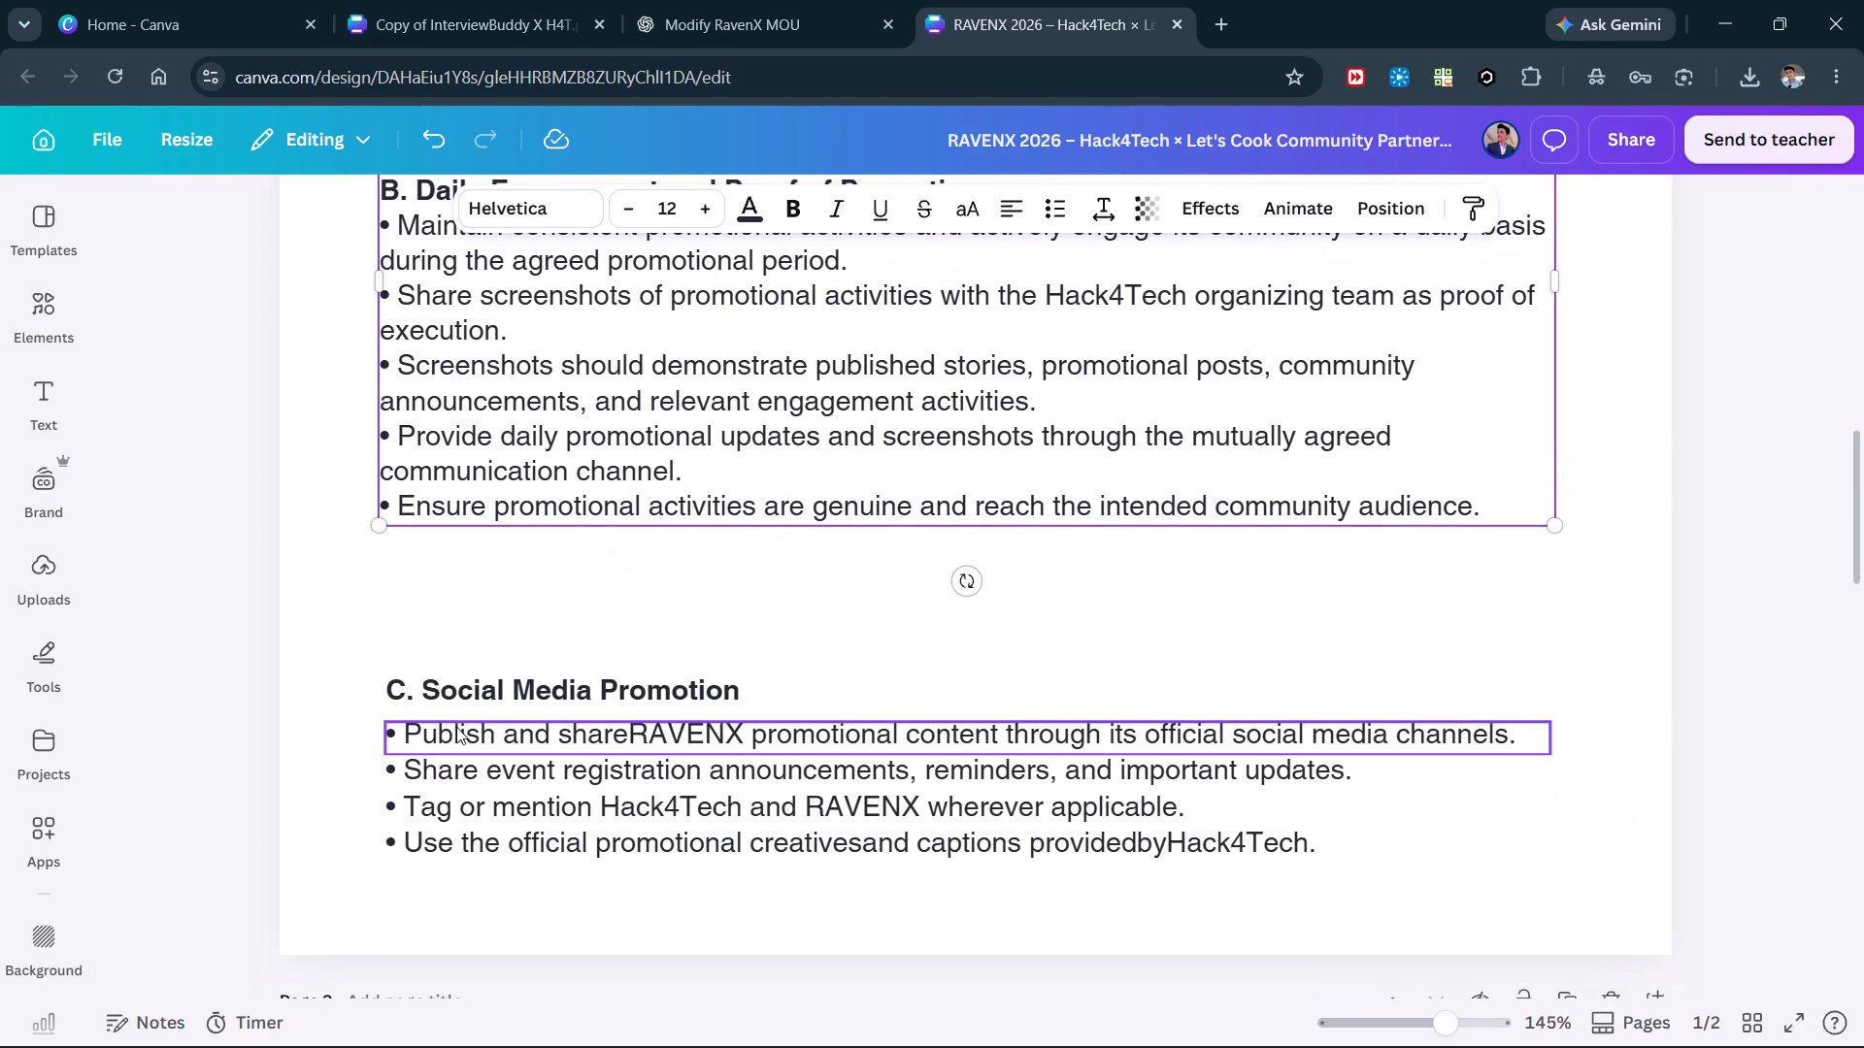
left_click_drag(452, 698, 443, 563)
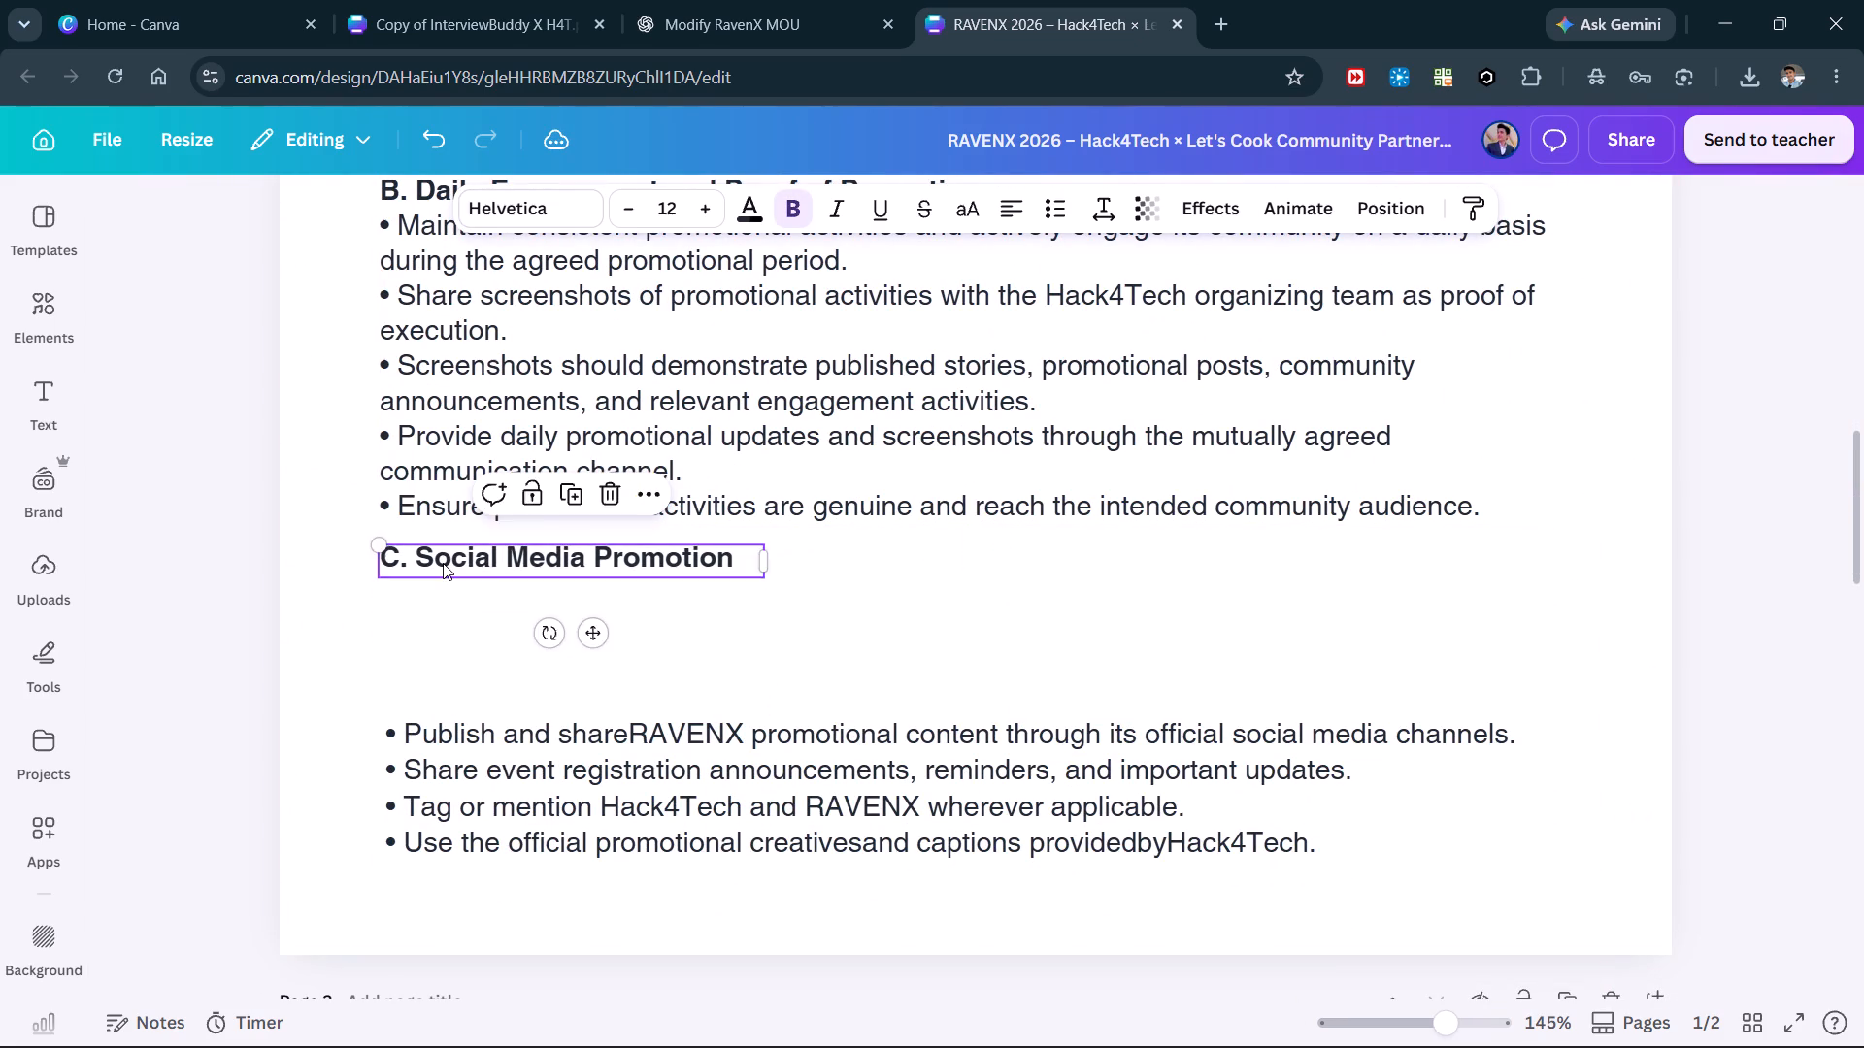
key("Up")
key("Up")
key("Up")
key("Up")
key("Down")
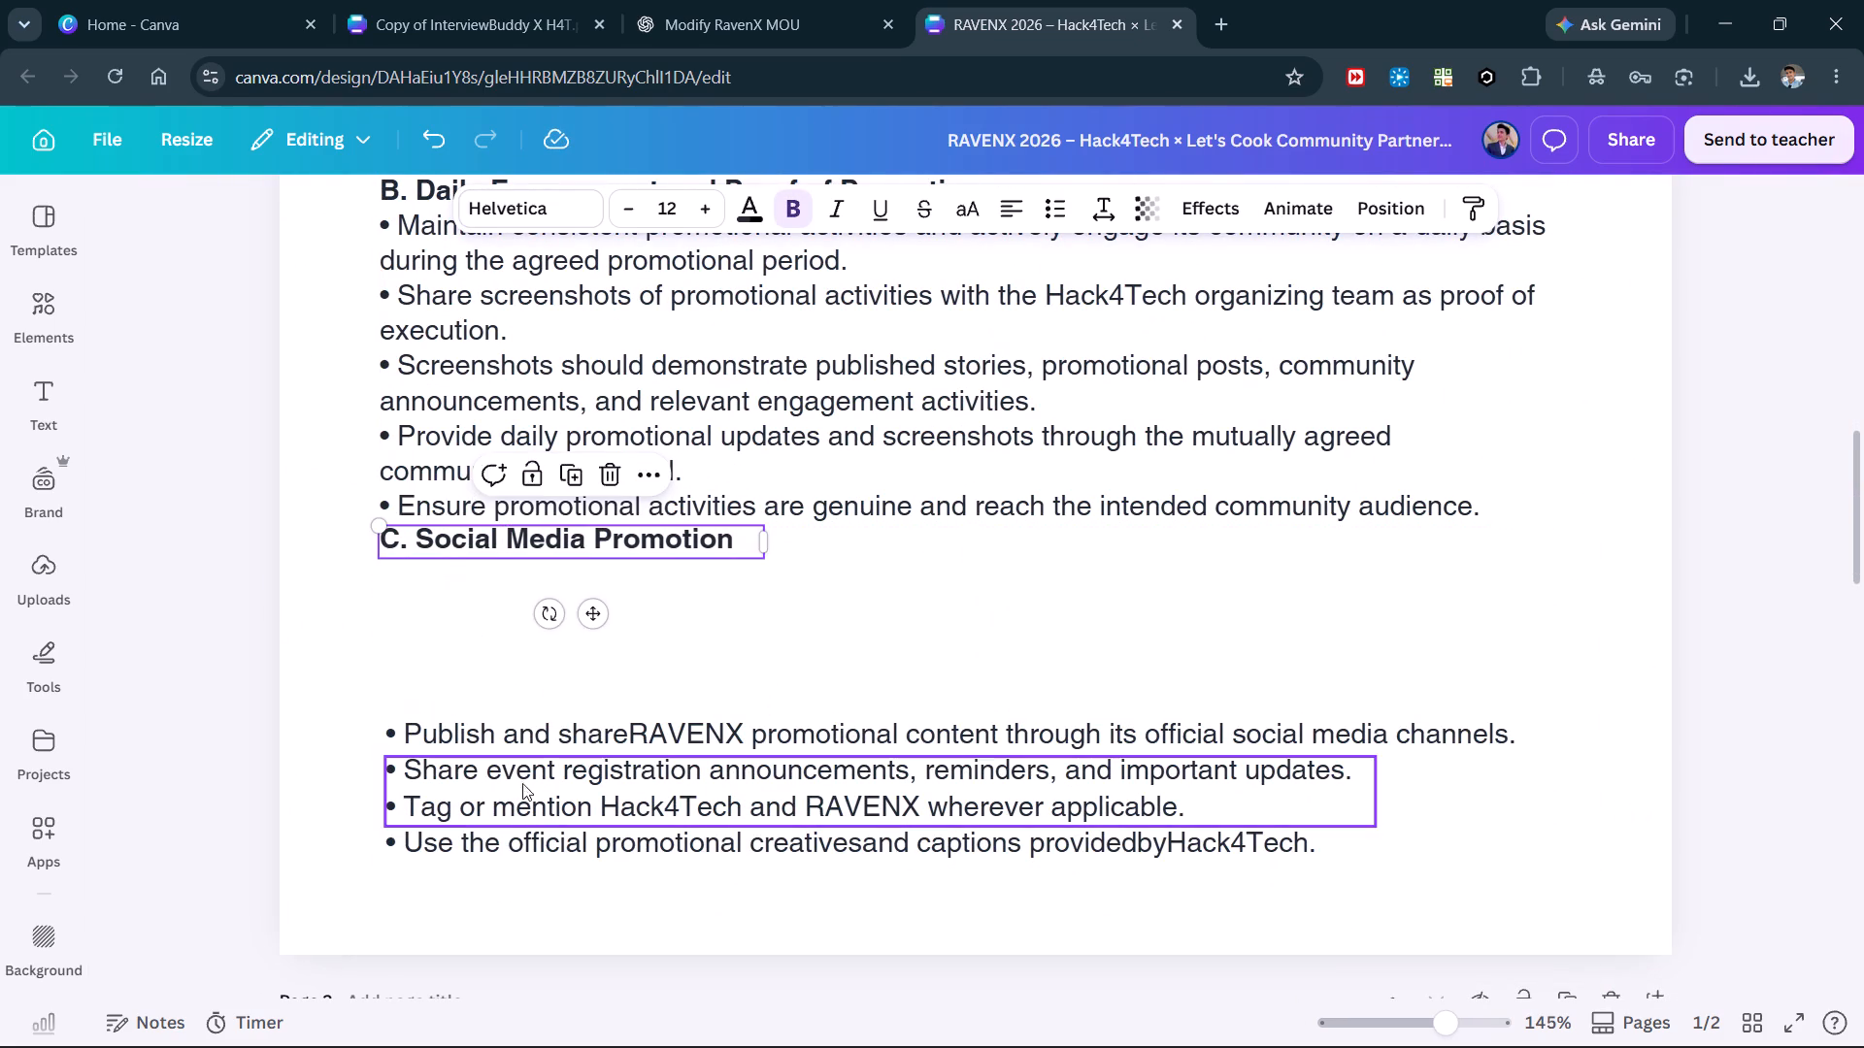
Move the two-bullet "Share event registration" and "Tag or mention" block up beneath the section C heading, leaving space for one bullet above.
left_click(521, 788)
key("shift+Up")
key("shift+Up")
key("shift+Up")
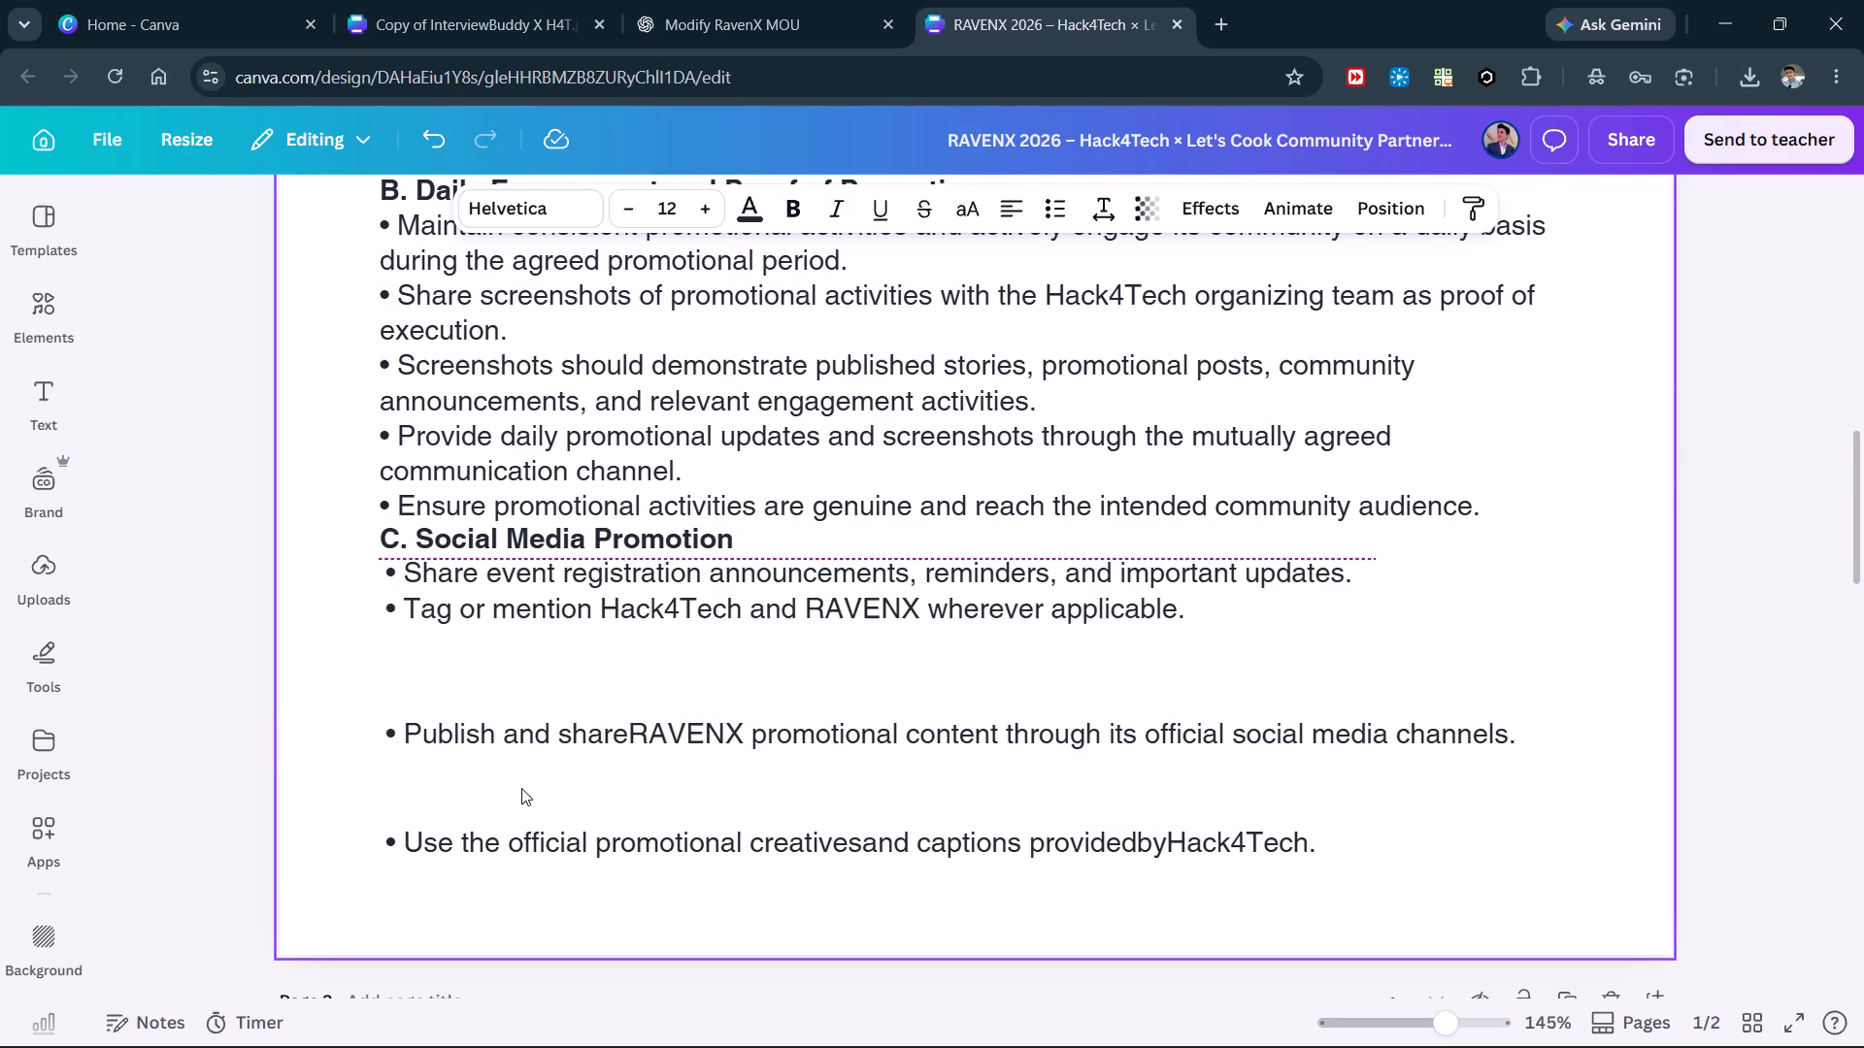
key("Down")
key("Down")
key("Down")
Place the "Publish and share" bullet directly below the section C heading and lower the "Share event" and "Tag or mention" block beneath it.
left_click(525, 741)
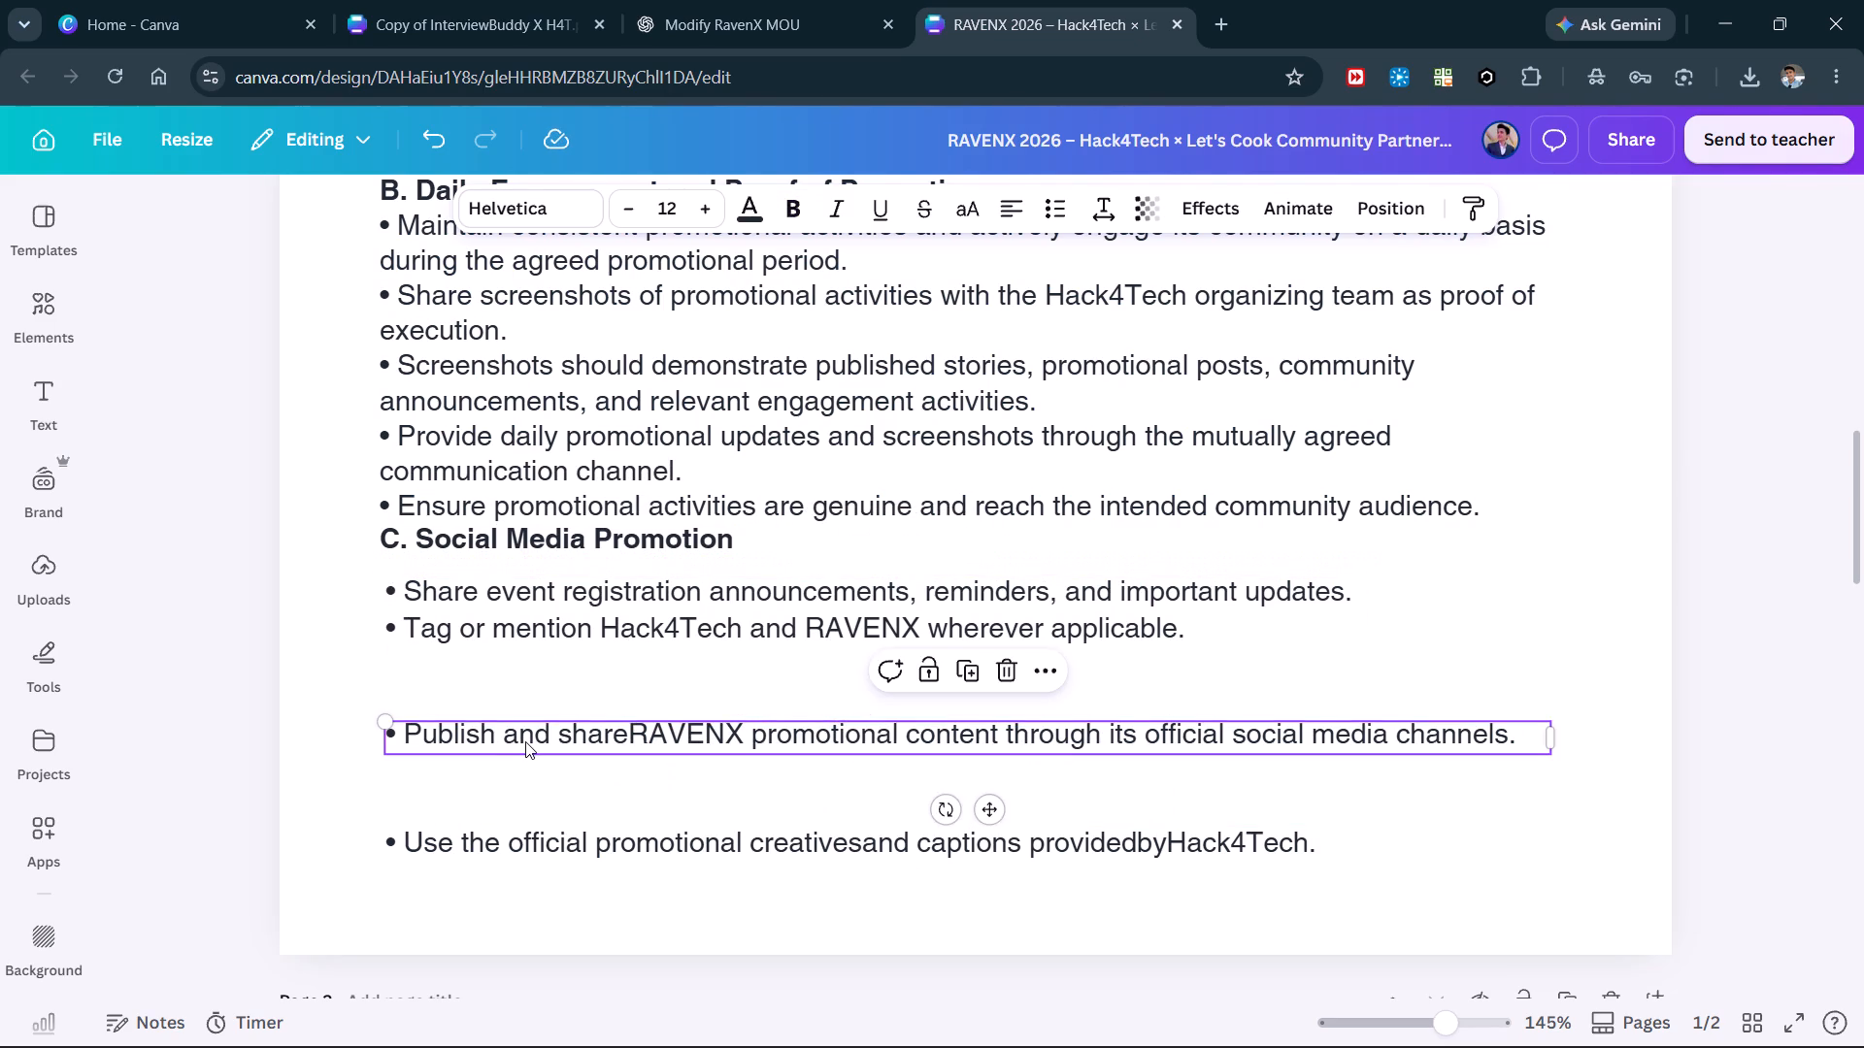
key("shift+Up")
key("shift+Up")
key("shift+Up")
key("Down")
key("Down")
key("Down")
key("Down")
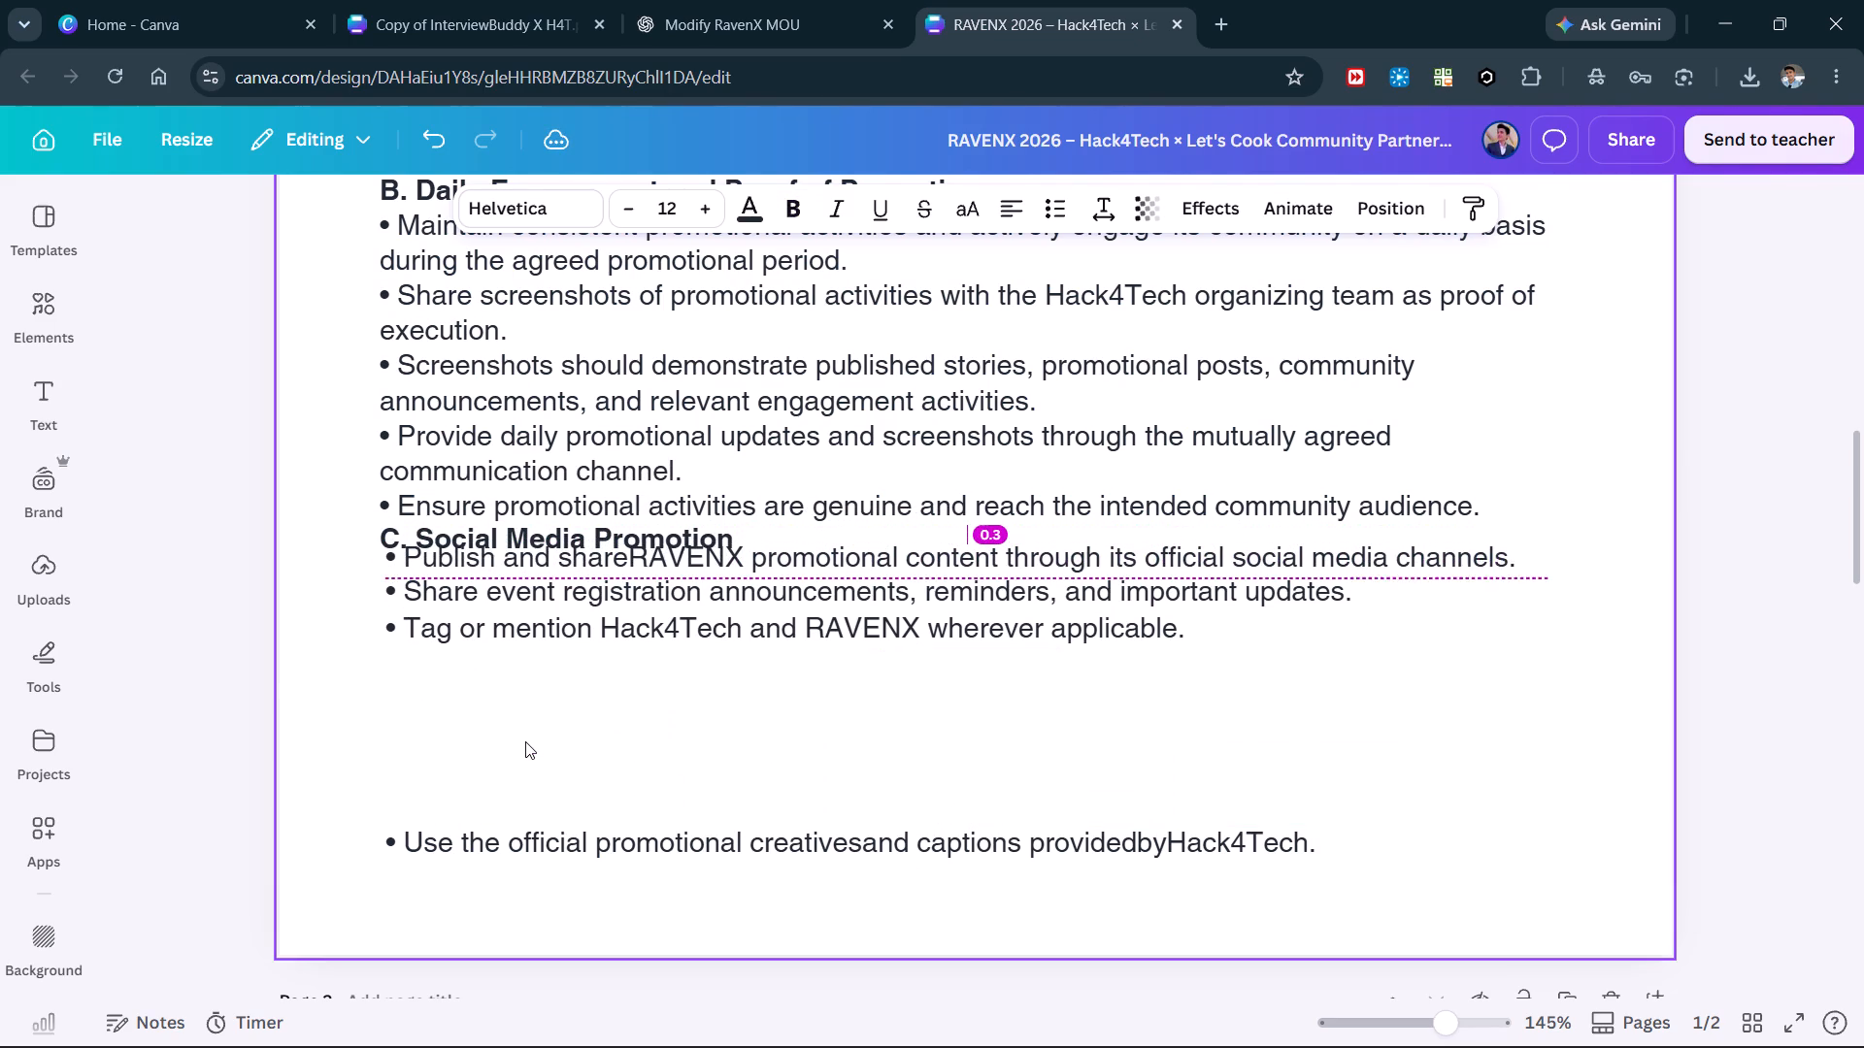
key("Down")
key("Down")
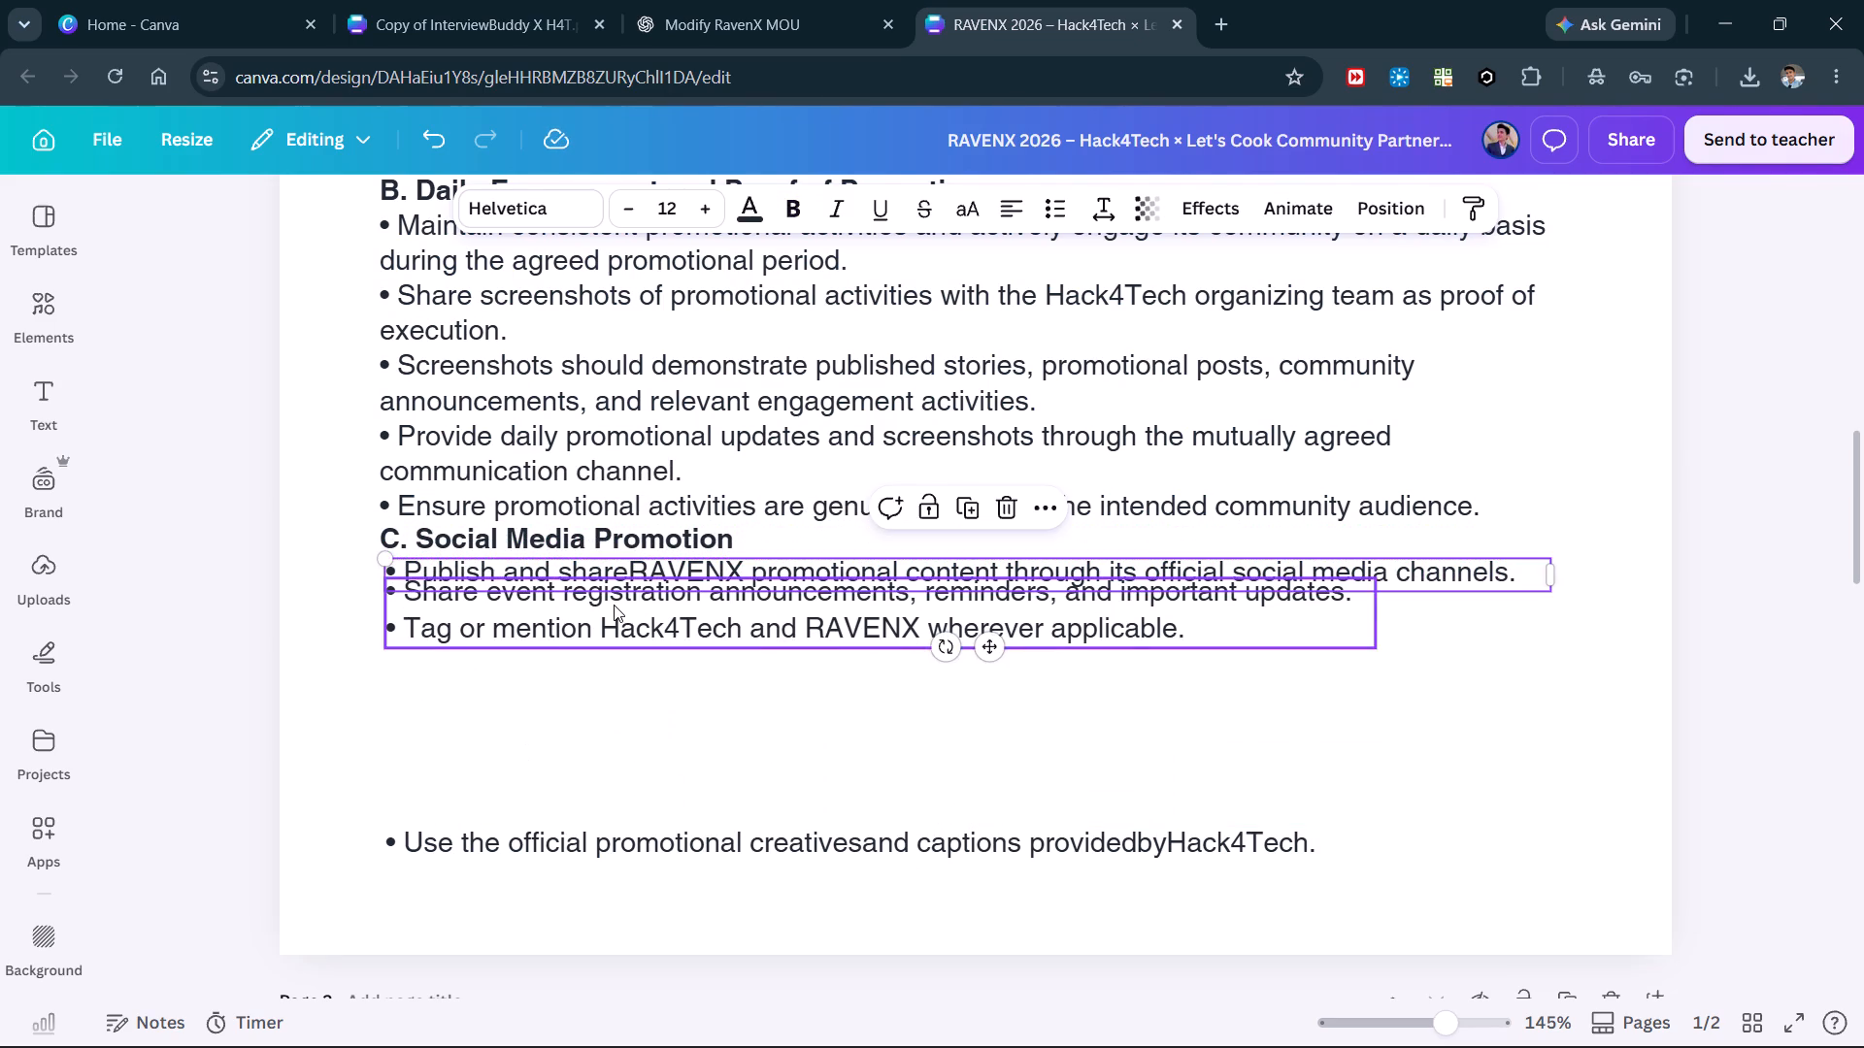
left_click(615, 605)
key("Down")
key("Down")
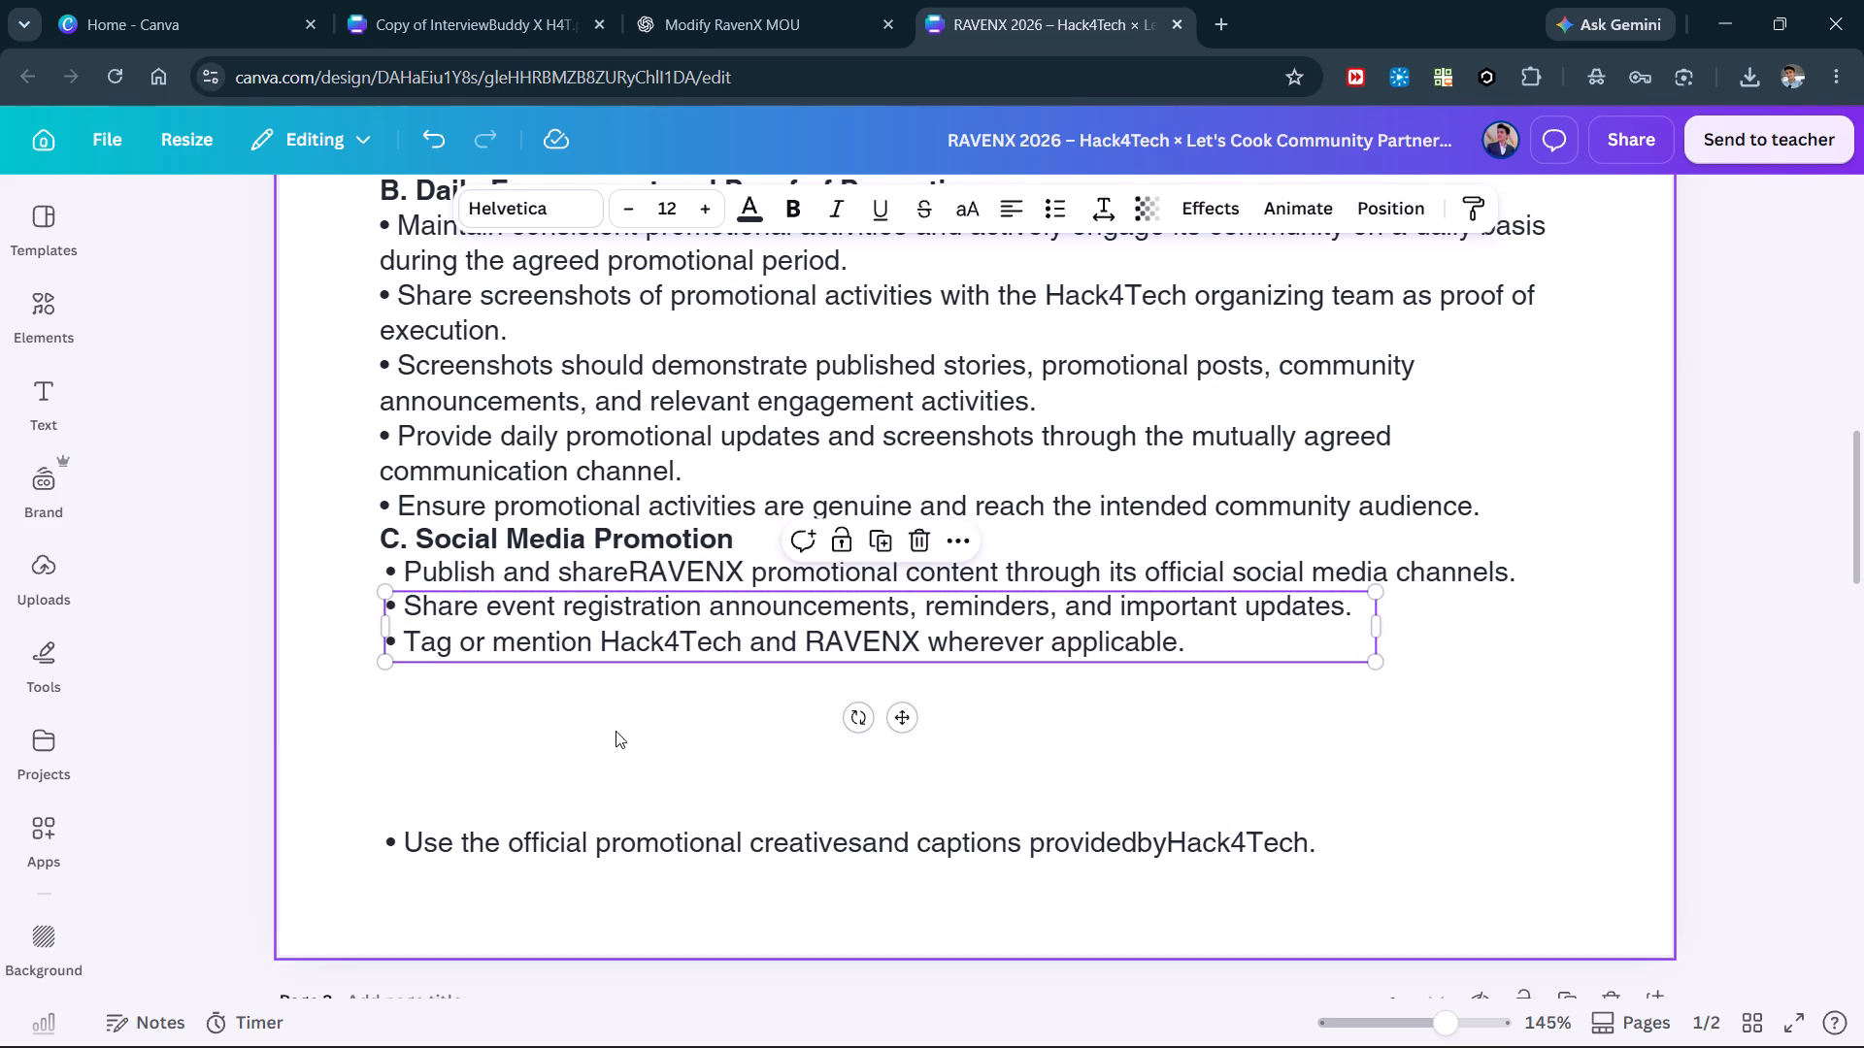
Move the "Use the official promotional creatives" bullet up directly below the "Tag or mention" bullet.
left_click(589, 836)
key("shift+Up")
key("shift+Up")
key("shift+Up")
key("Down")
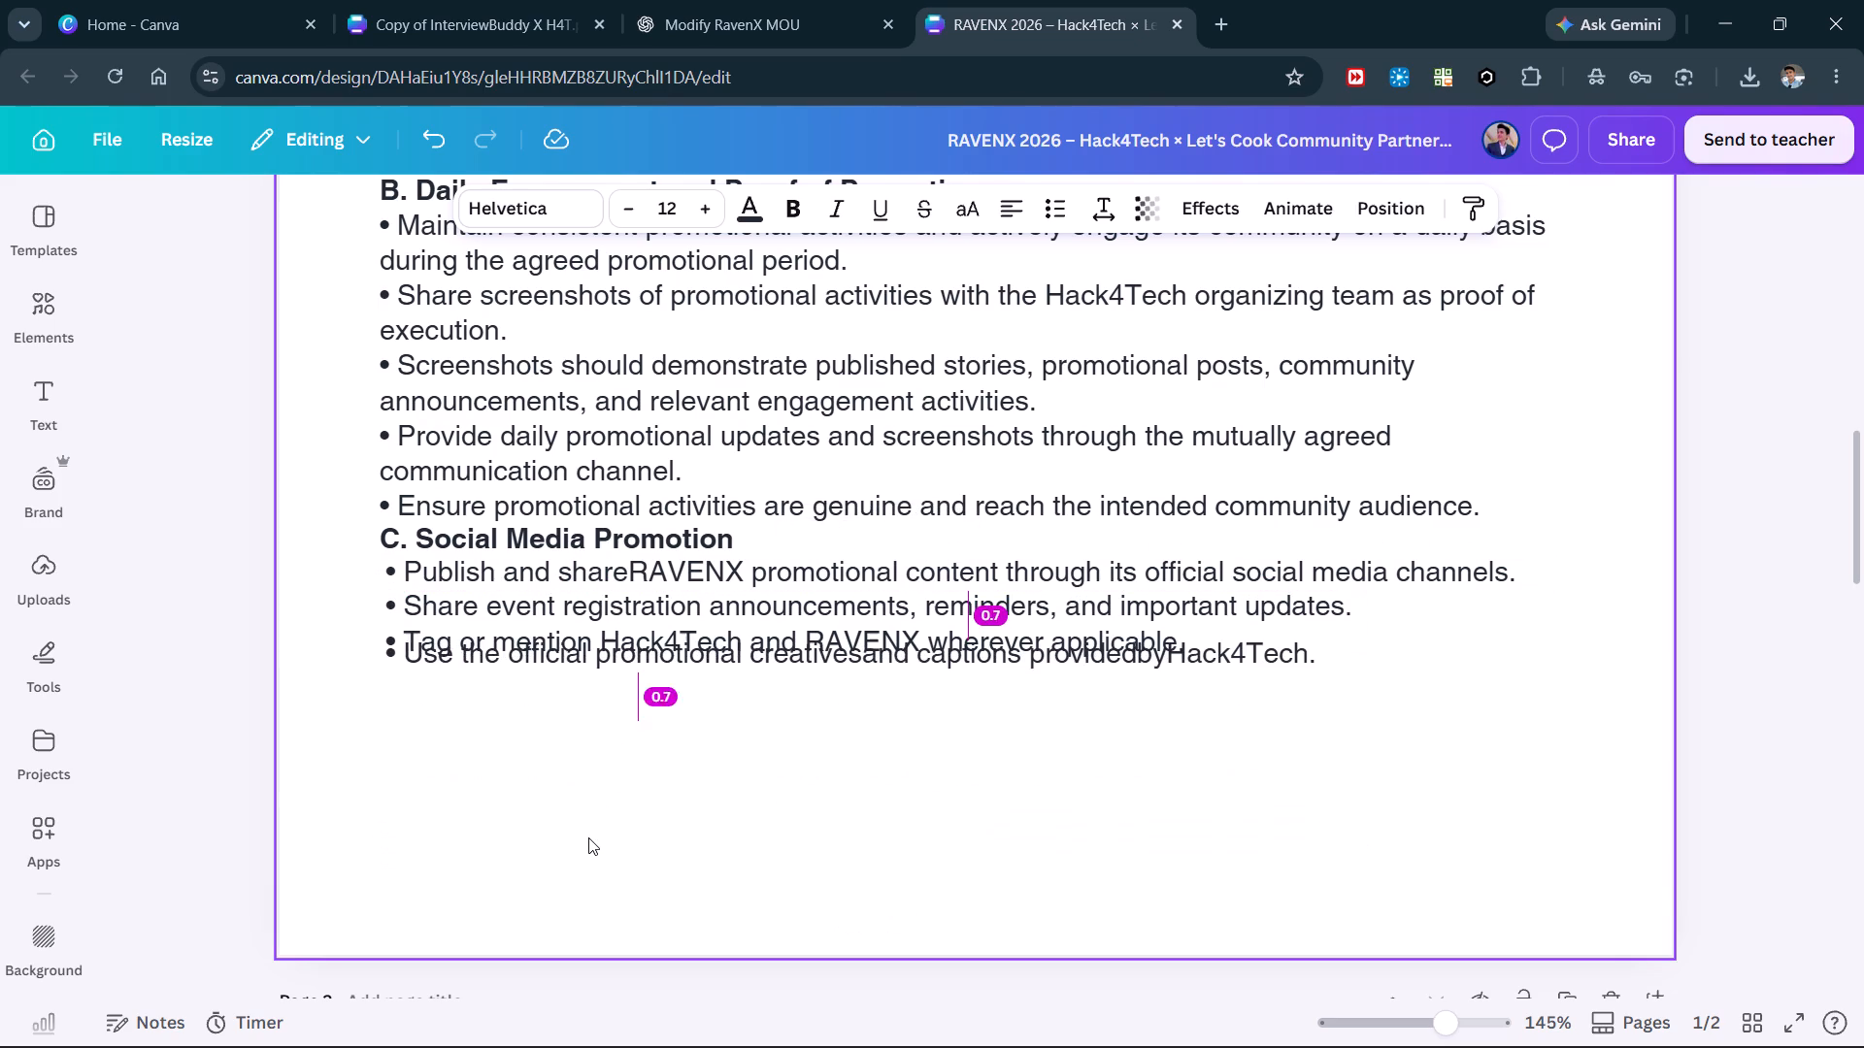
key("Down")
key("Down")
key("Down")
key("Down")
key("Down")
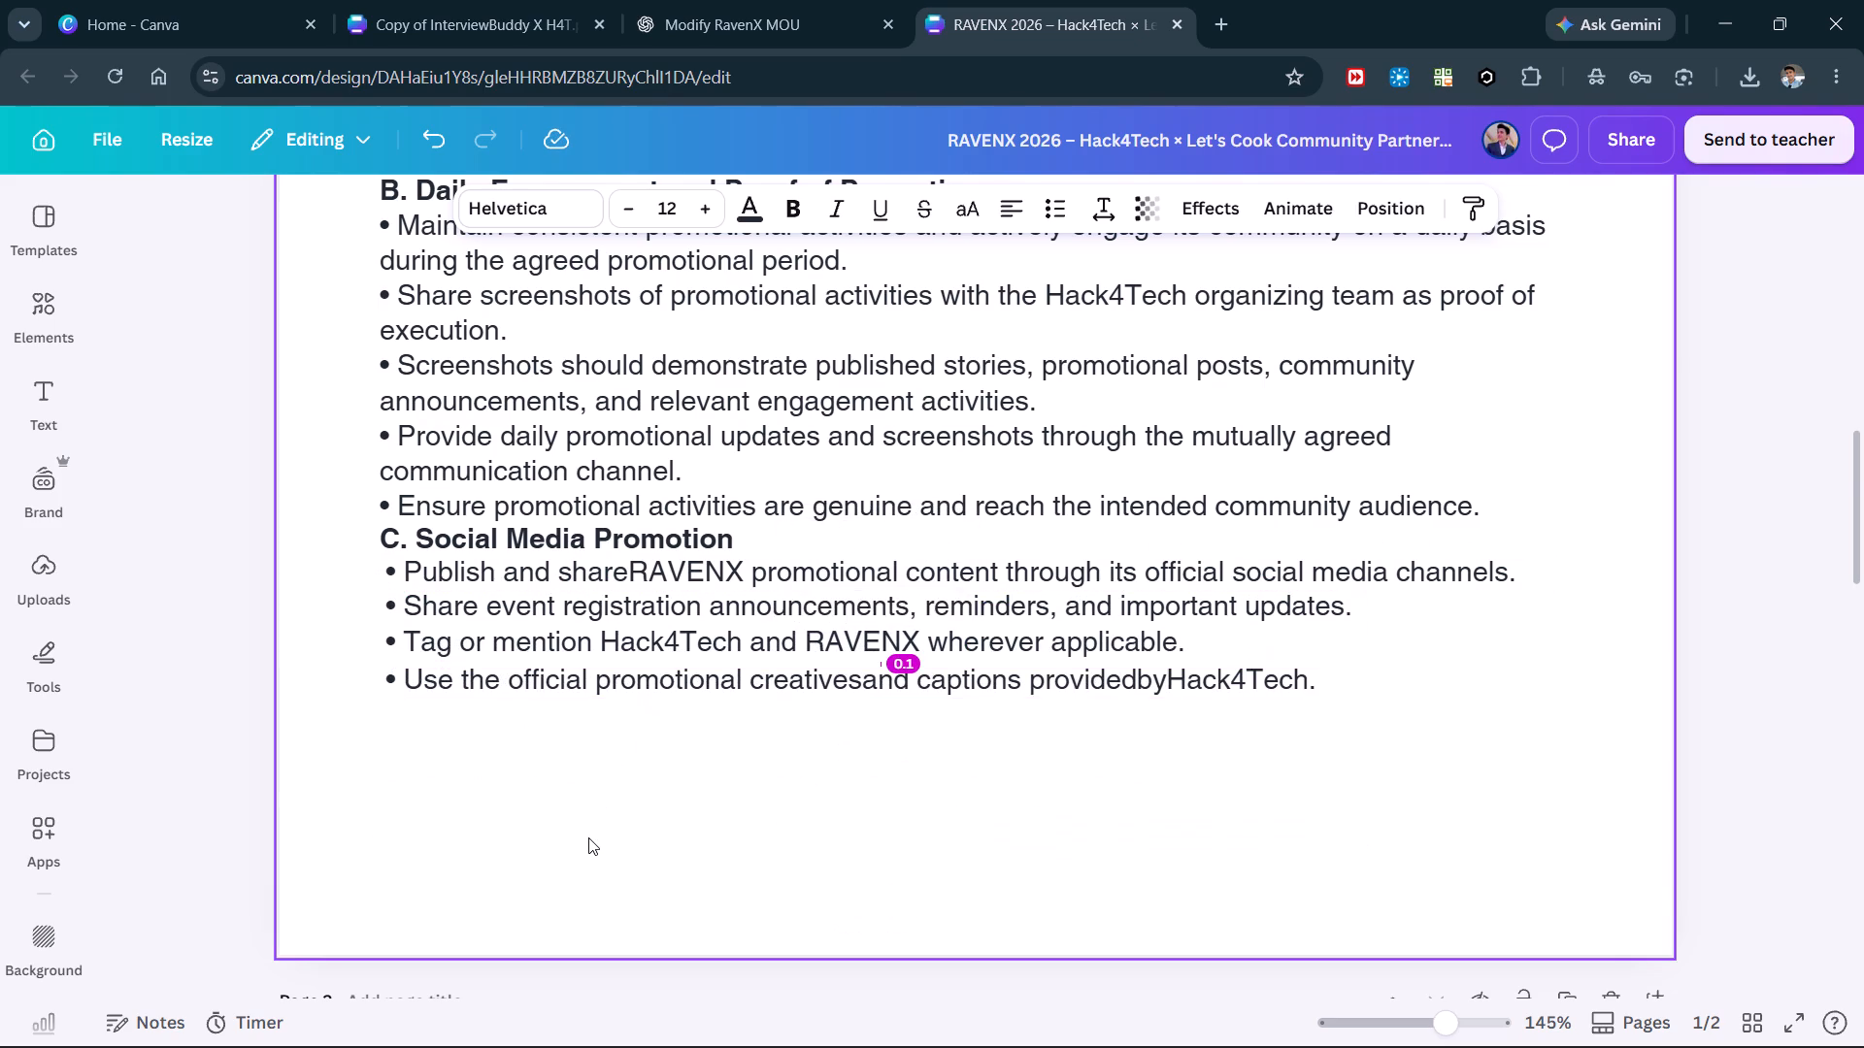
Move the "4. Responsibilities and Deliverables of Hack4Tech" heading up and left on page 1, directly below the last section C bullet.
scroll(588, 837, "down", 2)
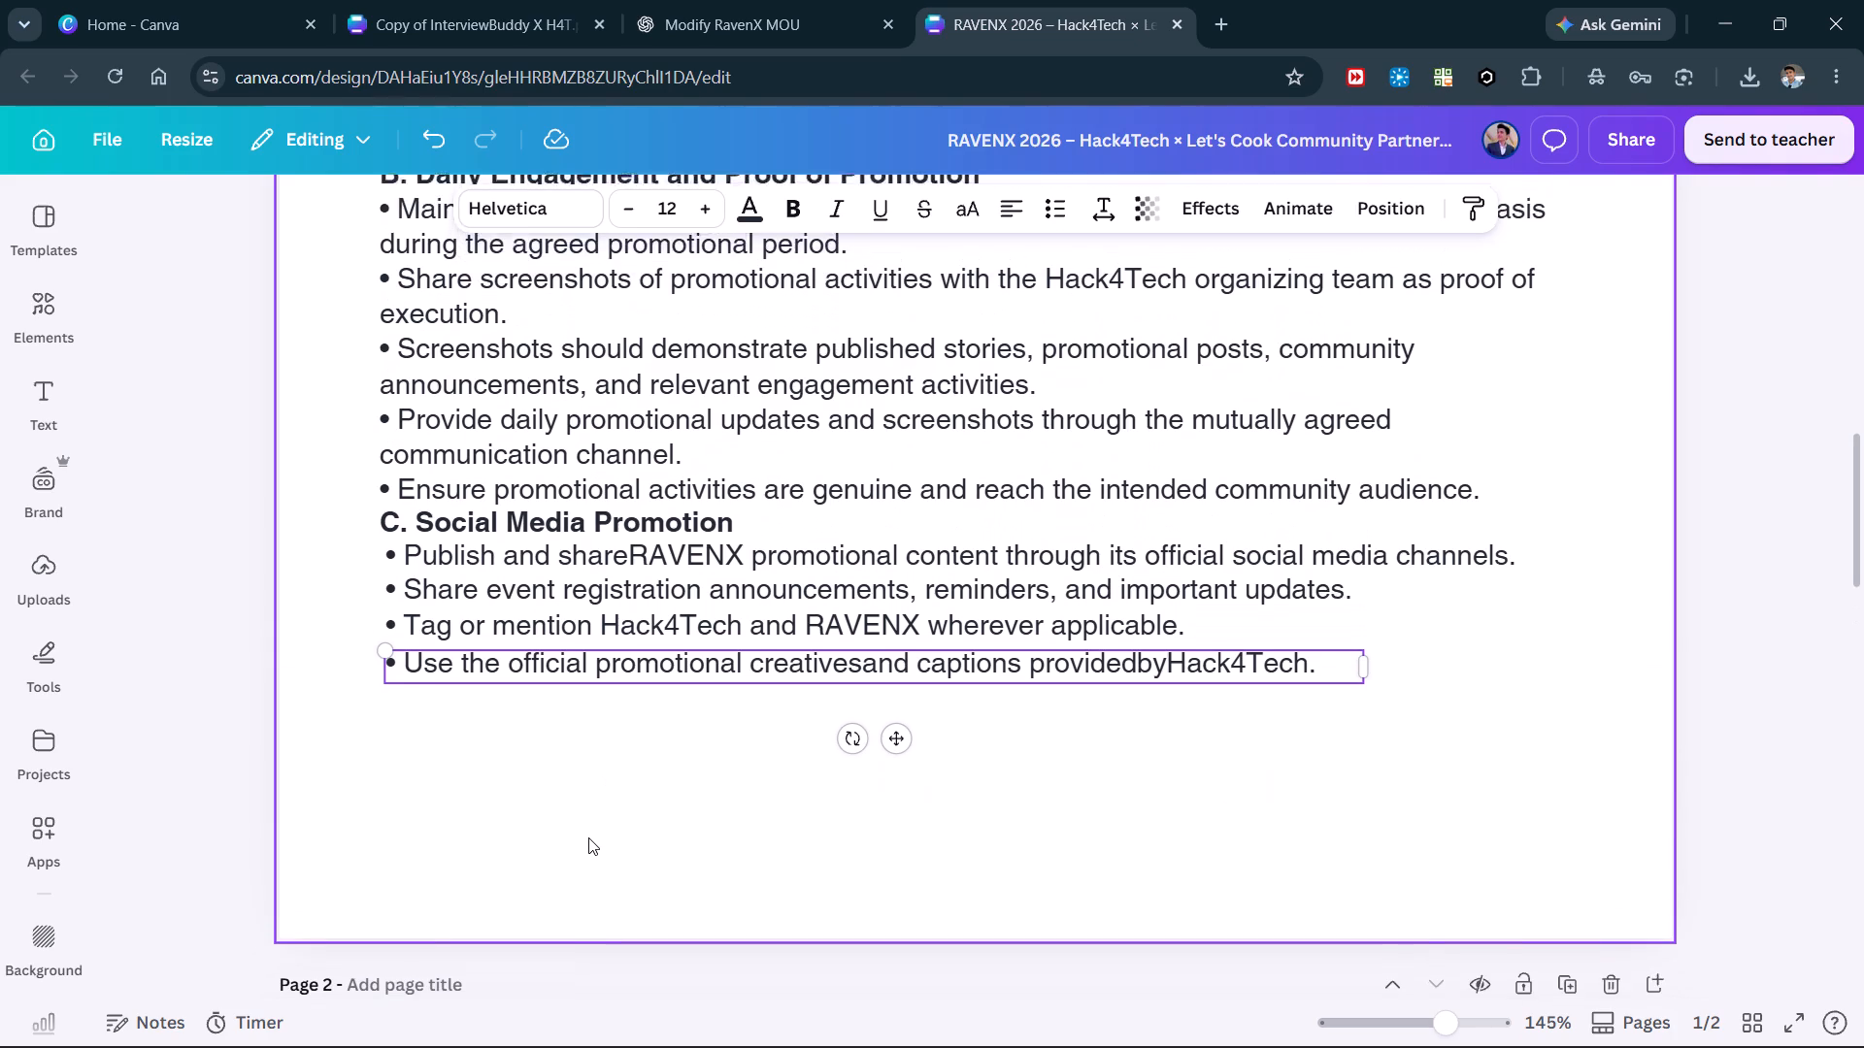
left_click_drag(586, 767, 602, 491)
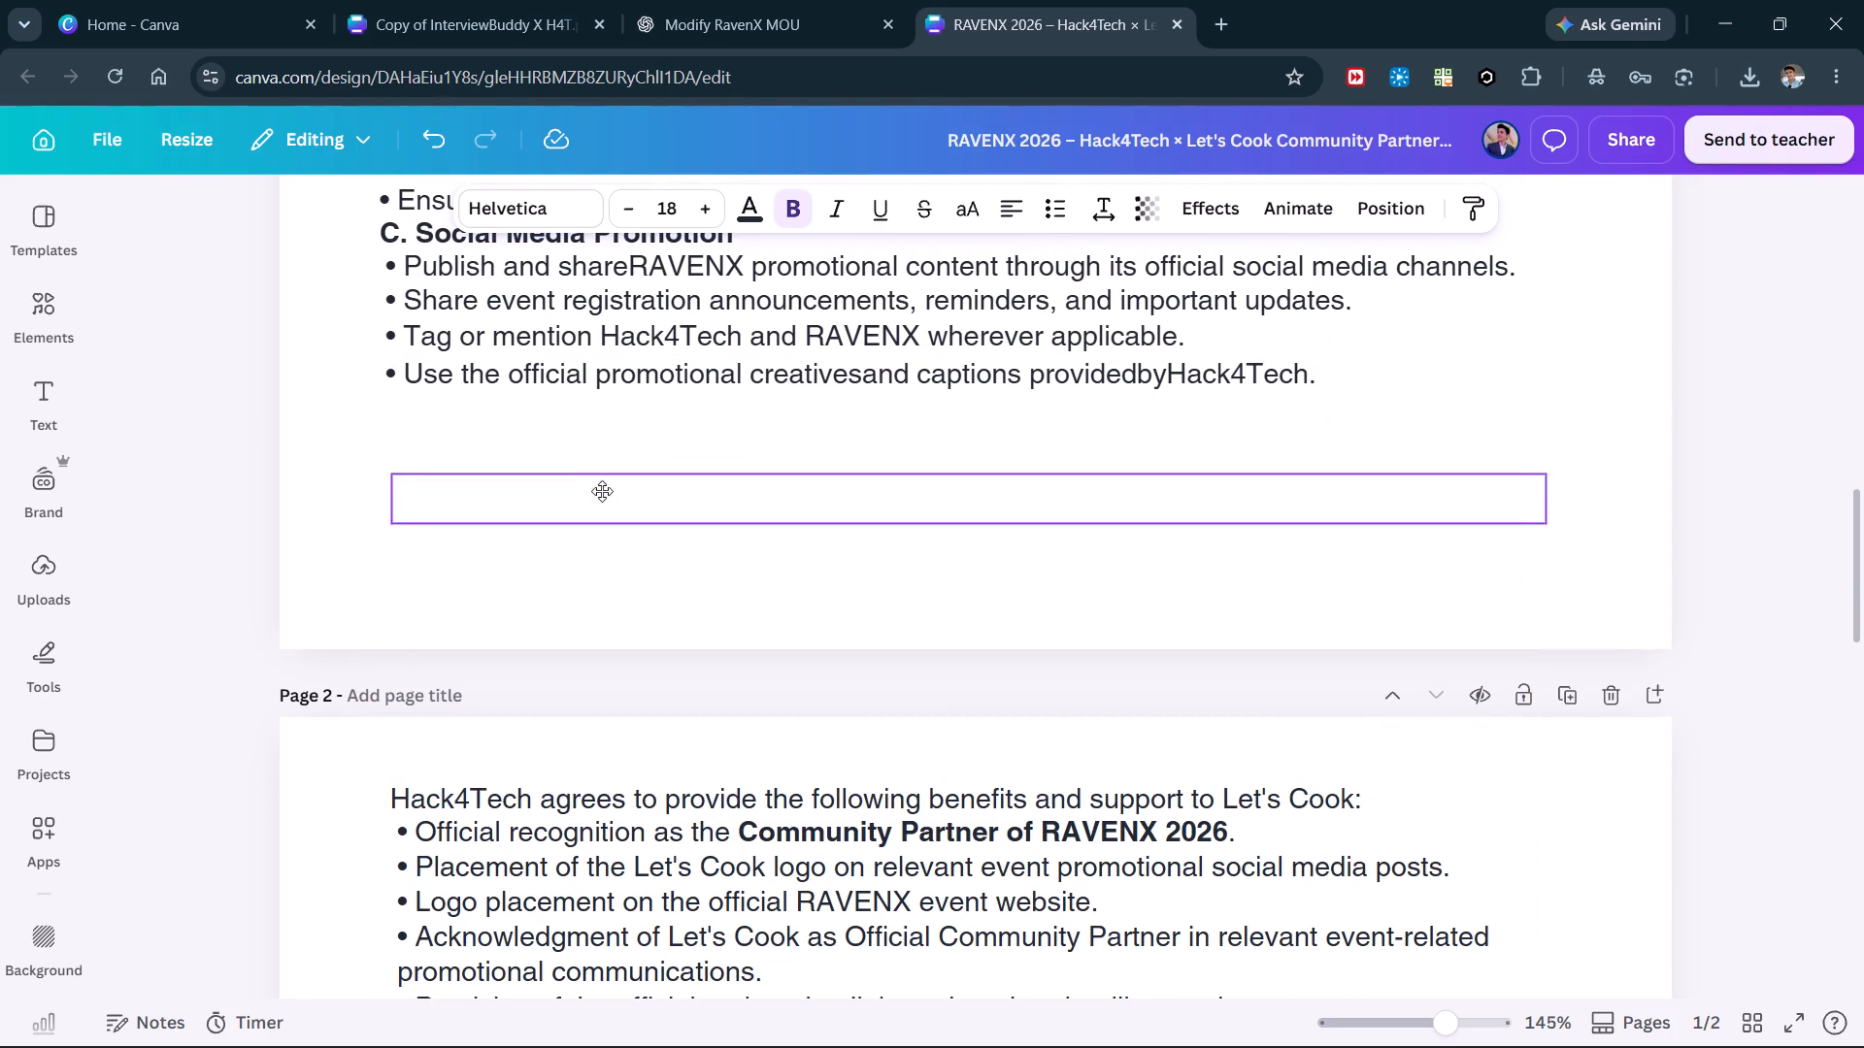
left_click_drag(602, 491, 575, 460)
key("Left")
key("Left")
key("Left")
key("Up")
key("Up")
key("Left")
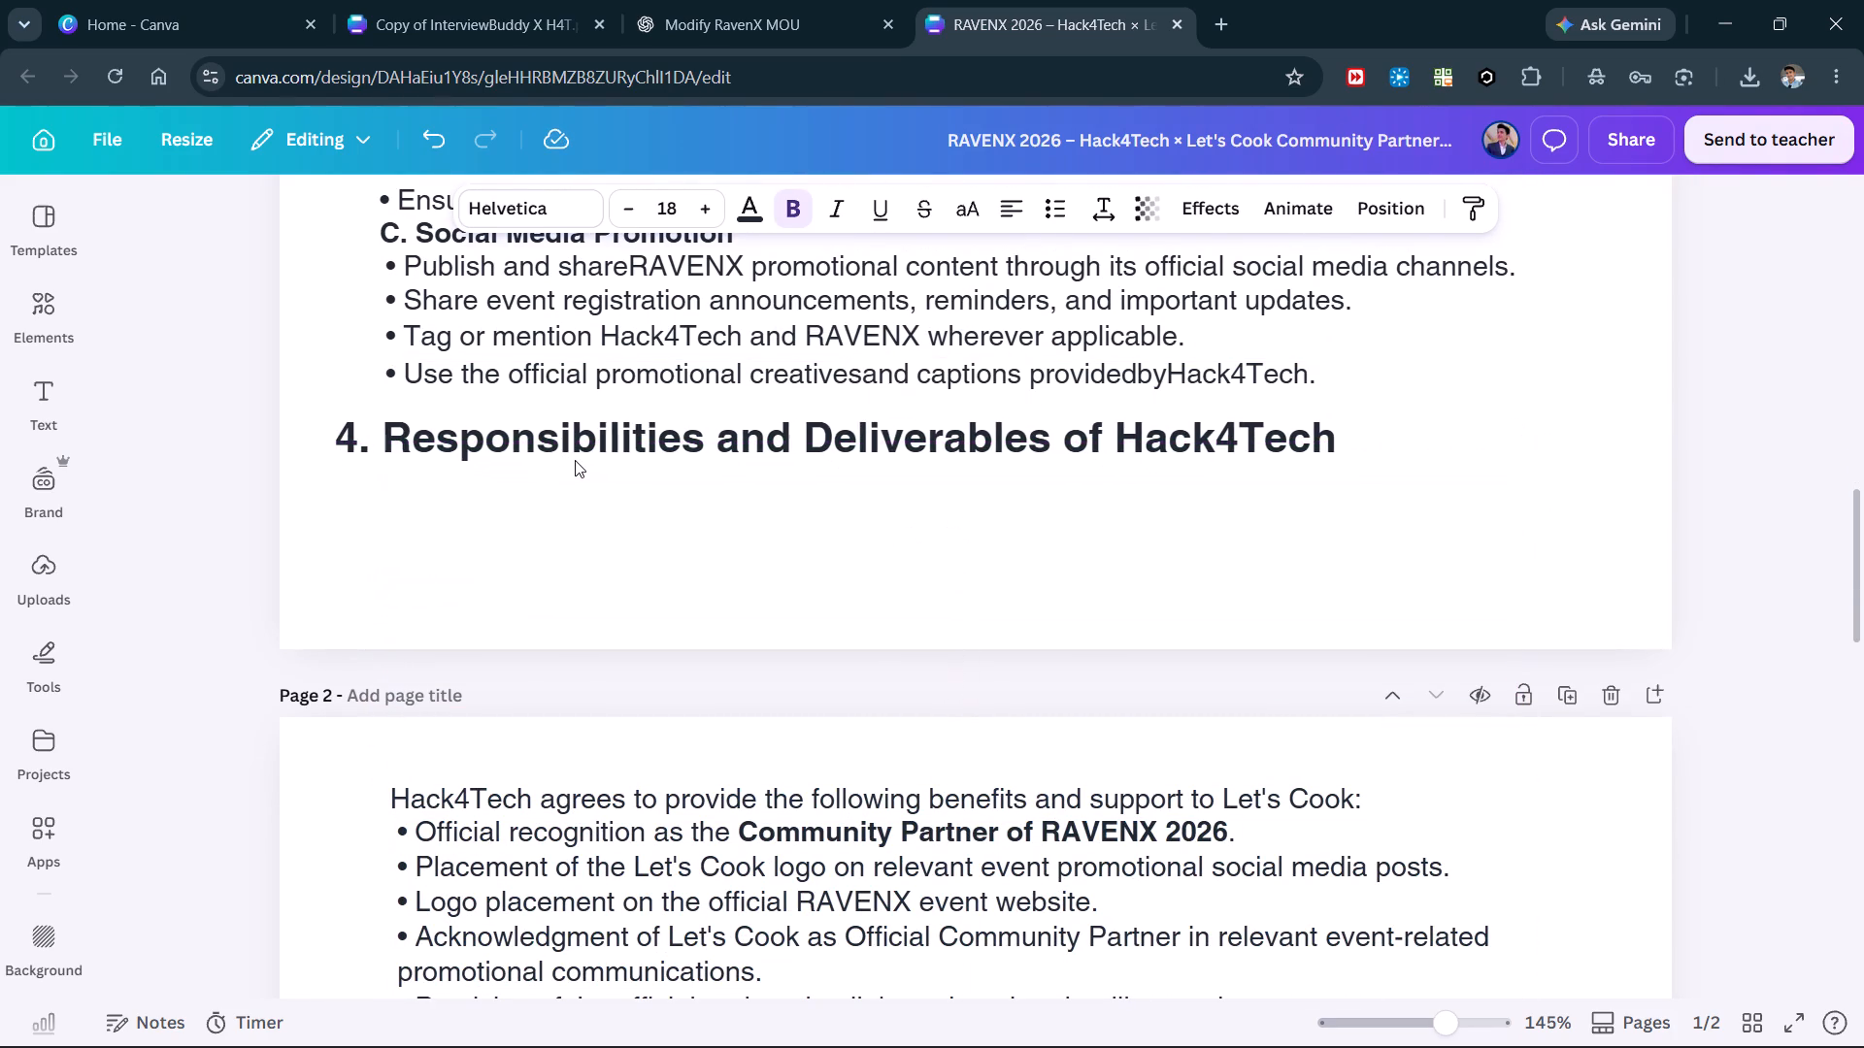
key("Up")
key("Up")
key("Up")
key("Right")
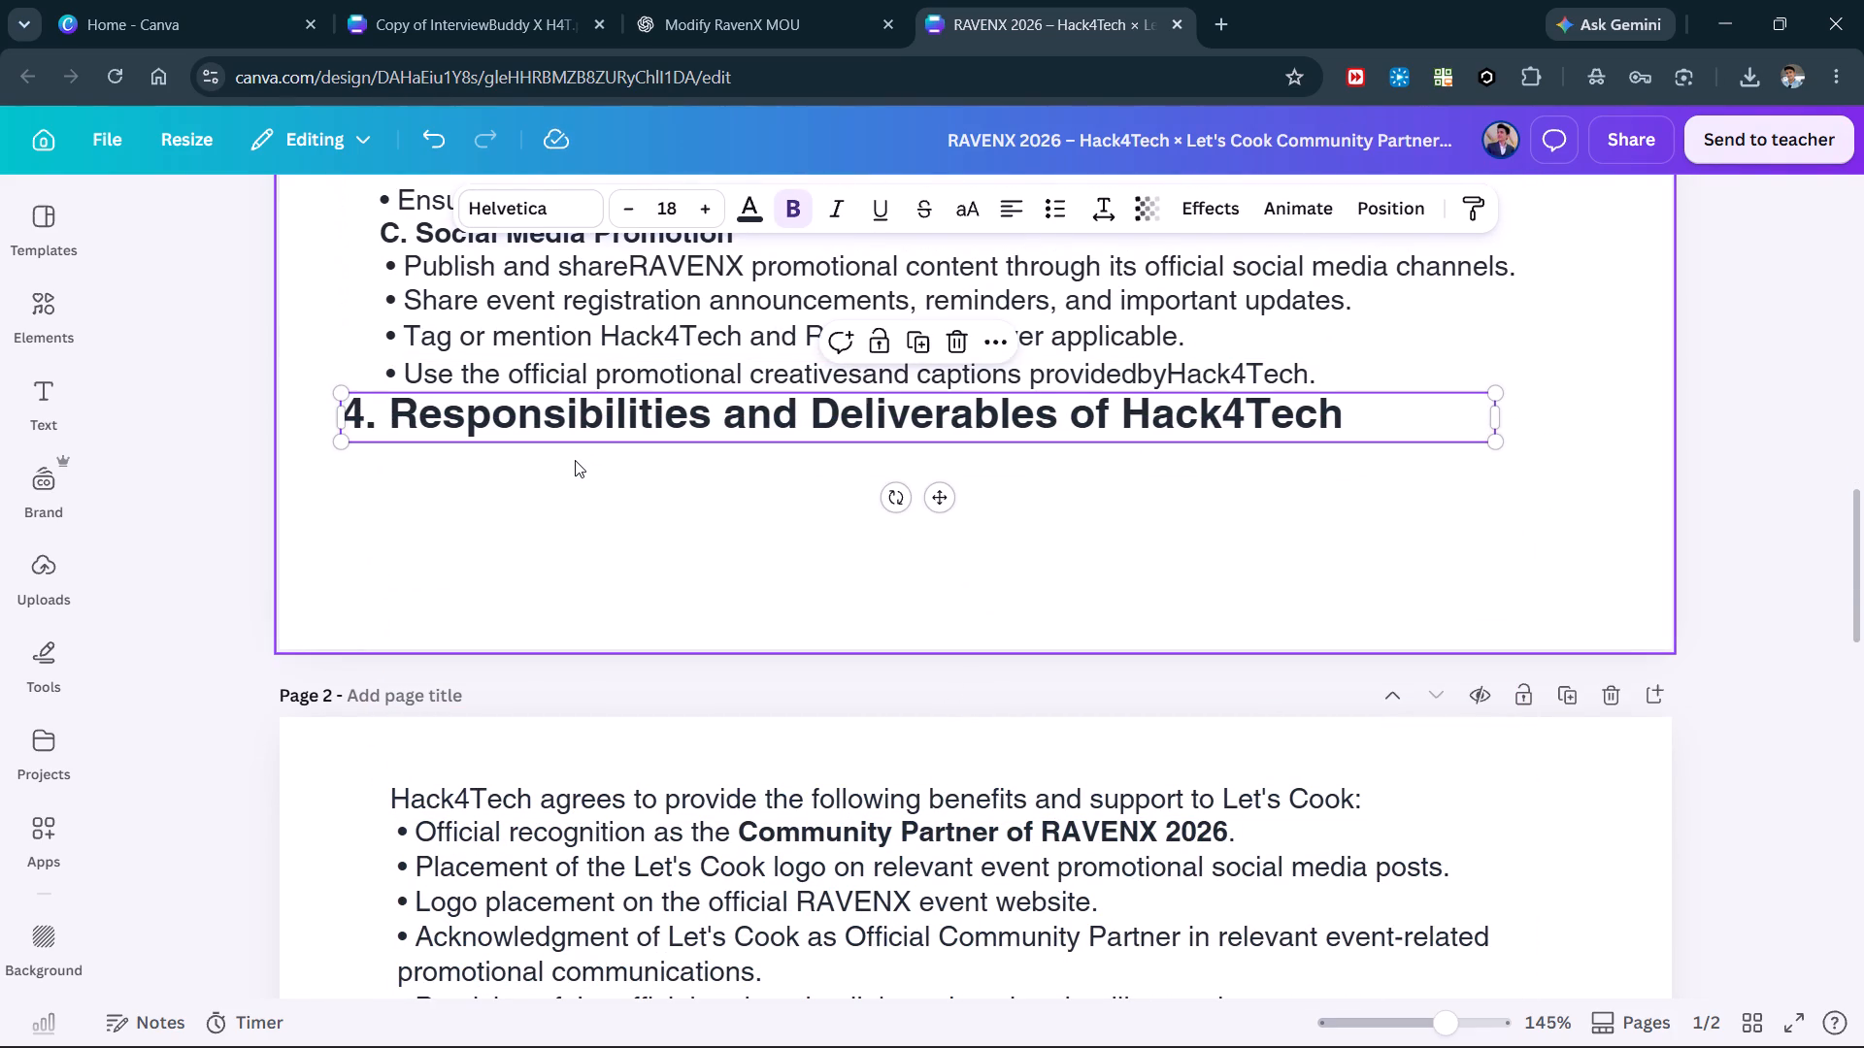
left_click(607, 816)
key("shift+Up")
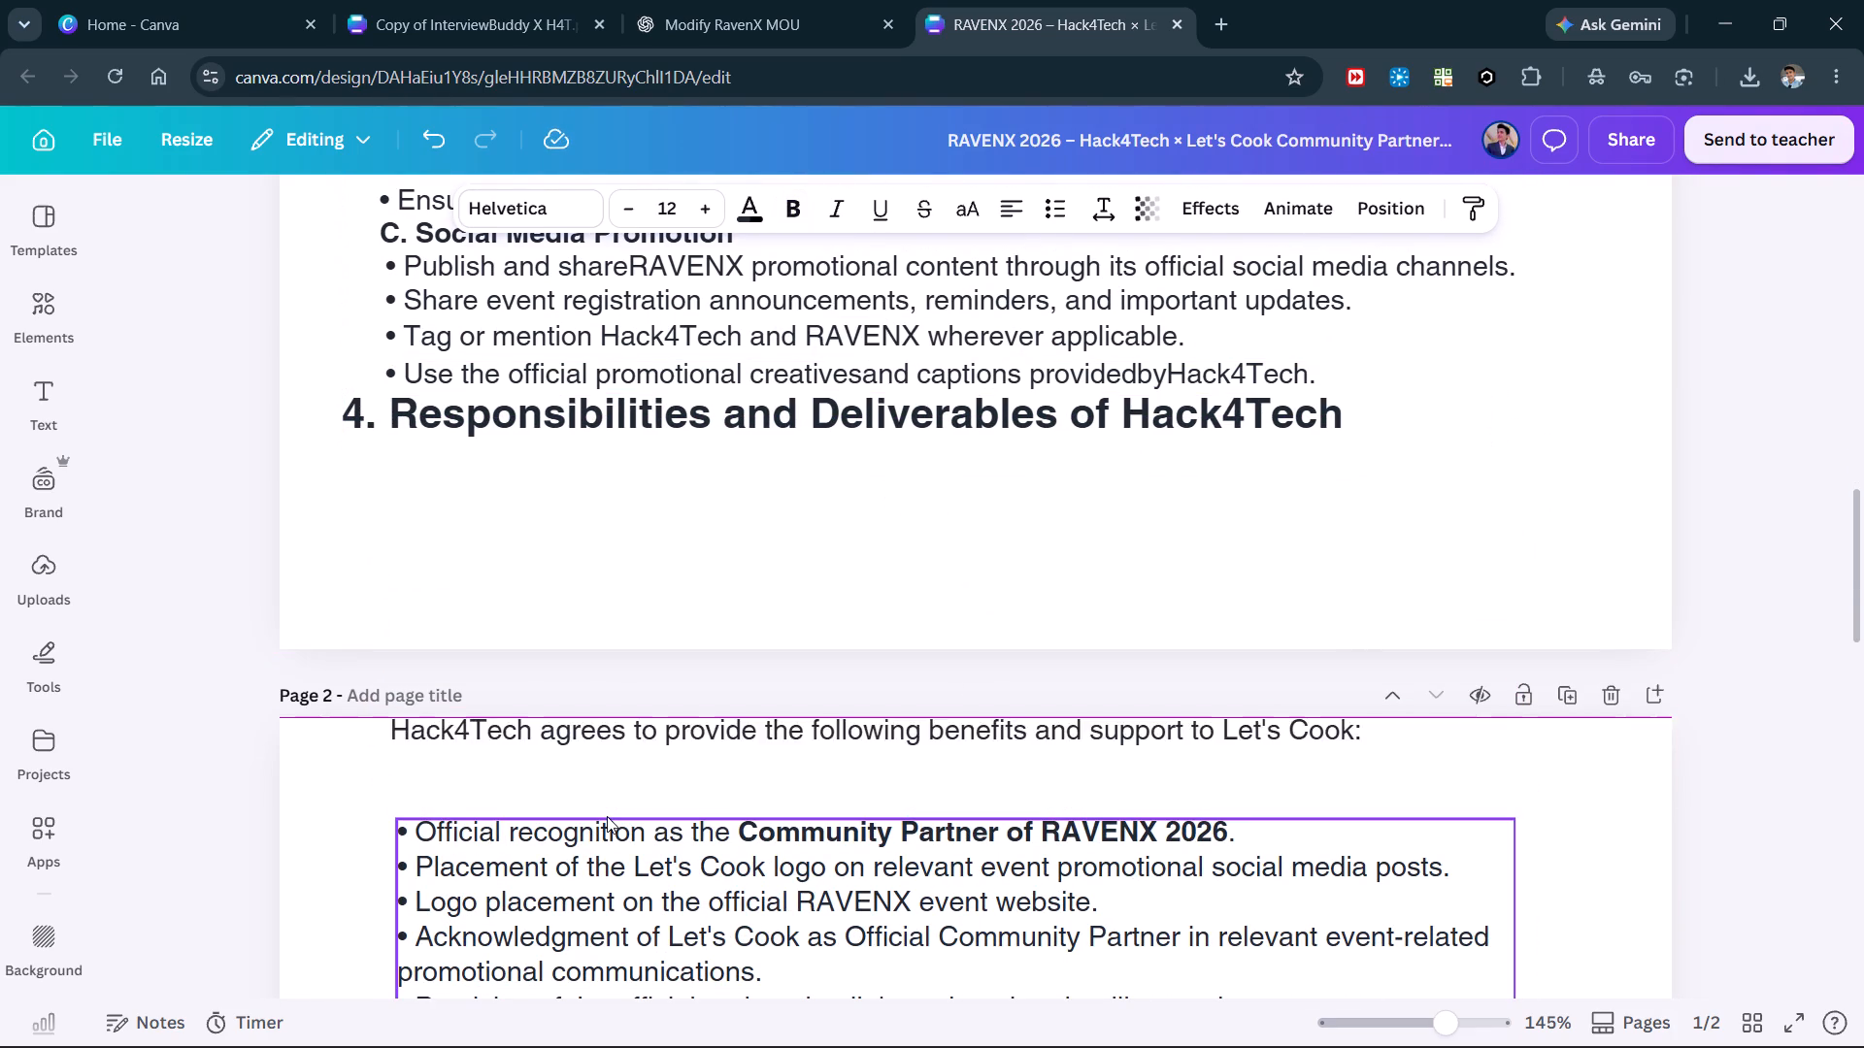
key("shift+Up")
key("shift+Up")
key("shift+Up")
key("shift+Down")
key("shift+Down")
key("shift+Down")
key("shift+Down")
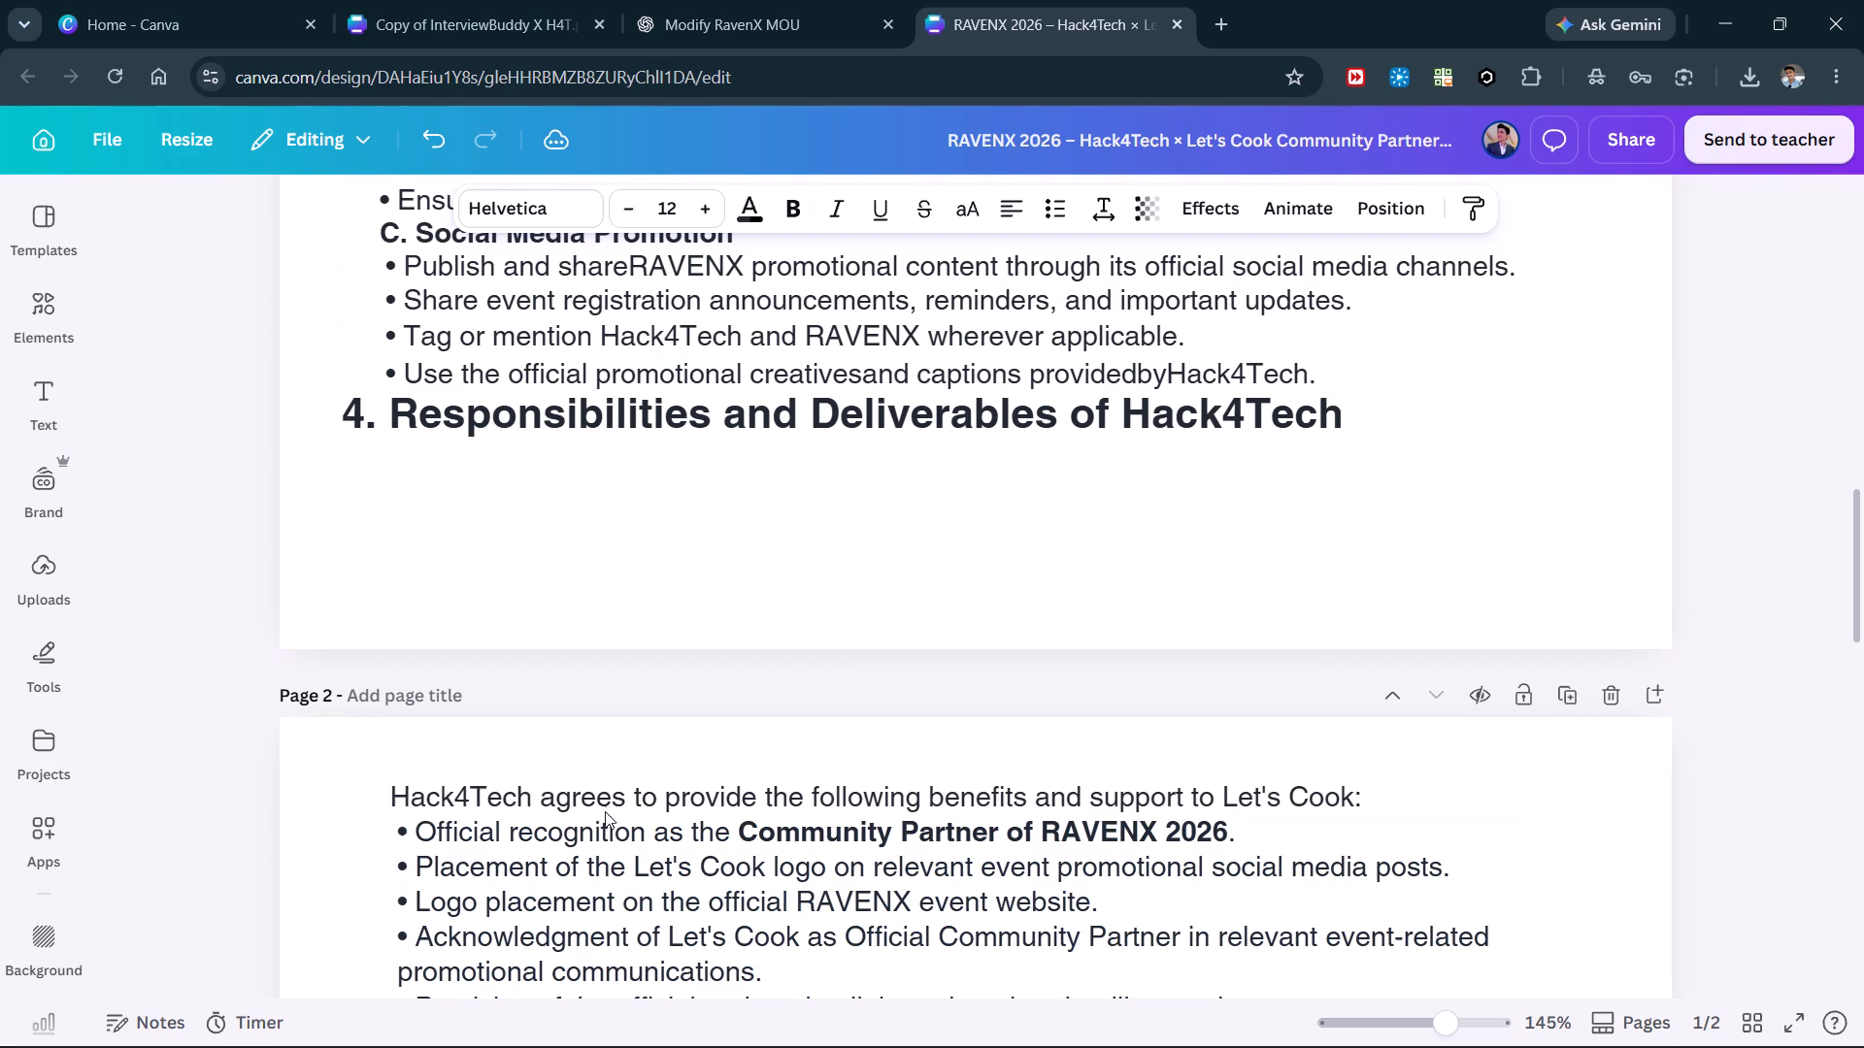
Move the "Hack4Tech agrees to provide the following benefits" line from page 2 to page 1, directly below the section 4 heading and aligned with the body text.
left_click_drag(596, 796, 576, 563)
key("shift+Up")
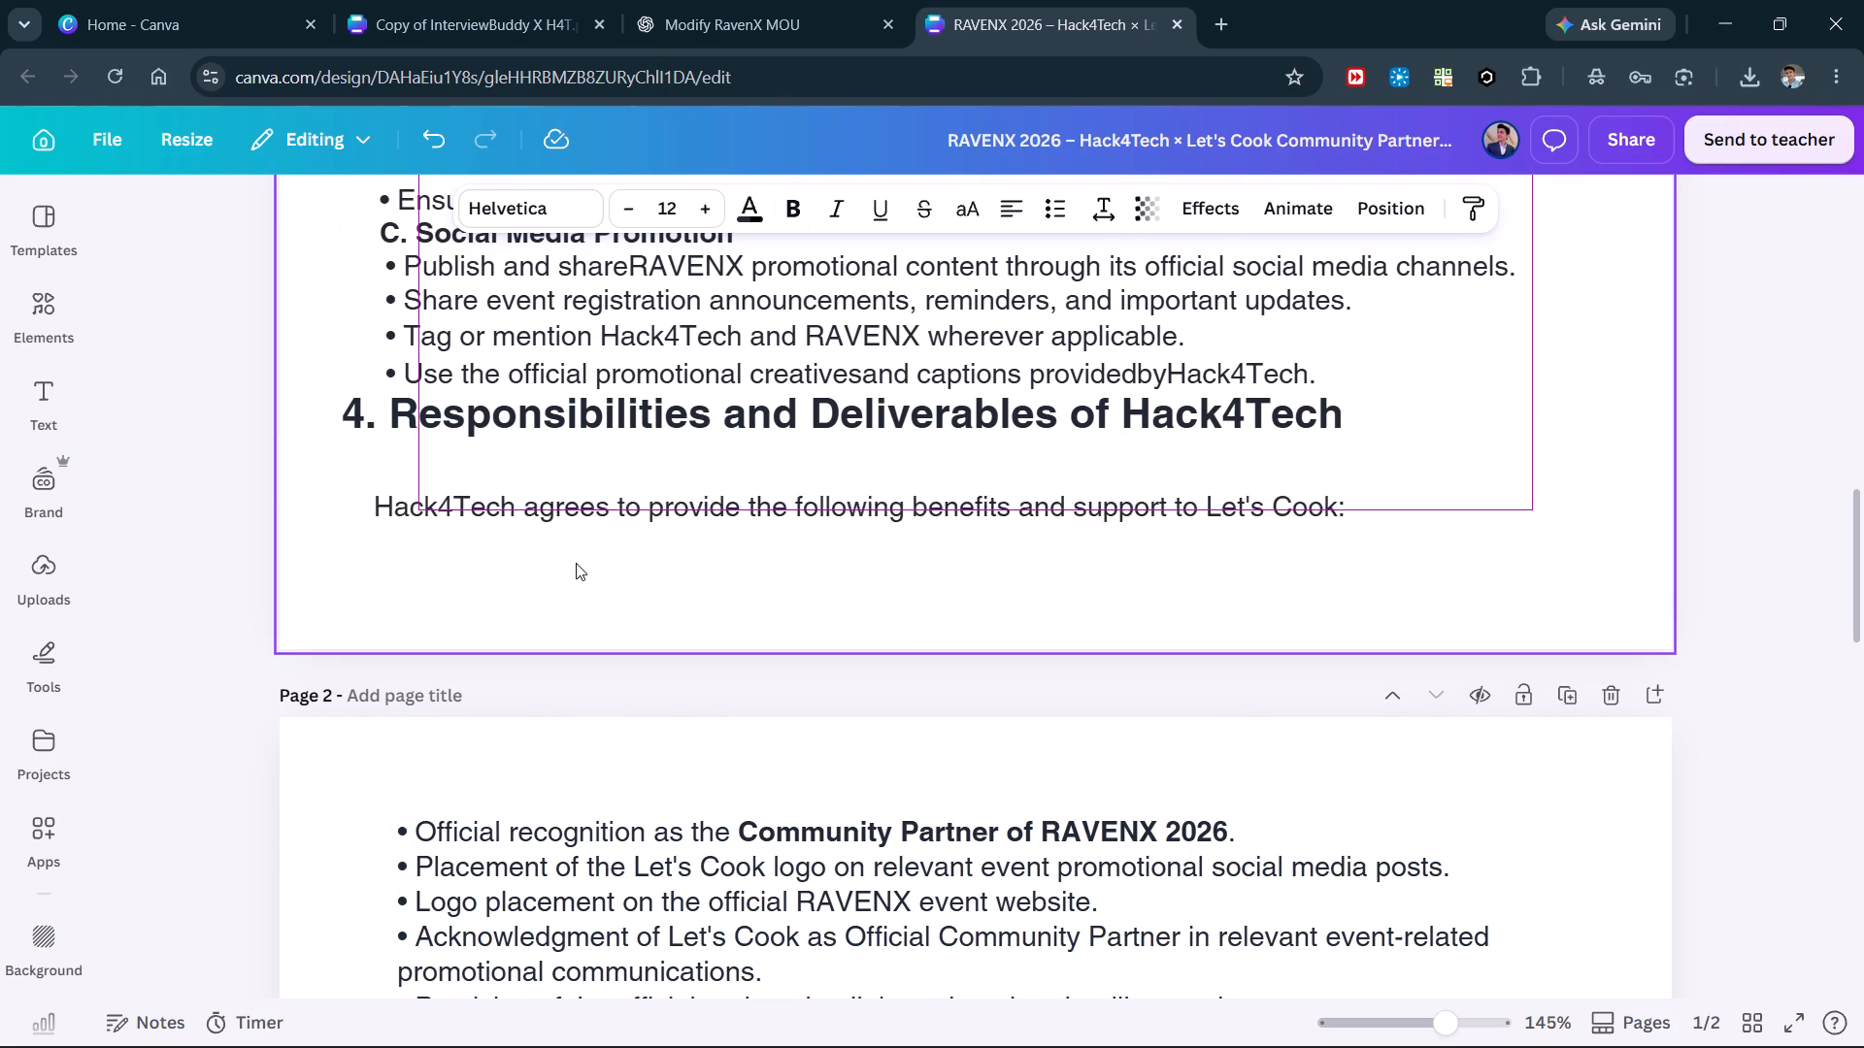
key("shift+Up")
key("Up")
key("Down")
key("Down")
key("Down")
key("Down")
key("Down")
key("Down")
key("Right")
key("Right")
key("Right")
key("Left")
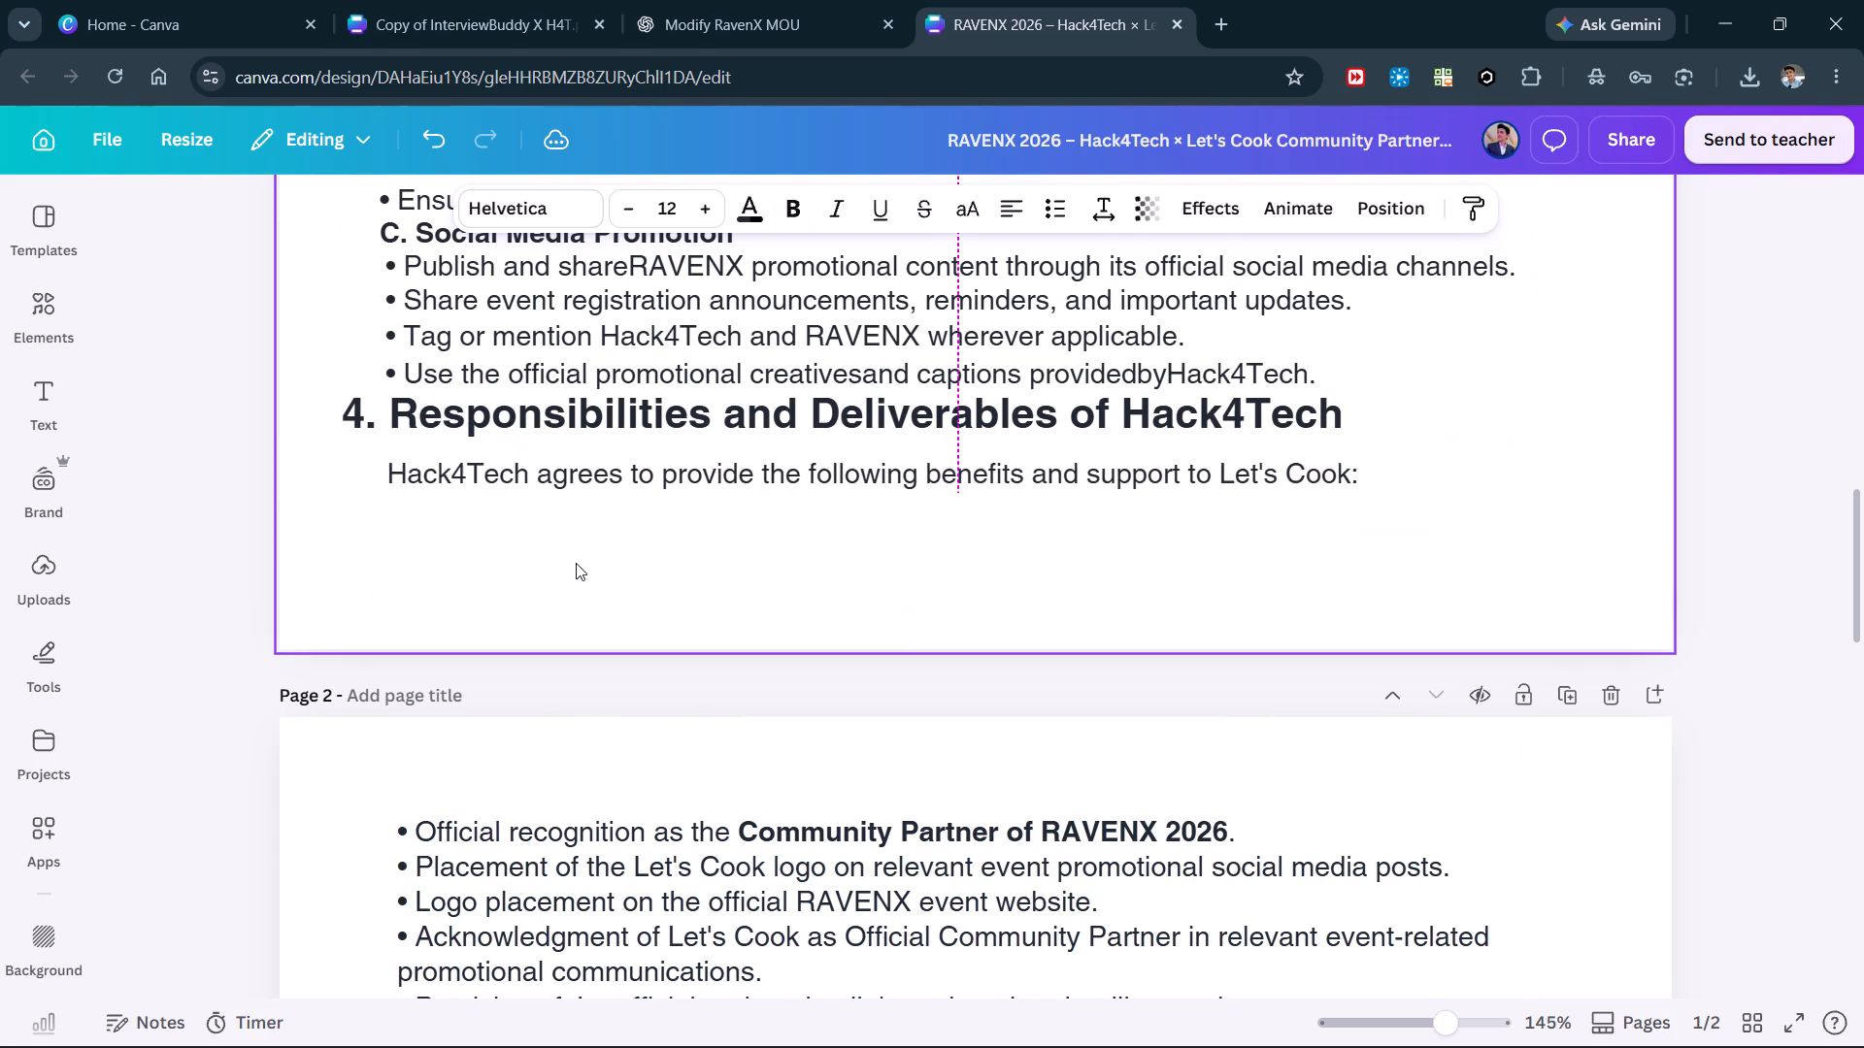
key("Left")
key("Left")
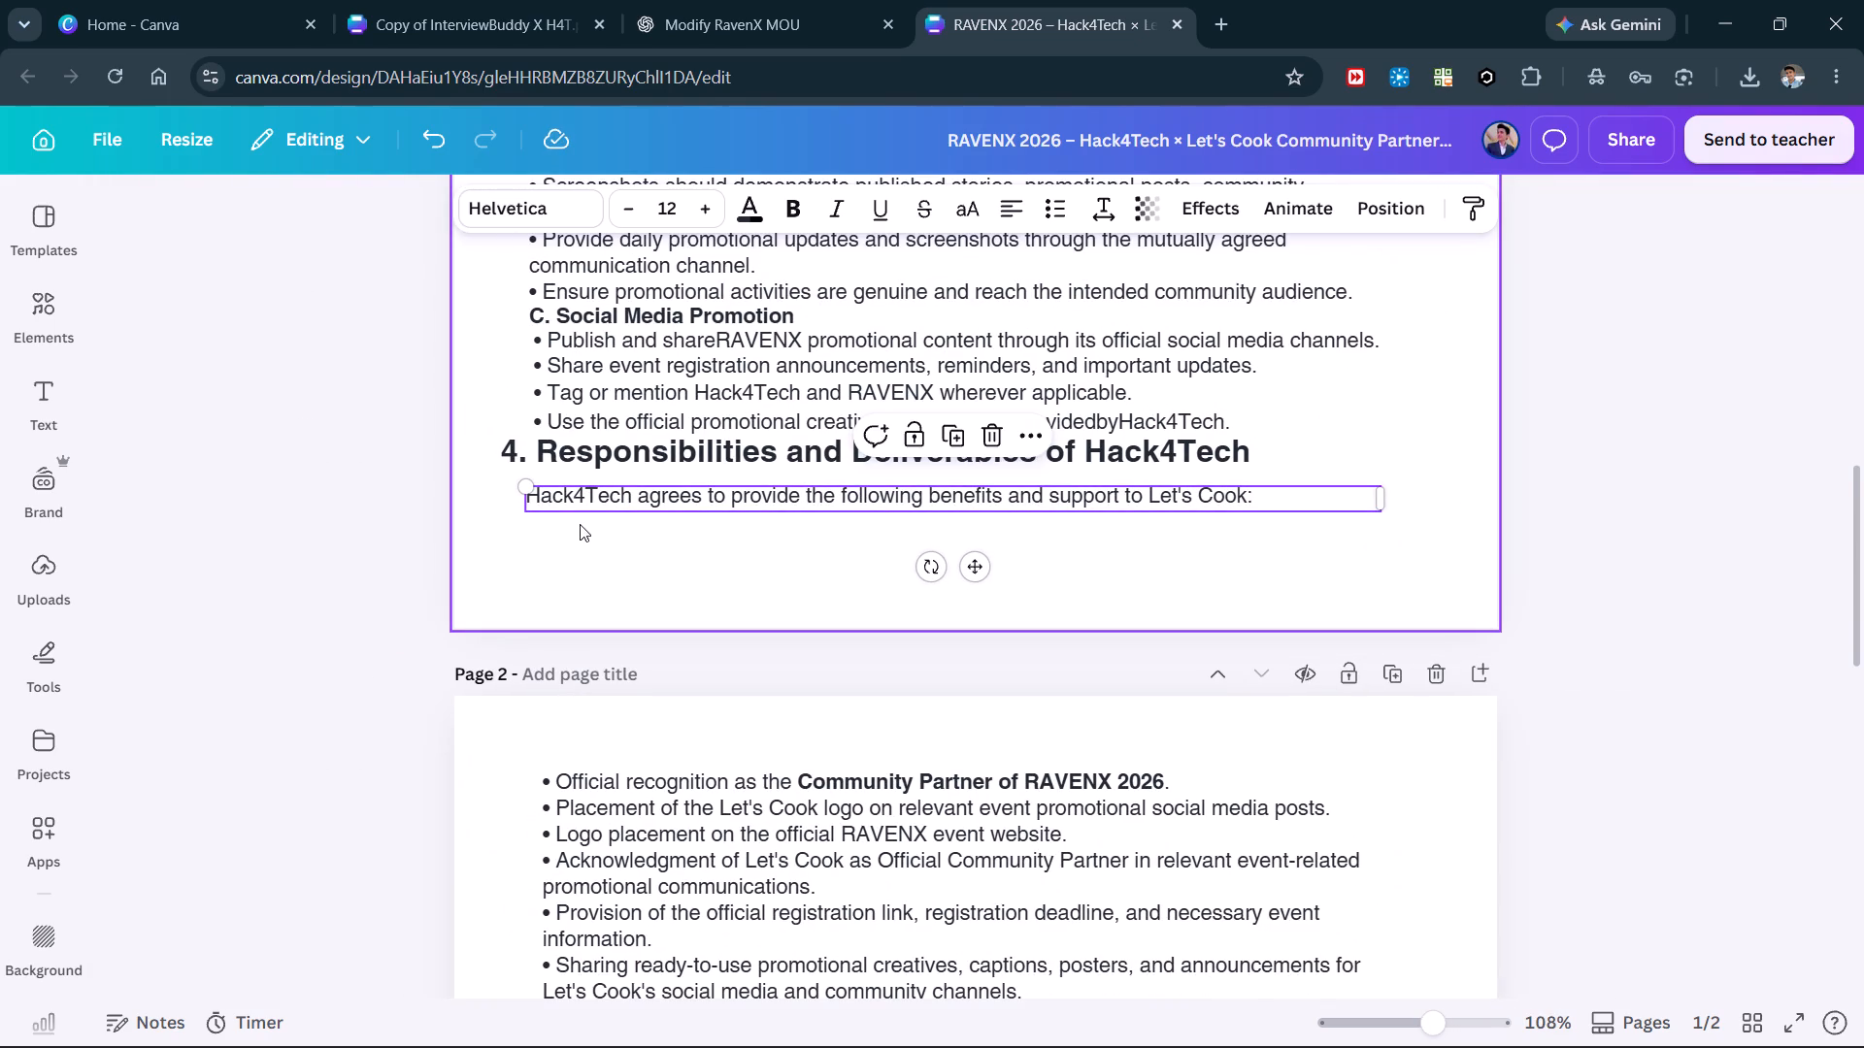
left_click_drag(576, 493, 578, 483)
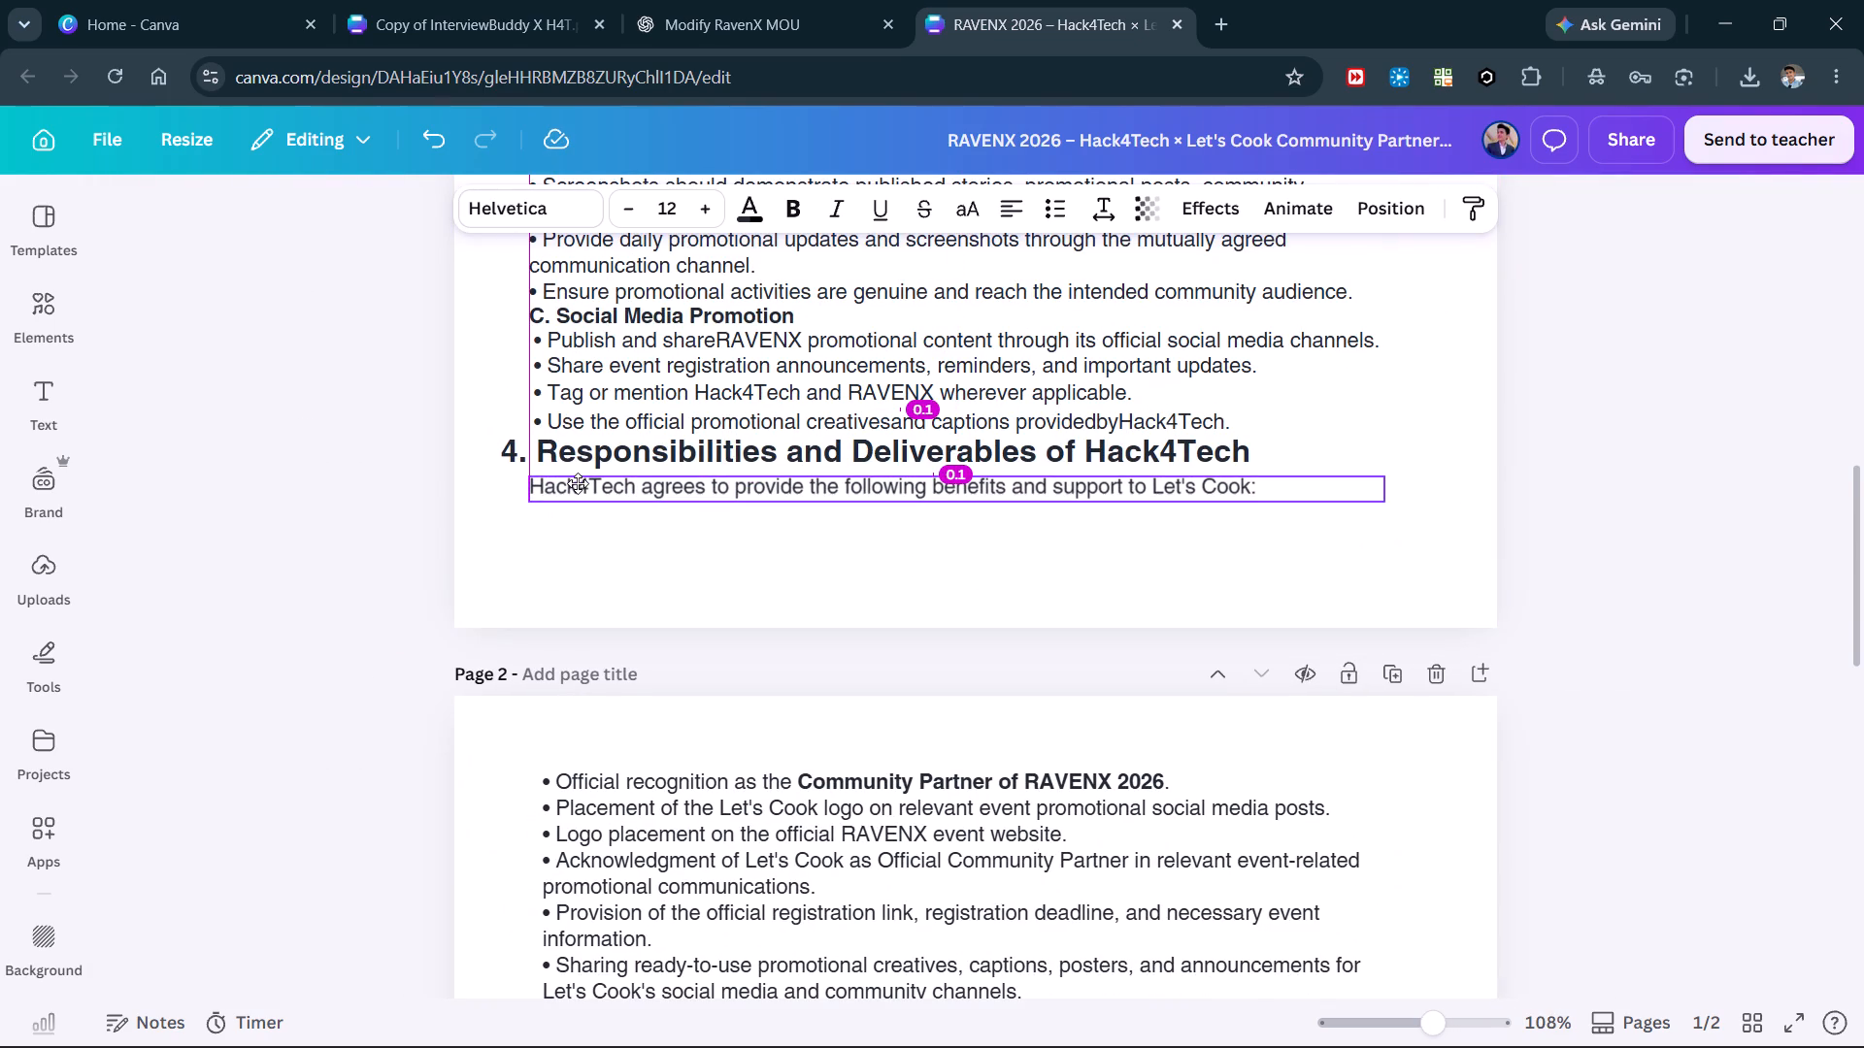
left_click_drag(578, 483, 578, 482)
Shift the section C bullets slightly left so they line up with the section A and B bullets.
scroll(578, 482, "up", 1)
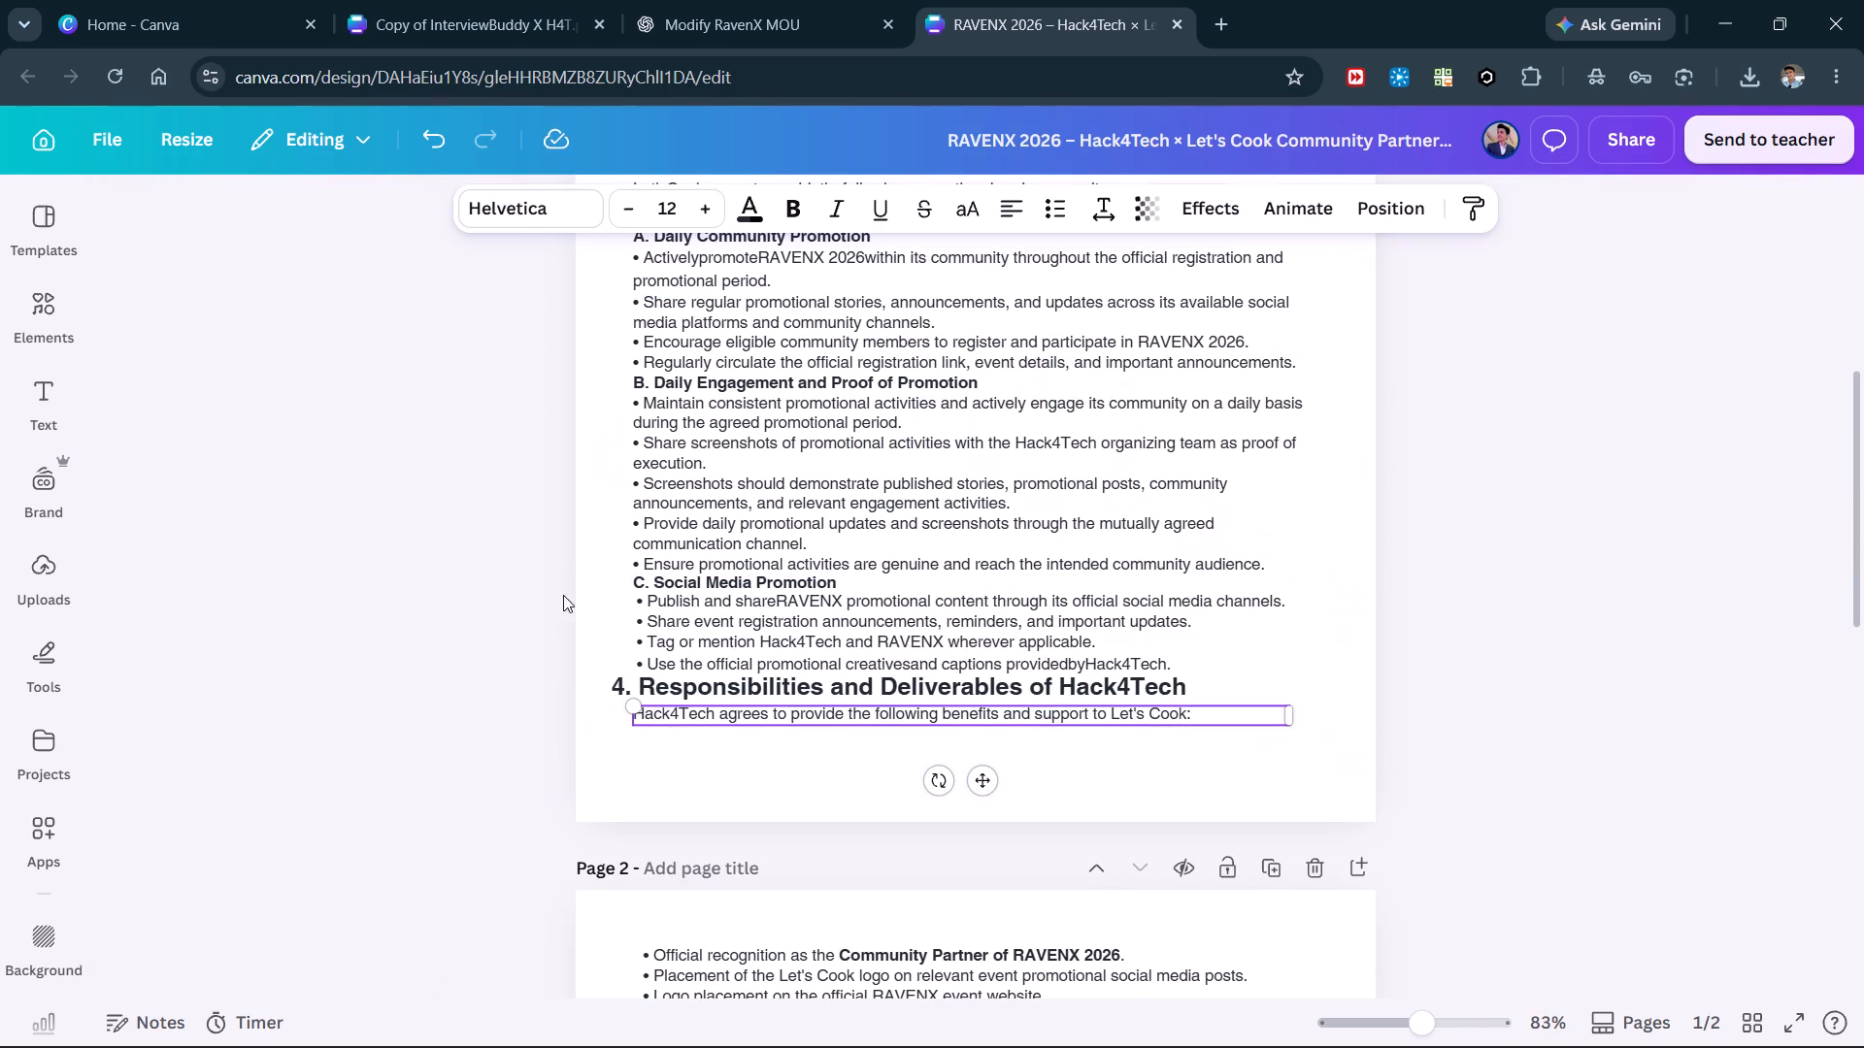
left_click(726, 598)
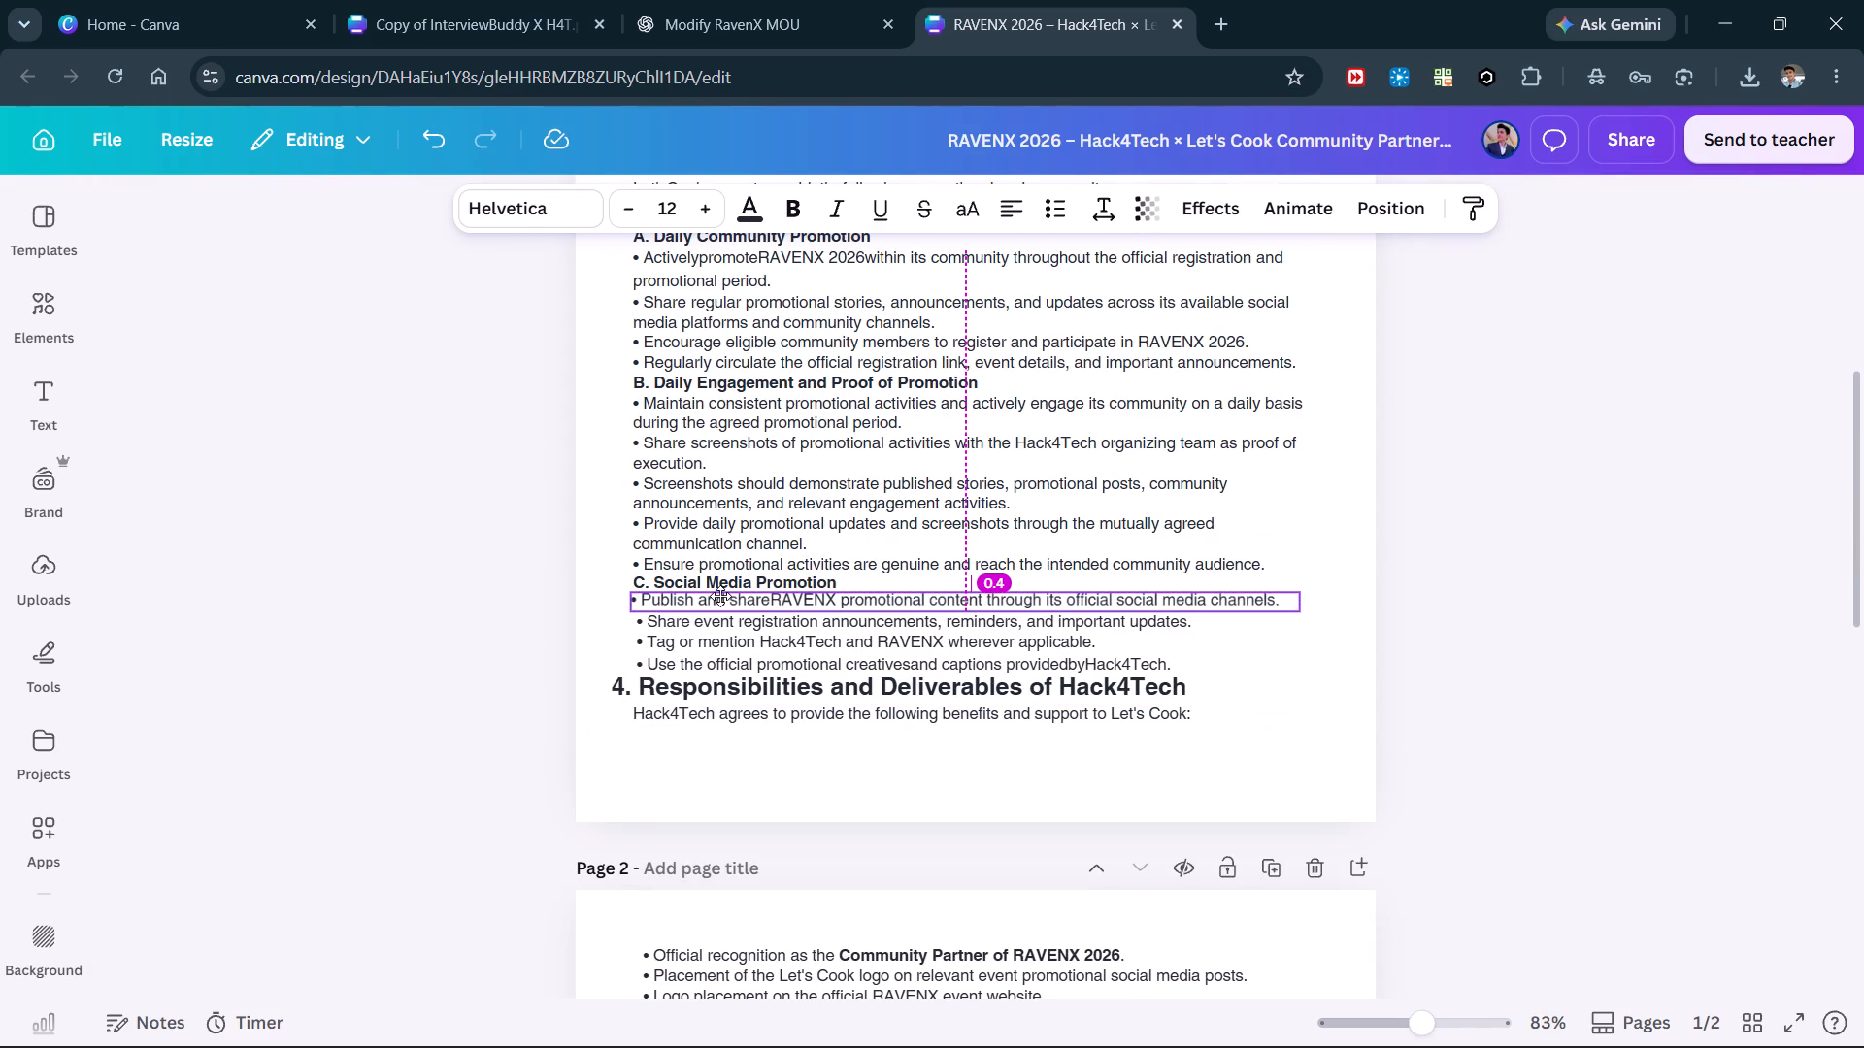
left_click(707, 633)
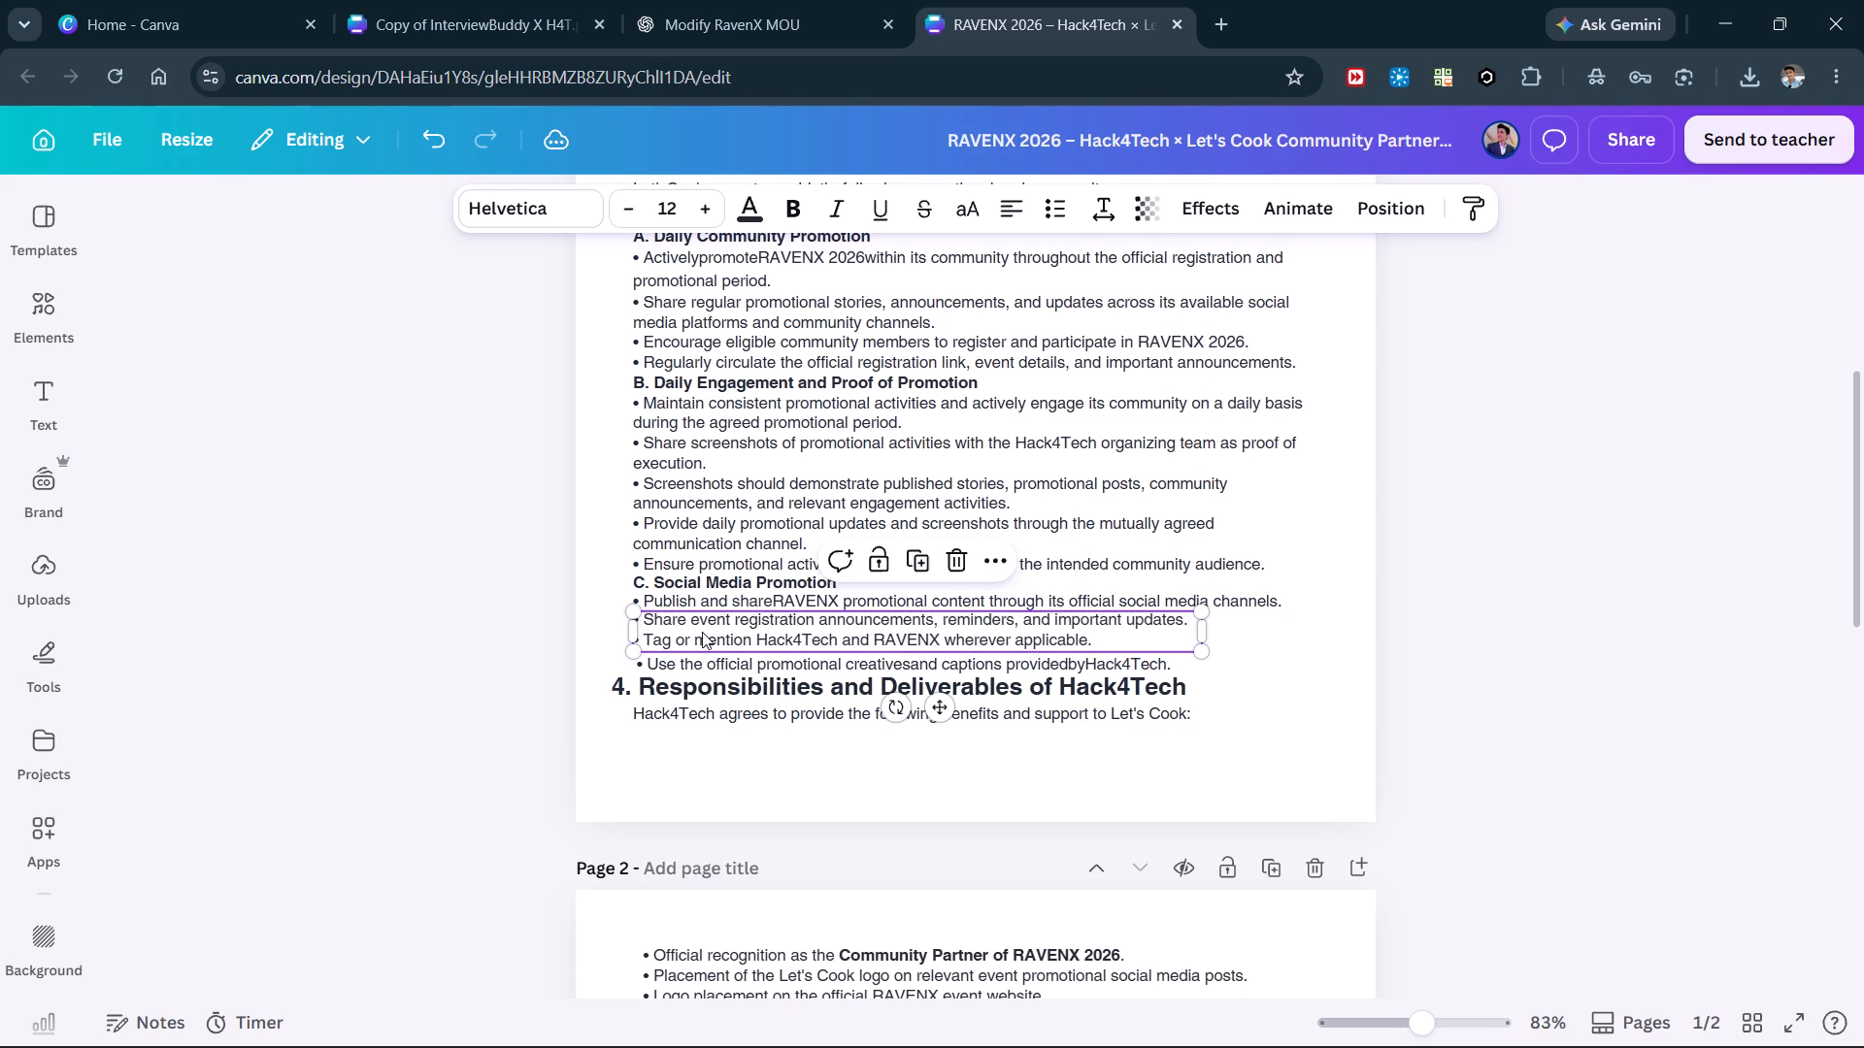
left_click(698, 665)
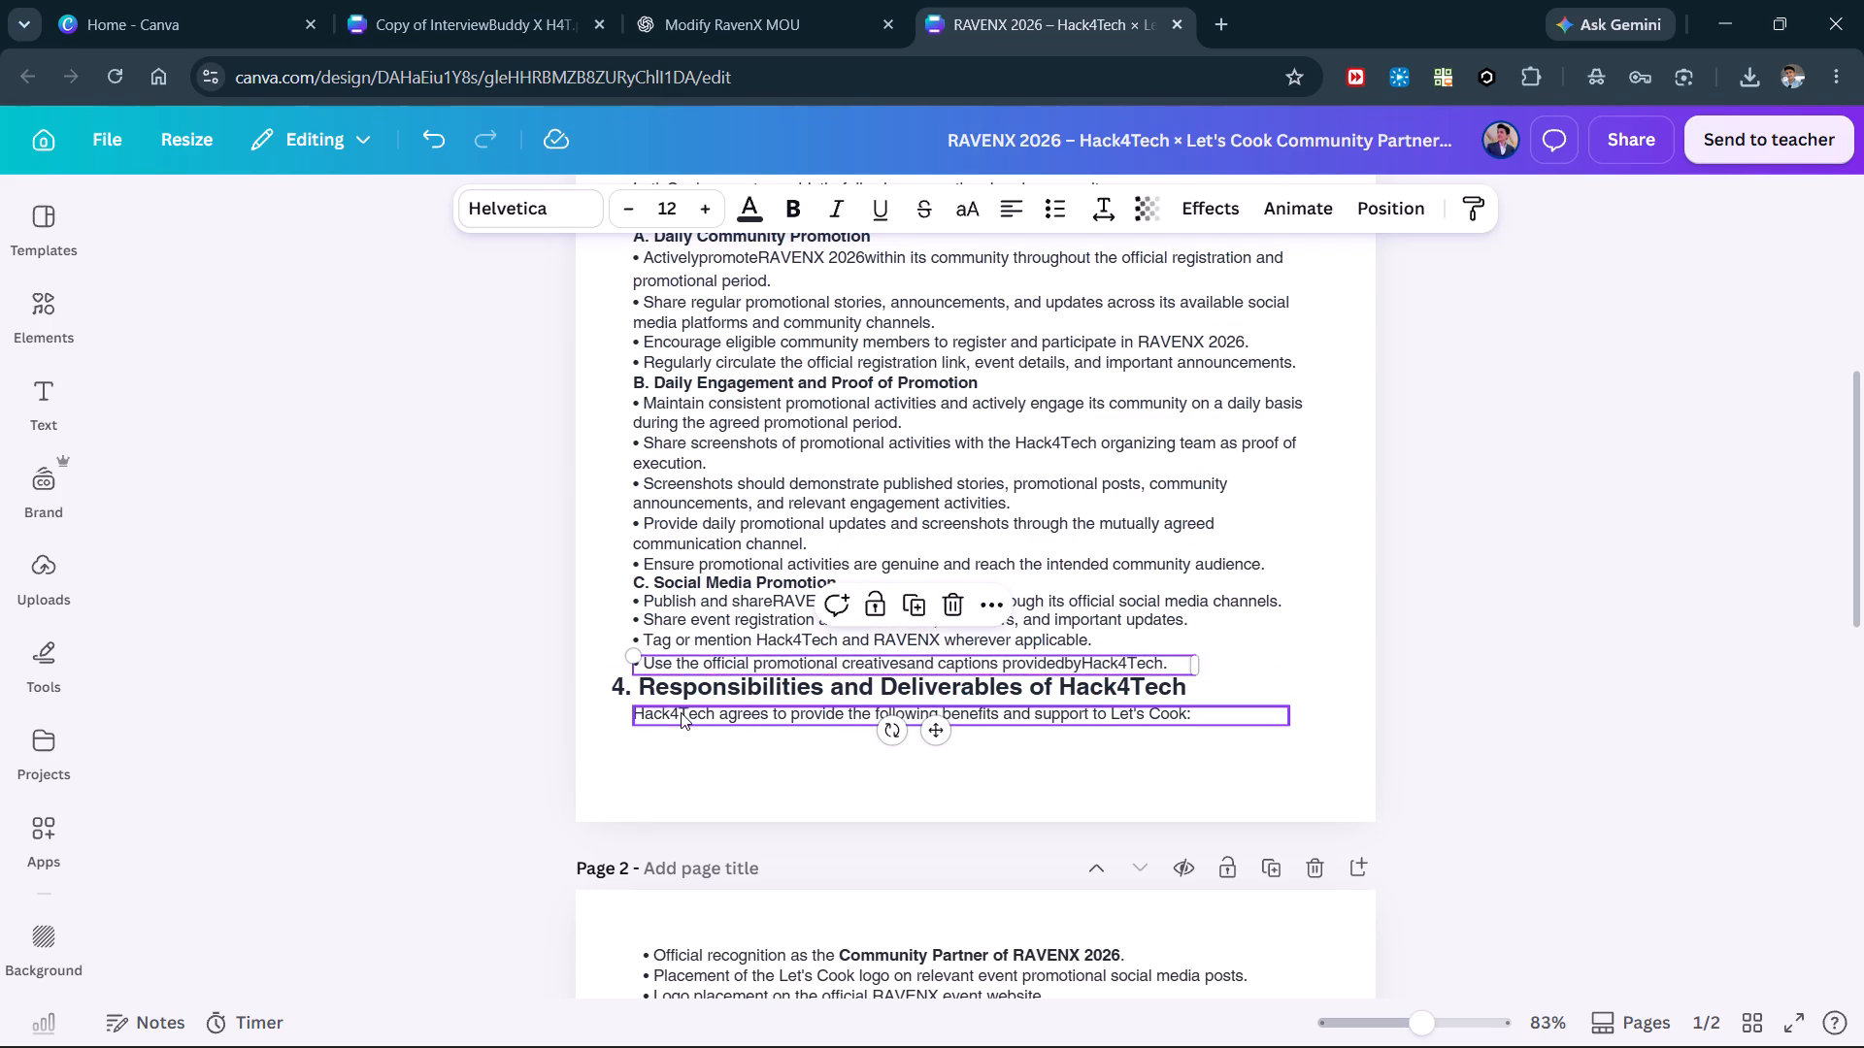
left_click(681, 712)
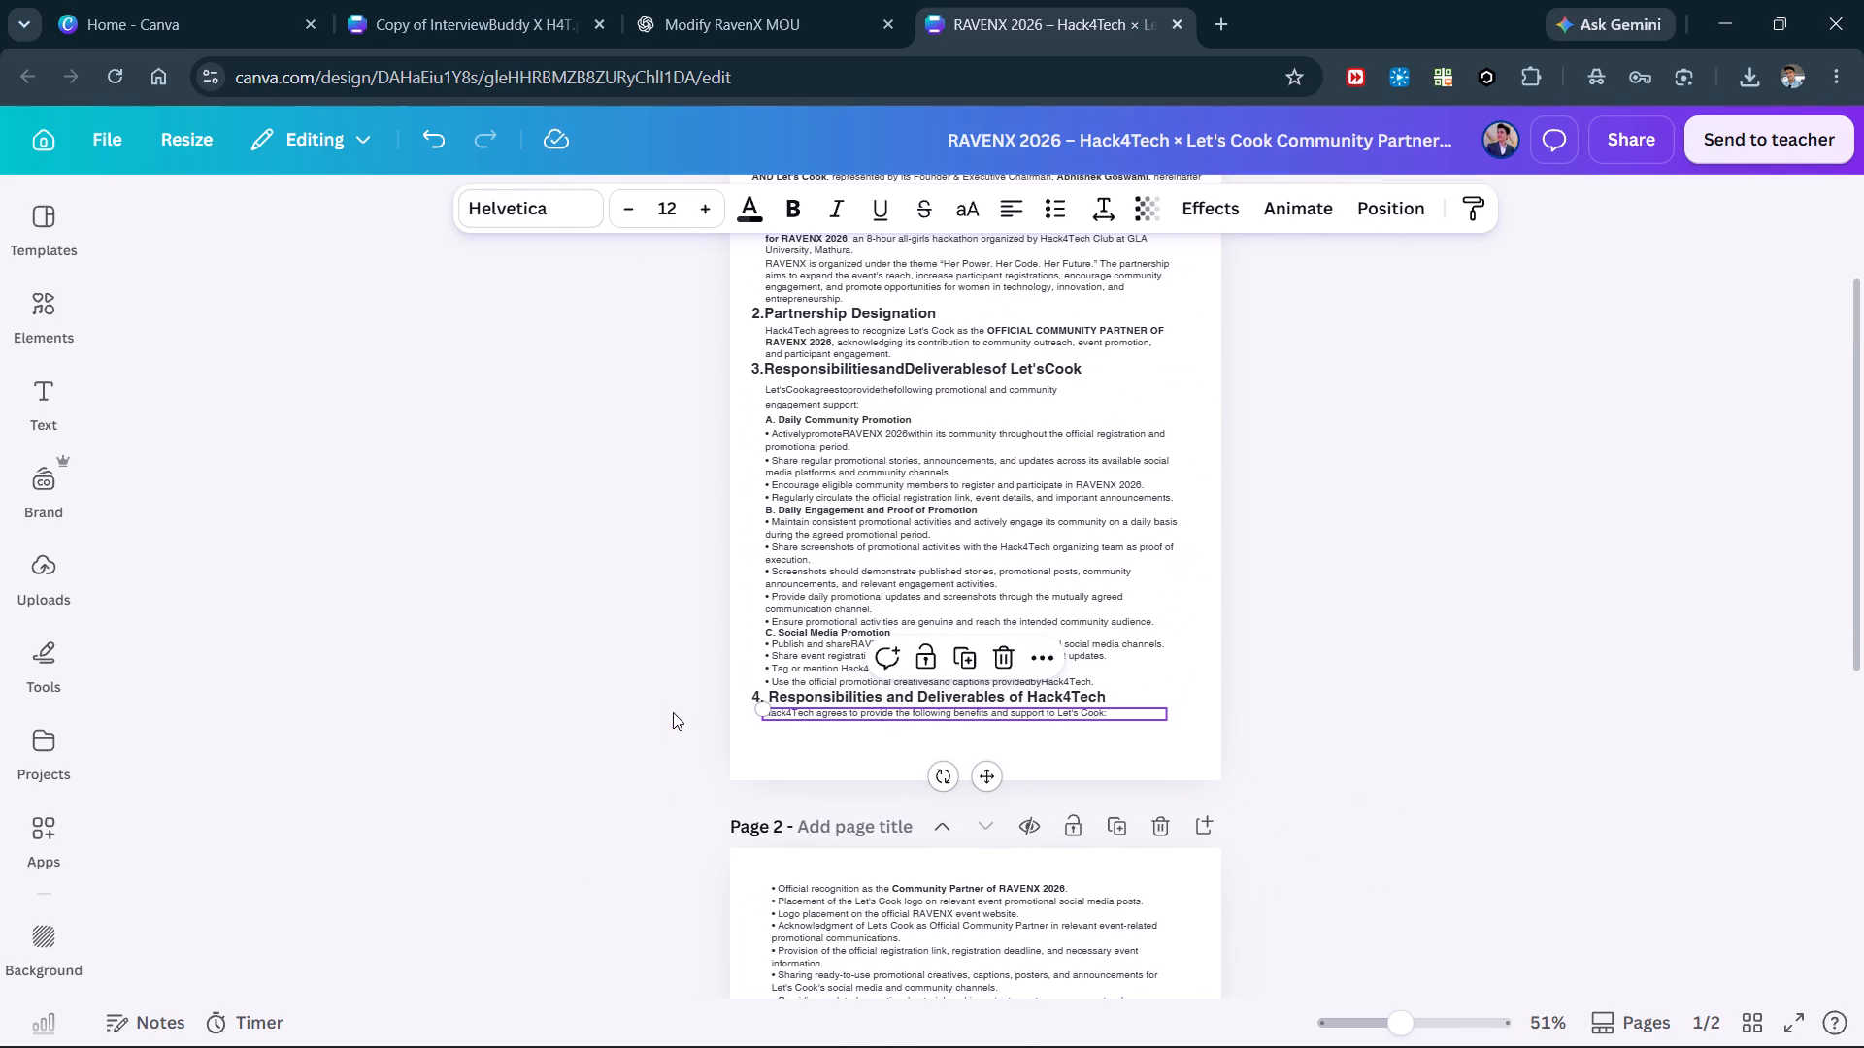
left_click(673, 712)
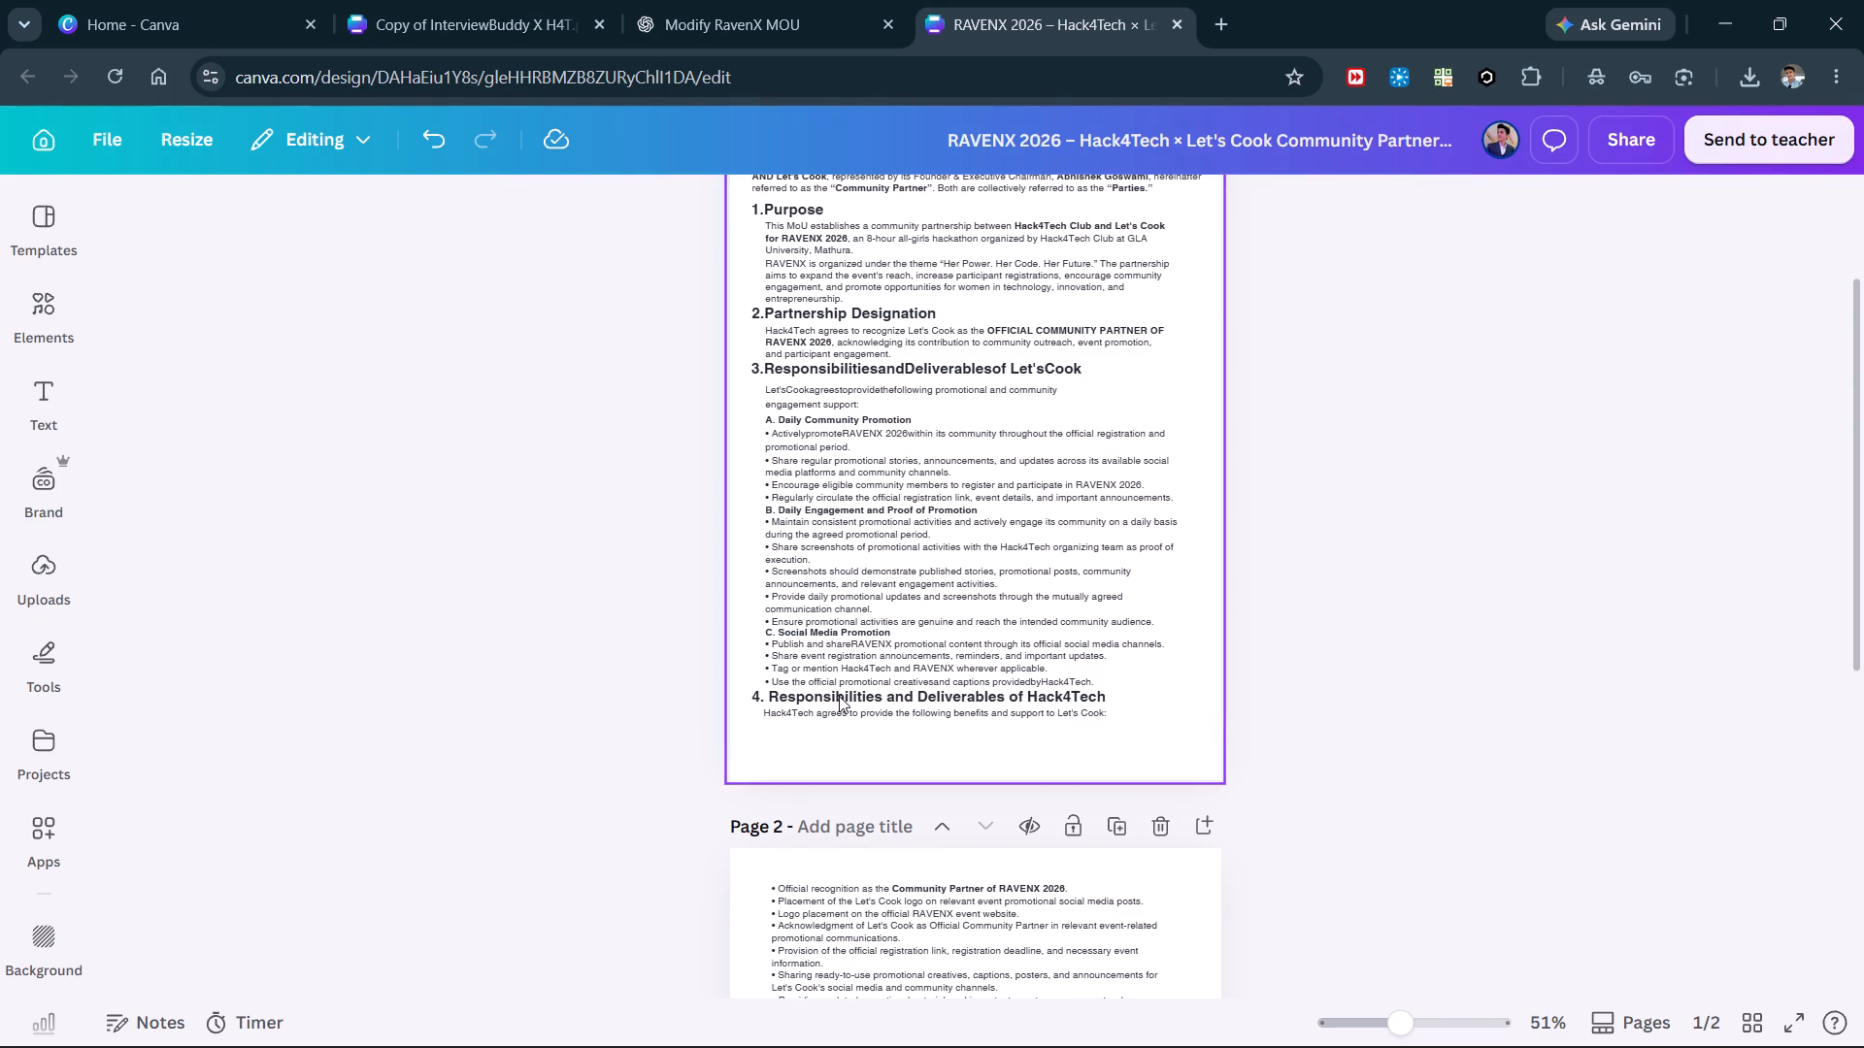
left_click(822, 711)
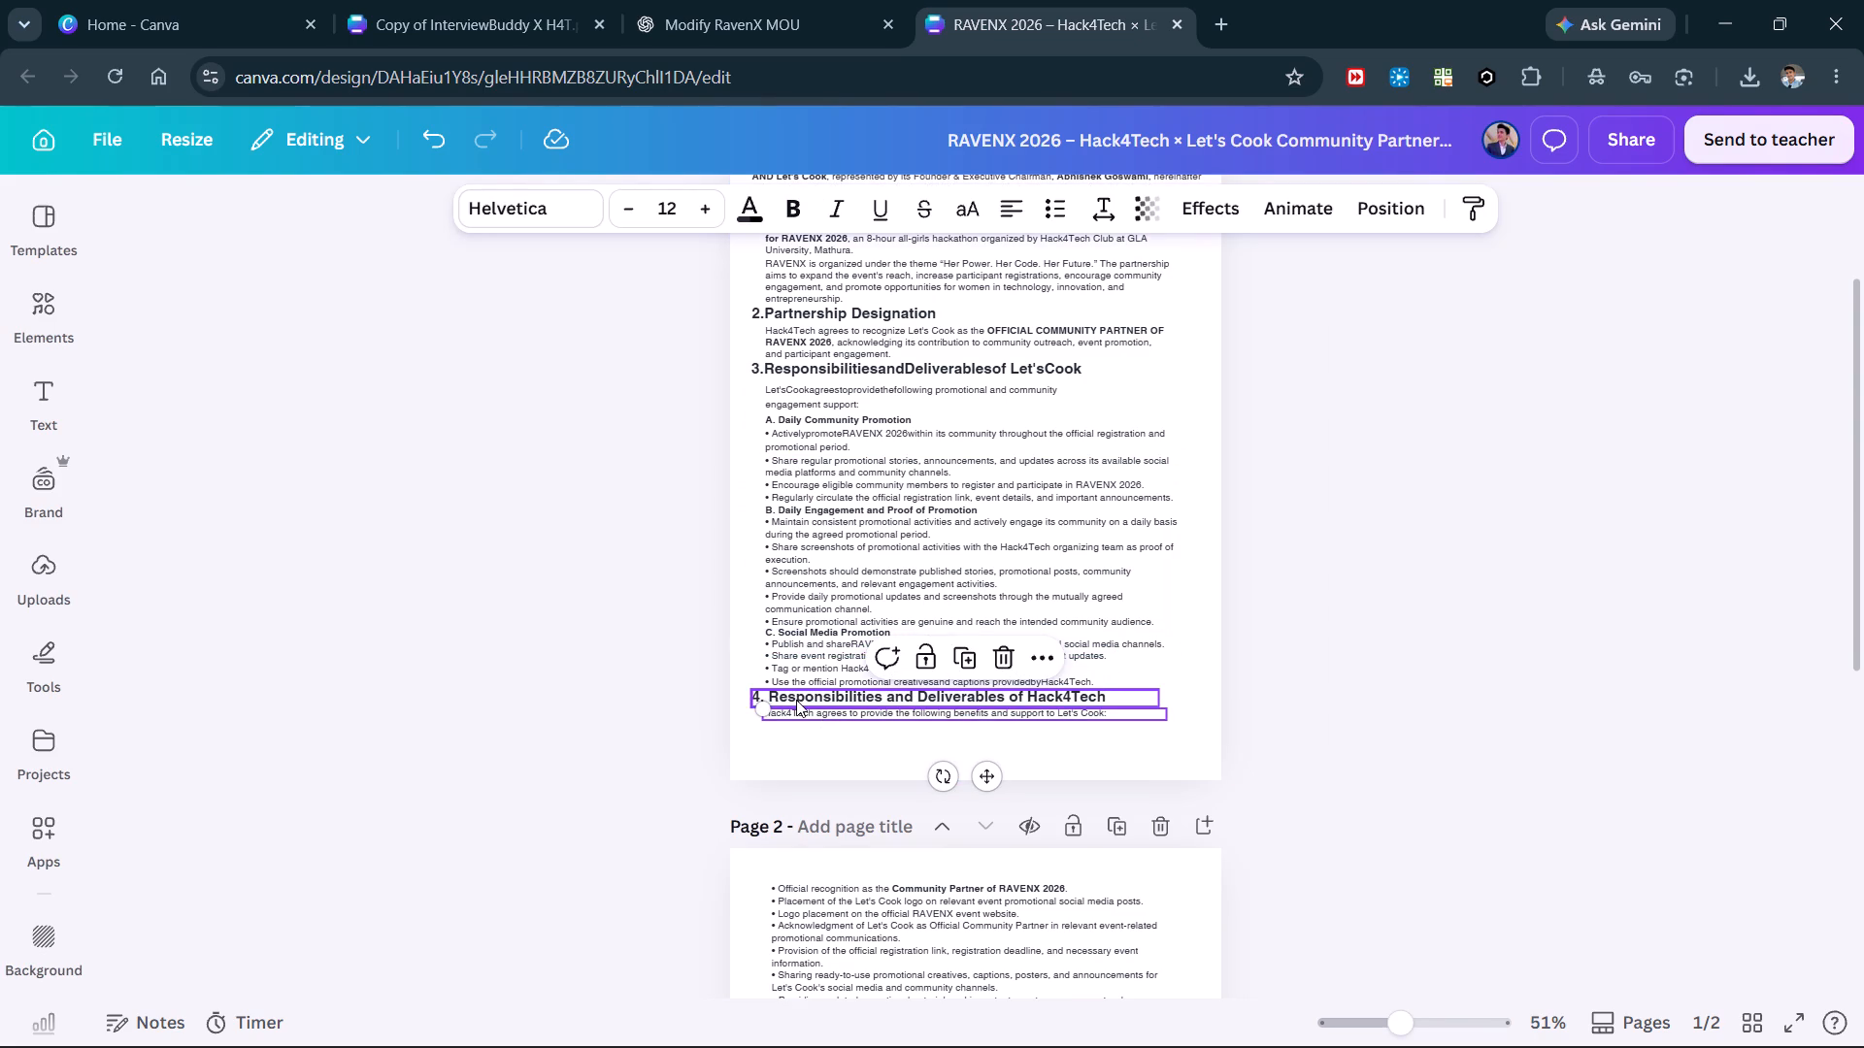
Cut the first three bullets, "Official recognition" to "Logo placement", from the page 2 benefits block and paste them as a separate text box.
left_click(844, 897)
double_click(844, 897)
left_click_drag(589, 894, 580, 892)
scroll(784, 954, "down", 1)
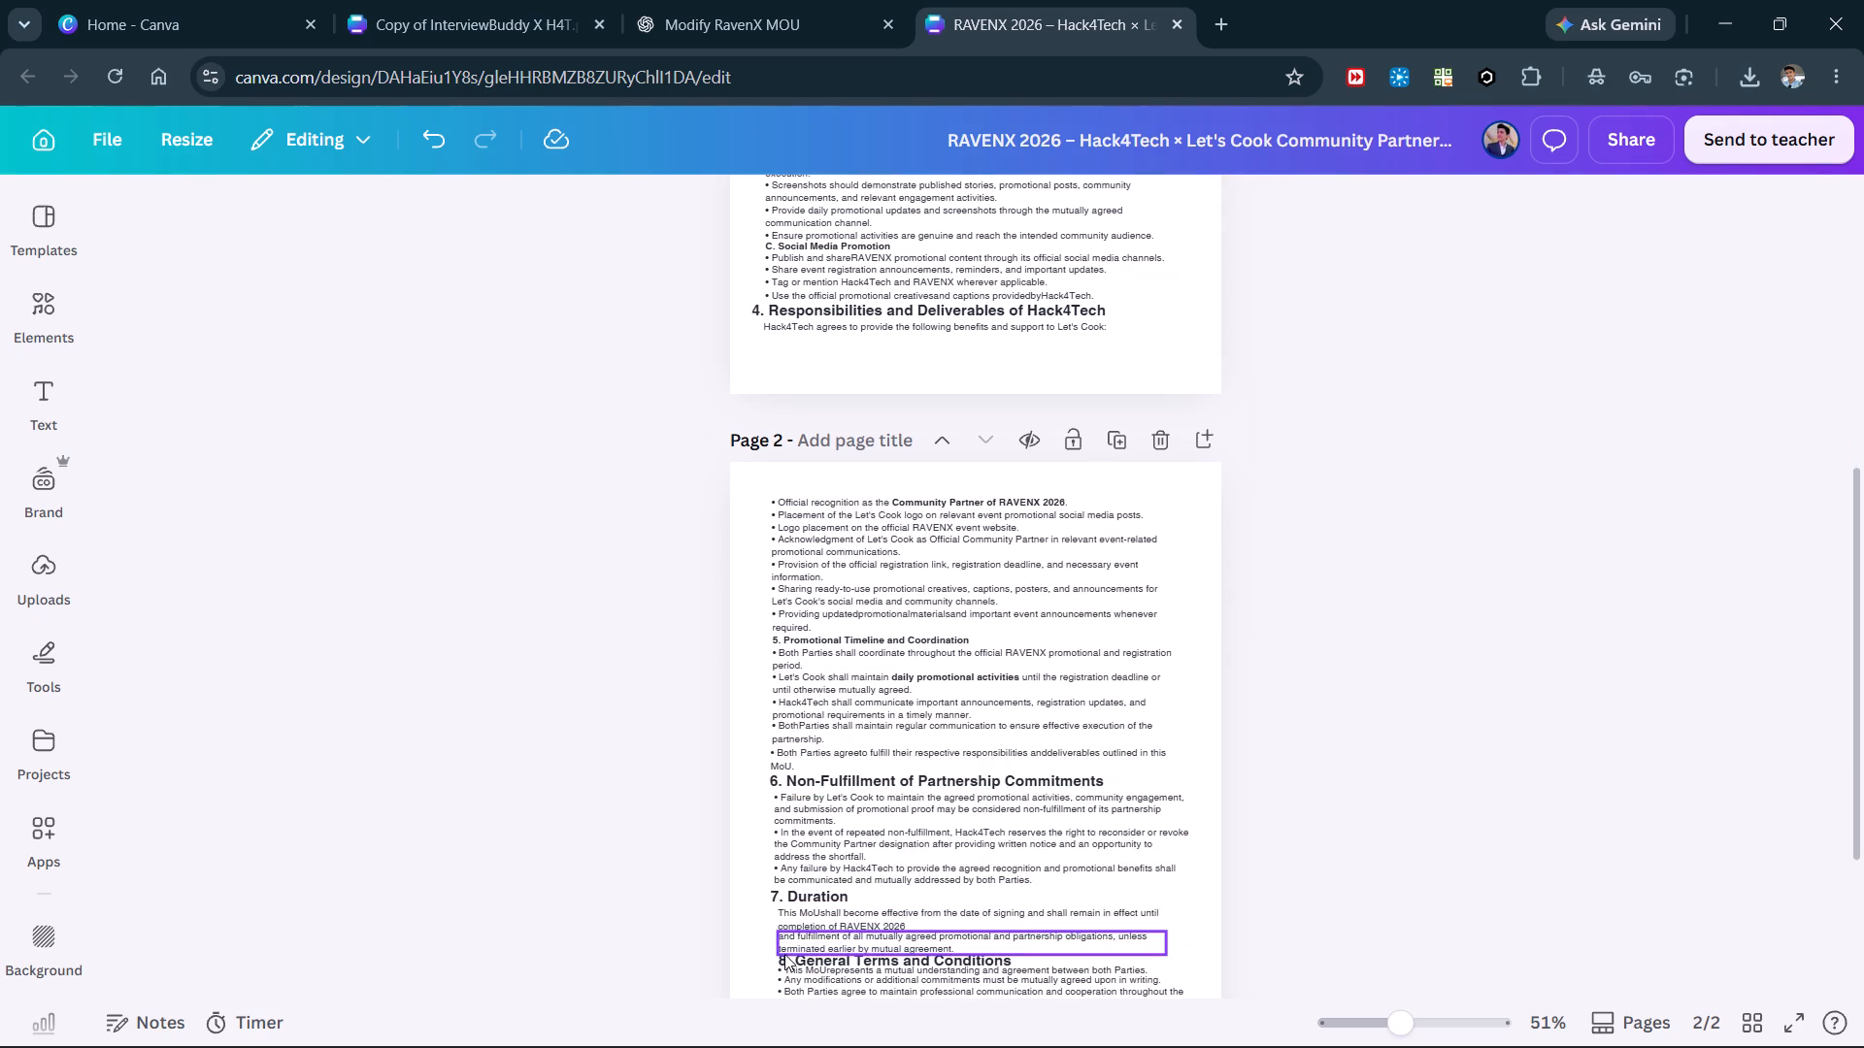
double_click(720, 554)
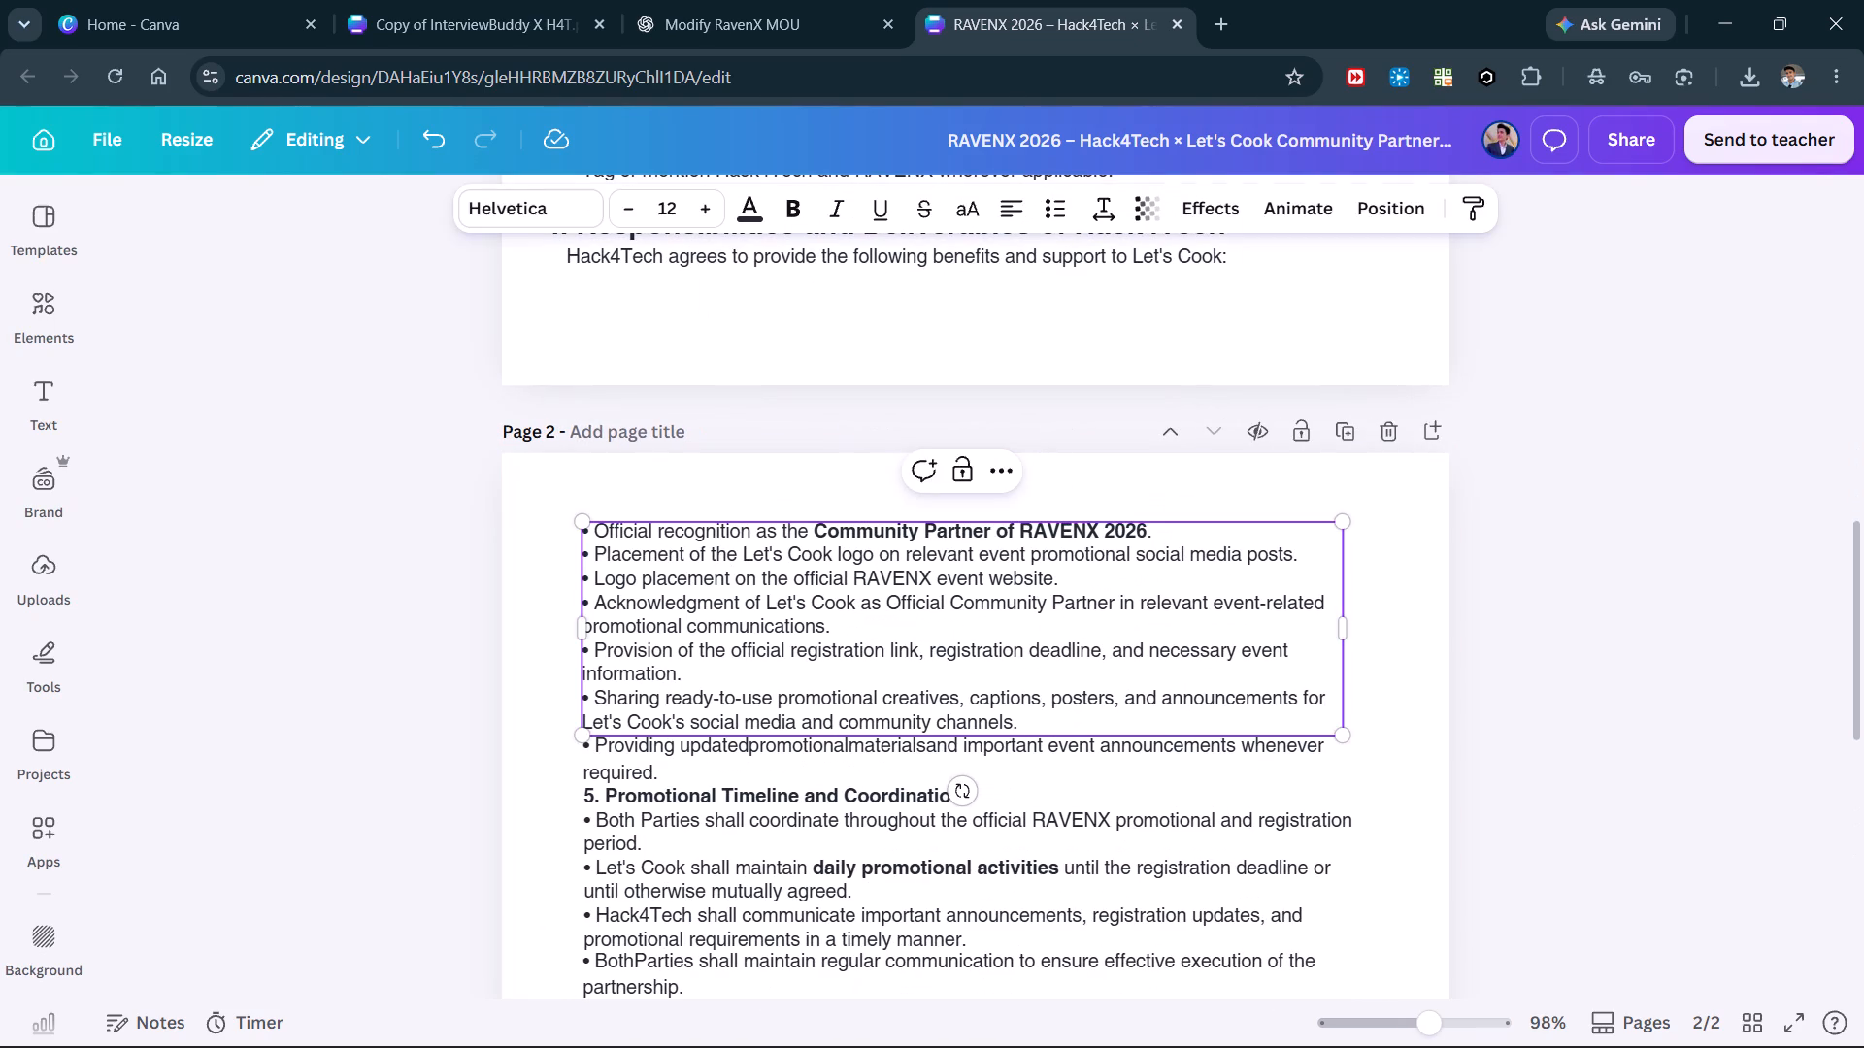
left_click_drag(1087, 578, 514, 477)
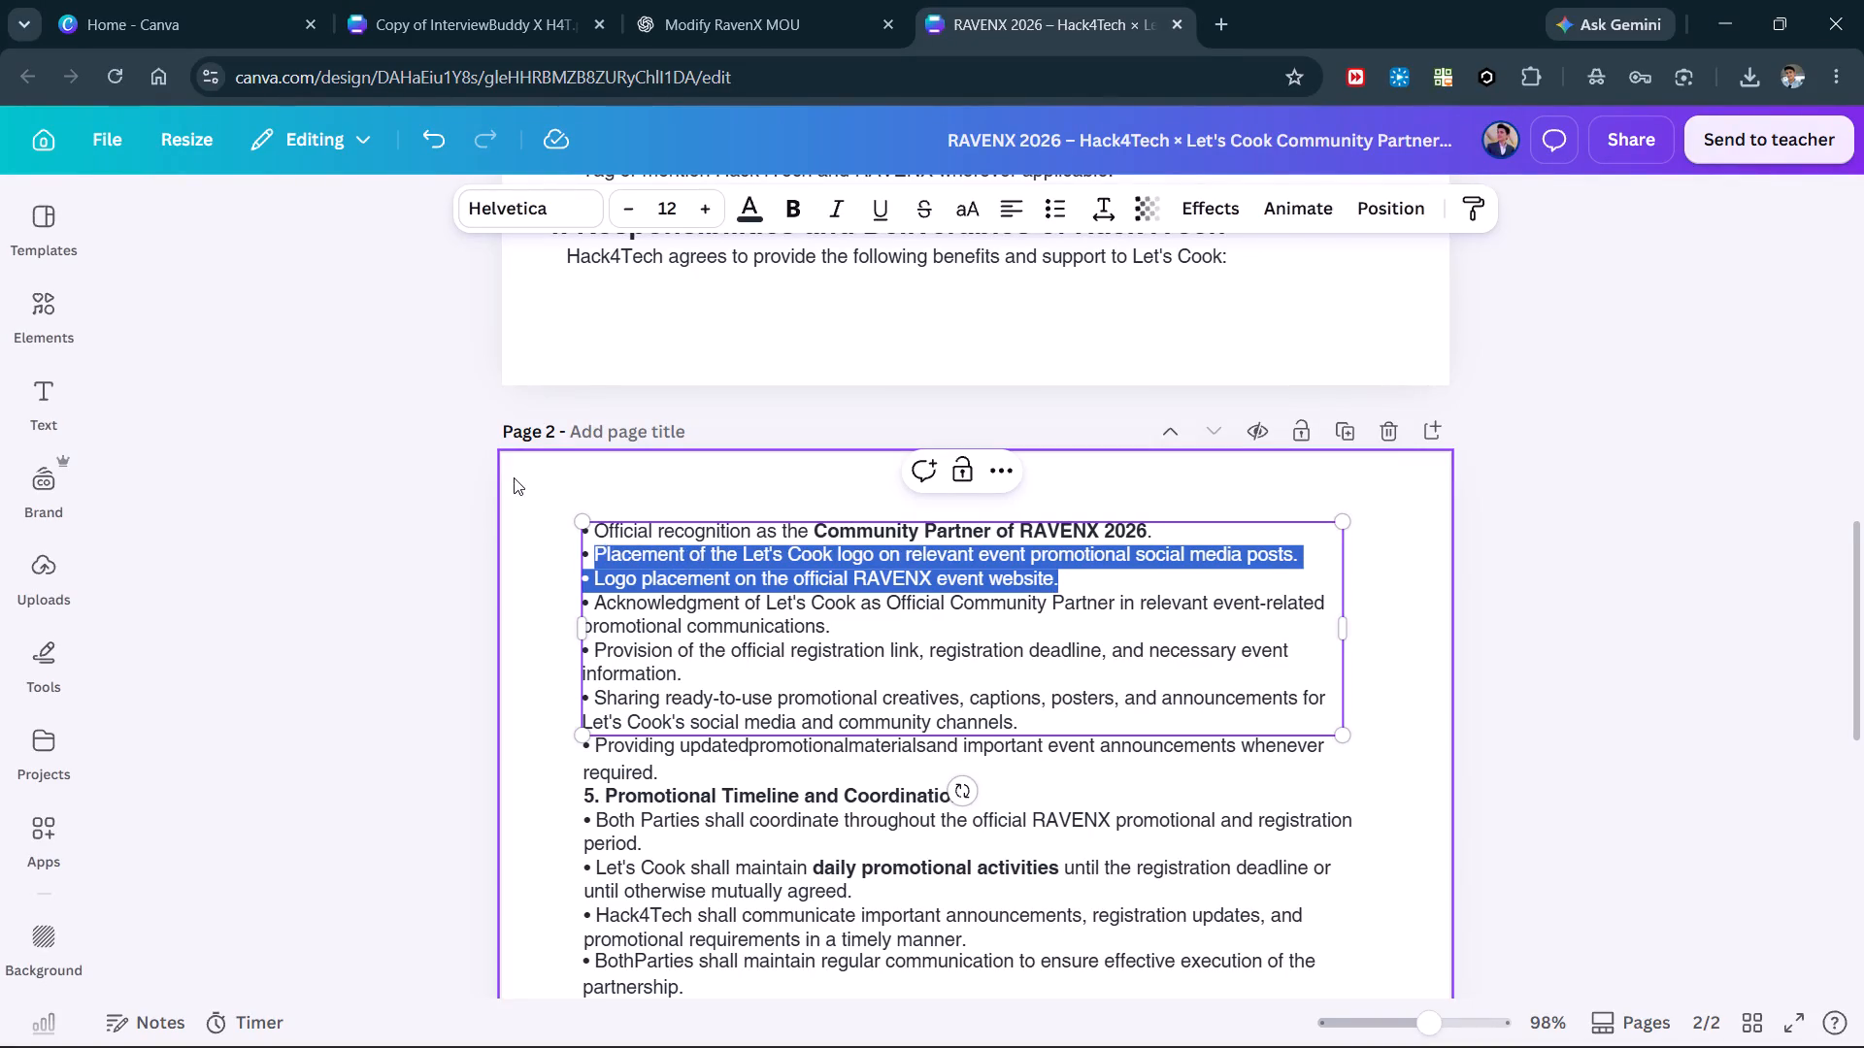
left_click_drag(514, 477, 510, 445)
left_click(510, 445)
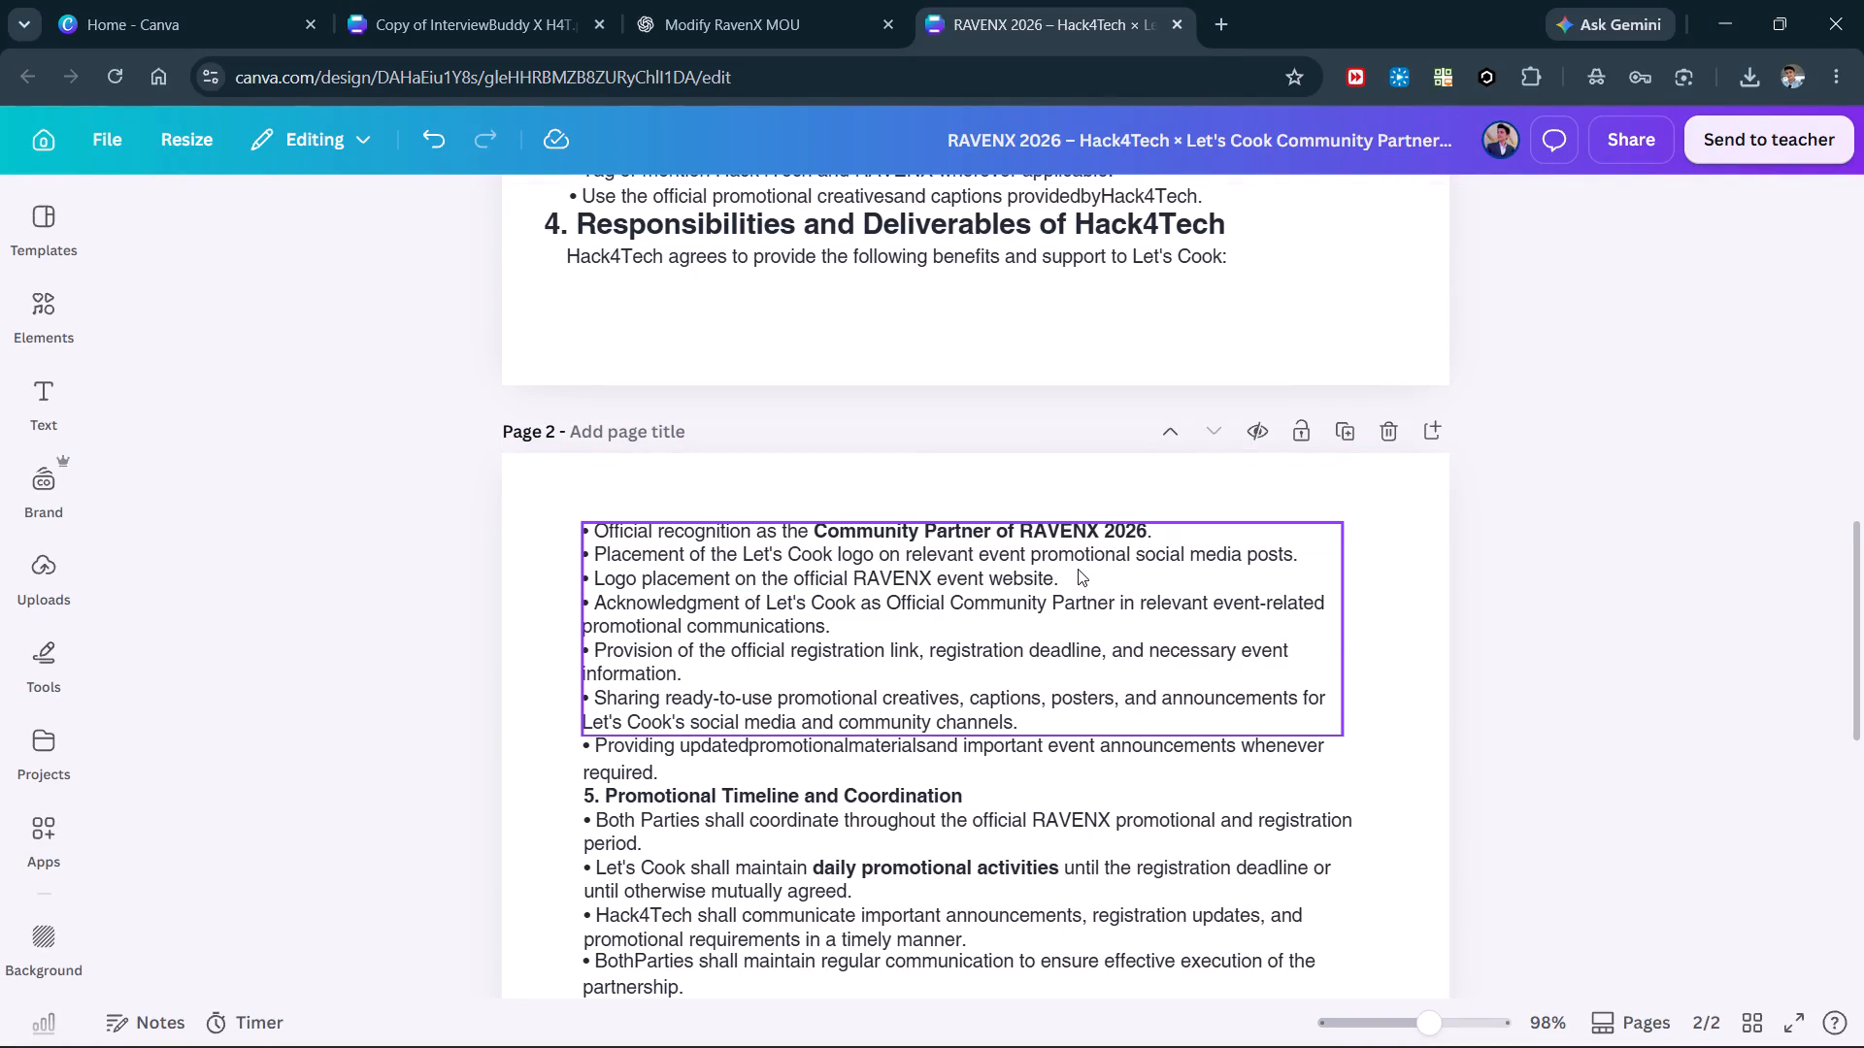
double_click(1078, 569)
key("Down")
key("ctrl+shift+Up")
key("ctrl+shift+Up")
key("ctrl+shift+Up")
key("ctrl+shift+Up")
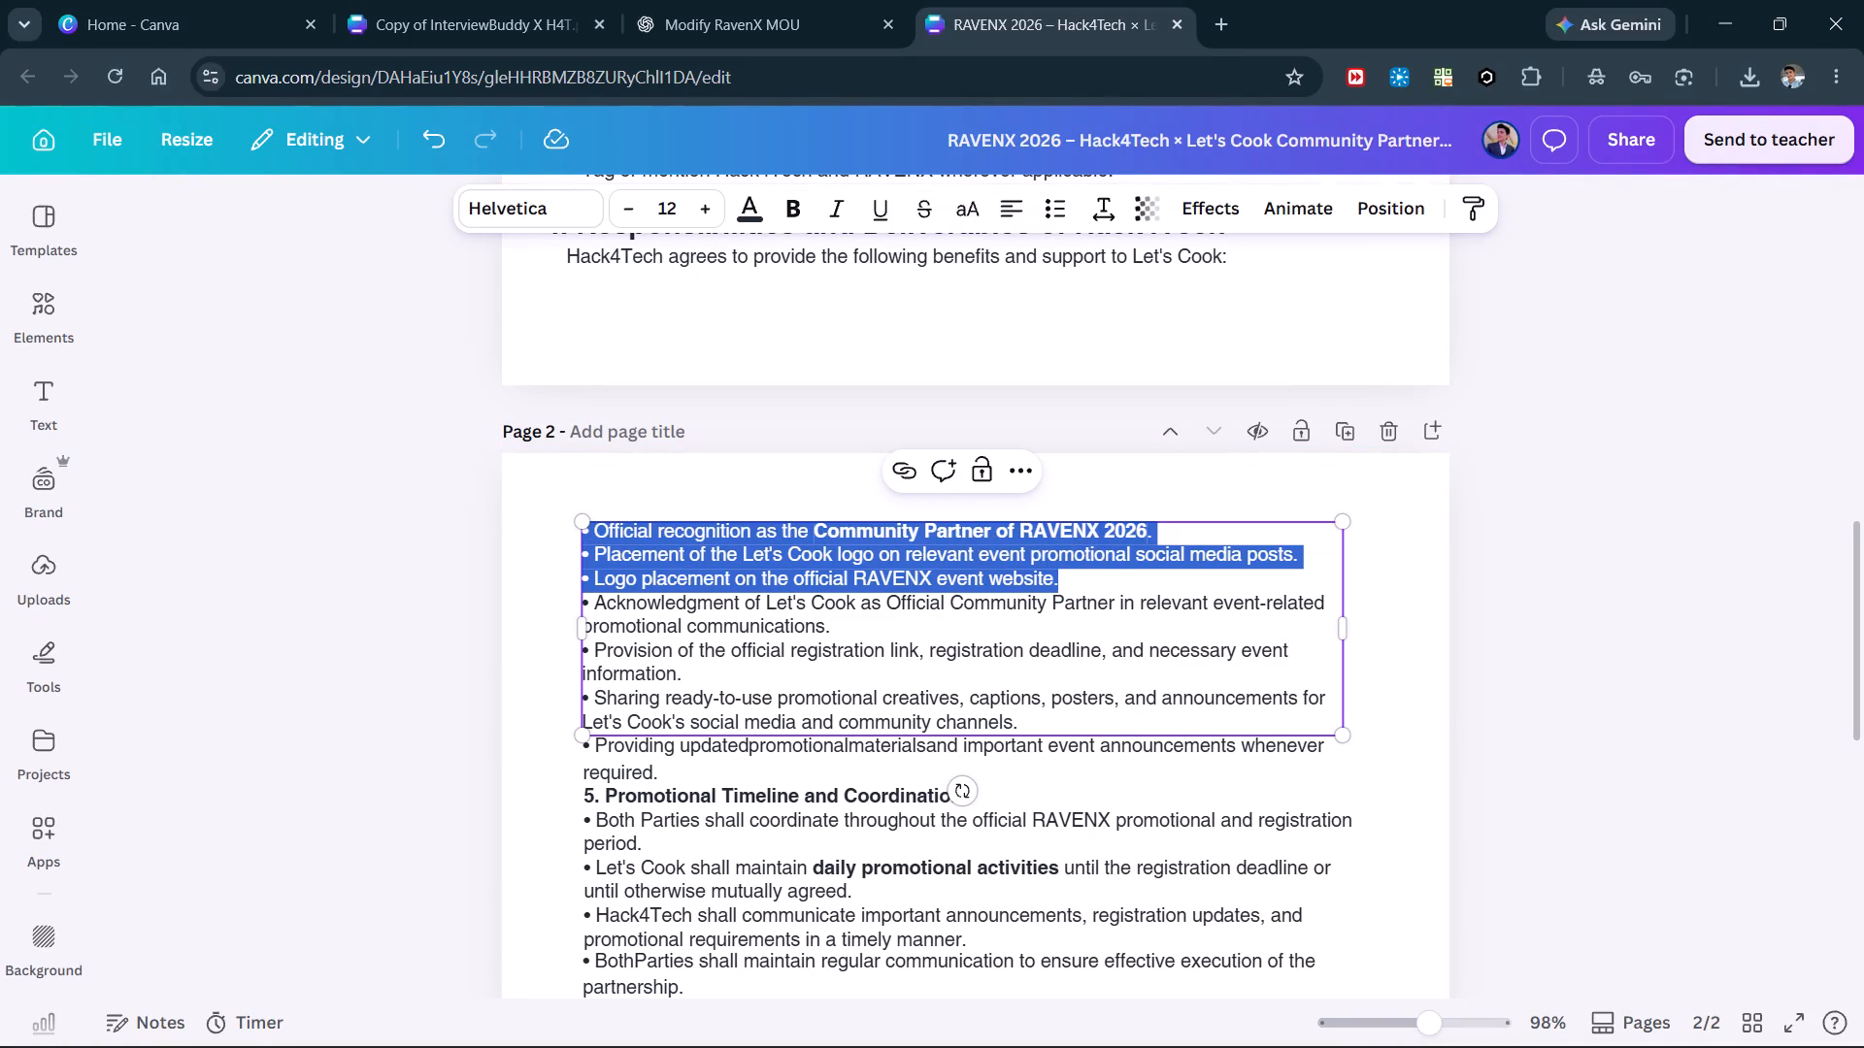
key("ctrl+x")
left_click(407, 492)
key("ctrl+v")
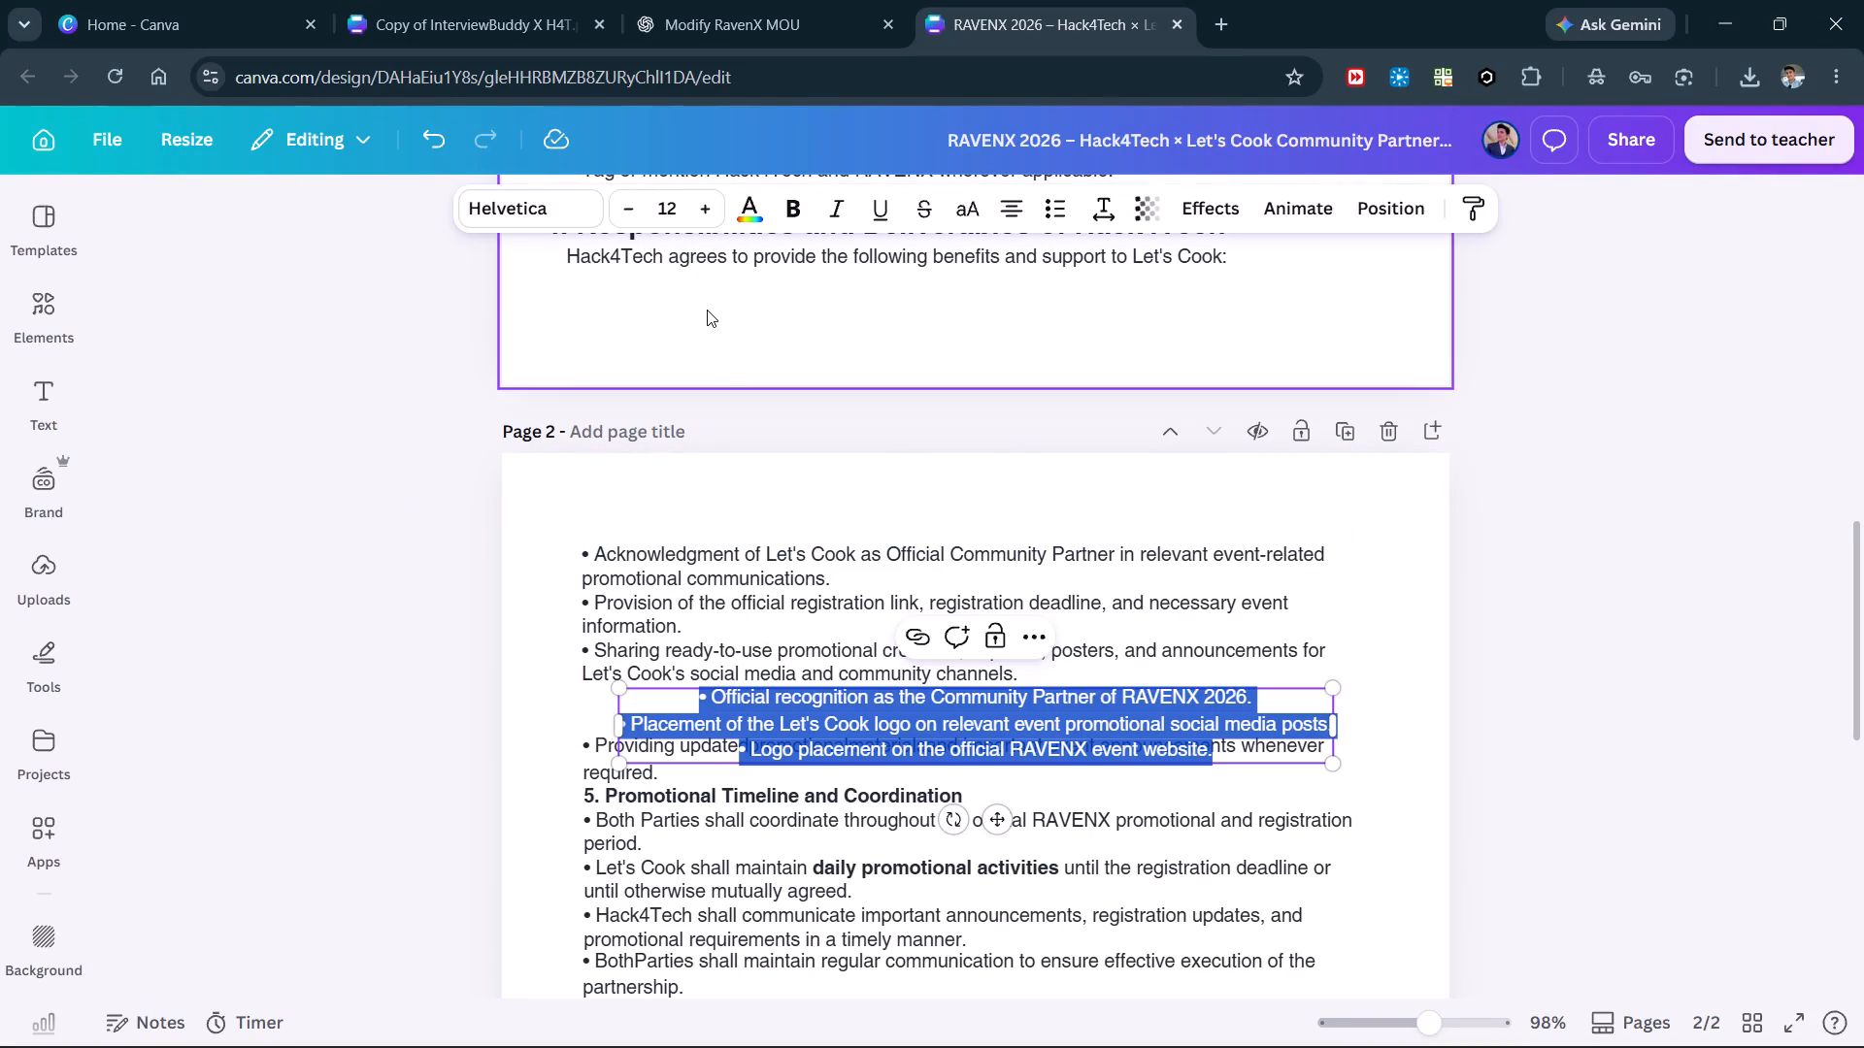
left_click_drag(784, 723, 790, 344)
key("ctrl+z")
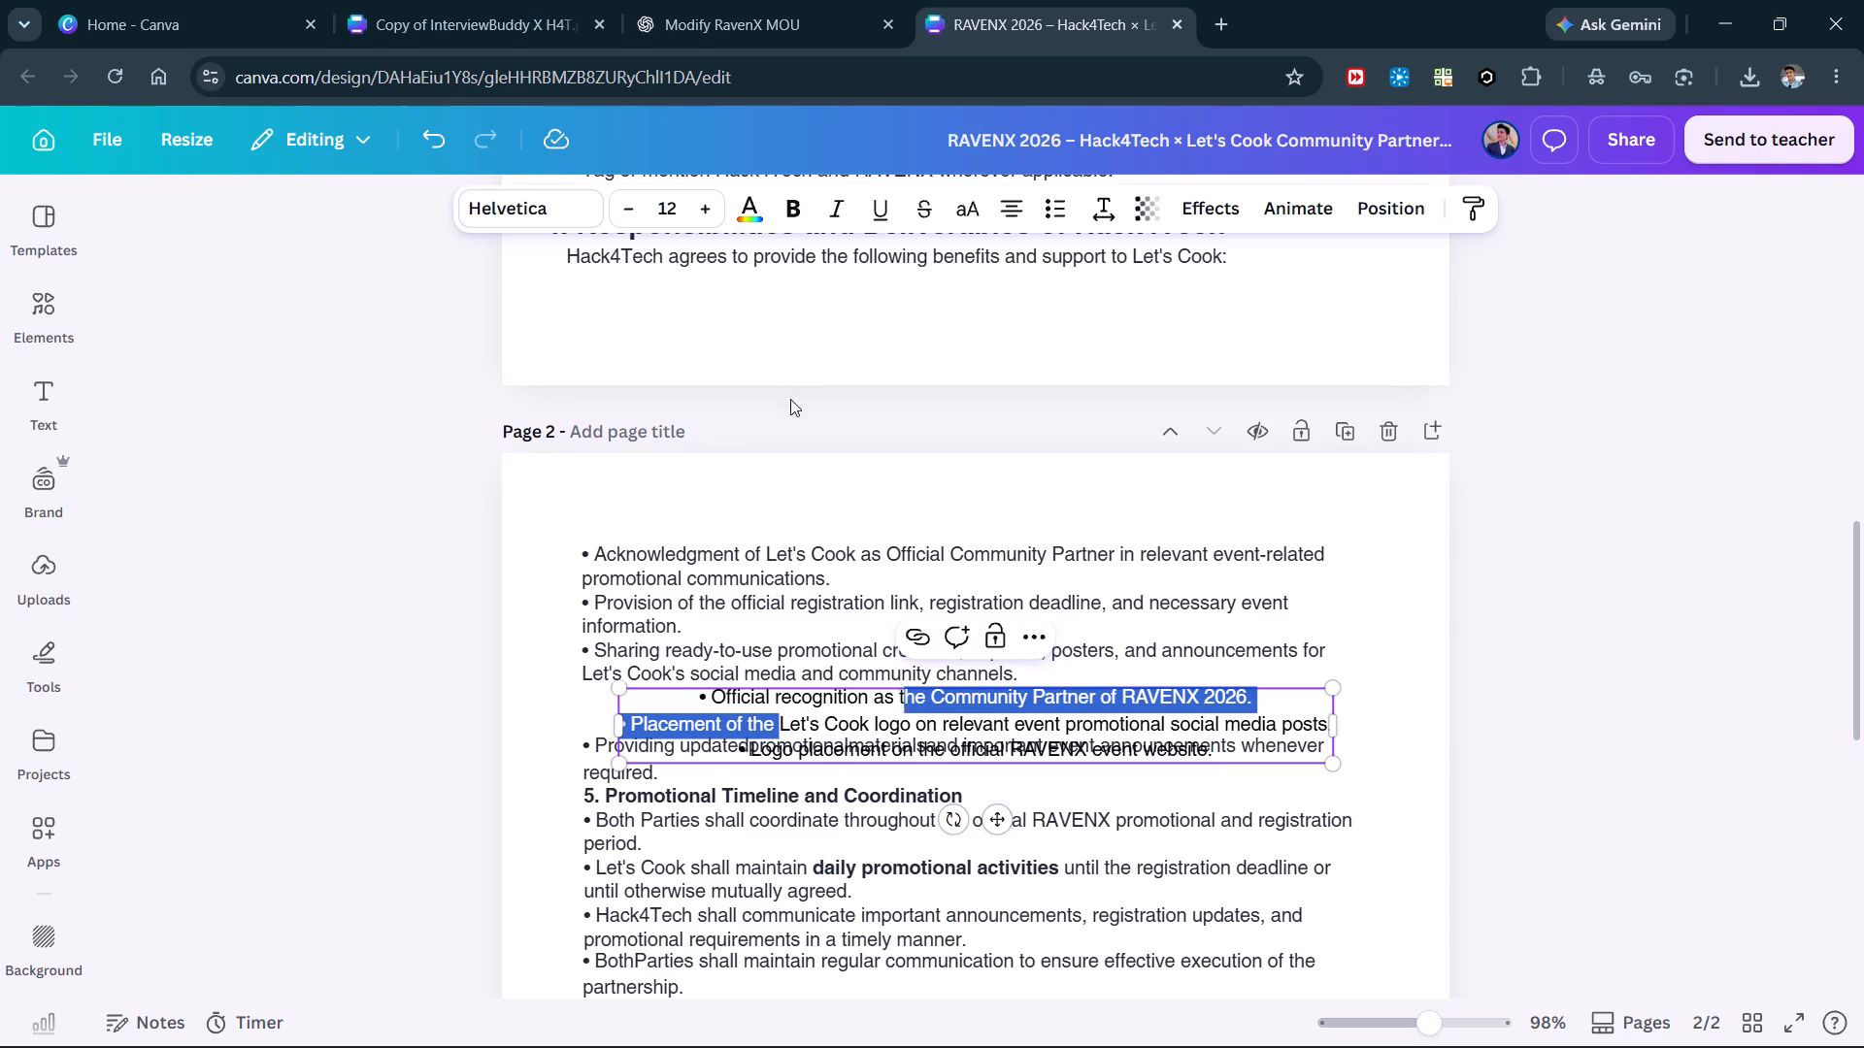
key("ctrl+v")
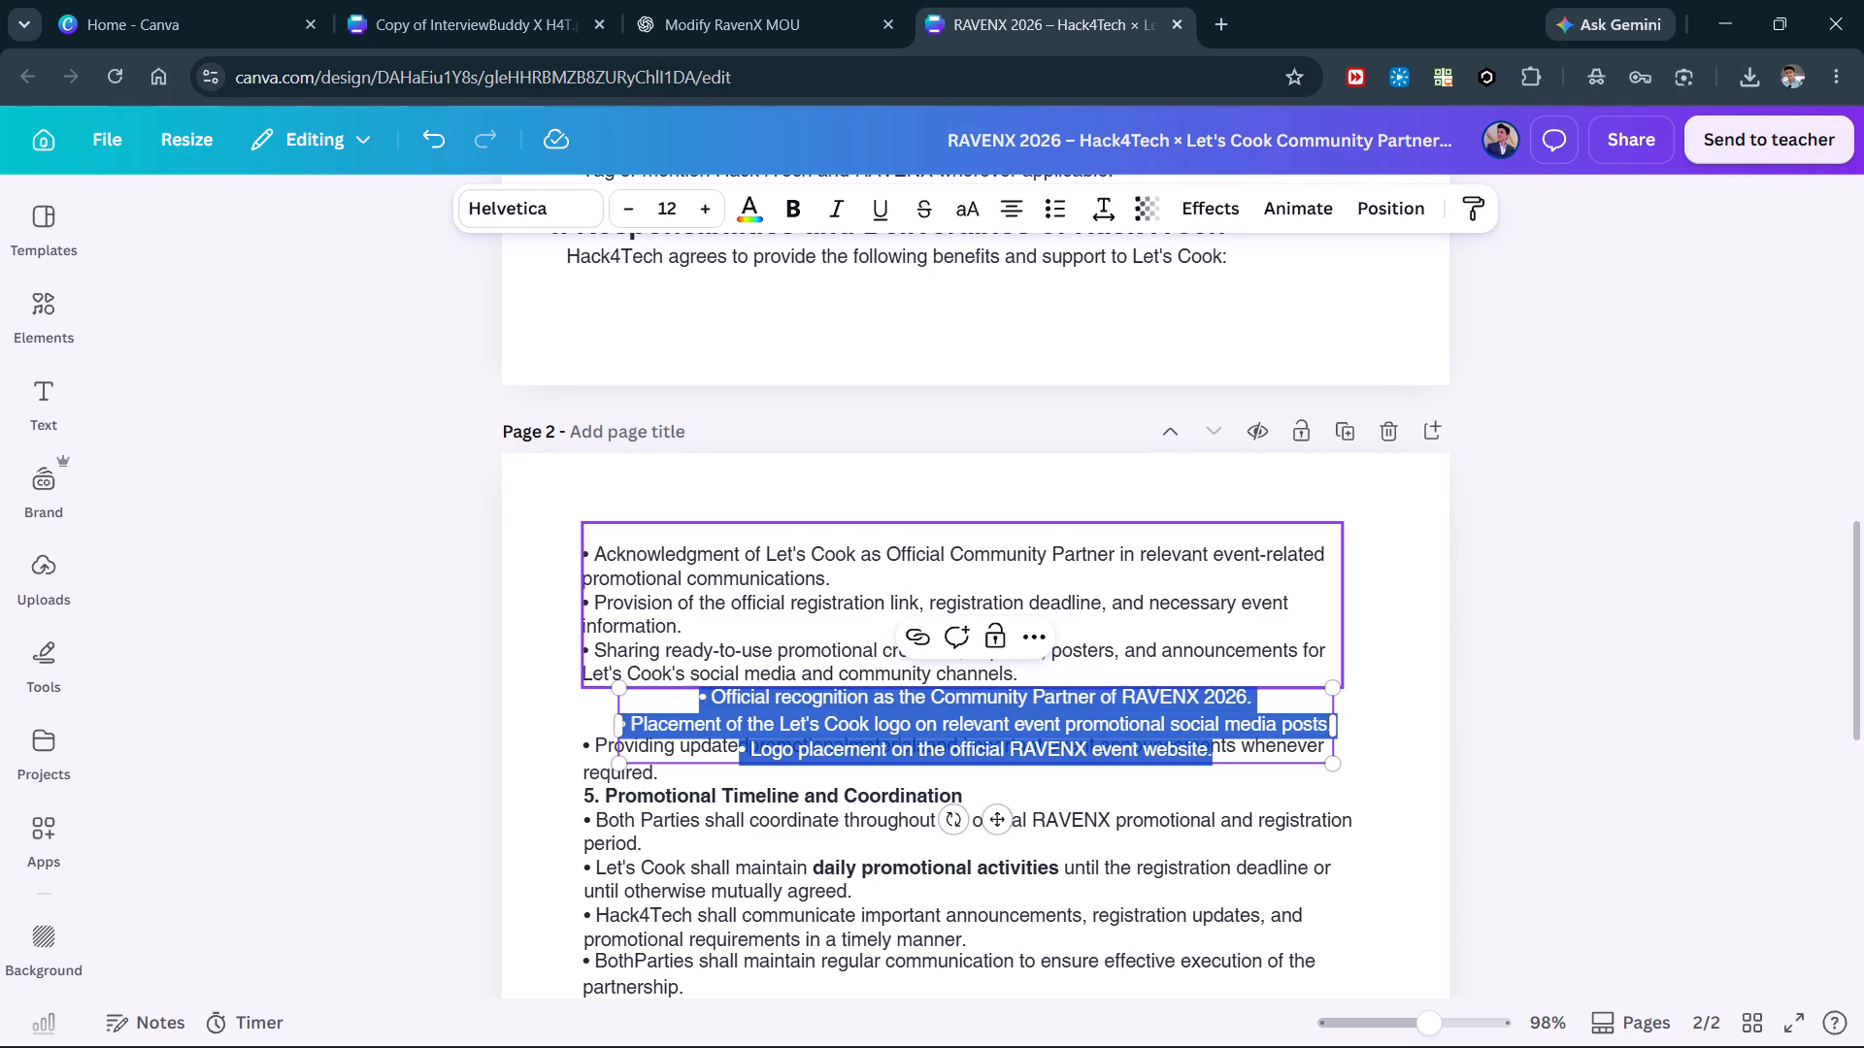
Place the pasted three-bullet block on page 1 below the "Hack4Tech agrees" line, left-align its text and widen the box.
left_click_drag(992, 826, 906, 375)
left_click(1021, 202)
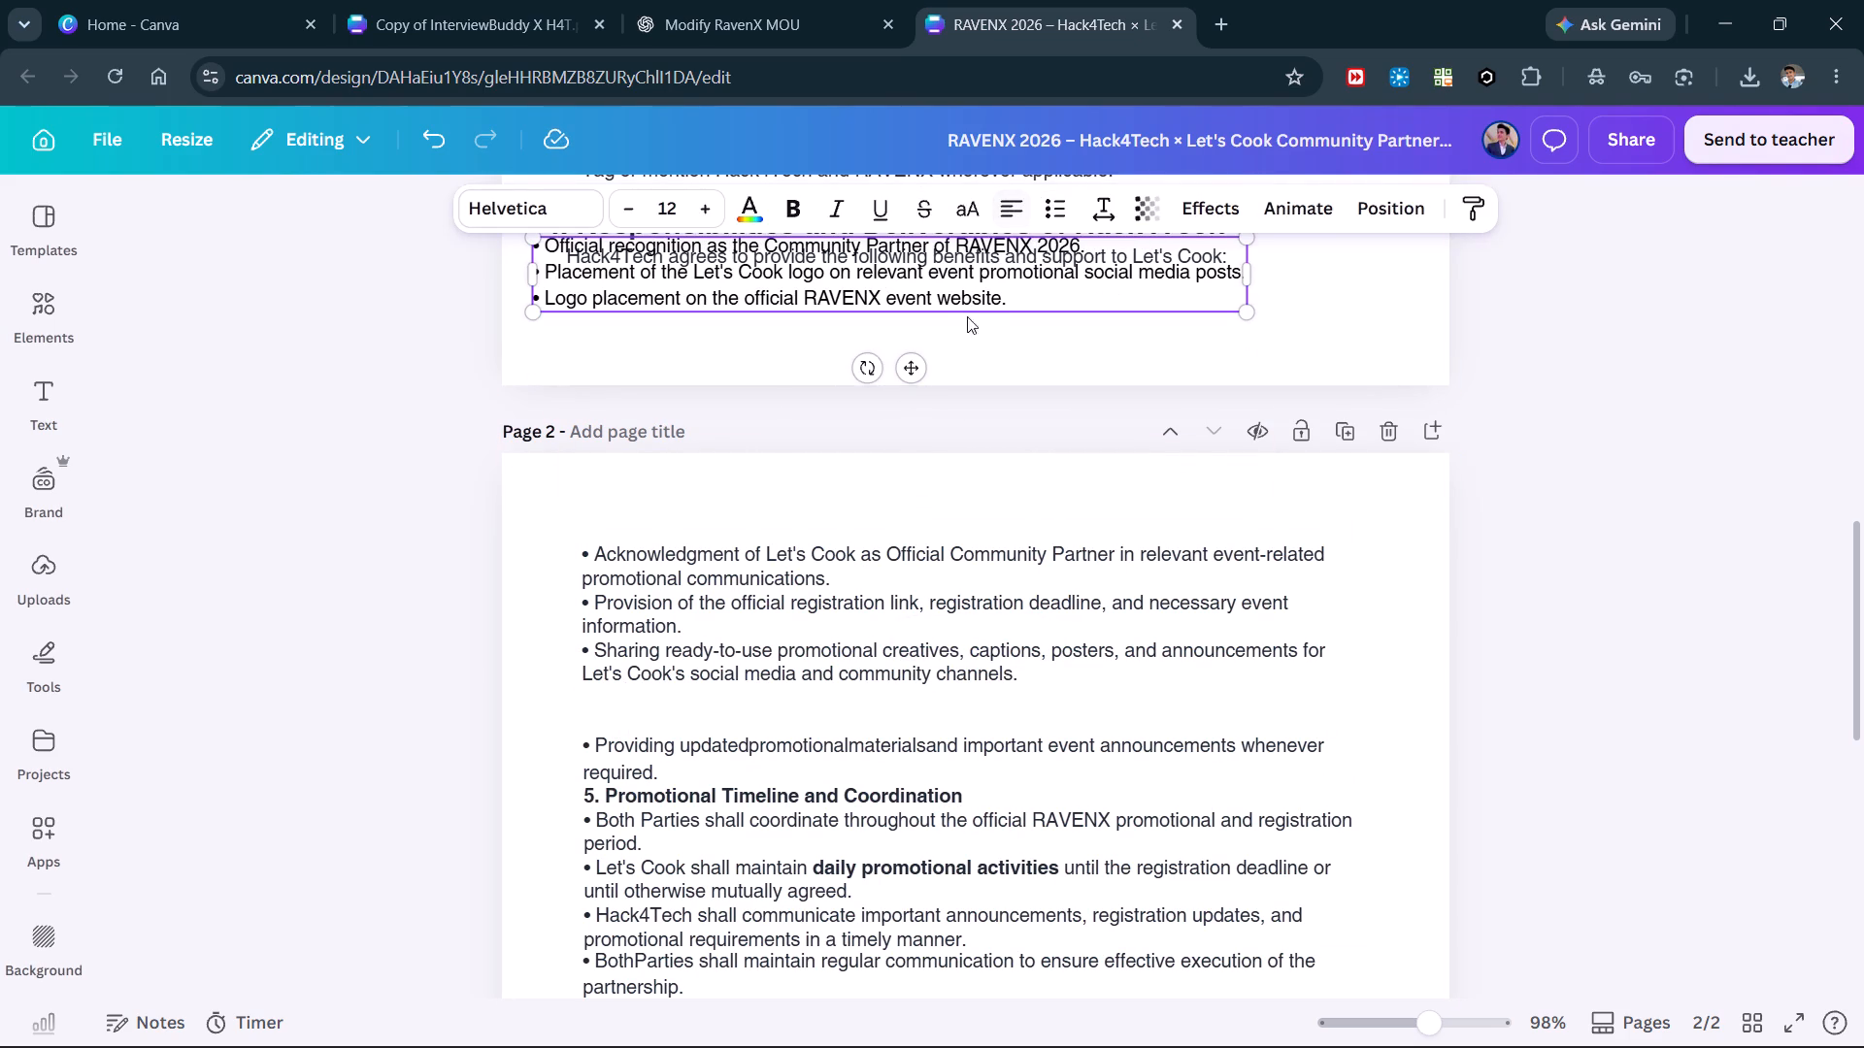
left_click_drag(913, 371, 935, 413)
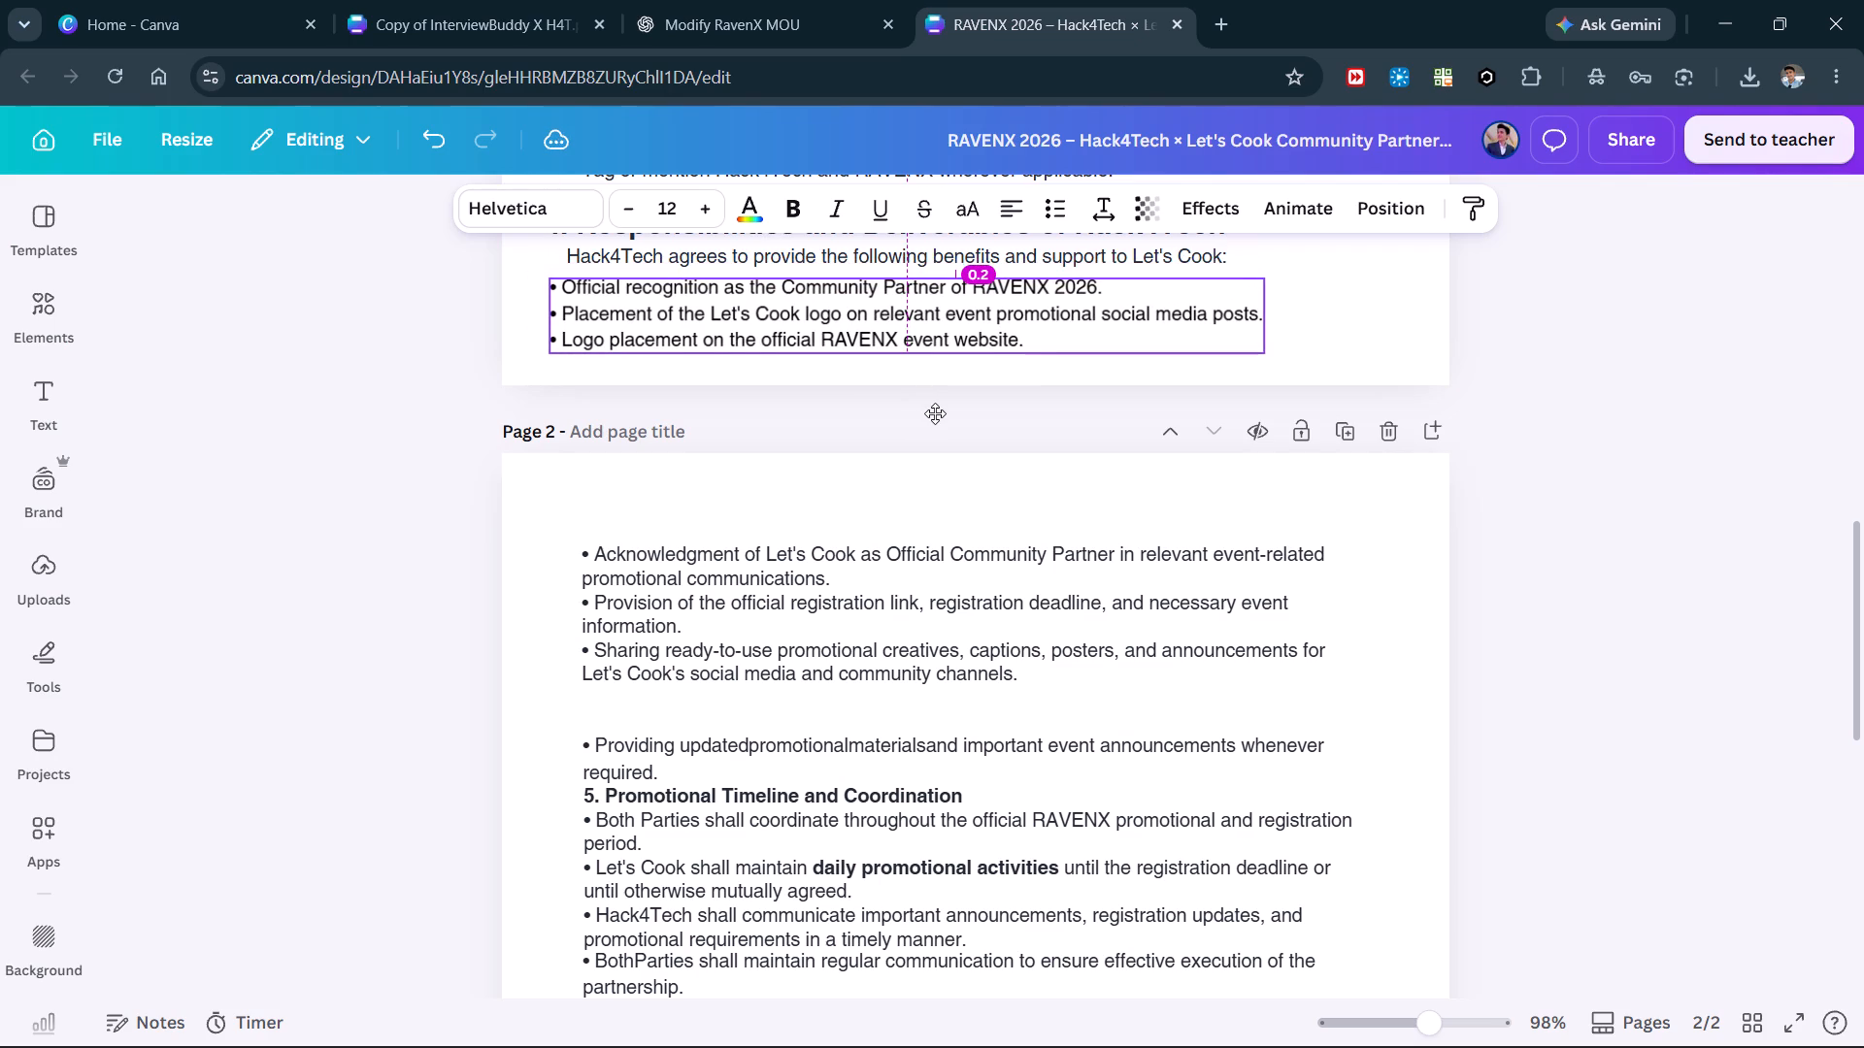
left_click_drag(935, 413, 945, 411)
left_click_drag(1289, 319, 1324, 319)
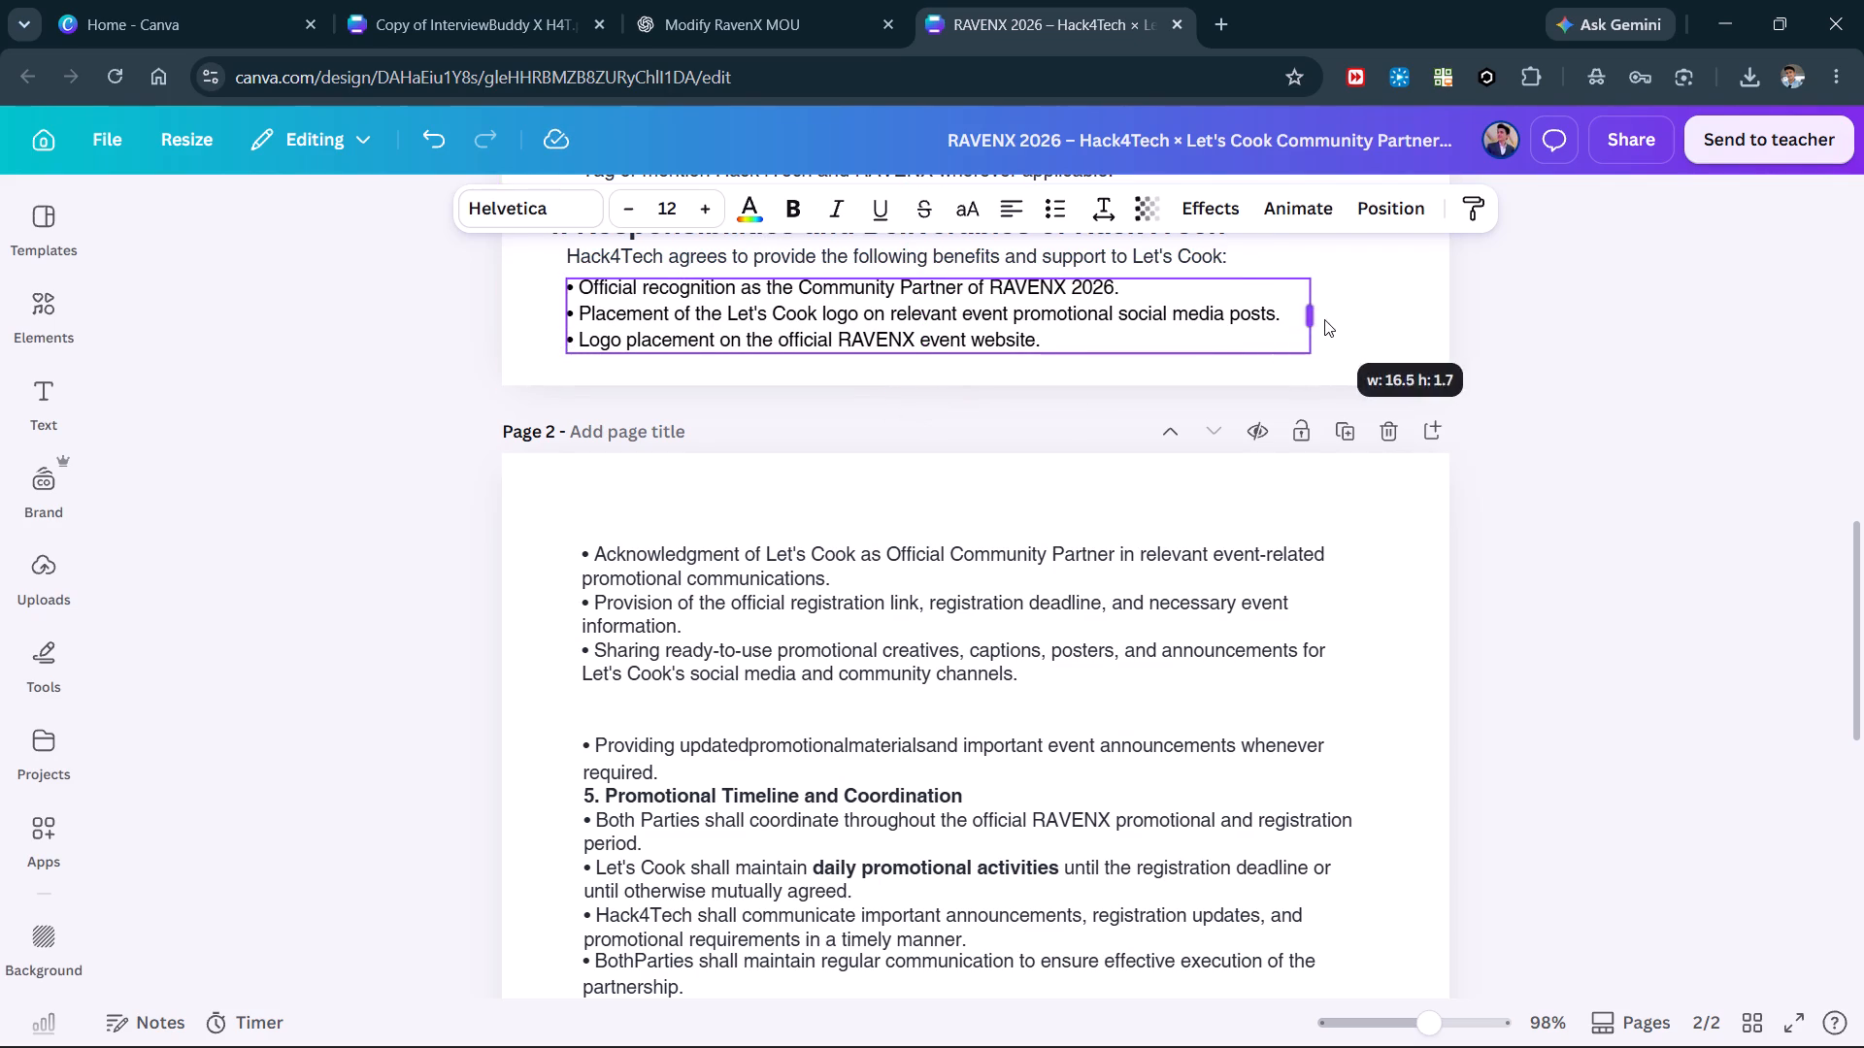
left_click_drag(1324, 319, 1331, 318)
left_click(1471, 466)
Move the remaining benefits bullets to the top of page 2 and the "Providing updated" bullet directly below them, aligned on the same left edge.
left_click_drag(883, 570, 879, 525)
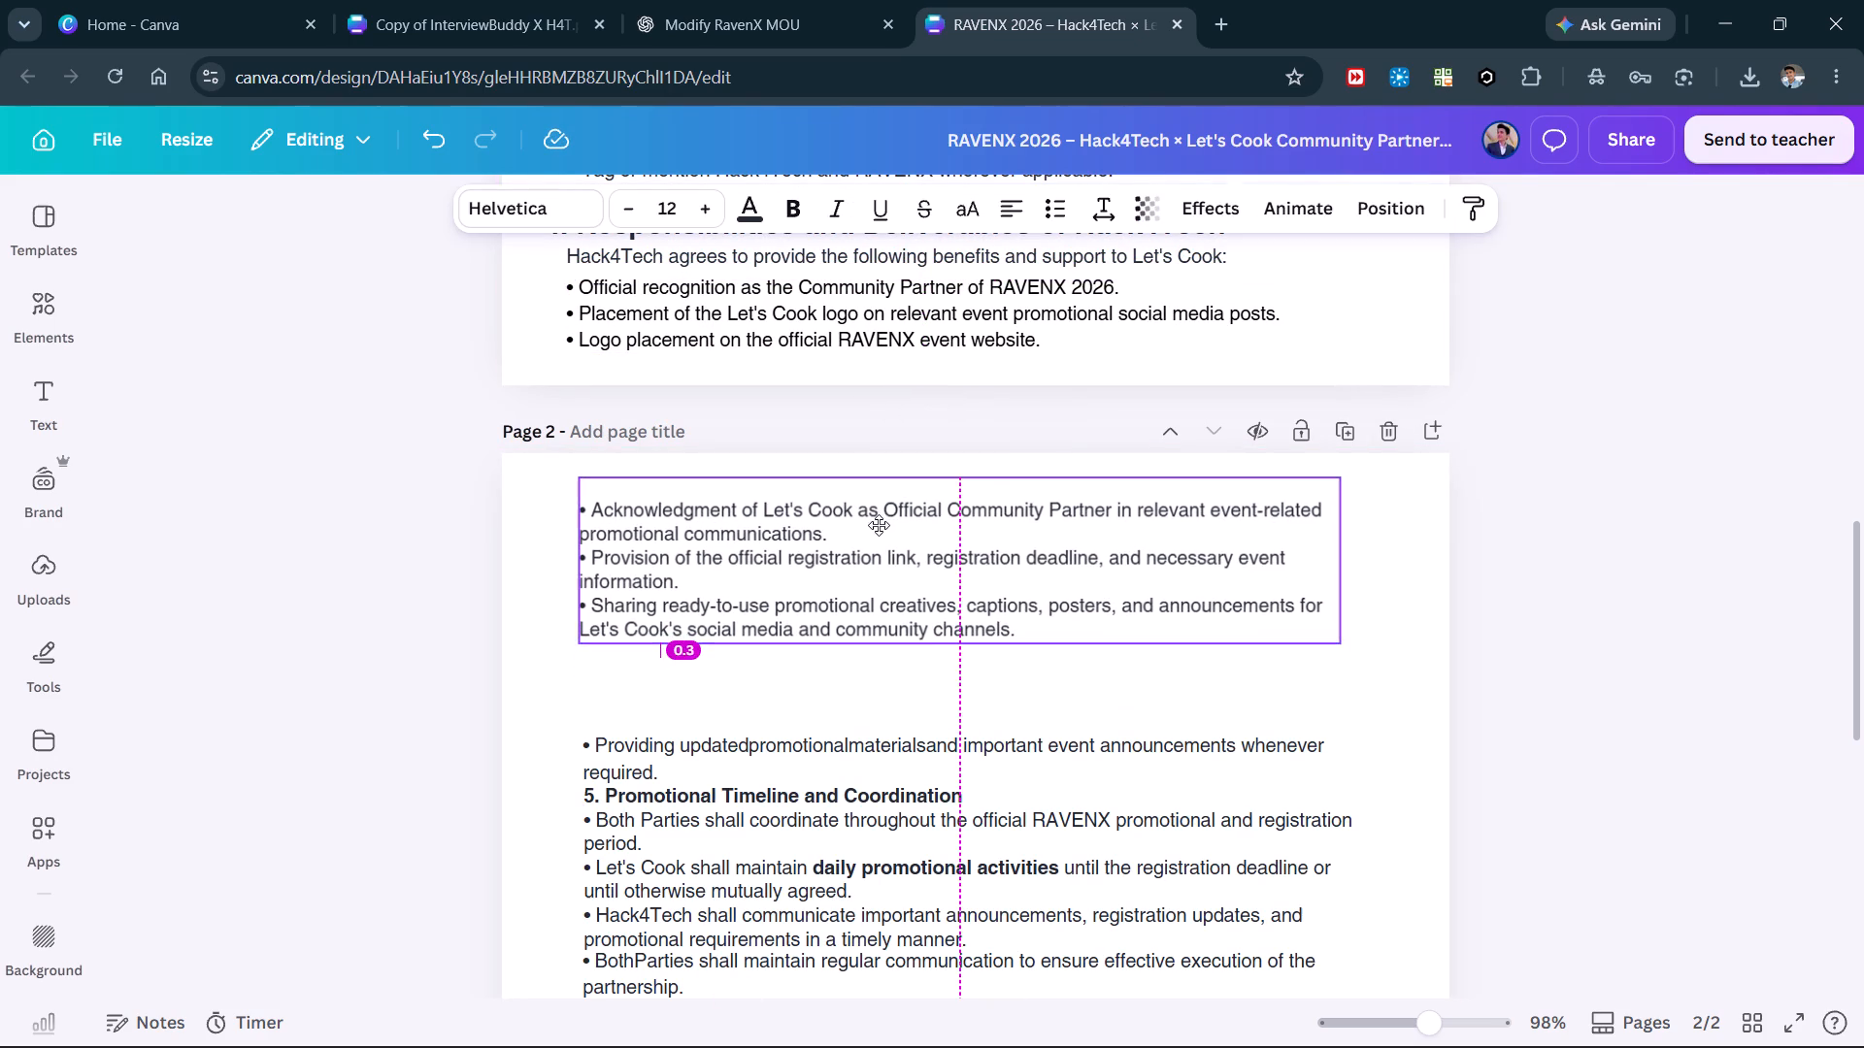
left_click_drag(879, 525, 862, 495)
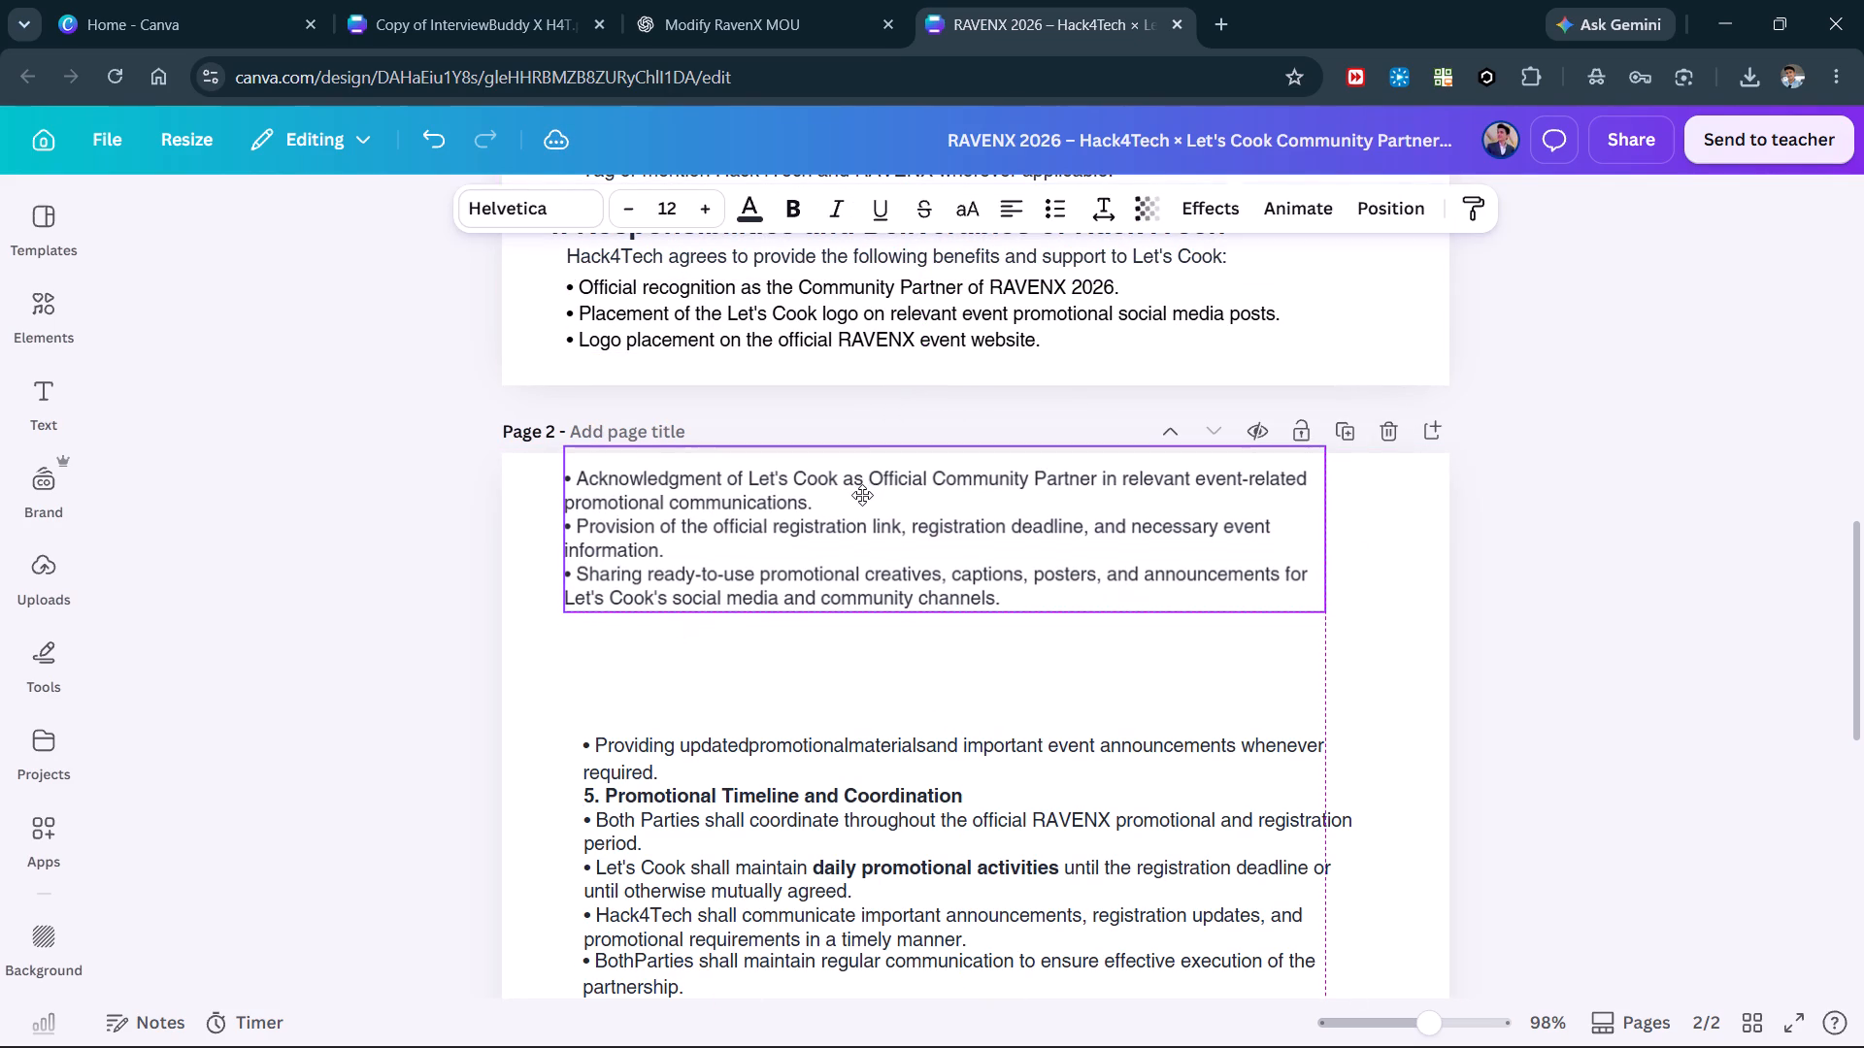
left_click_drag(862, 495, 862, 494)
left_click_drag(754, 745, 744, 657)
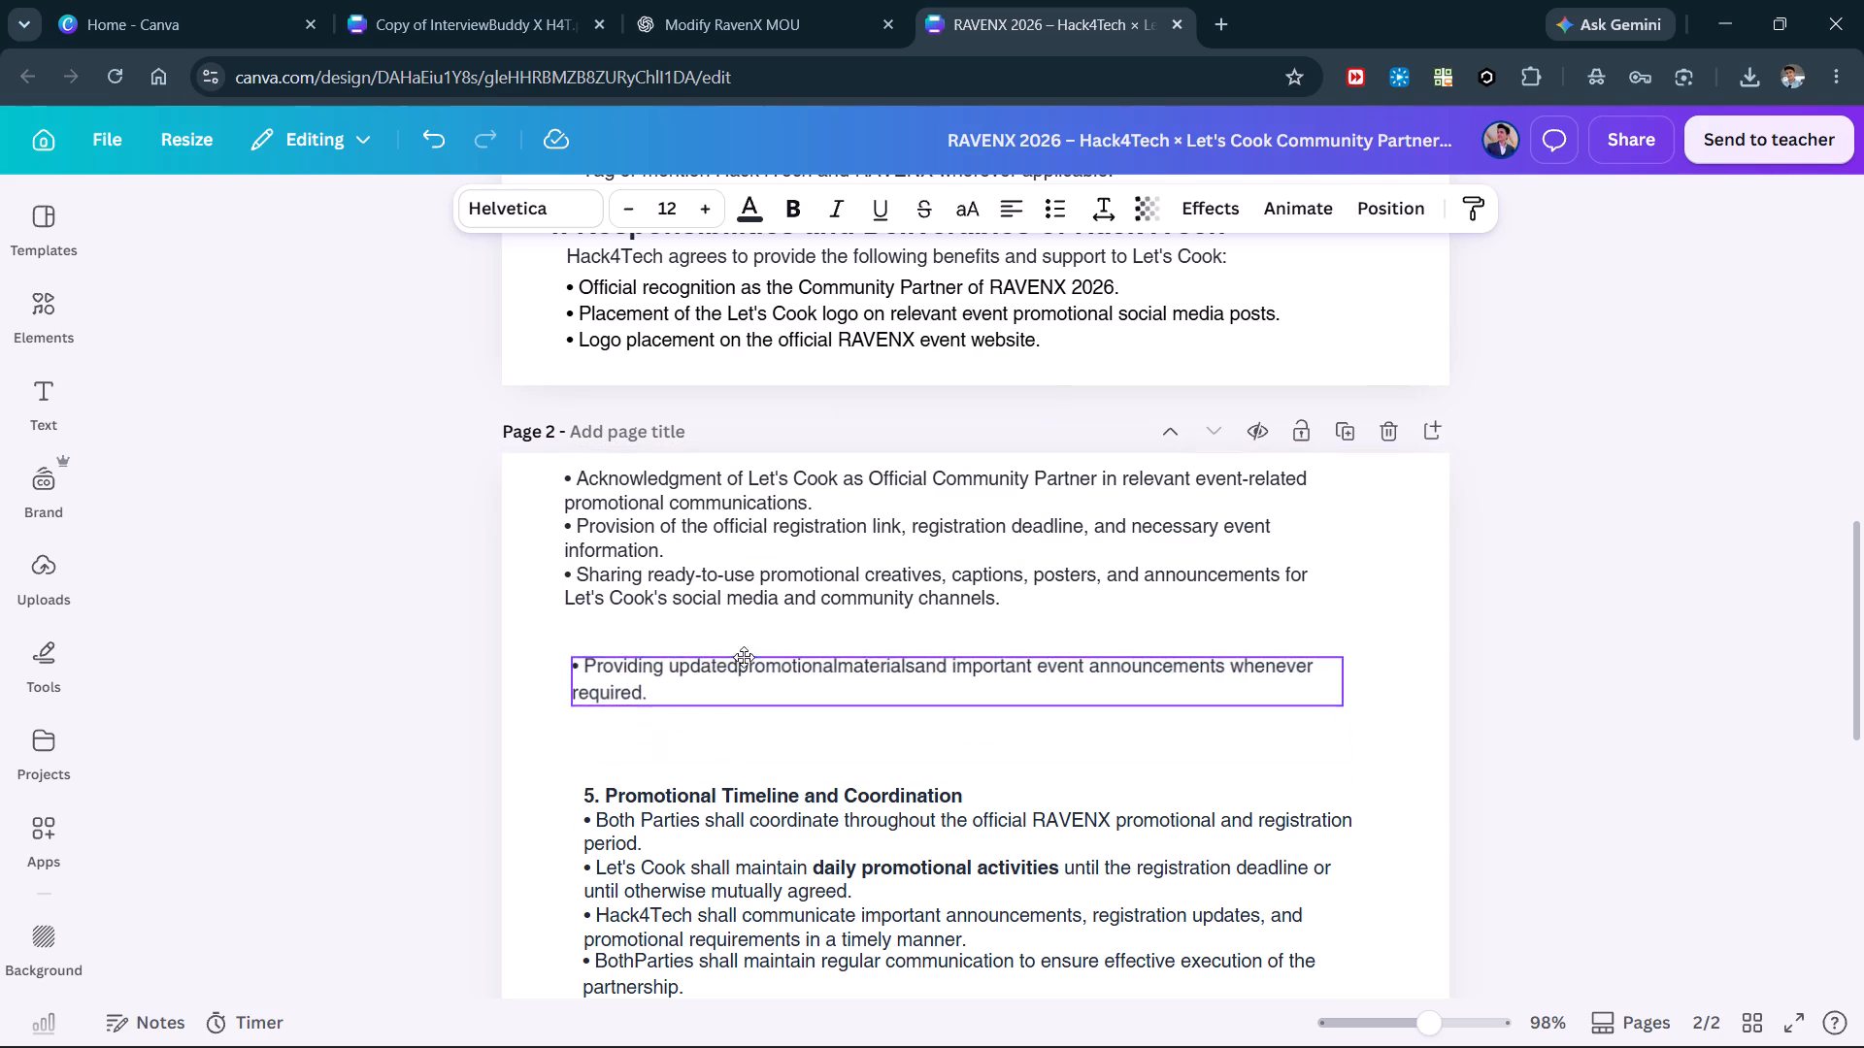
left_click_drag(744, 657, 739, 631)
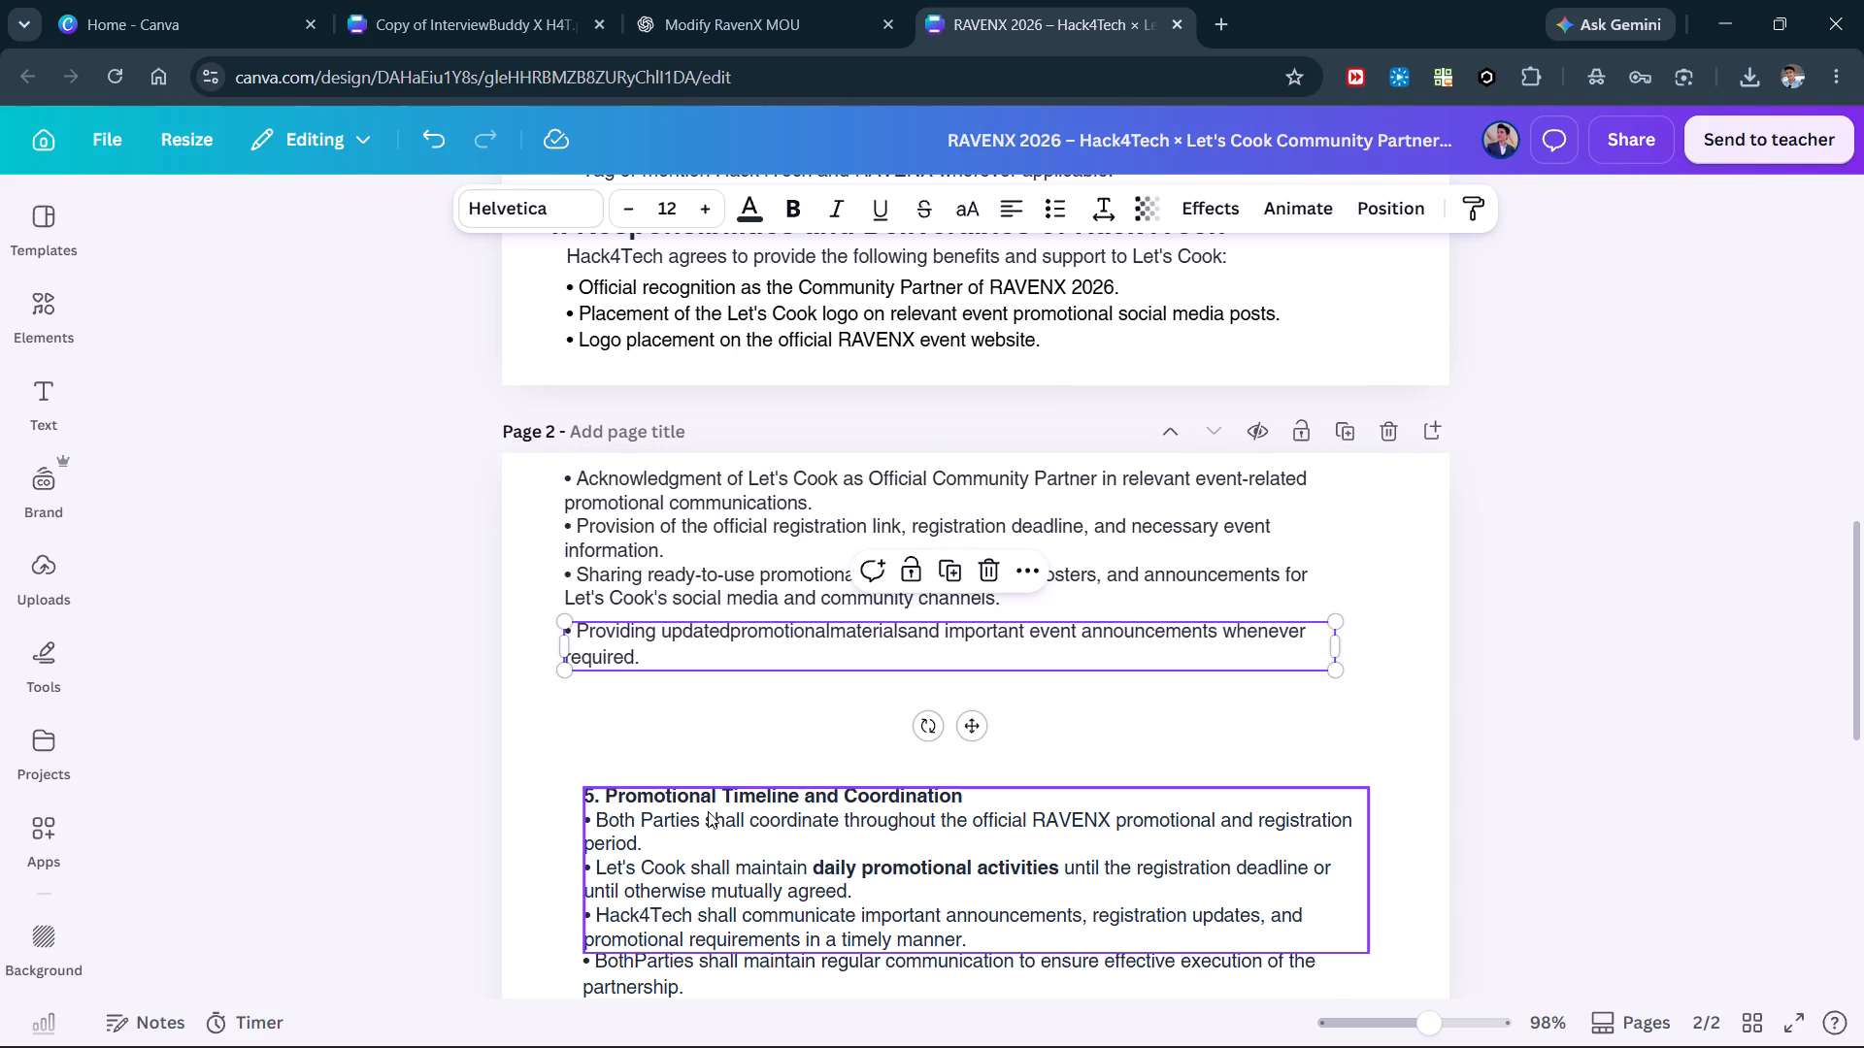
Move the "5. Promotional Timeline and Coordination" block up beneath the "Providing updated" bullet and left toward the page margin.
left_click_drag(706, 810, 683, 717)
scroll(683, 718, "right", 1)
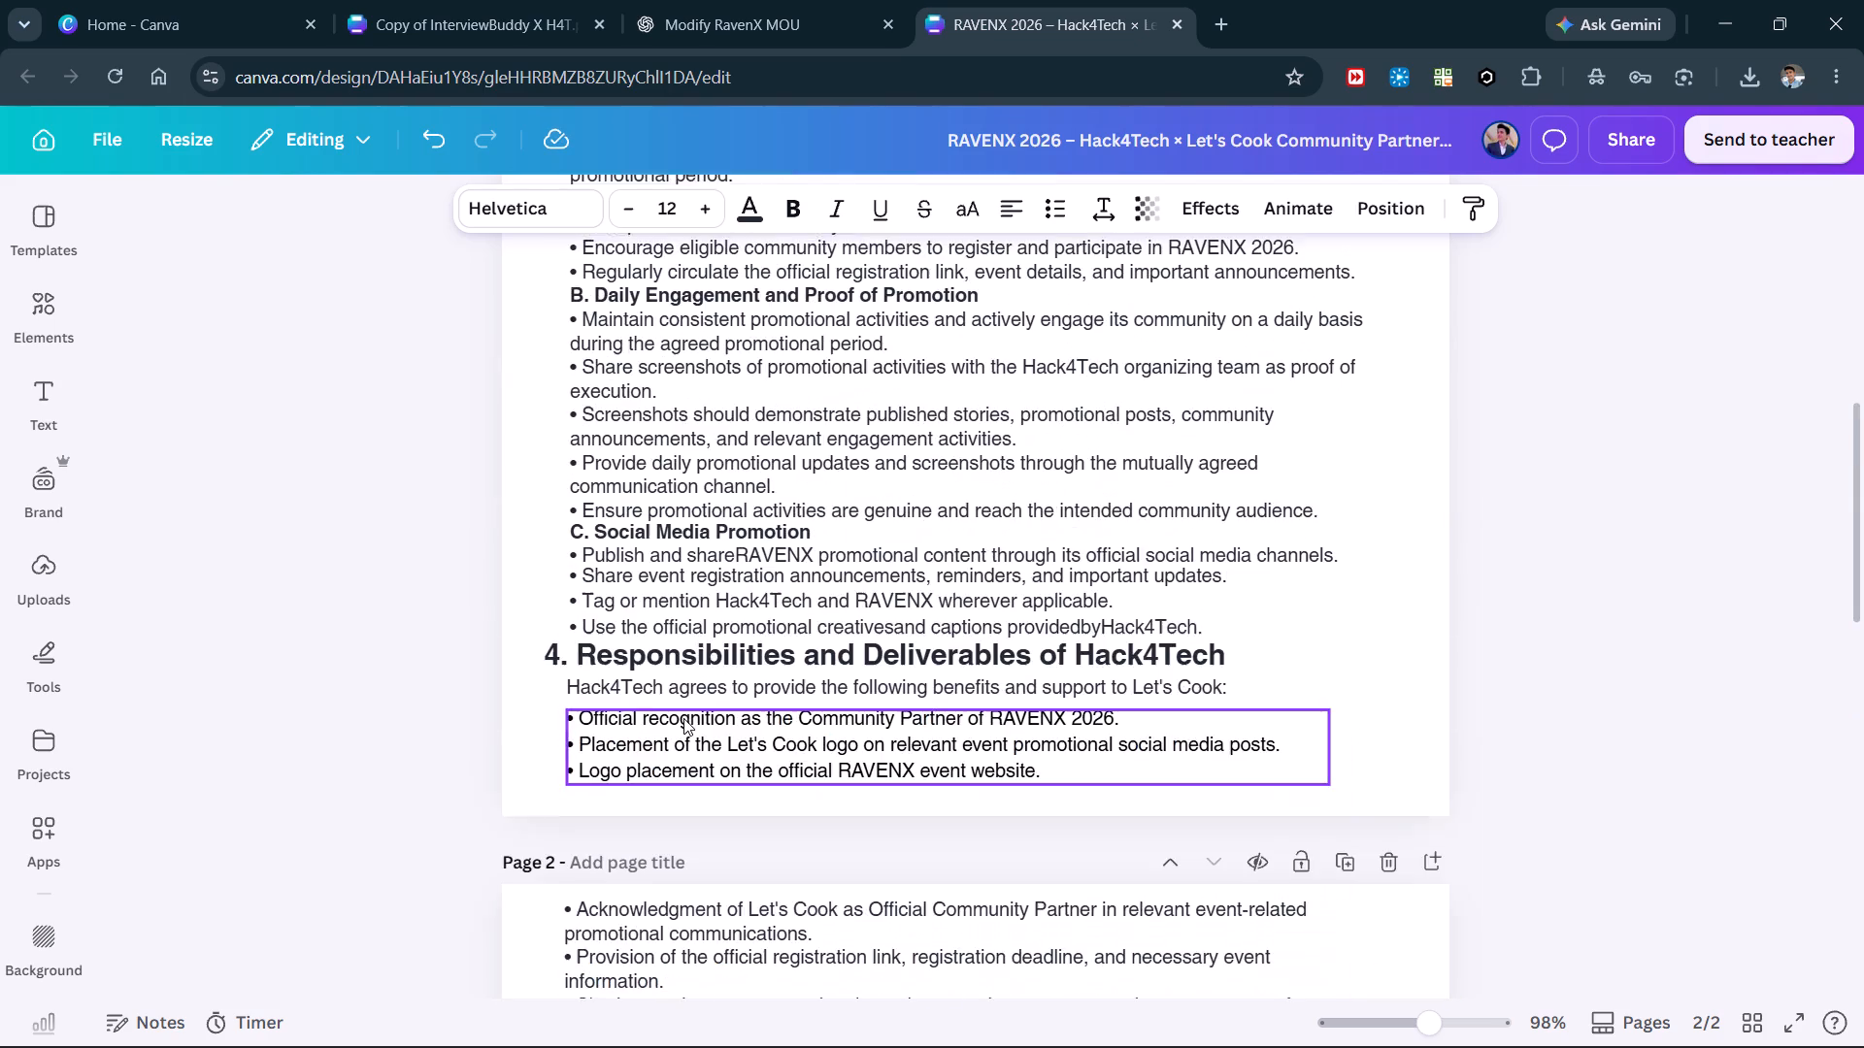
scroll(683, 718, "right", 1)
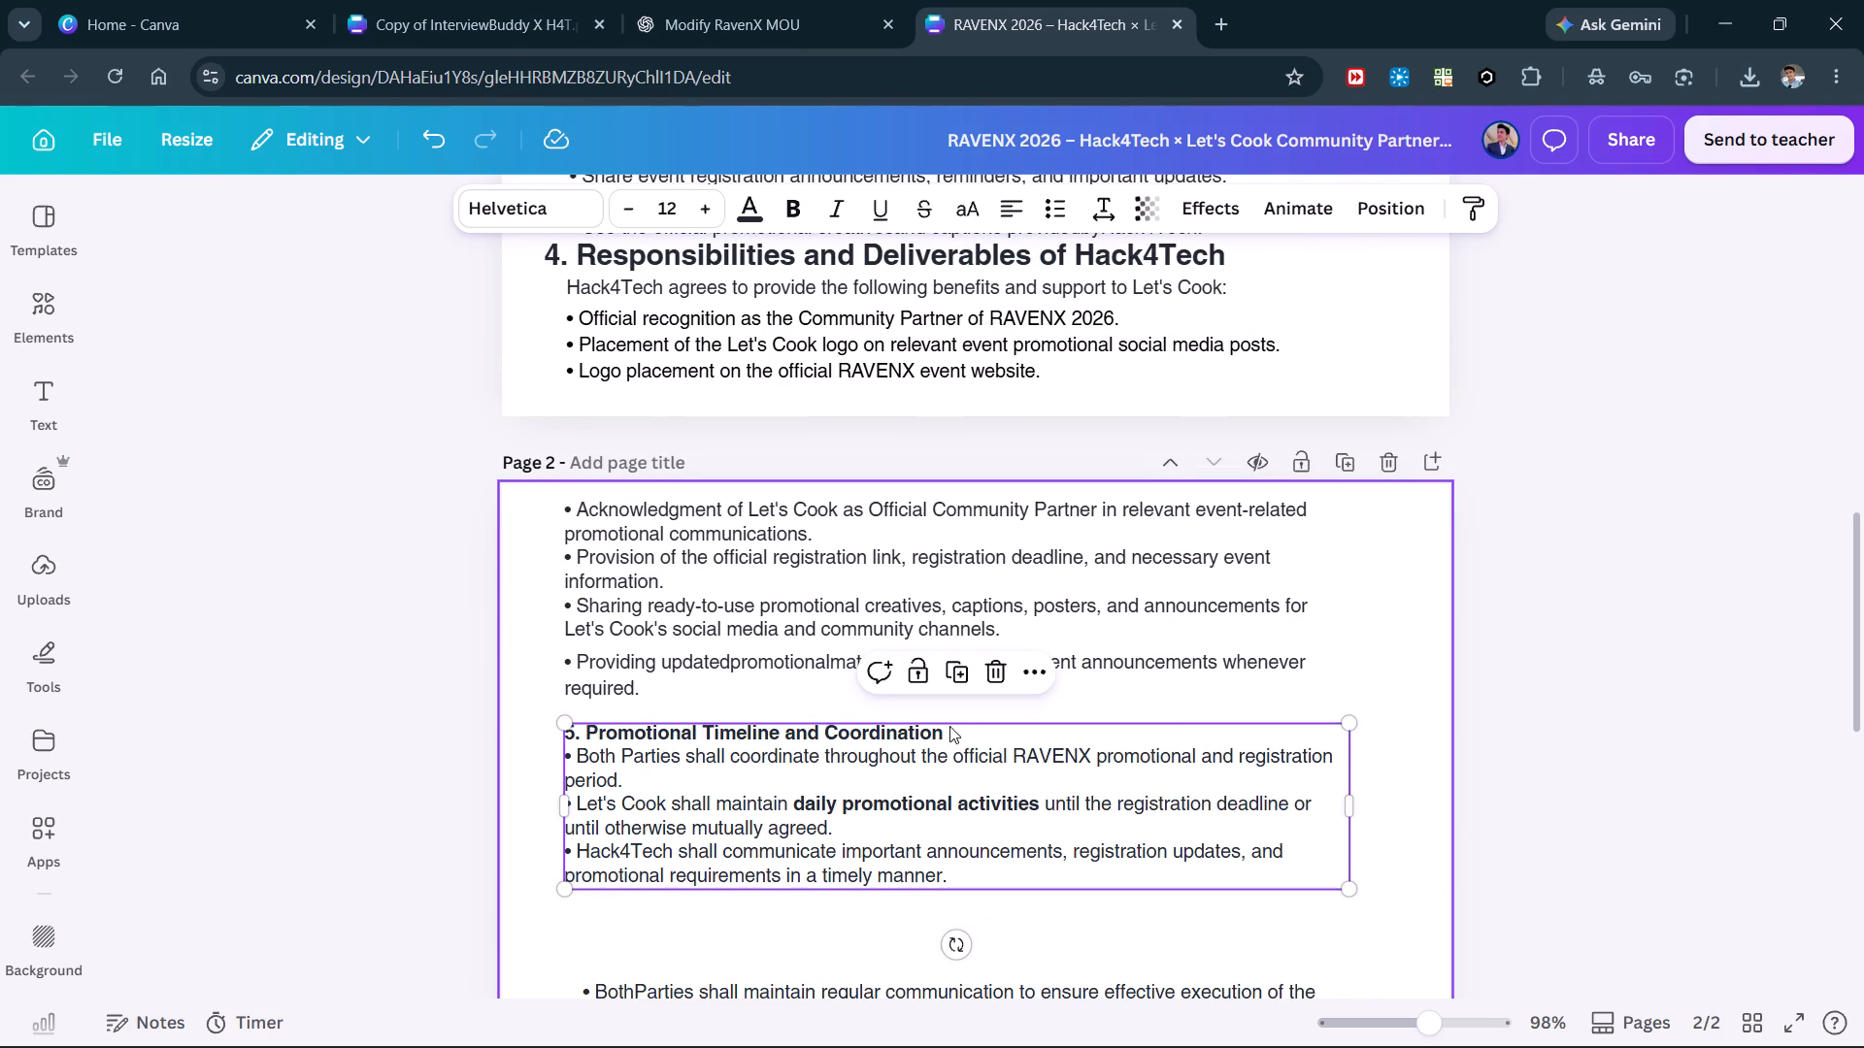
left_click_drag(962, 728, 914, 720)
Set the "5. Promotional Timeline and Coordination" heading's font size to 18.
left_click(916, 720)
left_click(916, 720)
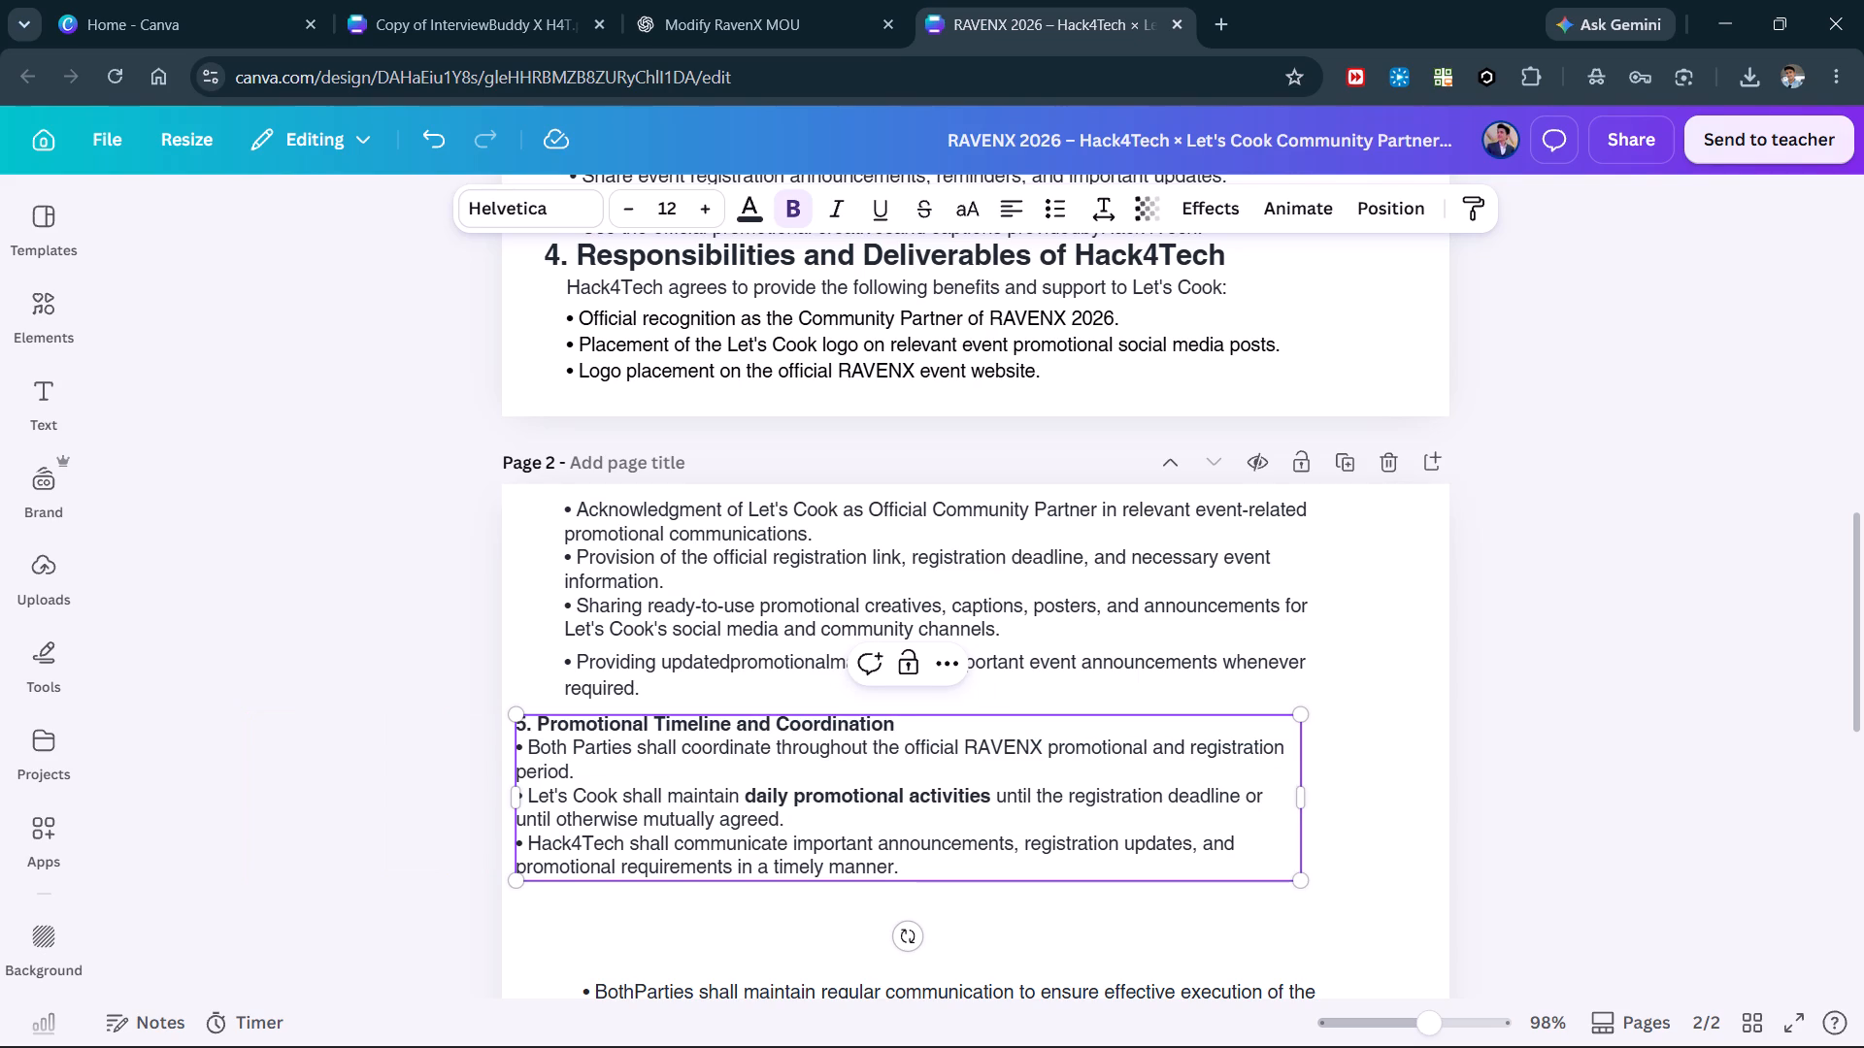
key("ctrl+shift+Up")
left_click(667, 203)
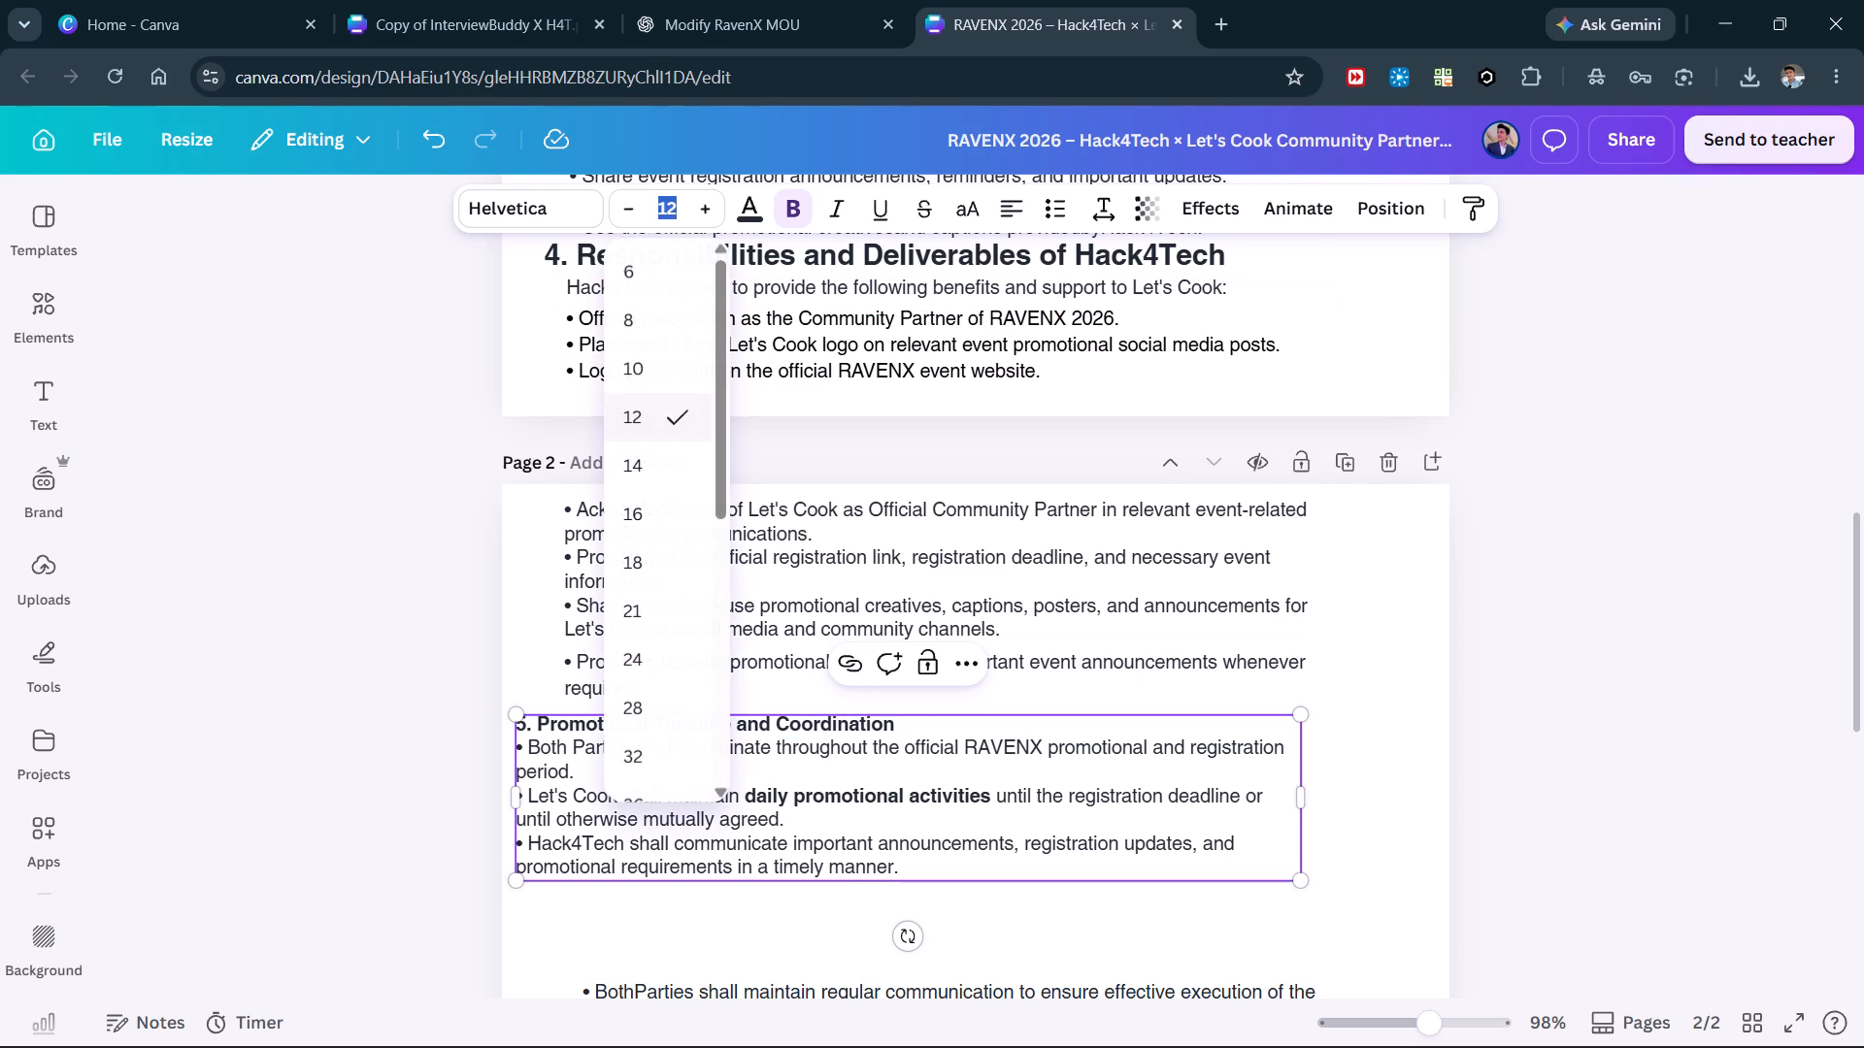
type("18")
key("Return")
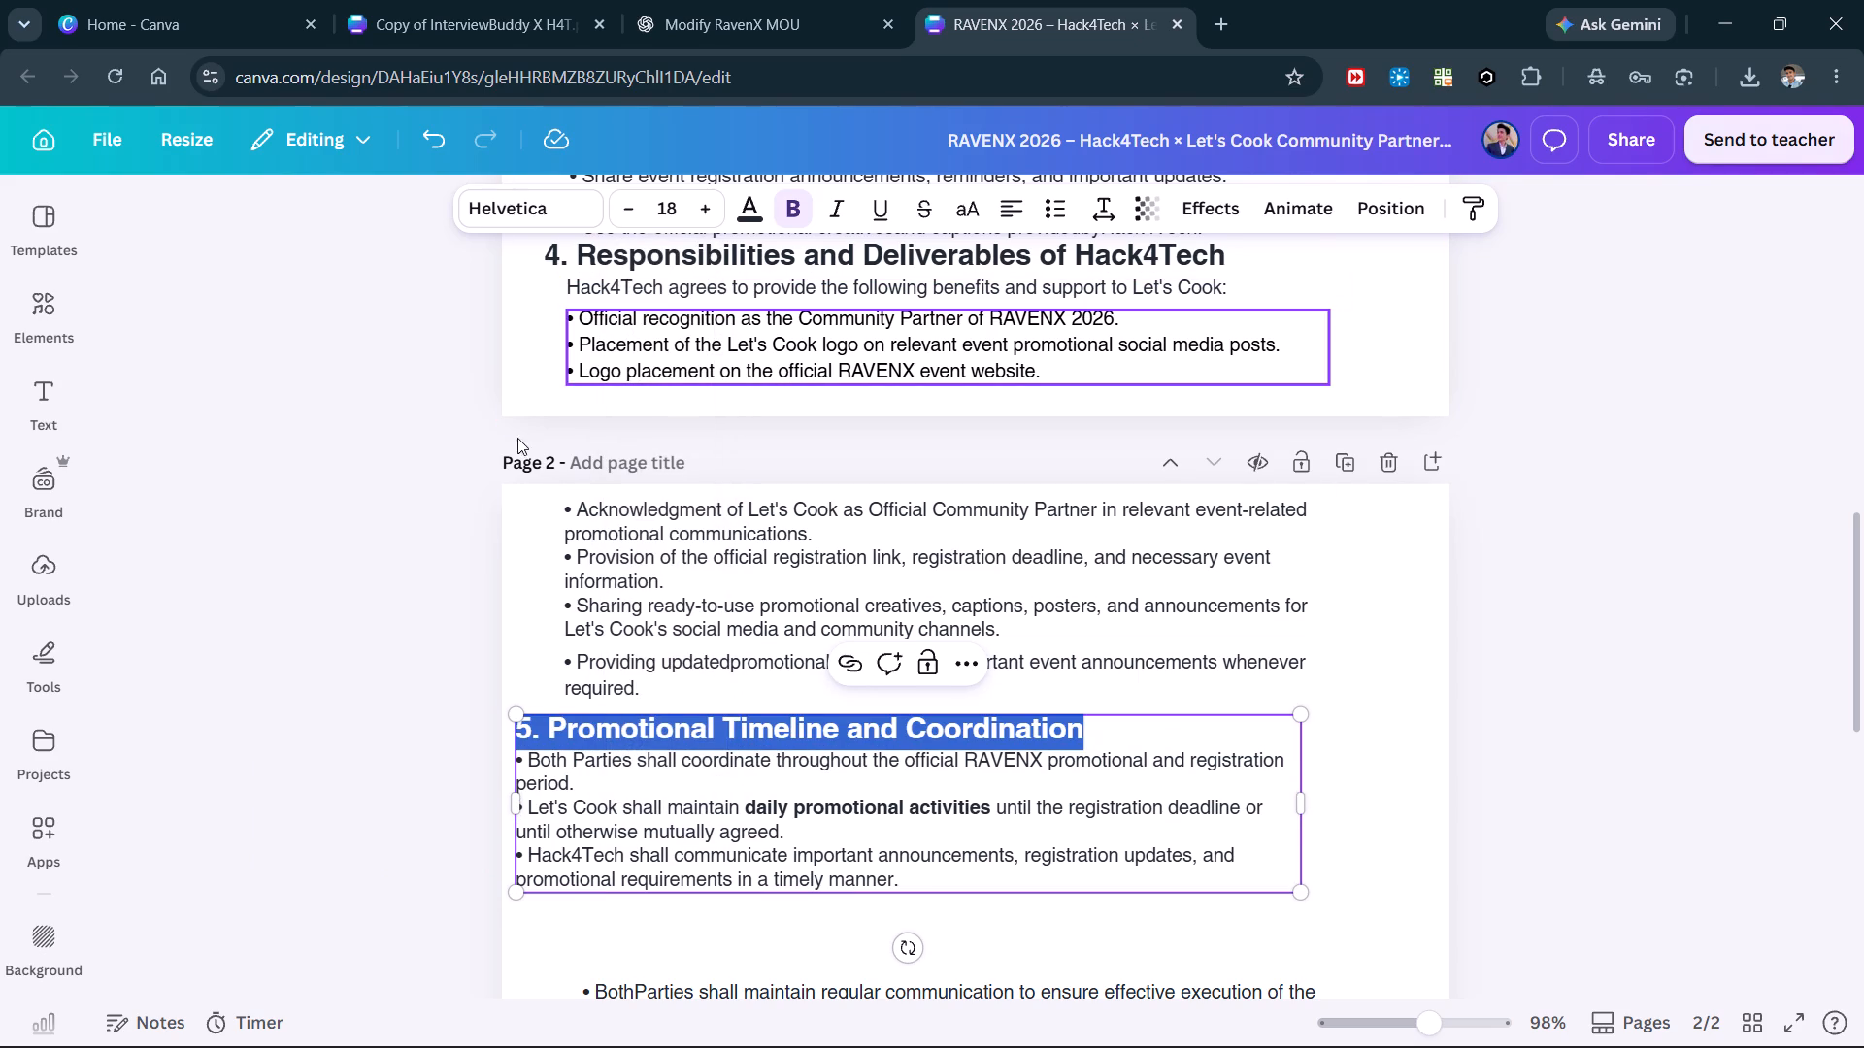
Cut the "5. Promotional Timeline and Coordination" heading out of its block and paste it as a separate text box.
key("ctrl+x")
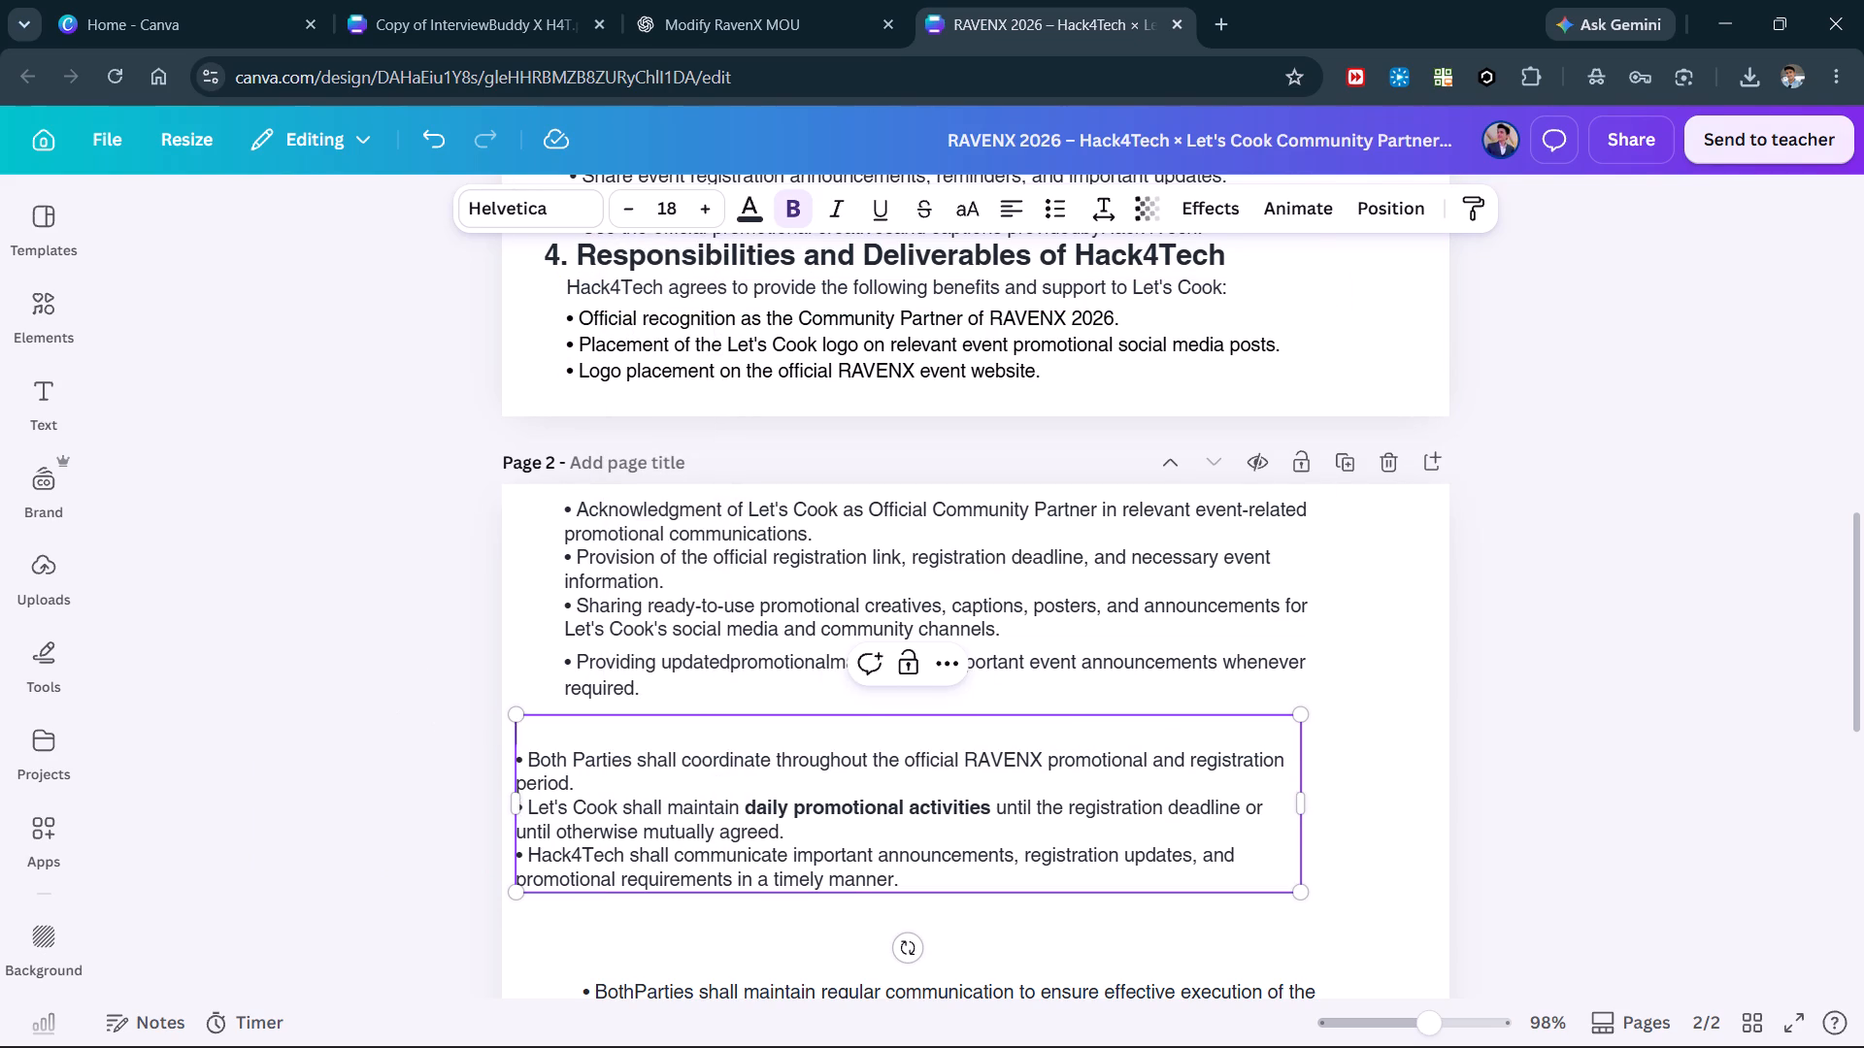
left_click(495, 727)
key("ctrl+v")
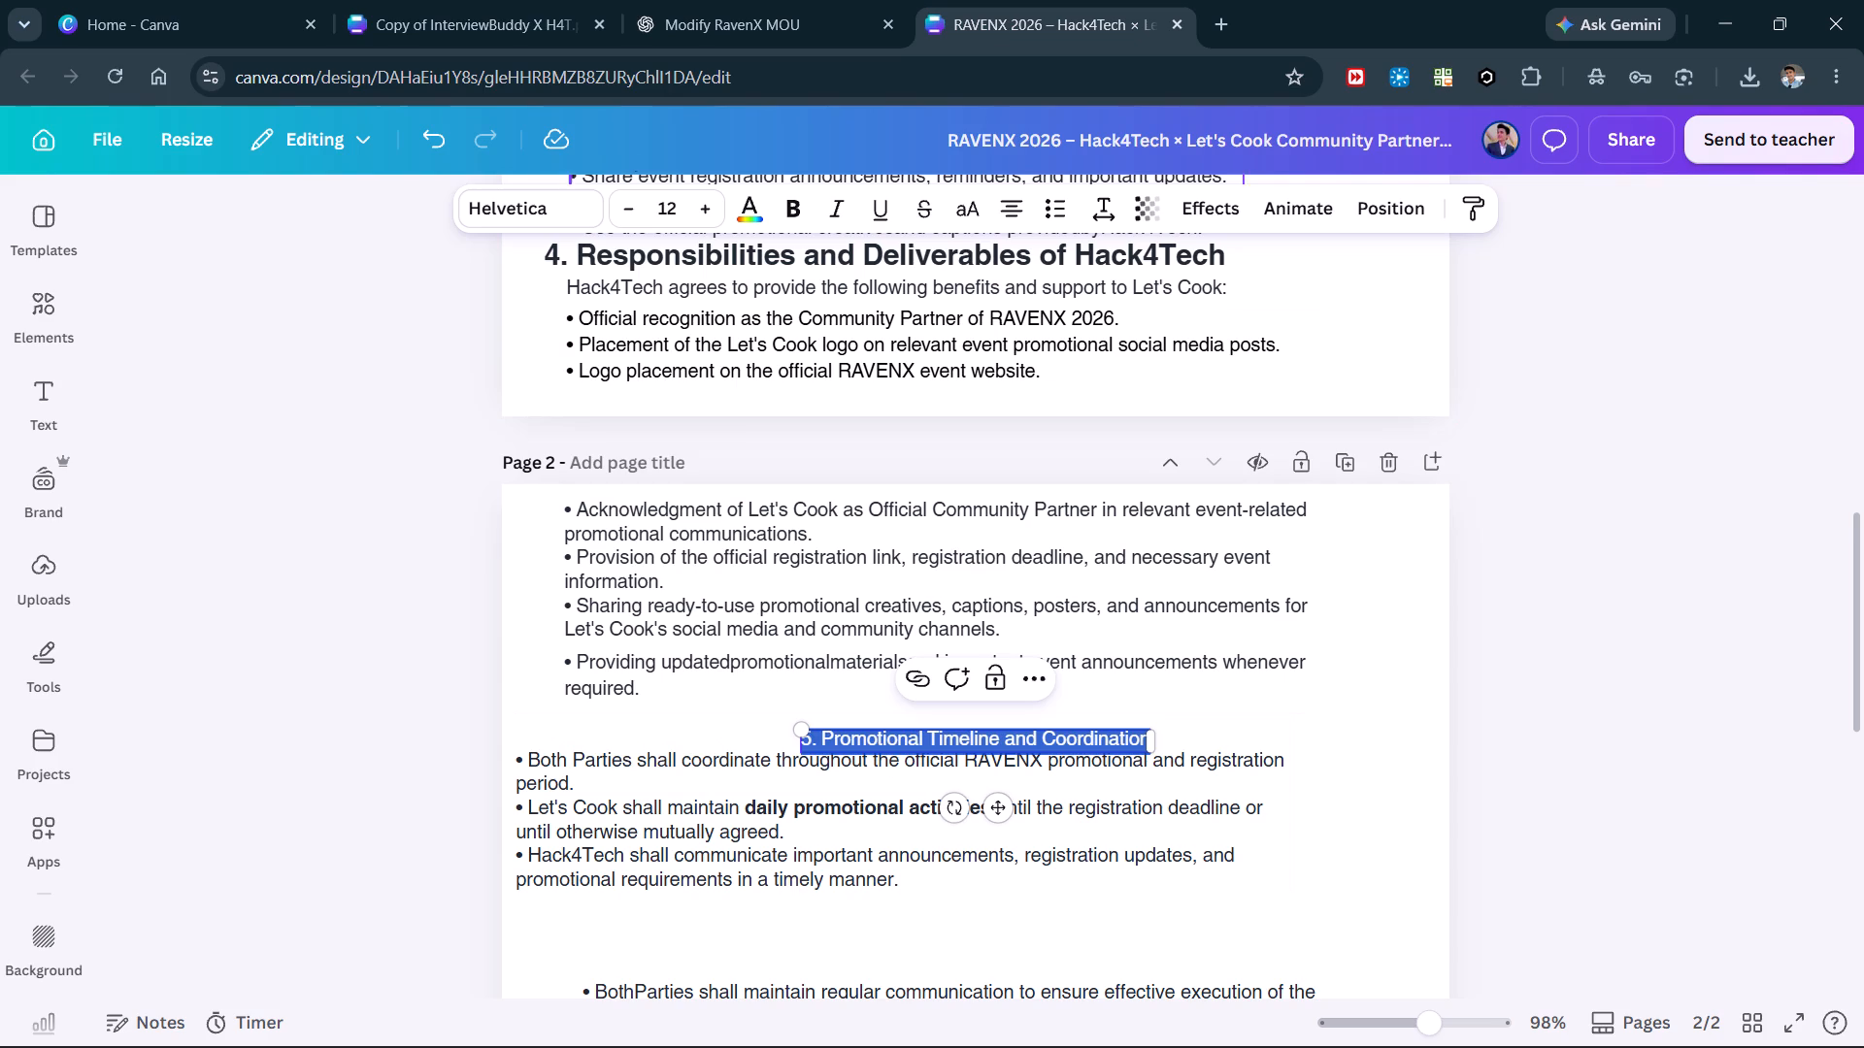
Set the separate "5. Promotional Timeline and Coordination" heading to font size 18 and make it bold.
left_click(671, 211)
type("18")
key("Return")
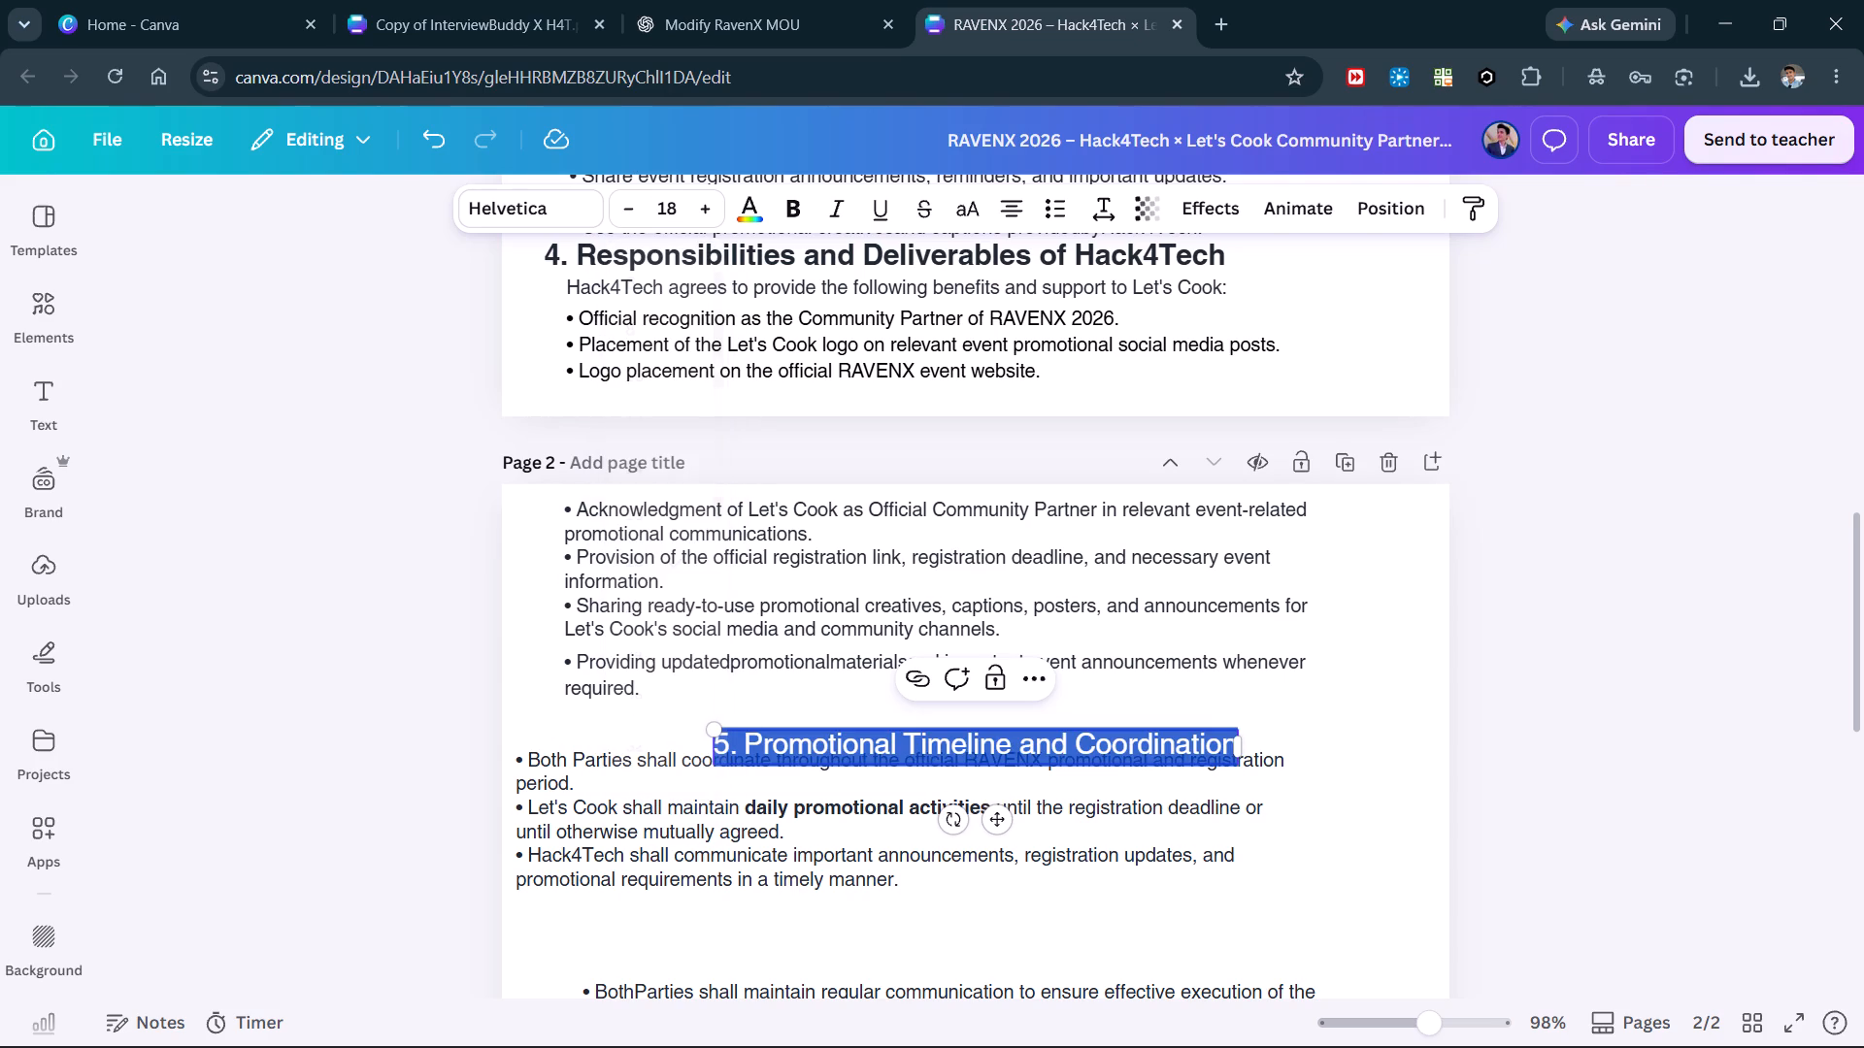
key("ctrl+b")
left_click(174, 585)
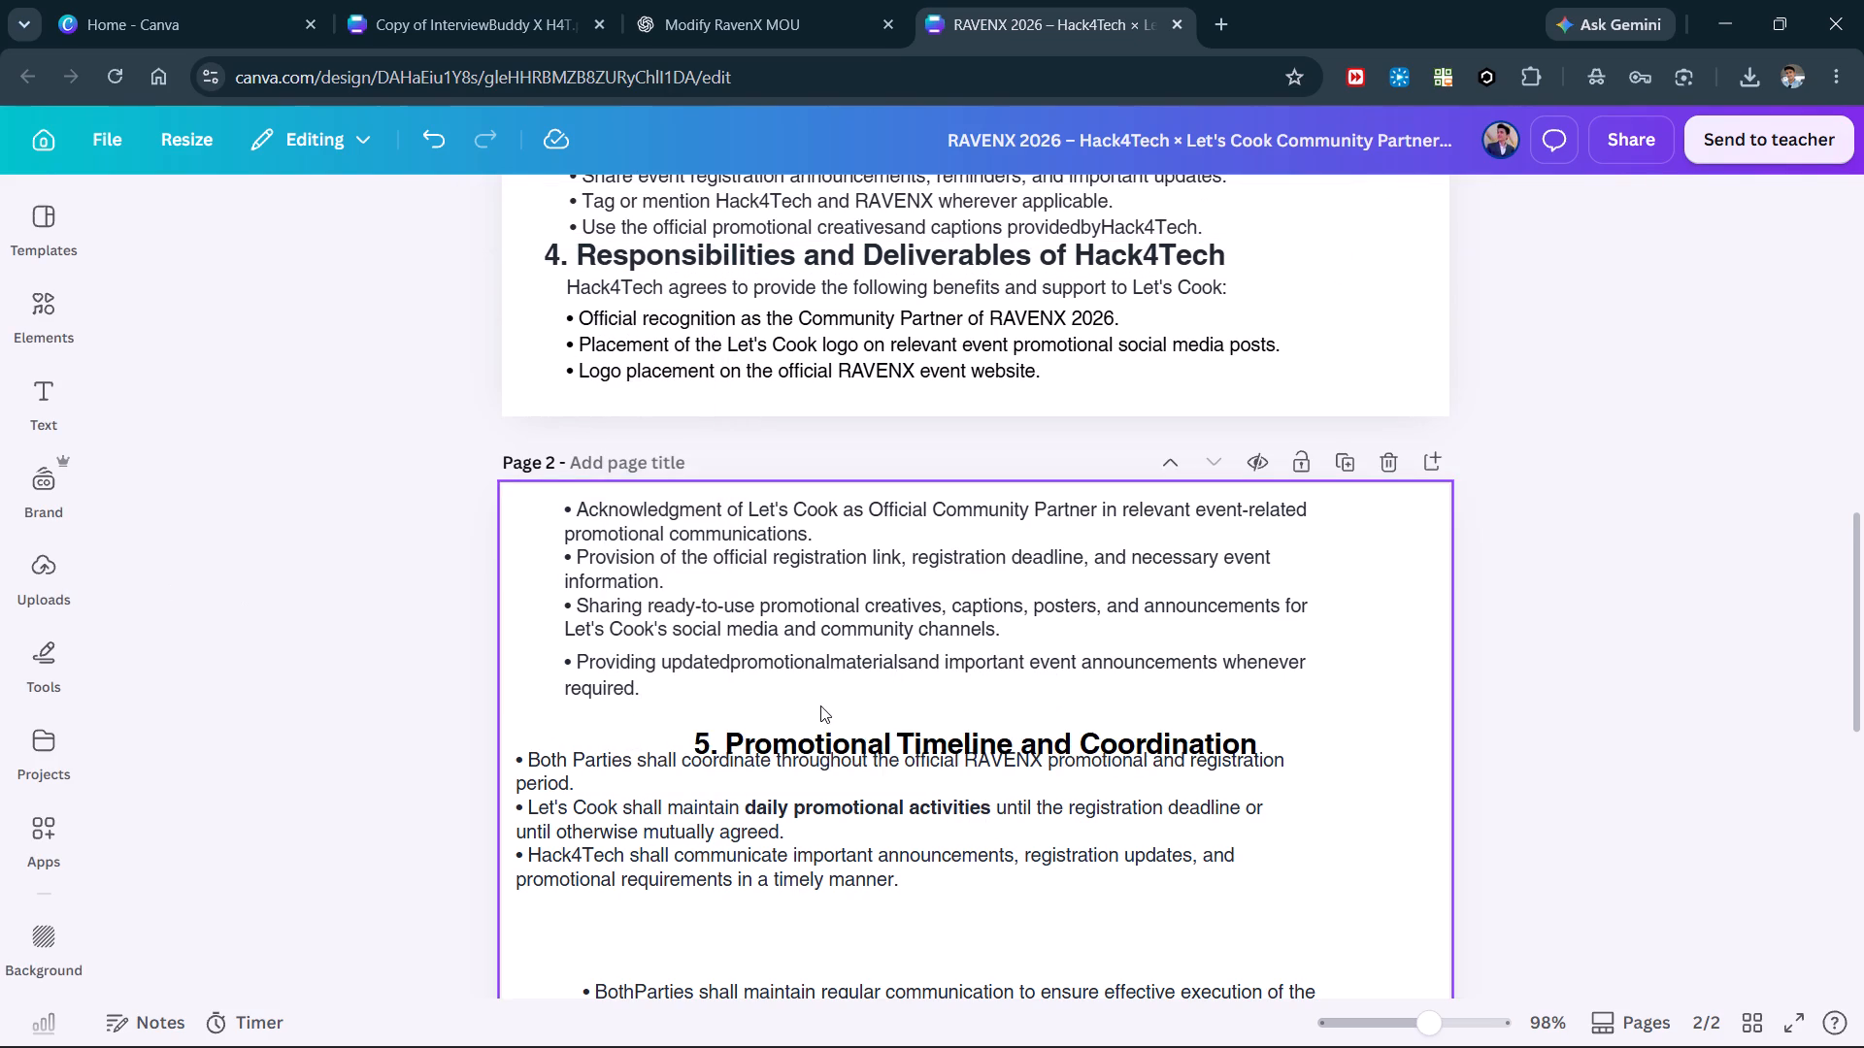
Place the section 5 heading beneath the "Providing updated" bullet near the left margin, with its bullets indented directly under it.
left_click_drag(821, 749, 671, 725)
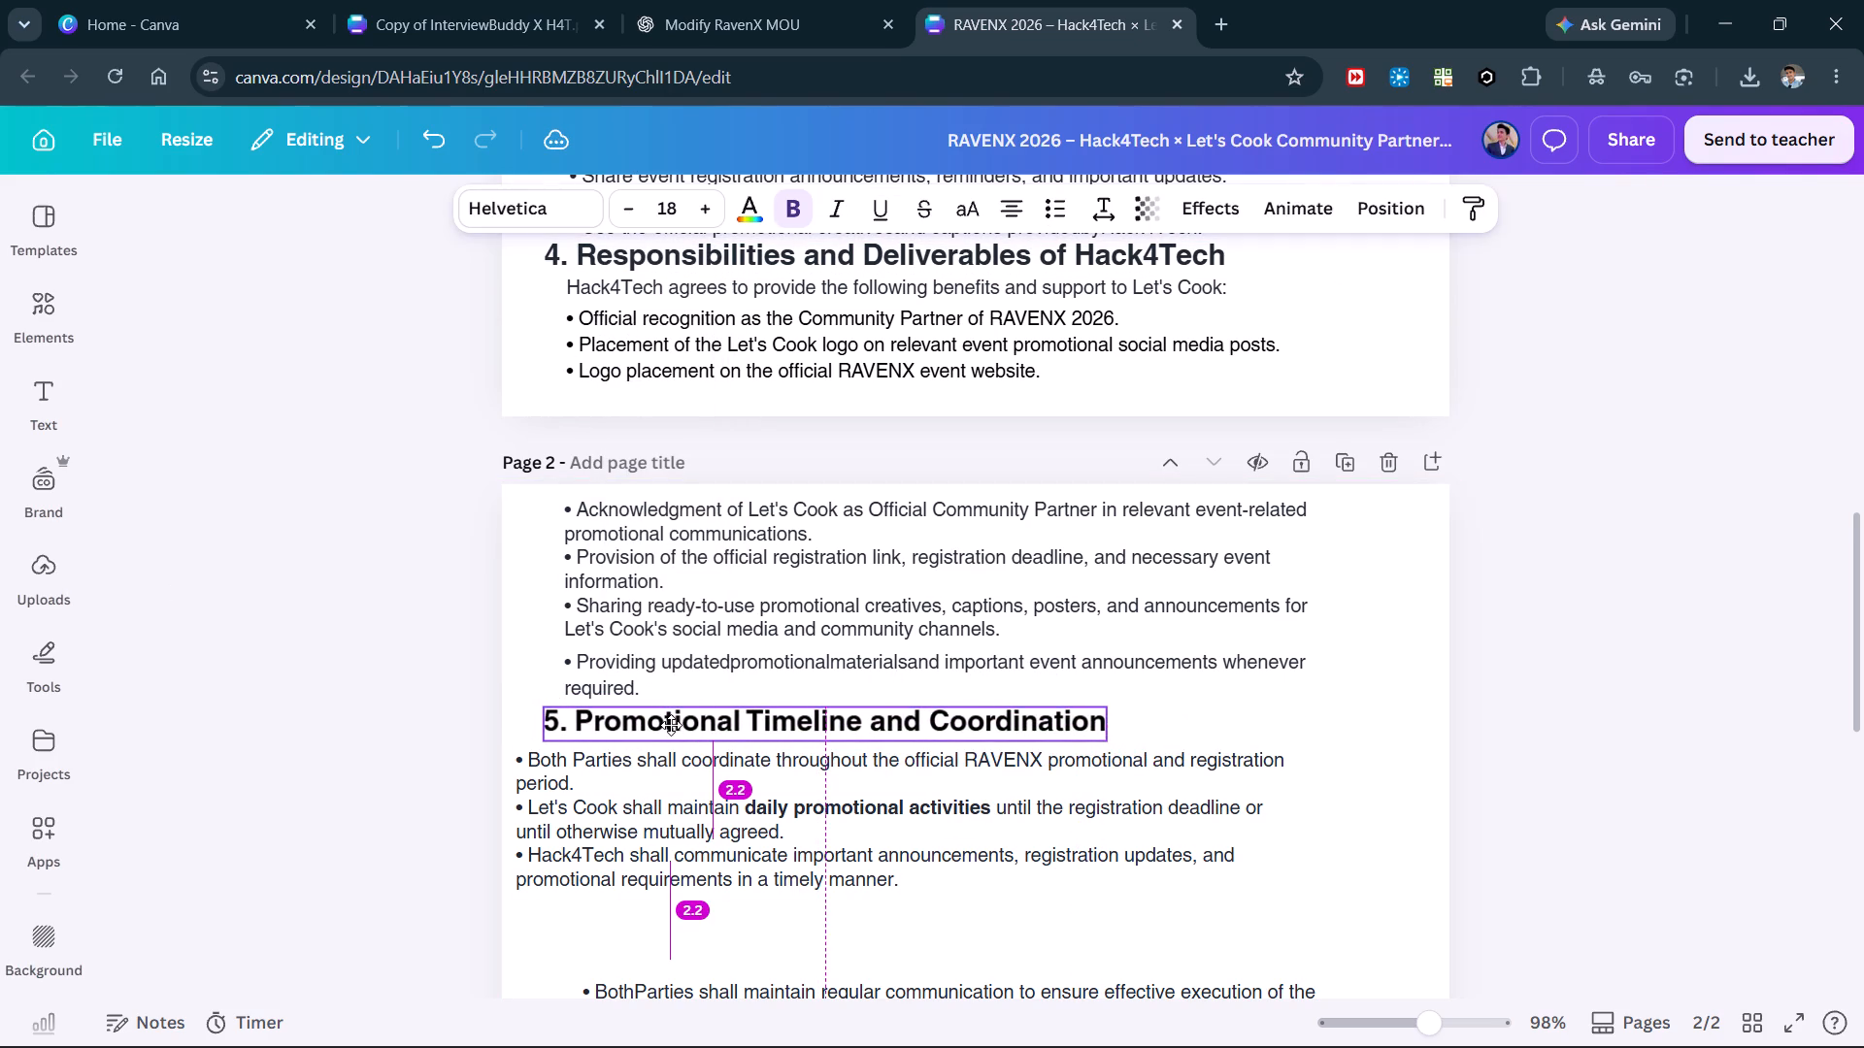
left_click_drag(671, 725, 663, 723)
left_click_drag(588, 806, 626, 802)
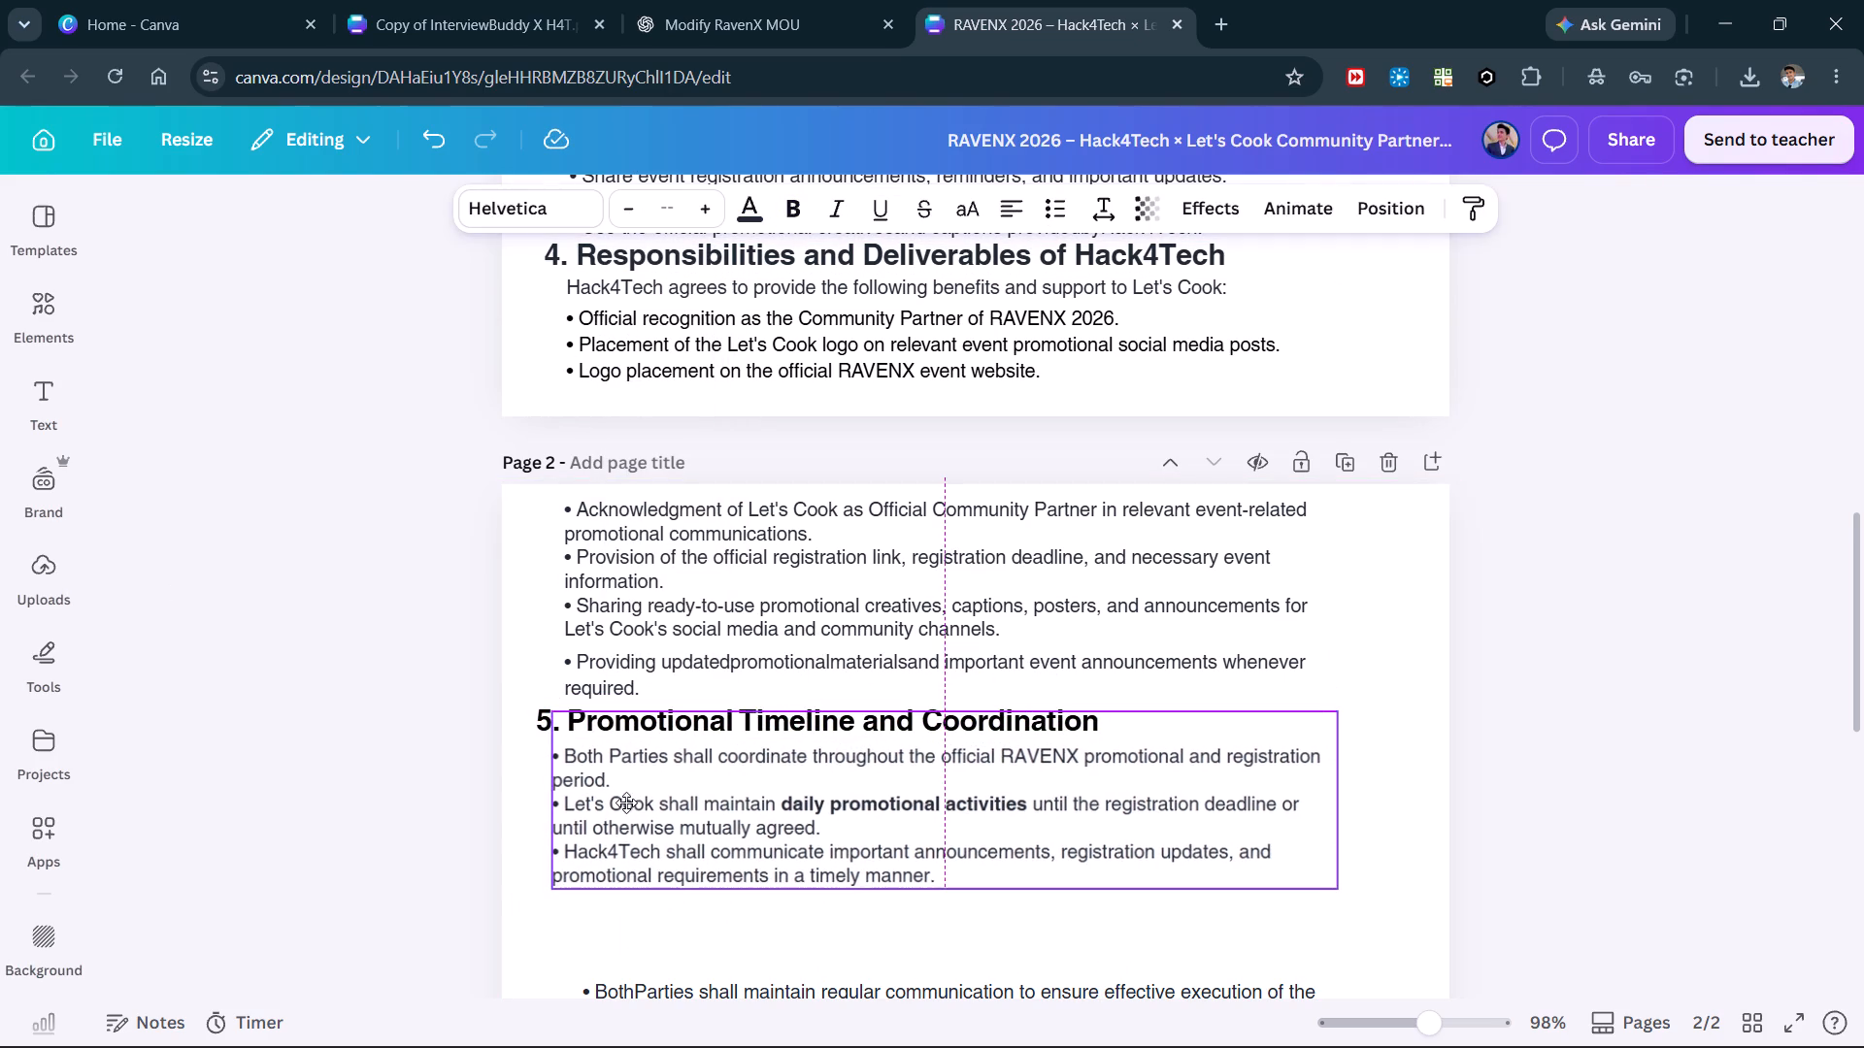
left_click_drag(626, 802, 626, 796)
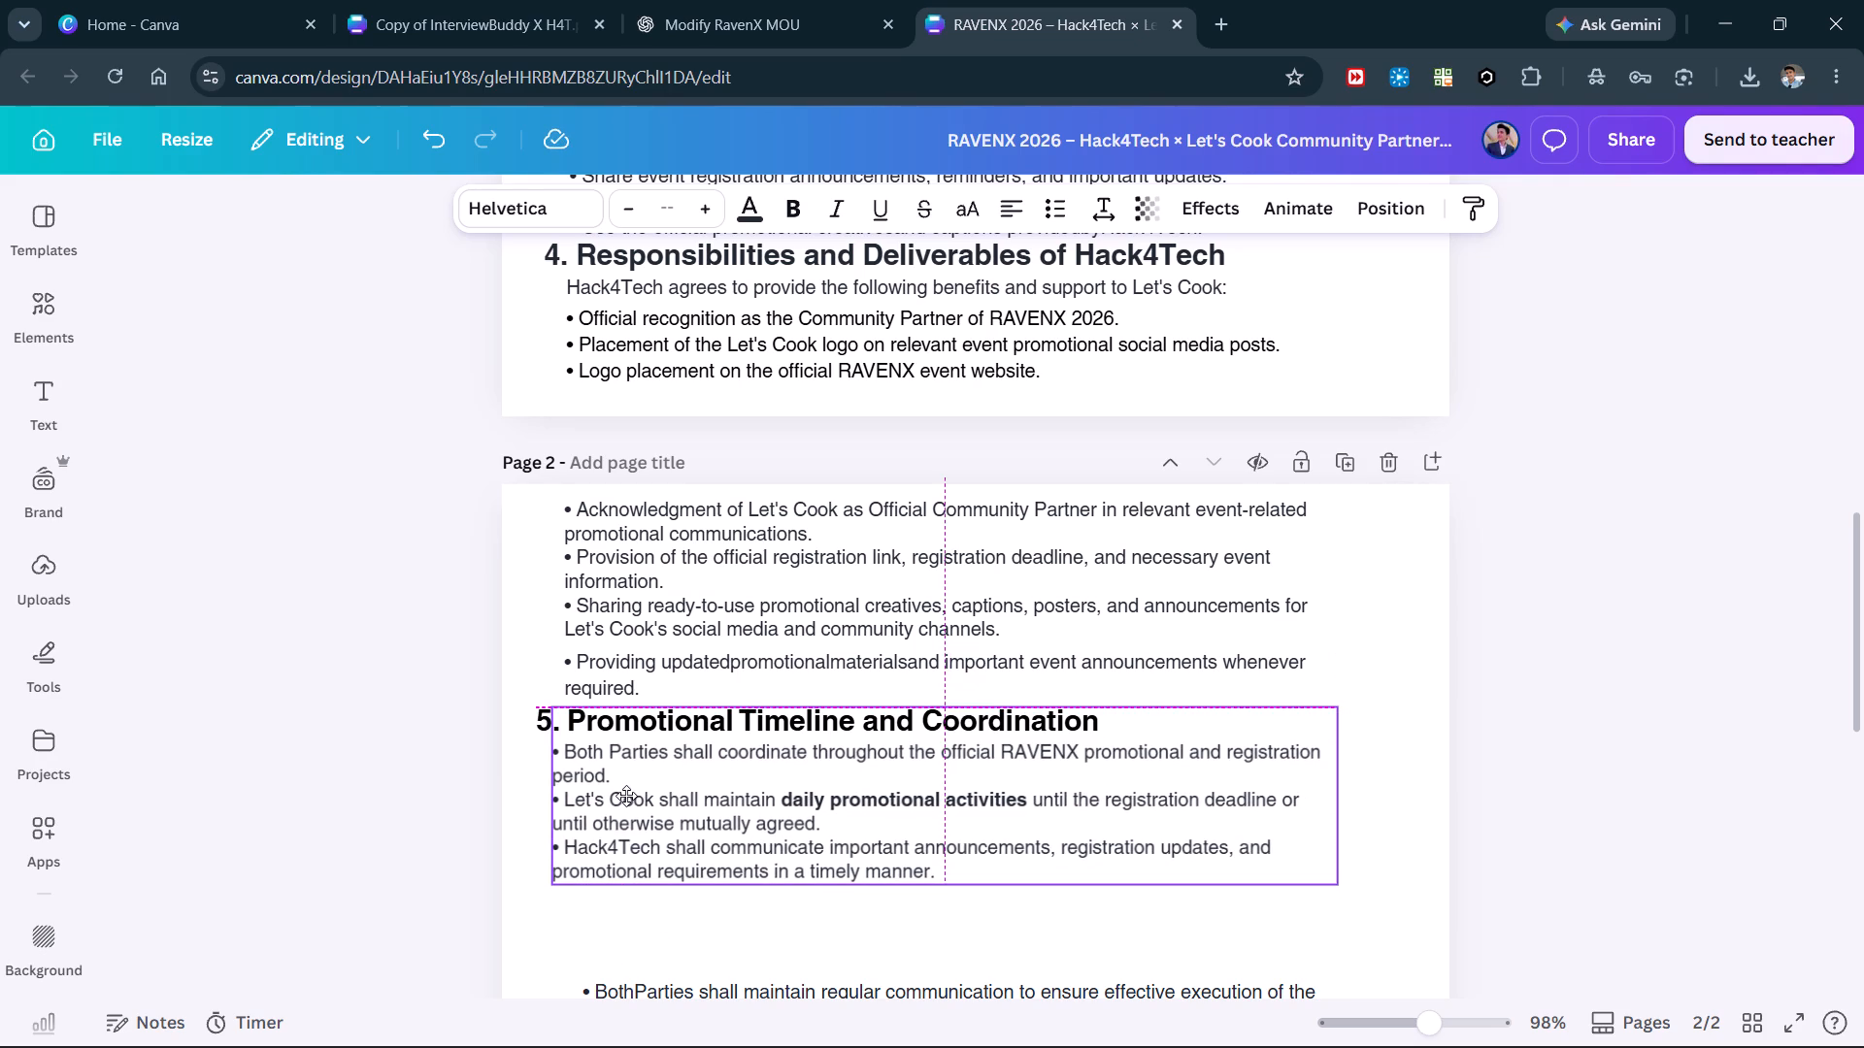
left_click_drag(626, 796, 636, 793)
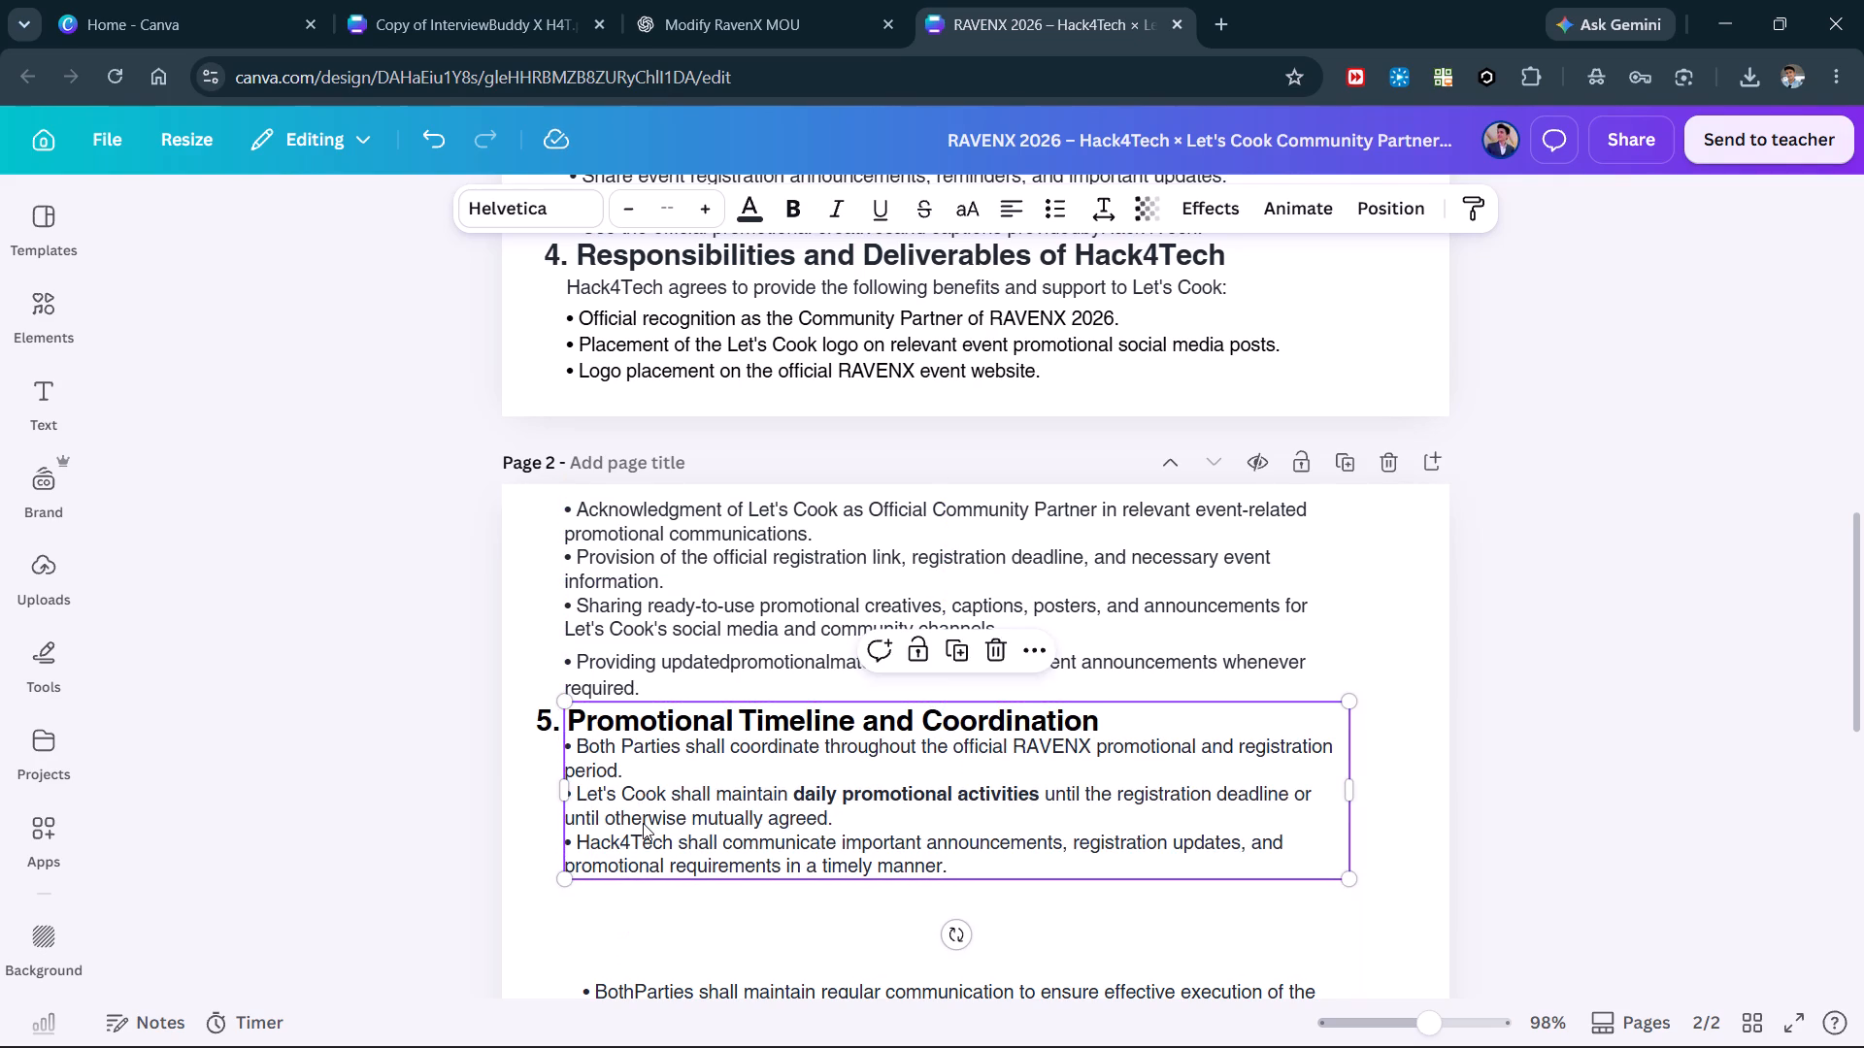
Widen the section 5 bullets text box toward the page's right margin, to a width of about 18.9.
scroll(643, 823, "down", 1)
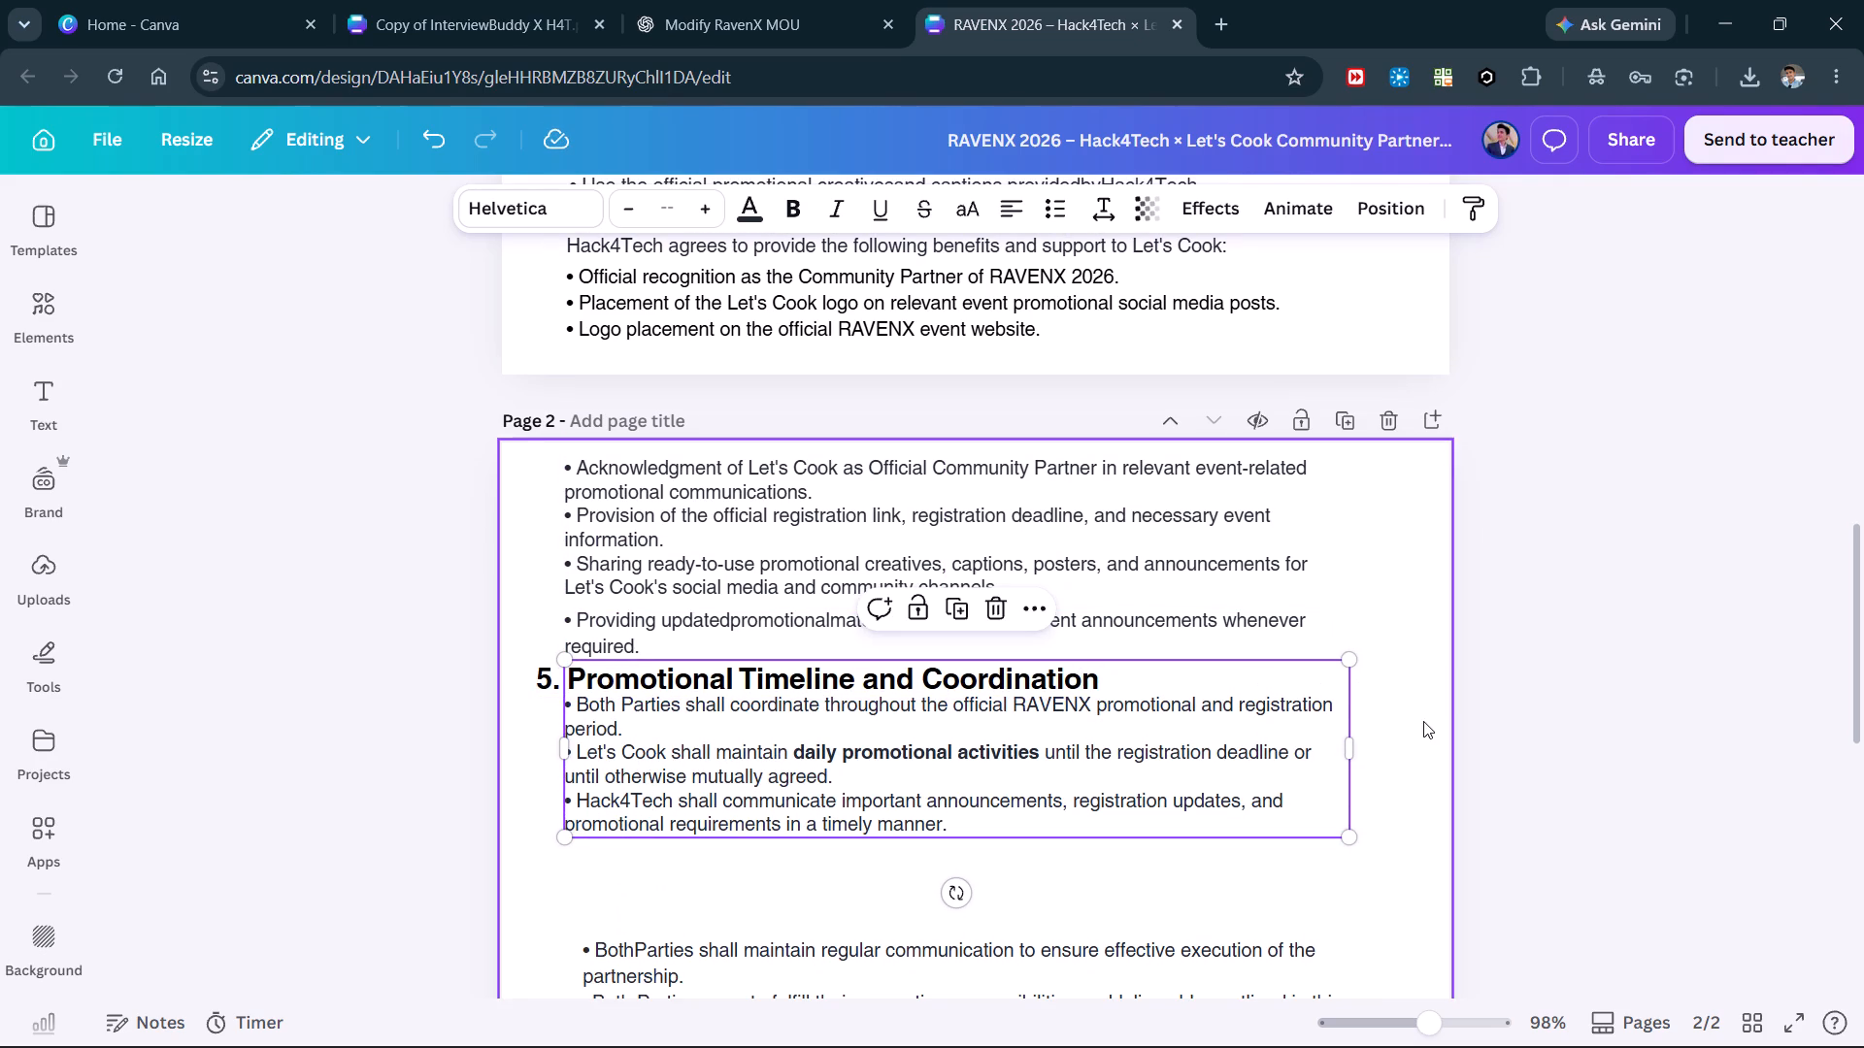
left_click_drag(1356, 742, 1422, 739)
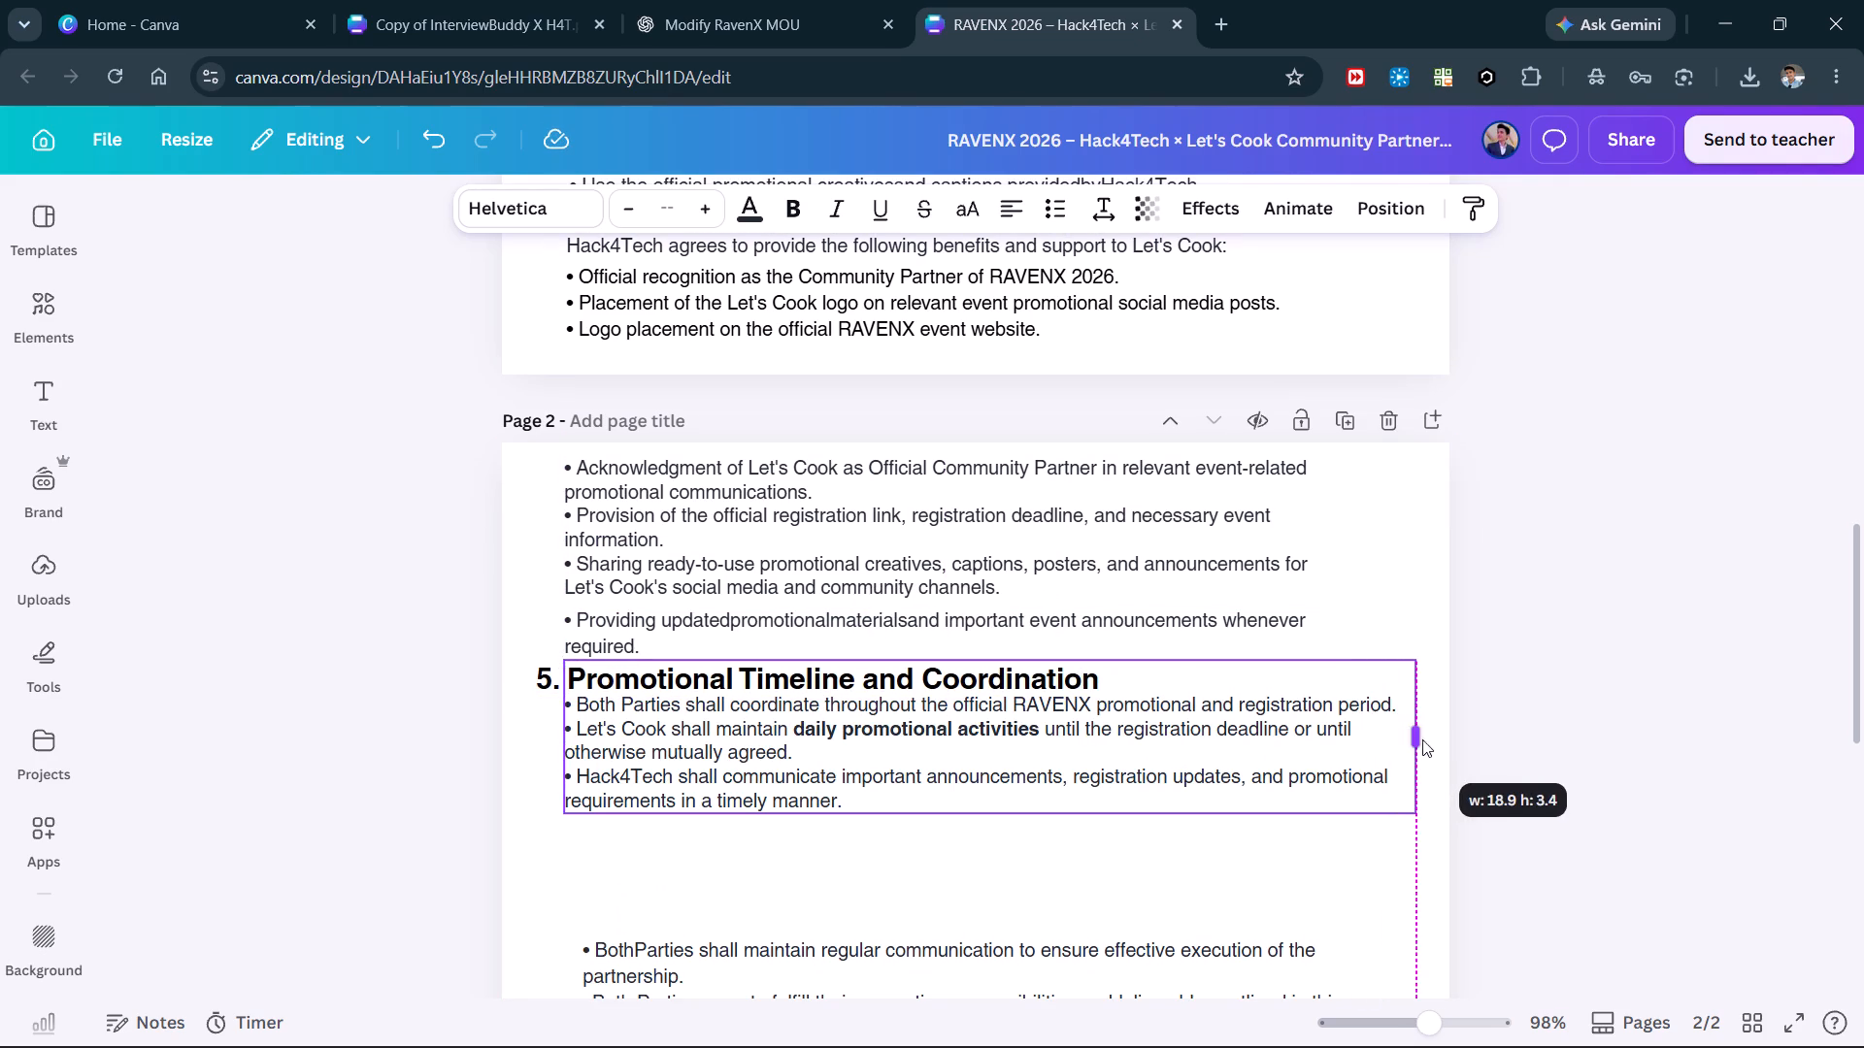
left_click_drag(1422, 739, 1424, 739)
Widen both benefits text boxes at the top of page 2 together toward the right margin.
left_click(1213, 608)
left_click(1243, 520, "shift")
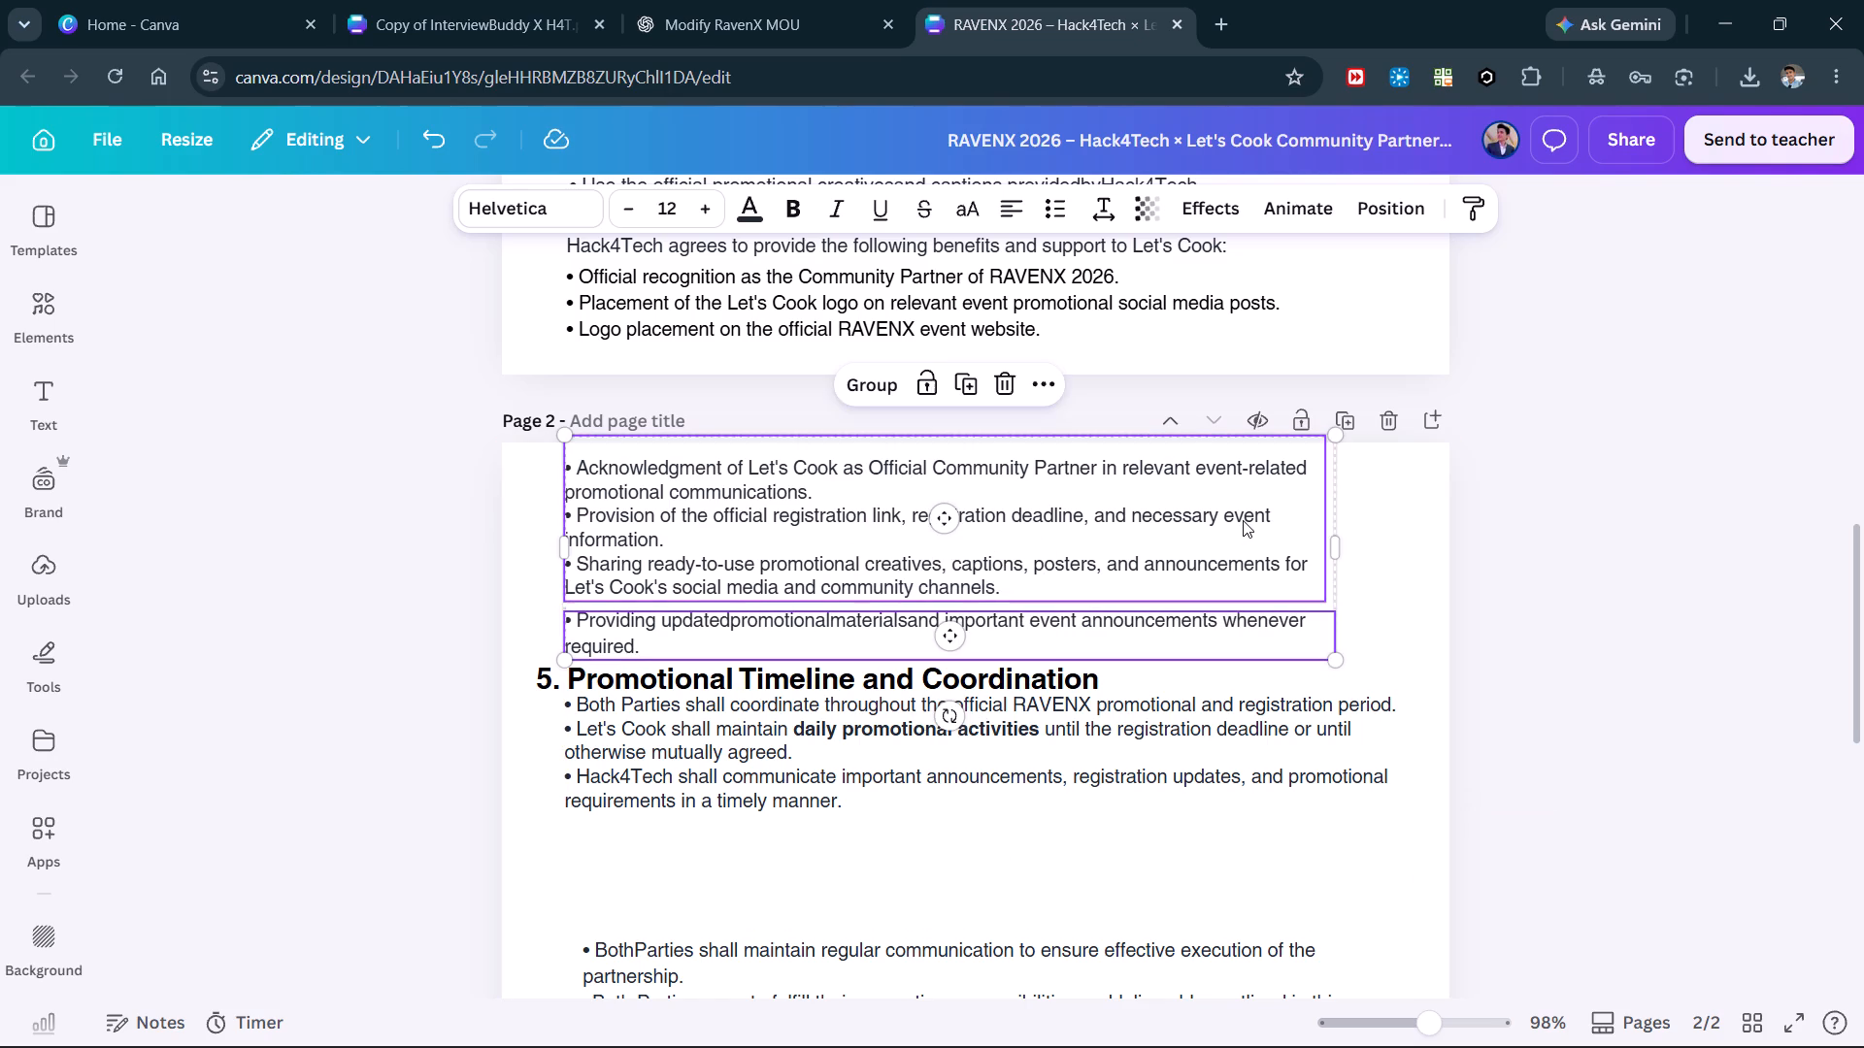
left_click_drag(1338, 548, 1397, 556)
left_click(1601, 639)
Close the gaps by moving the "Providing updated" bullet, the section 5 heading and its bullets up beneath the benefits bullets.
left_click_drag(976, 632, 973, 611)
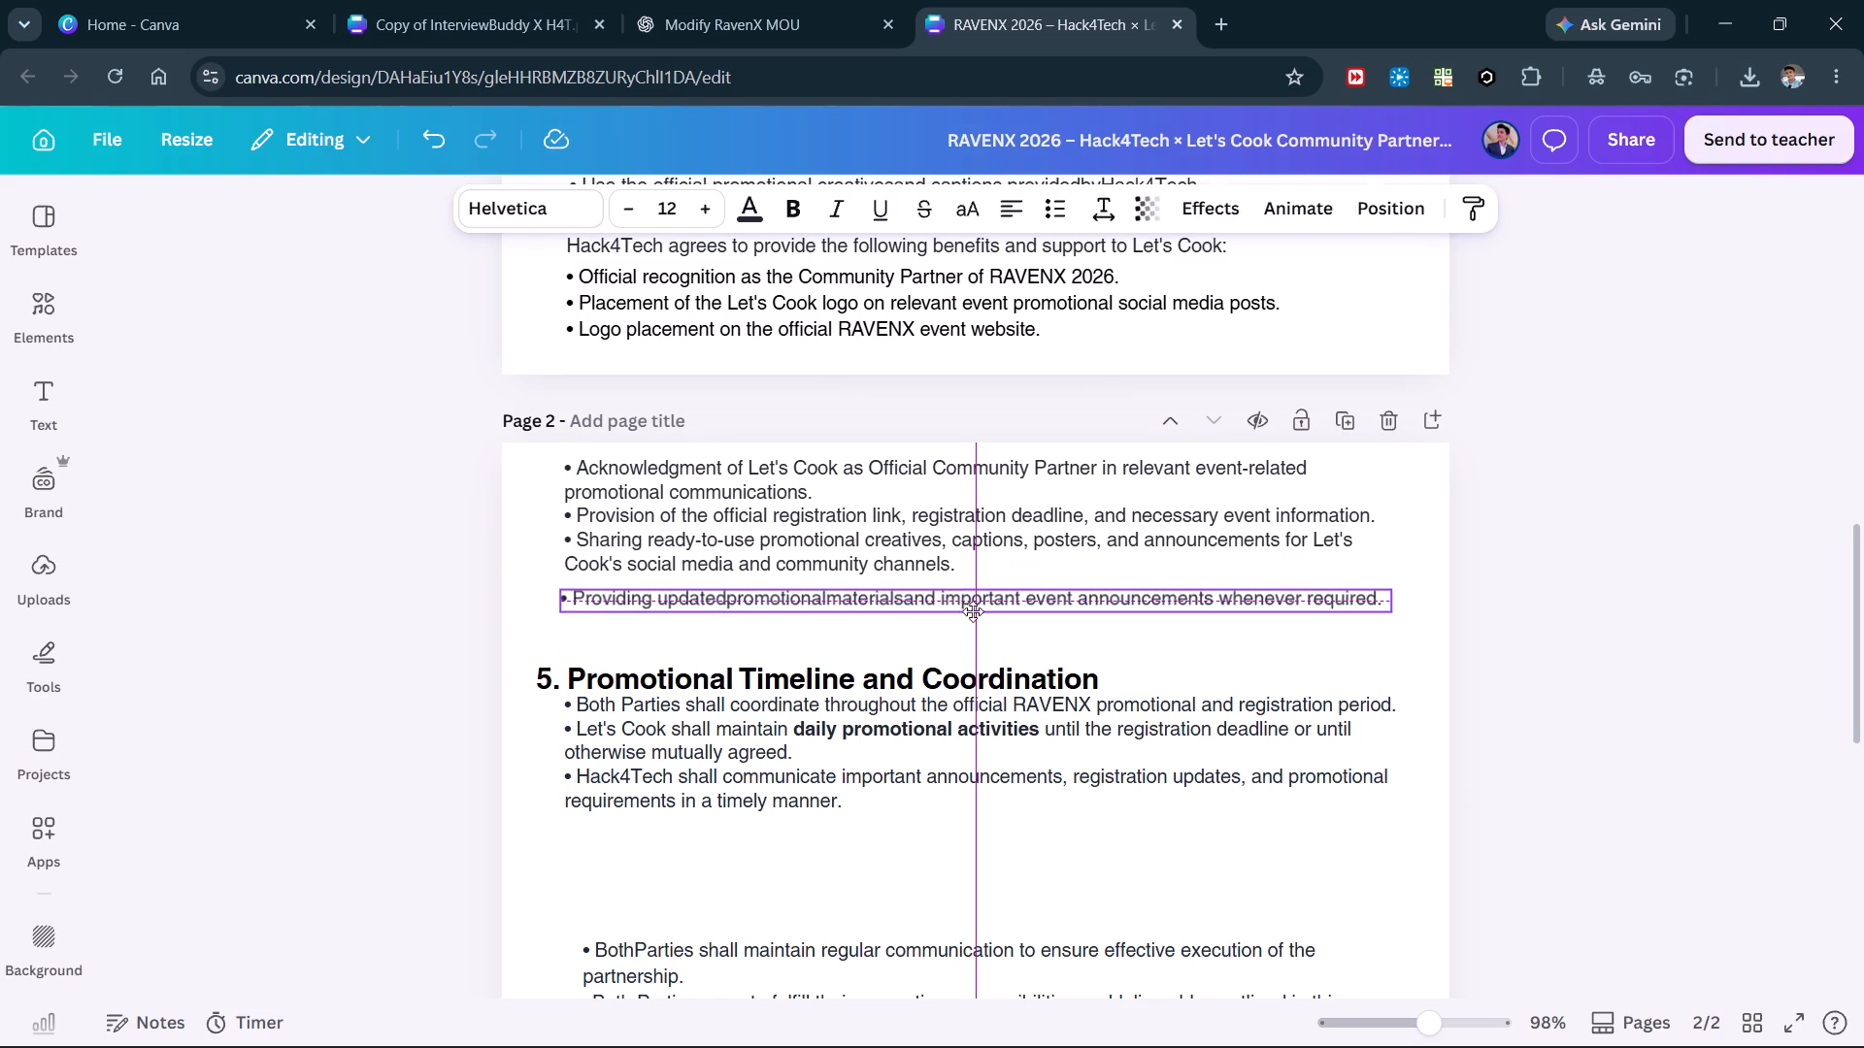
left_click_drag(973, 611, 974, 606)
left_click_drag(940, 684, 939, 647)
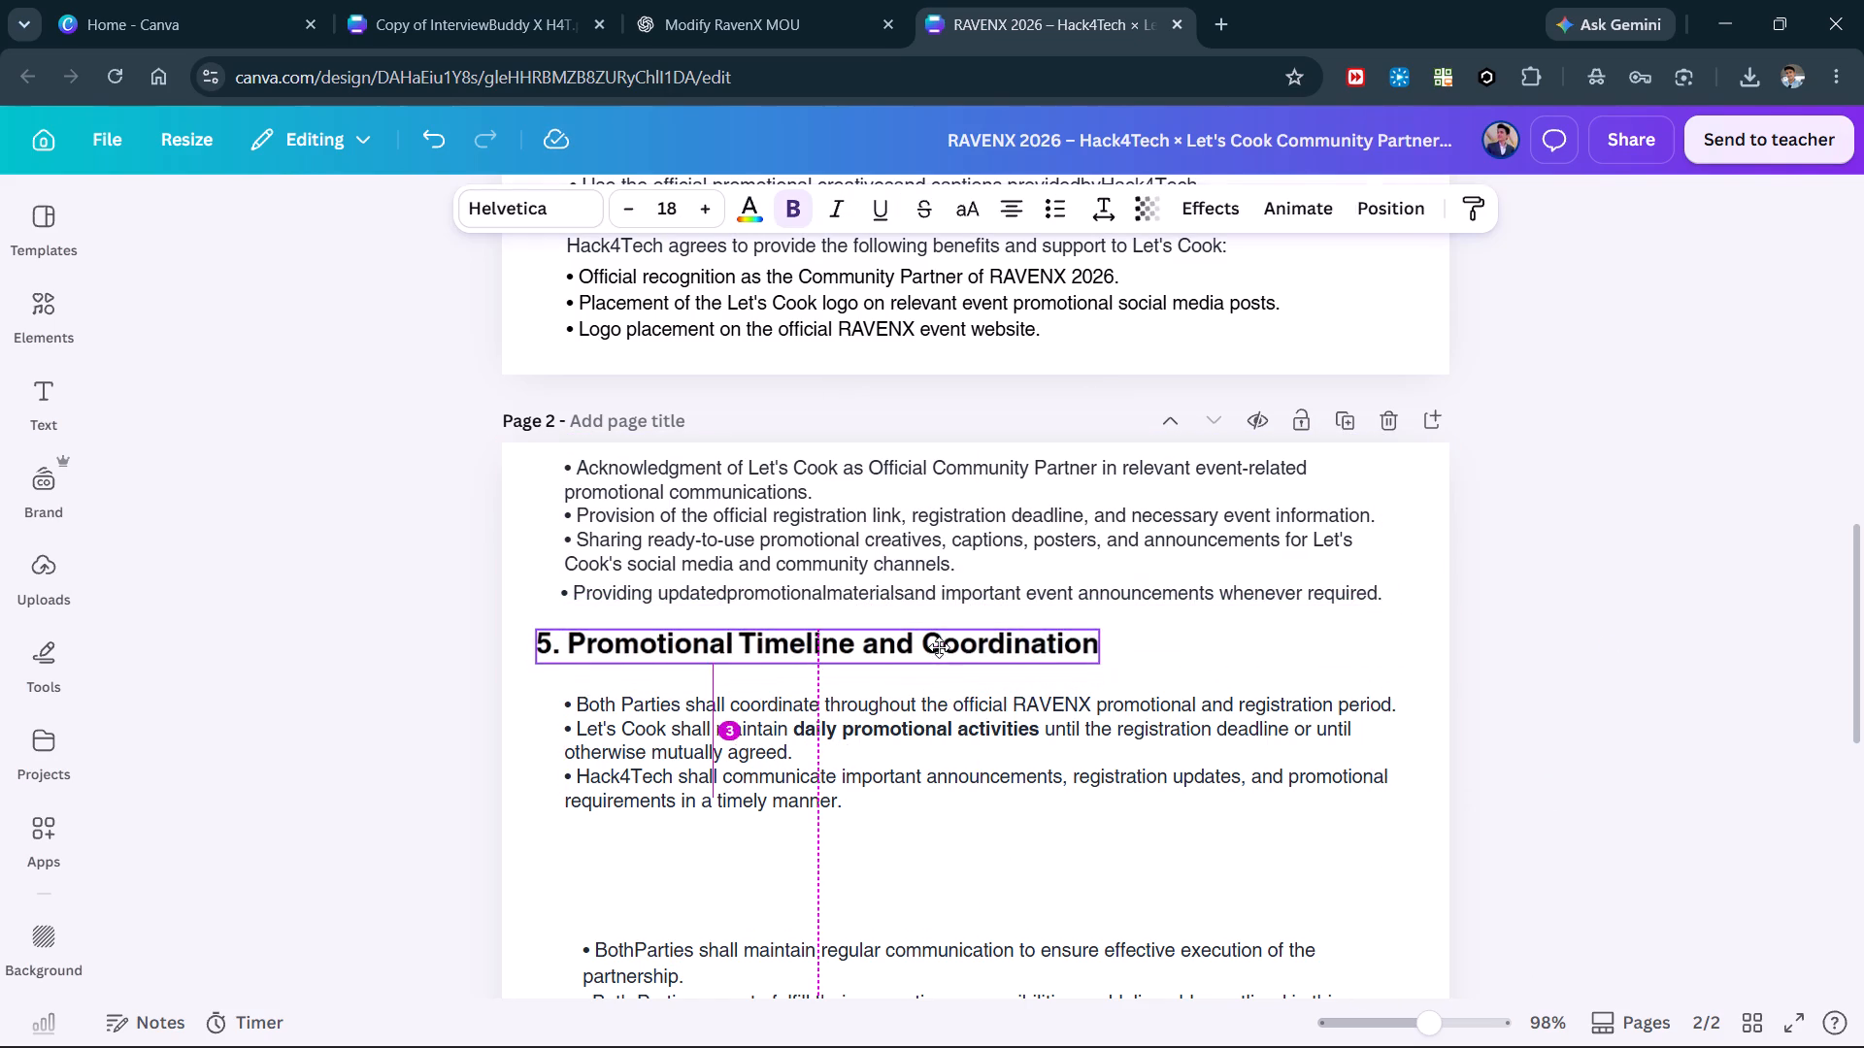
left_click_drag(939, 647, 939, 639)
left_click_drag(930, 704, 927, 666)
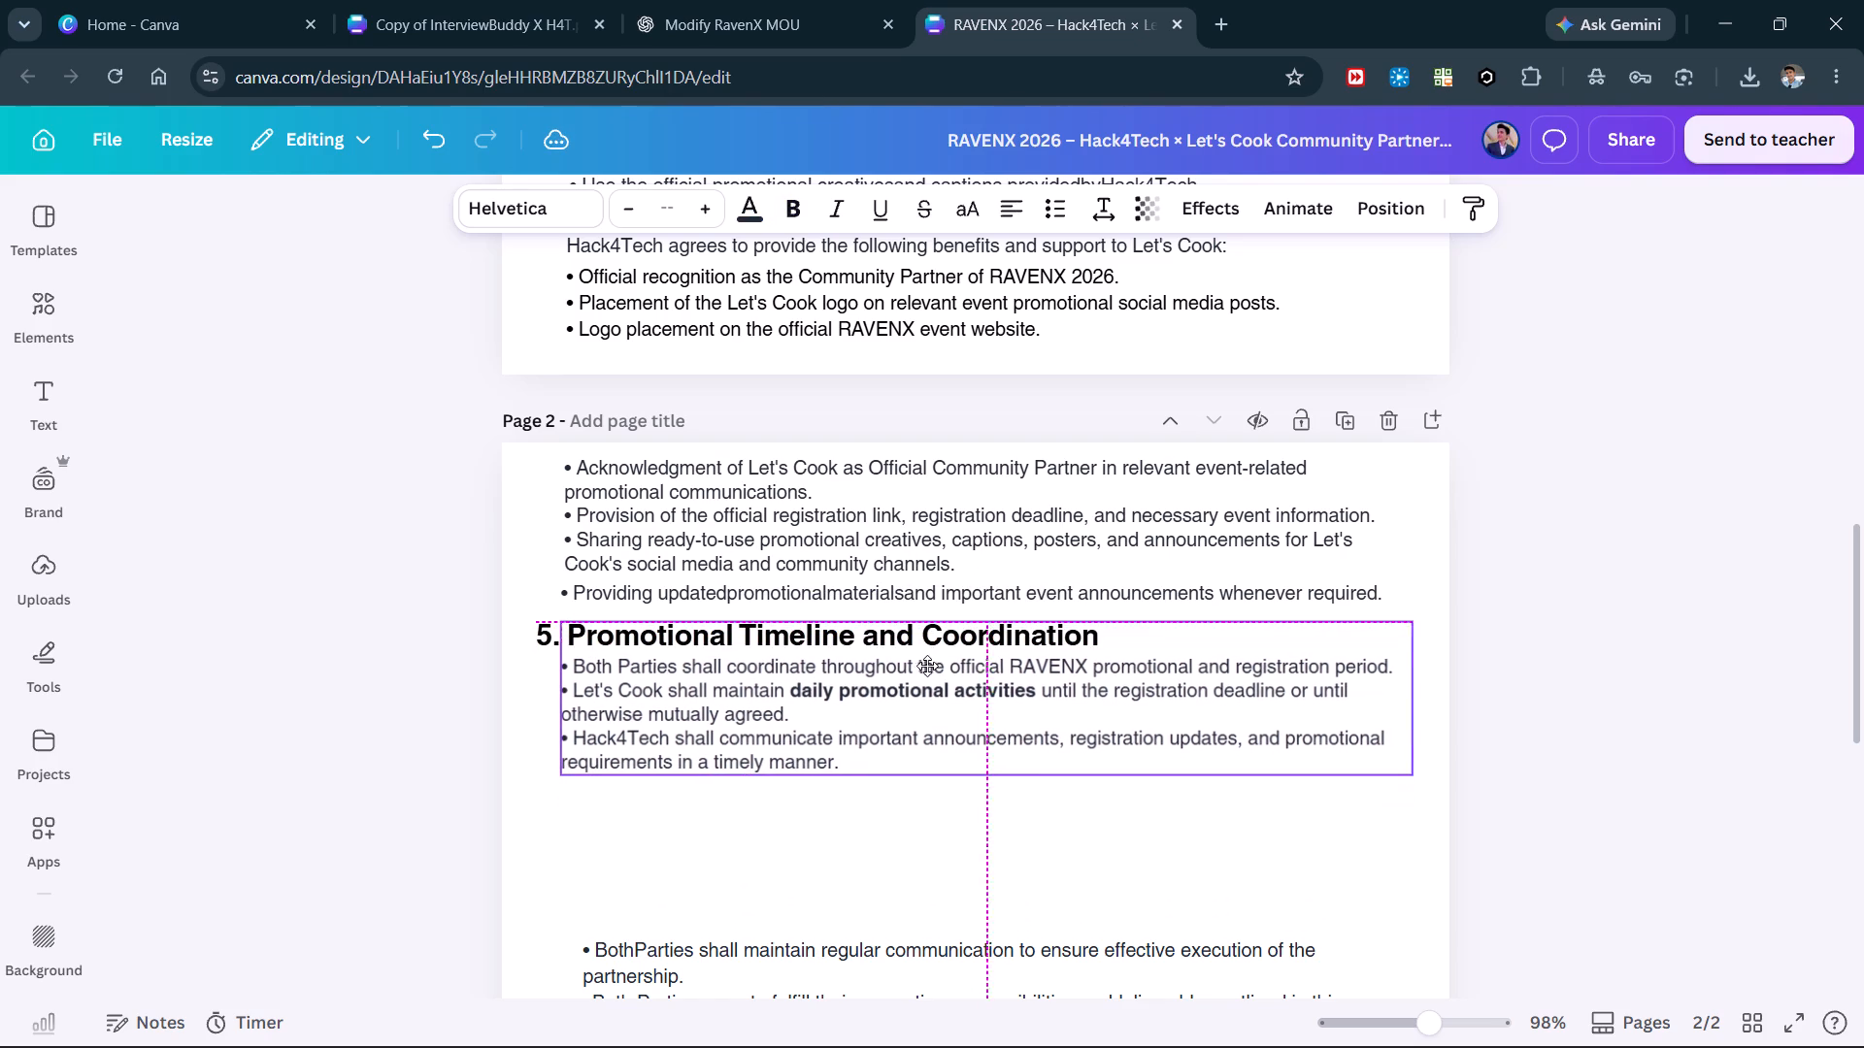
left_click_drag(927, 666, 925, 671)
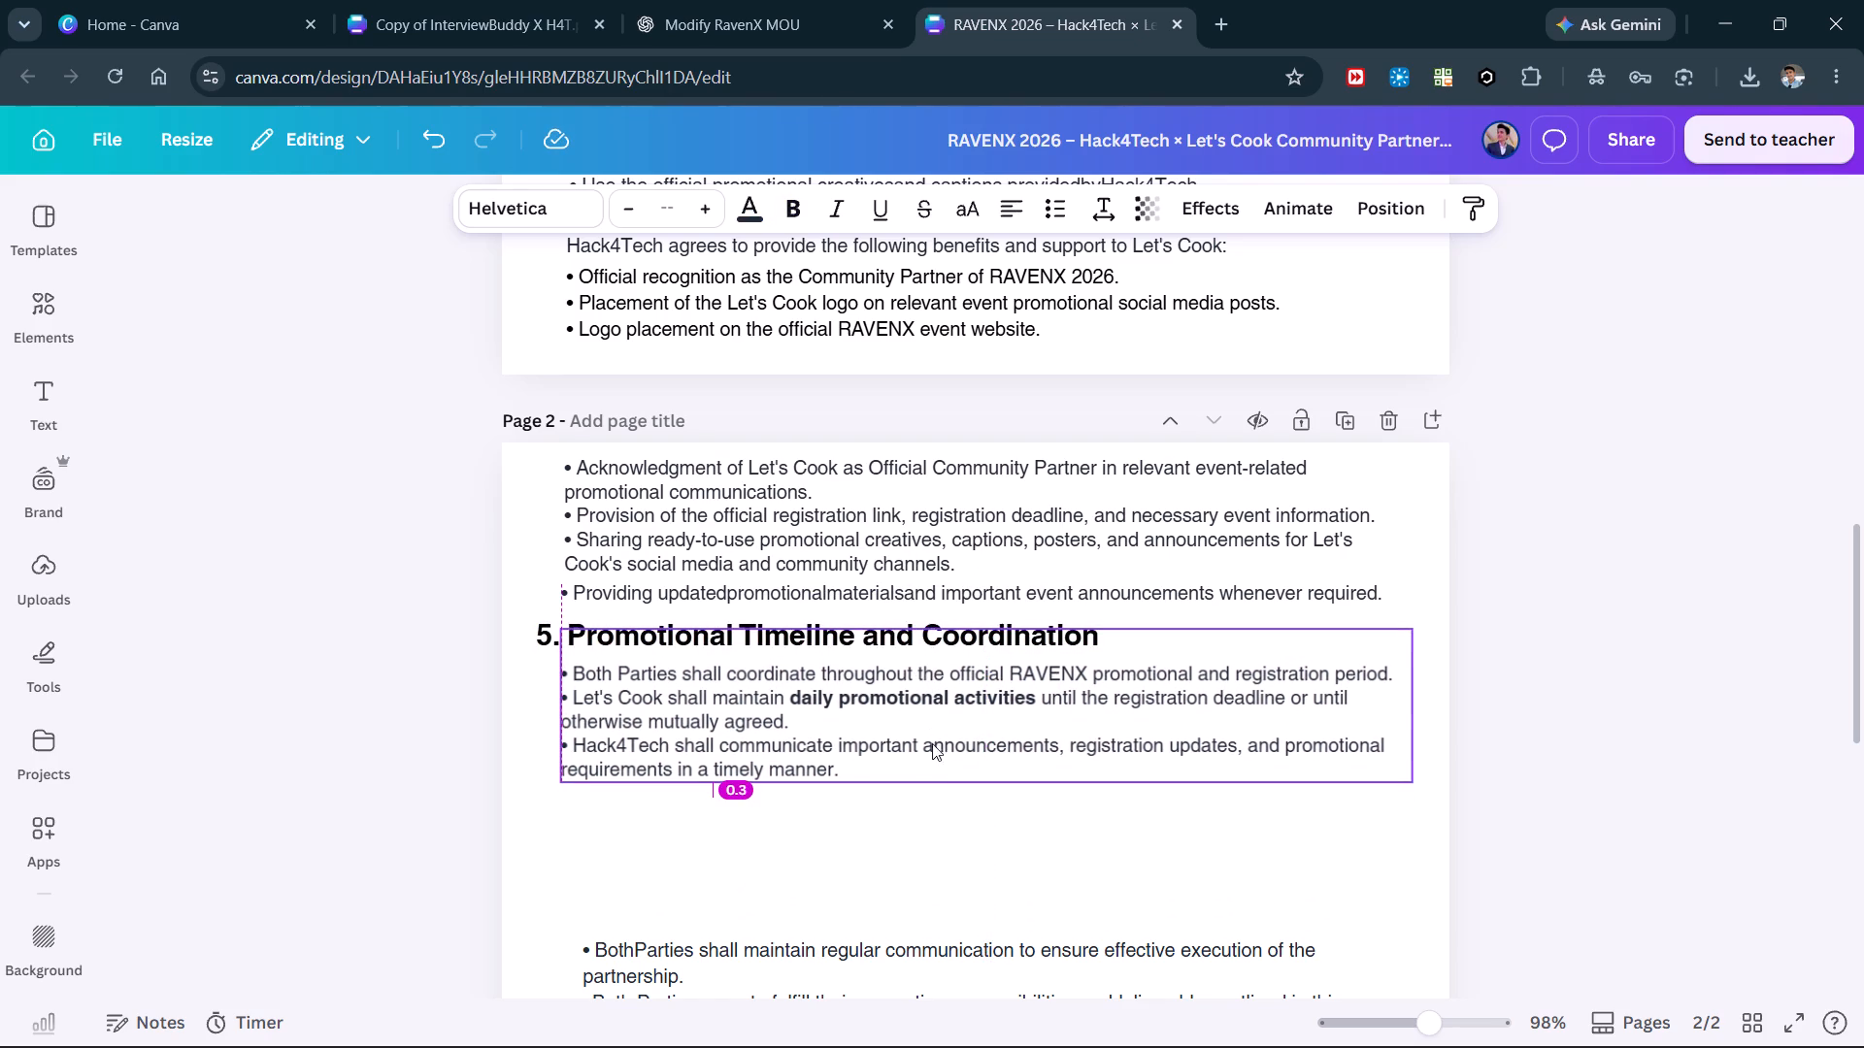
left_click(1260, 855)
Move the "BothParties shall maintain regular communication" bullet up under the section 5 bullets and widen it to fit one line.
scroll(1242, 865, "down", 4)
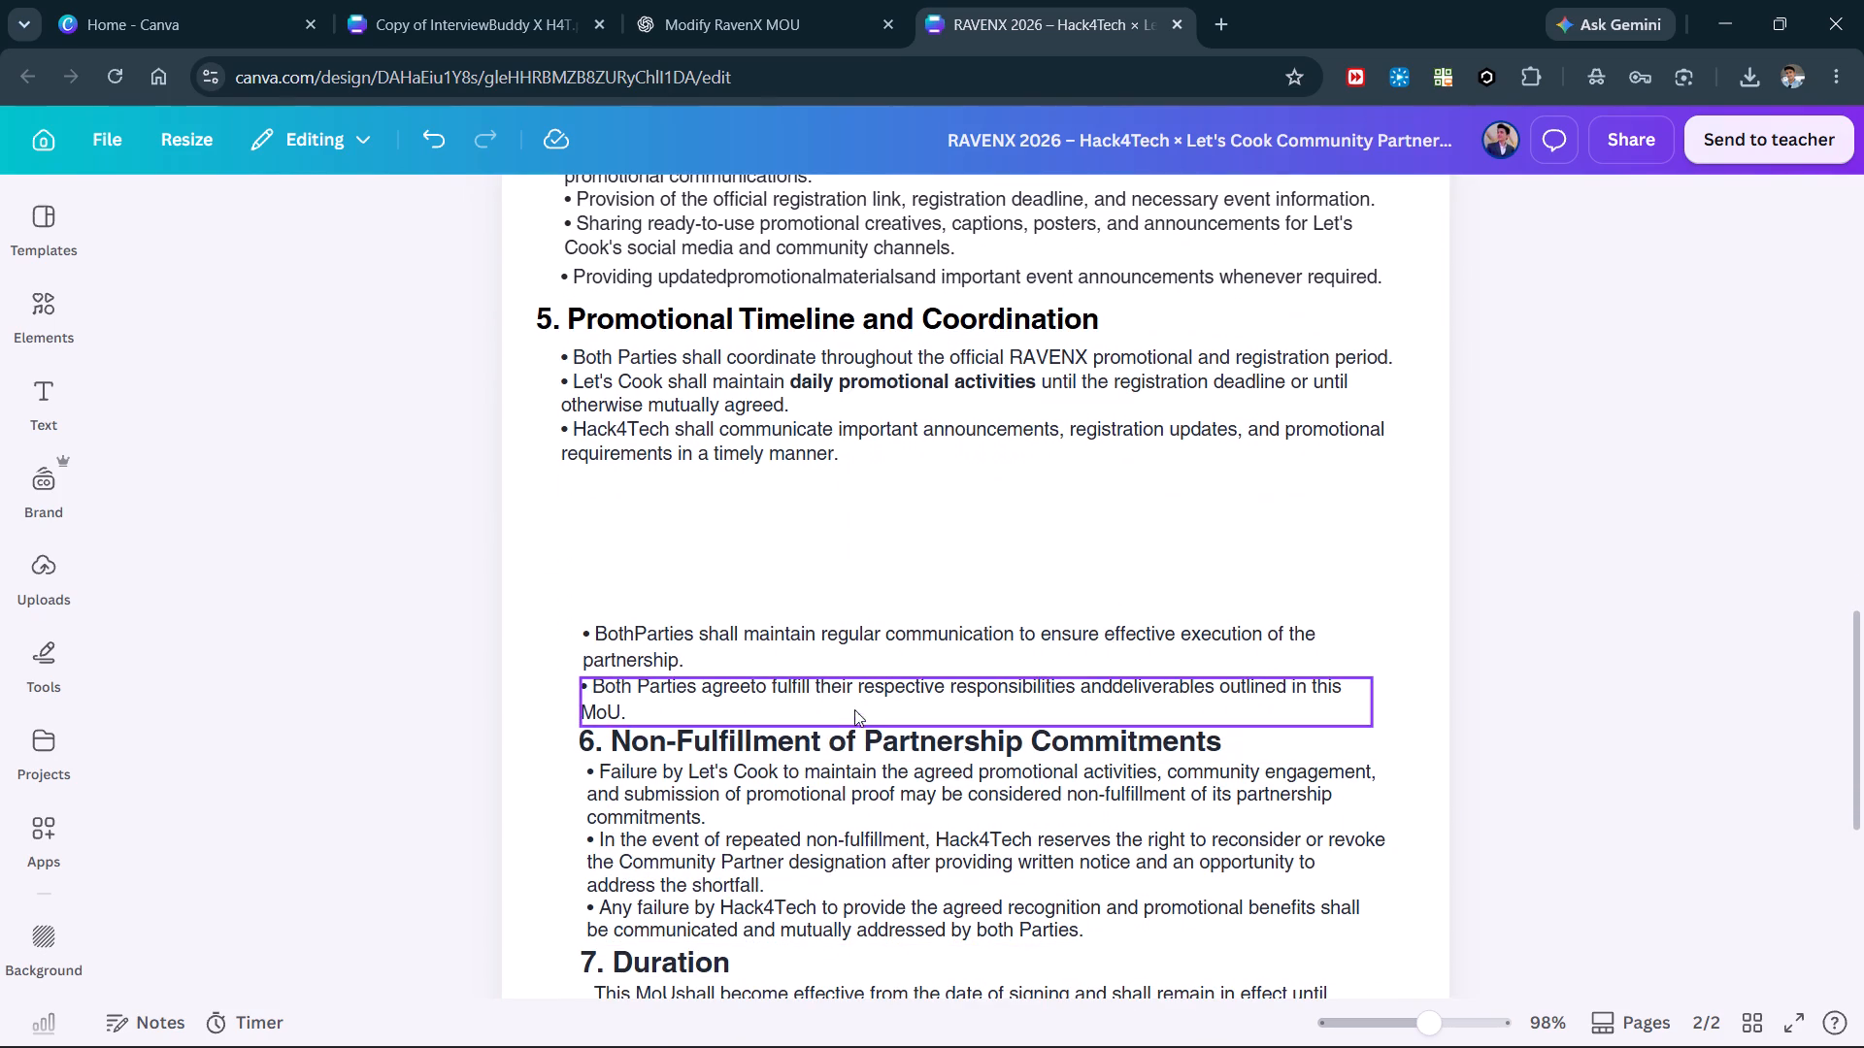
left_click(823, 663)
key("shift+Up")
key("shift+Up")
key("shift+Up")
key("shift+Up")
key("Left")
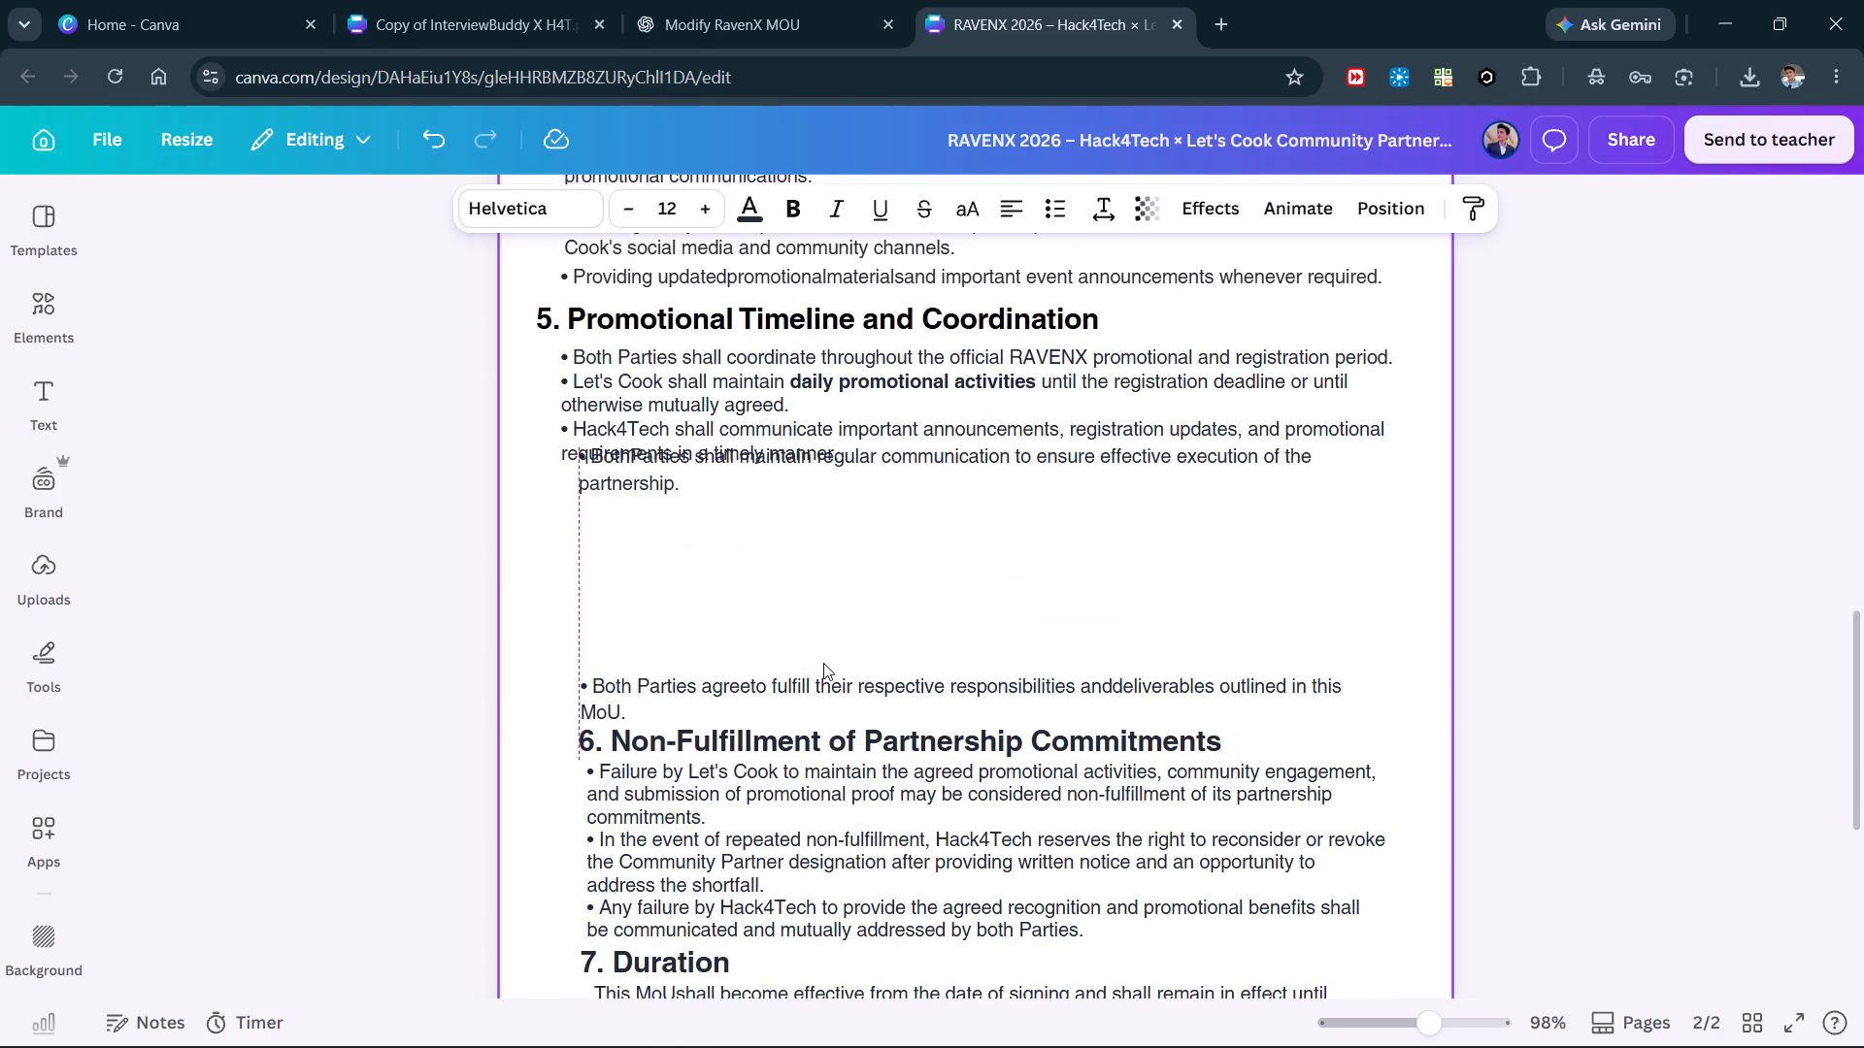
key("Left")
key("Down")
key("Left")
key("Down")
key("Left")
key("Down")
key("Left")
key("Down")
key("Right")
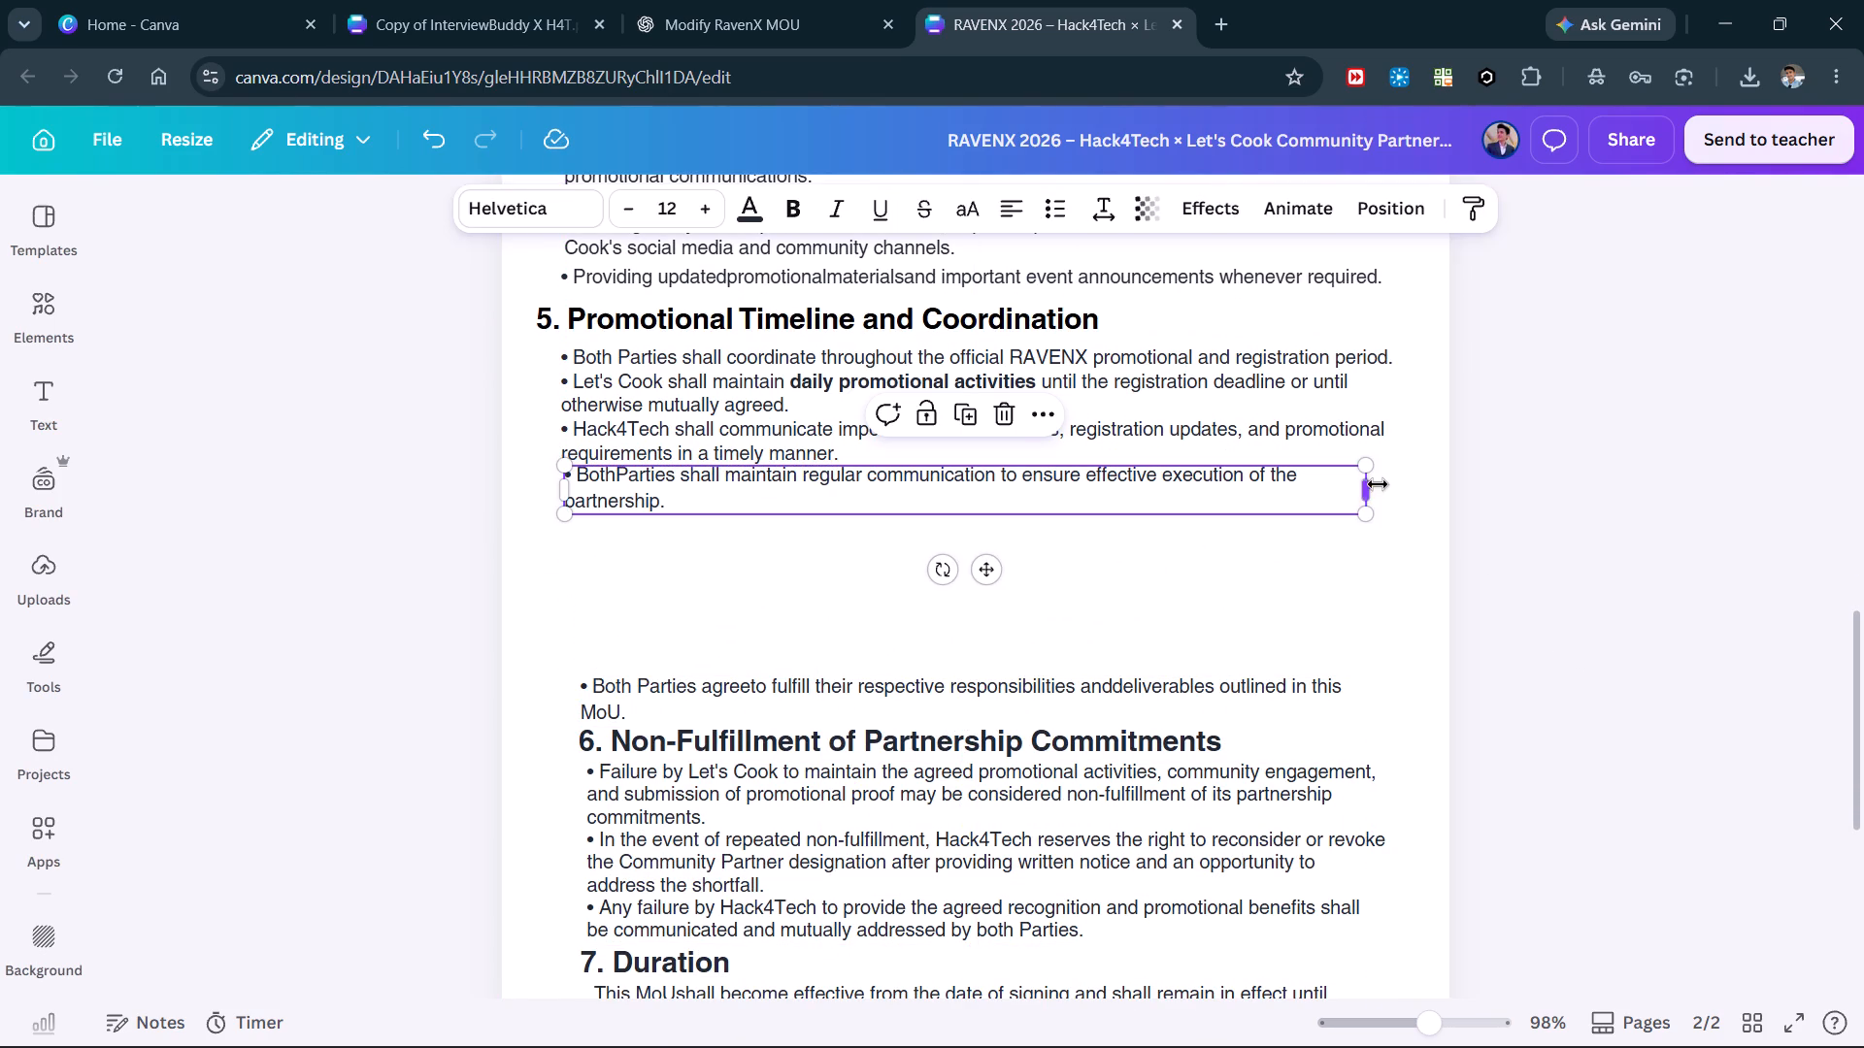
left_click_drag(1377, 482, 1429, 486)
left_click(1594, 605)
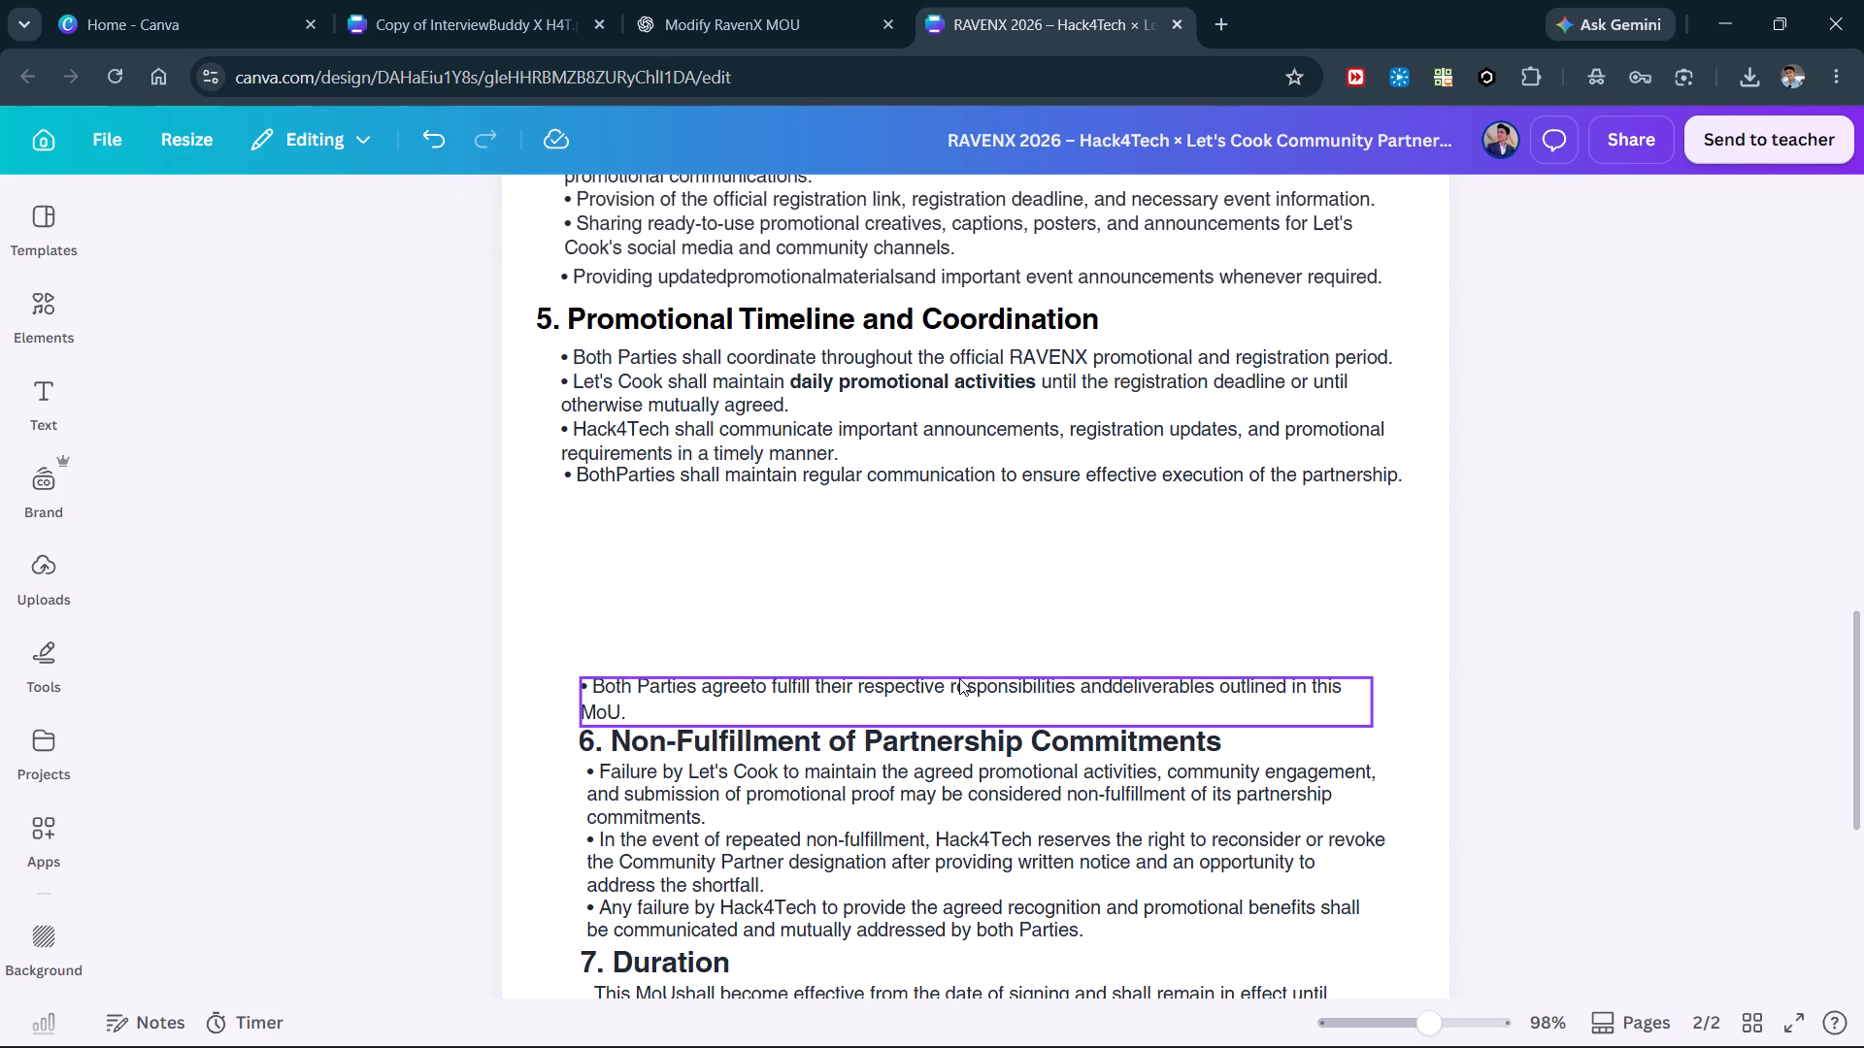
Move the "Both Parties agreeto fulfill" bullet beneath the "BothParties" one, align both with the section 5 bullets, and widen it to one line.
left_click(958, 679)
key("shift+Up")
key("shift+Up")
key("shift+Up")
key("shift+Up")
key("Left")
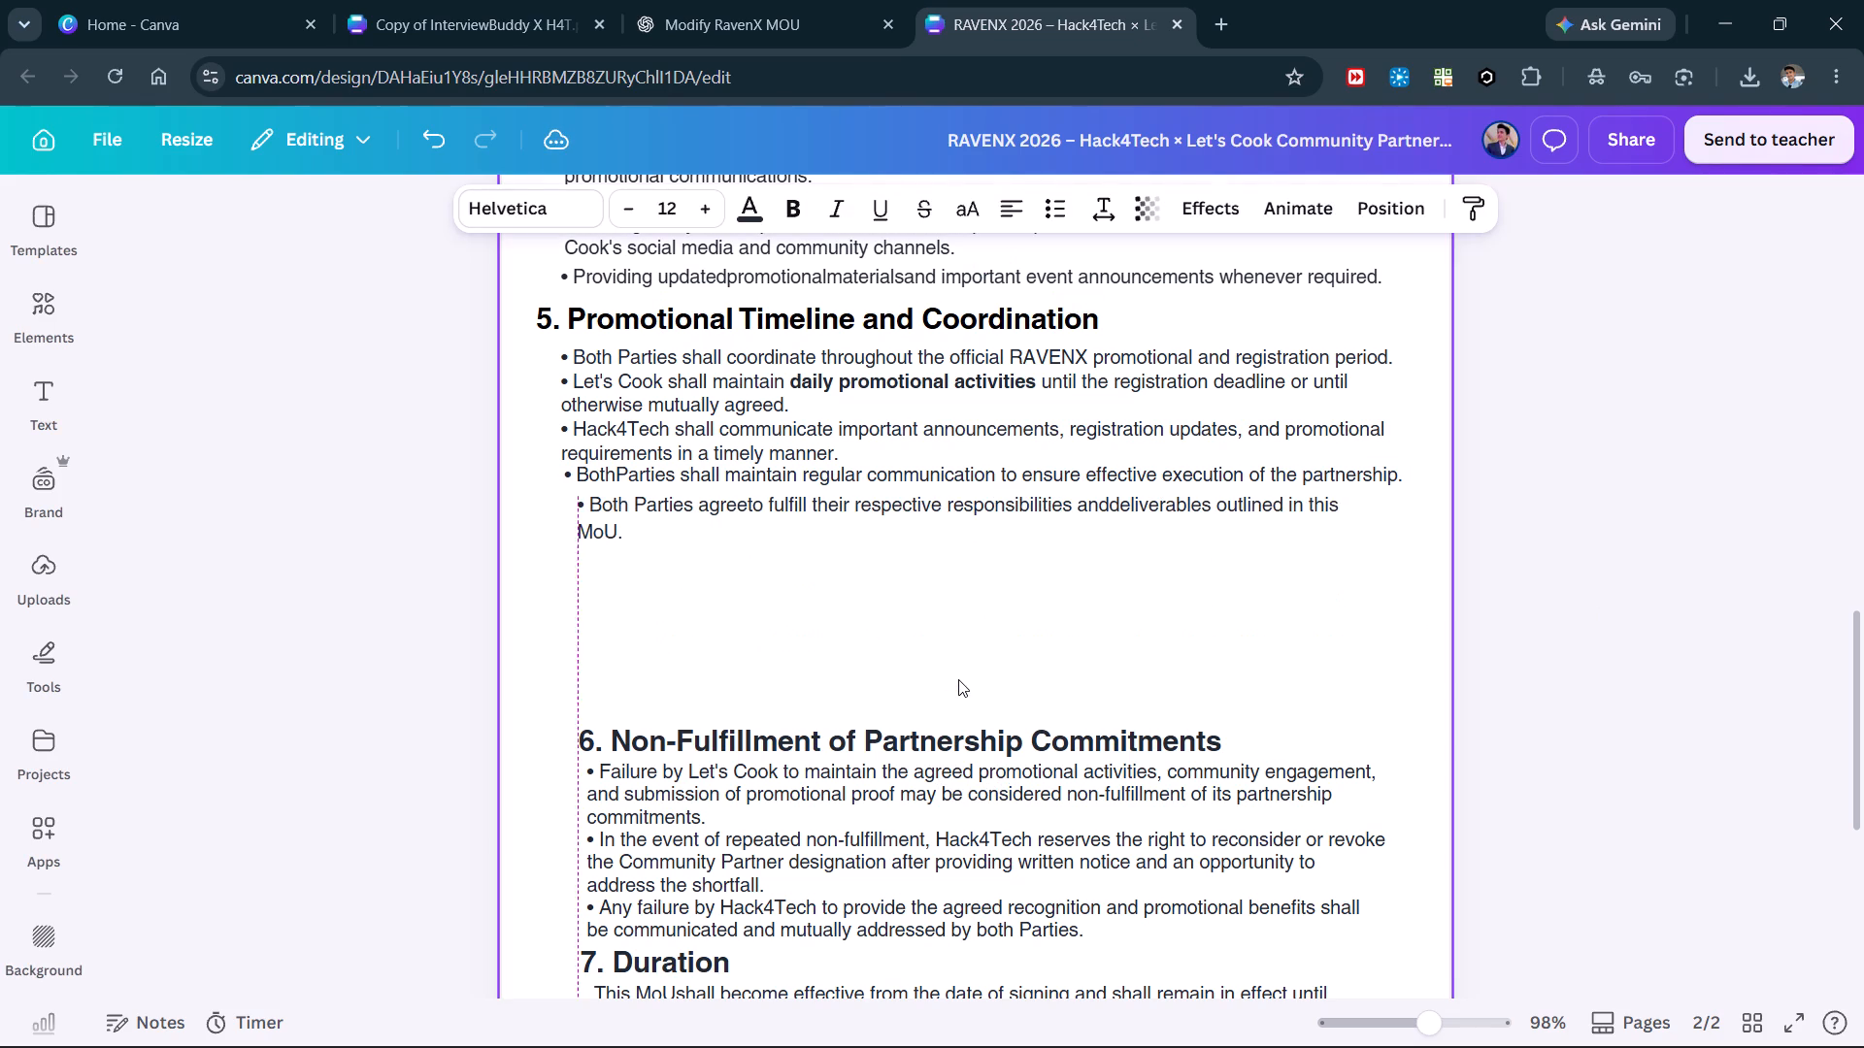
key("Left")
key("Left")
key("Left")
key("Left")
key("Right")
key("Left")
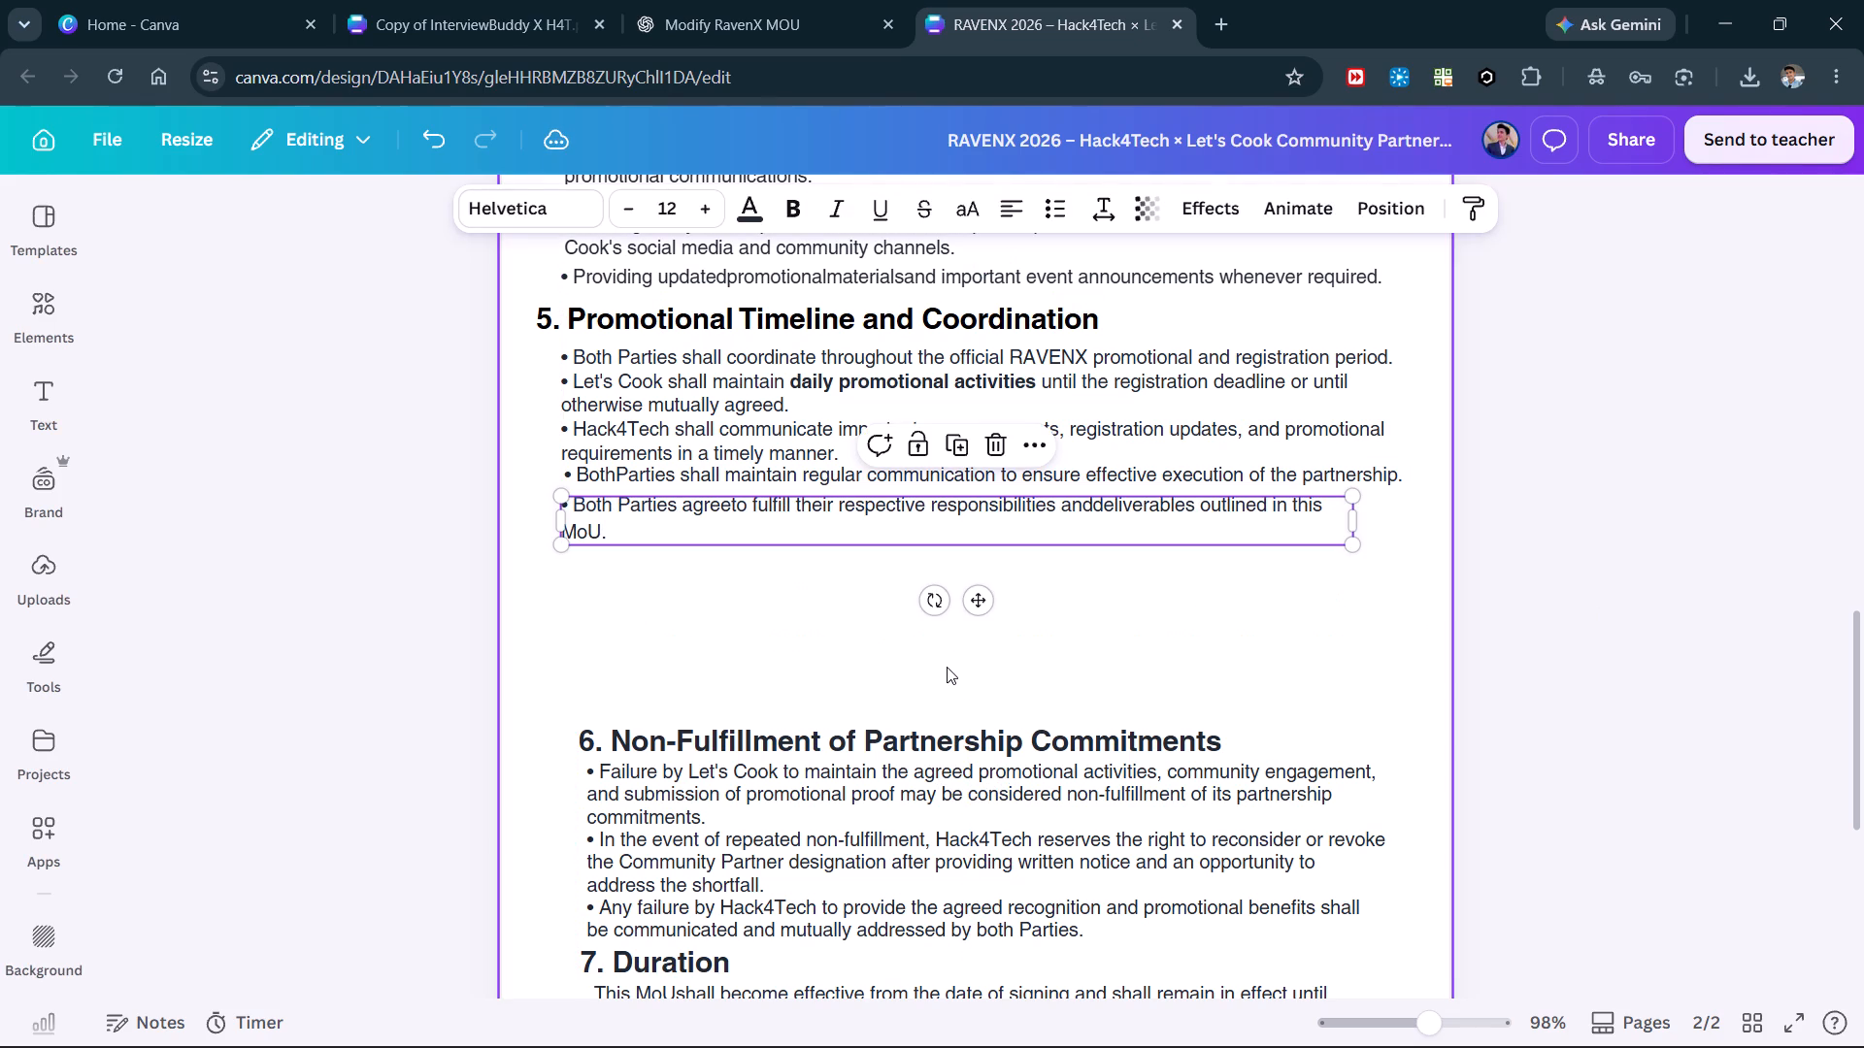
left_click(839, 481)
key("Left")
key("Down")
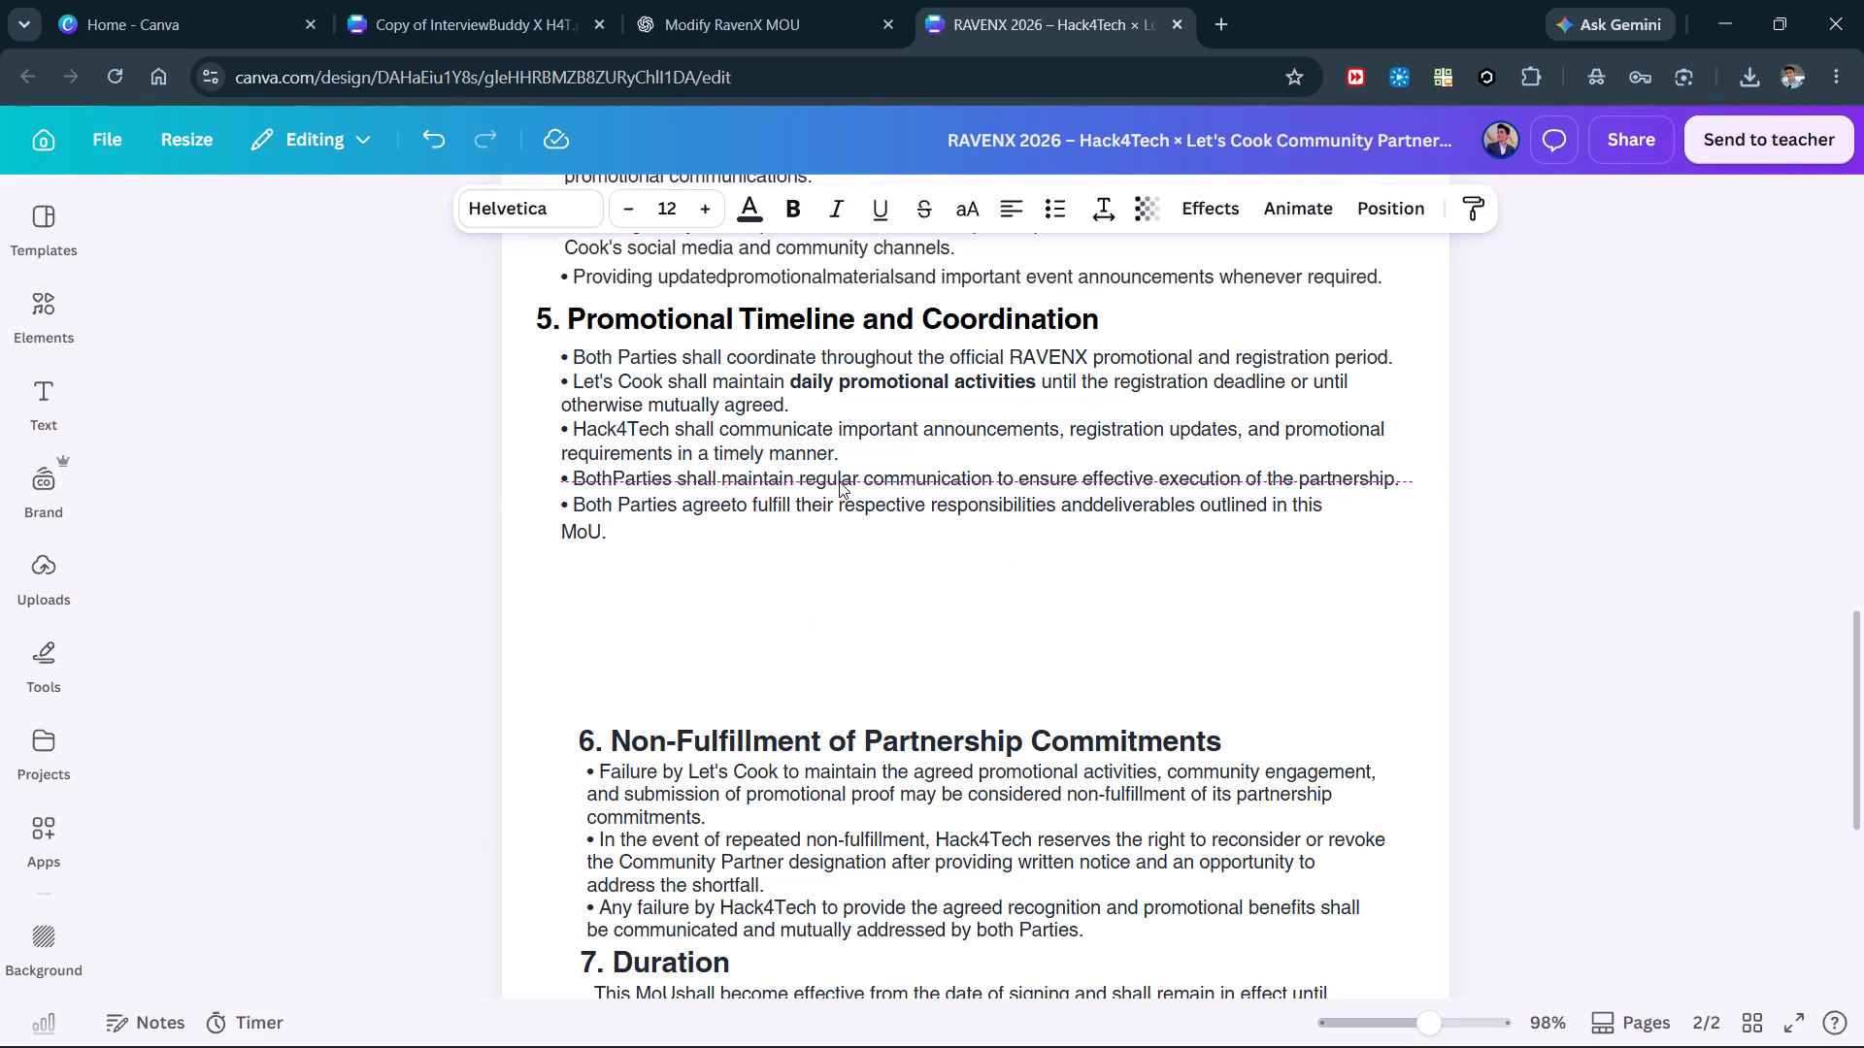
left_click(826, 505)
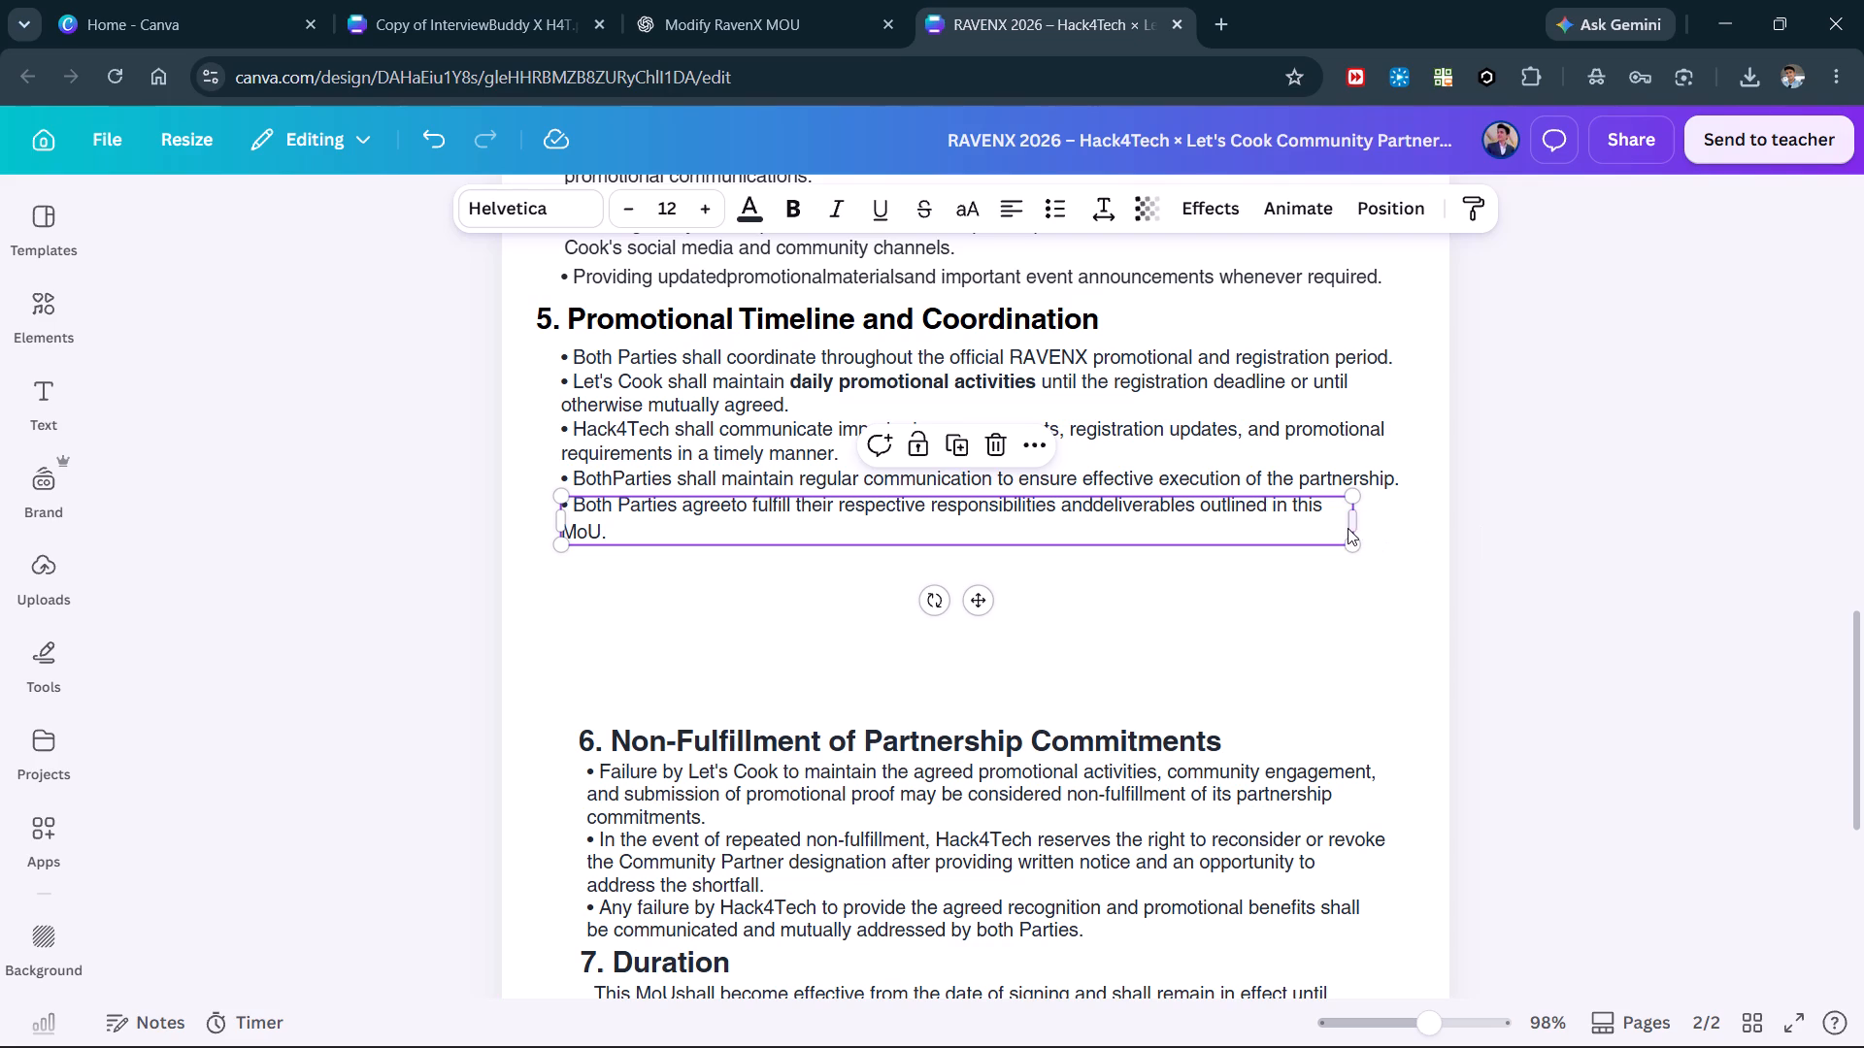
left_click_drag(1354, 523, 1385, 523)
left_click(1571, 626)
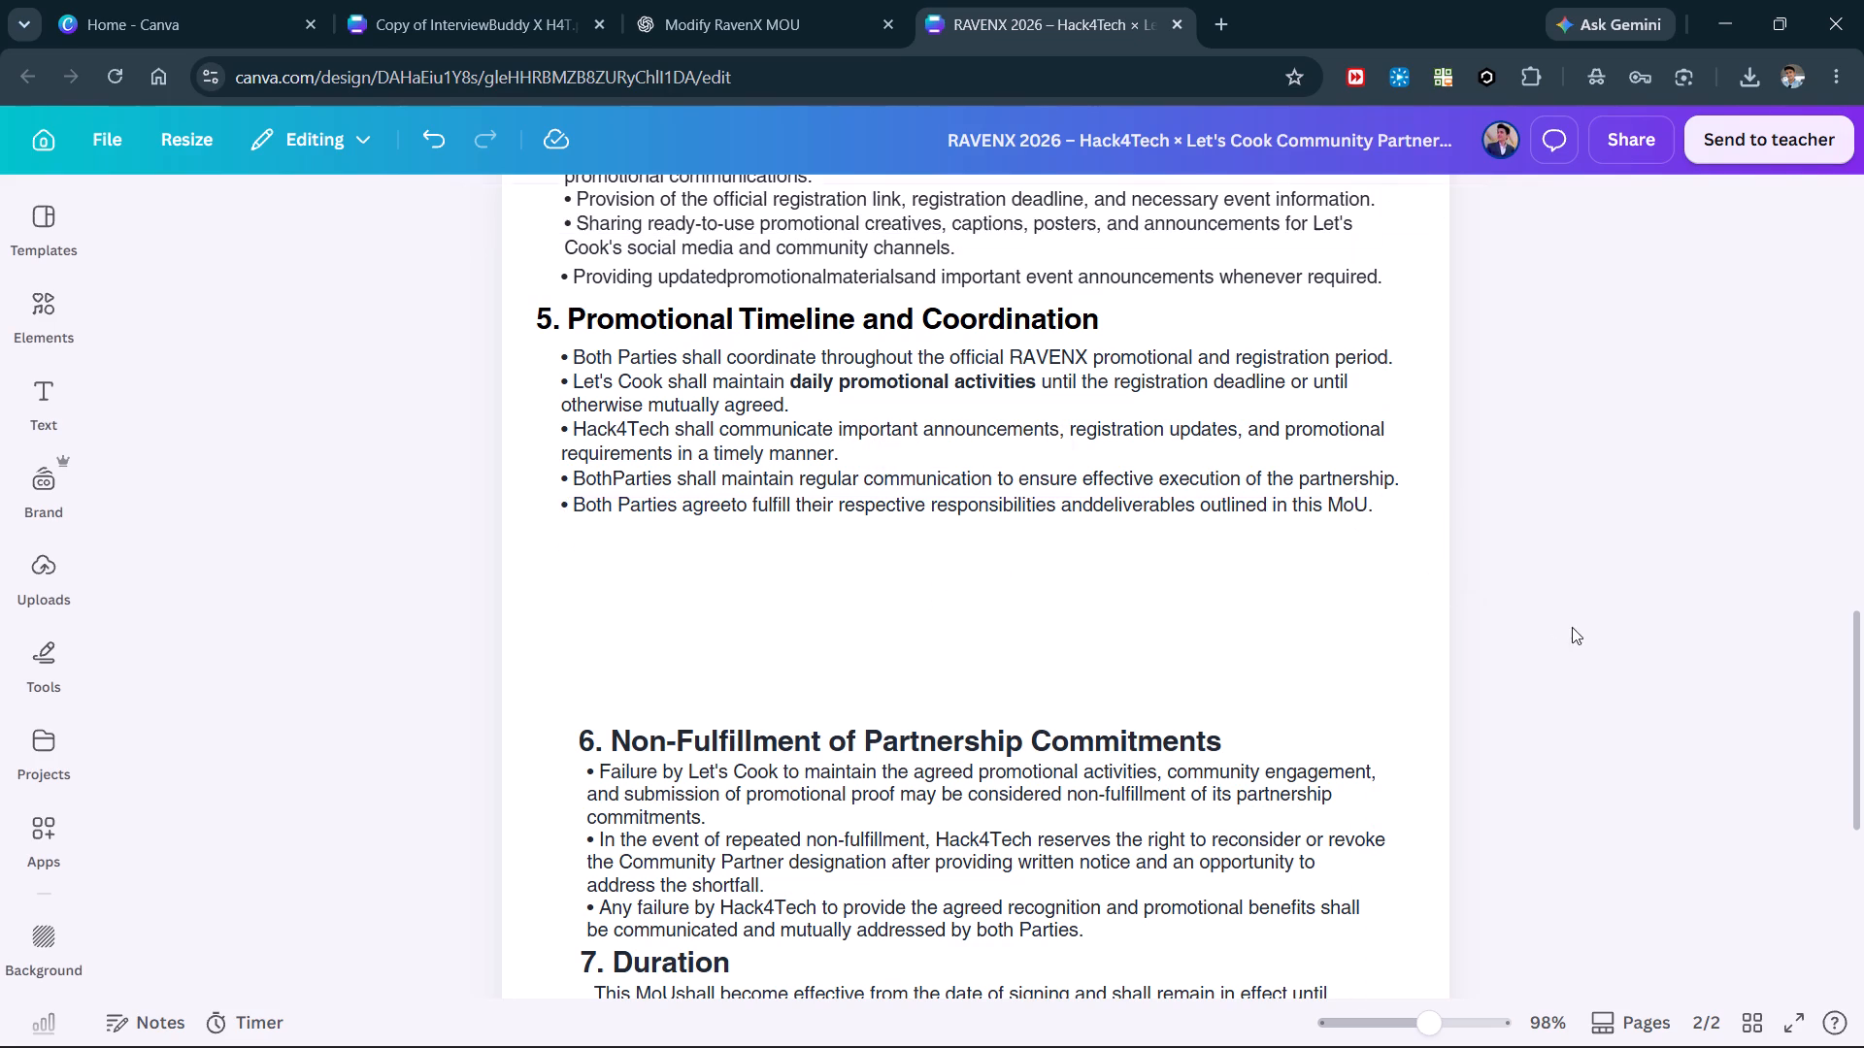
Move the "6. Non-Fulfillment of Partnership Commitments" heading up beneath the section 5 bullets and left toward the section 5 heading's edge.
left_click(972, 723)
left_click(958, 745)
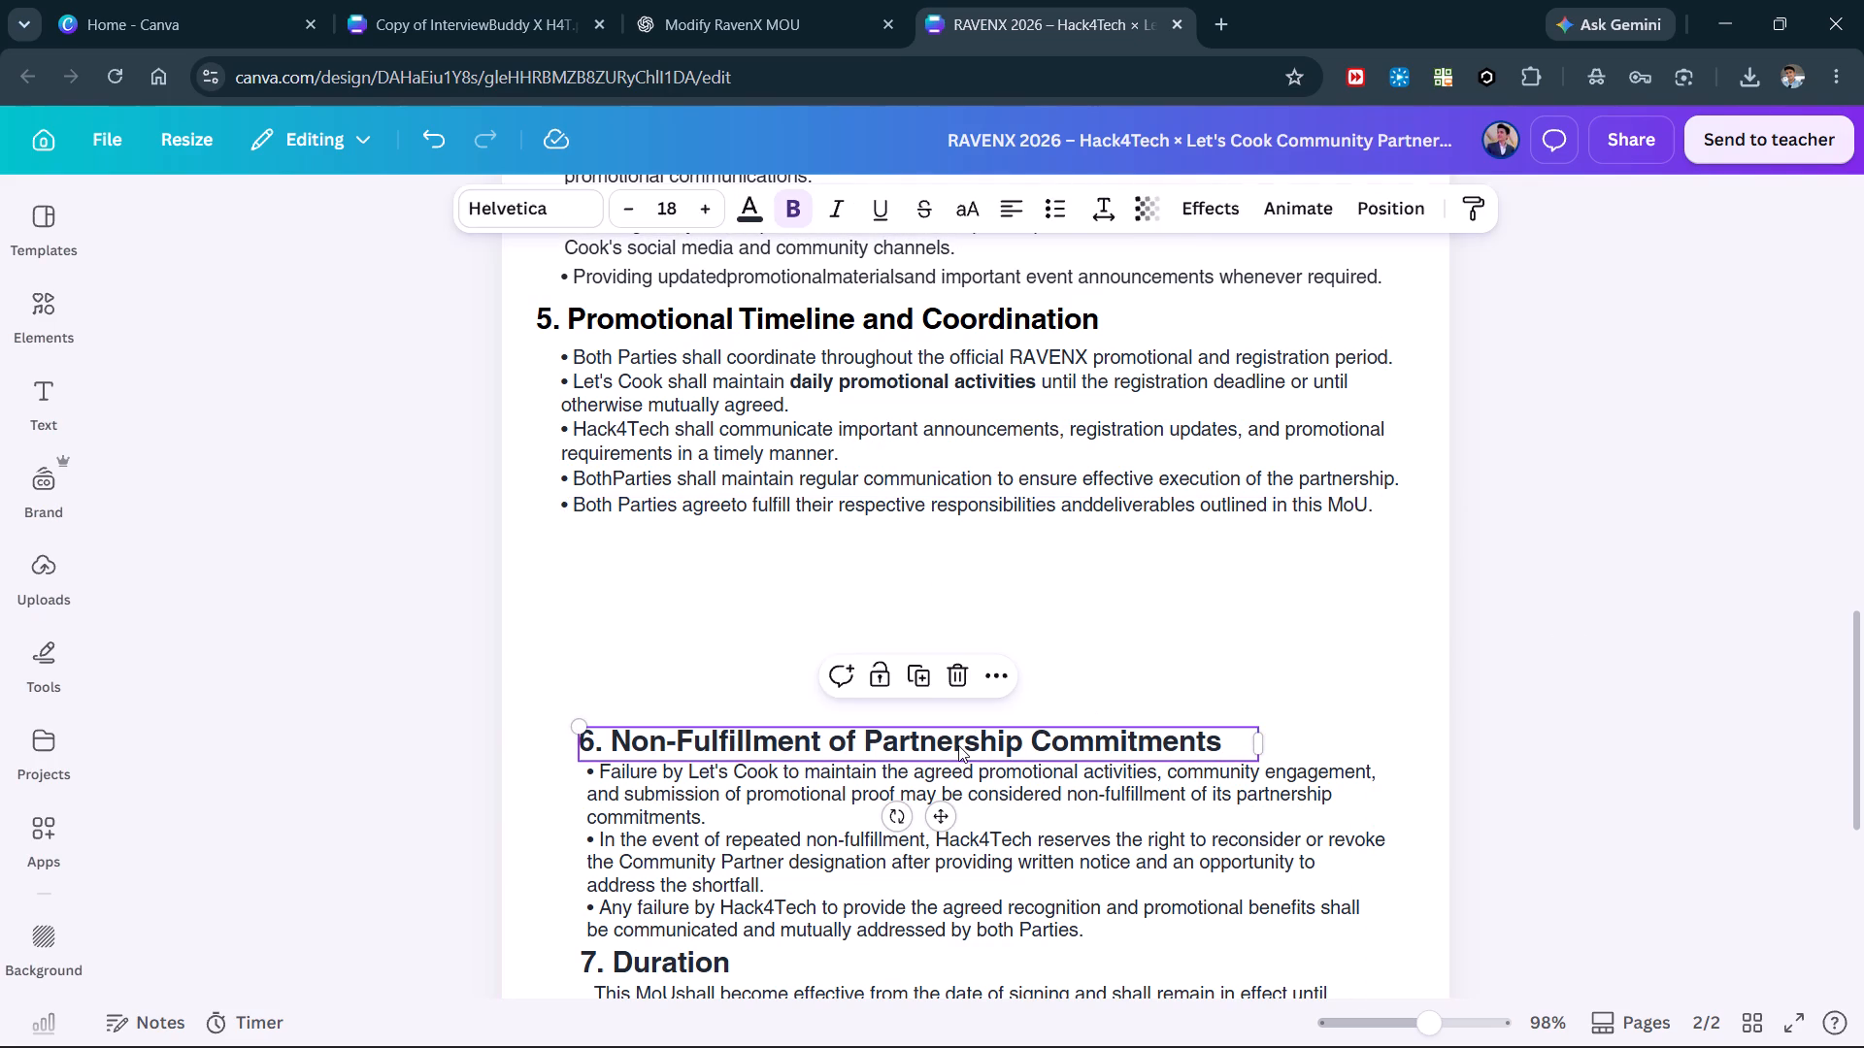
key("shift+Left")
key("shift+Up")
key("shift+Up")
key("shift+Up")
key("shift+Up")
key("shift+Up")
key("shift+Up")
key("shift+Up")
key("shift+Up")
key("shift+Up")
key("shift+Up")
key("shift+Up")
key("Up")
key("Up")
key("Up")
key("Up")
key("Up")
key("Up")
key("Up")
key("Up")
key("Up")
key("Up")
key("Up")
key("Up")
key("Up")
key("Up")
key("Up")
key("Up")
key("Up")
key("Up")
key("Up")
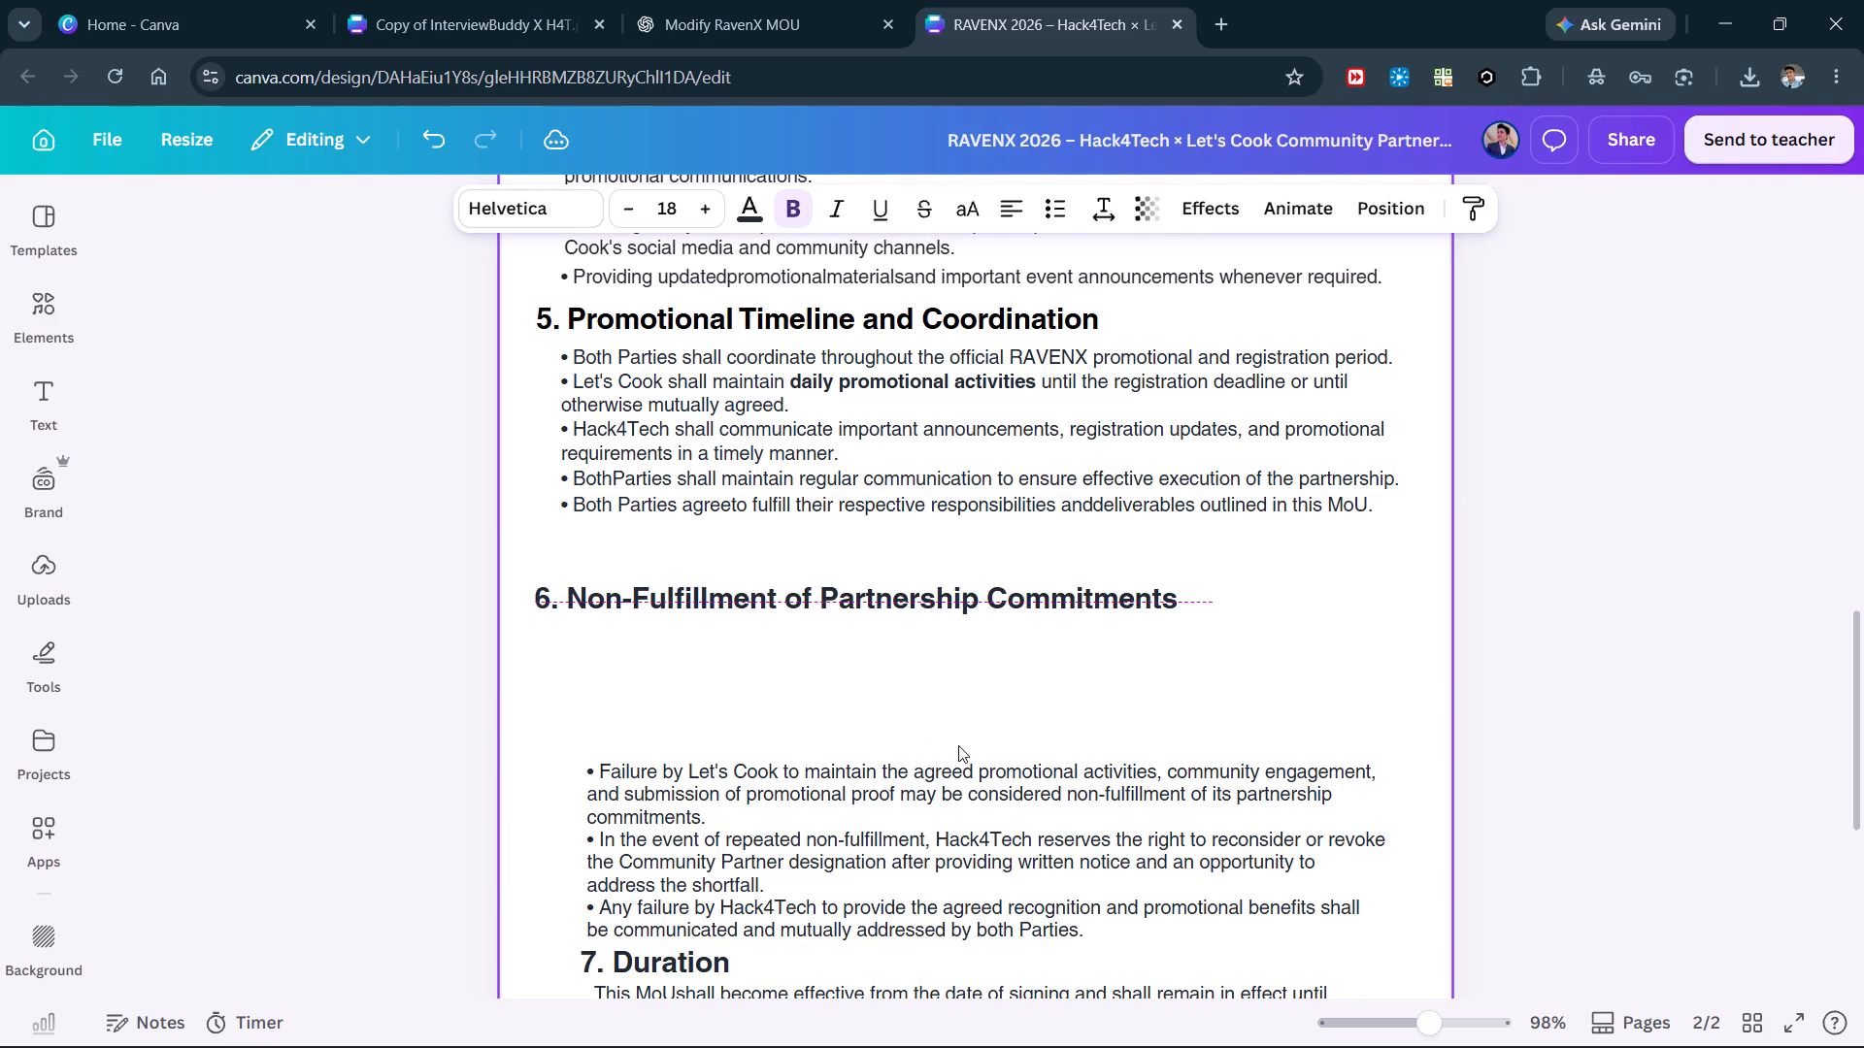
key("Left")
key("Left")
key("Up")
key("Up")
key("Up")
key("Up")
key("Up")
key("Up")
key("Right")
key("Right")
key("Right")
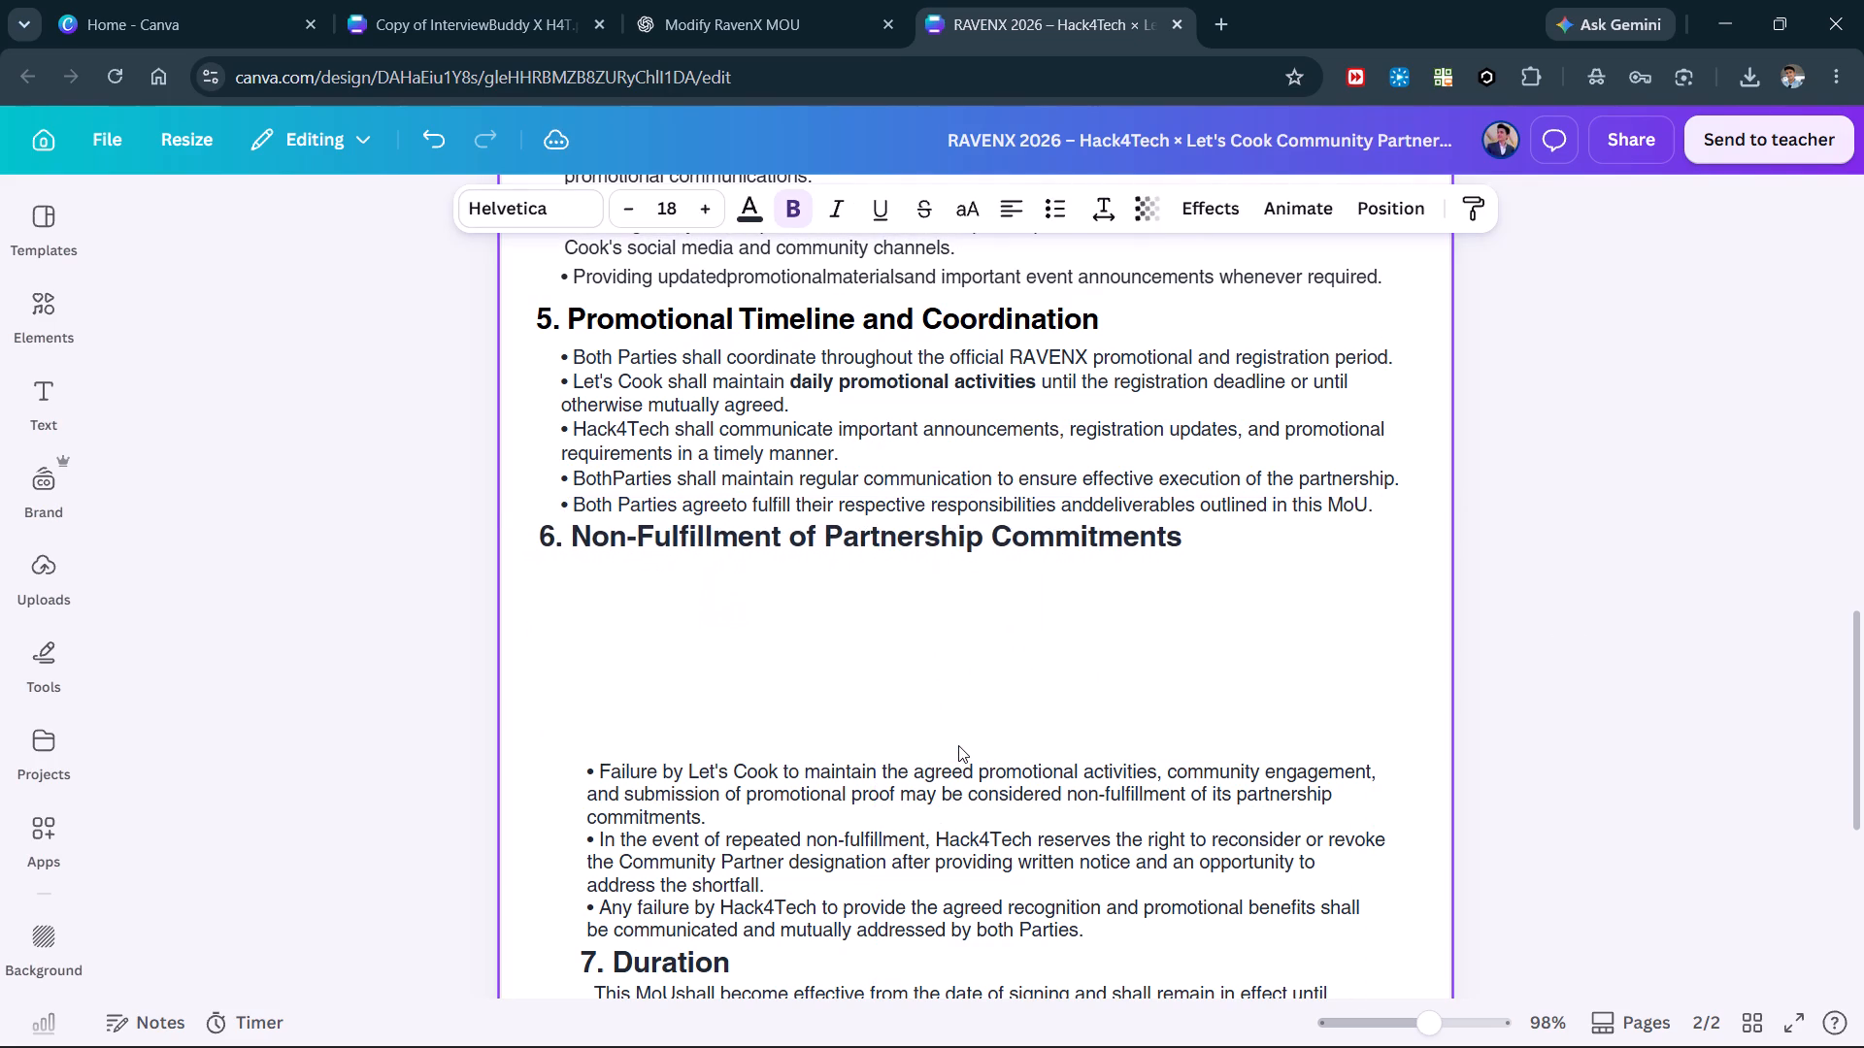
key("Right")
key("Left")
key("Left")
key("Left")
key("Down")
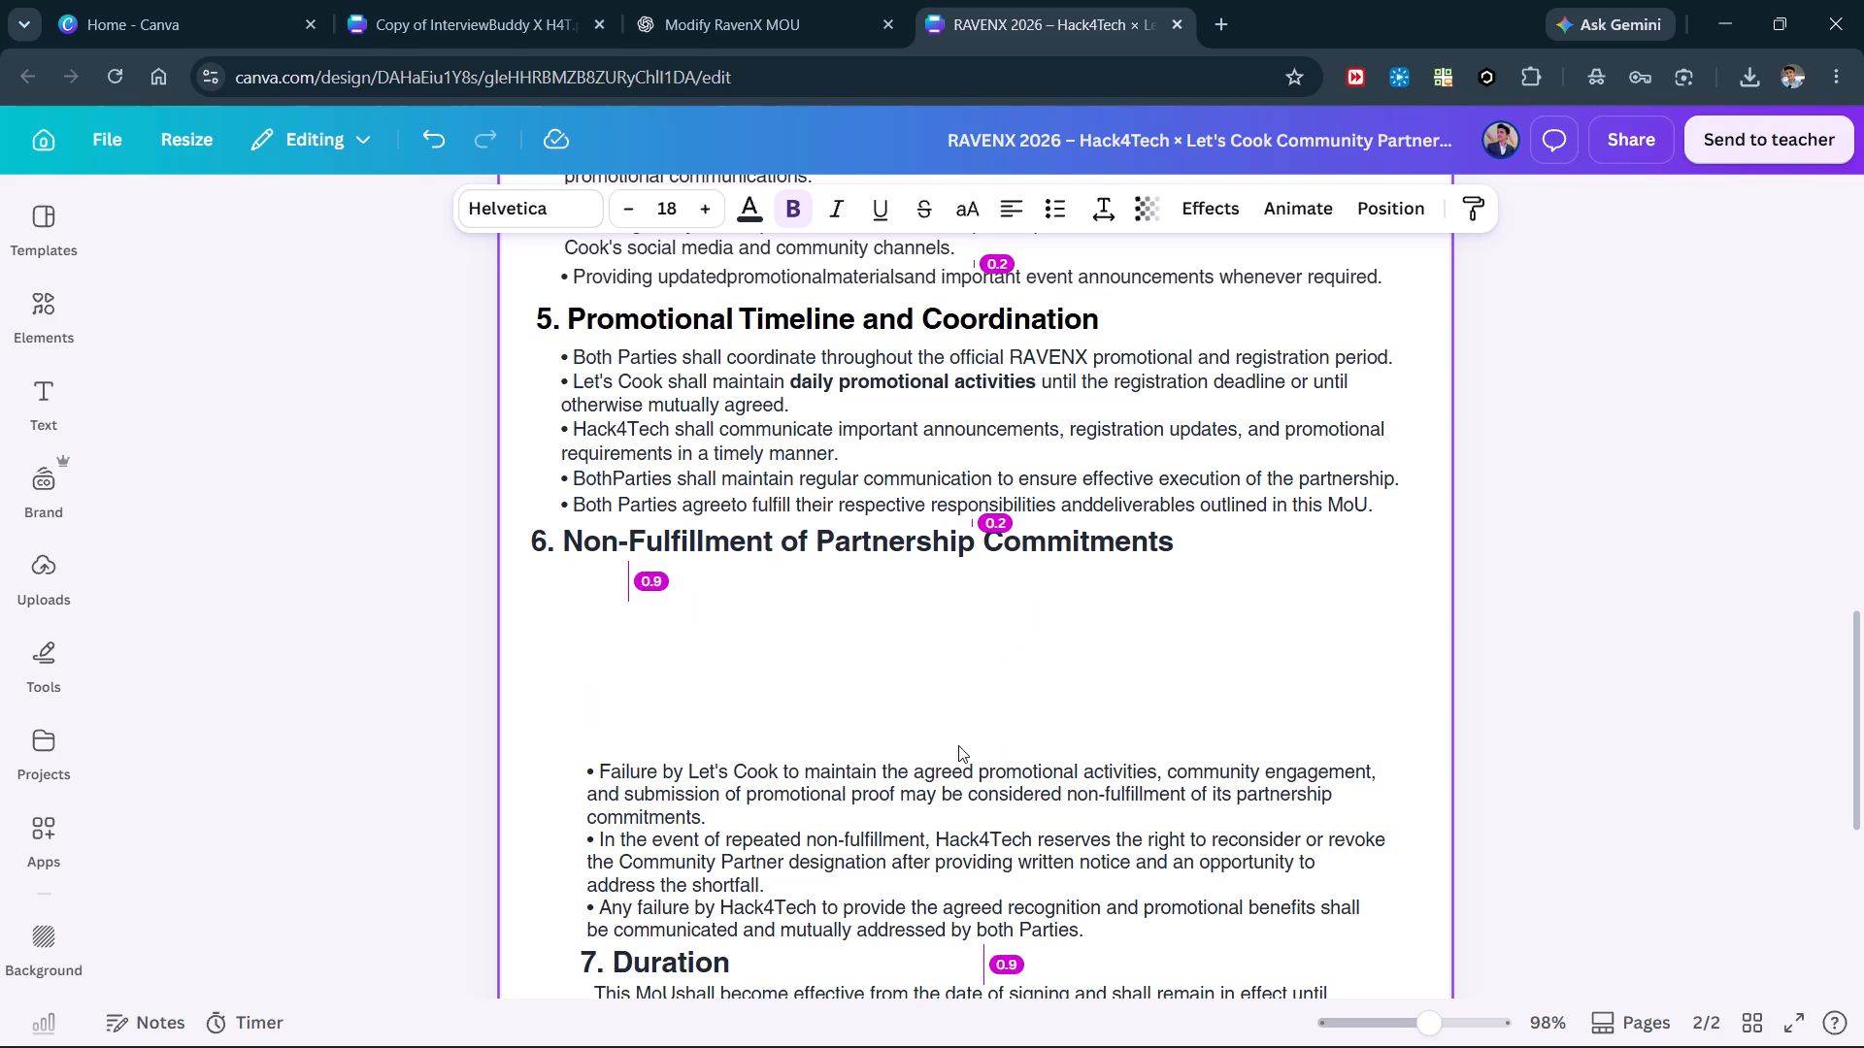
Move the section 6 bullets up beneath their heading, aligned with the section 5 bullets, and widen them toward the right margin.
left_click(894, 853)
left_click_drag(834, 834, 822, 697)
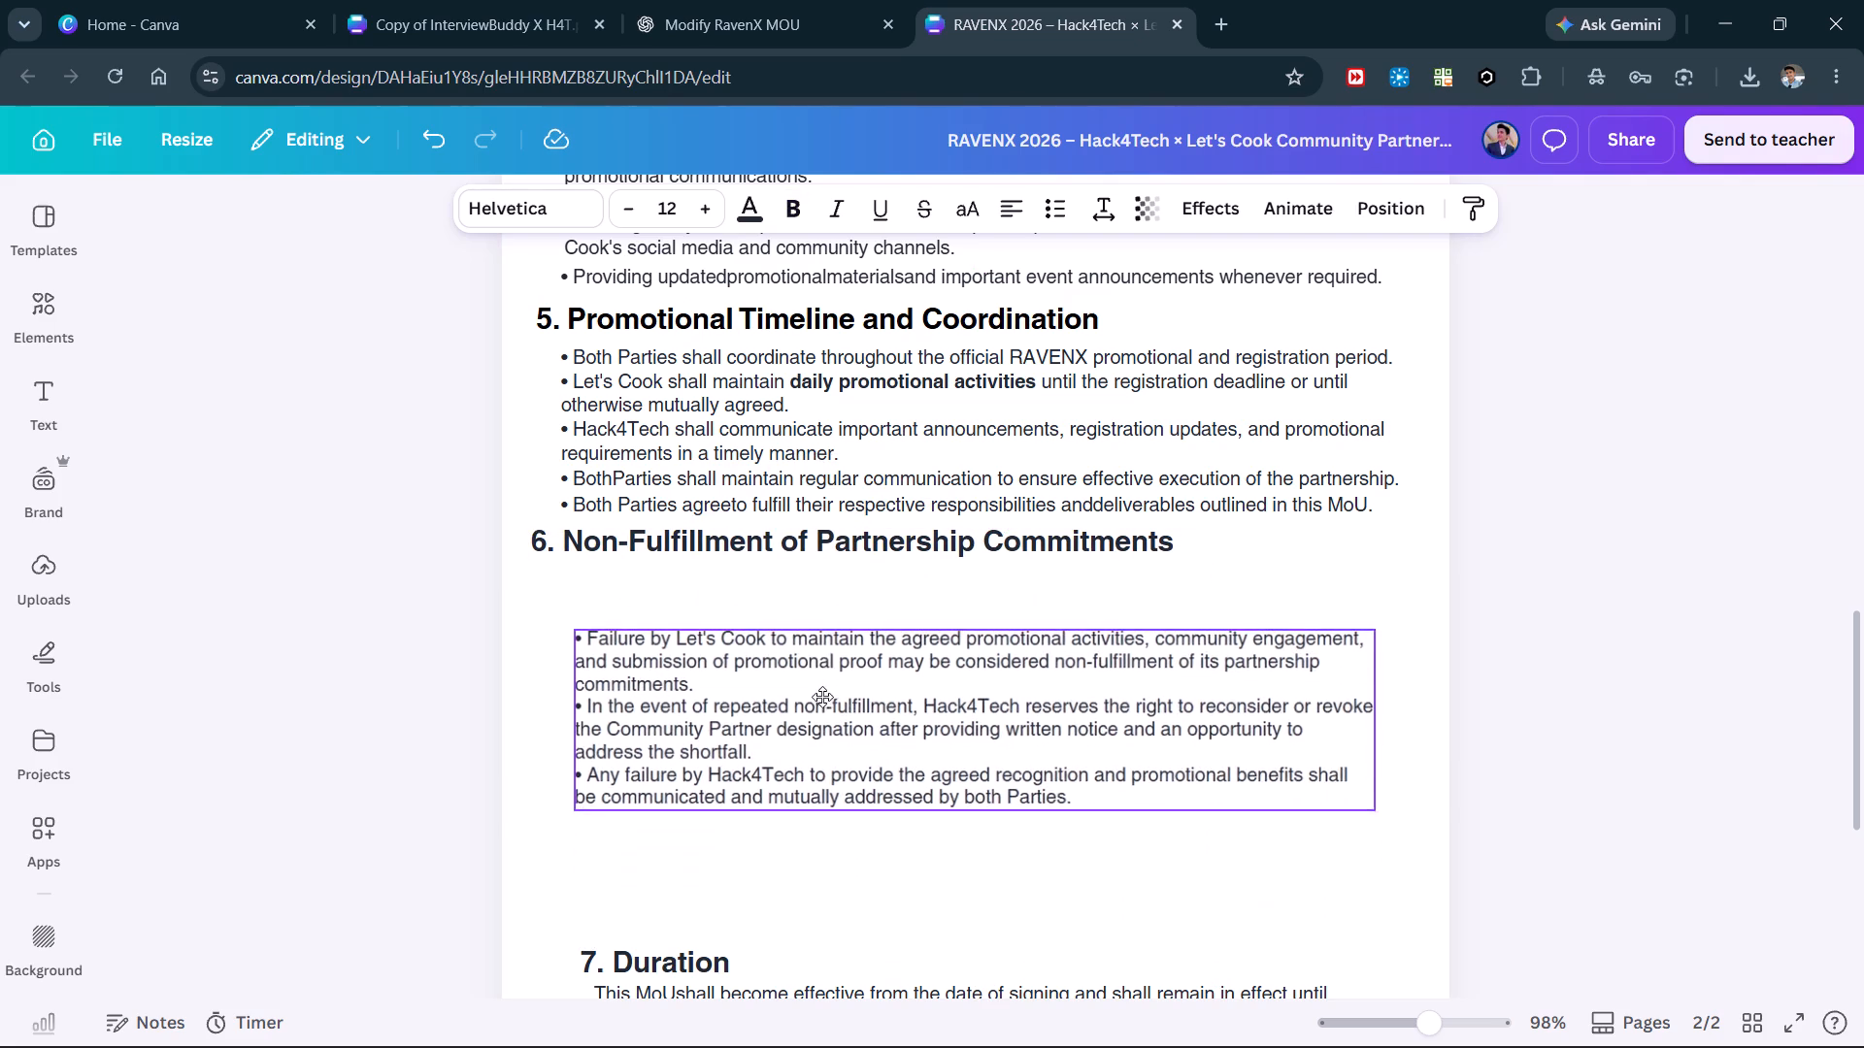
left_click_drag(822, 697, 808, 635)
left_click_drag(1368, 654, 1414, 649)
left_click(1587, 747)
Move the "7. Duration" heading up beneath the section 6 bullets, aligned with the section 5 heading.
scroll(995, 810, "down", 1)
left_click_drag(730, 853, 728, 853)
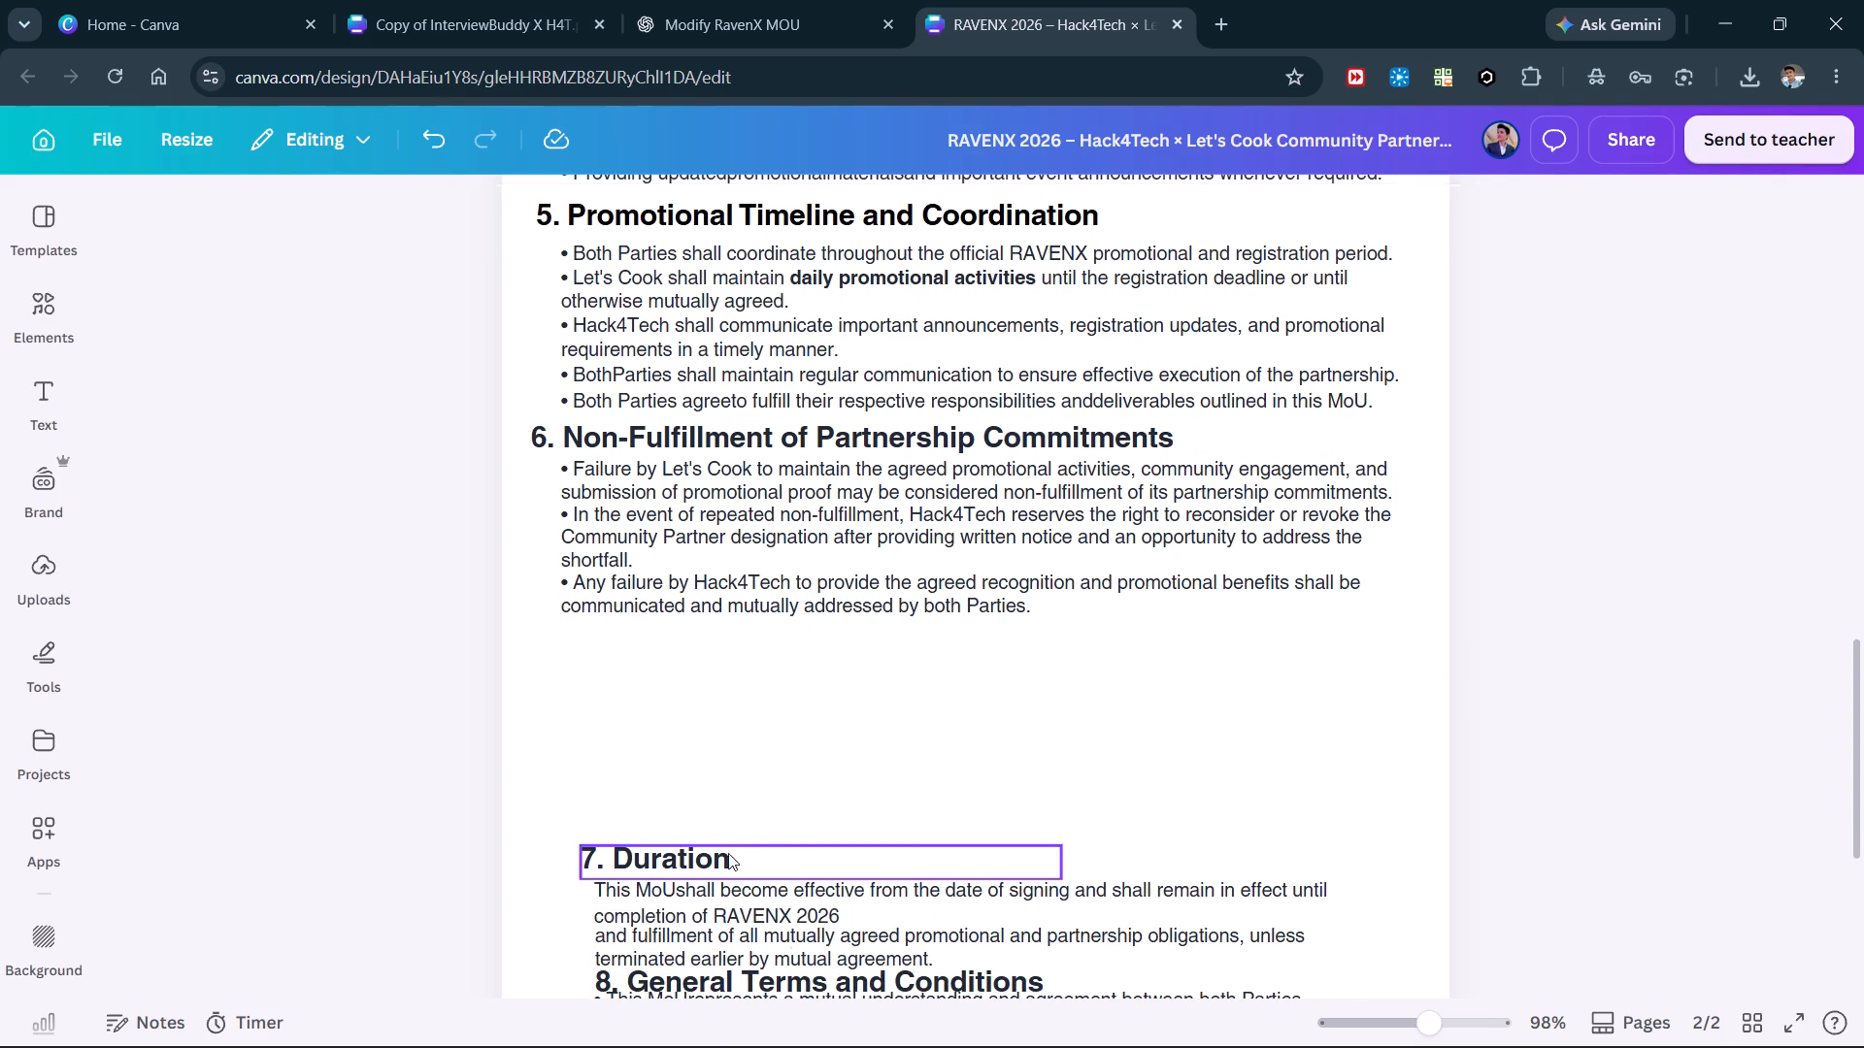
left_click_drag(728, 853, 682, 632)
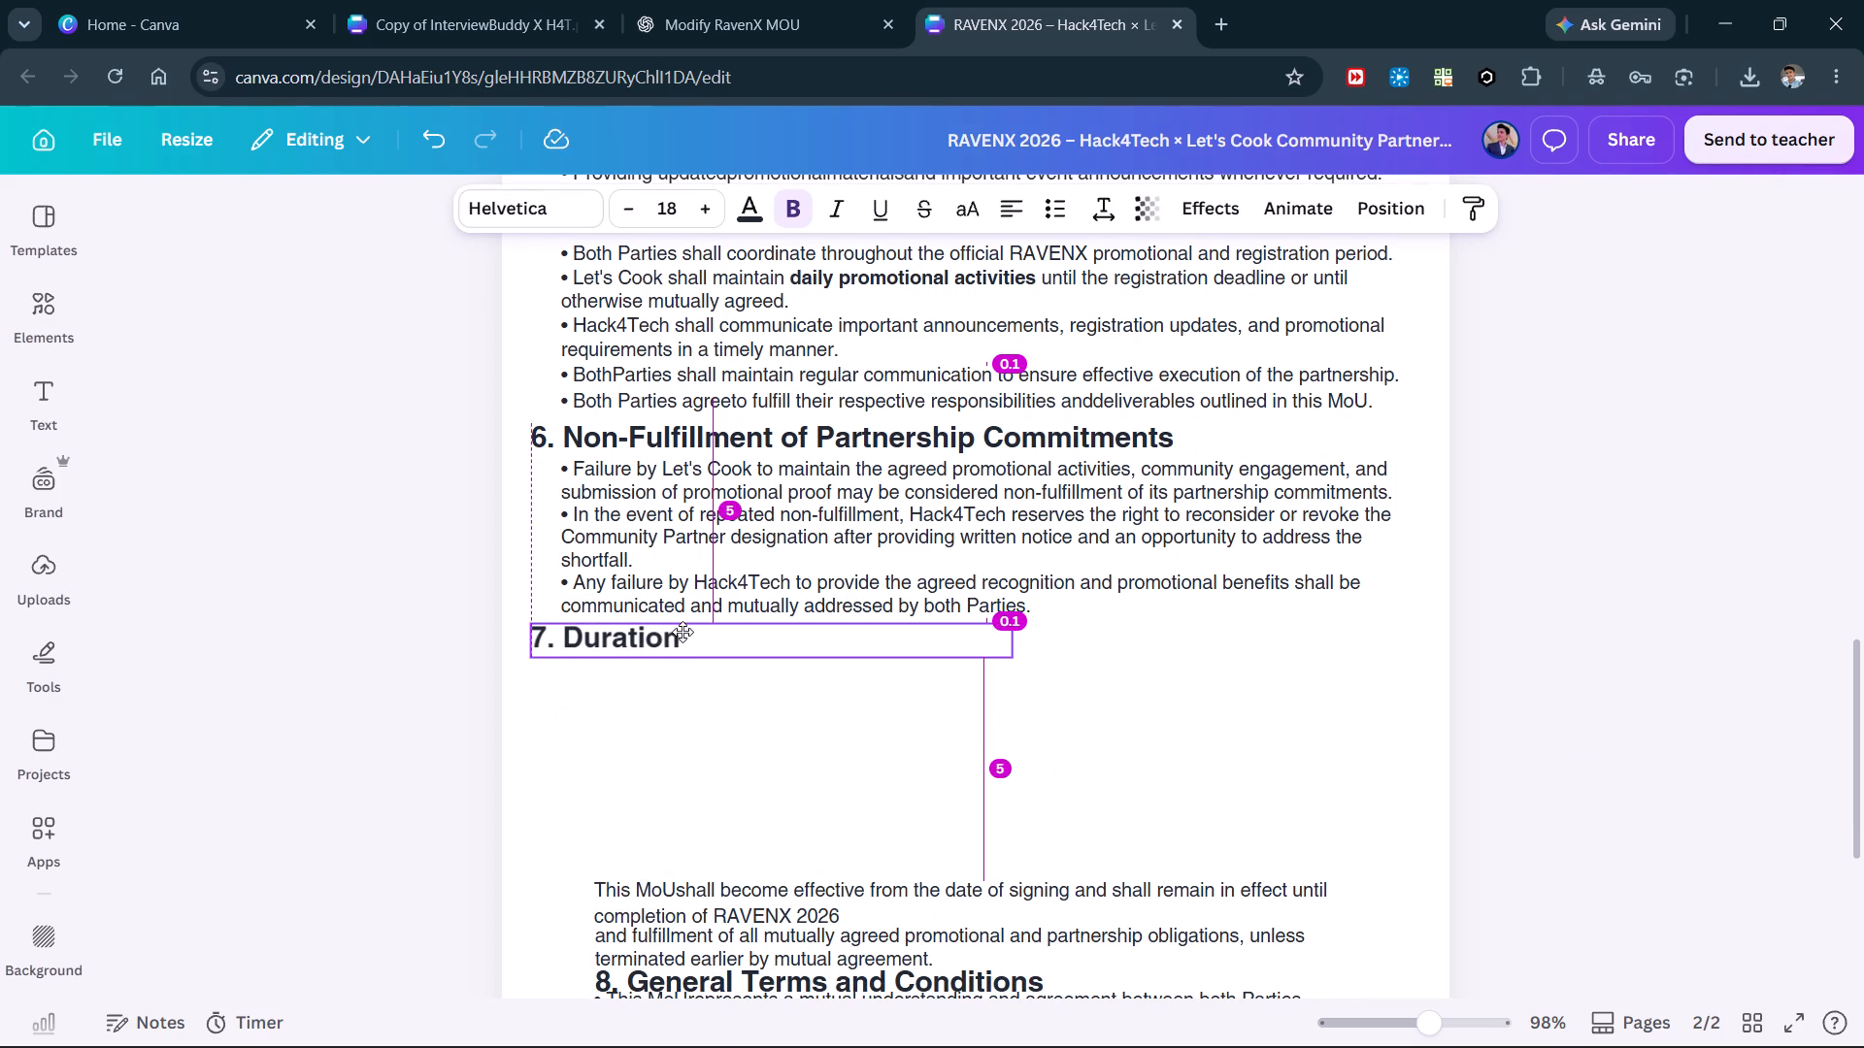
left_click_drag(682, 632, 685, 634)
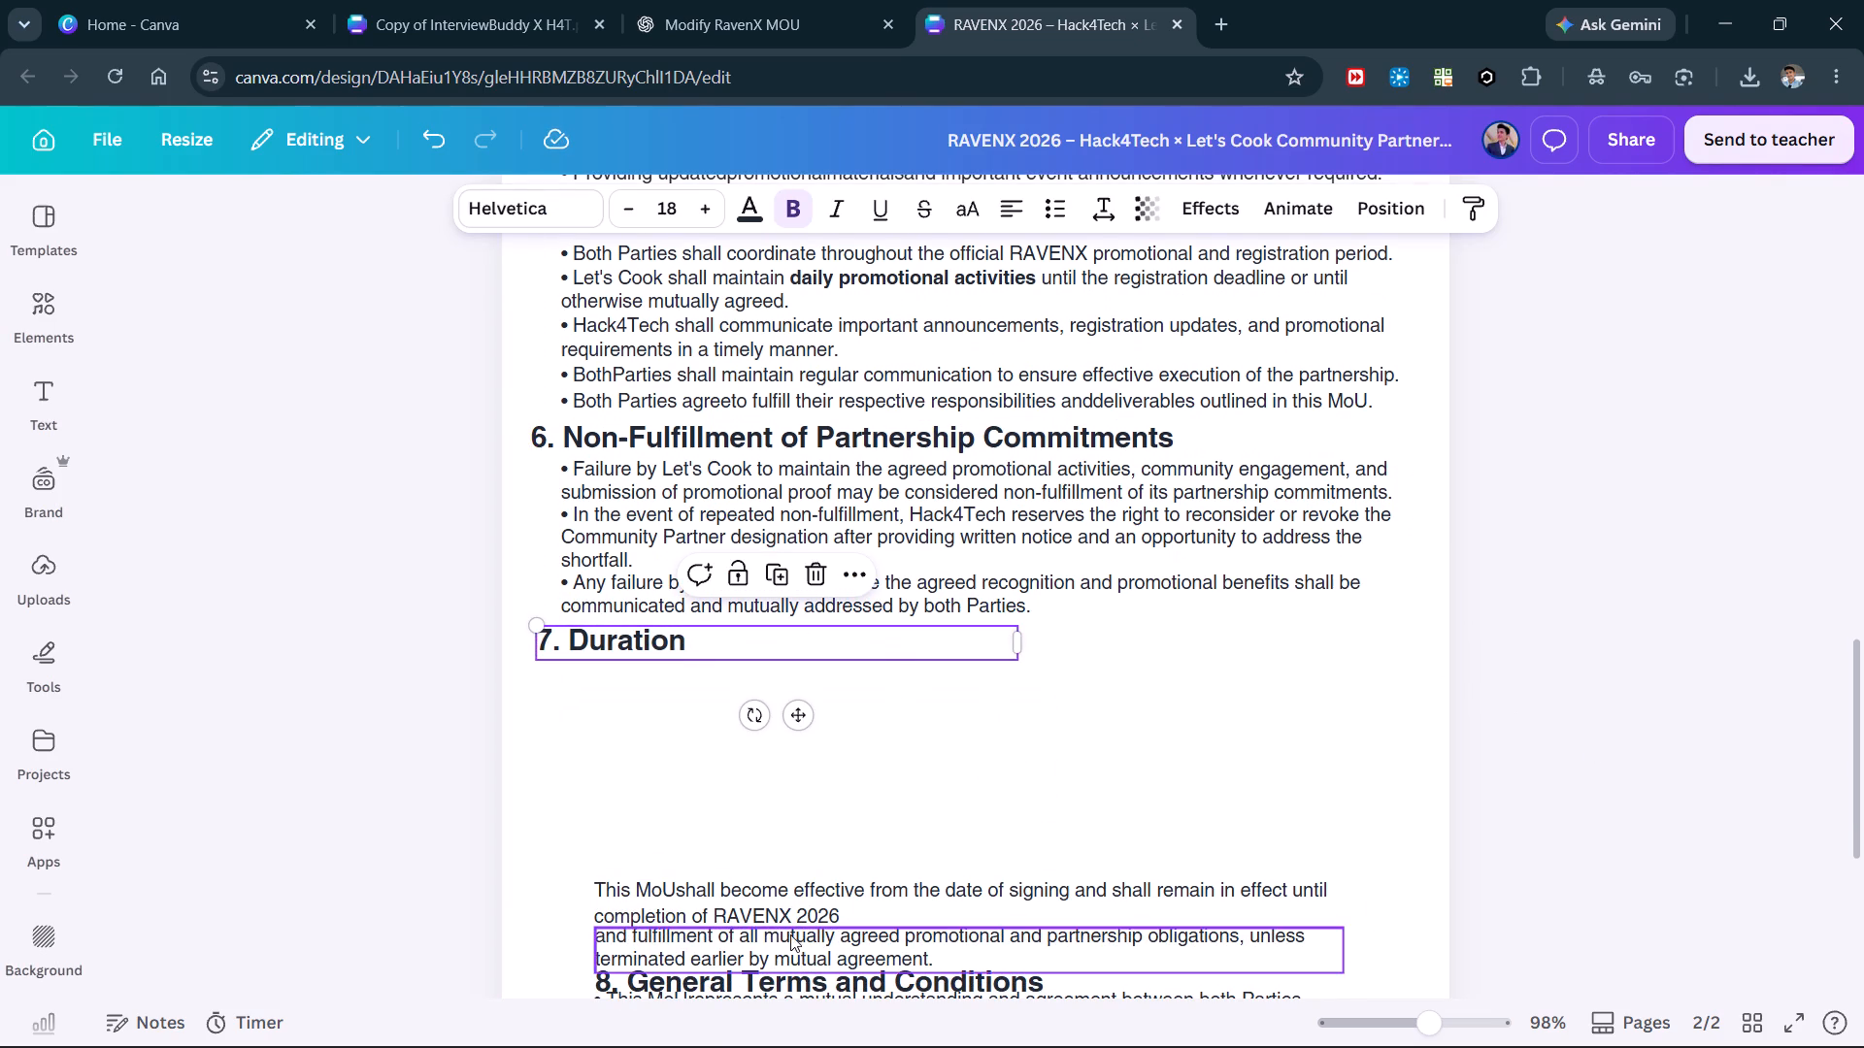
Move both Duration paragraph boxes together up beneath the "7. Duration" heading and widen them toward the right margin.
left_click(776, 901)
left_click(772, 932, "shift")
left_click_drag(772, 931, 730, 757)
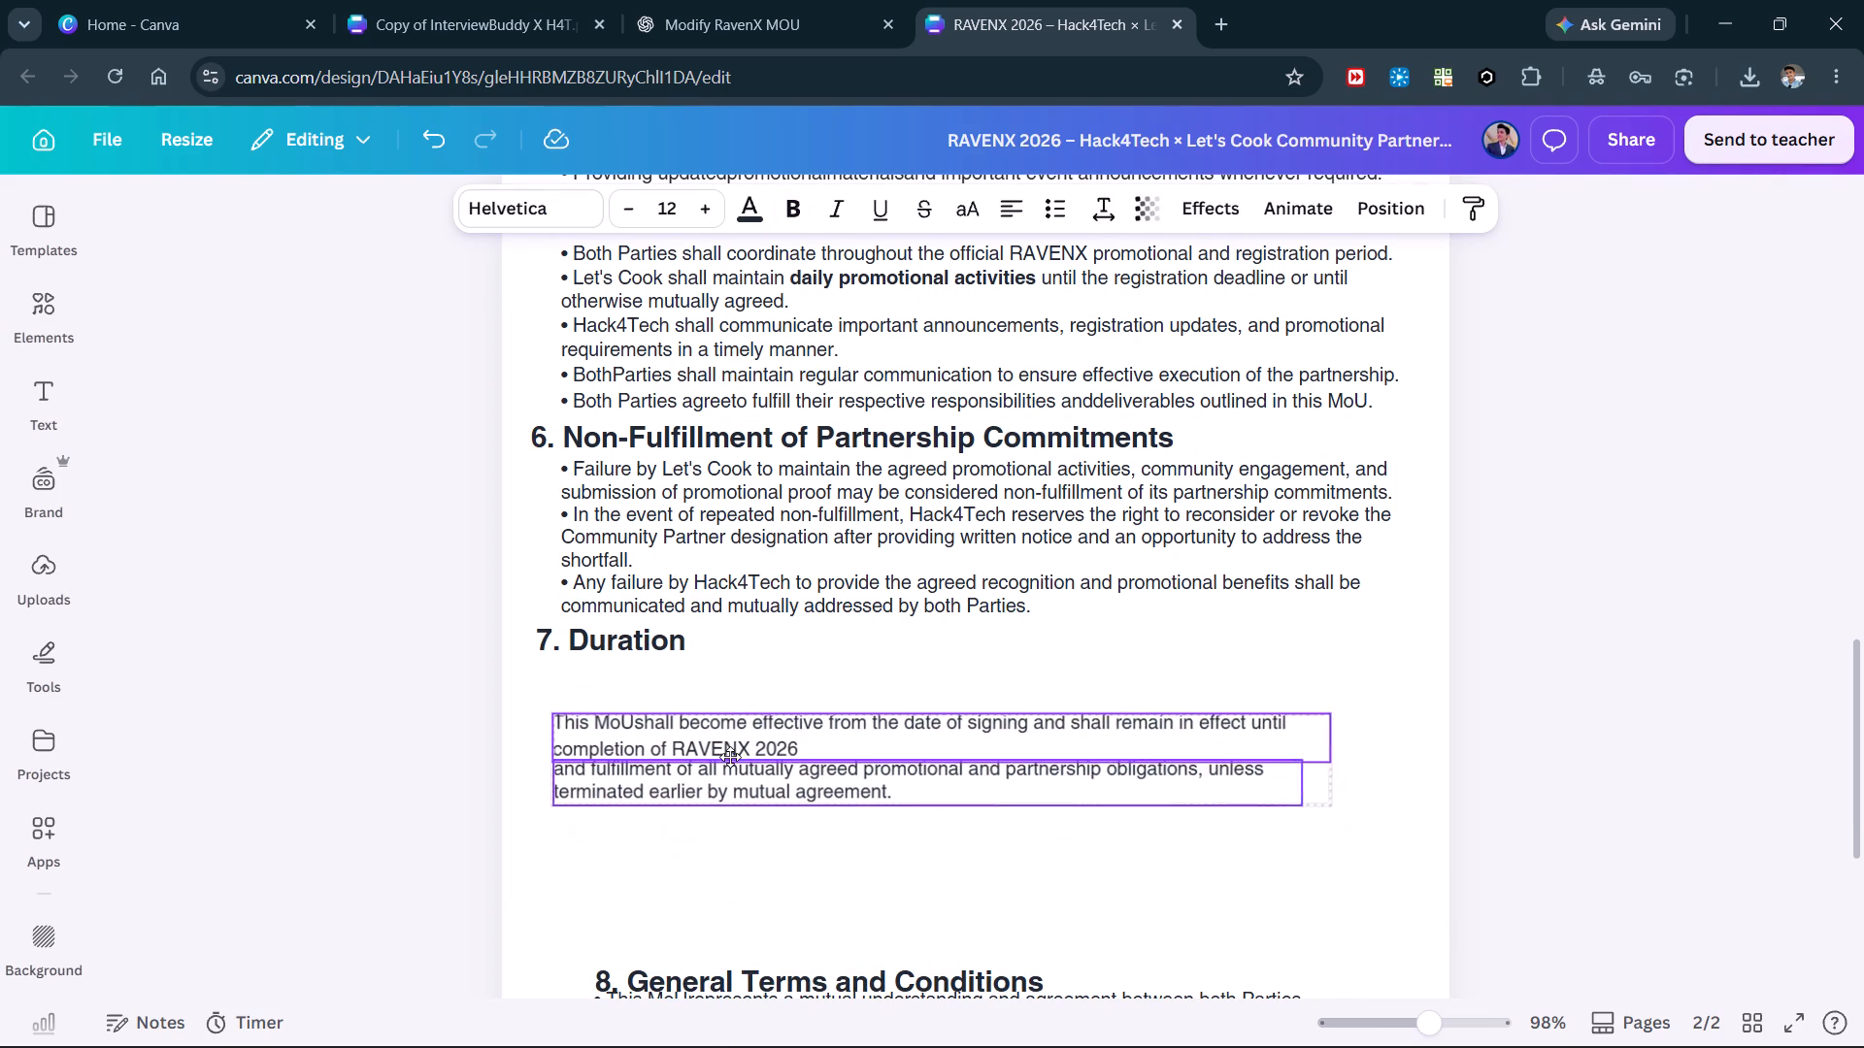
left_click_drag(730, 757, 740, 717)
left_click_drag(1342, 715, 1414, 698)
left_click_drag(1564, 745, 1577, 753)
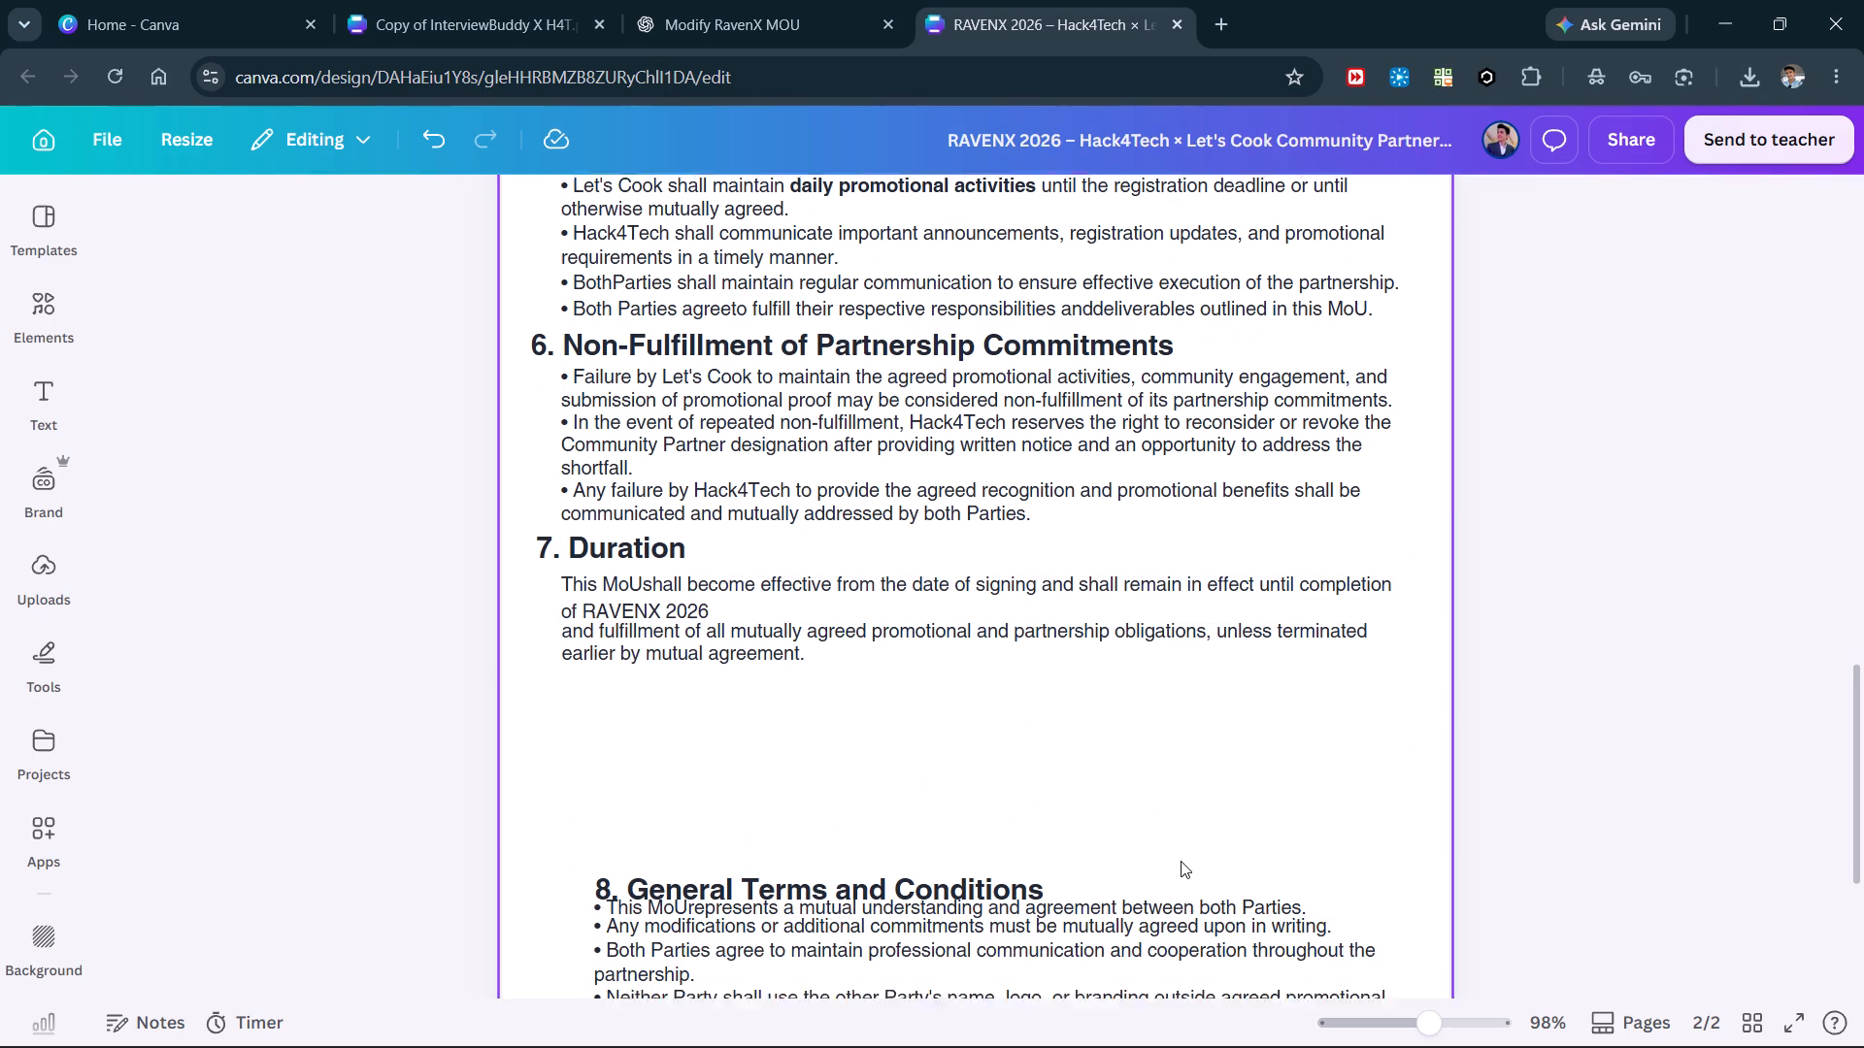
Move the "8. General Terms and Conditions" heading up beneath the Duration paragraph, aligned with the "7. Duration" heading.
left_click_drag(912, 844, 851, 647)
Move the three section 8 bullet boxes together up beneath their heading, aligned with the Duration paragraph, and widen them to the page's right edge.
left_click(803, 885)
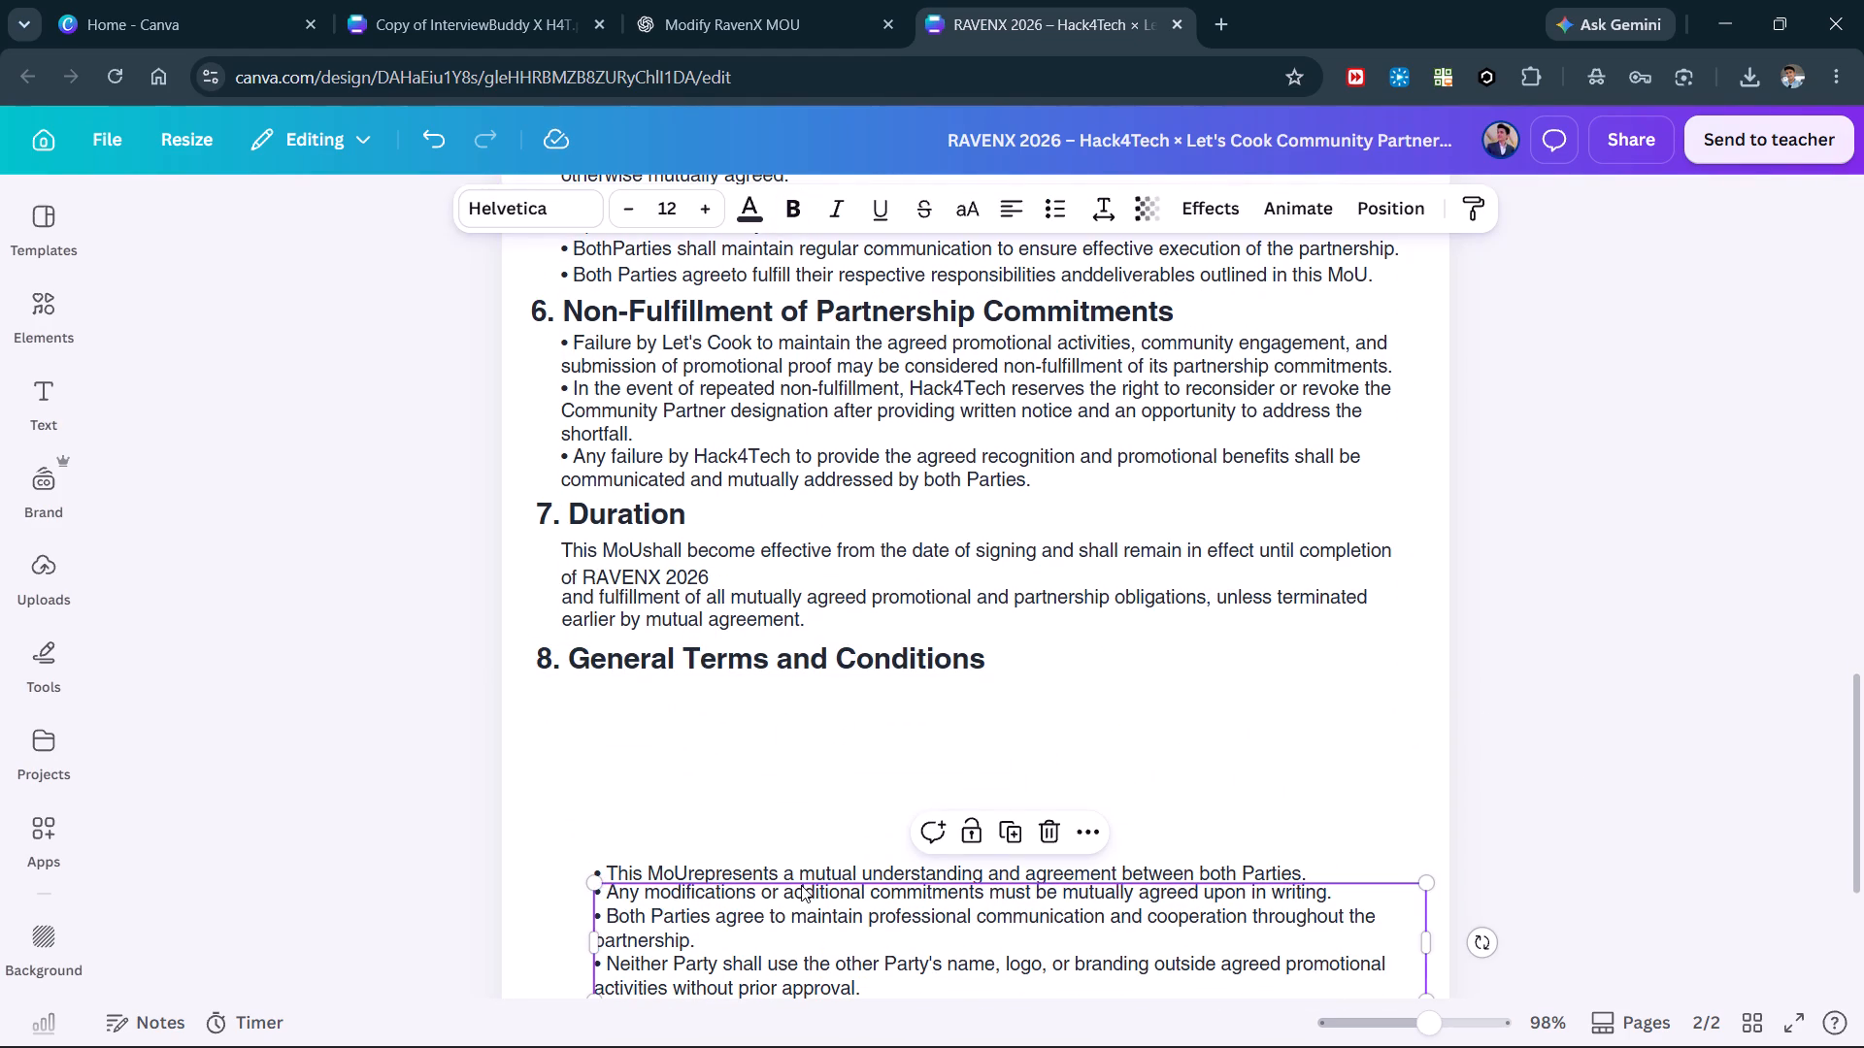
left_click(794, 871, "shift")
scroll(794, 871, "down", 1)
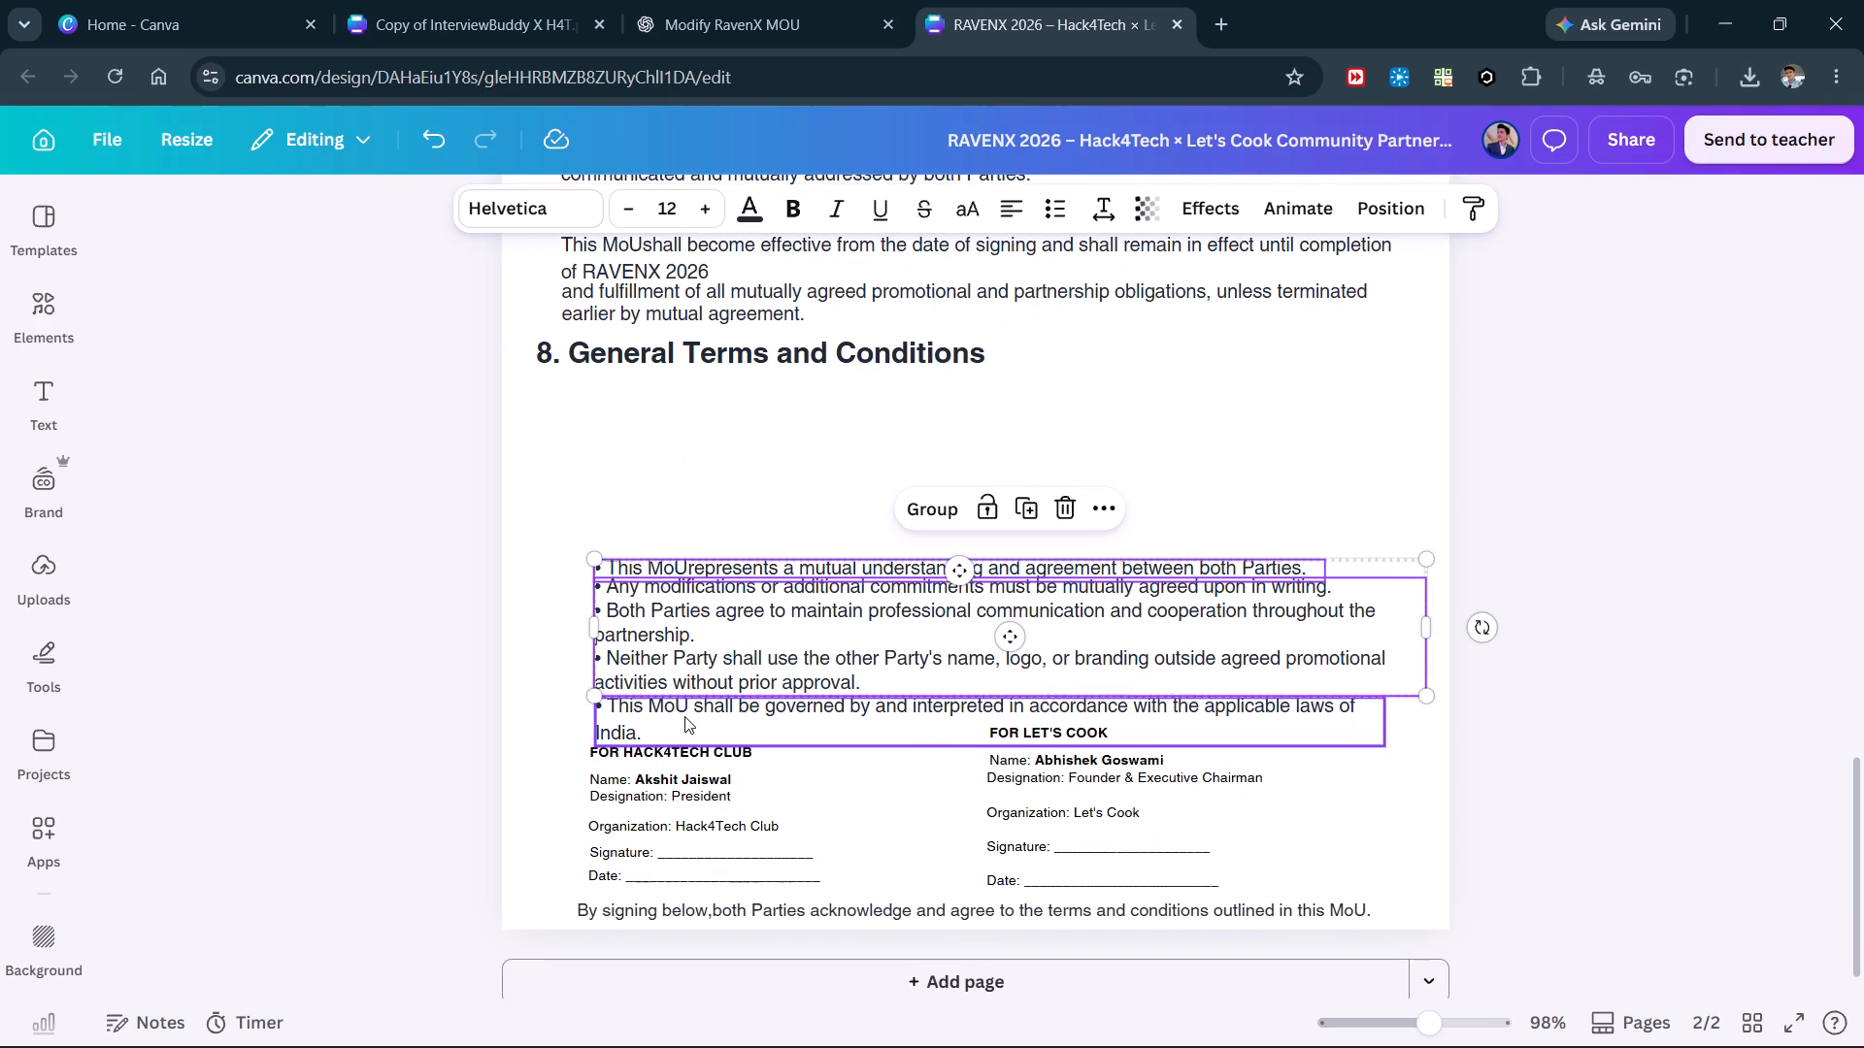
left_click(683, 715, "shift")
left_click_drag(746, 630, 720, 442)
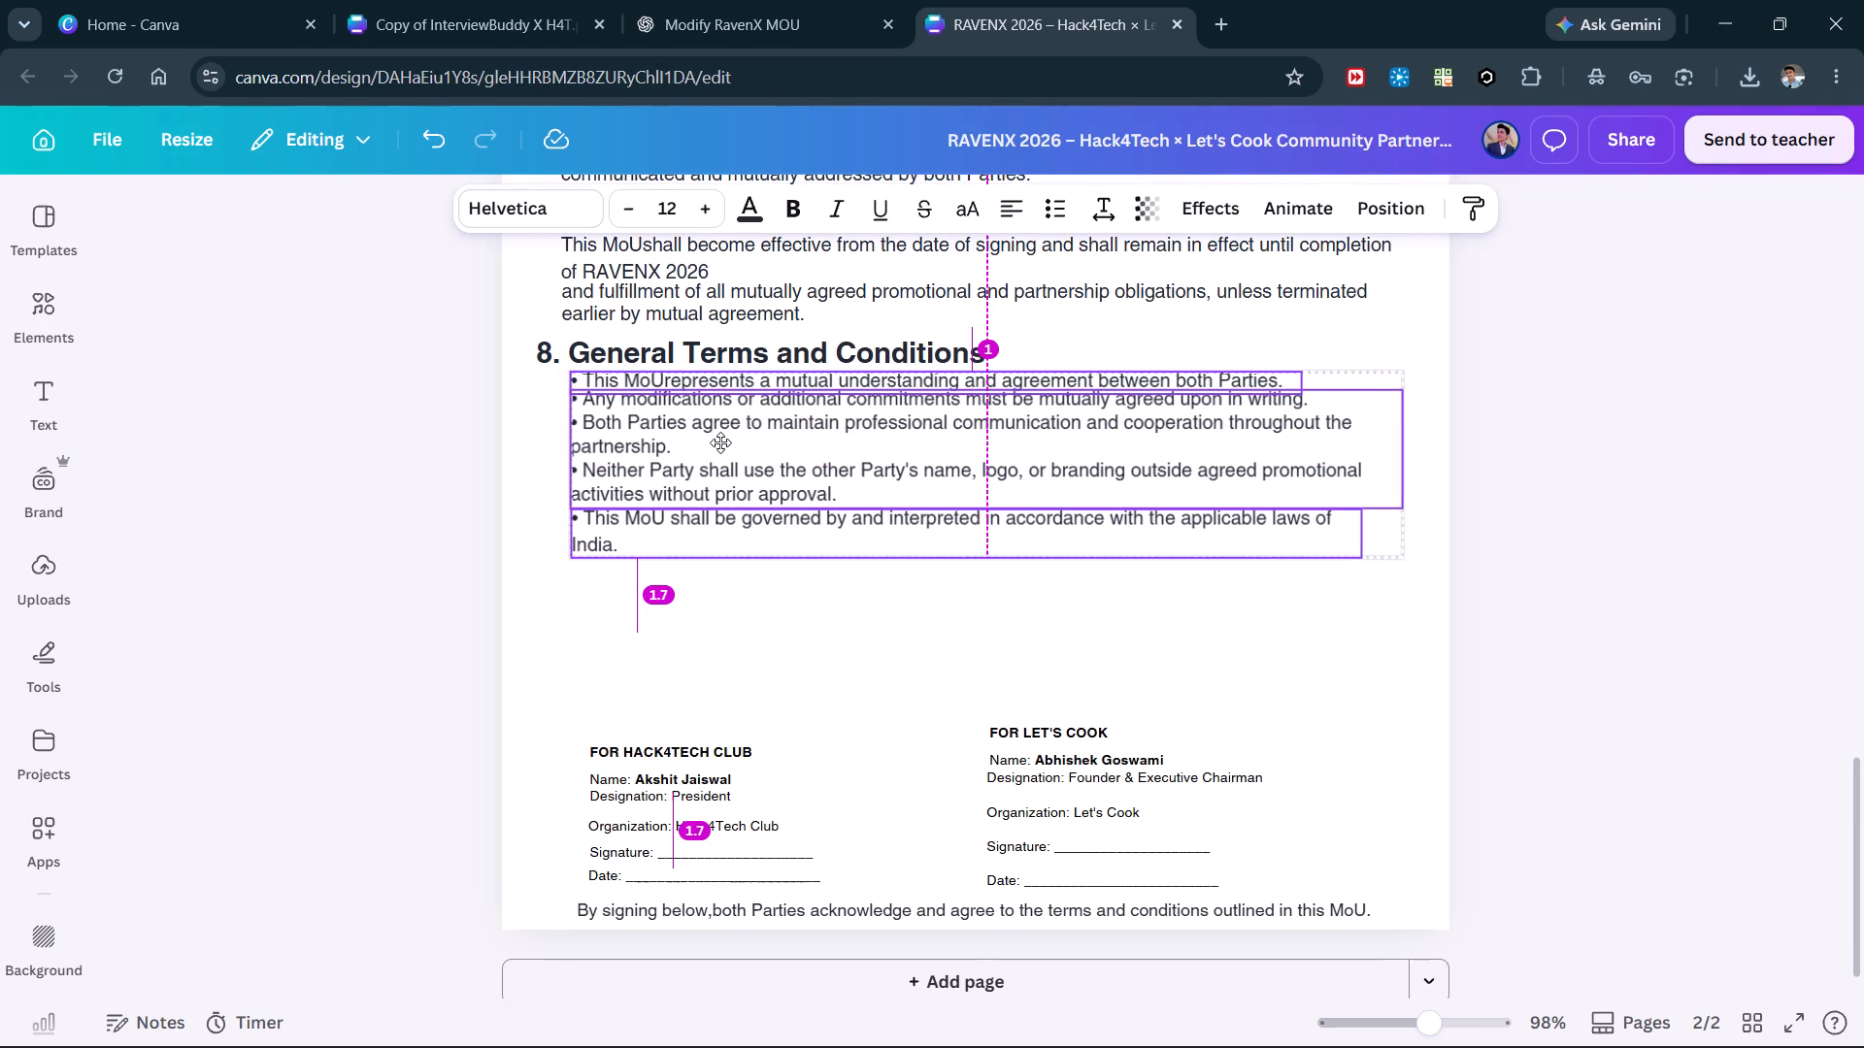
left_click_drag(720, 442, 715, 443)
left_click_drag(1394, 461, 1456, 458)
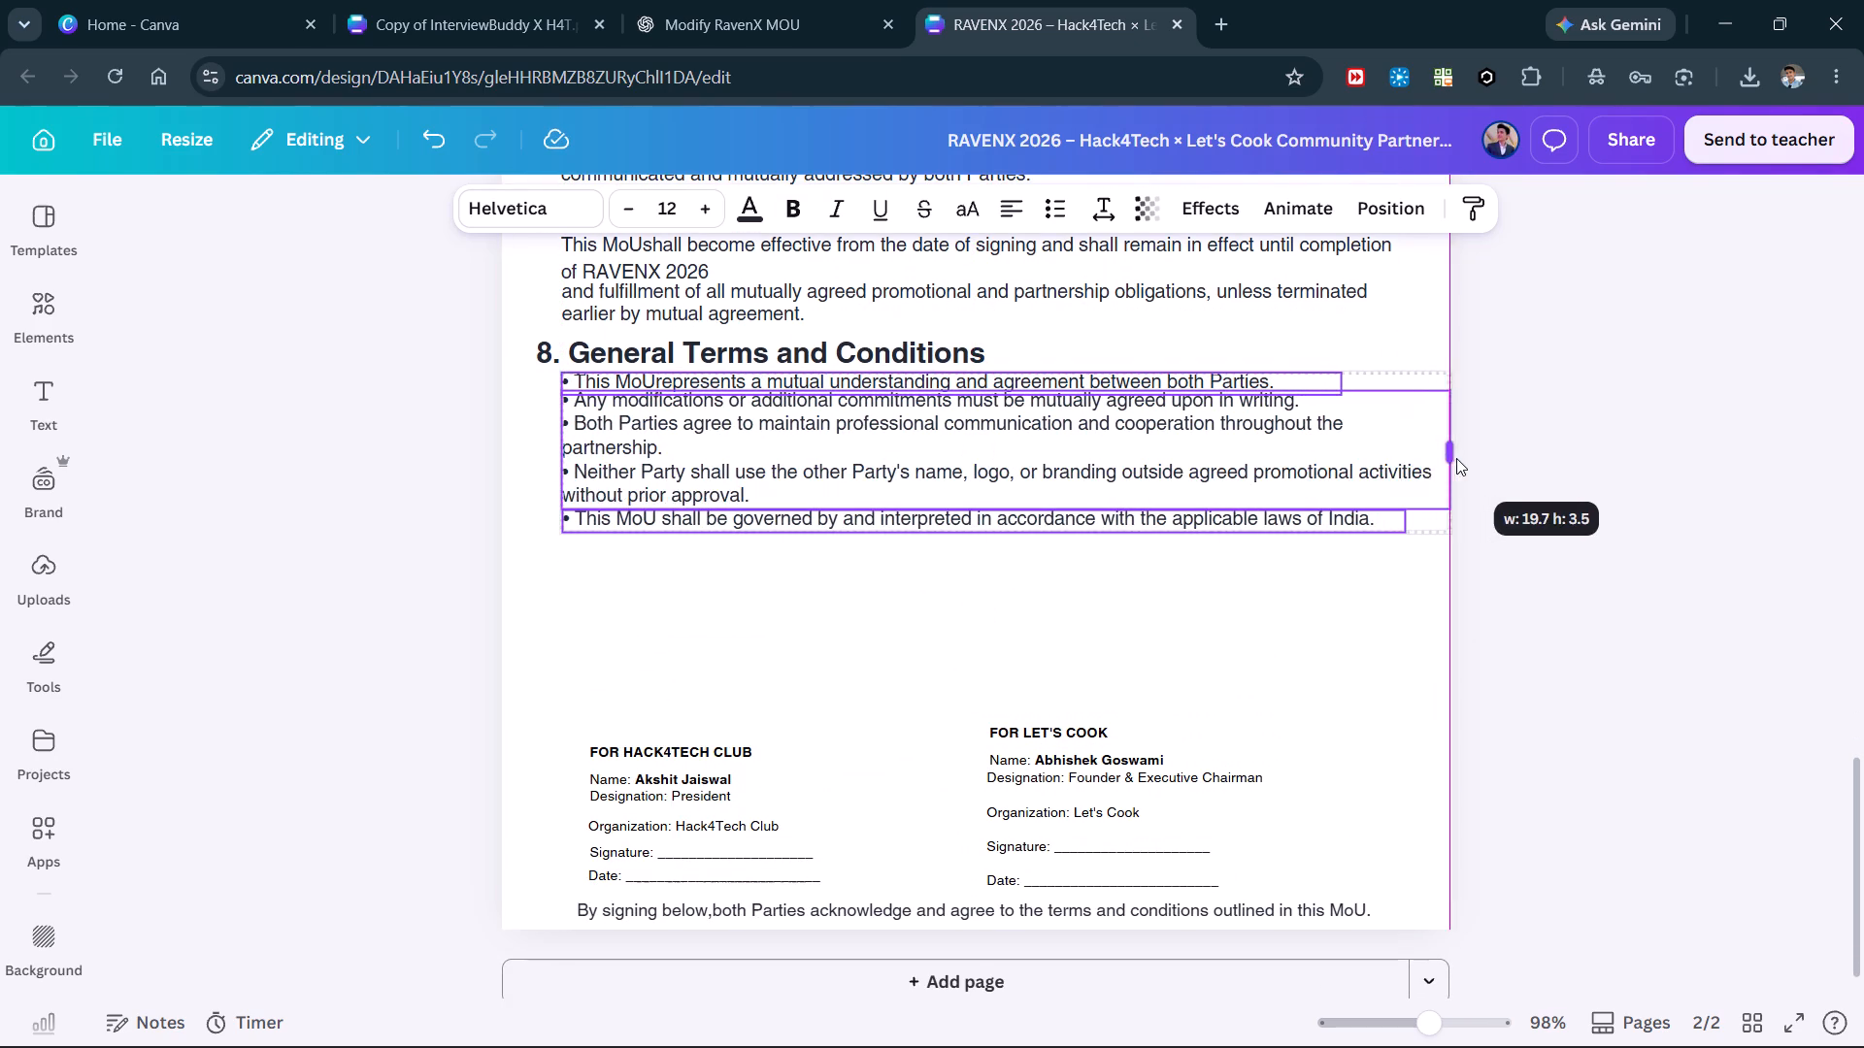
left_click_drag(1456, 458, 1453, 461)
left_click(1603, 559)
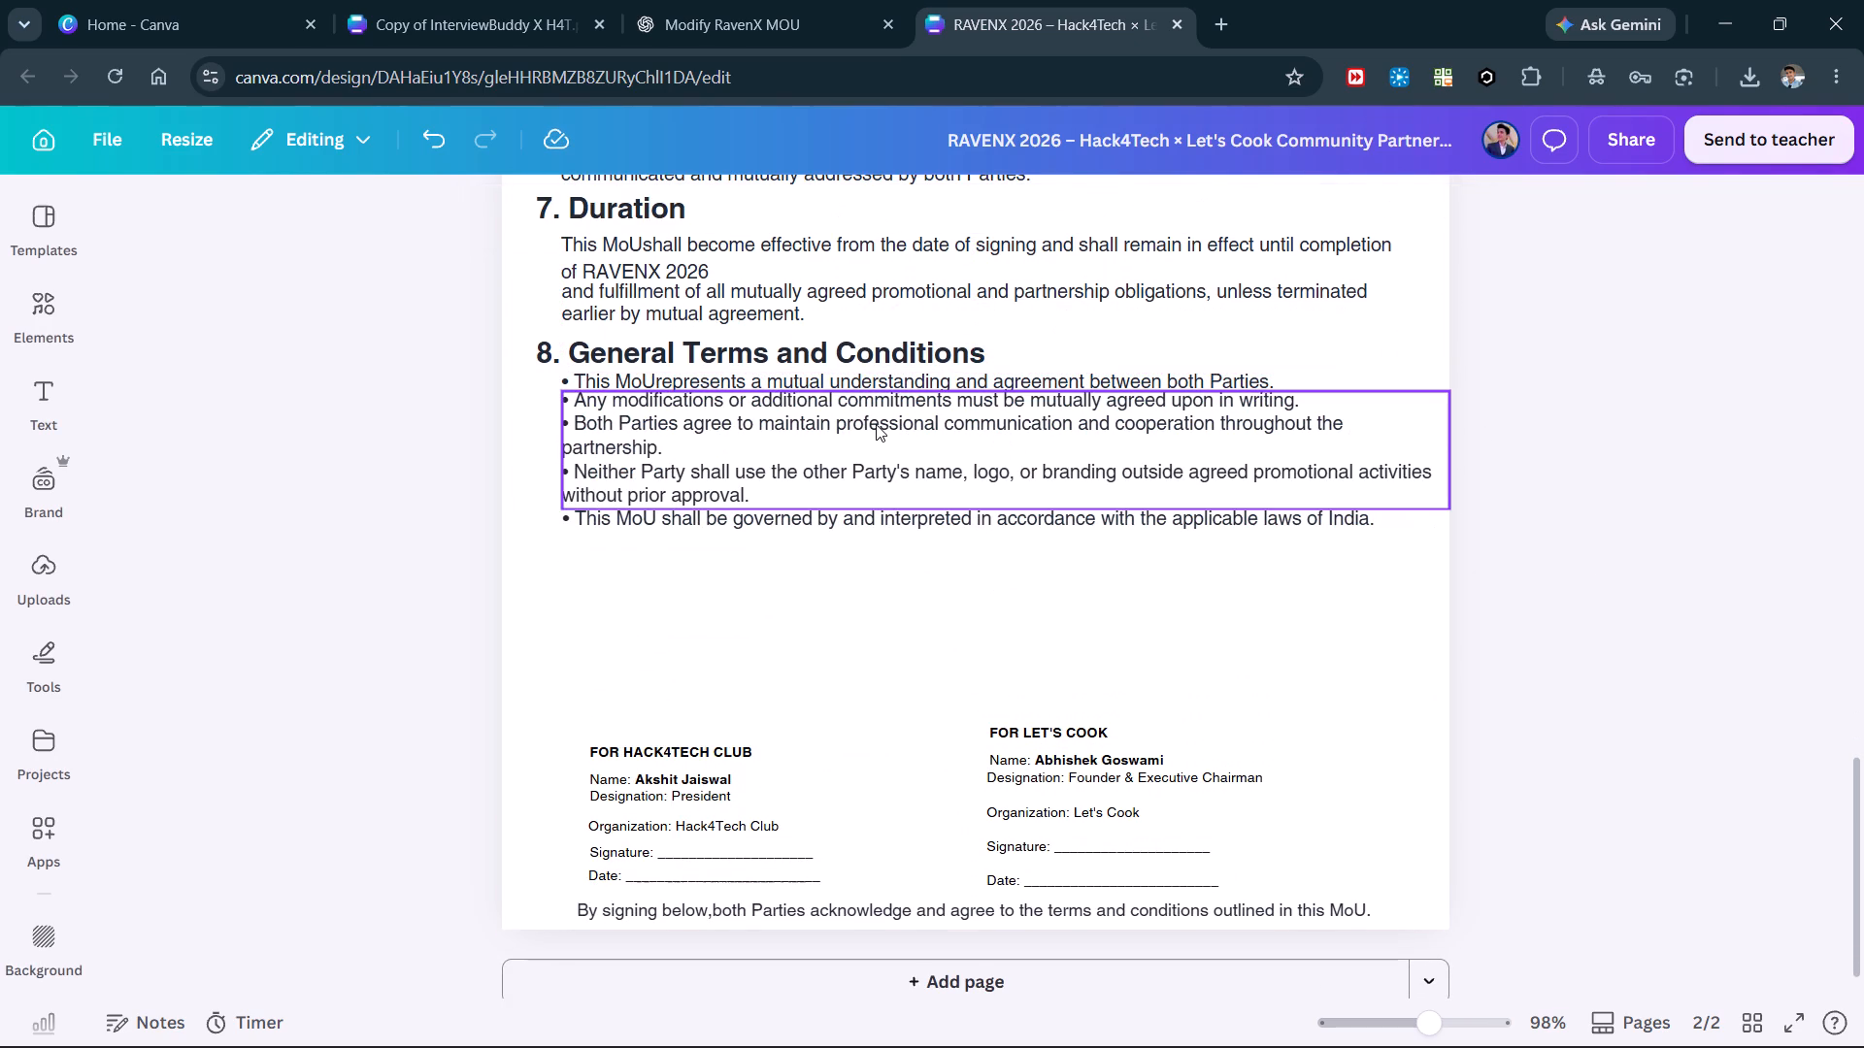
Nudge the middle section 8 bullet box and the last bullet slightly down to even out the line spacing.
left_click(876, 424)
key("Down")
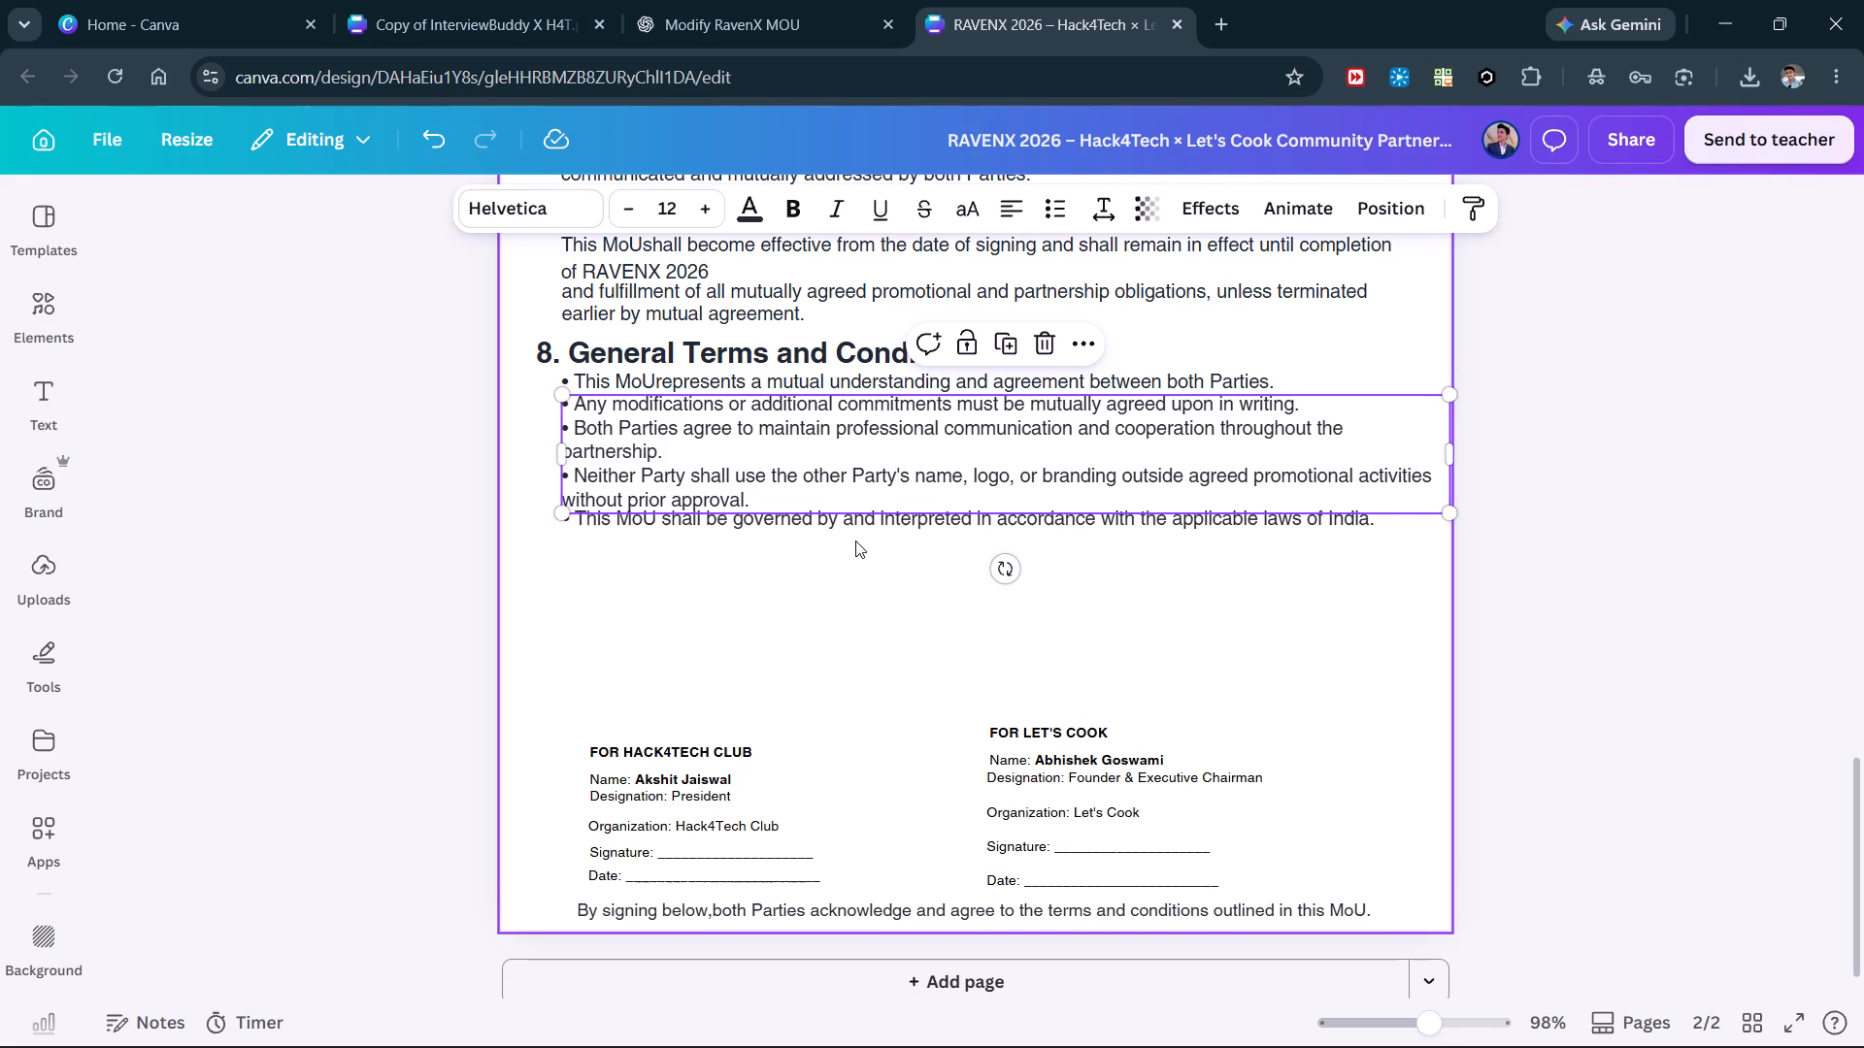
left_click(854, 530)
key("Down")
left_click(1753, 648)
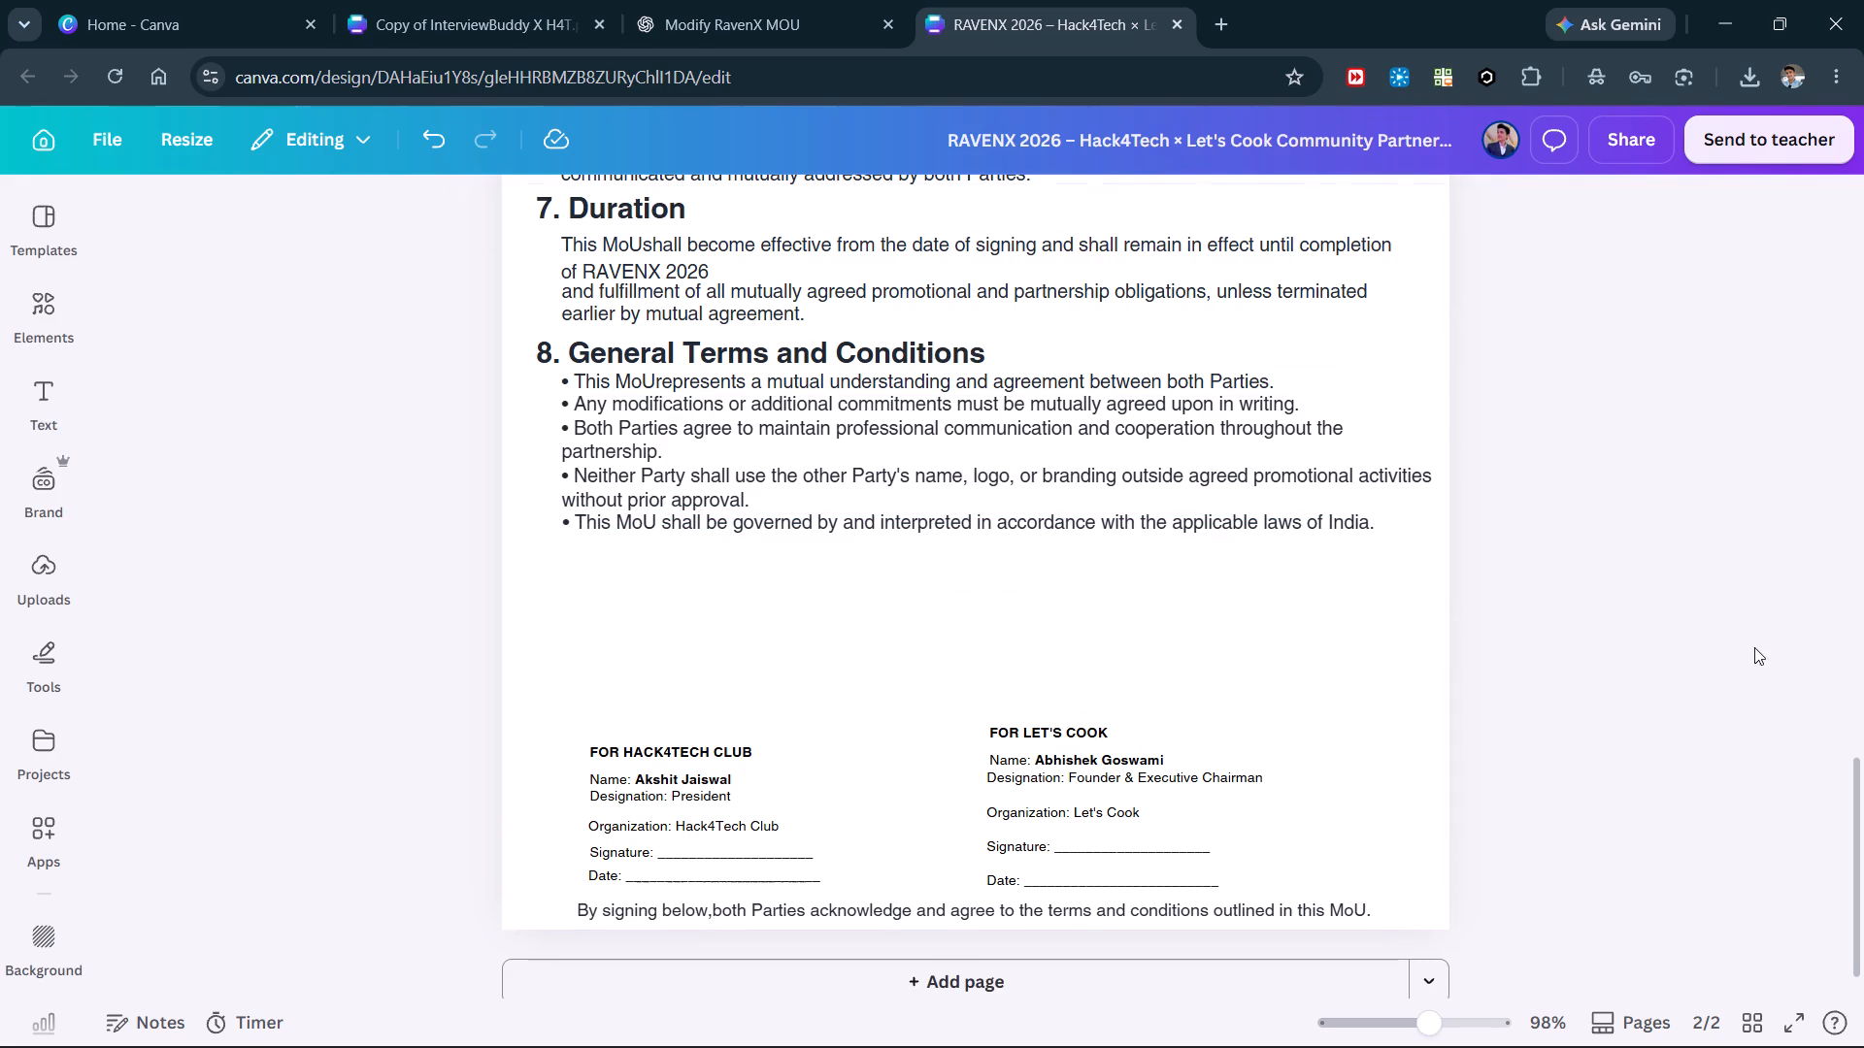
Move the "By signing below" sentence from the page bottom up beneath the section 8 bullets.
scroll(682, 781, "down", 1)
left_click_drag(705, 880, 705, 874)
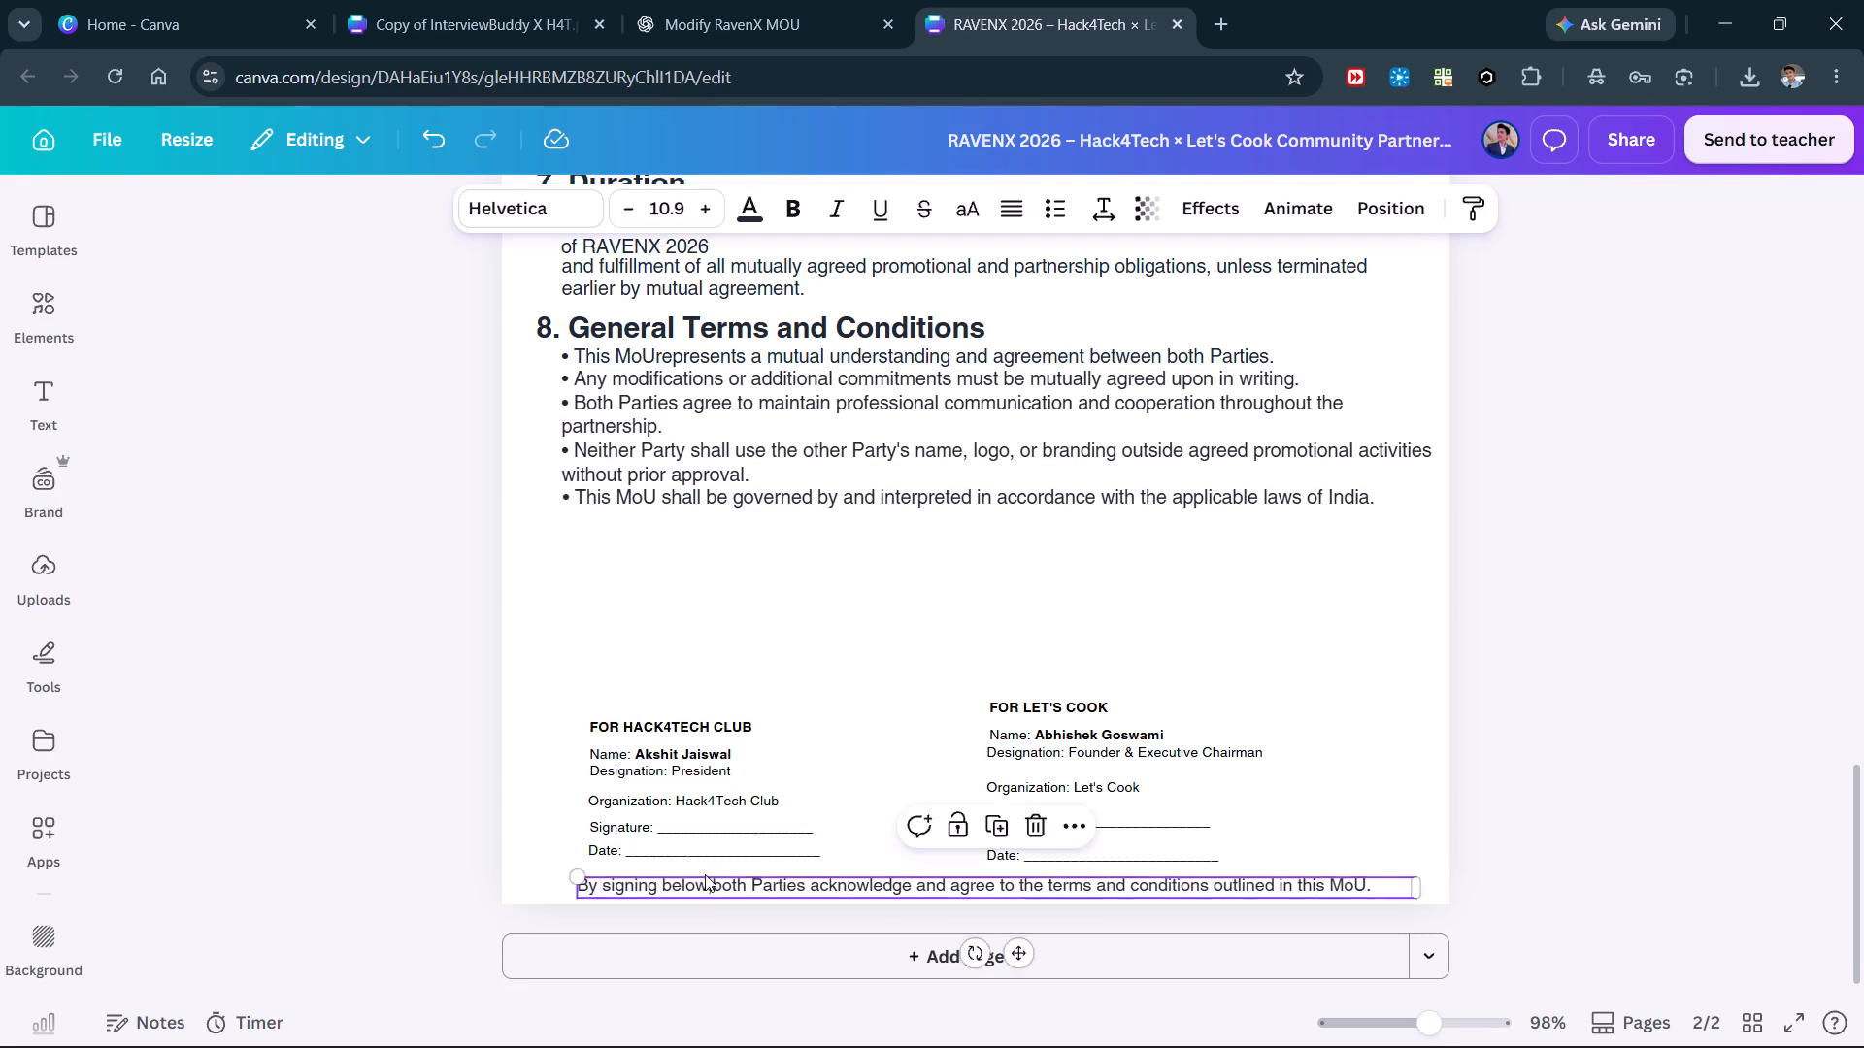
left_click_drag(705, 874, 685, 529)
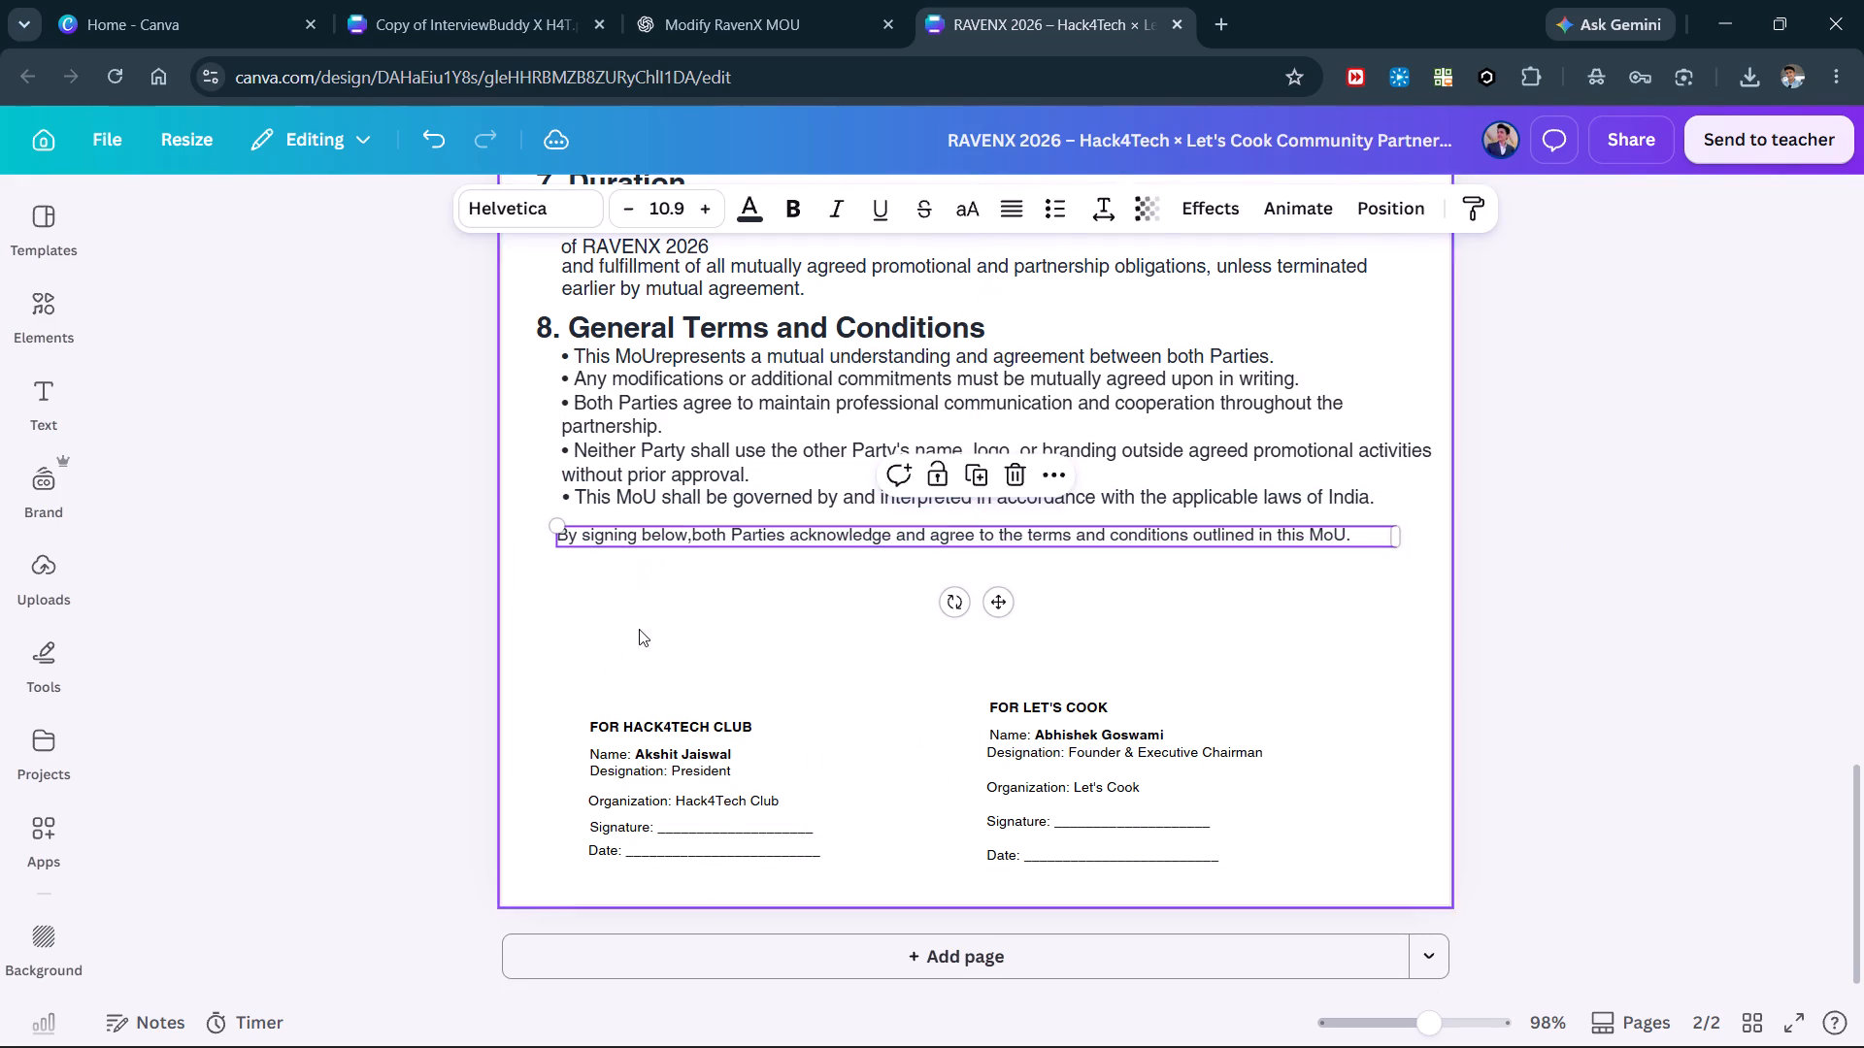
Delete the two stray empty text boxes above the "FOR HACK4TECH CLUB" signature block.
left_click(445, 716)
left_click_drag(404, 670, 887, 903)
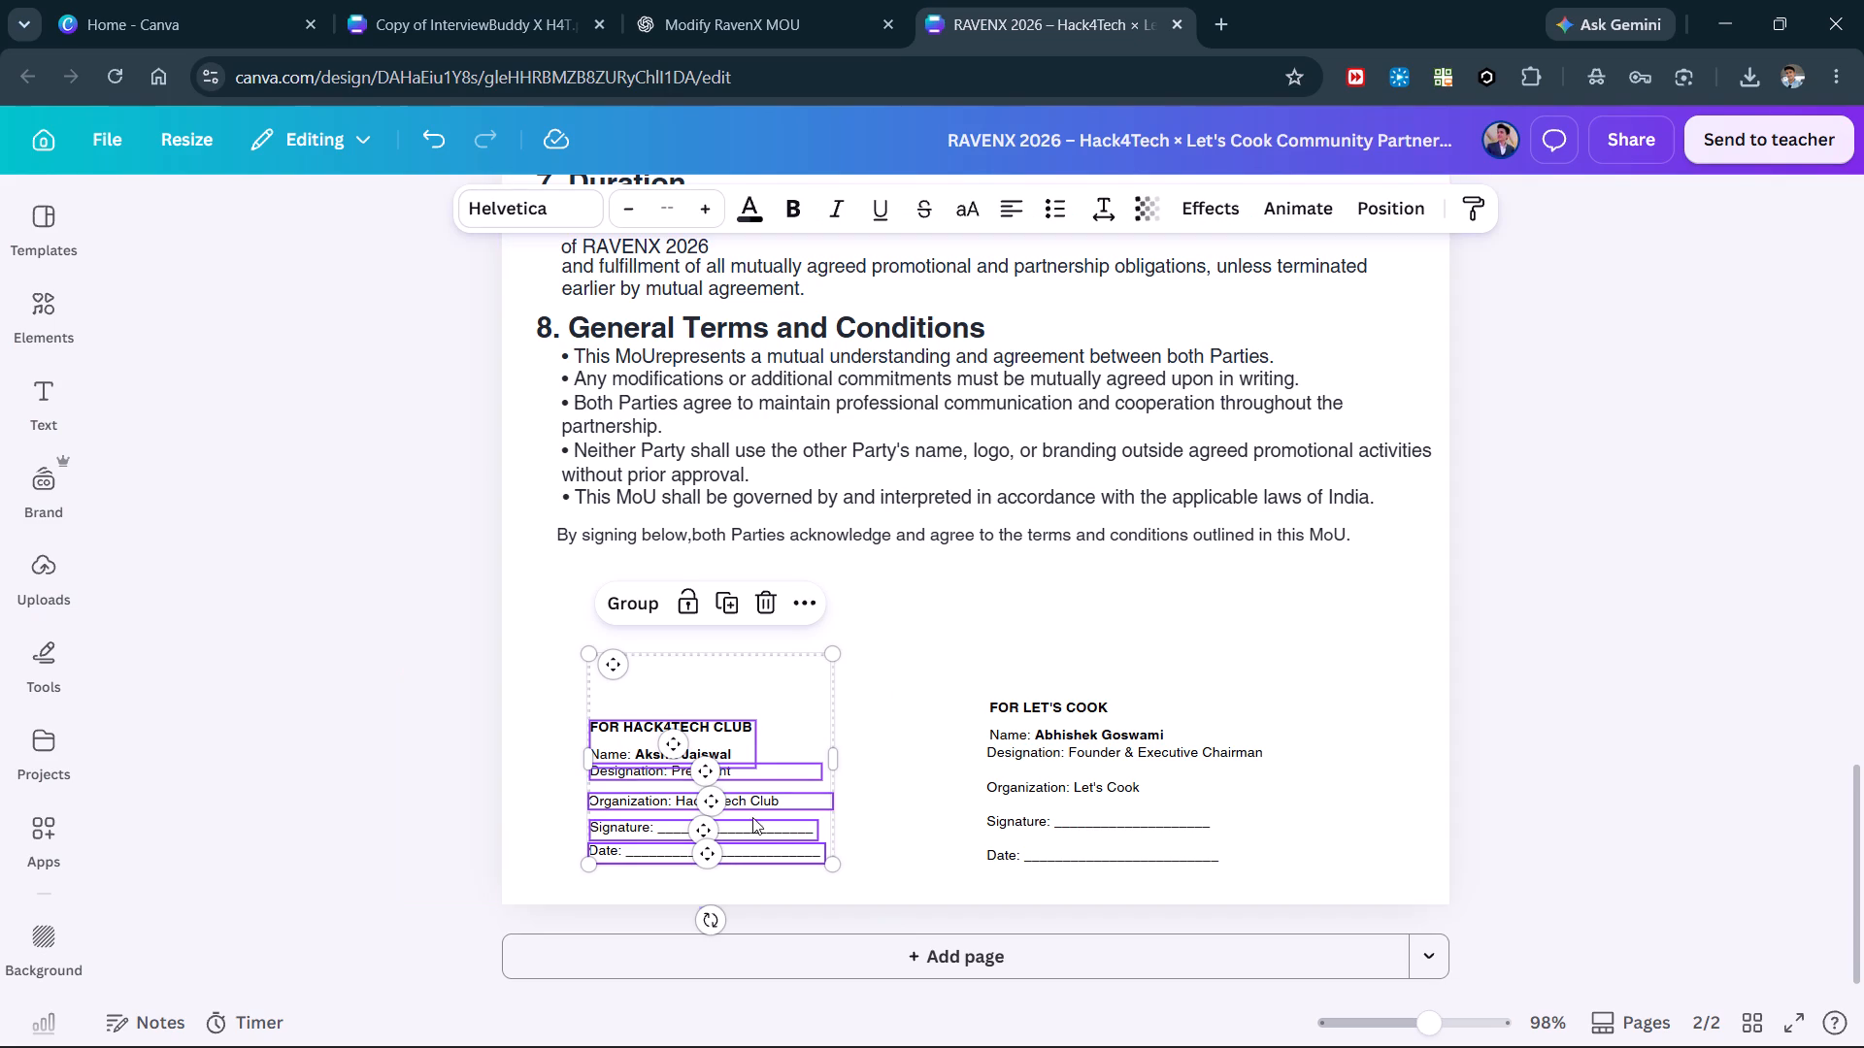
left_click(313, 664)
left_click_drag(468, 629, 672, 674)
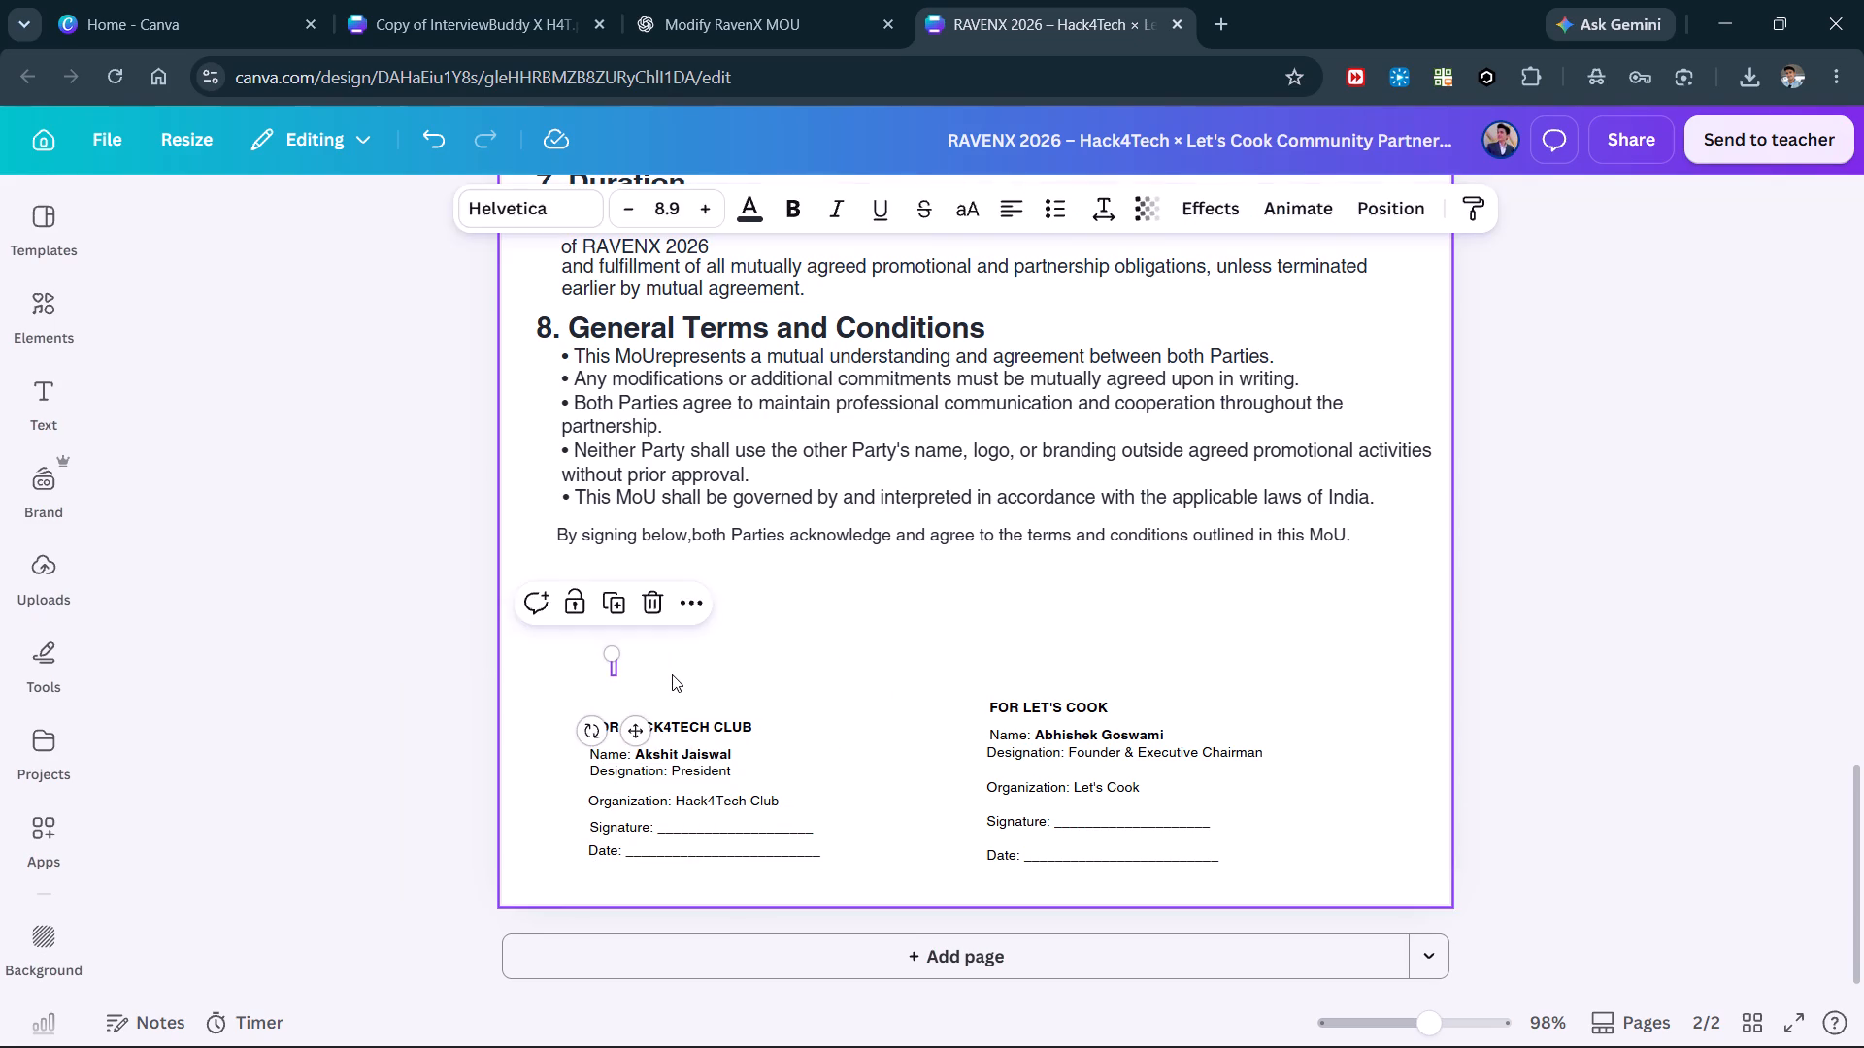
key("Delete")
left_click_drag(414, 617, 882, 851)
left_click(321, 564)
left_click_drag(434, 573, 802, 666)
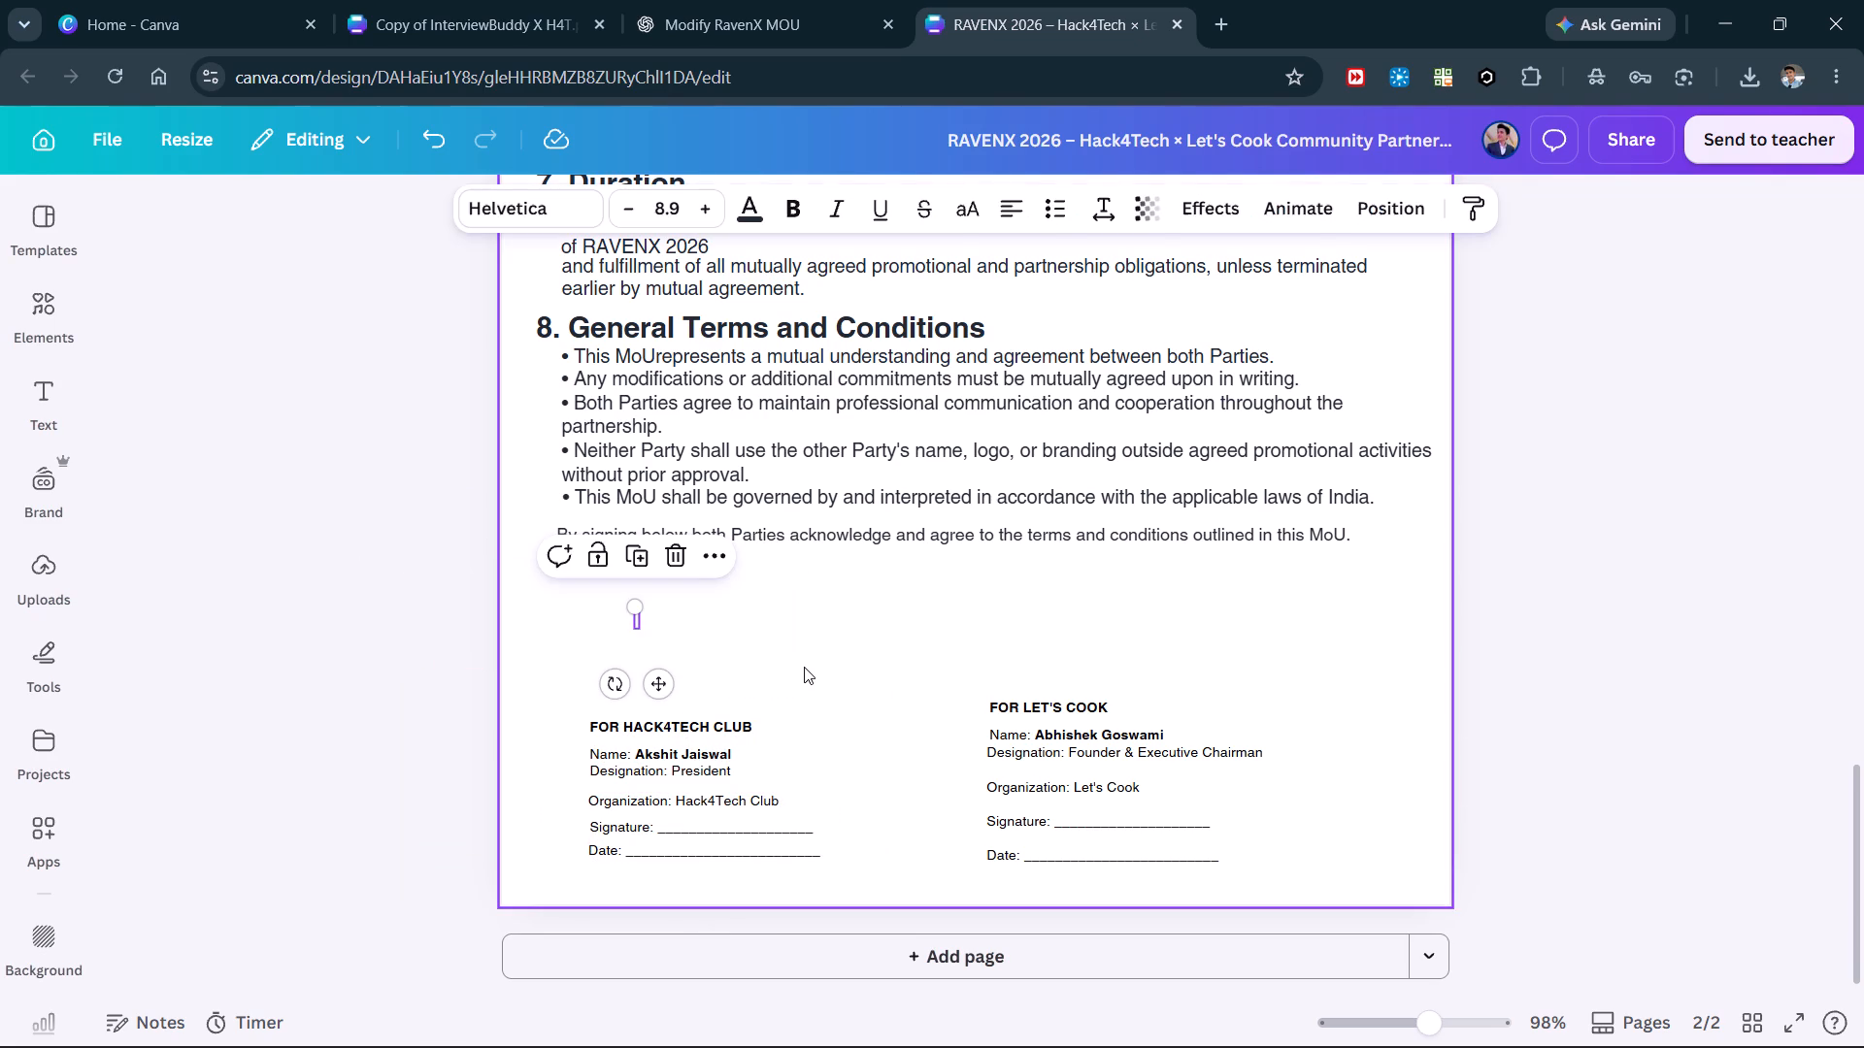
key("Delete")
left_click_drag(434, 553, 1548, 678)
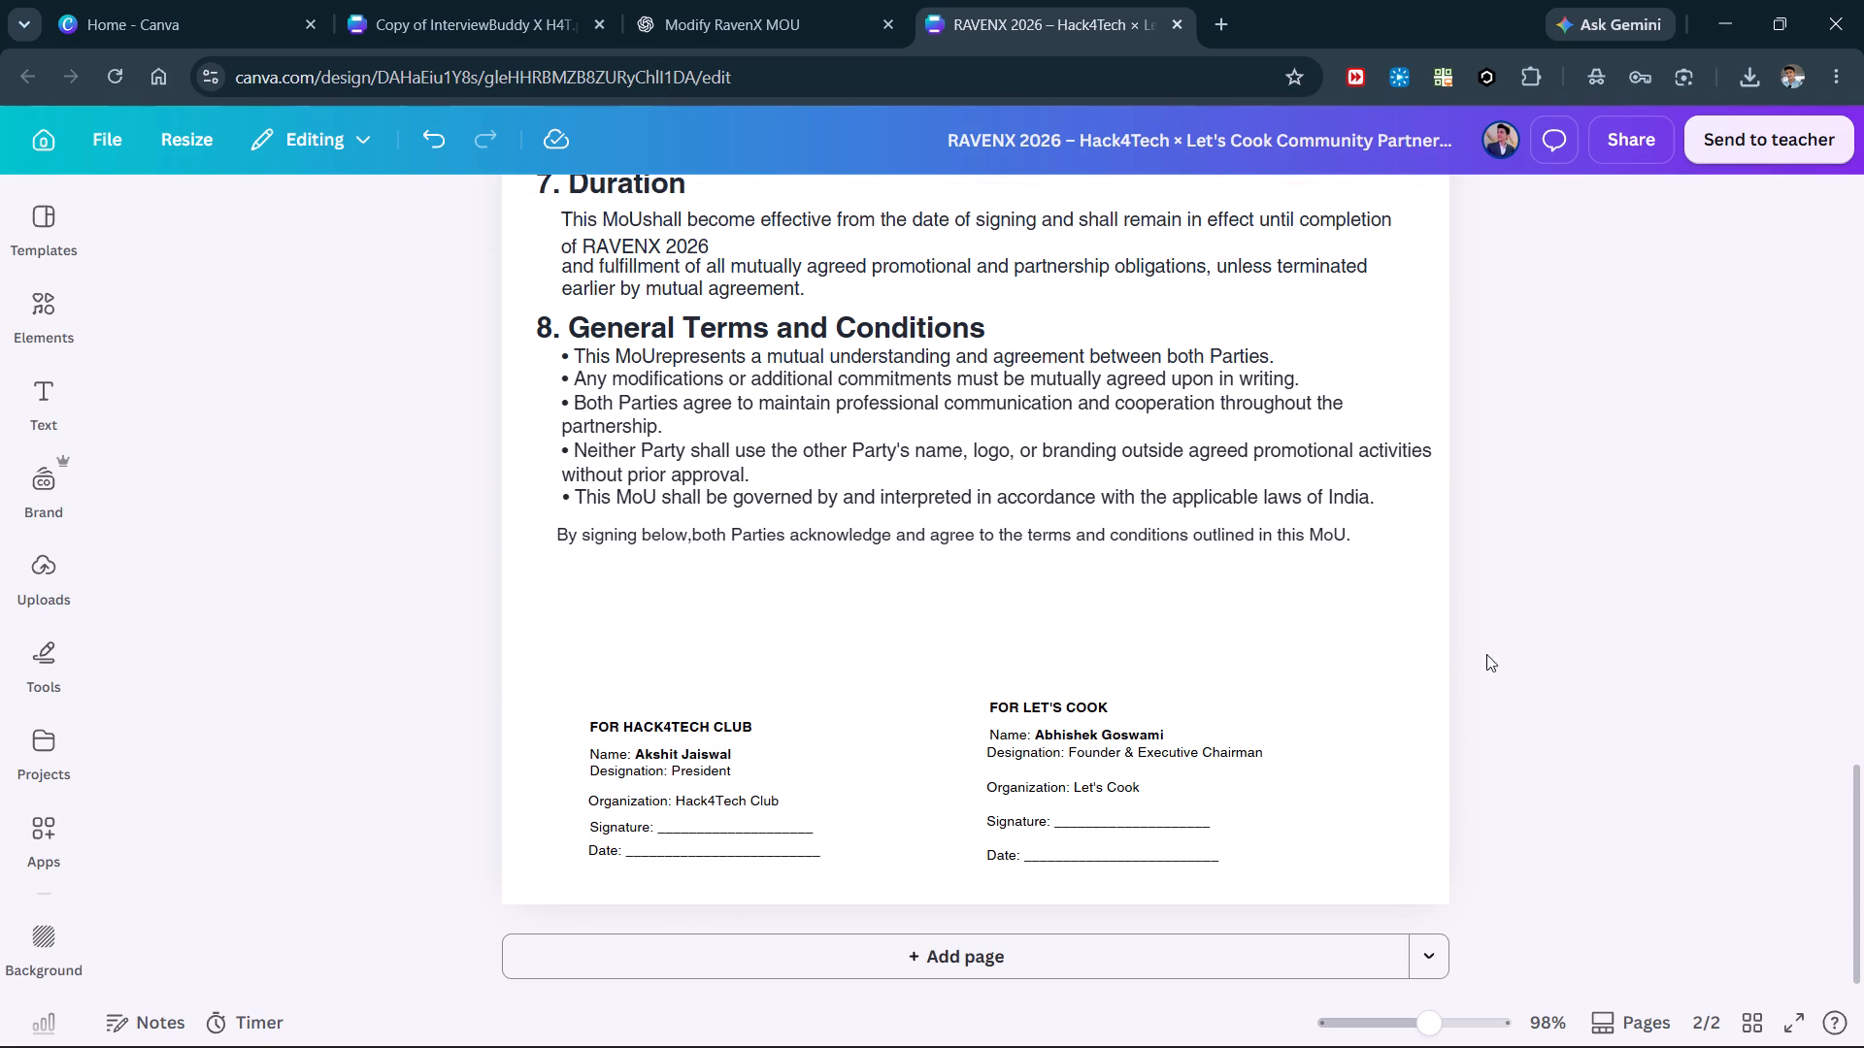
Group the Hack4Tech Club signature lines, enlarge them to text size 13.4 and move the group up beneath the "By signing below" sentence.
left_click_drag(519, 708, 846, 876)
left_click_drag(702, 797, 686, 756)
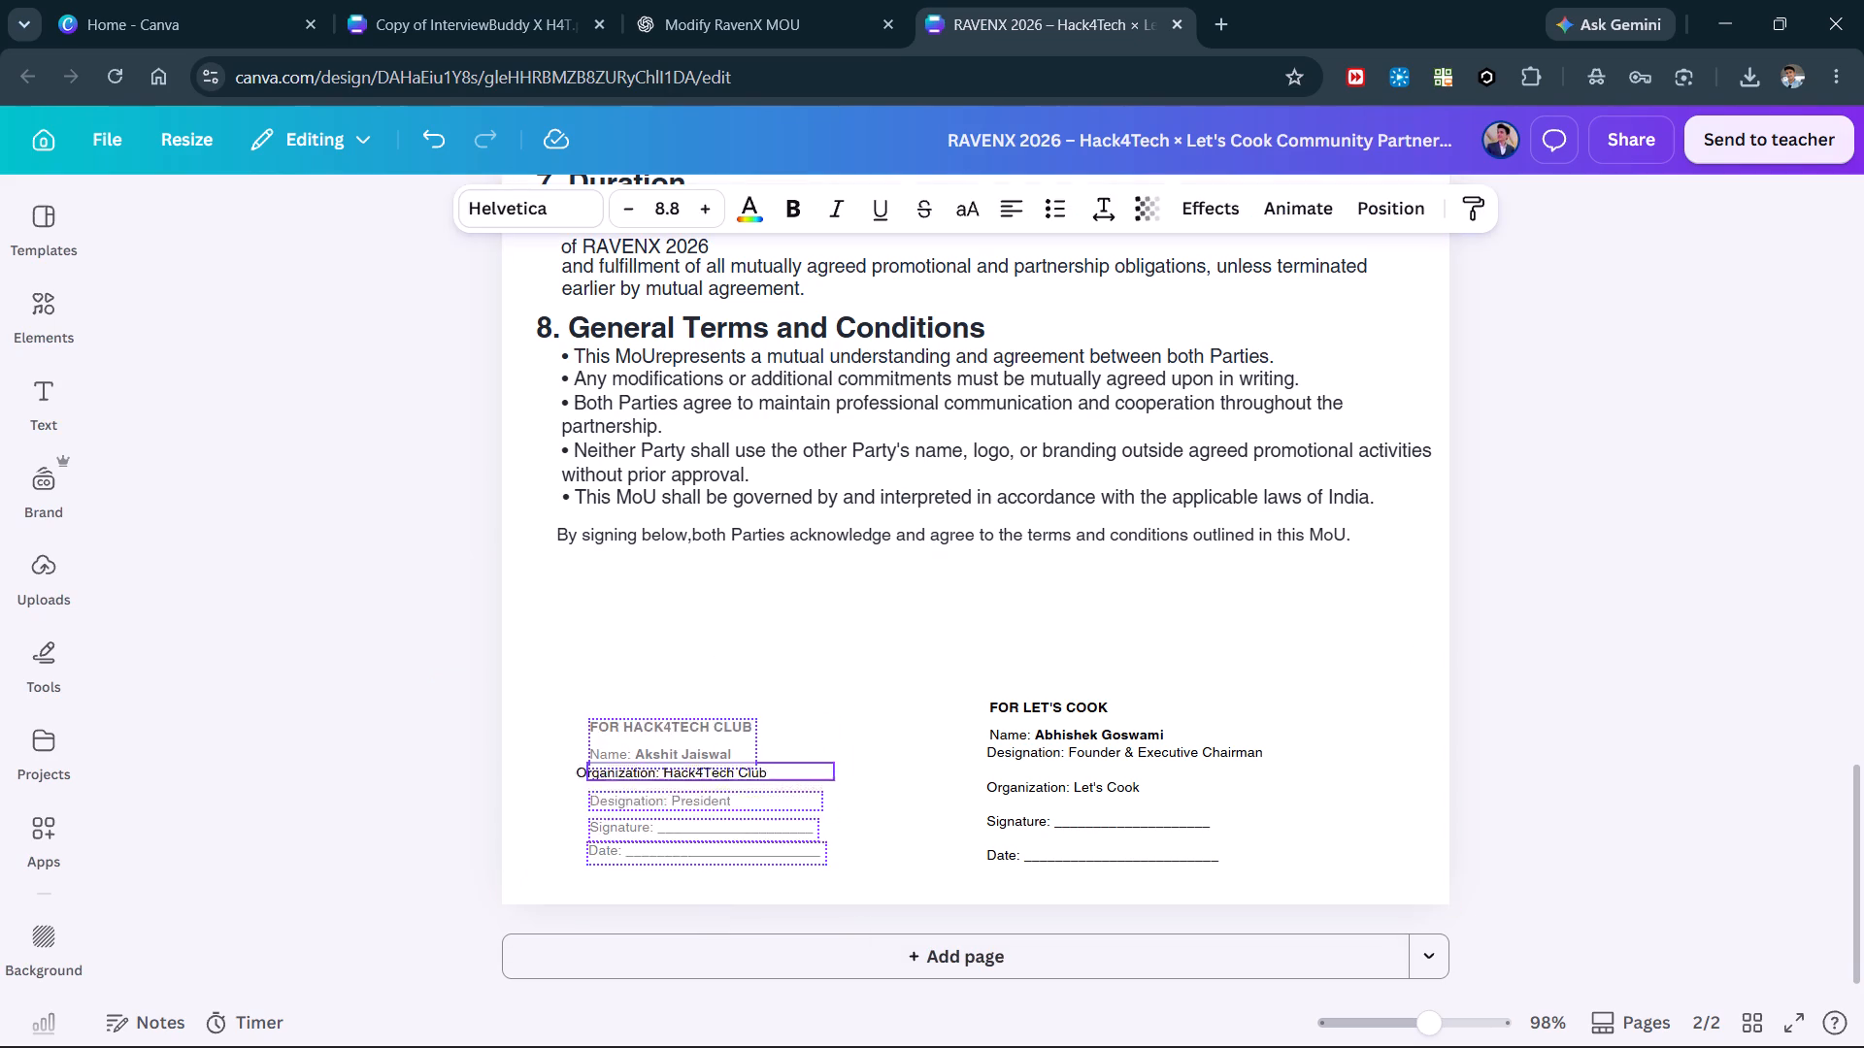
left_click_drag(686, 756, 677, 679)
key("ctrl+z")
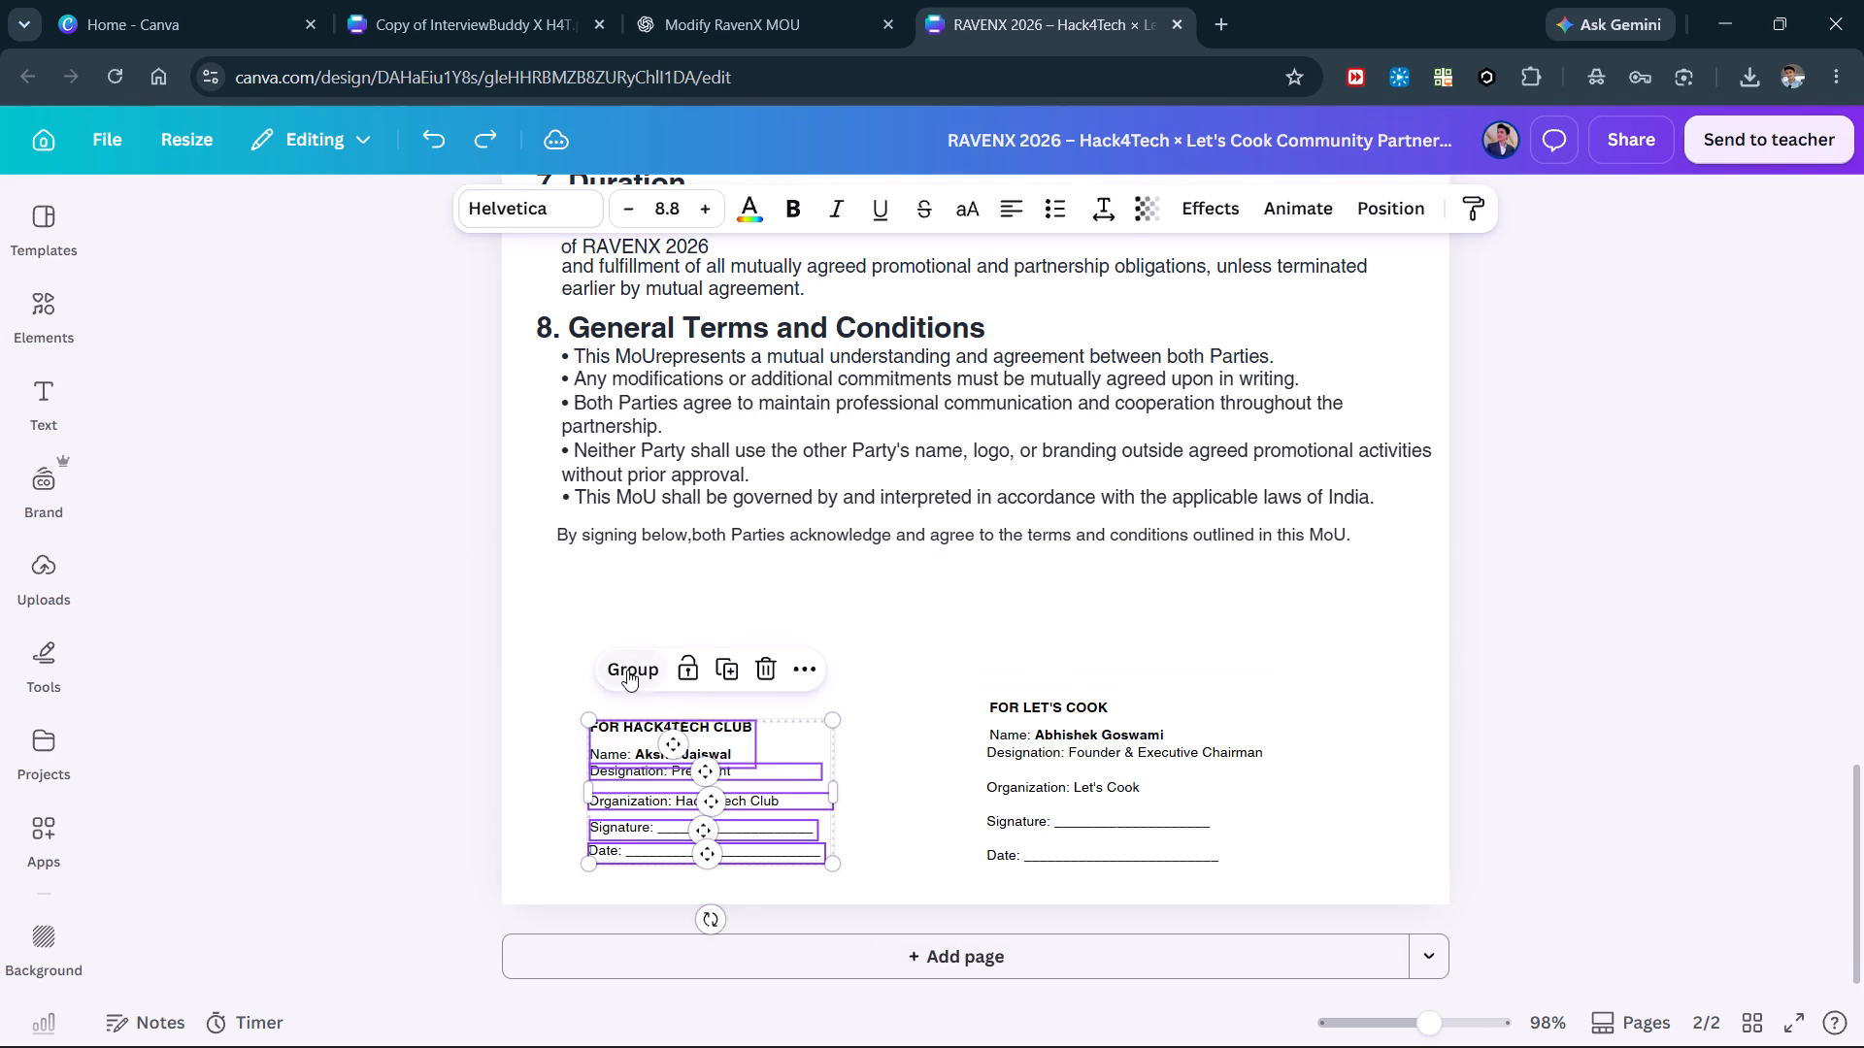
left_click(623, 657)
left_click_drag(665, 785, 623, 660)
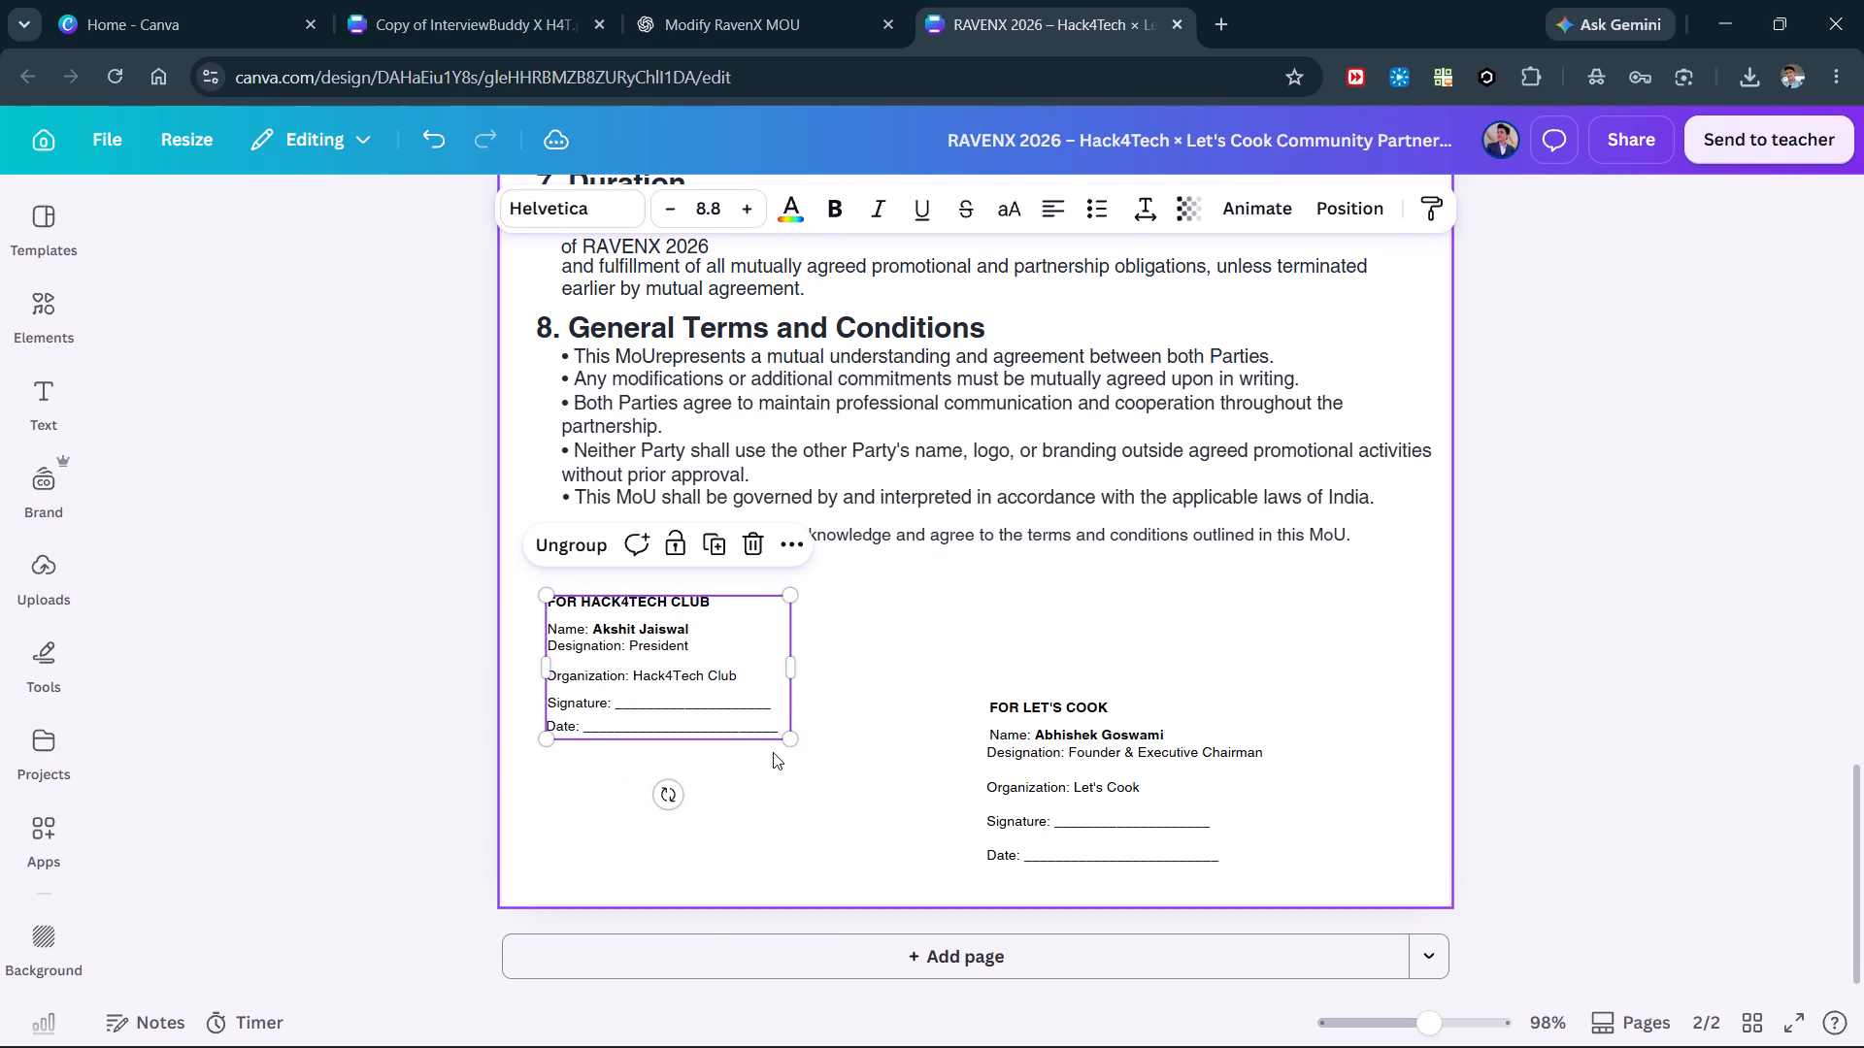
left_click_drag(789, 745, 911, 835)
left_click_drag(720, 684, 726, 718)
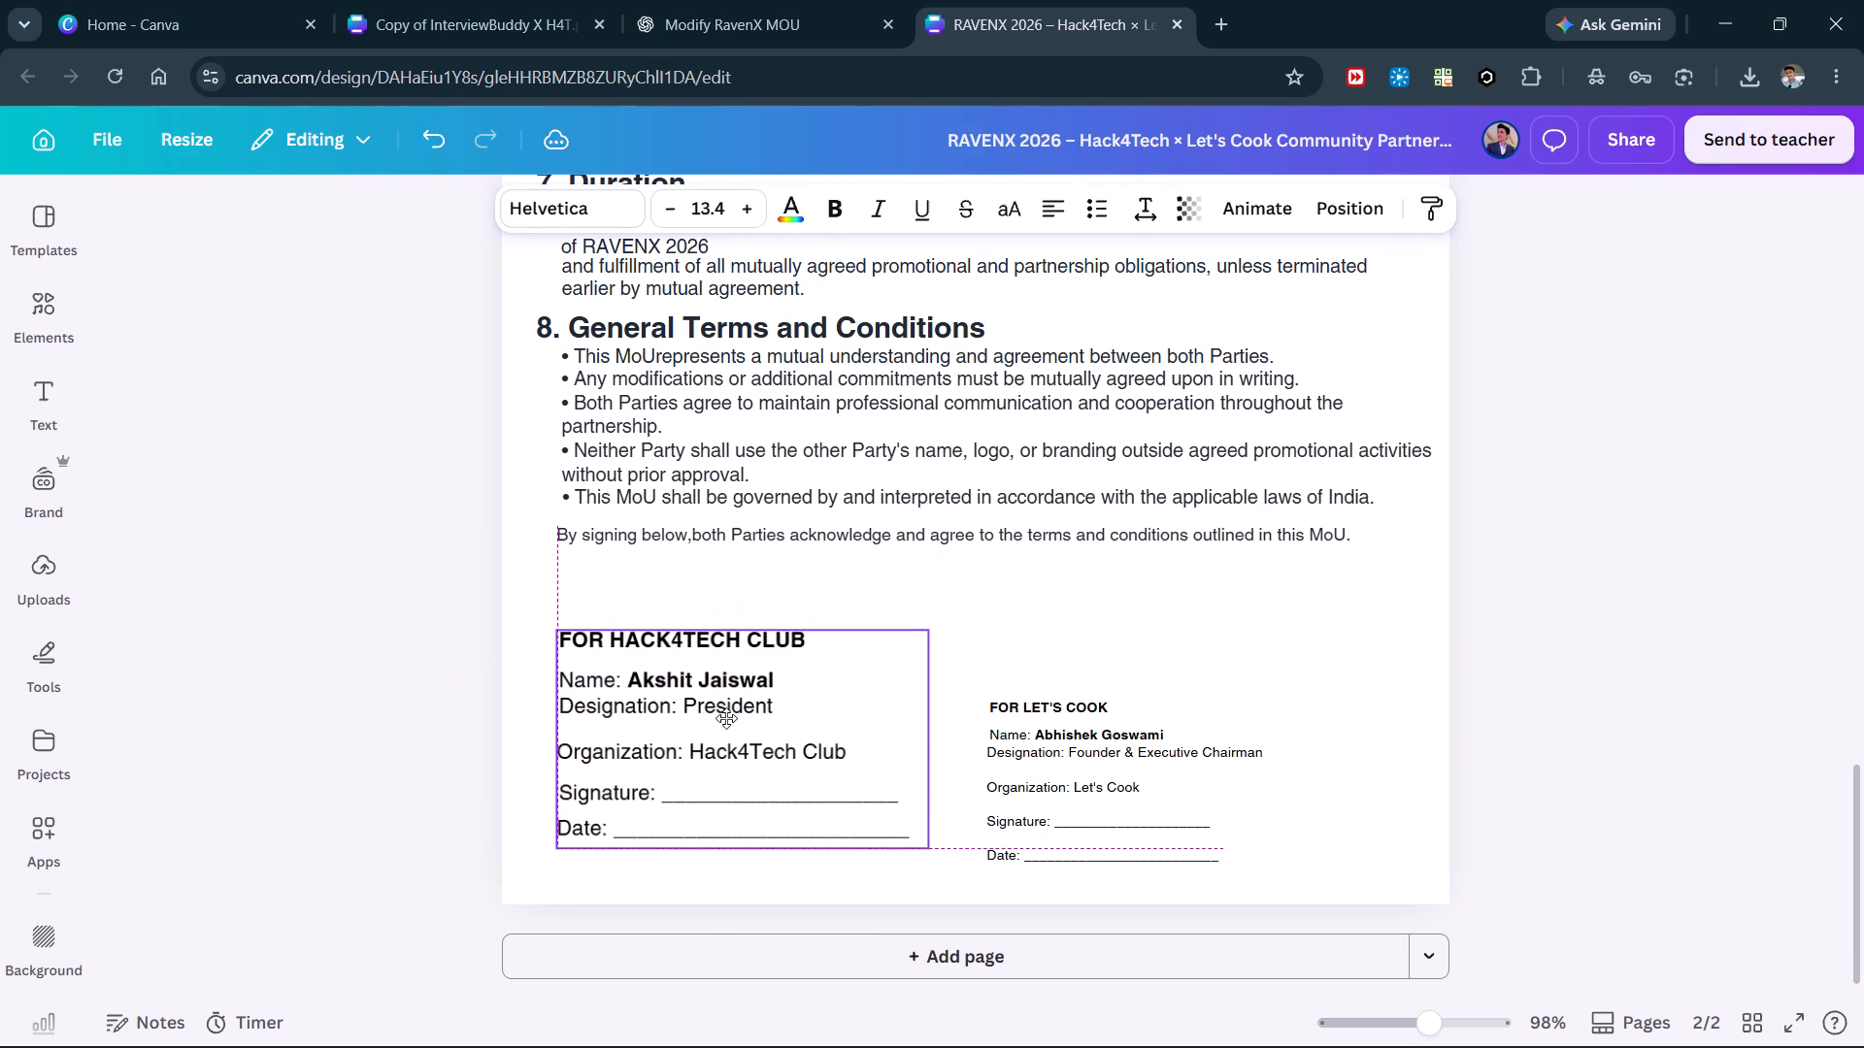
left_click_drag(726, 718, 721, 717)
left_click(1130, 824)
left_click(1349, 763)
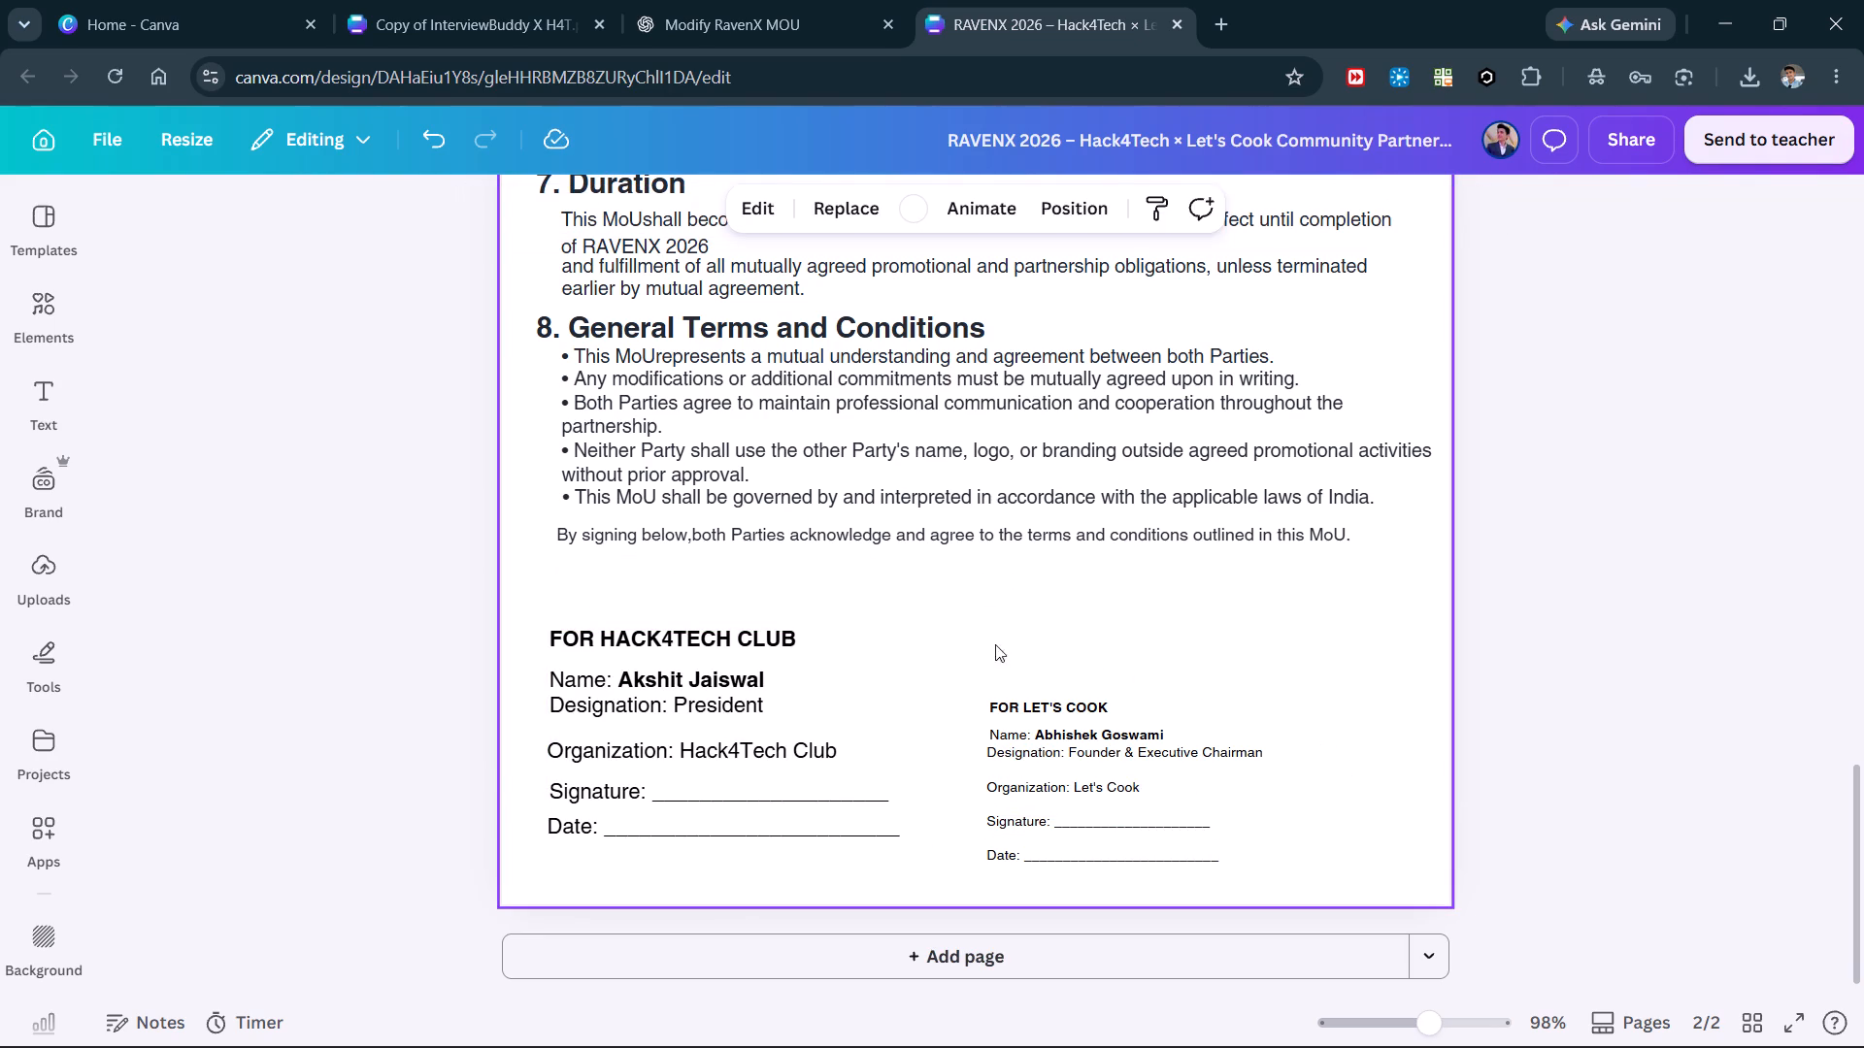
Move the Let's Cook signature lines up beside the Hack4Tech Club block and enlarge them together to text size 11.8.
left_click_drag(974, 636, 1338, 877)
left_click_drag(1185, 836, 1182, 792)
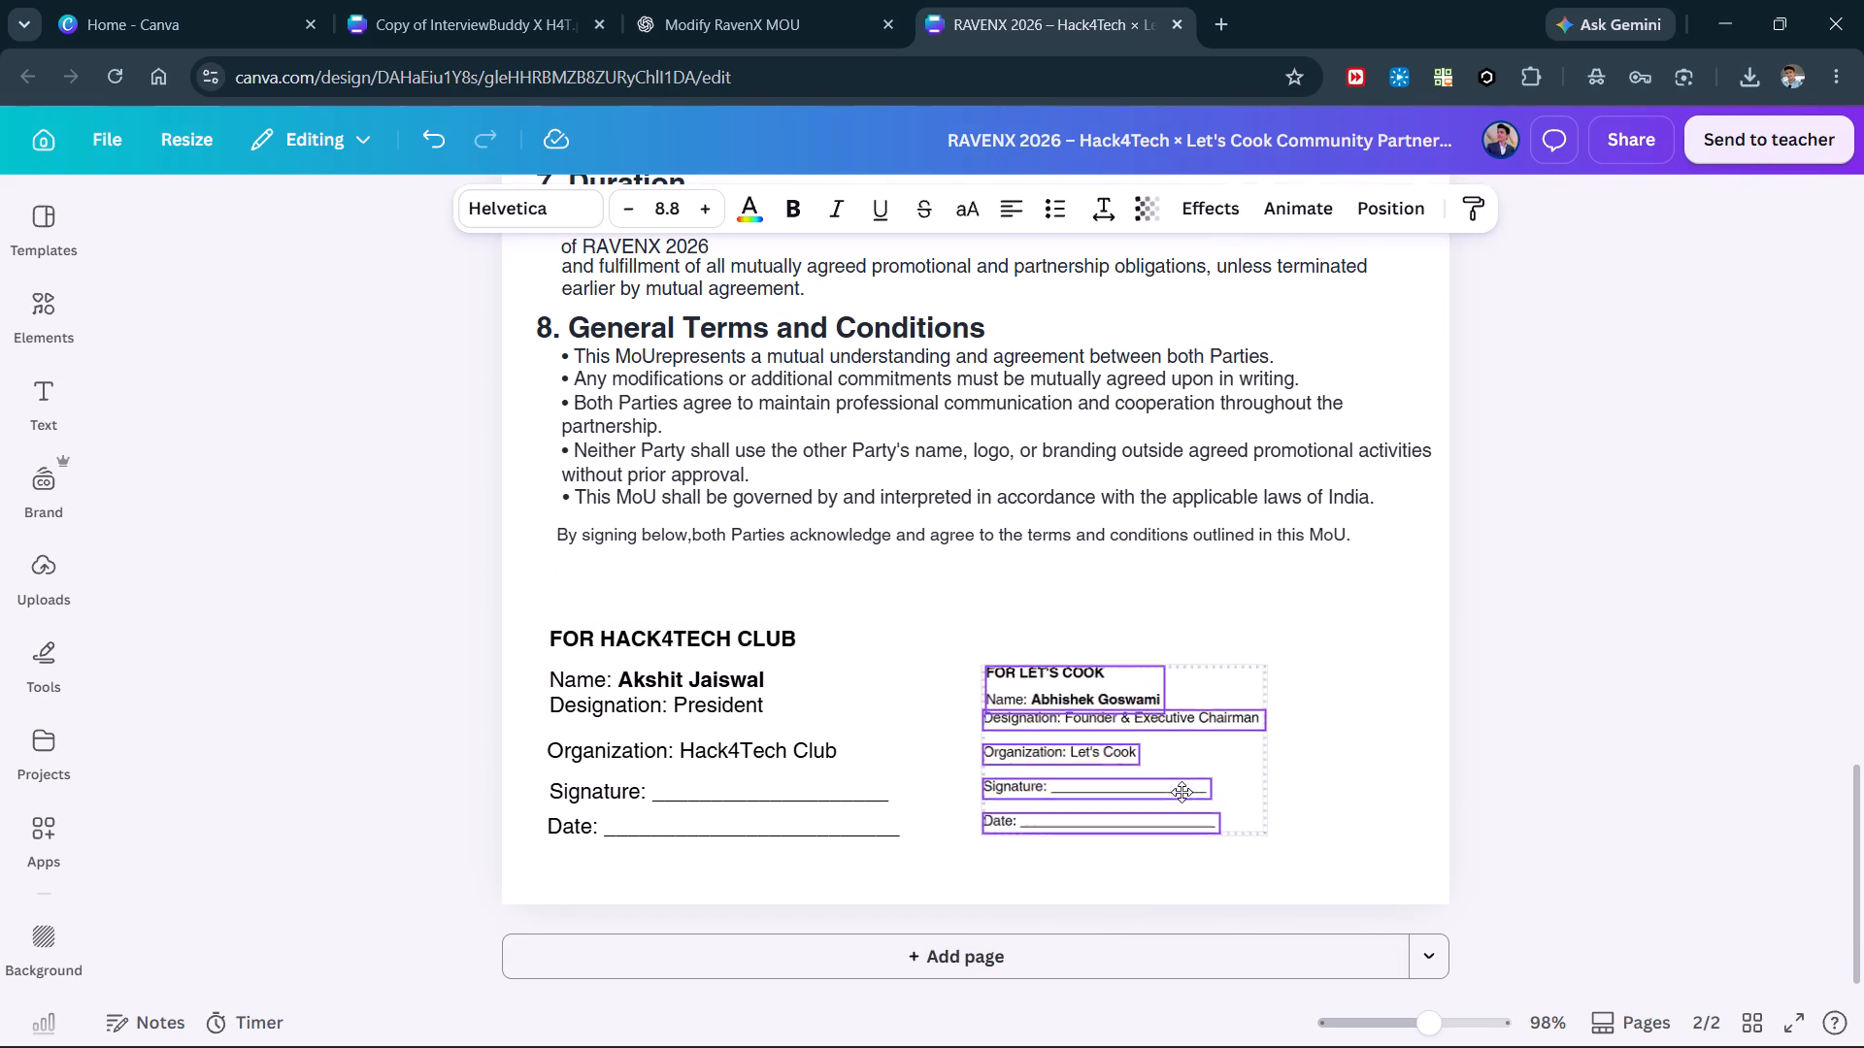
left_click_drag(1182, 792, 1180, 764)
left_click_drag(1261, 796, 1364, 842)
left_click_drag(1177, 790, 1204, 782)
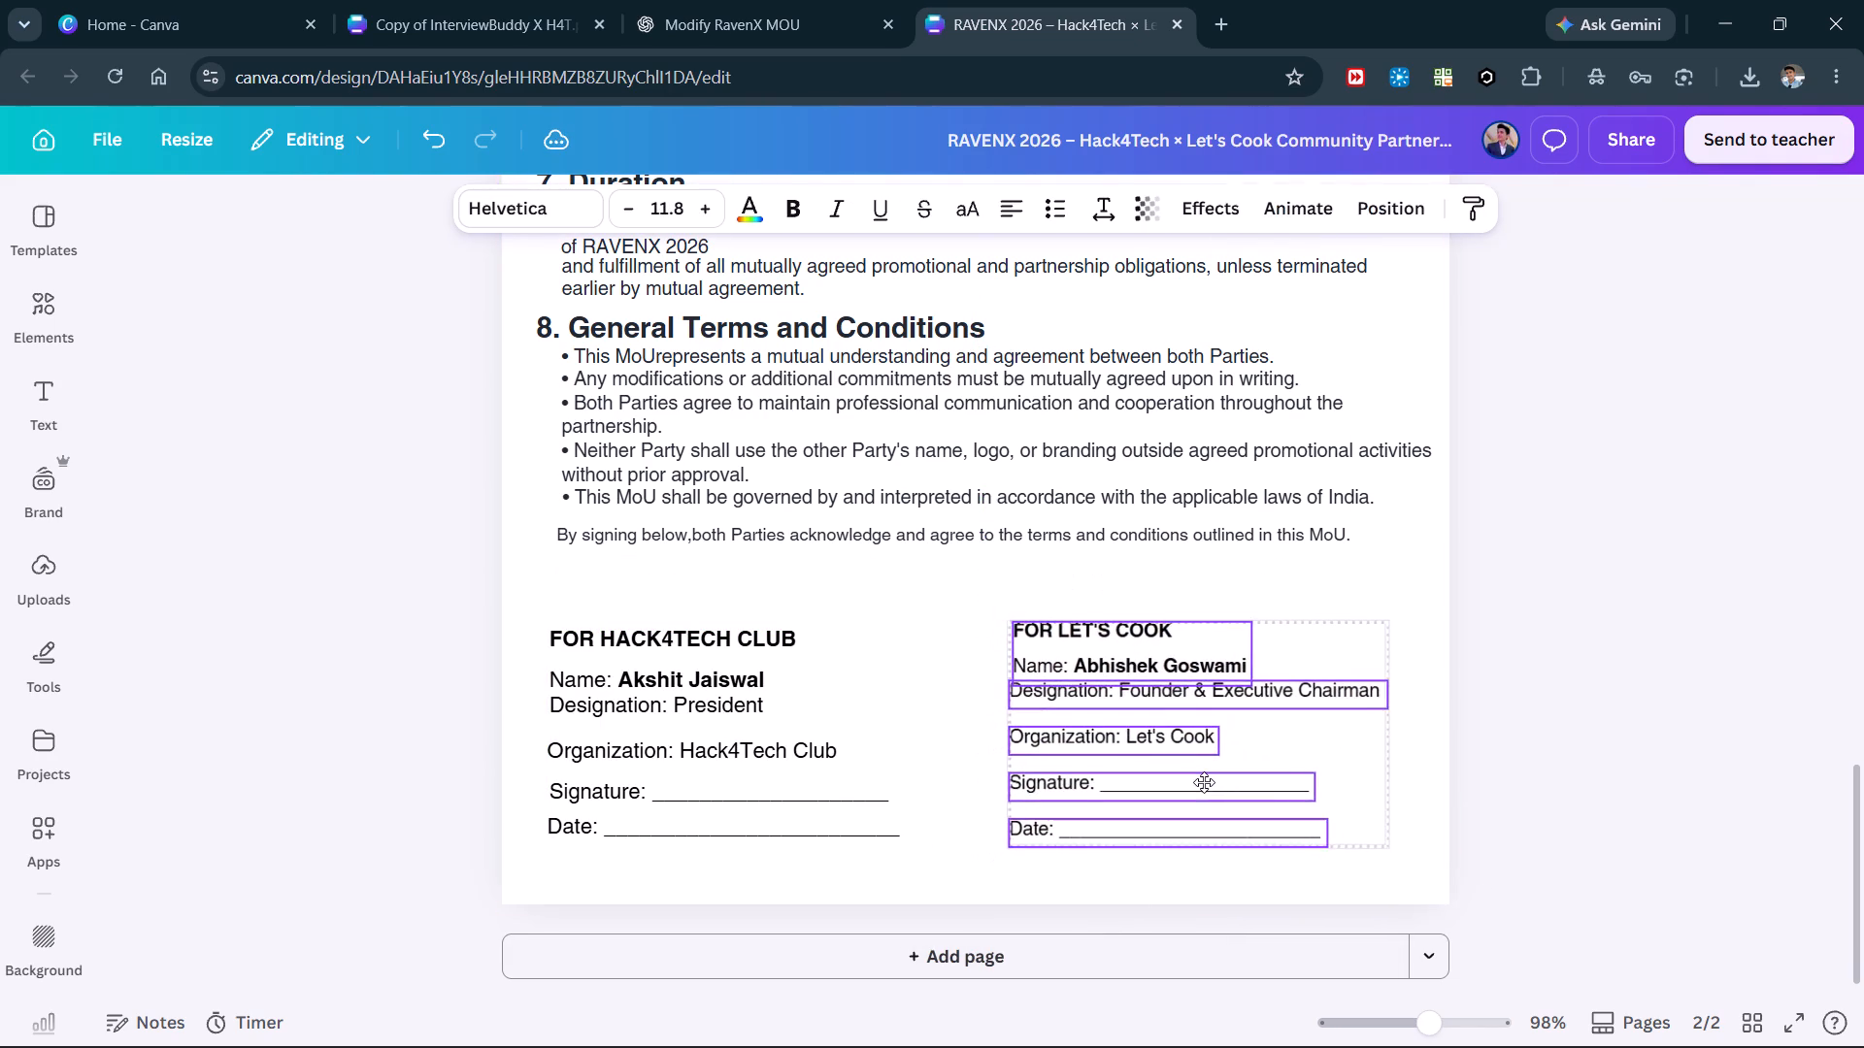
left_click_drag(1204, 782, 1203, 781)
left_click(1608, 822)
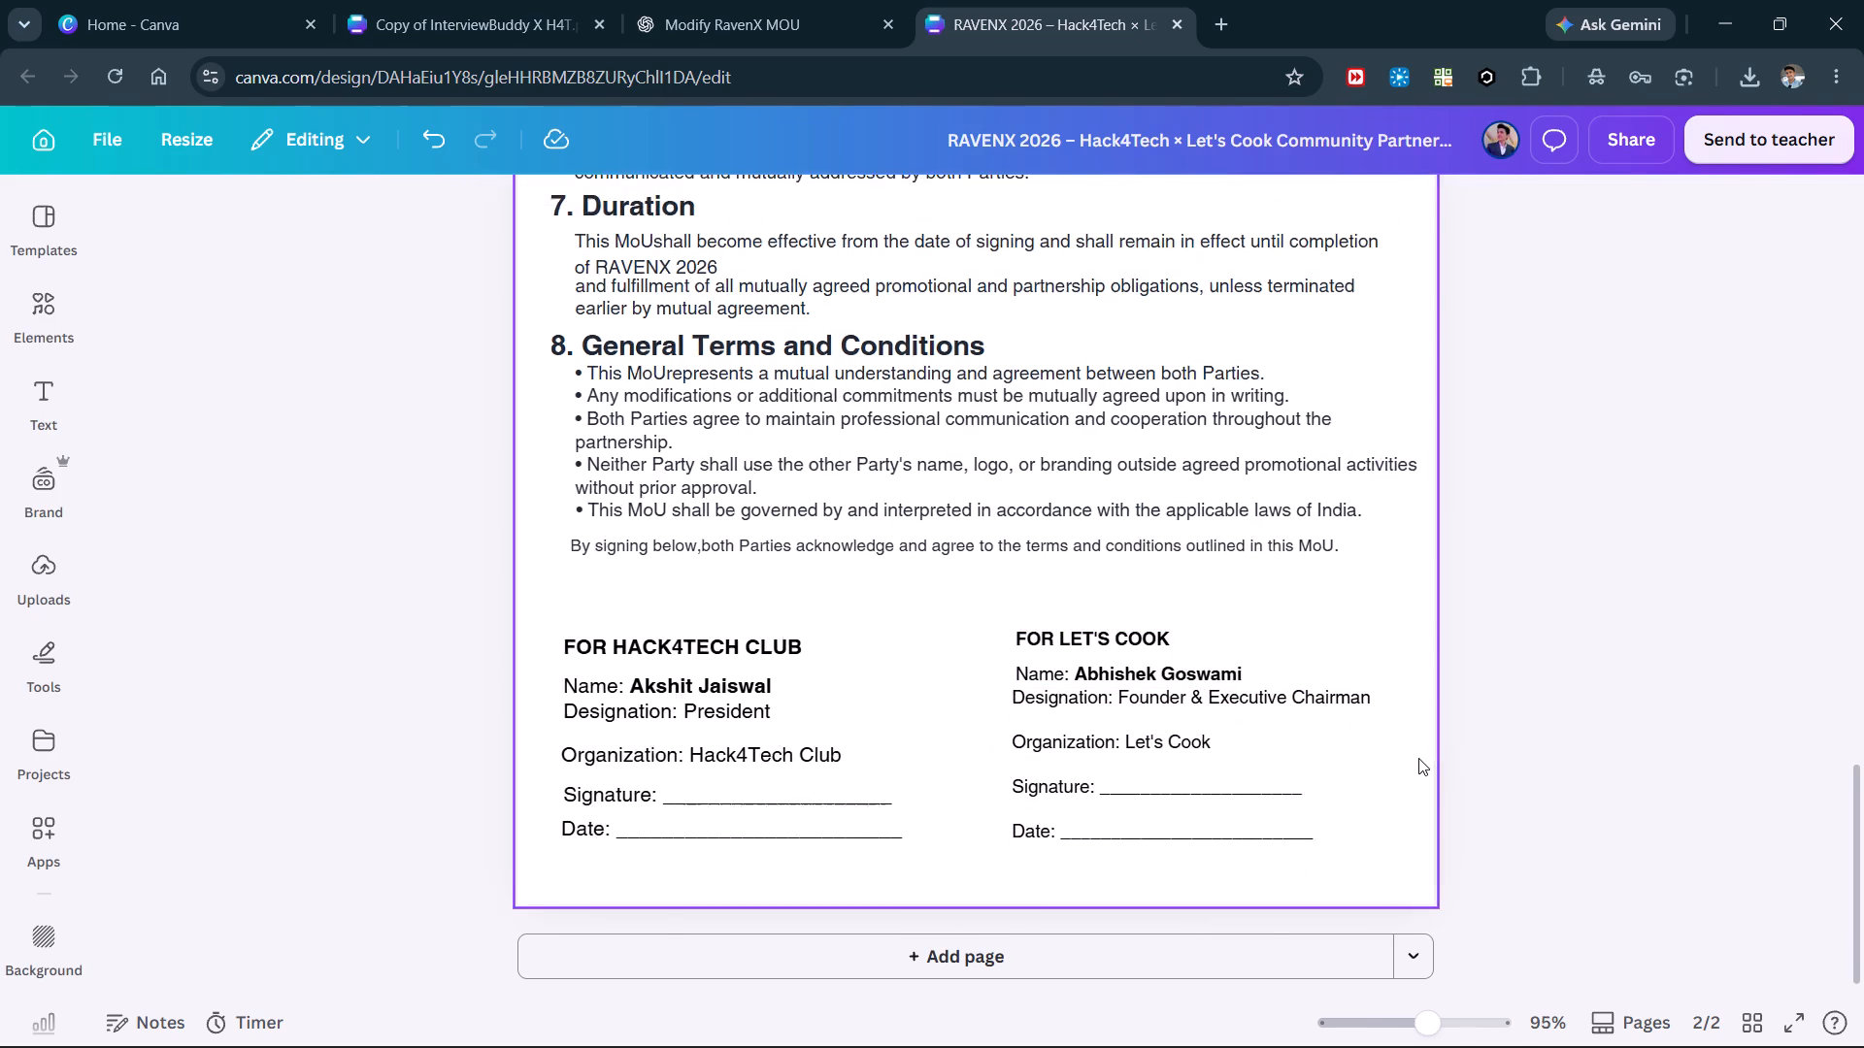
Underline the "MEMORANDUM OF UNDERSTANDING" title on page 1.
scroll(1418, 758, "up", 7)
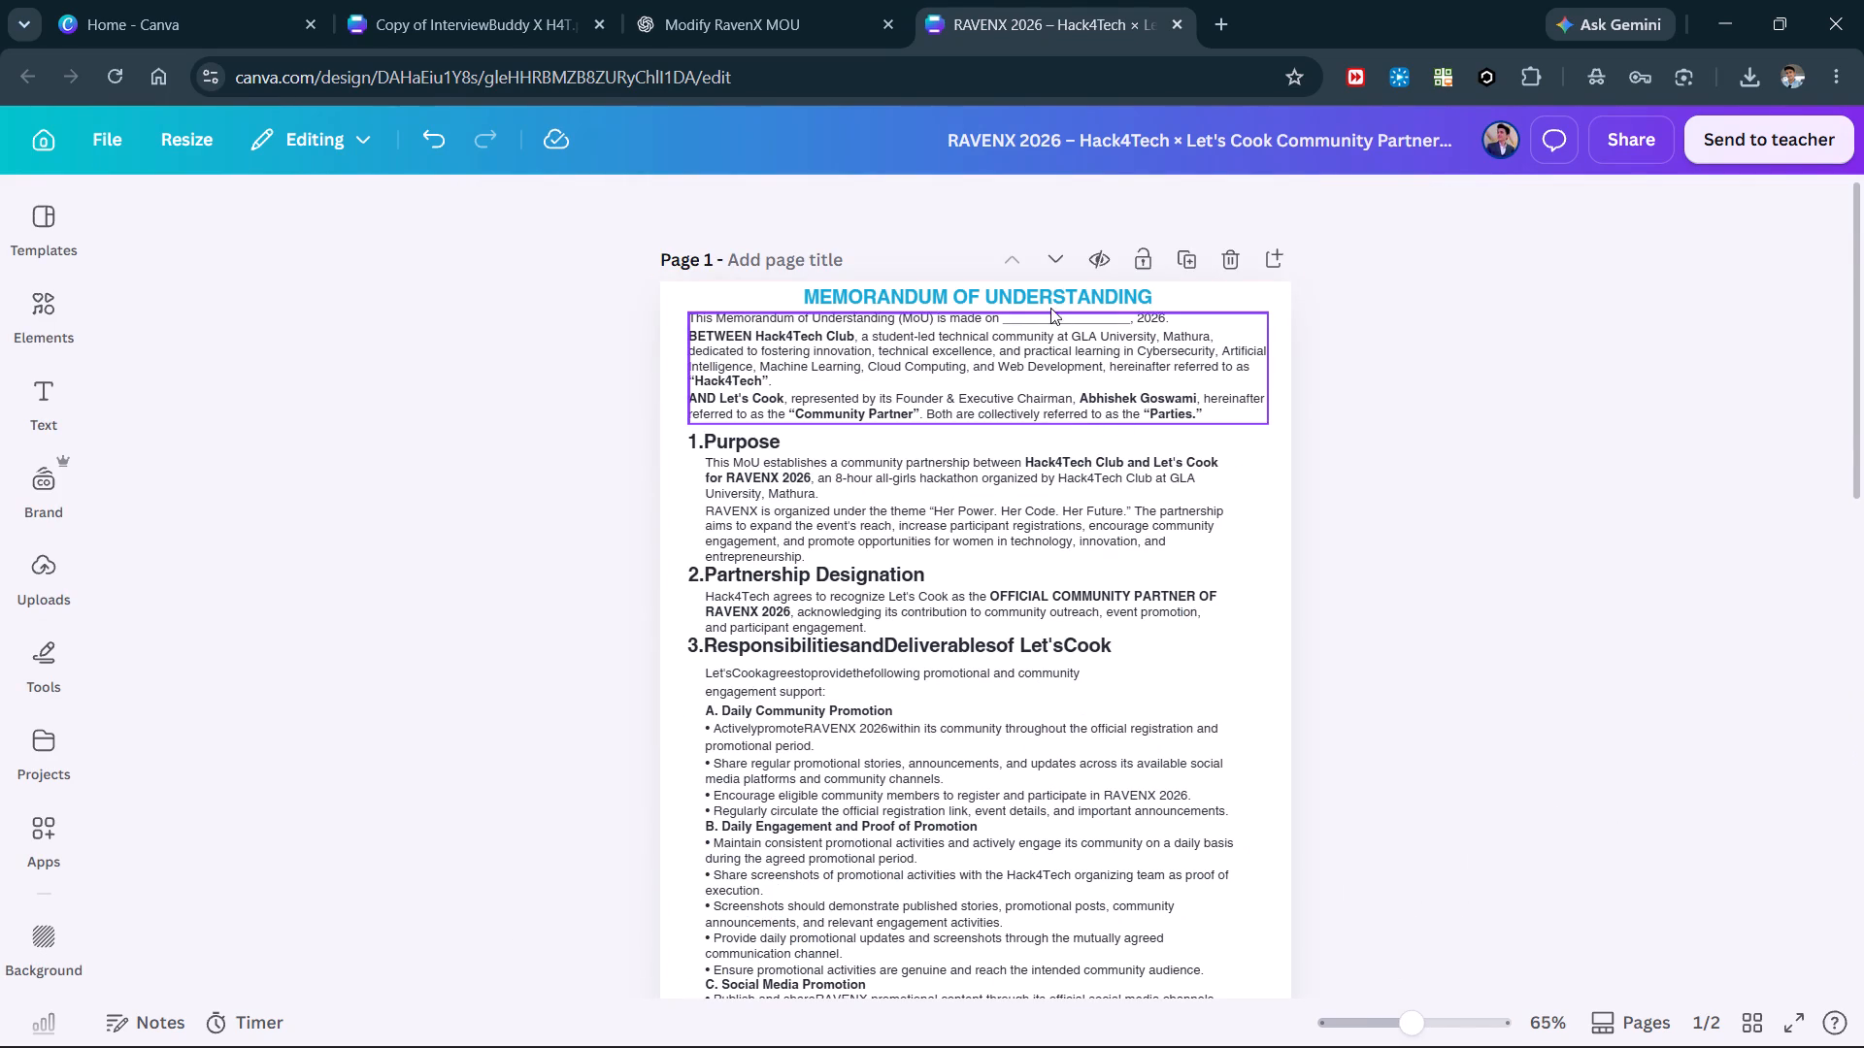
left_click(1045, 297)
key("ctrl+u")
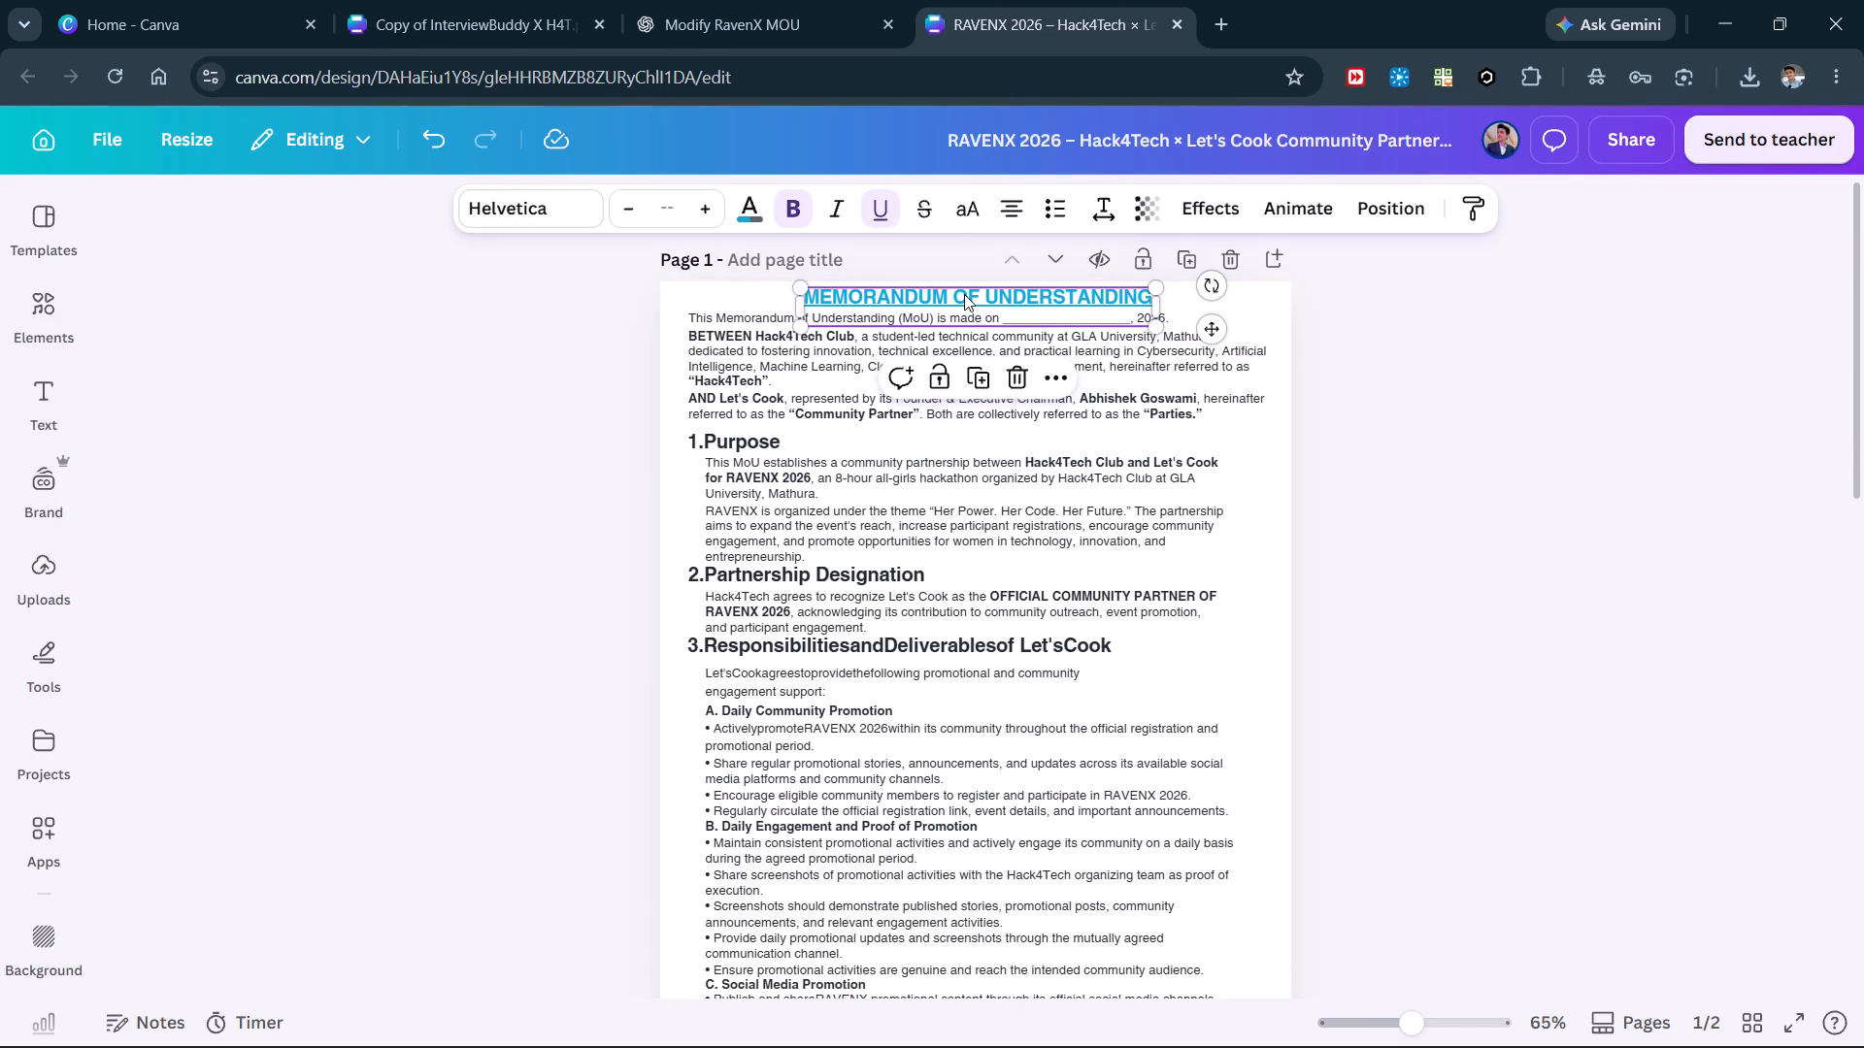
left_click(485, 386)
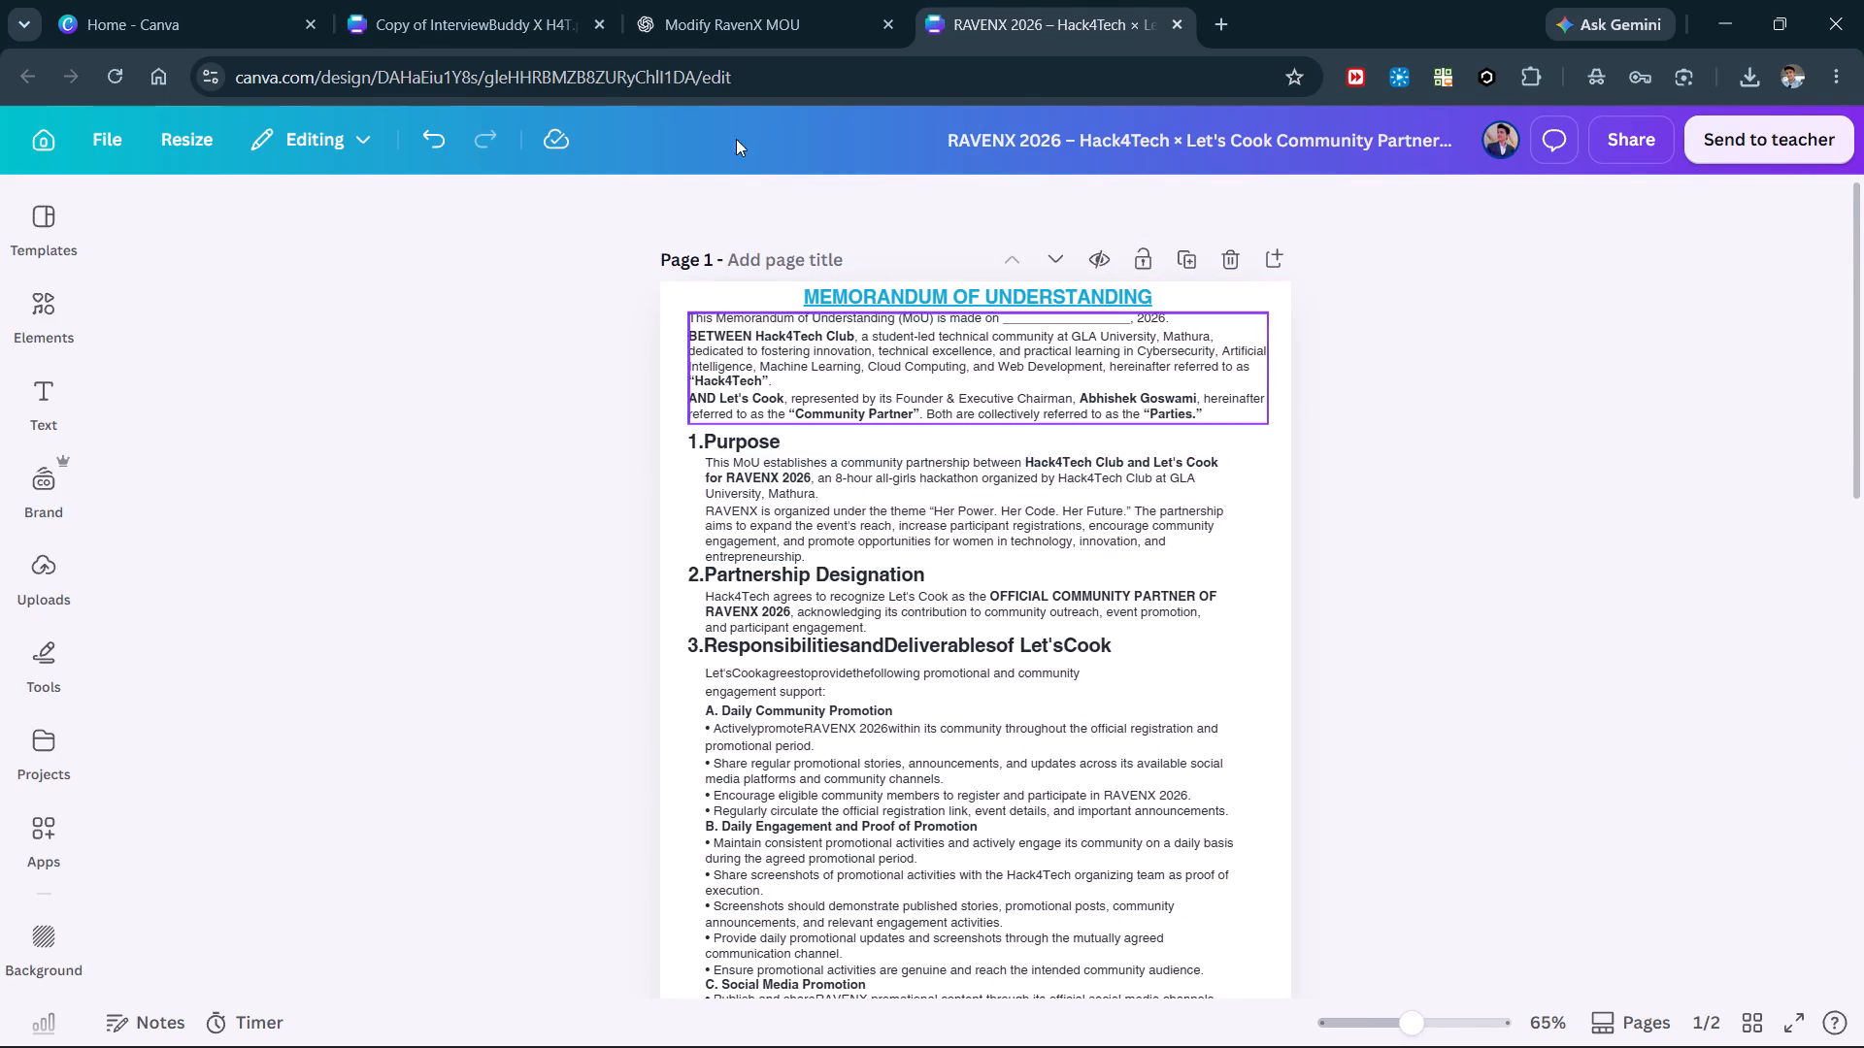
In the Copy of InterviewBuddy X H4T design, copy the Hack4Tech signature image together with the 05/11/2026 date.
left_click(451, 0)
scroll(647, 603, "down", 13)
scroll(647, 603, "up", 1)
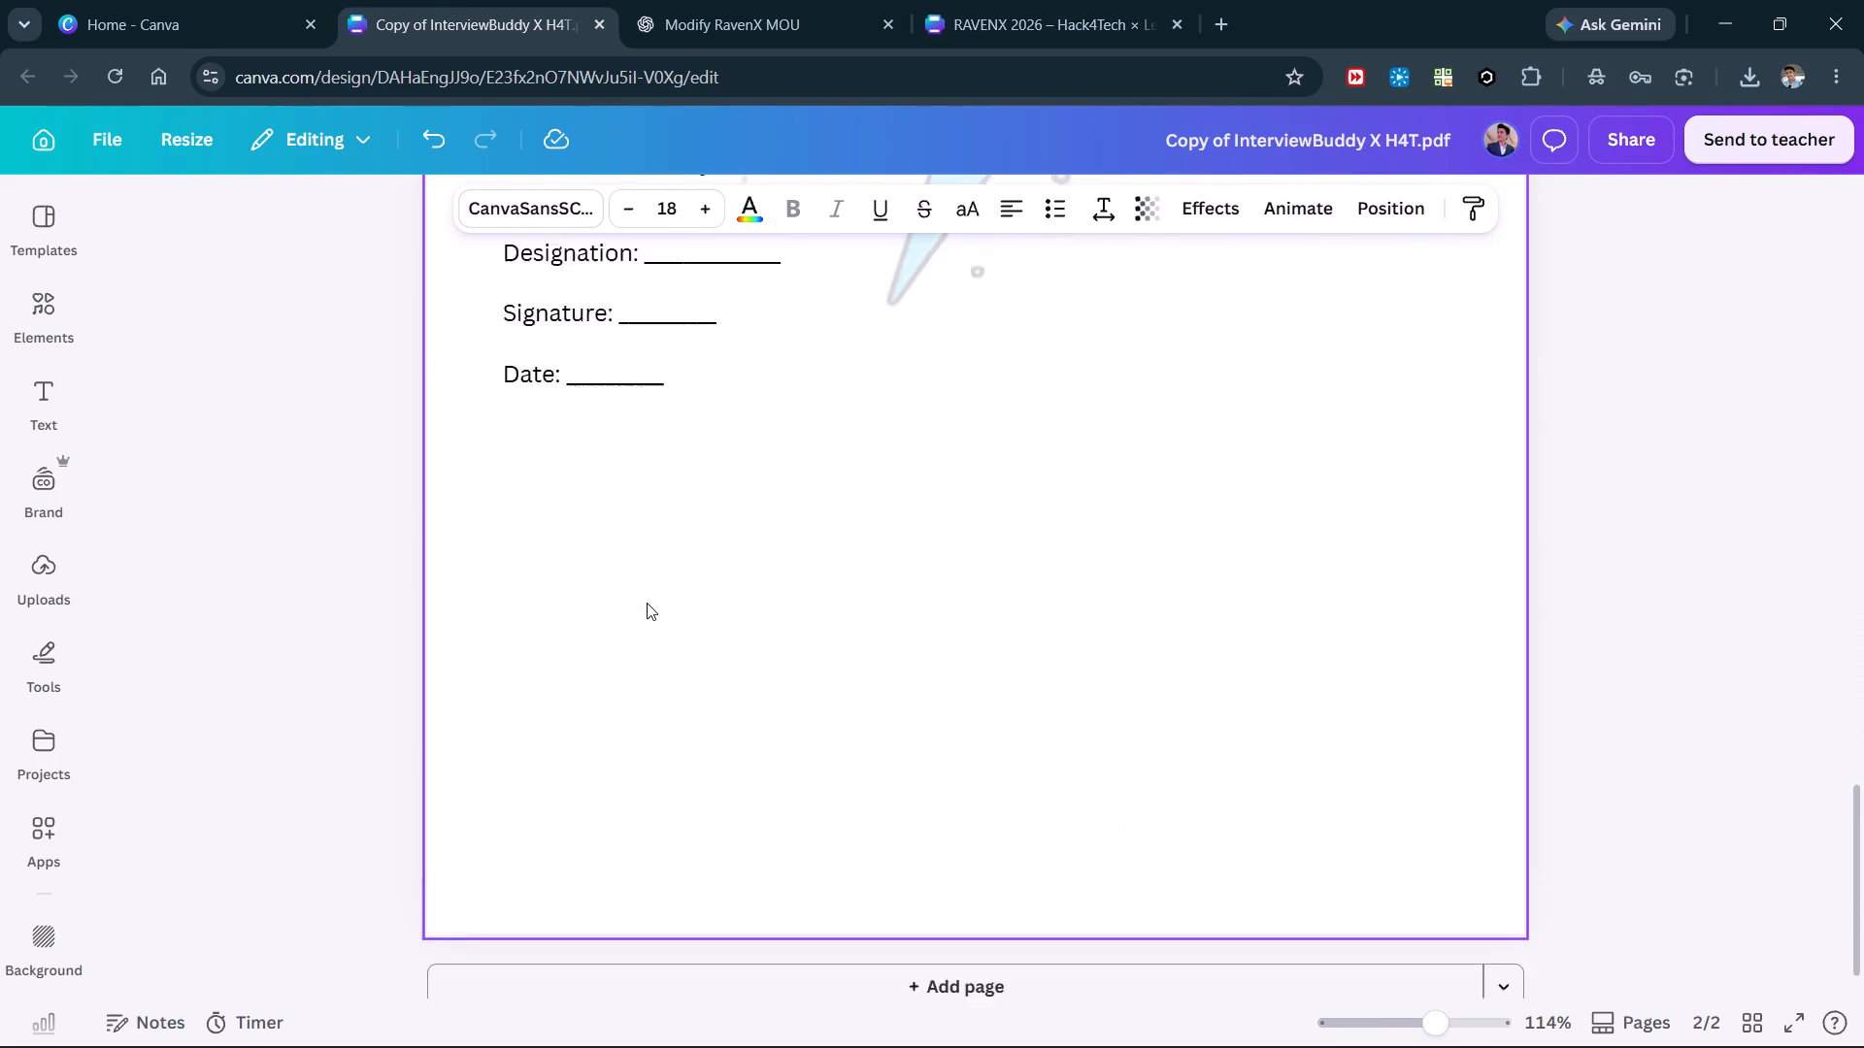
scroll(647, 603, "up", 2)
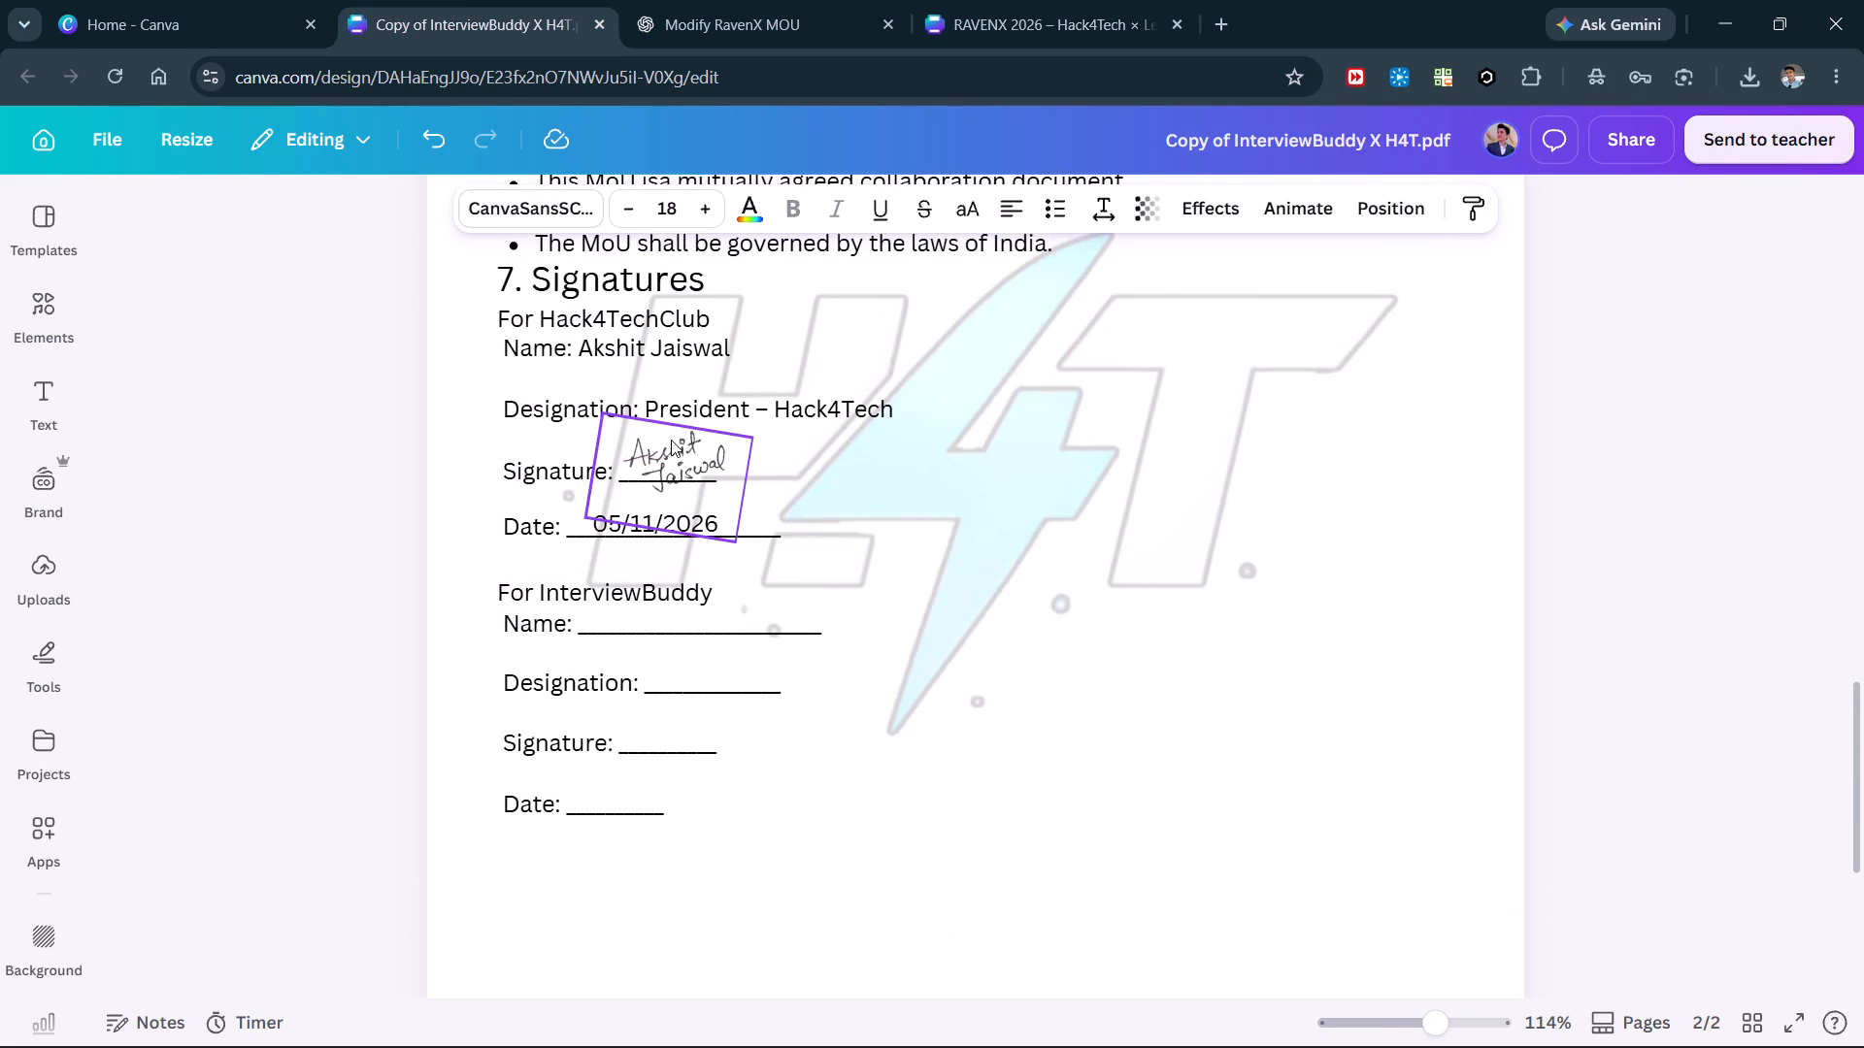
left_click(671, 439)
left_click(687, 522, "shift")
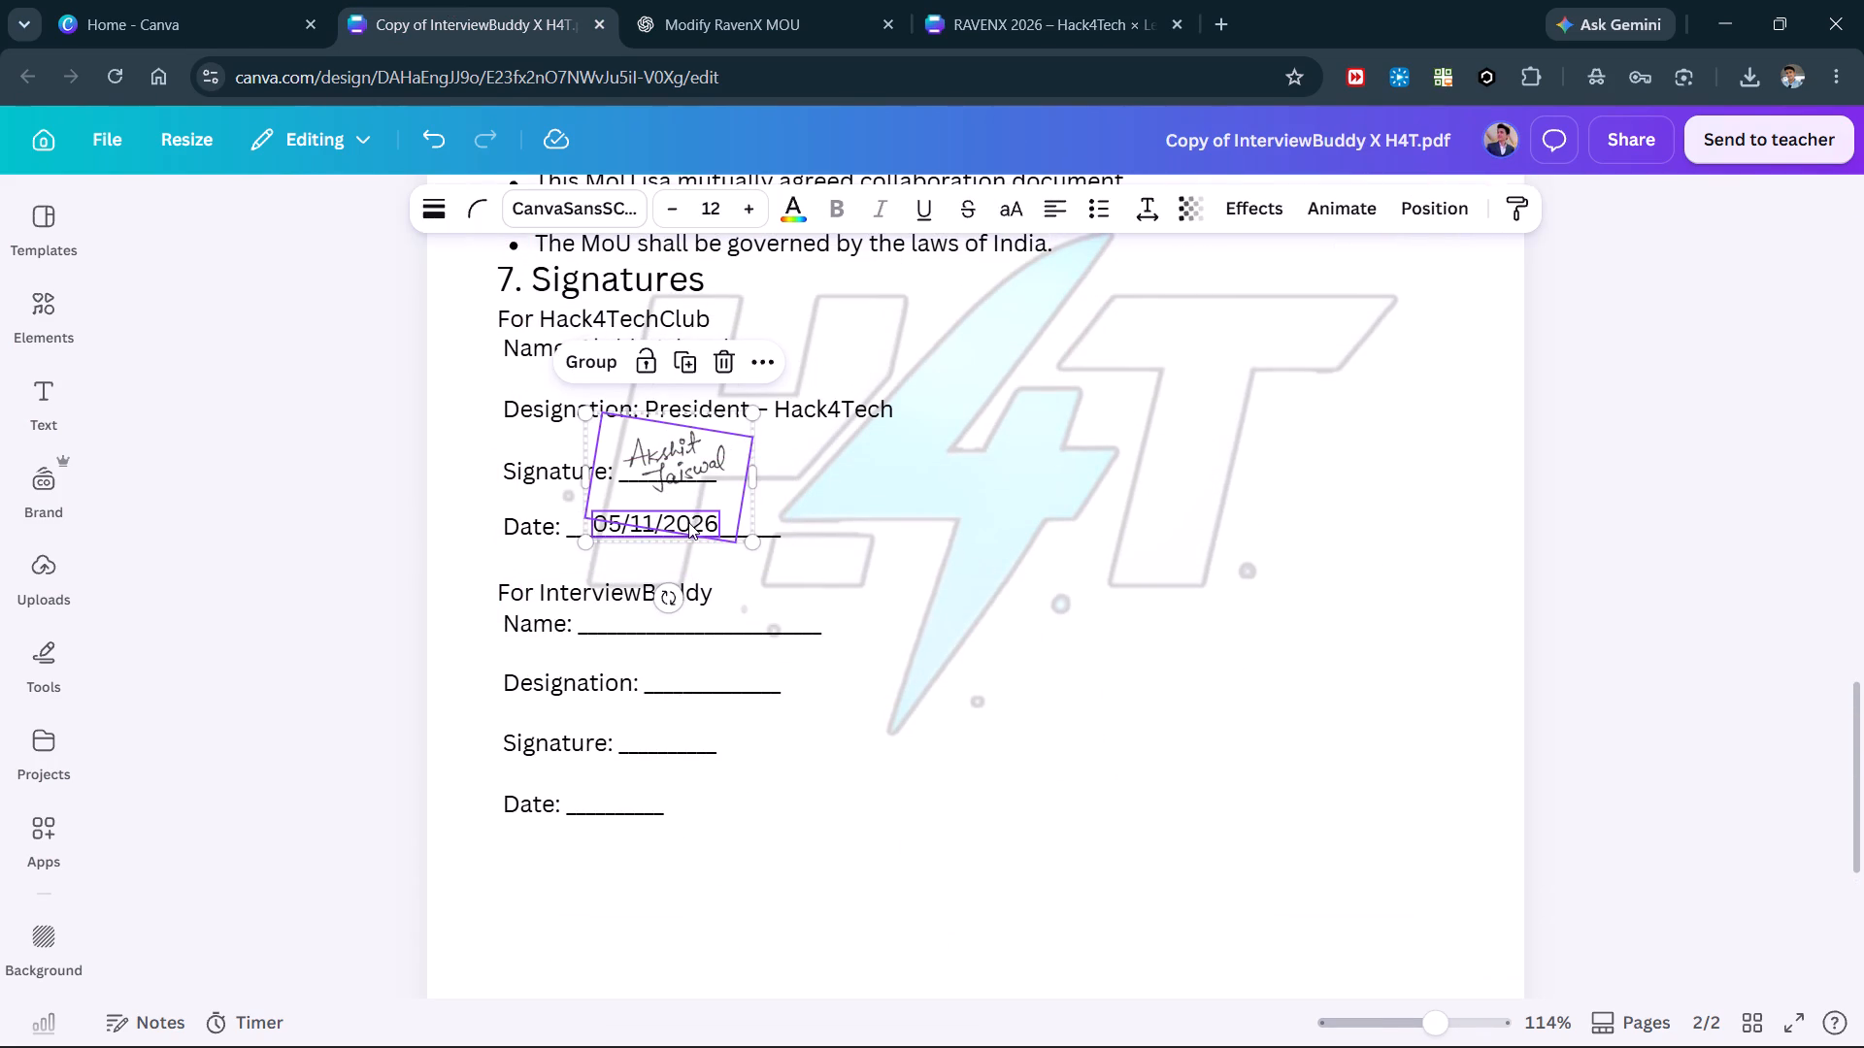
key("ctrl+c")
Paste the signature and date into the RAVENX 2026 MoU and place them over the Hack4Tech Club Signature and Date lines.
left_click(749, 0)
left_click(1038, 0)
scroll(851, 687, "down", 8)
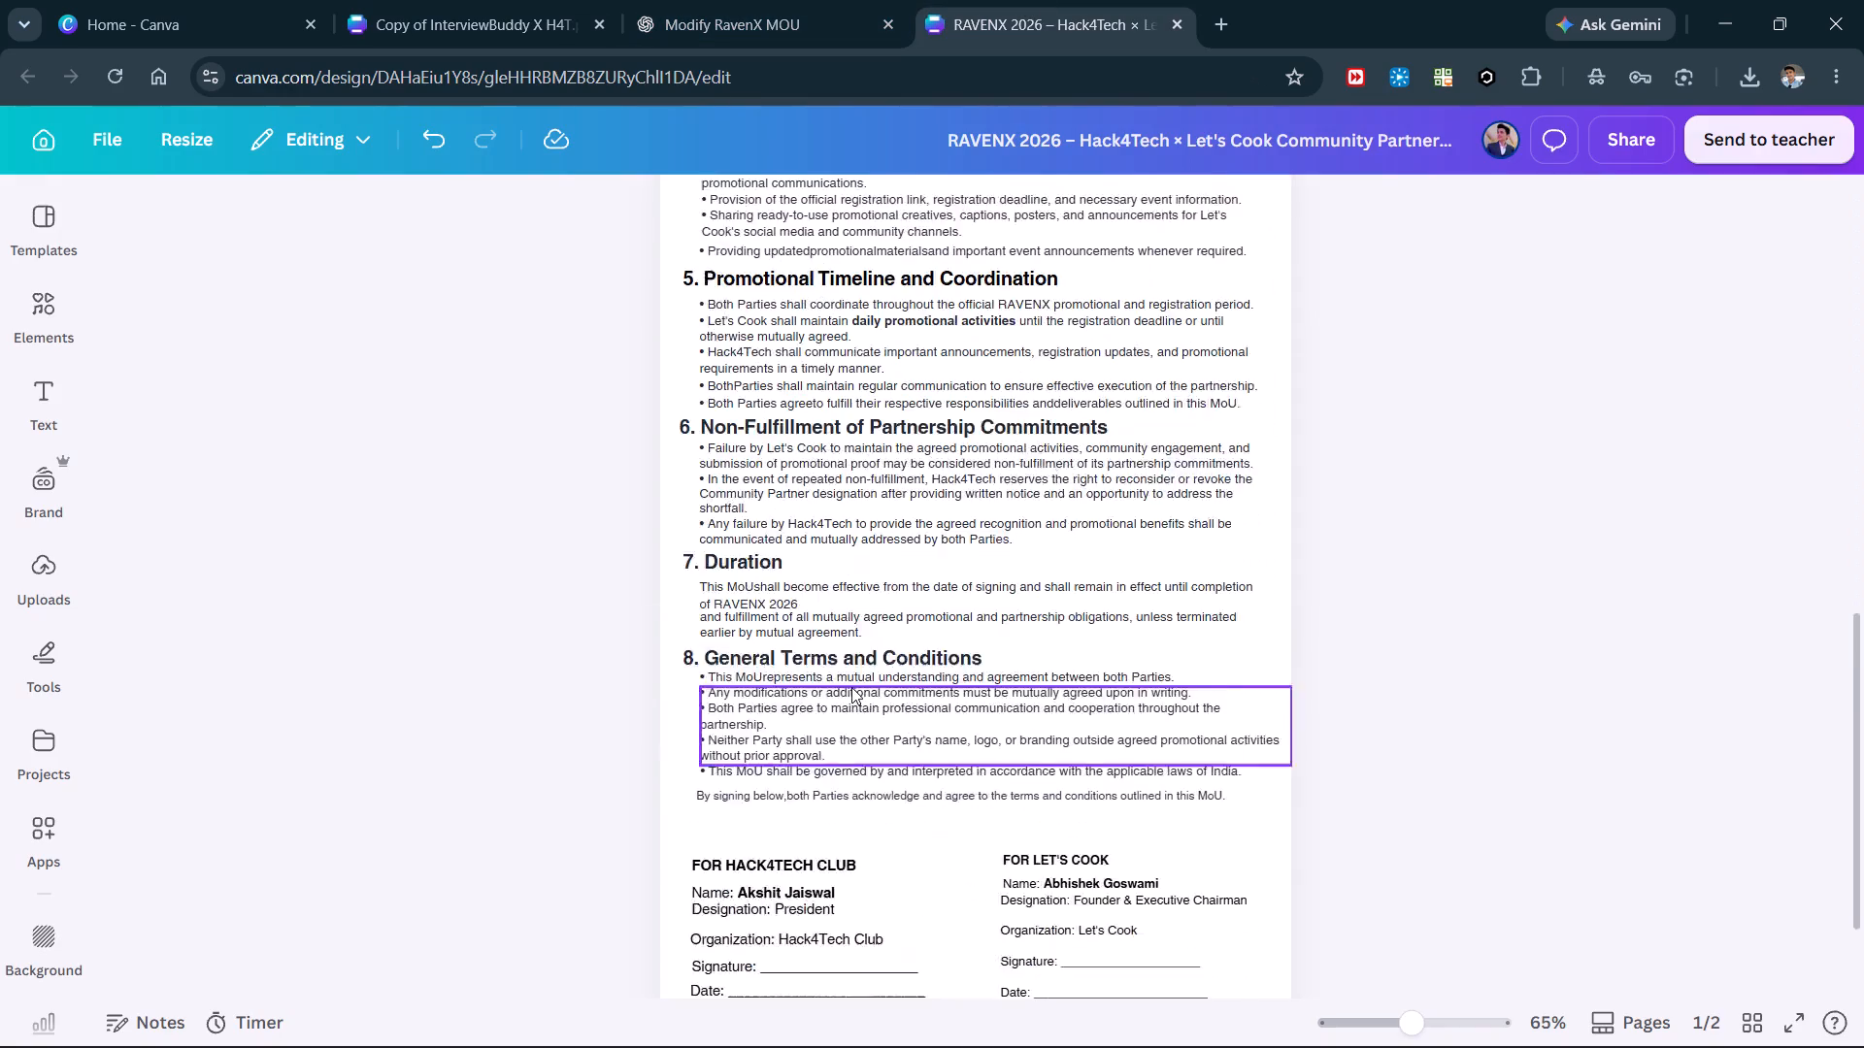
key("ctrl+v")
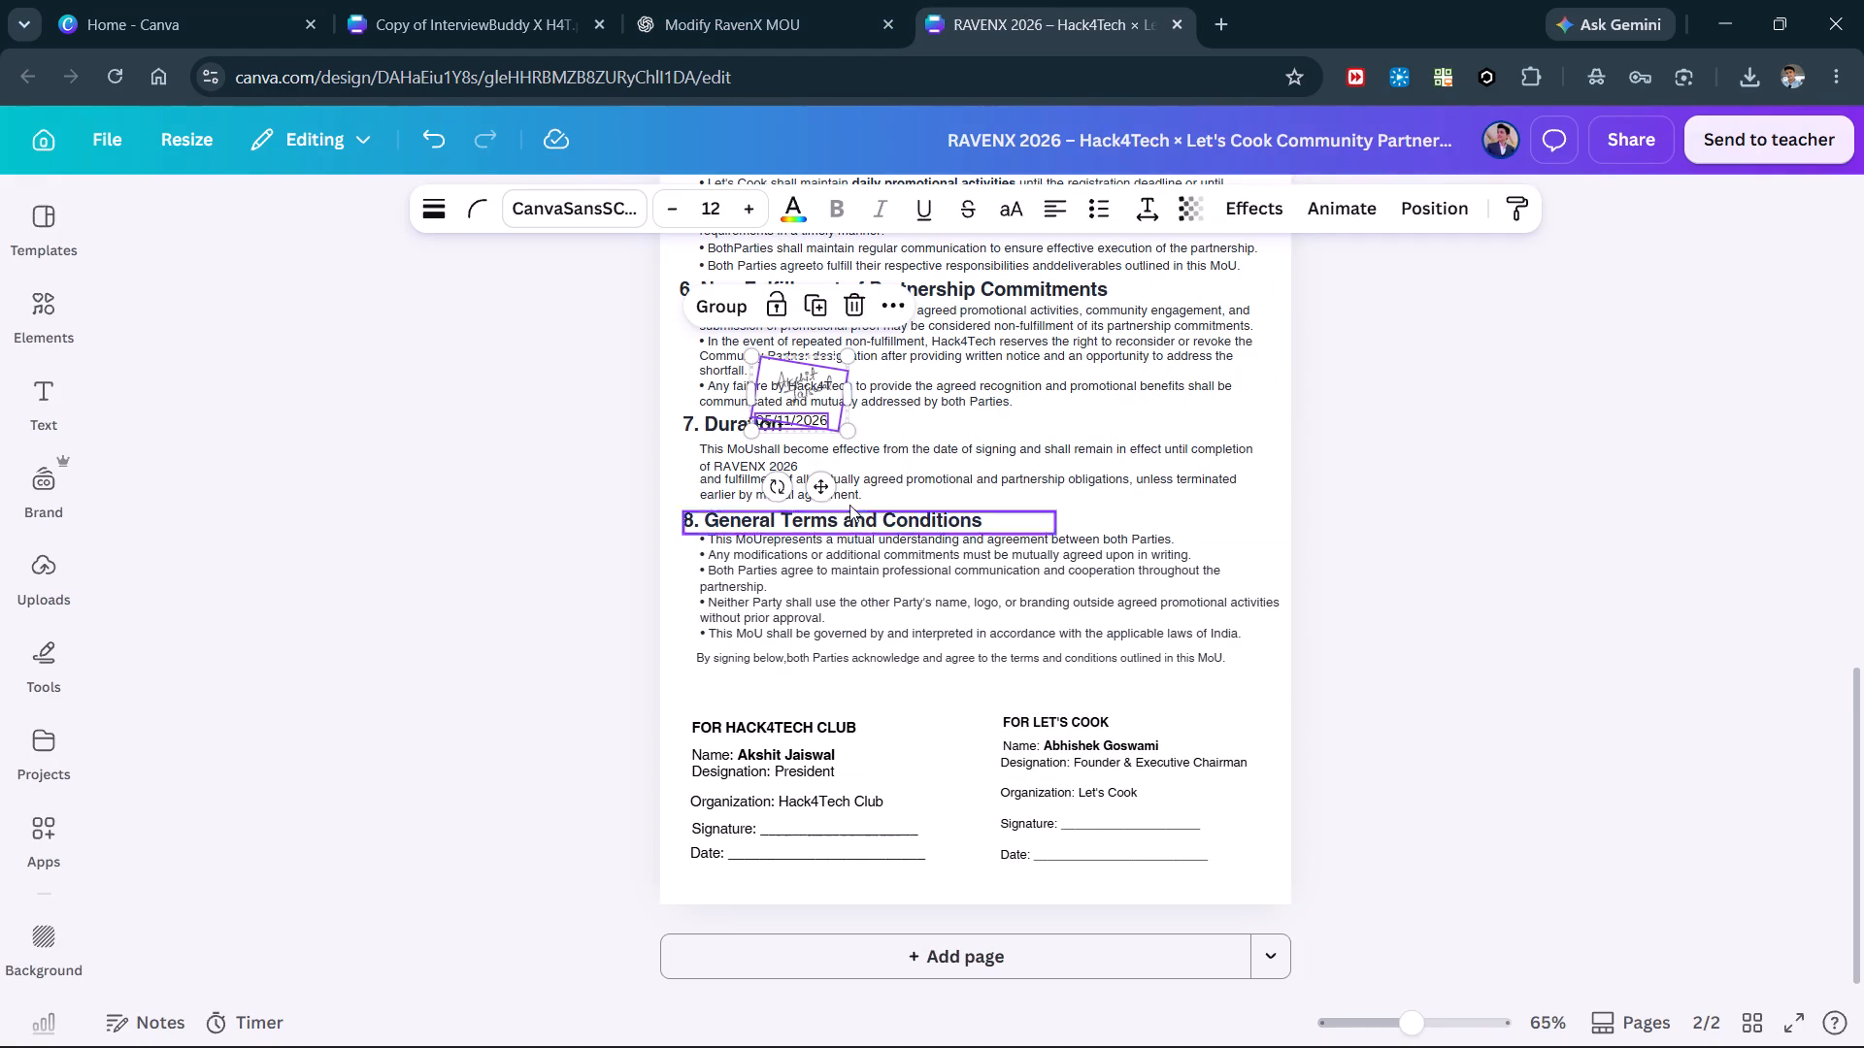
left_click_drag(815, 377, 868, 812)
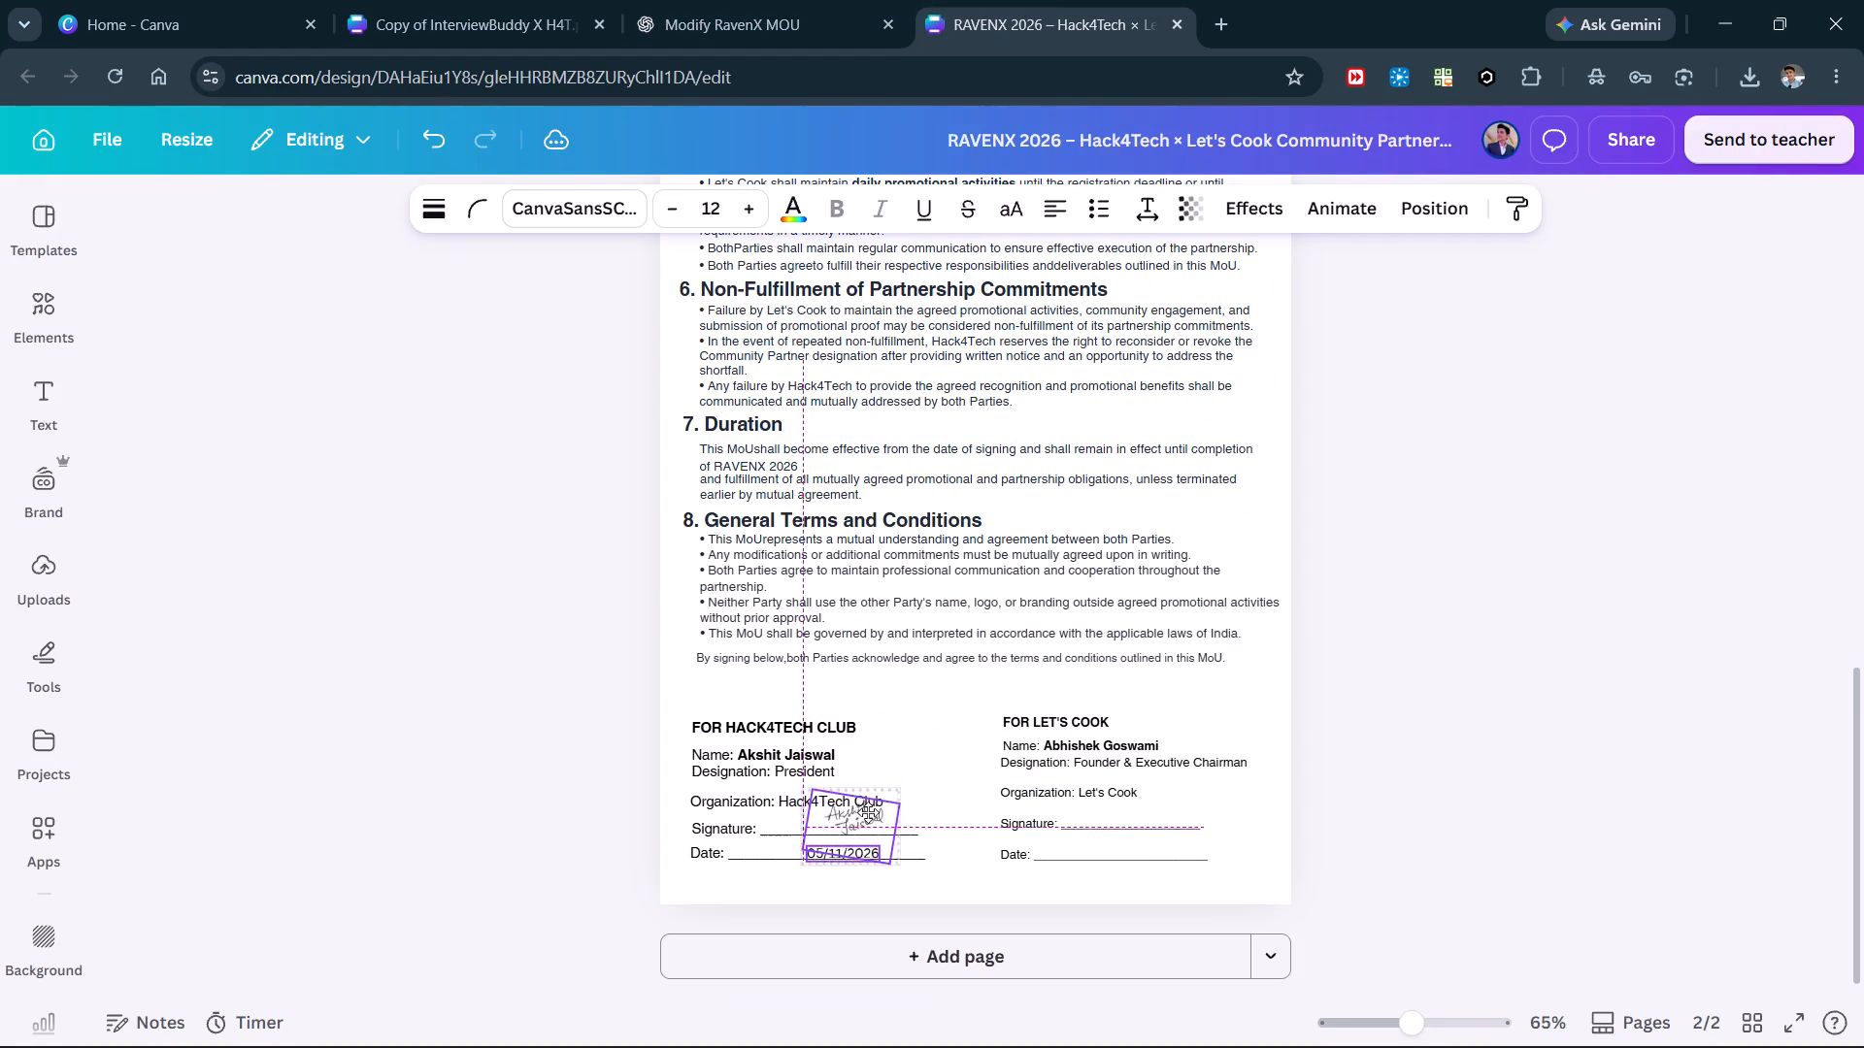
left_click_drag(868, 812, 868, 814)
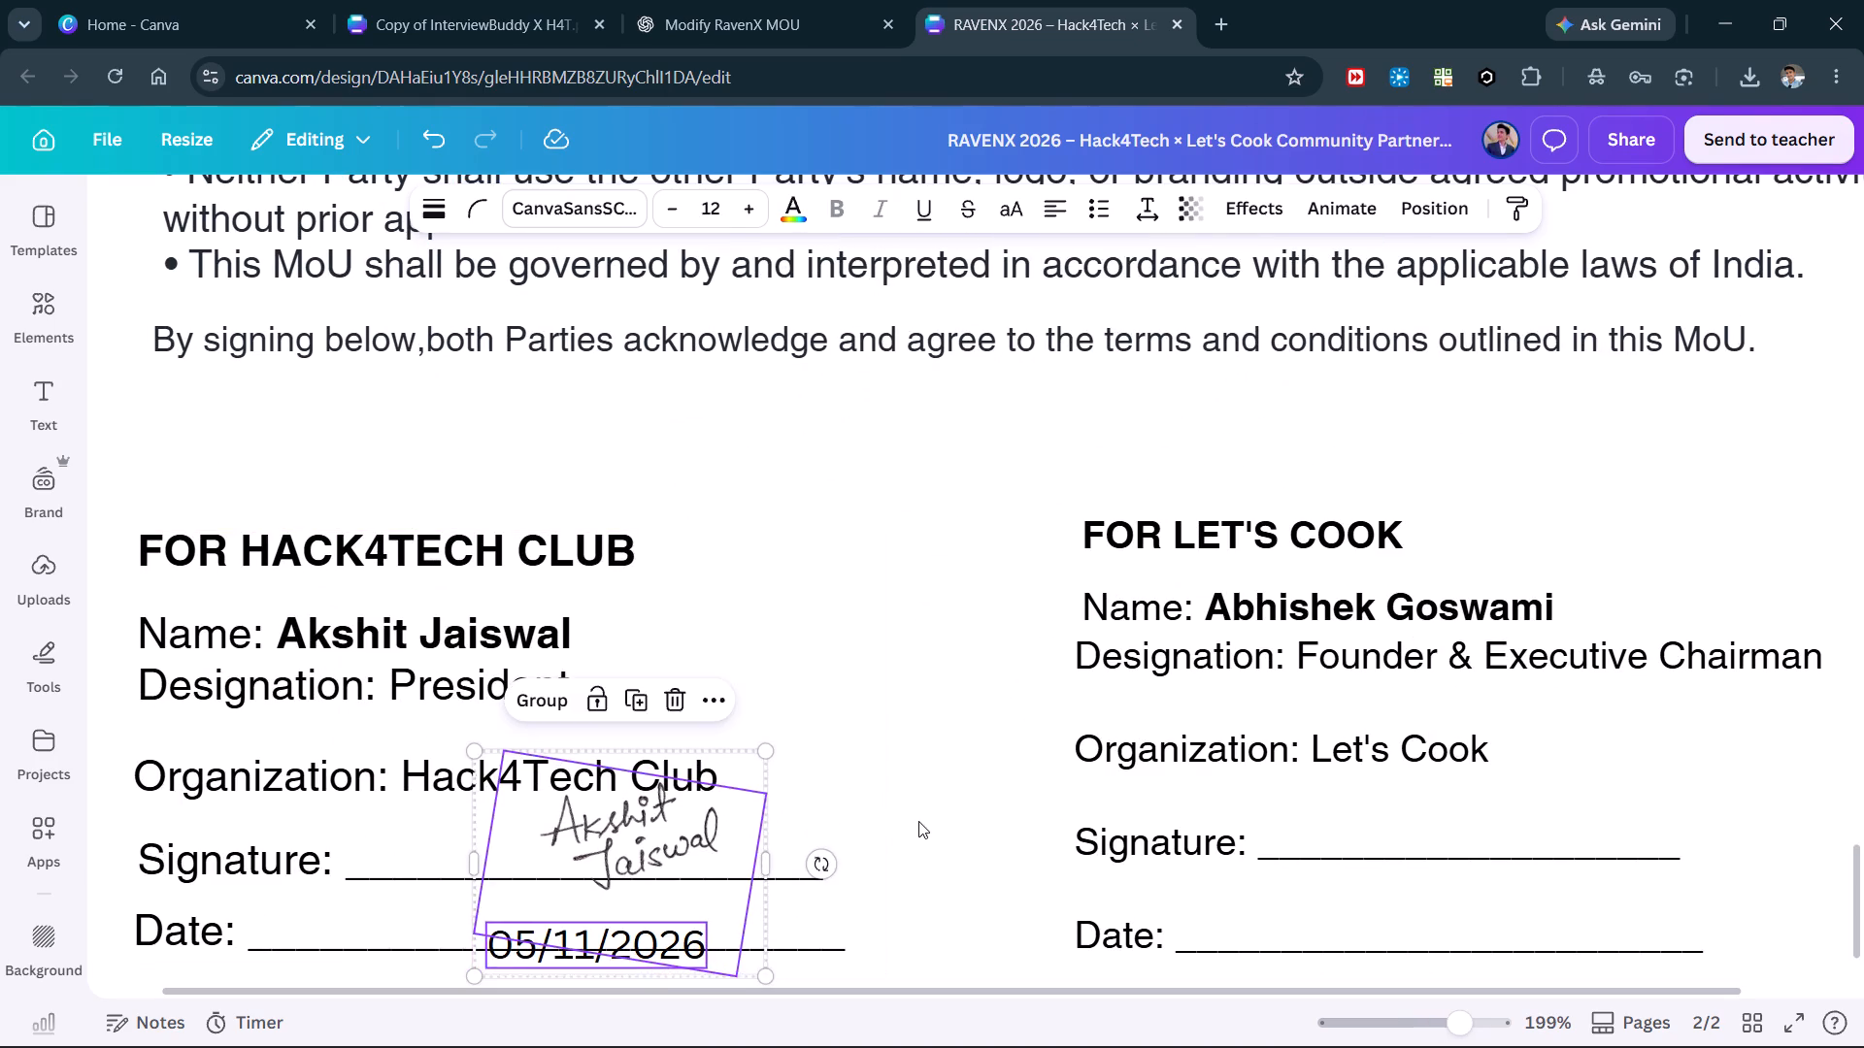
Shrink the Hack4Tech signature image slightly and centre it over the Signature line of the Hack4Tech Club block.
left_click(921, 821)
left_click_drag(624, 833, 678, 853)
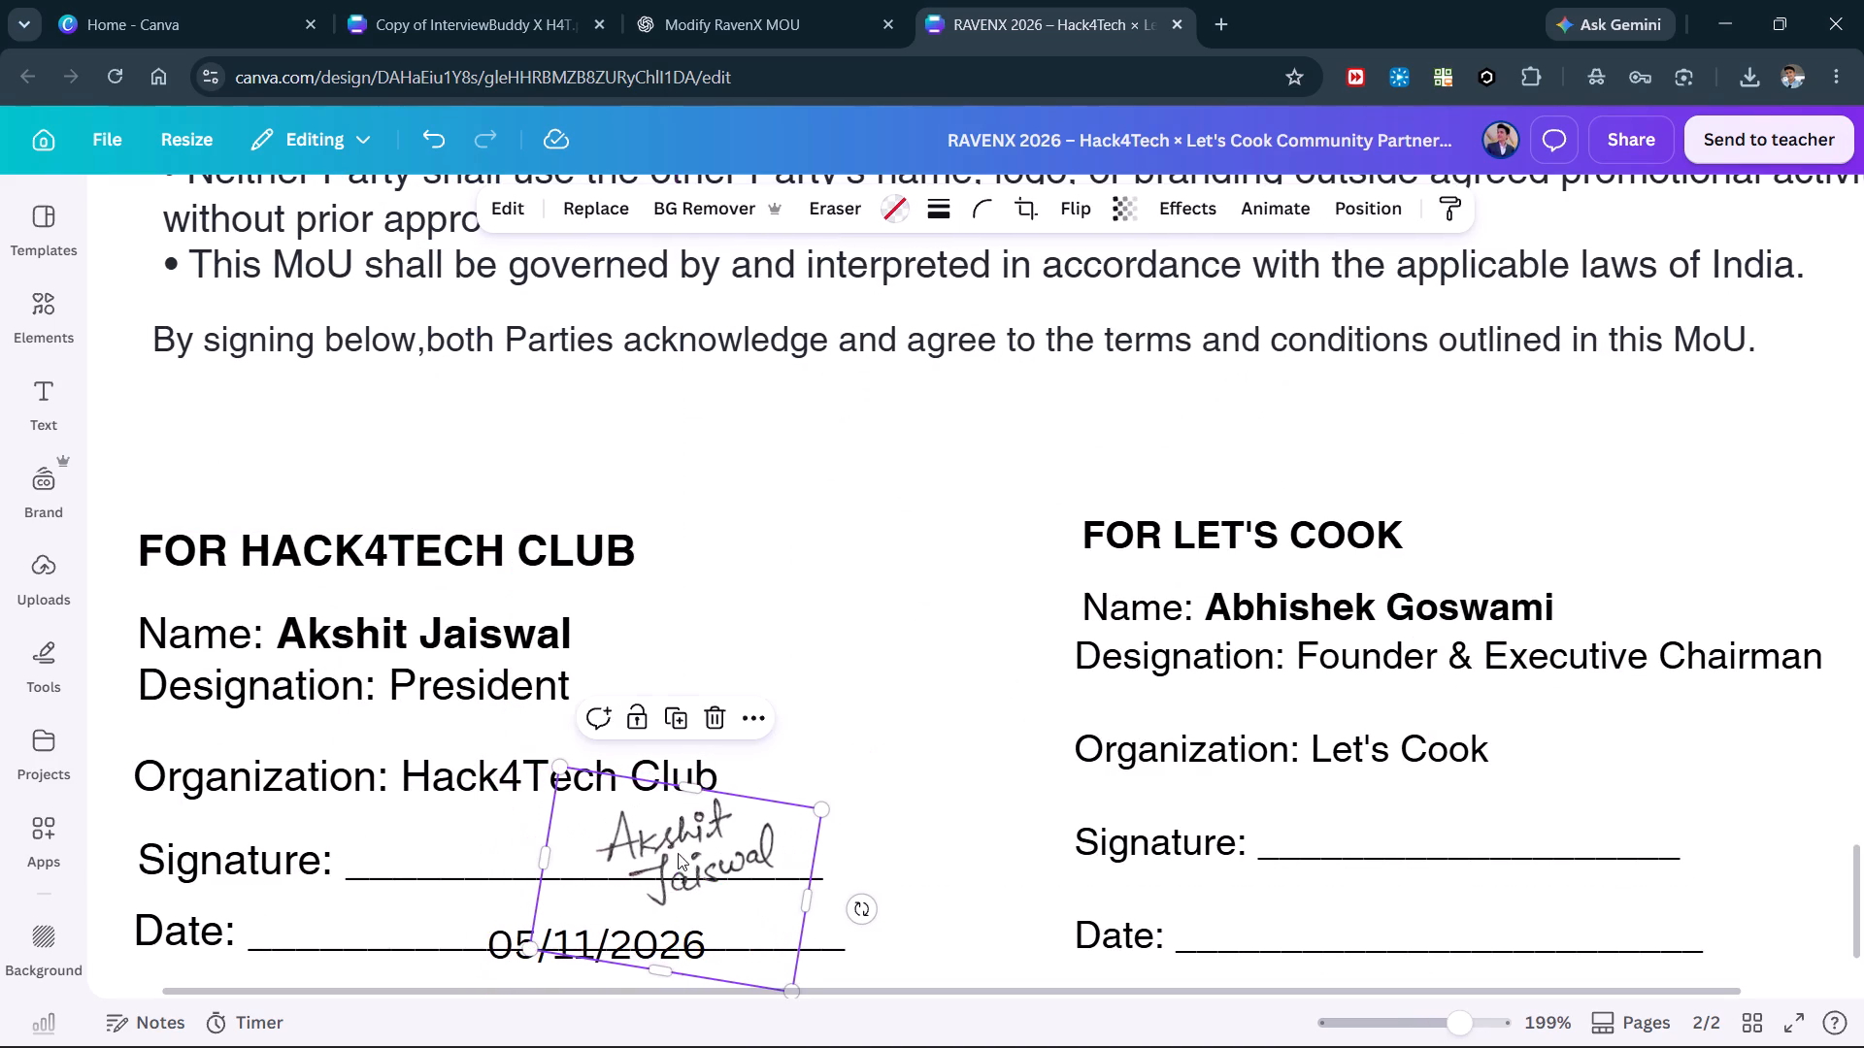
left_click_drag(661, 969, 690, 925)
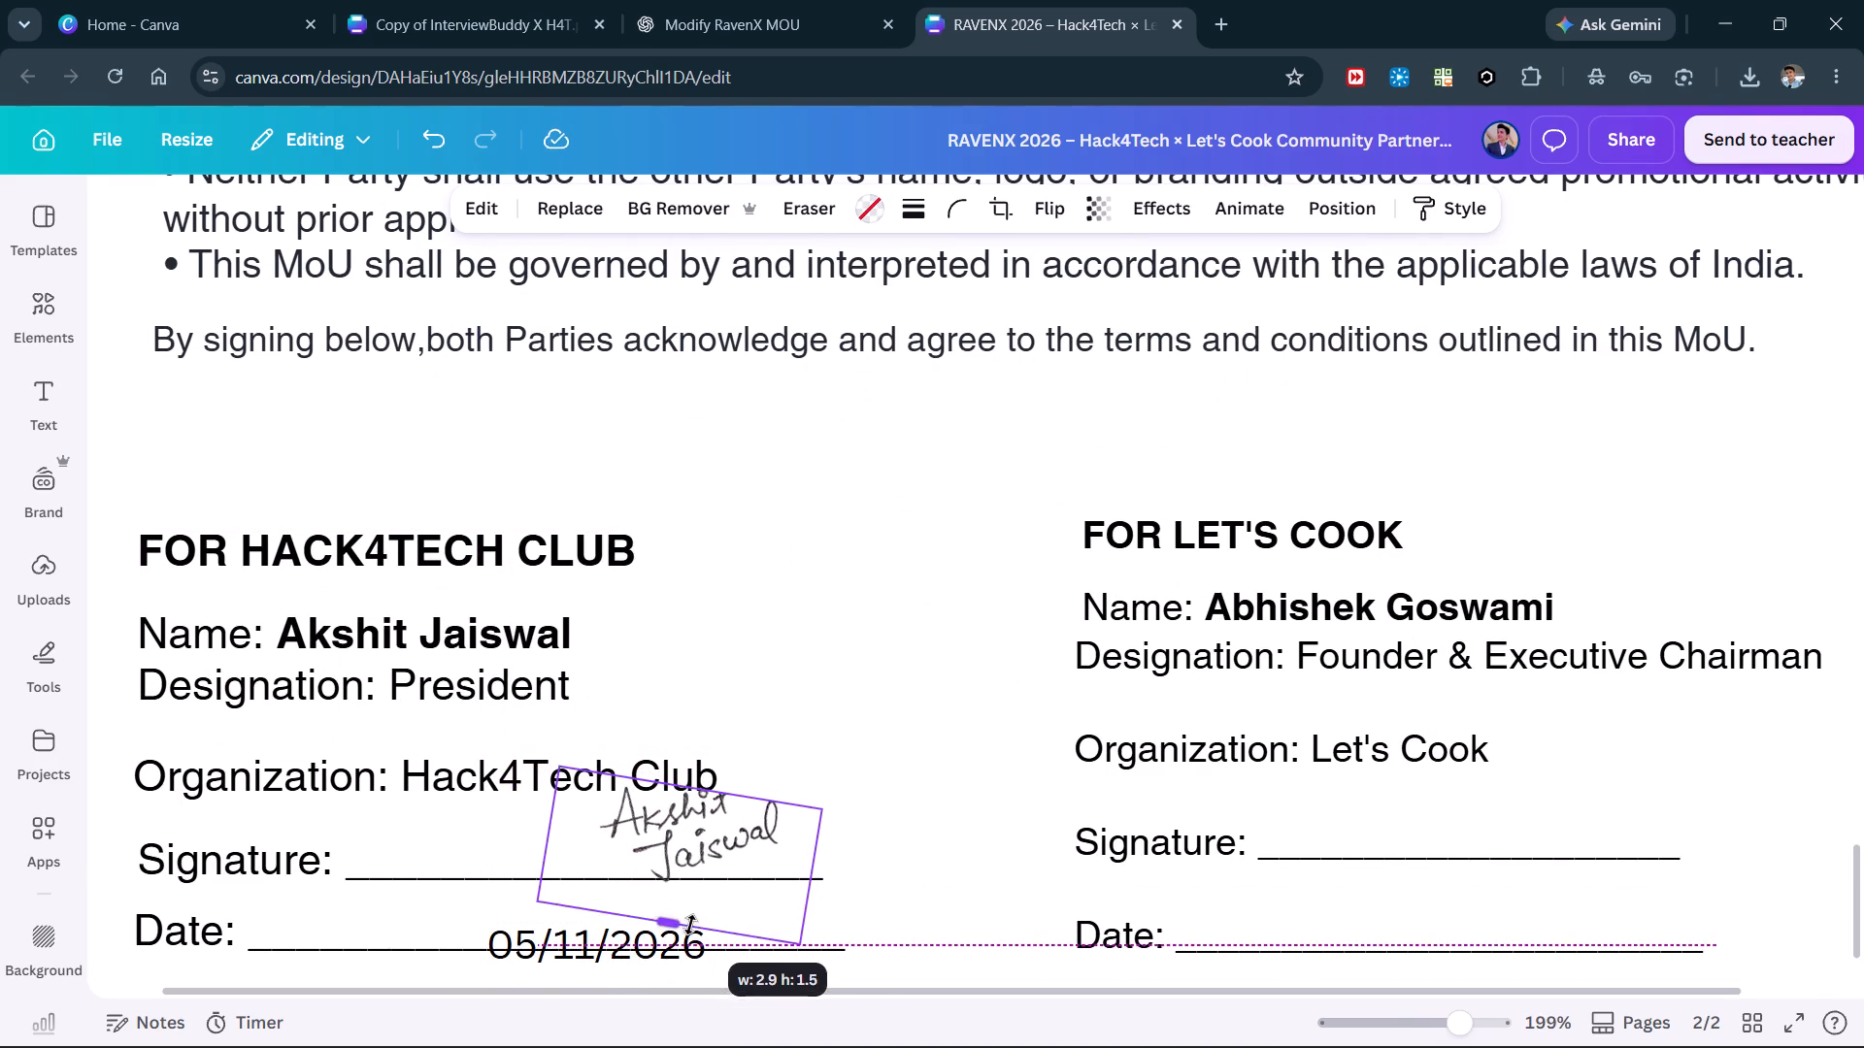
left_click_drag(690, 925, 690, 943)
left_click_drag(700, 790, 711, 757)
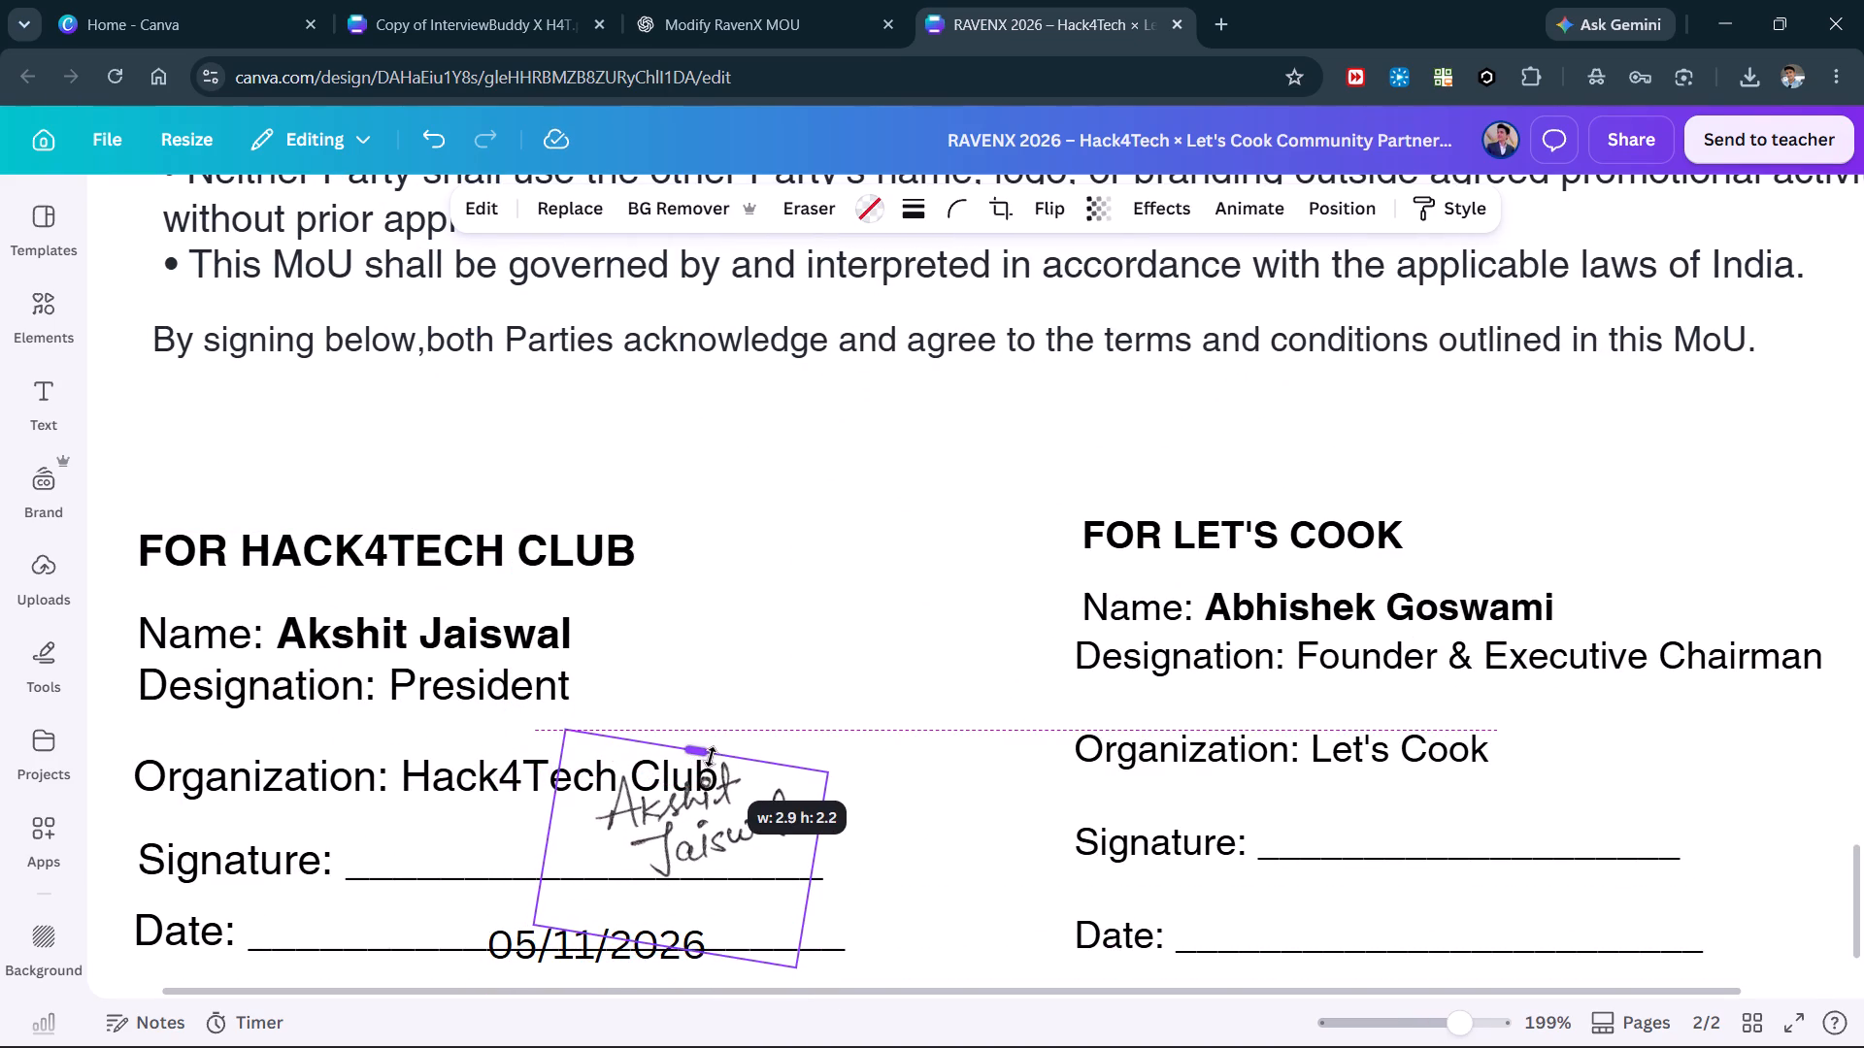
left_click_drag(711, 757, 733, 721)
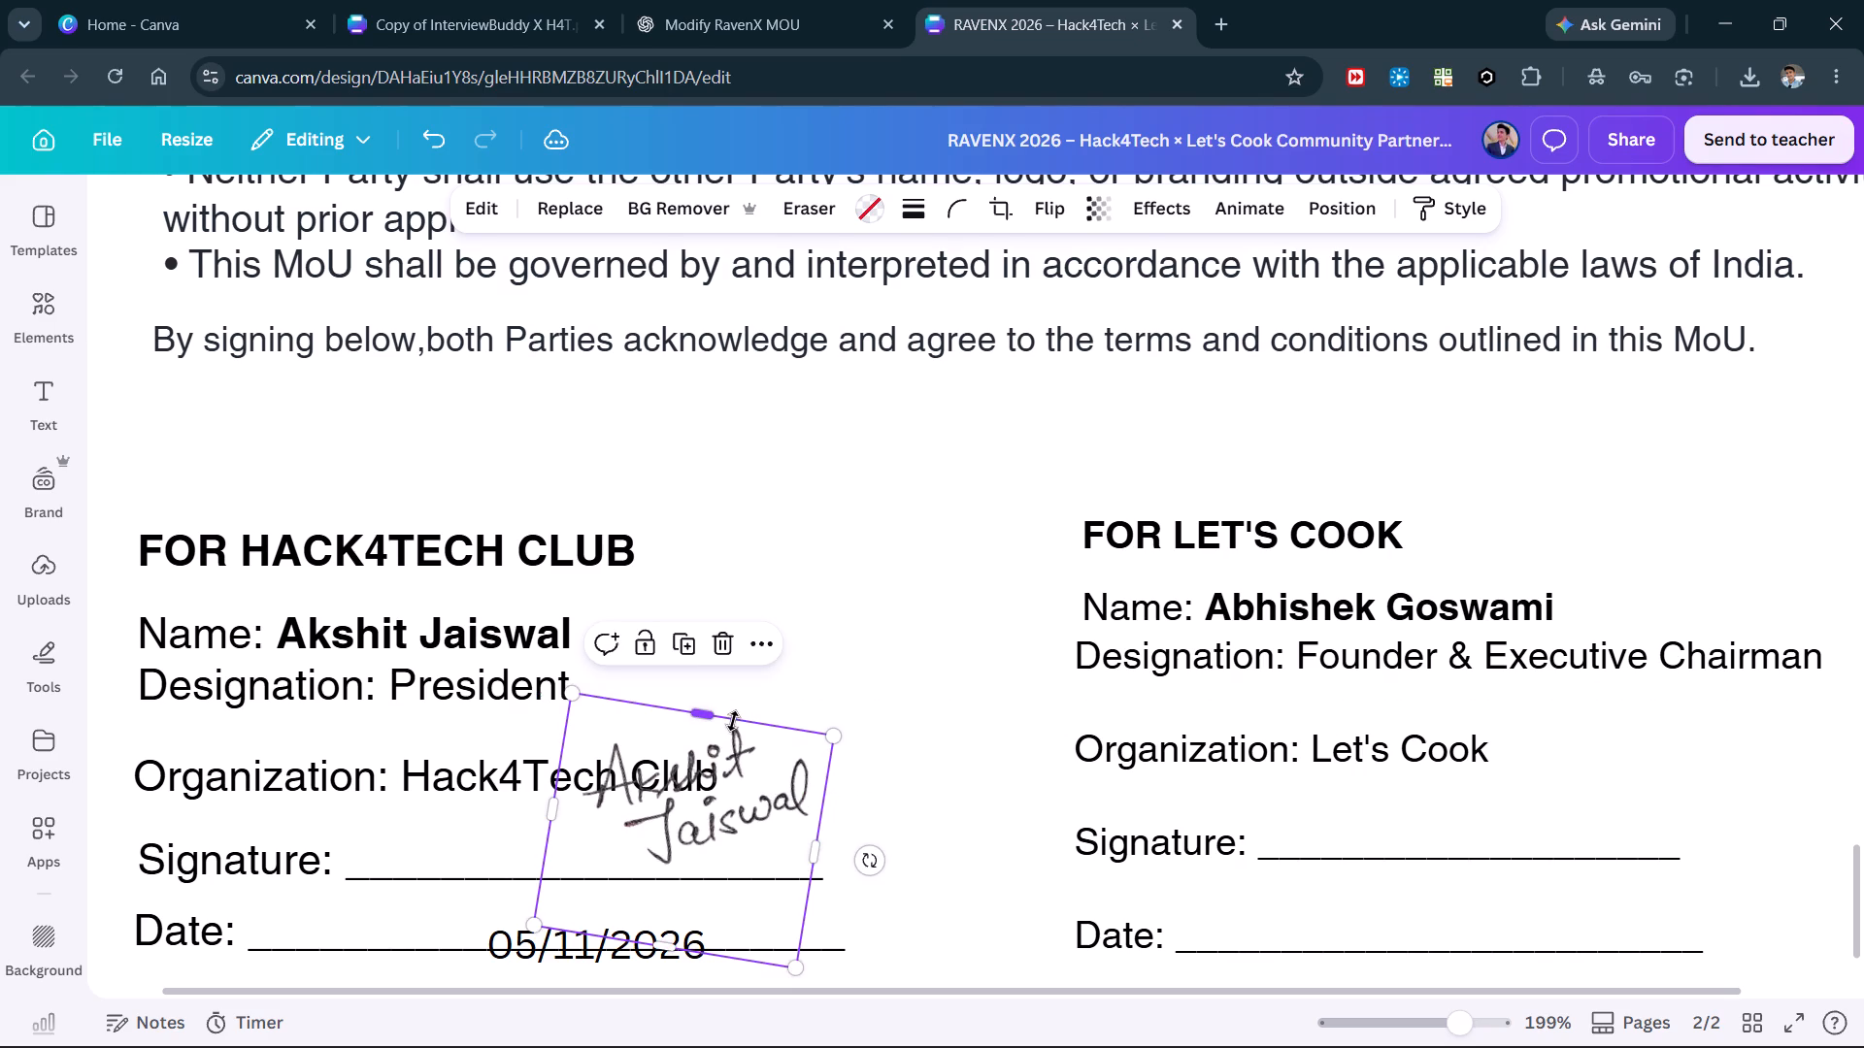
left_click_drag(799, 964, 769, 871)
left_click_drag(710, 819, 751, 896)
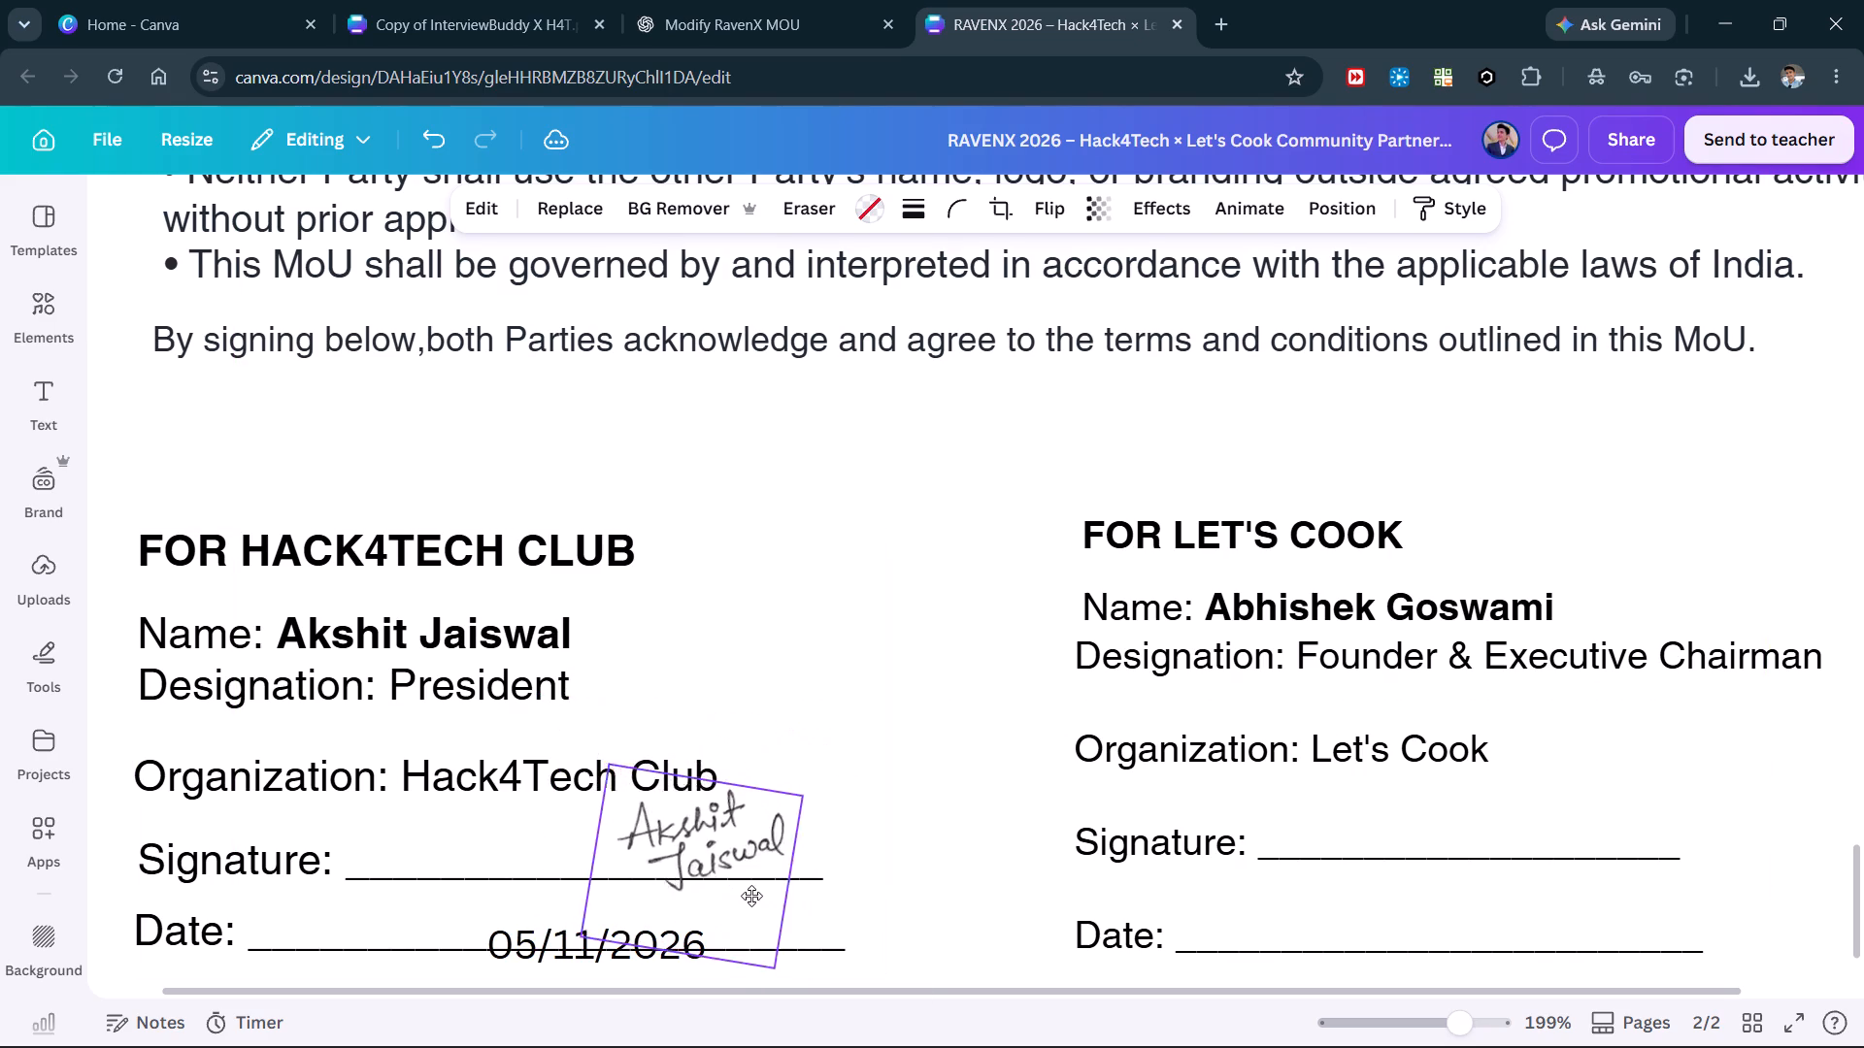
left_click_drag(751, 896, 617, 900)
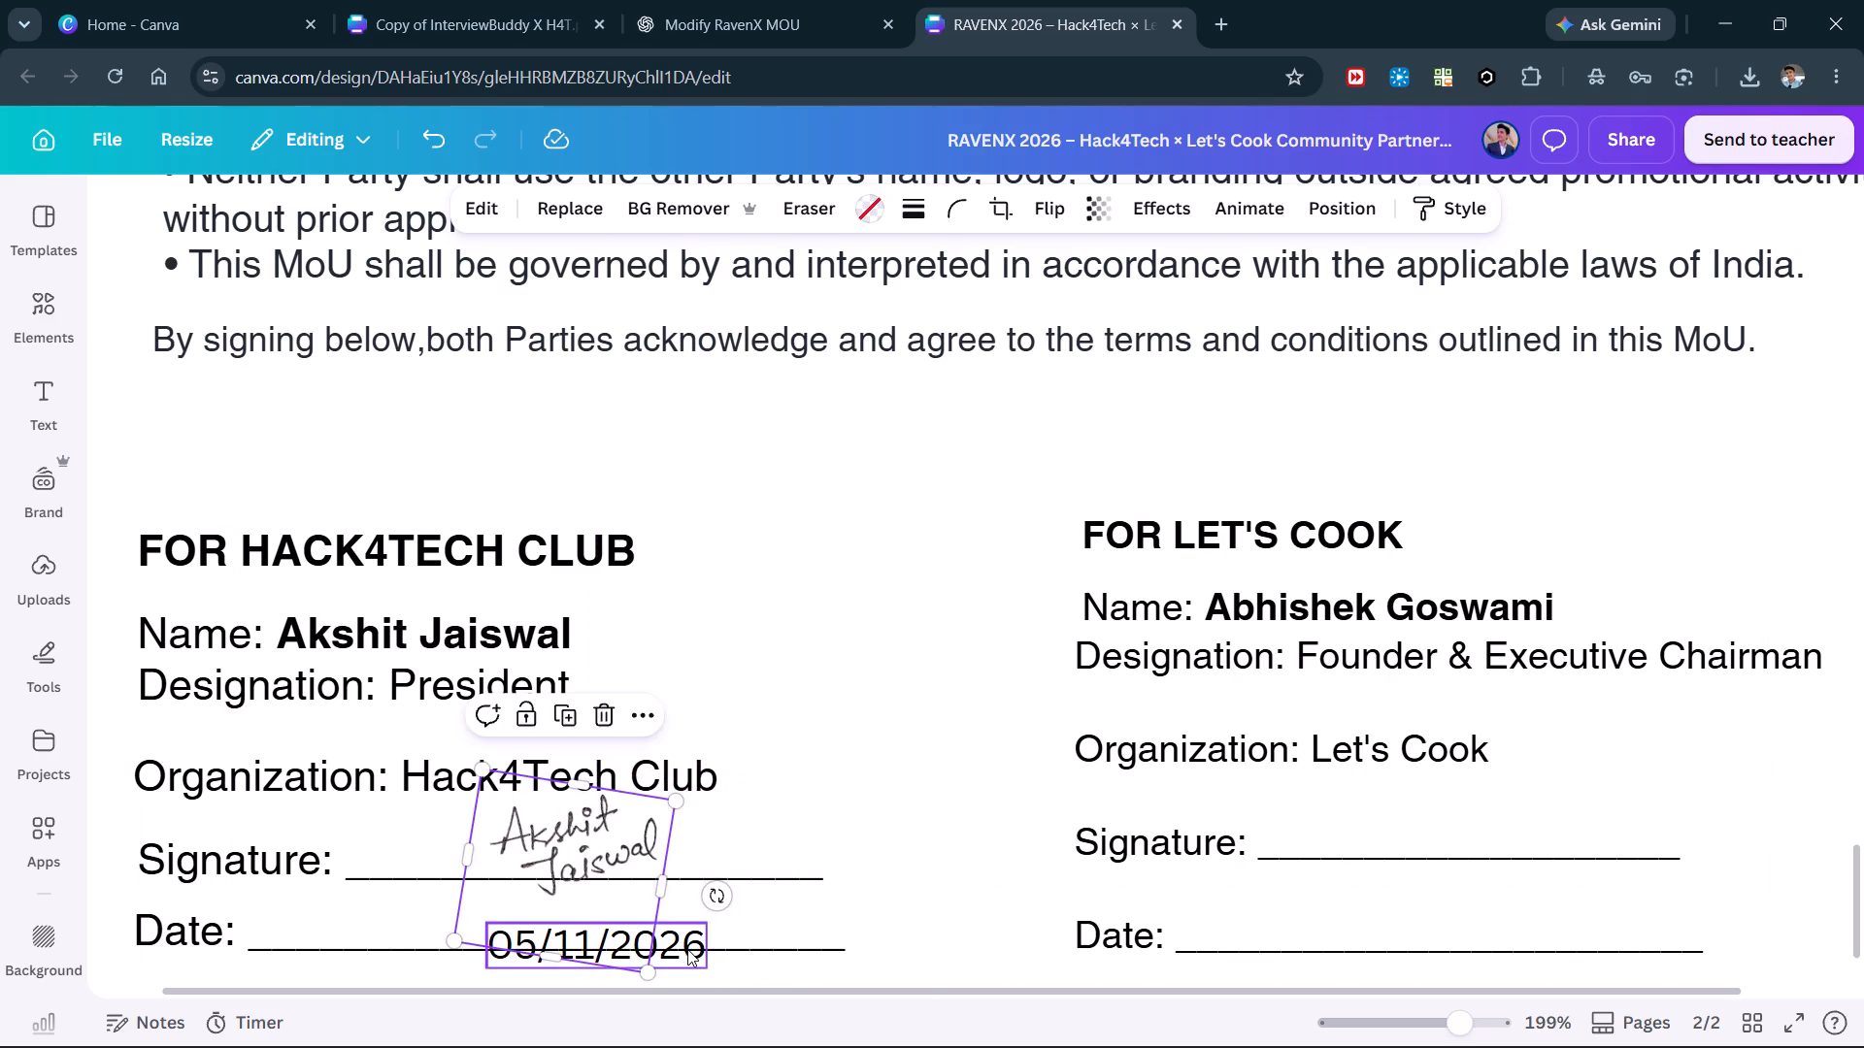
Change the pasted date in the Hack4Tech Club block to 06/11/2026.
double_click(688, 949)
double_click(524, 938)
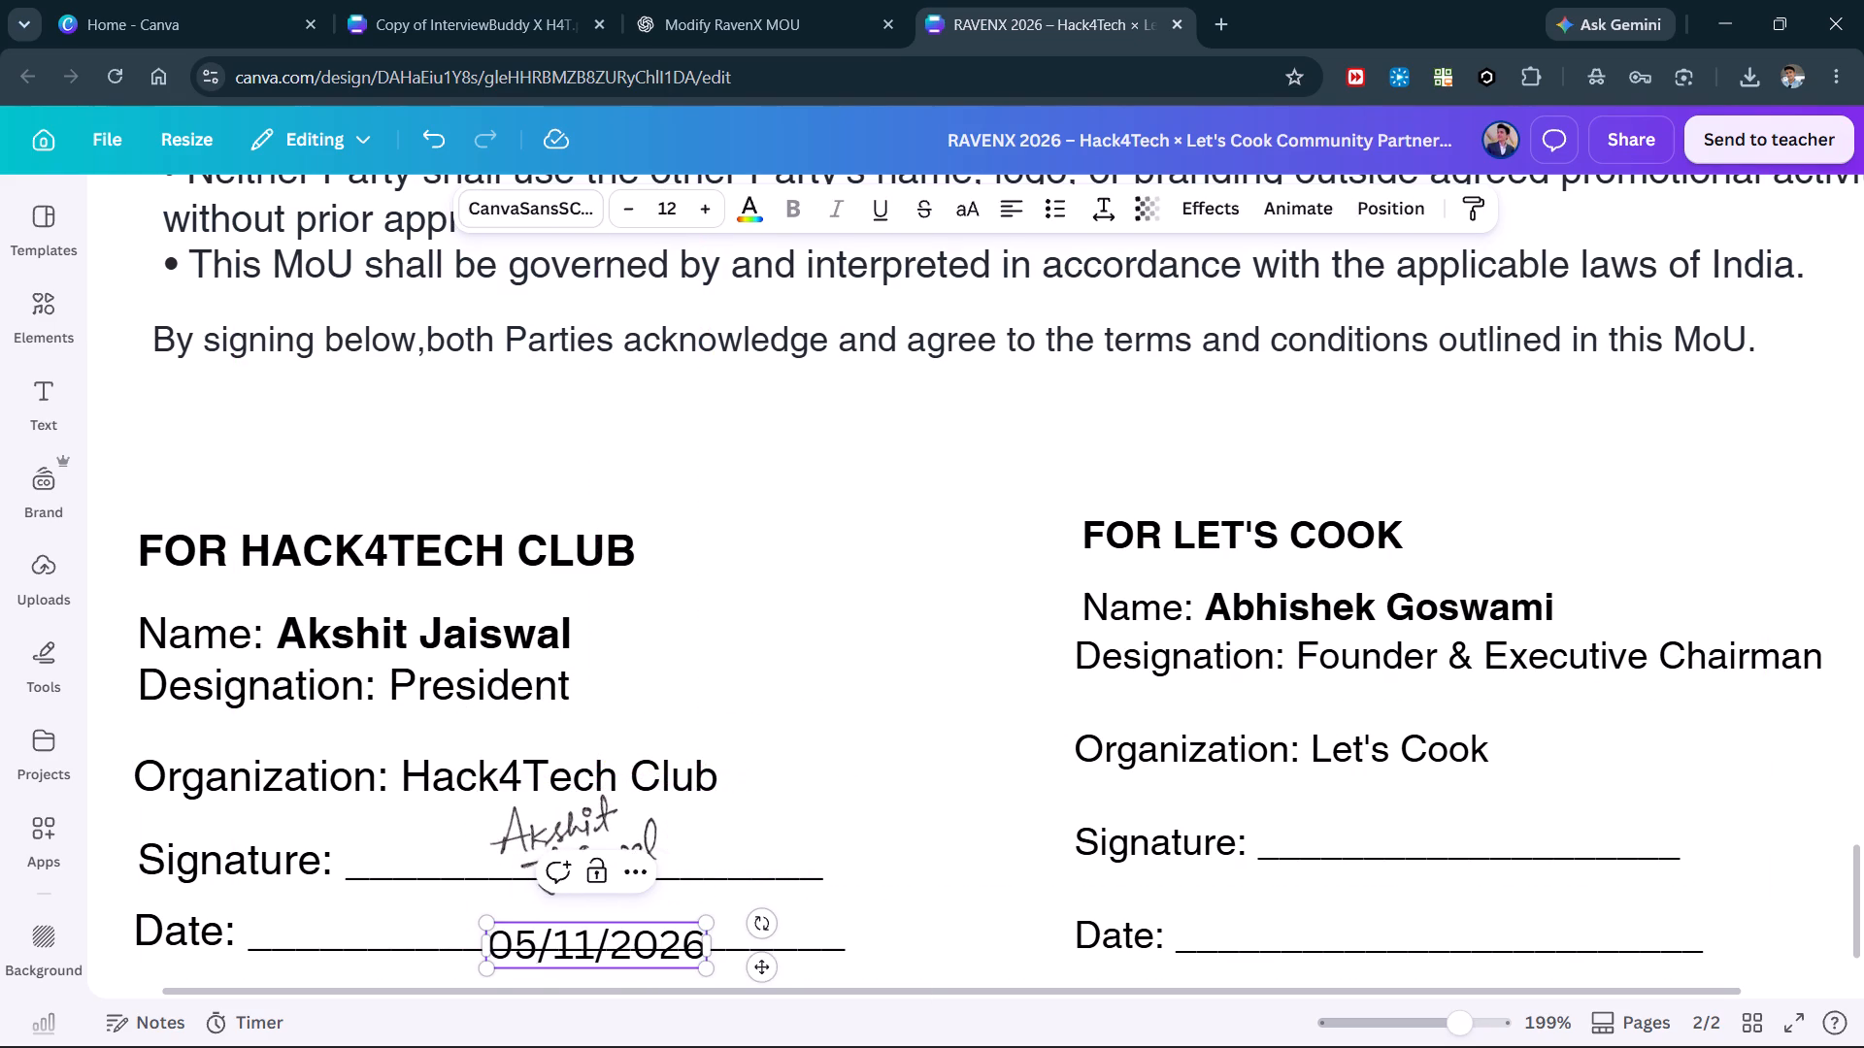
key("BackSpace")
key("6")
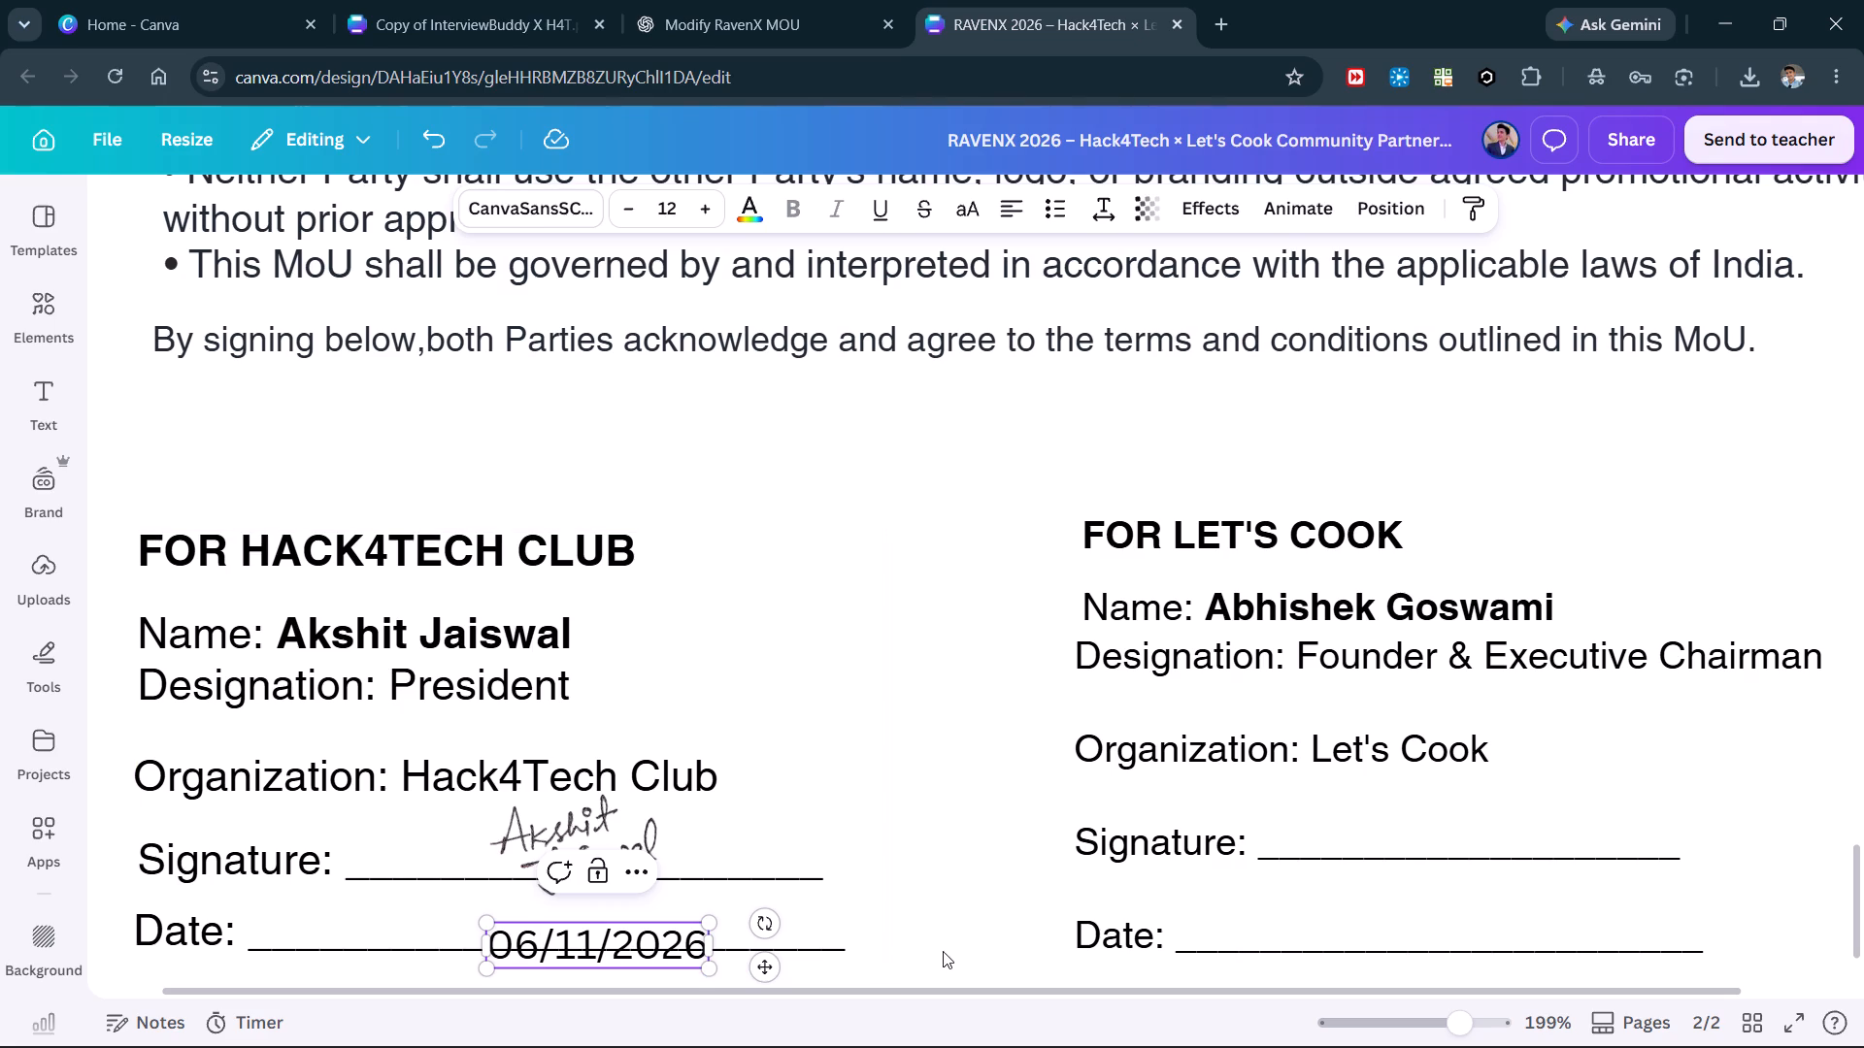
left_click(949, 938)
Move the 06/11/2026 date so it sits just above the Hack4Tech Club Date line, roughly beneath the signature.
left_click_drag(617, 944, 601, 931)
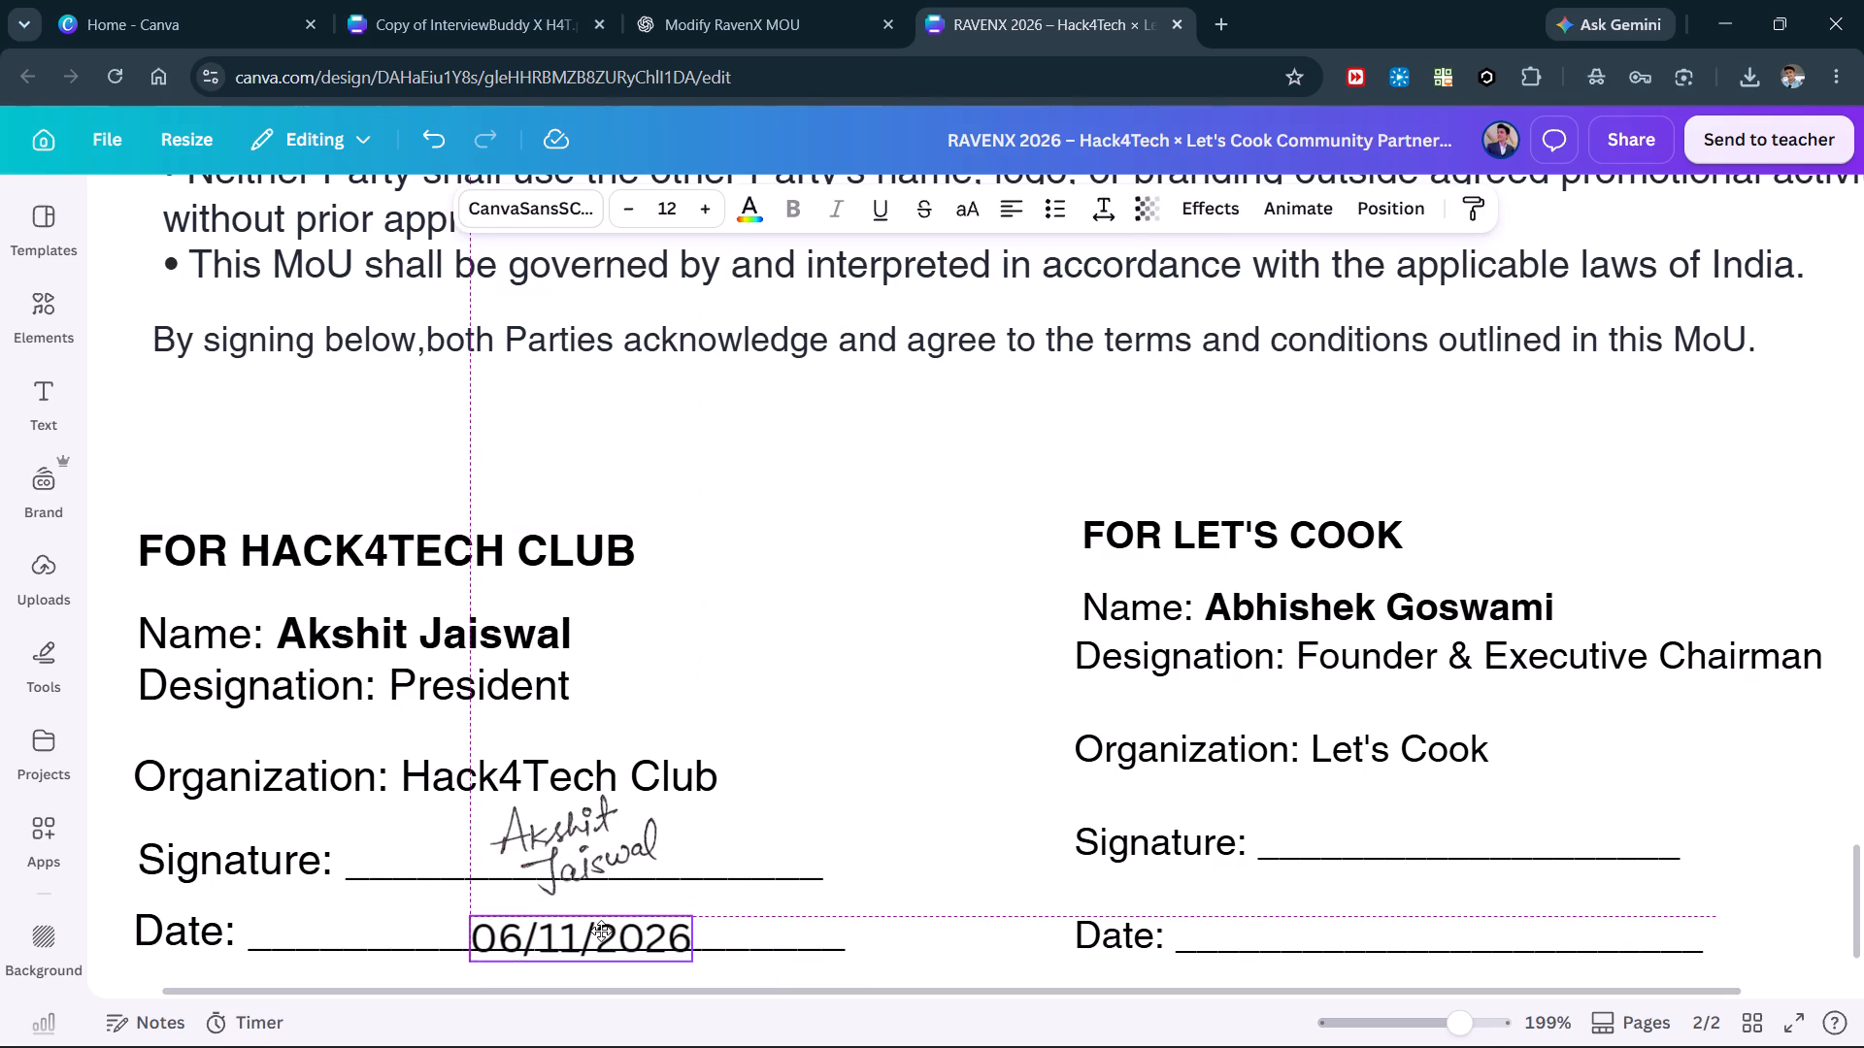
left_click_drag(601, 931, 569, 929)
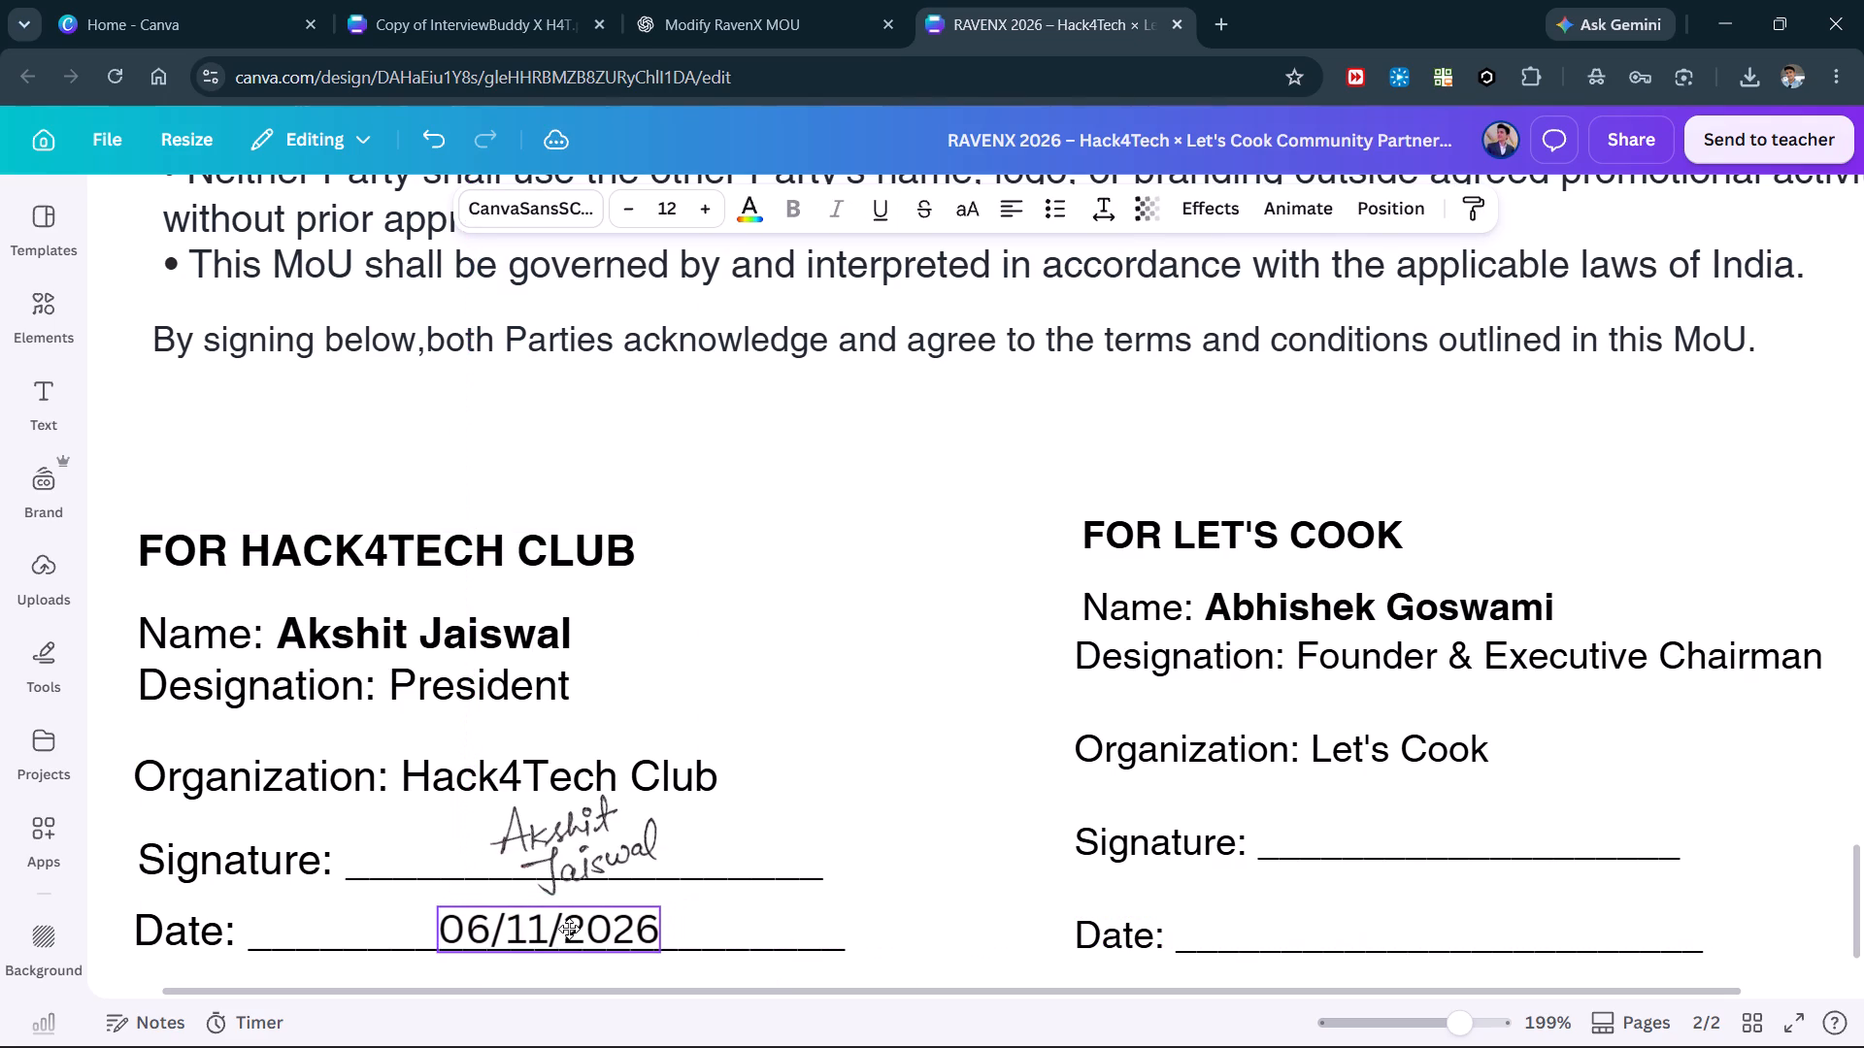
left_click_drag(569, 929, 569, 927)
left_click(880, 724)
left_click(634, 905)
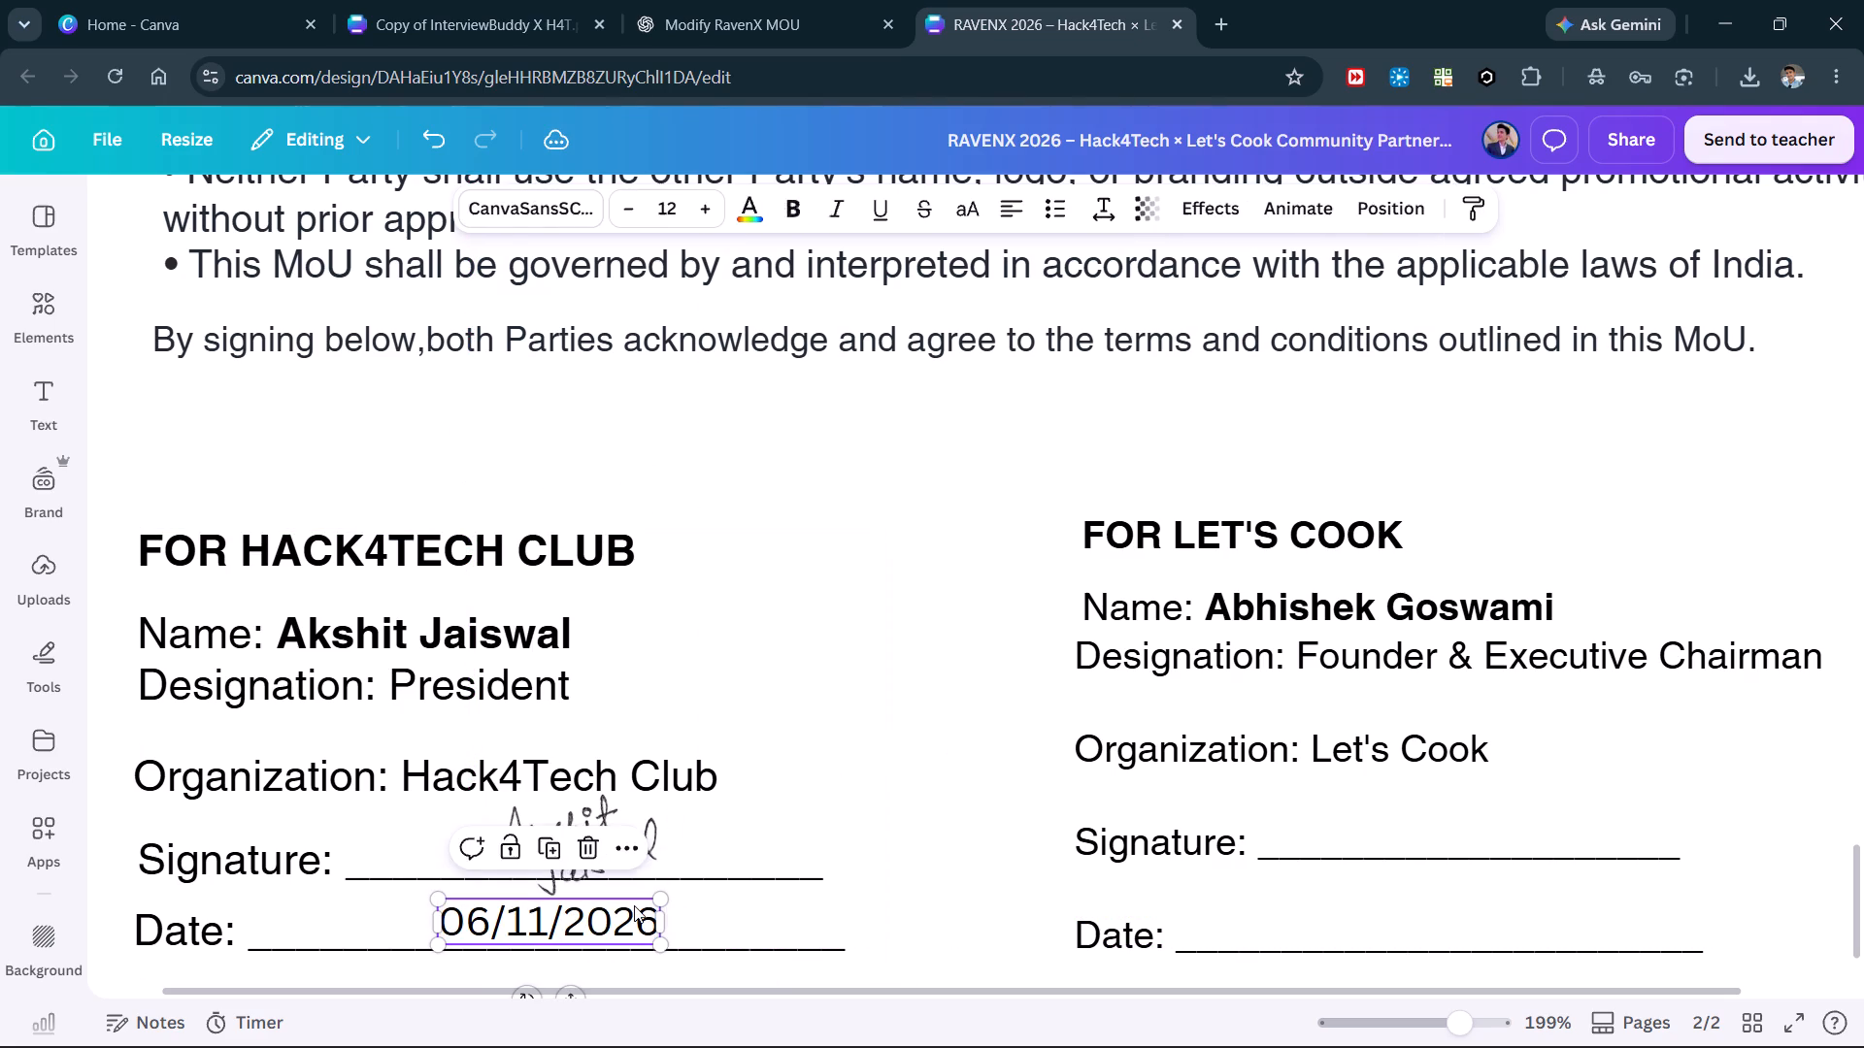
Copy the 06/11/2026 date from the Hack4Tech Club block onto the blank after "is made on" on page 1.
key("ctrl+c")
scroll(634, 905, "up", 14)
scroll(634, 905, "up", 8)
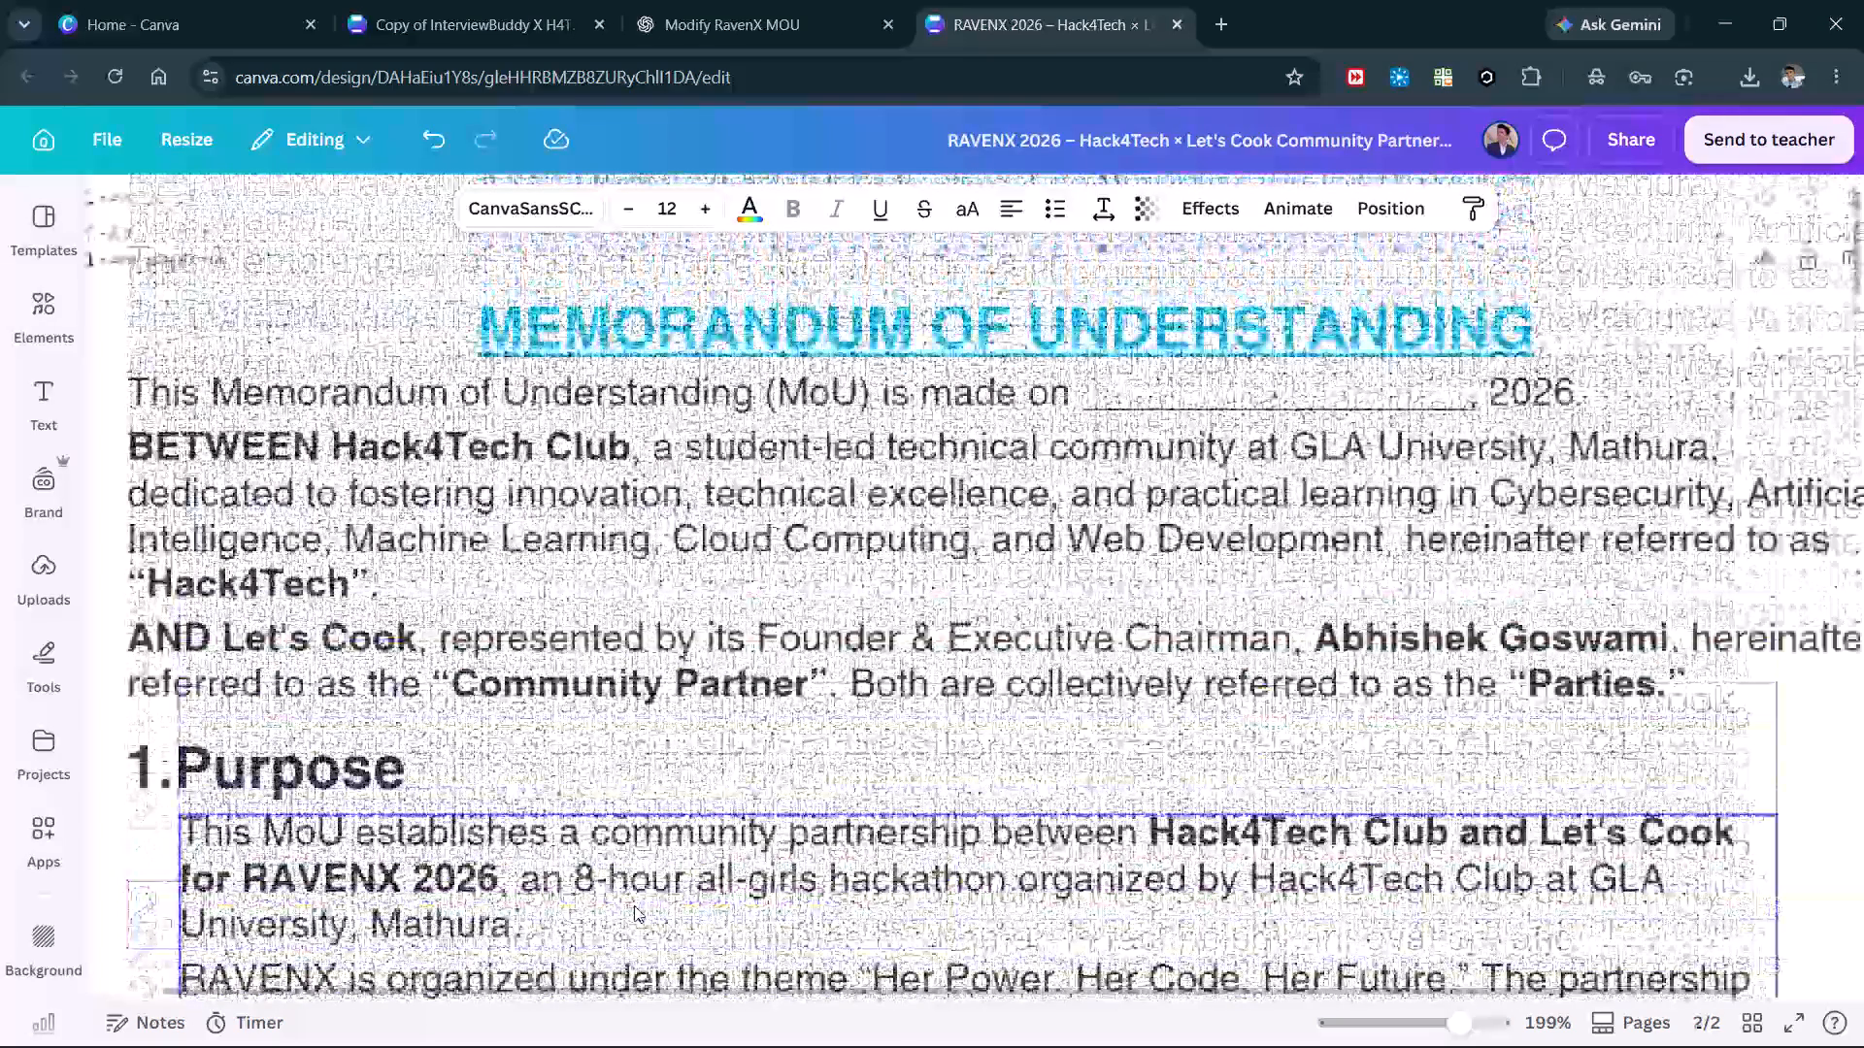
key("ctrl+v")
left_click_drag(996, 724, 1171, 500)
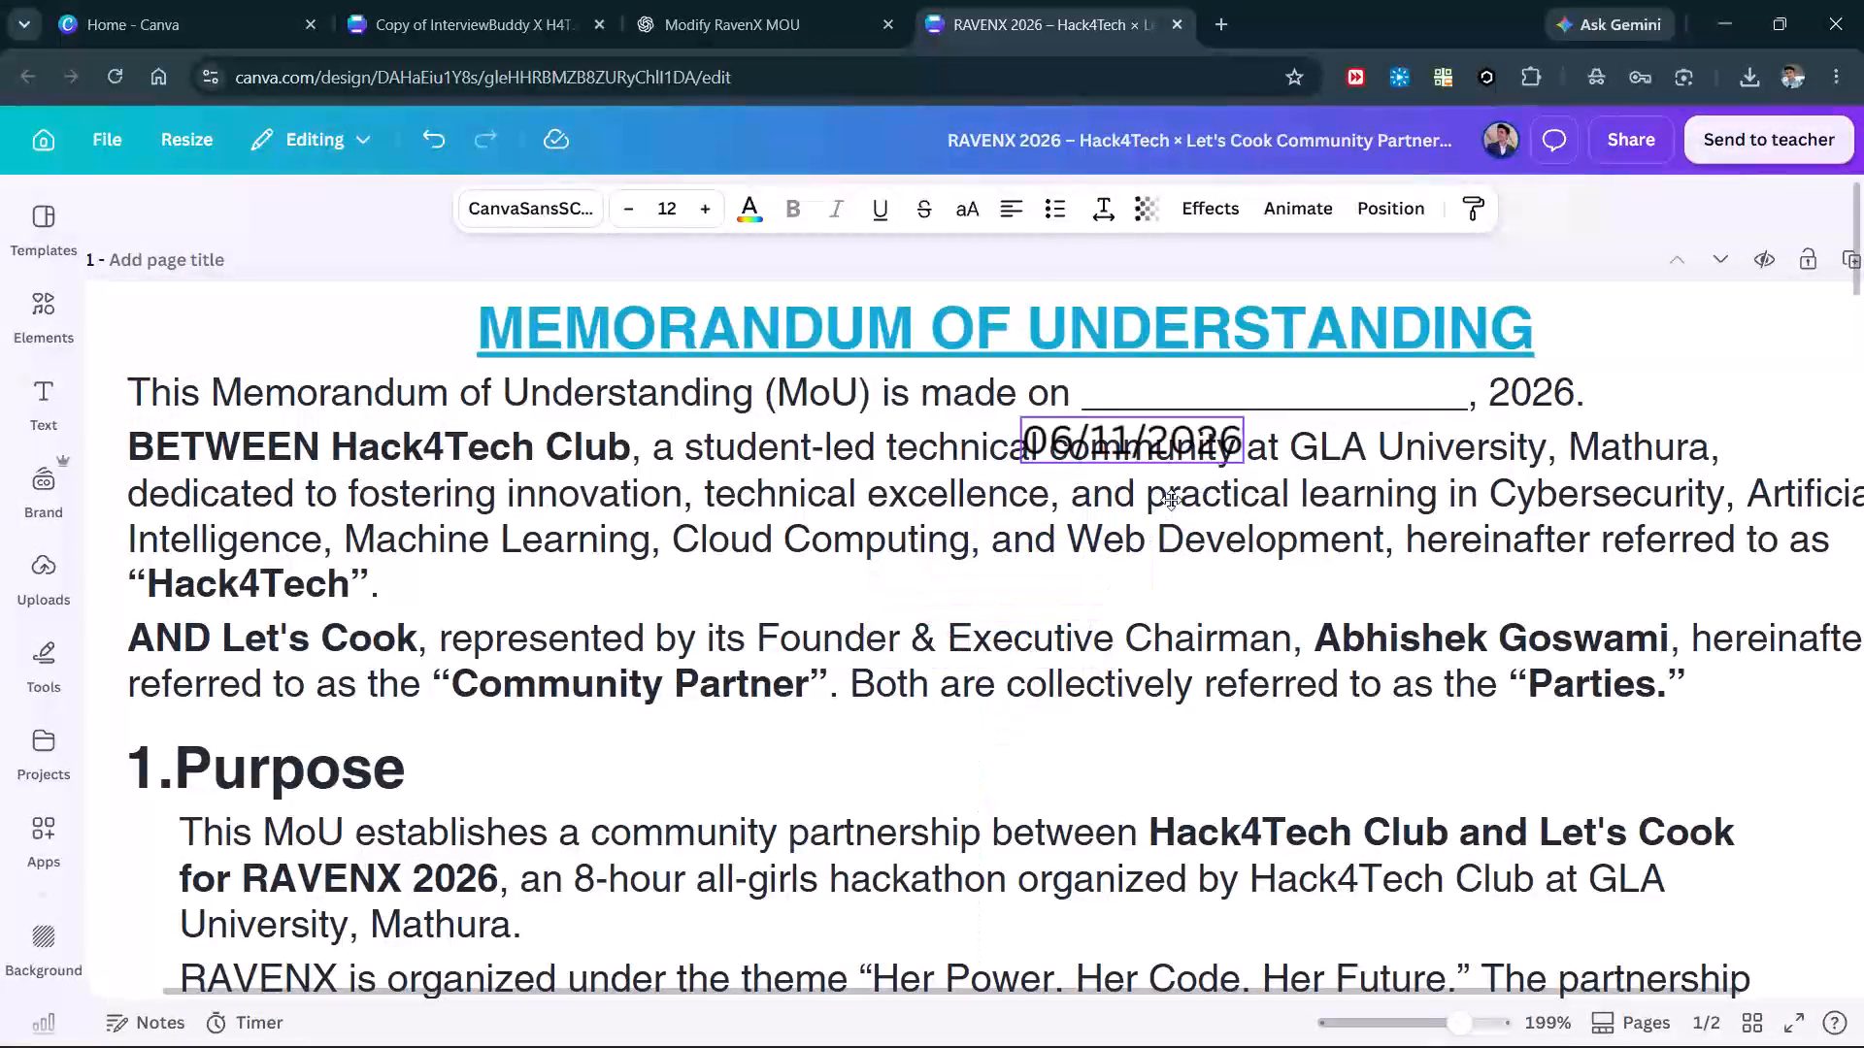
left_click_drag(1171, 500, 1296, 474)
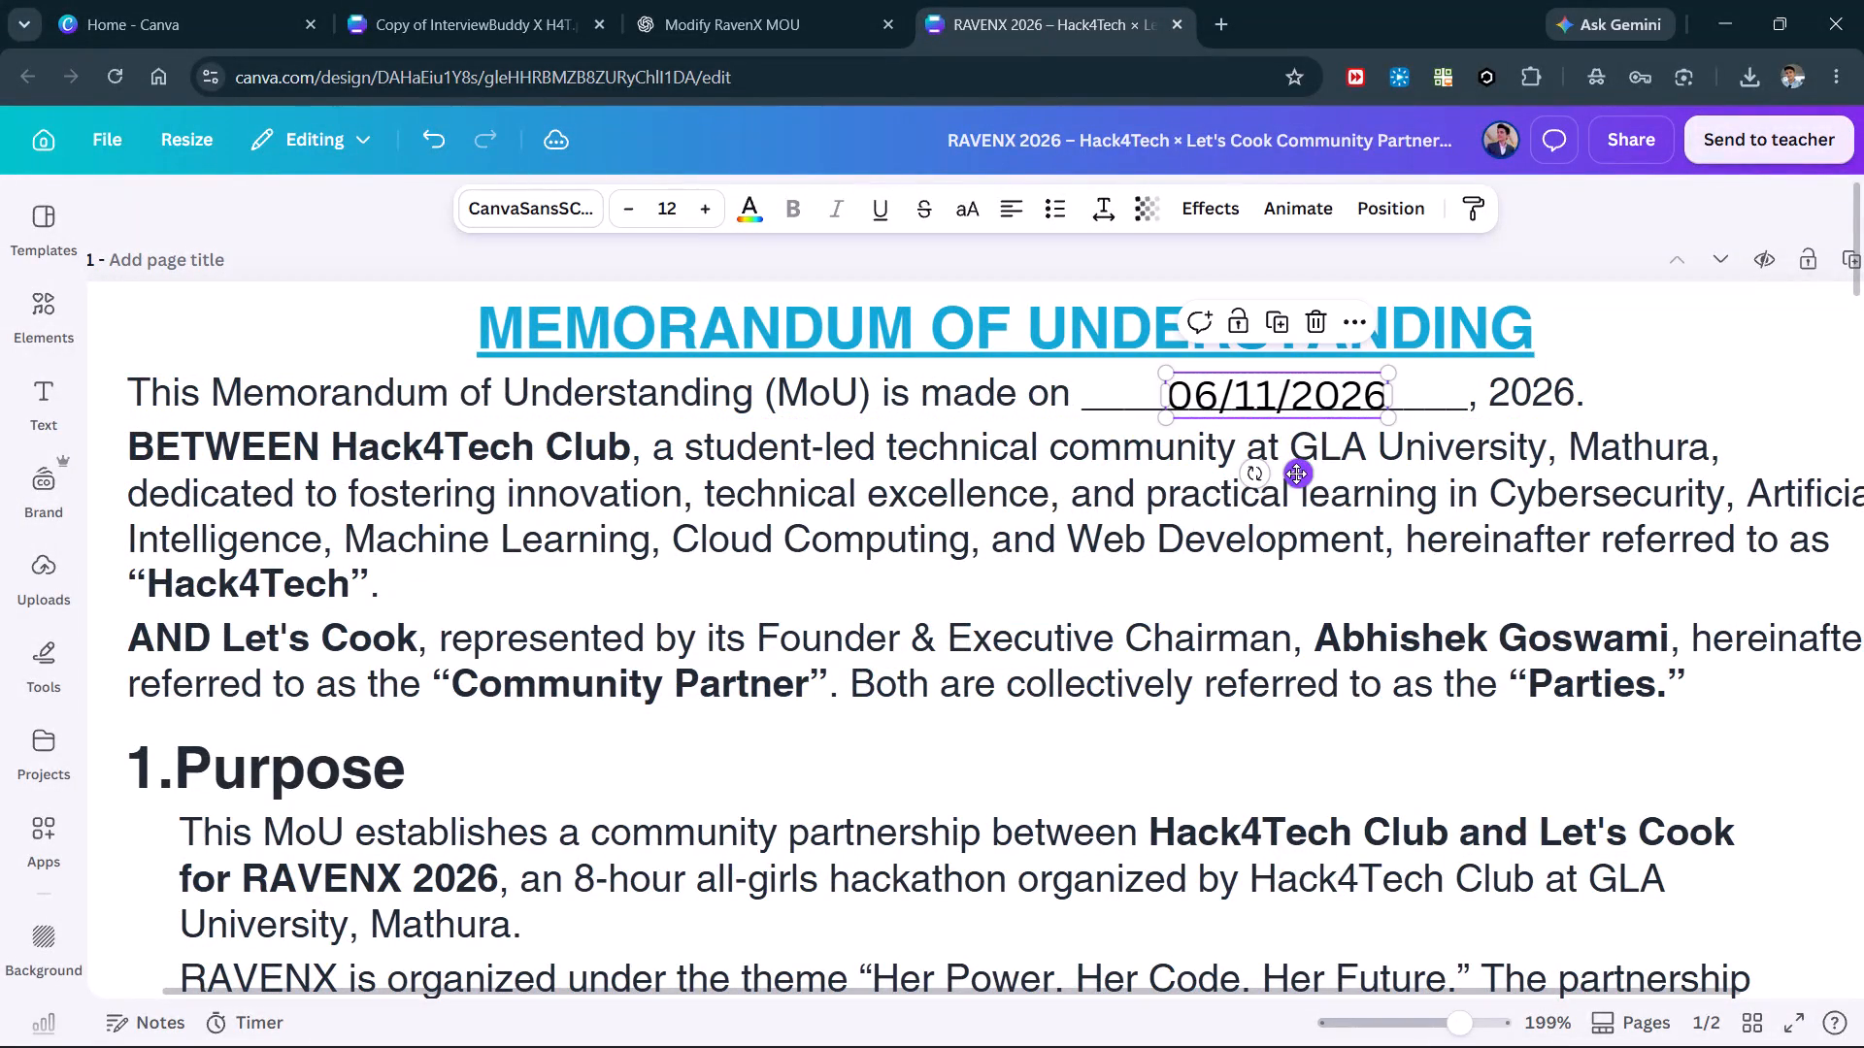
Shrink the copied date on the opening line's blank to a font size of about 8.8.
left_click_drag(1390, 415, 1333, 390)
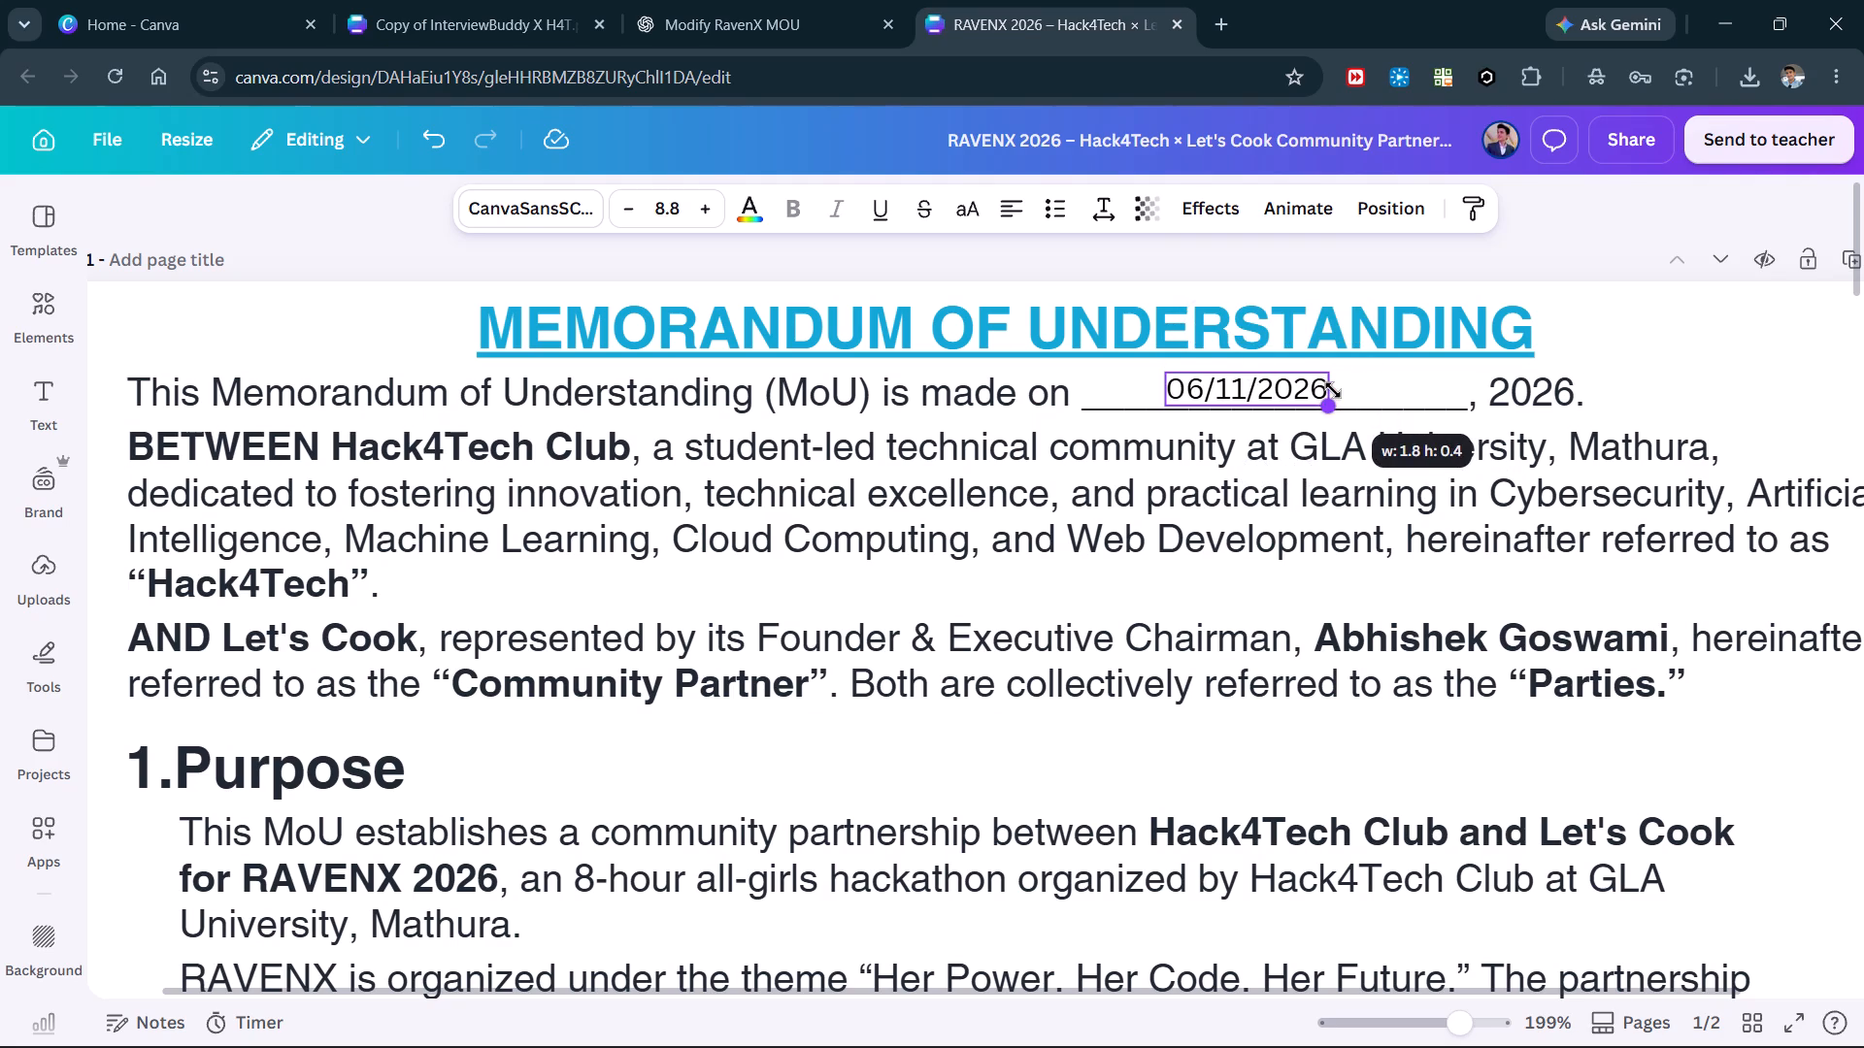
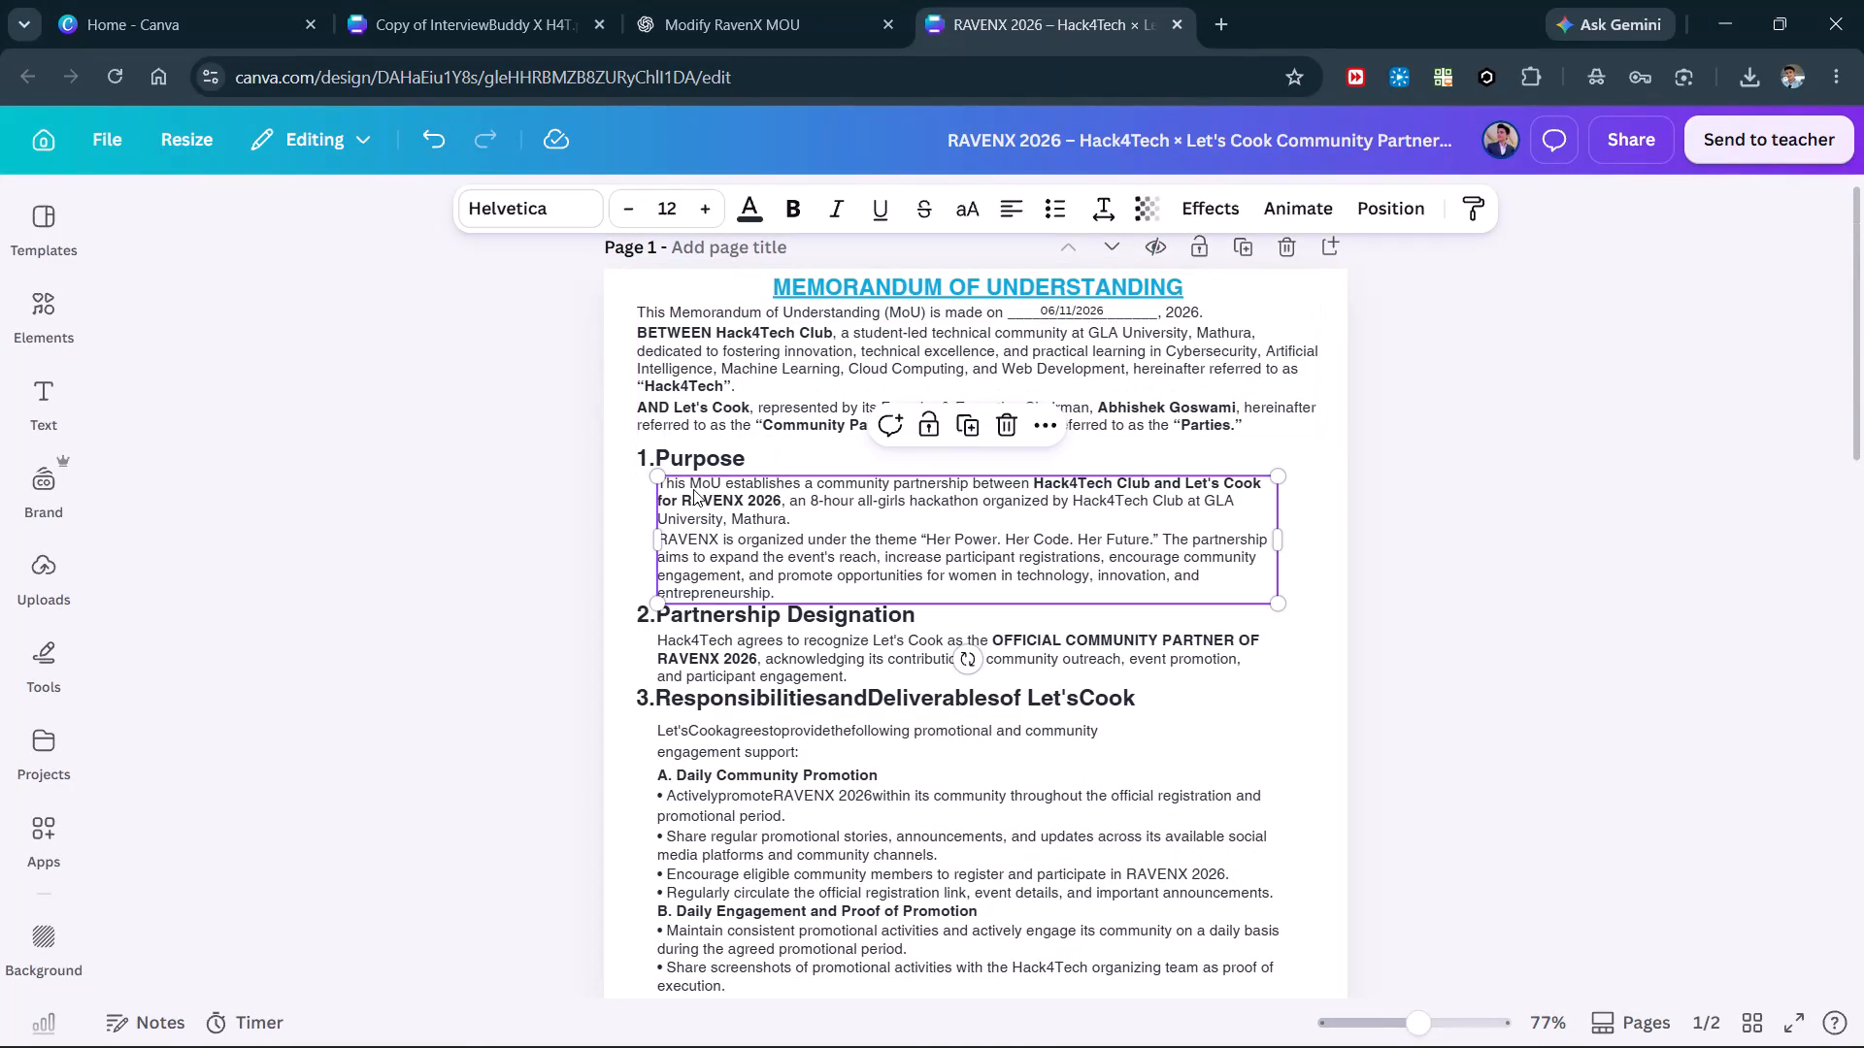
Widen the Purpose section's text box so its right edge lines up with the introductory paragraphs' right margin.
left_click_drag(1289, 544, 1325, 547)
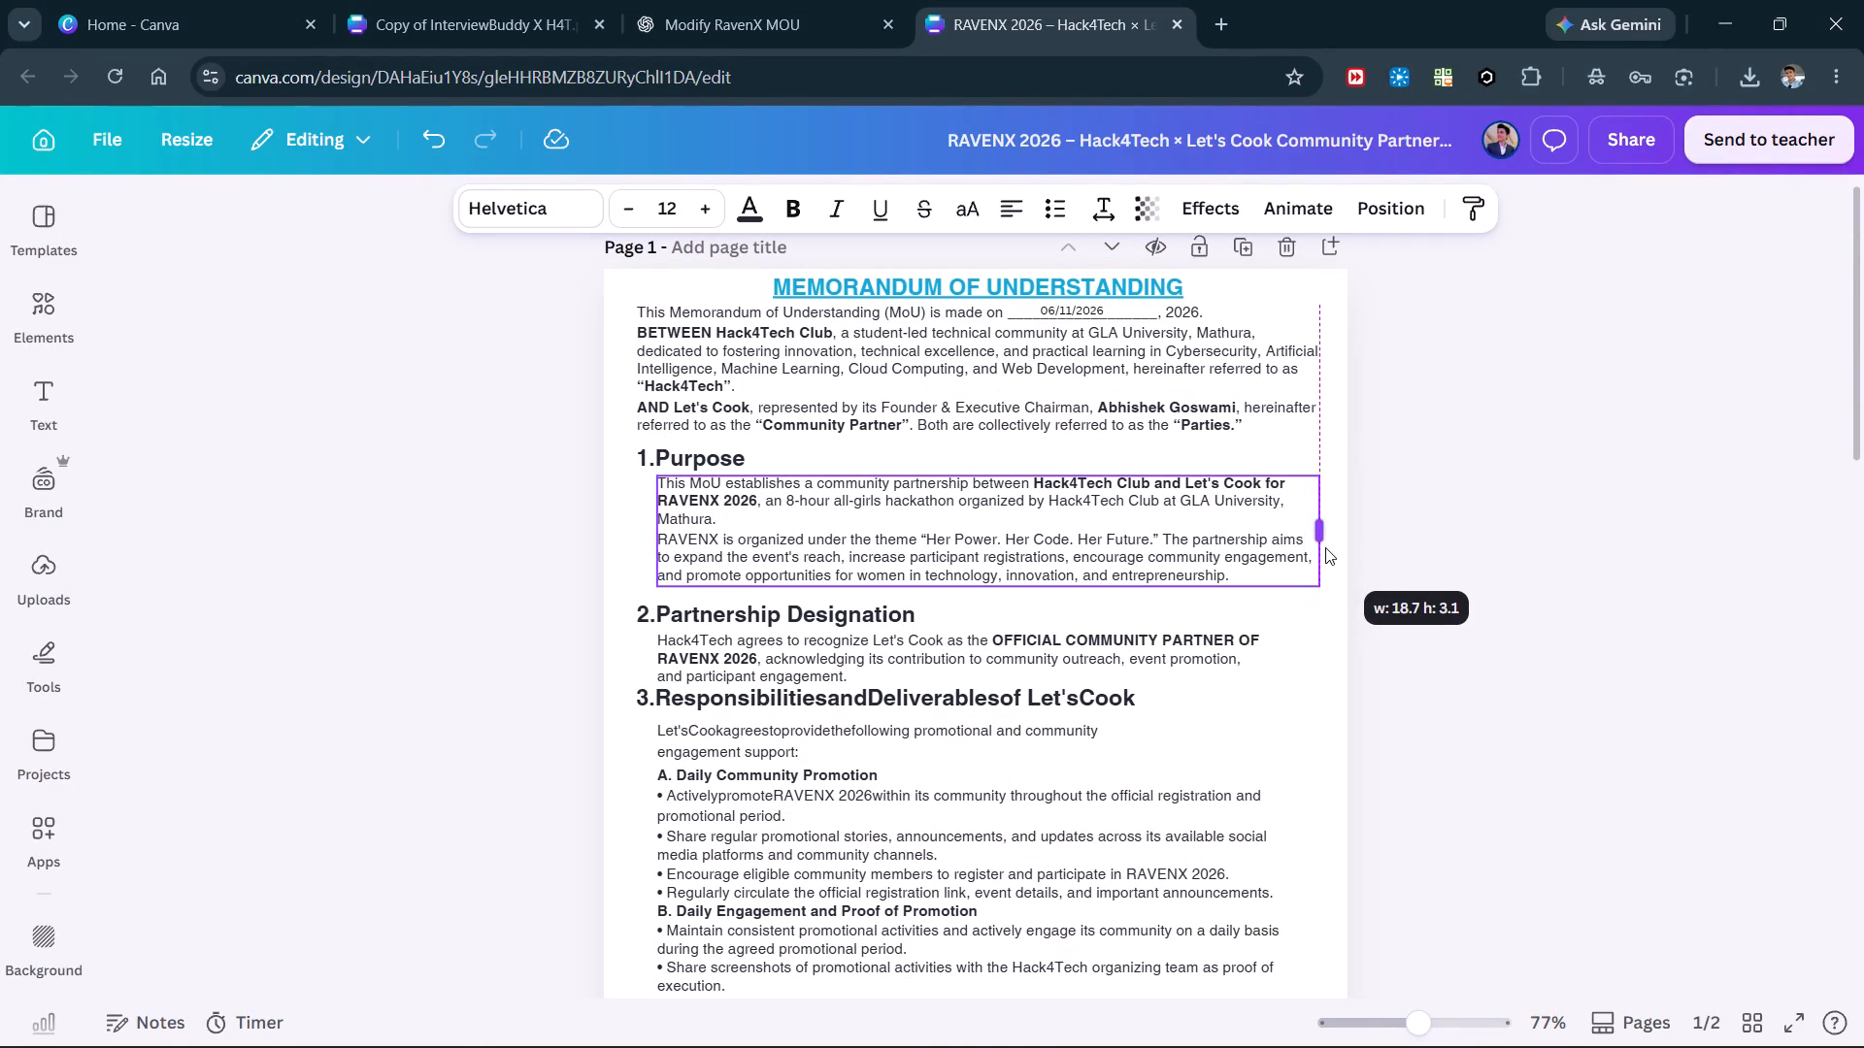
left_click_drag(1325, 547, 1319, 548)
left_click(1535, 613)
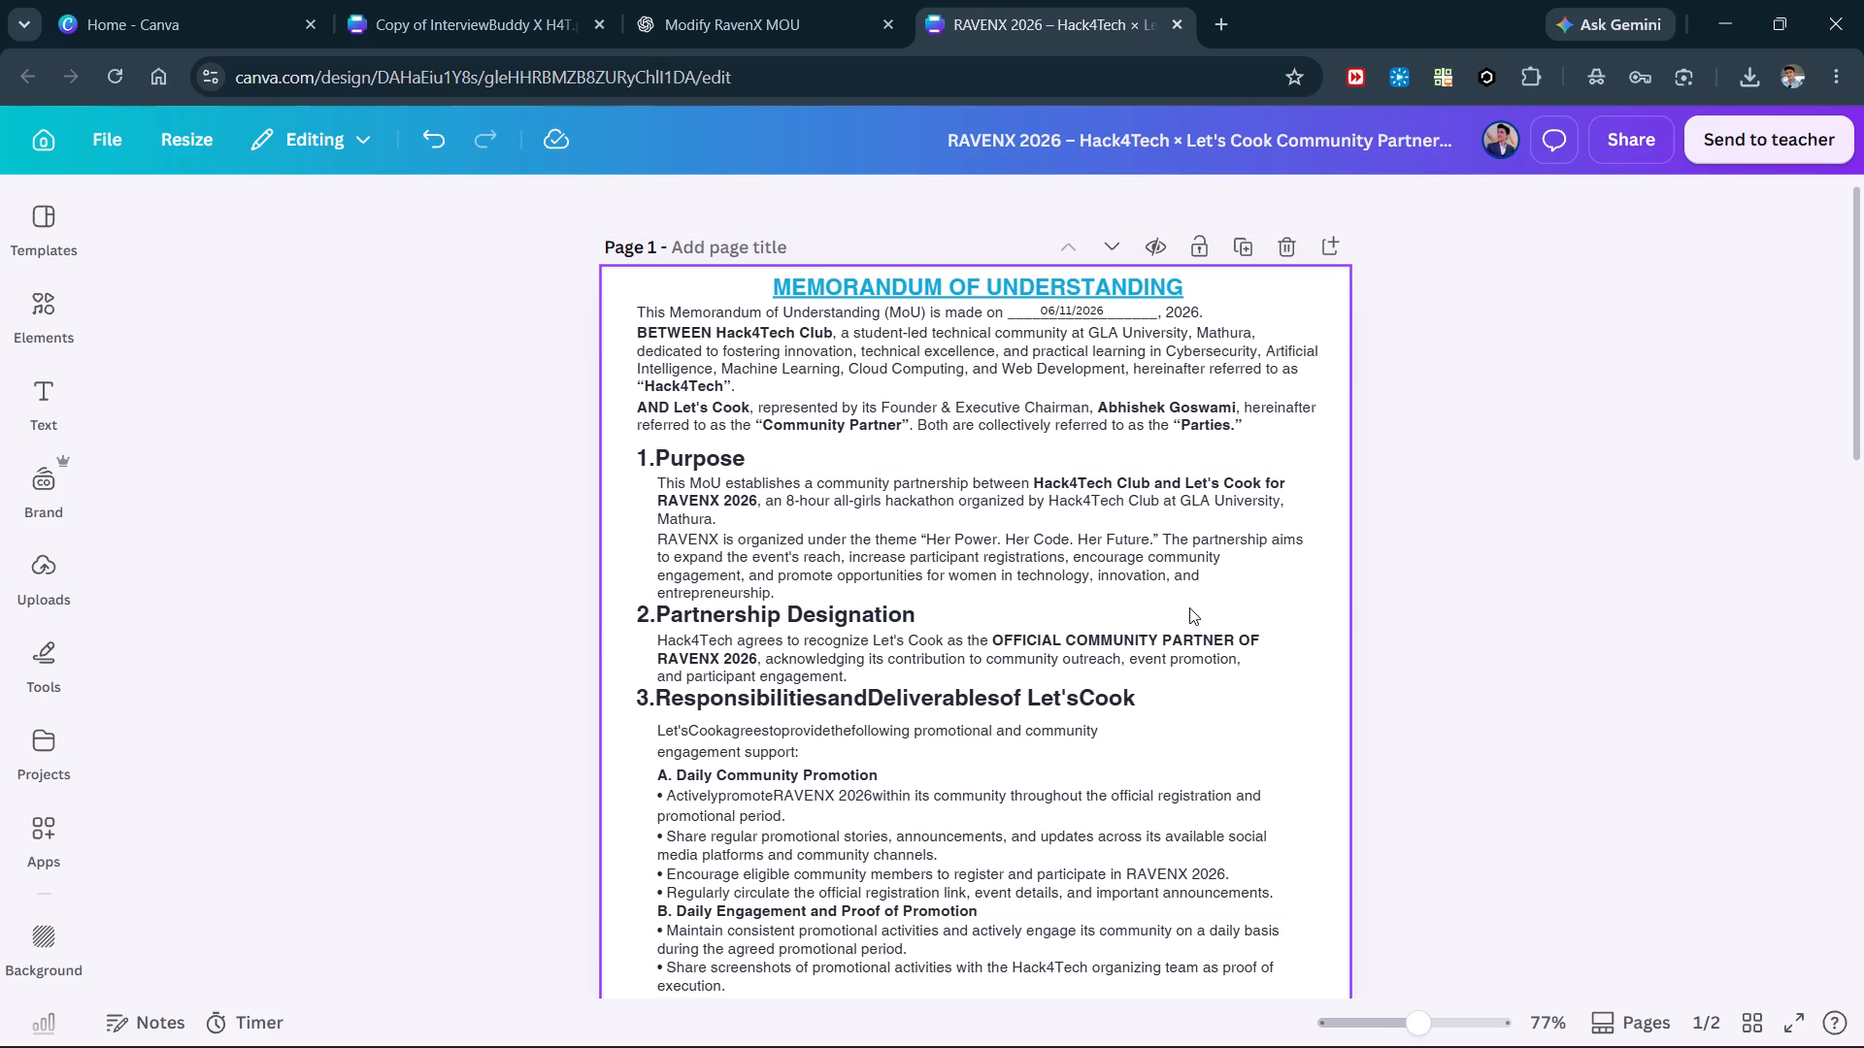
Copy the faded H4T logo watermark from the InterviewBuddy X H4T document and paste it onto page 2 of the RAVENX MoU.
scroll(1251, 660, "down", 13)
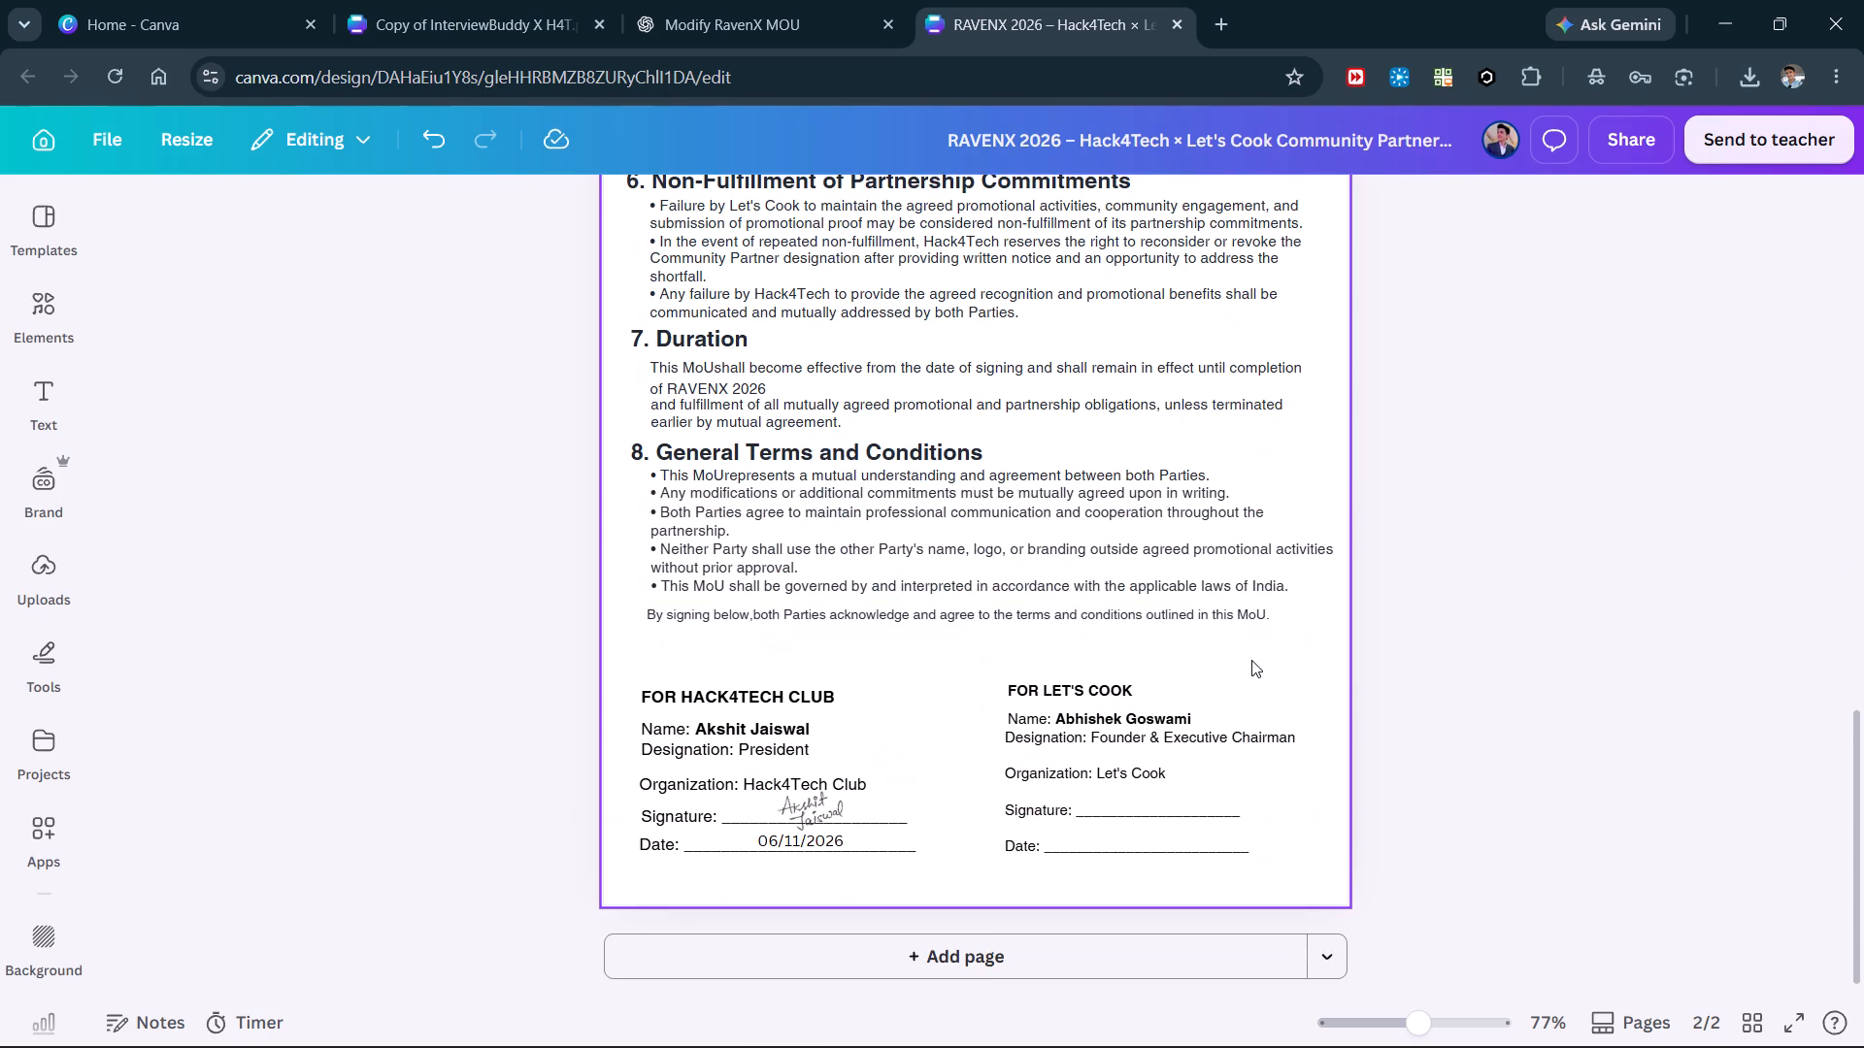
left_click(1419, 687)
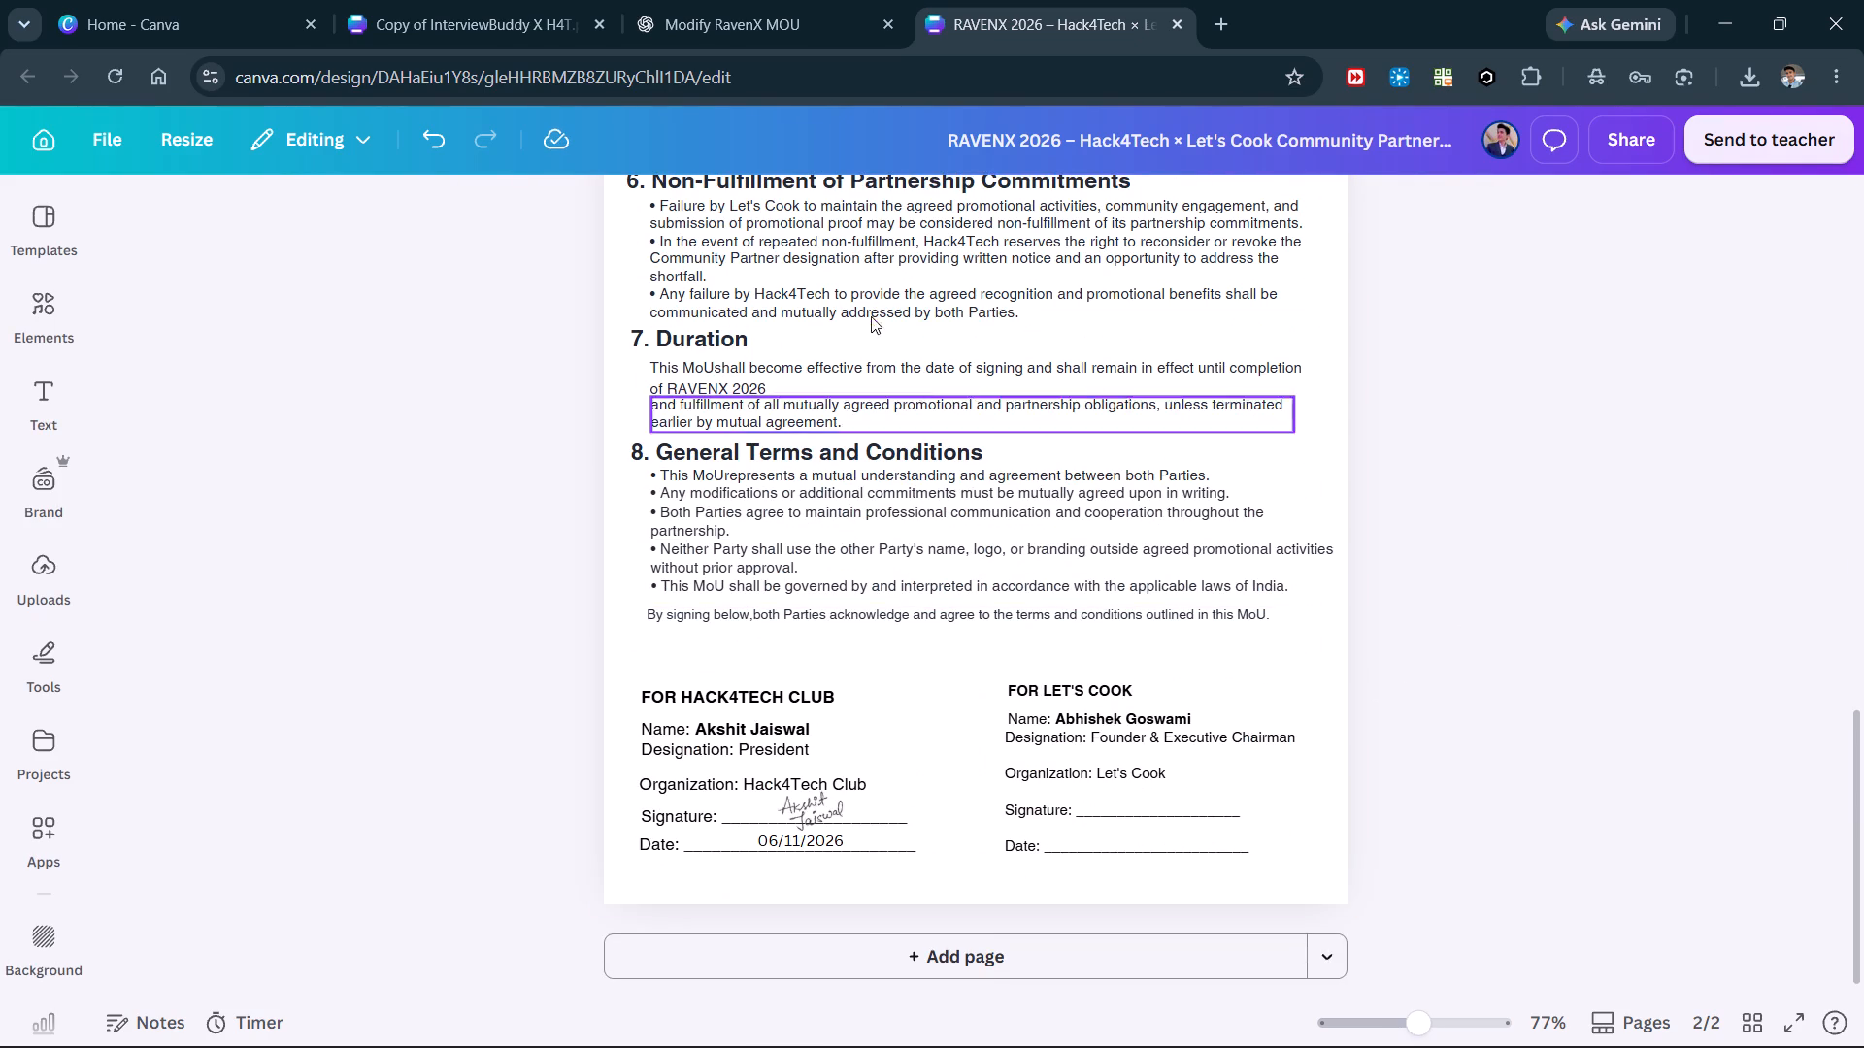
left_click(510, 0)
left_click(1058, 467)
key("ctrl+c")
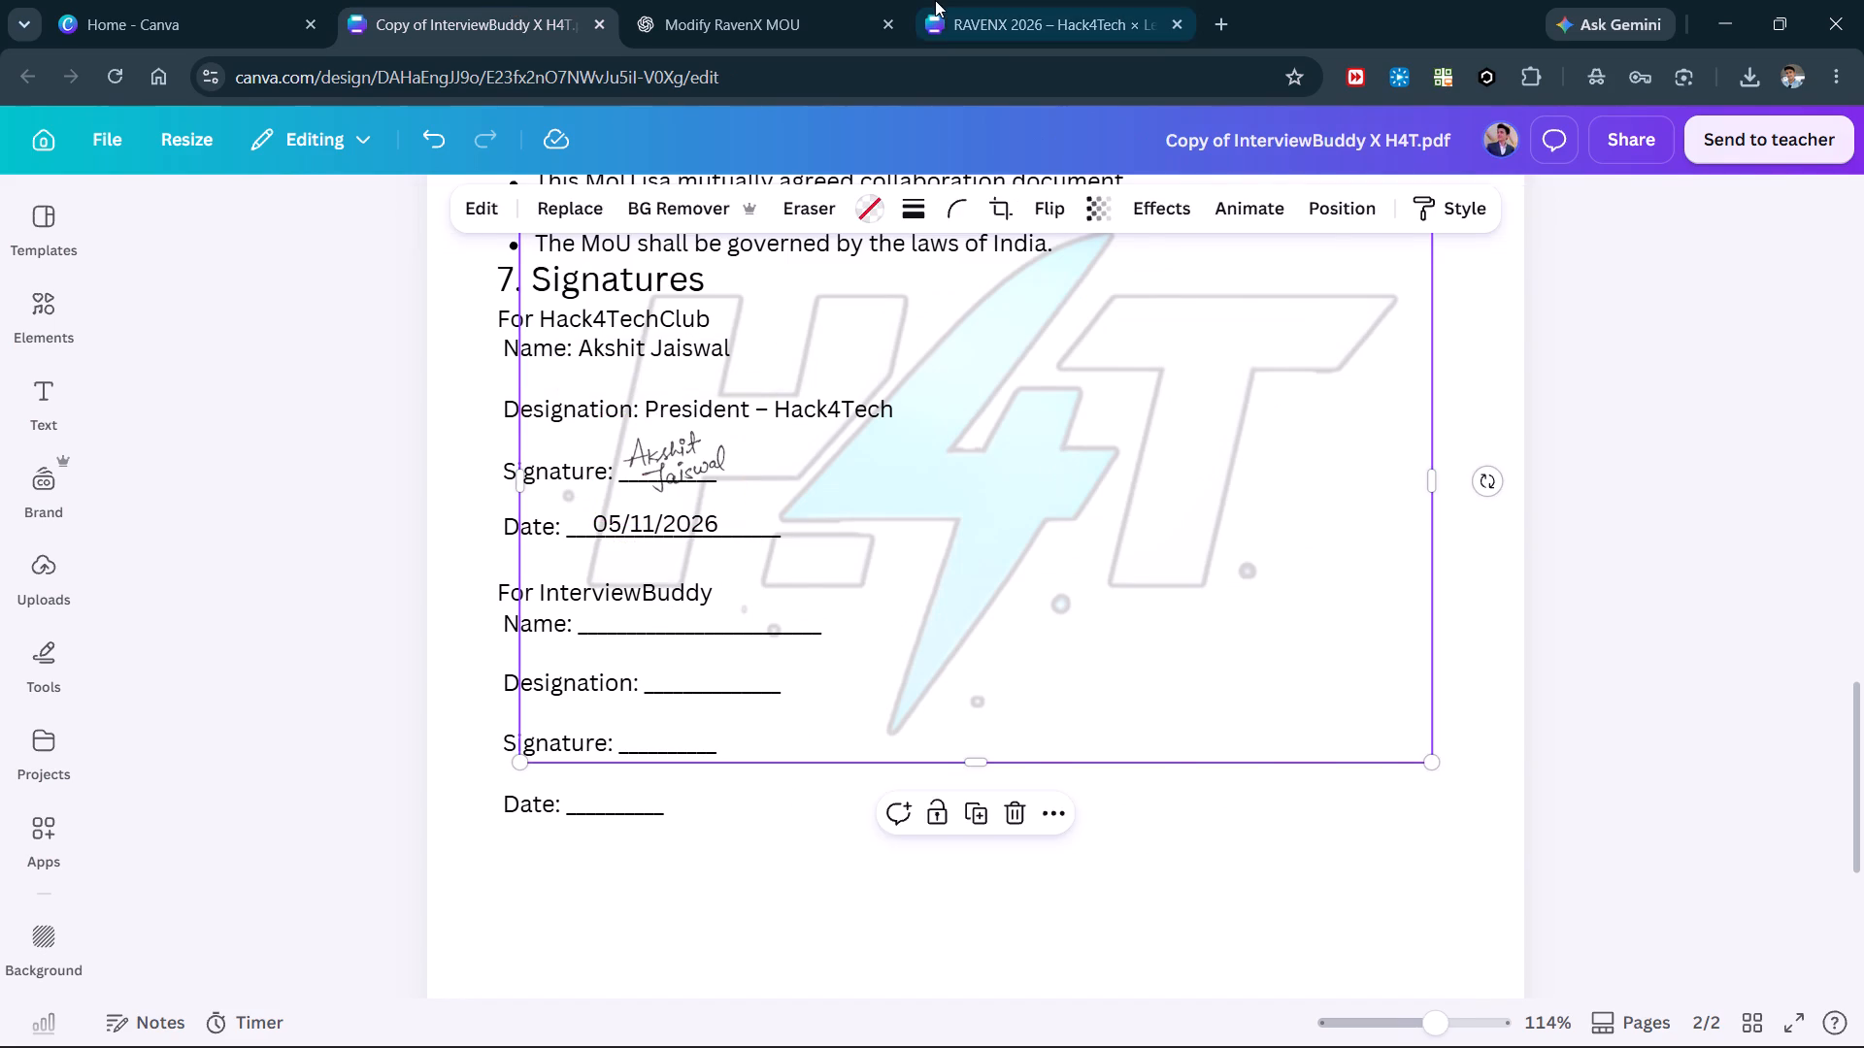
left_click(937, 0)
key("ctrl+v")
Paste the same H4T logo watermark onto page 1 of the MoU.
scroll(887, 229, "up", 3)
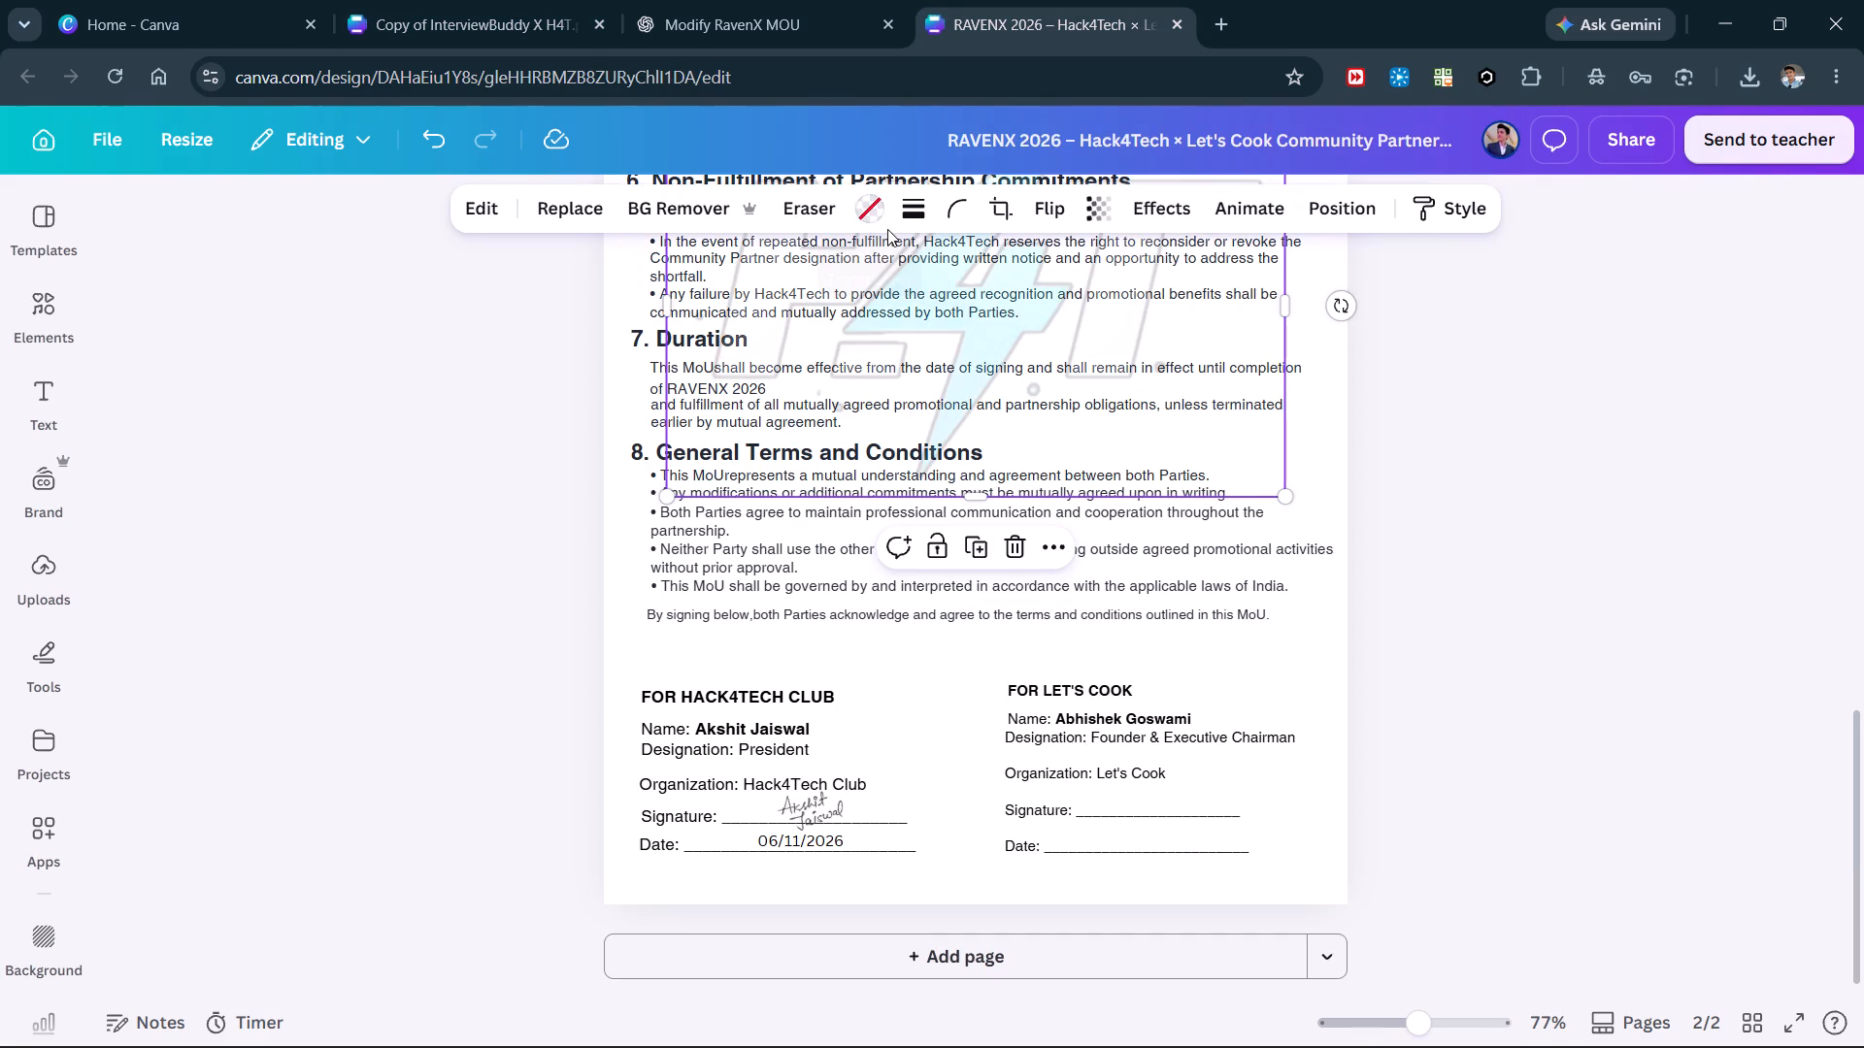
scroll(887, 229, "up", 2)
left_click(528, 667)
scroll(528, 667, "up", 9)
key("ctrl+v")
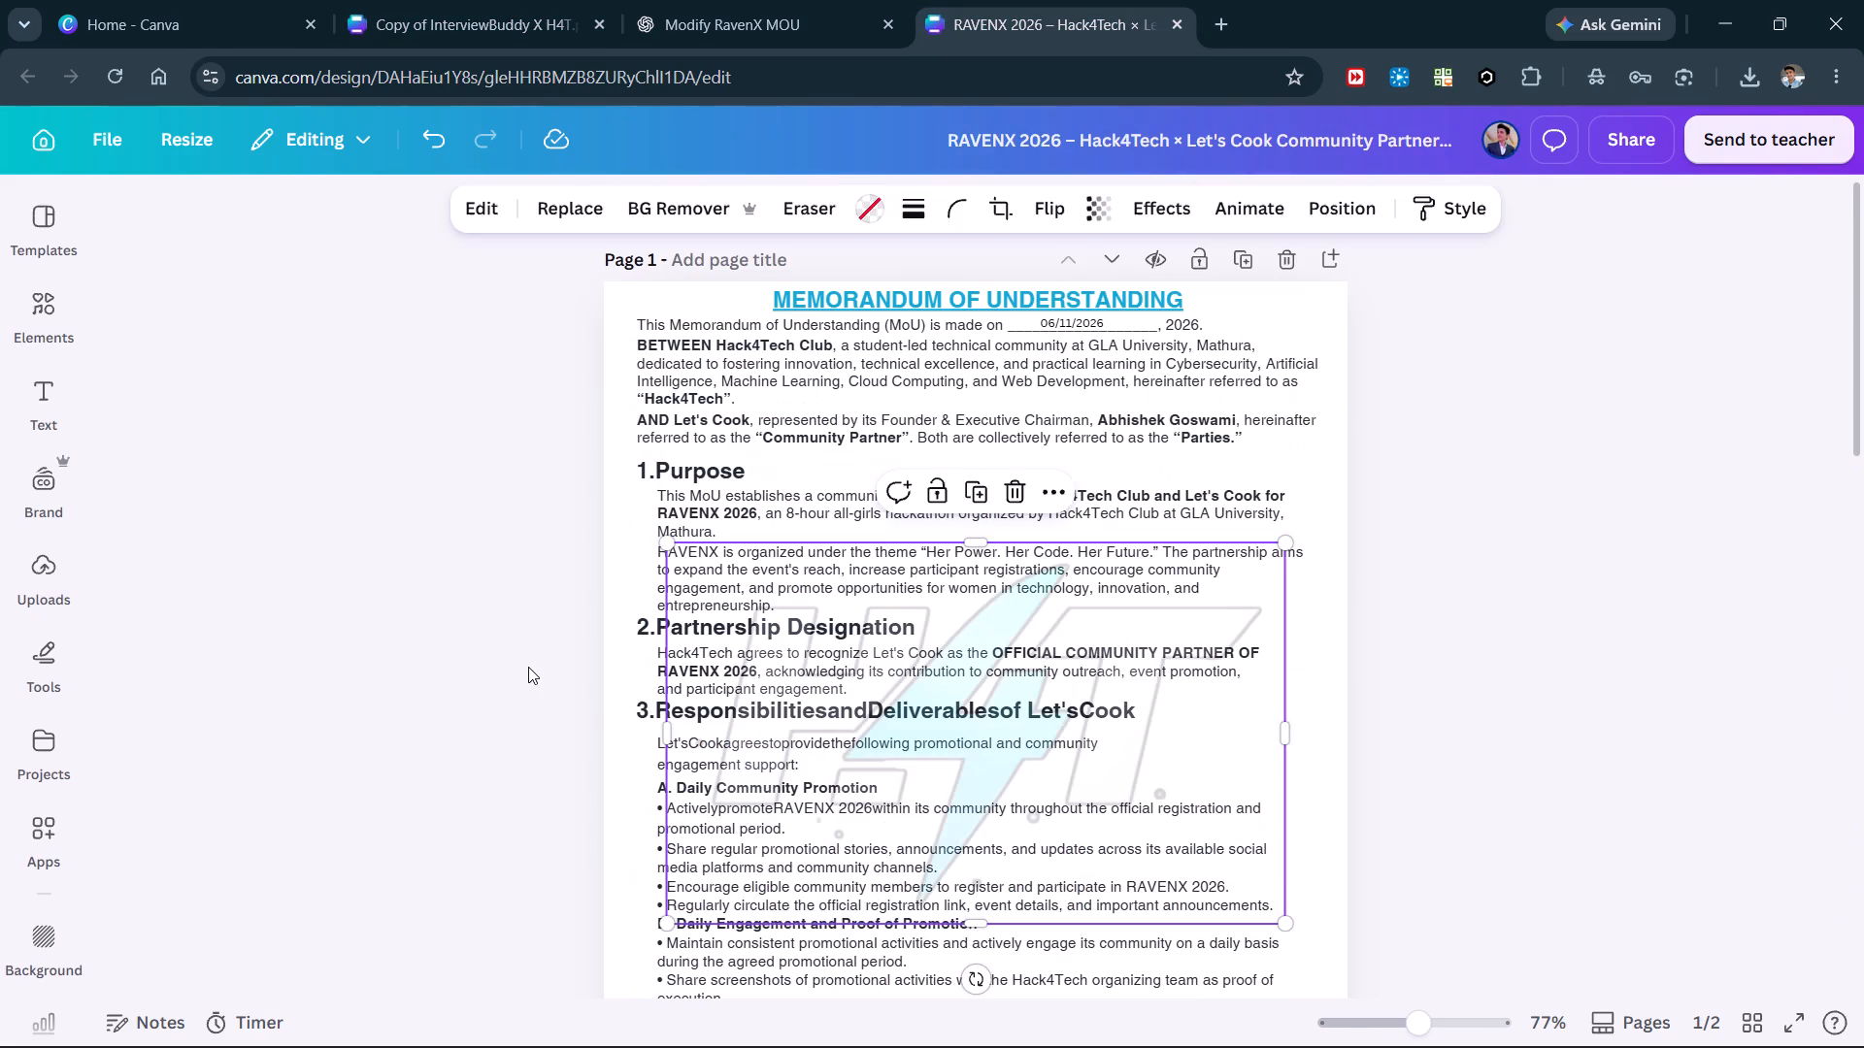
left_click(528, 667)
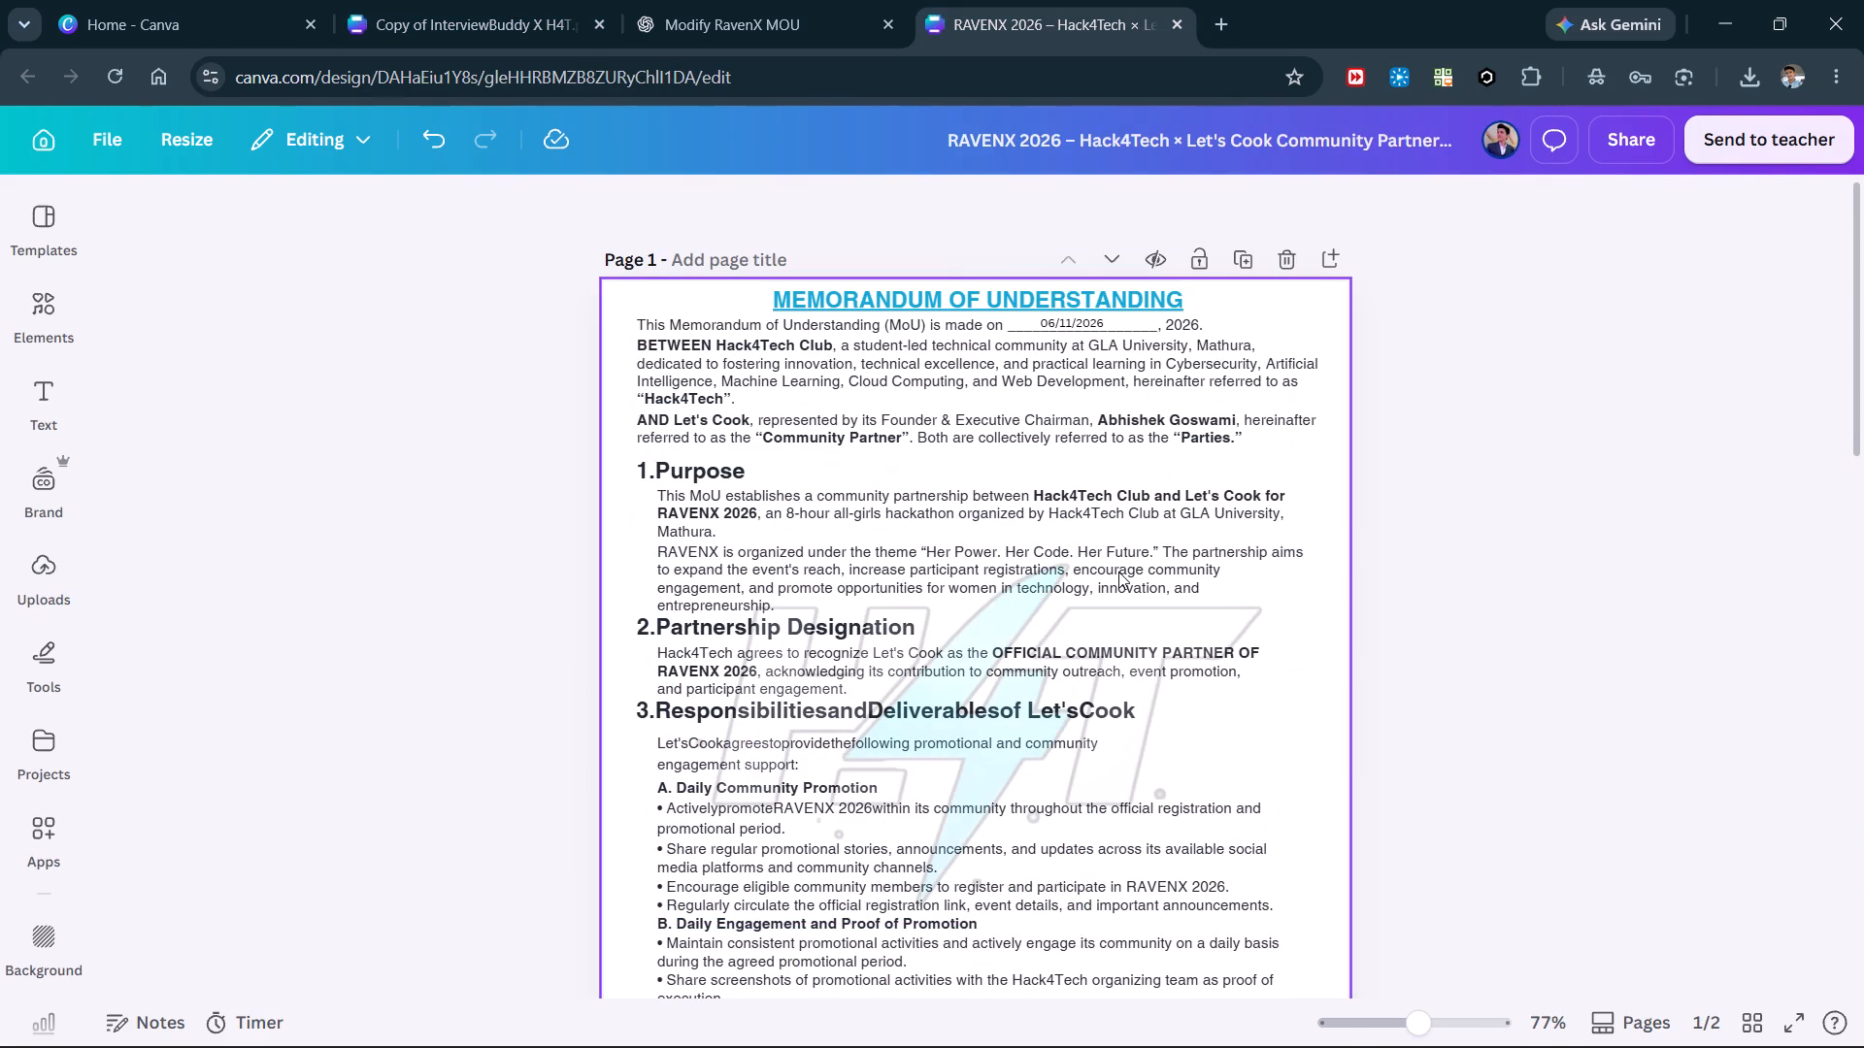
Rename the design as Hack4Tech X Let's Cook MoU.
scroll(1118, 572, "down", 10)
left_click(1292, 143)
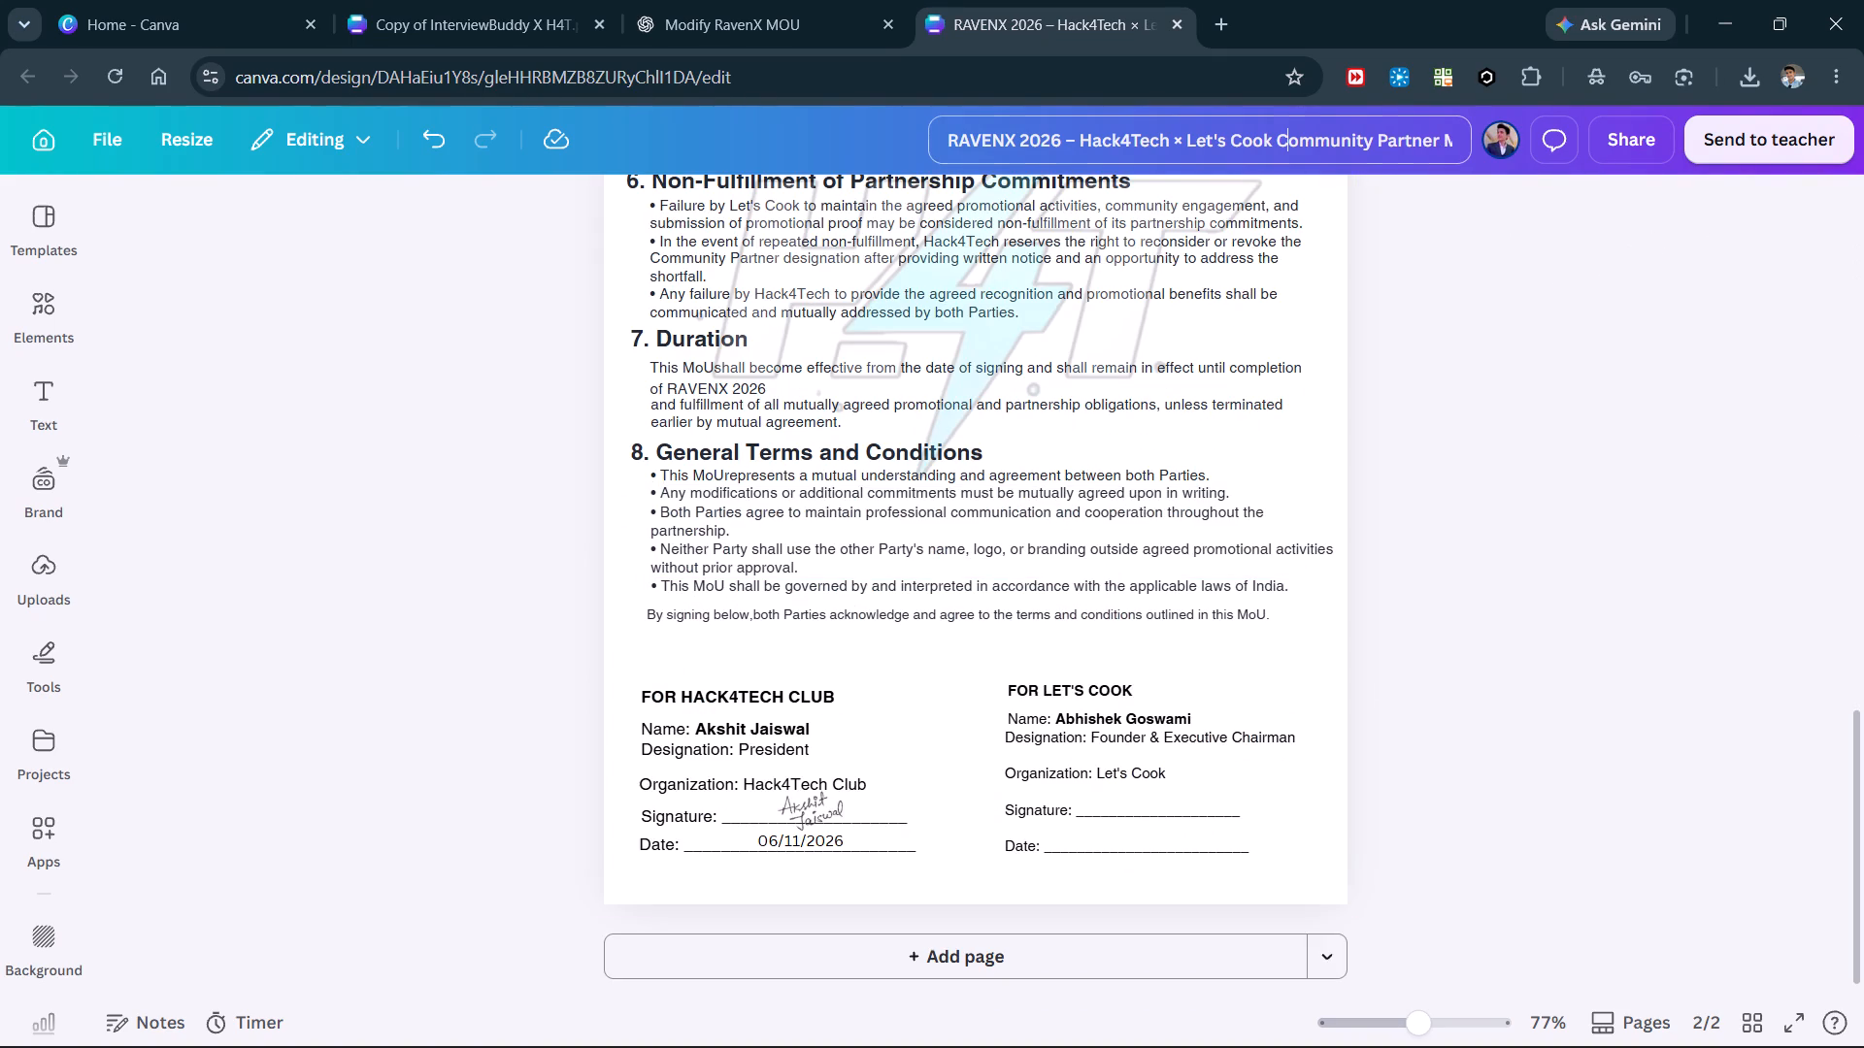
key("ctrl+a")
left_click(1291, 142)
key("ctrl+a")
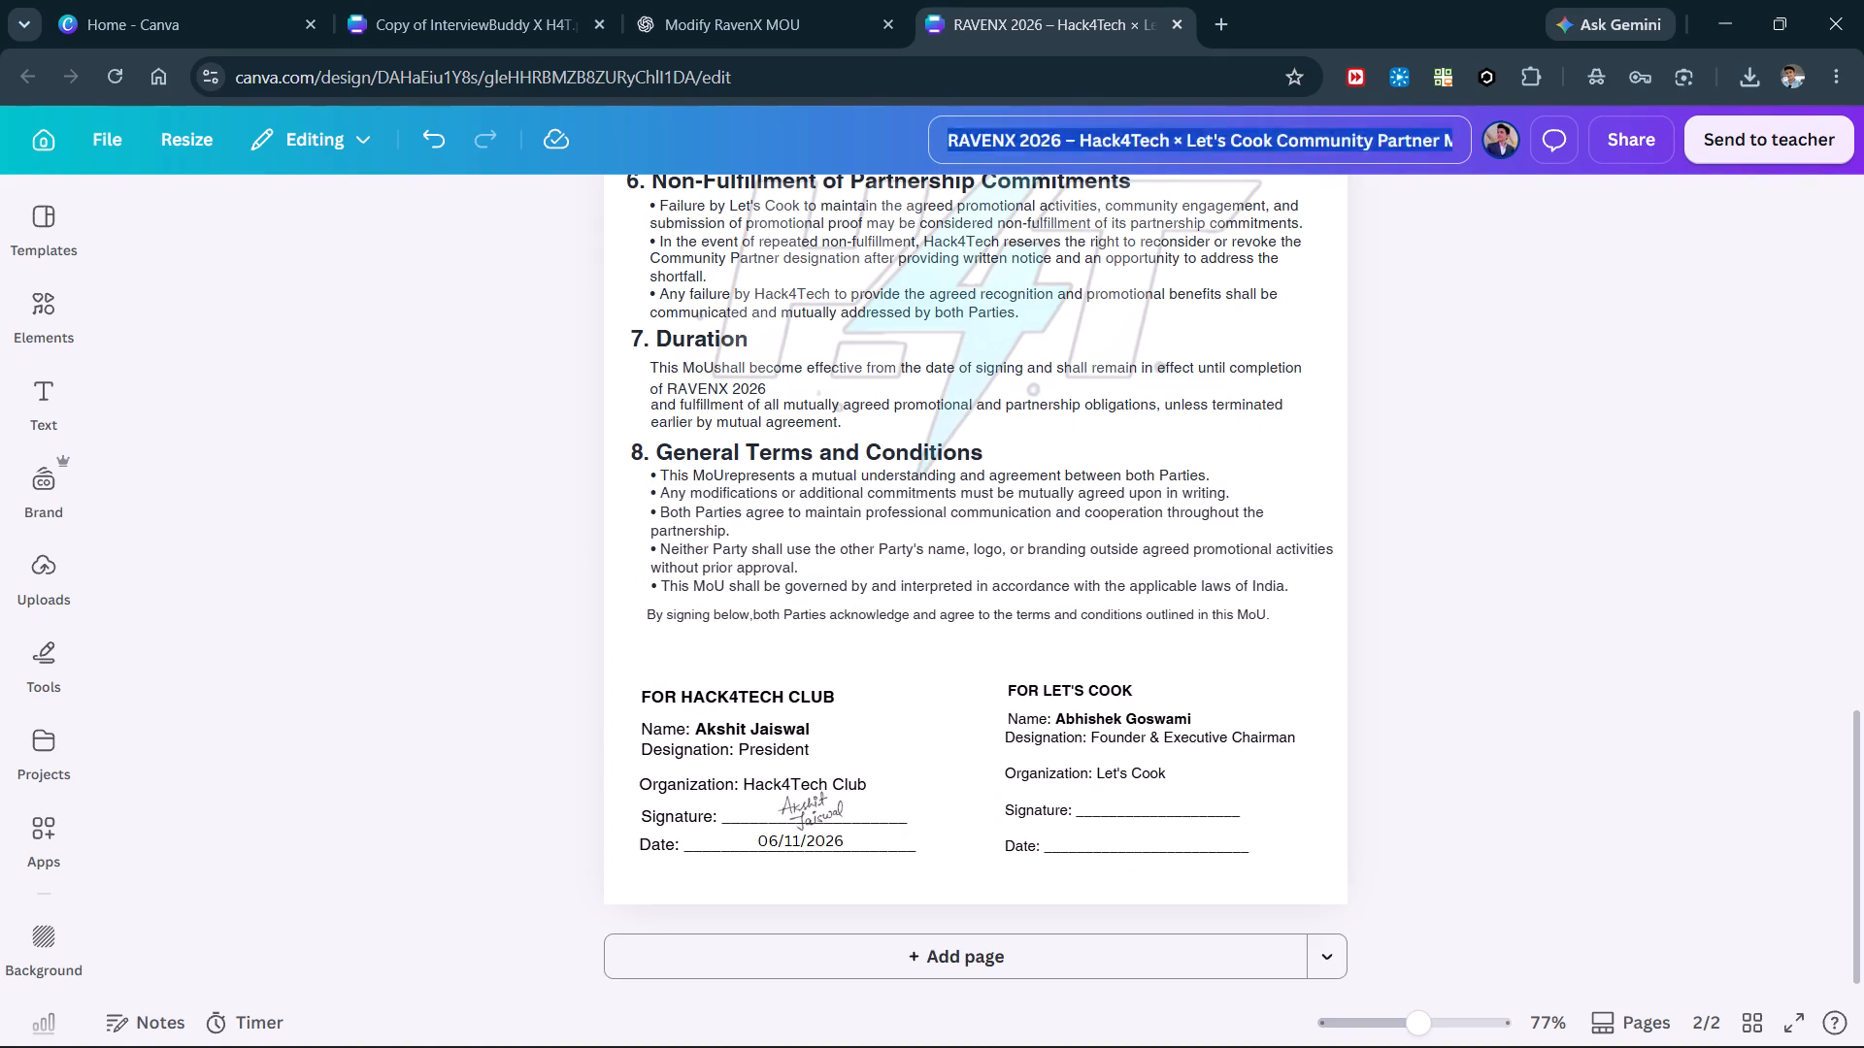
key("ctrl+BackSpace")
type("hack4Tech")
key("space")
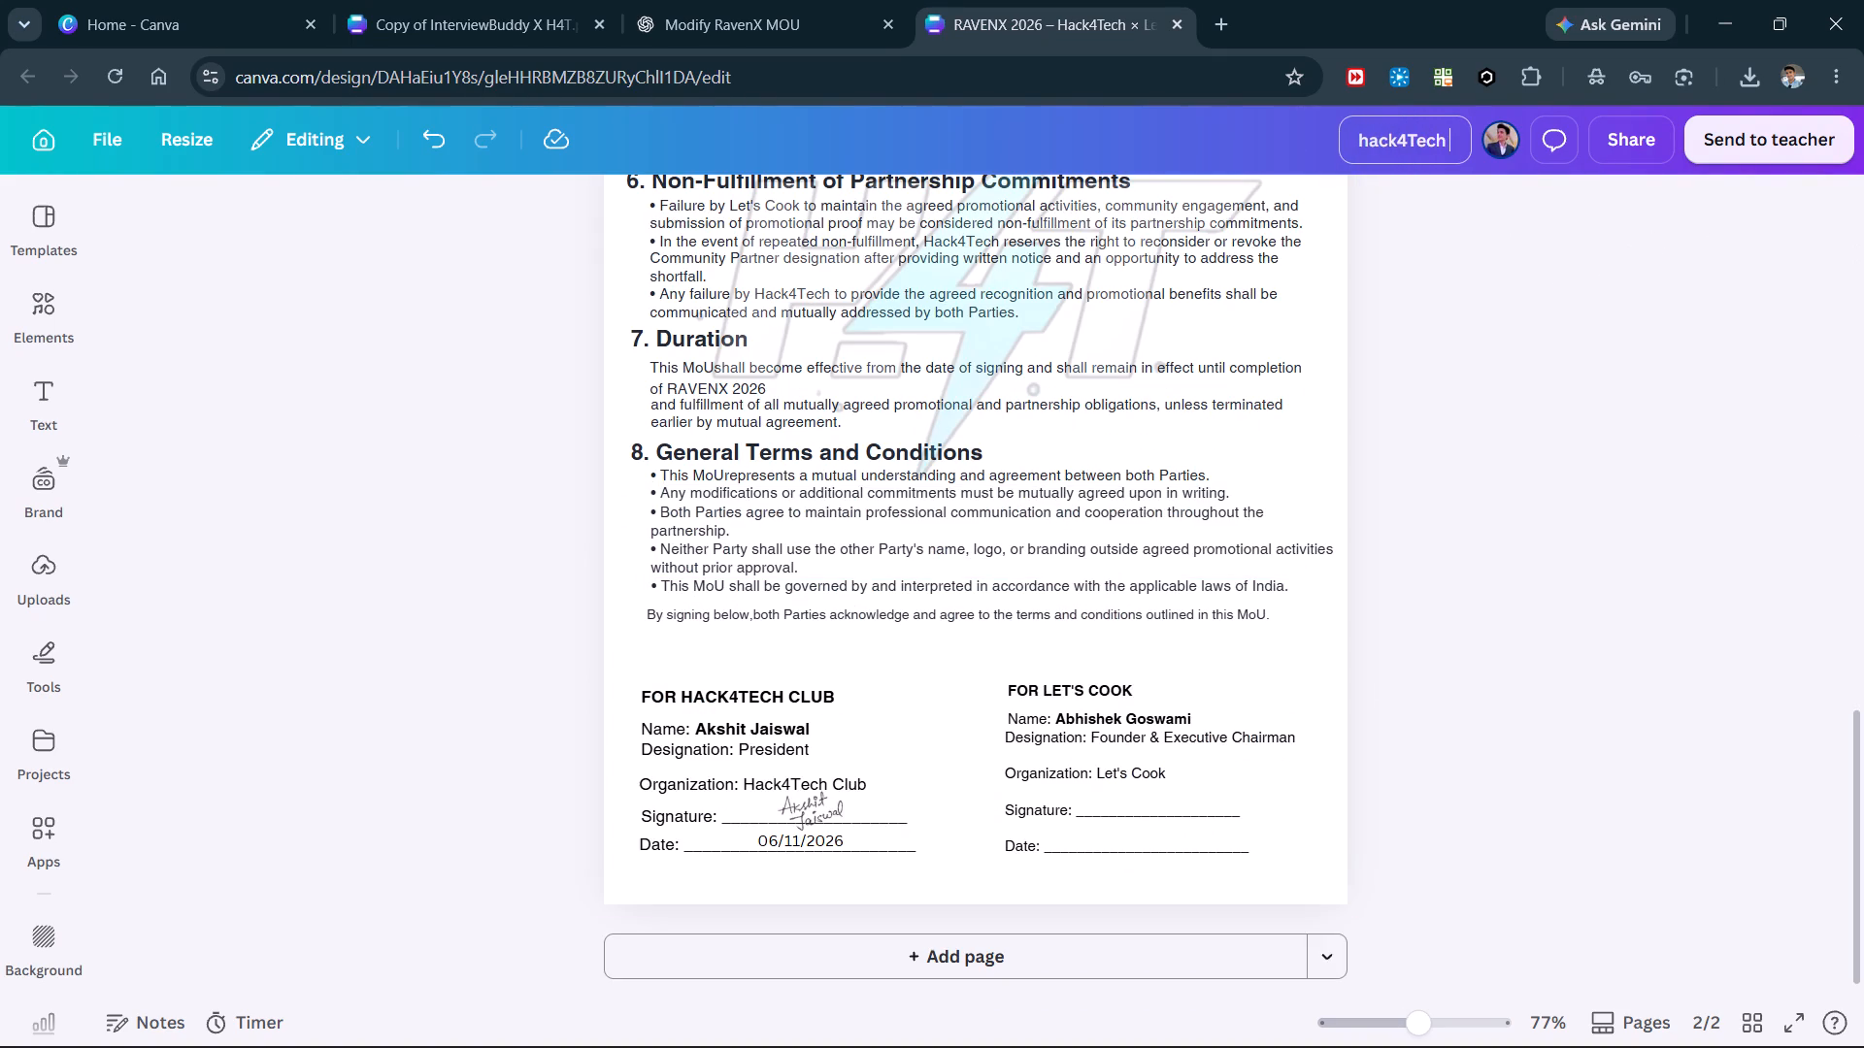
key("ctrl+a")
key("BackSpace")
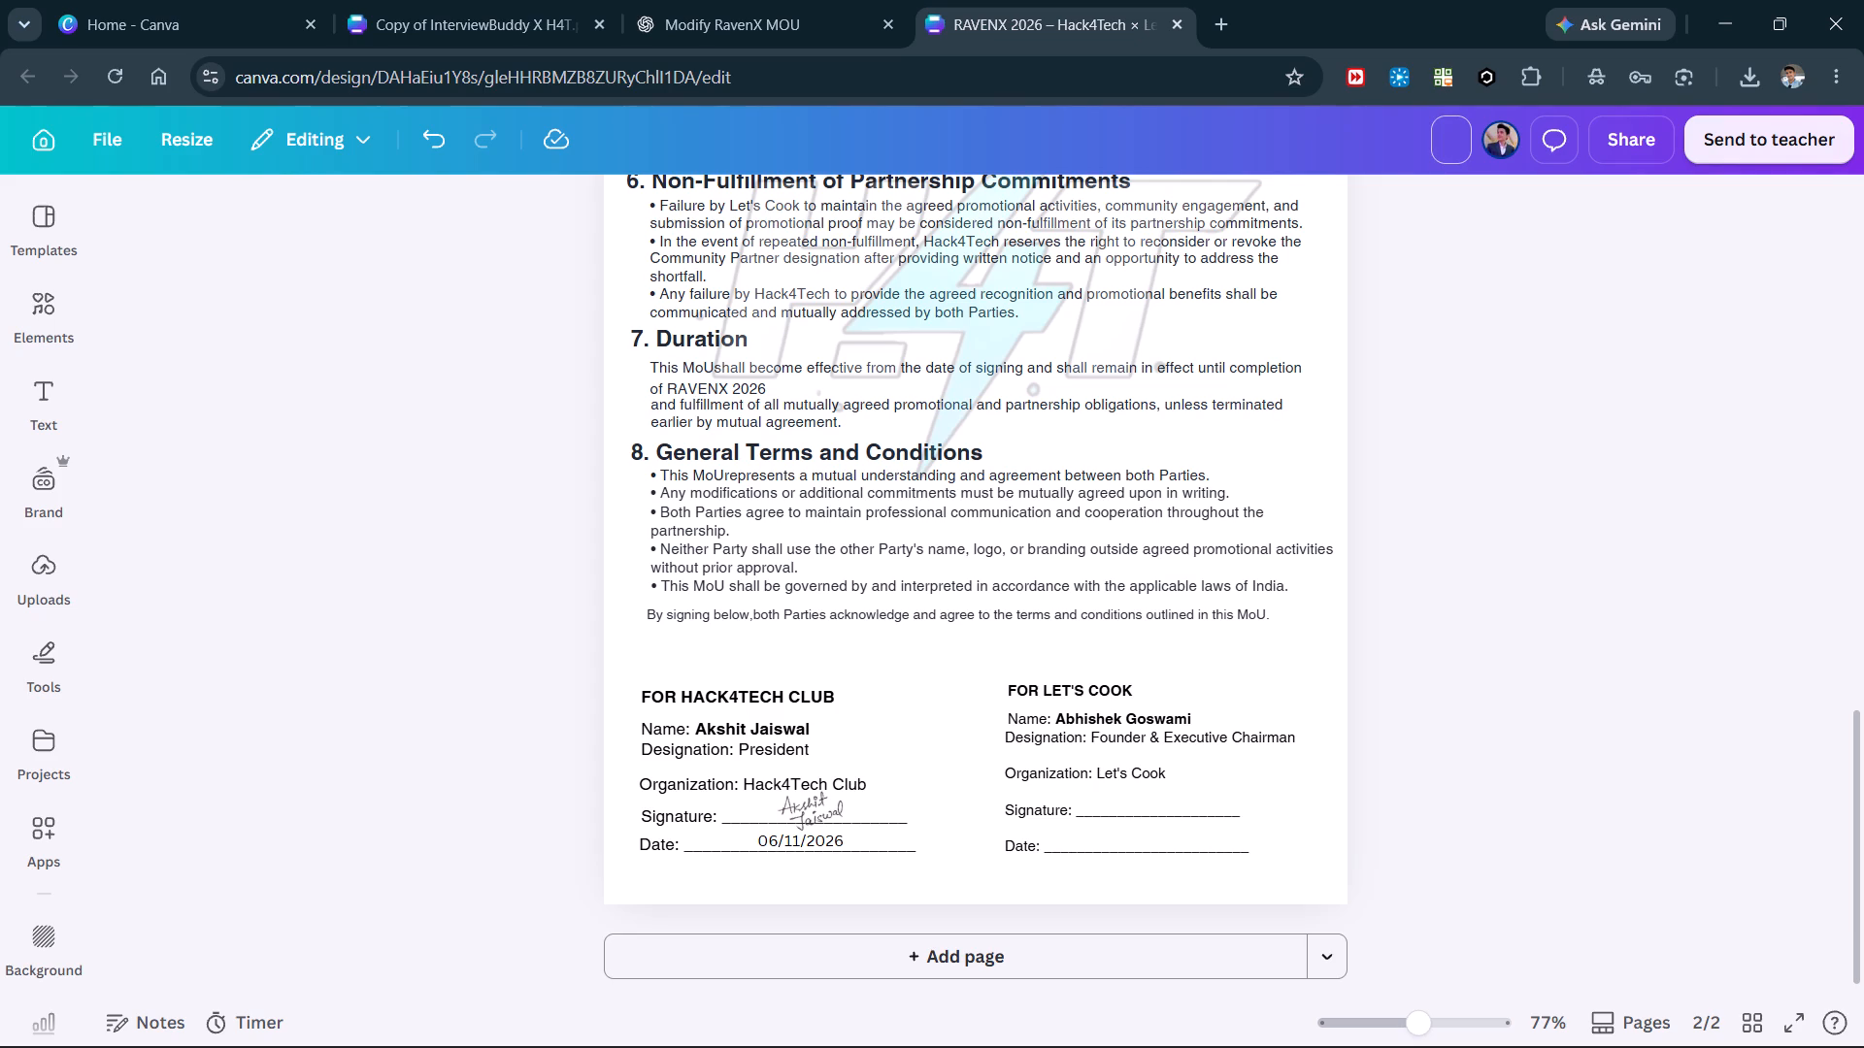
key("h")
key("BackSpace")
type("Hack4Tech")
key("space")
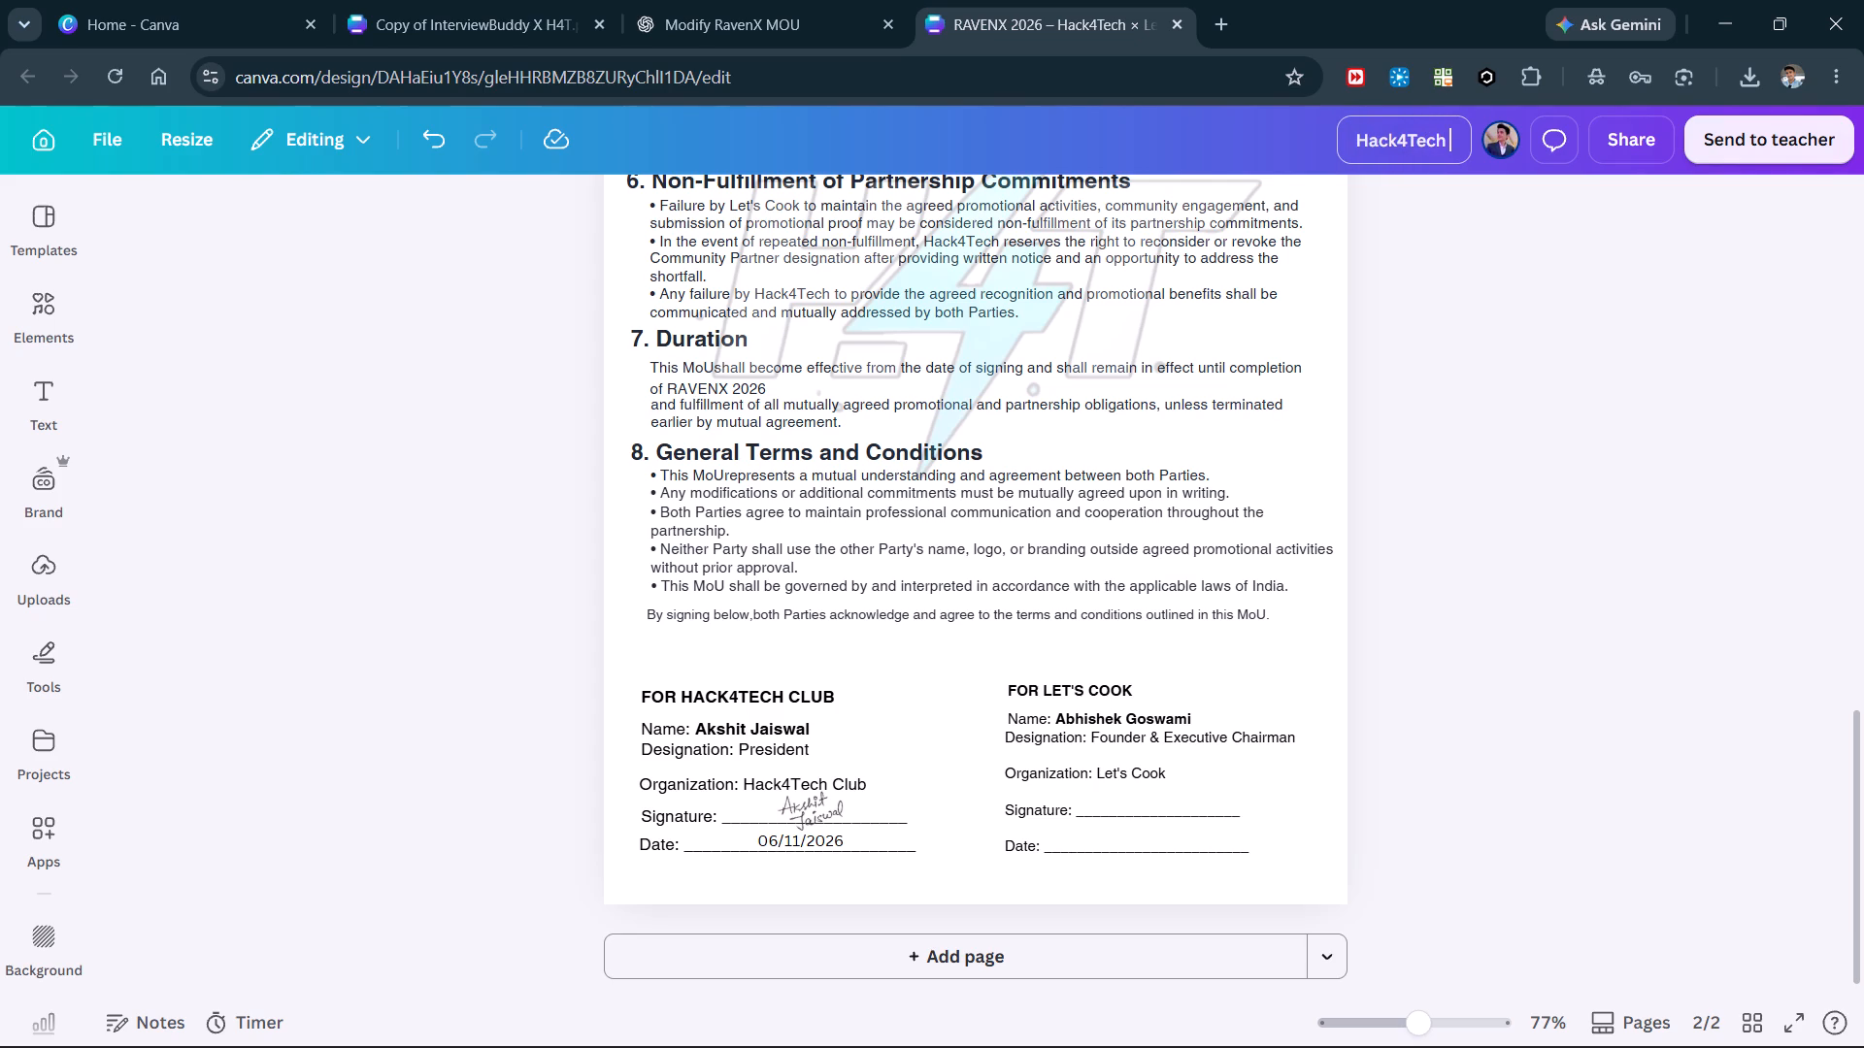
type("X")
key("space")
type("Let")
type("'s Co")
type("ok")
key("space")
type("MoU")
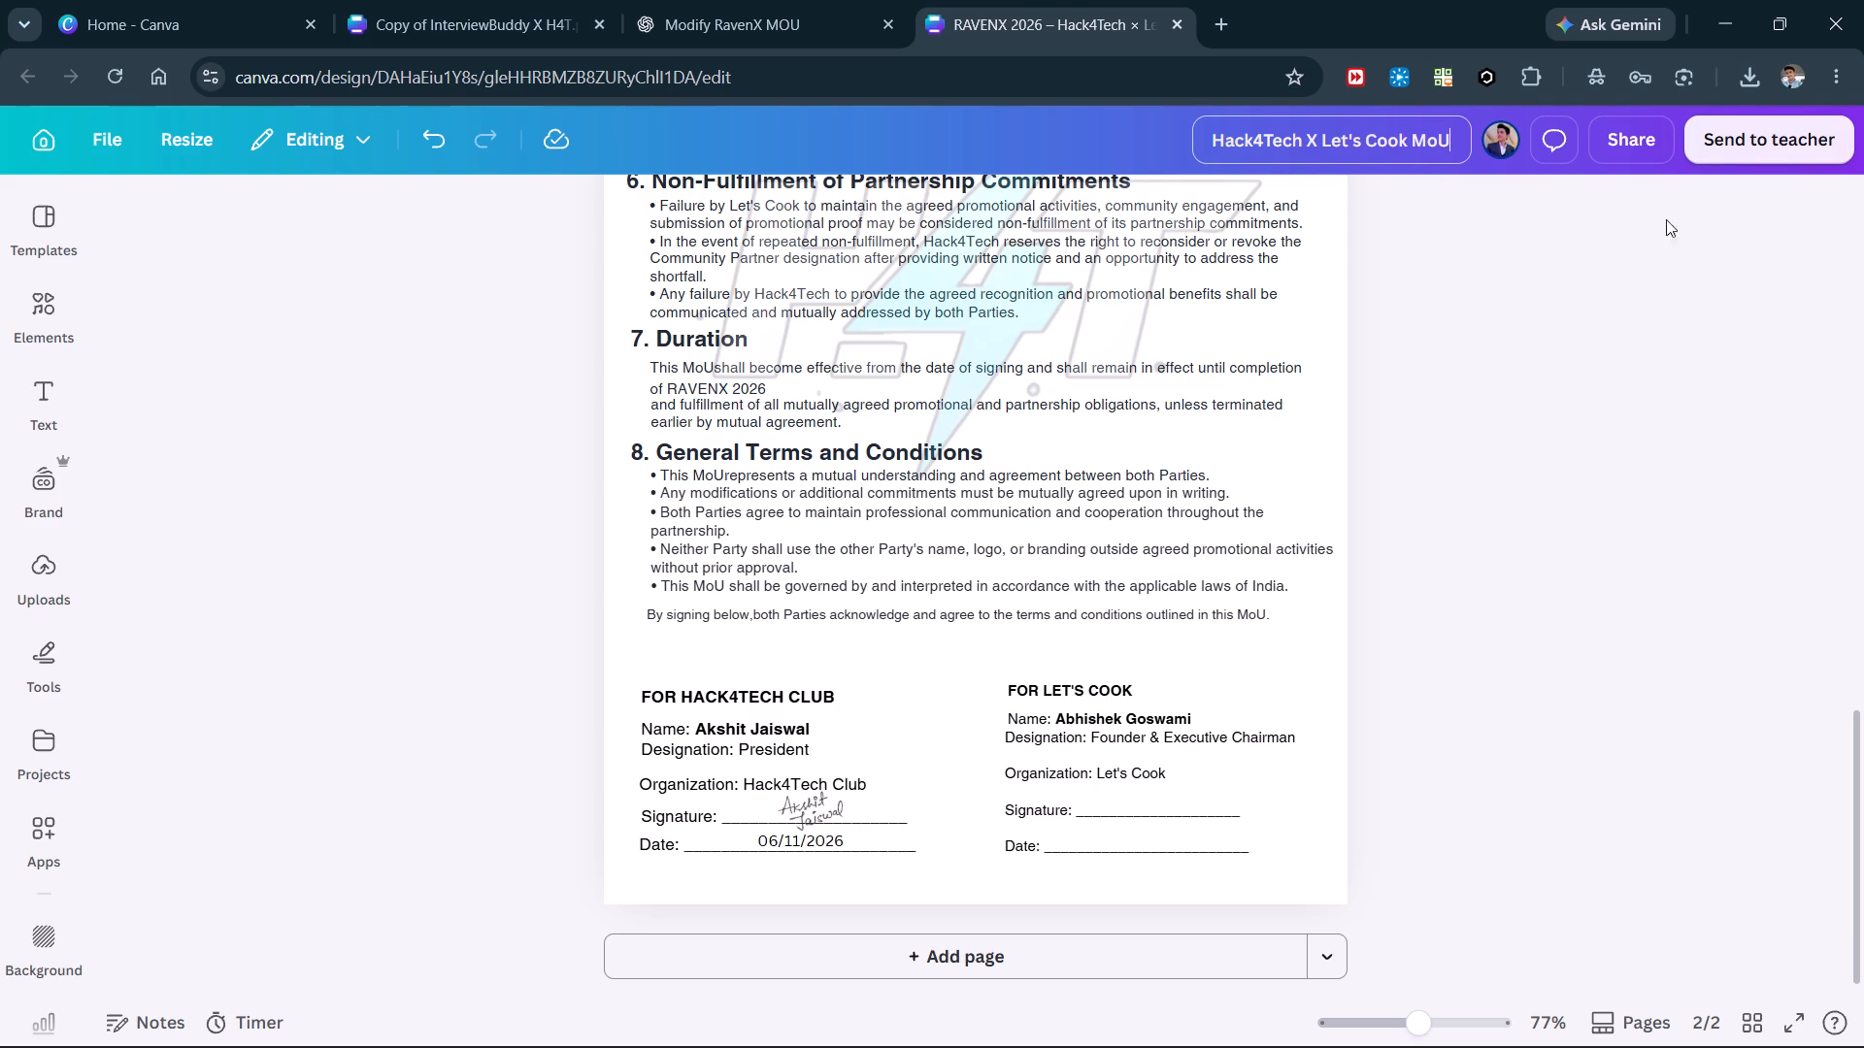
Download all pages of the MoU as a PDF with the Digital preset.
left_click(1650, 159)
left_click(1444, 704)
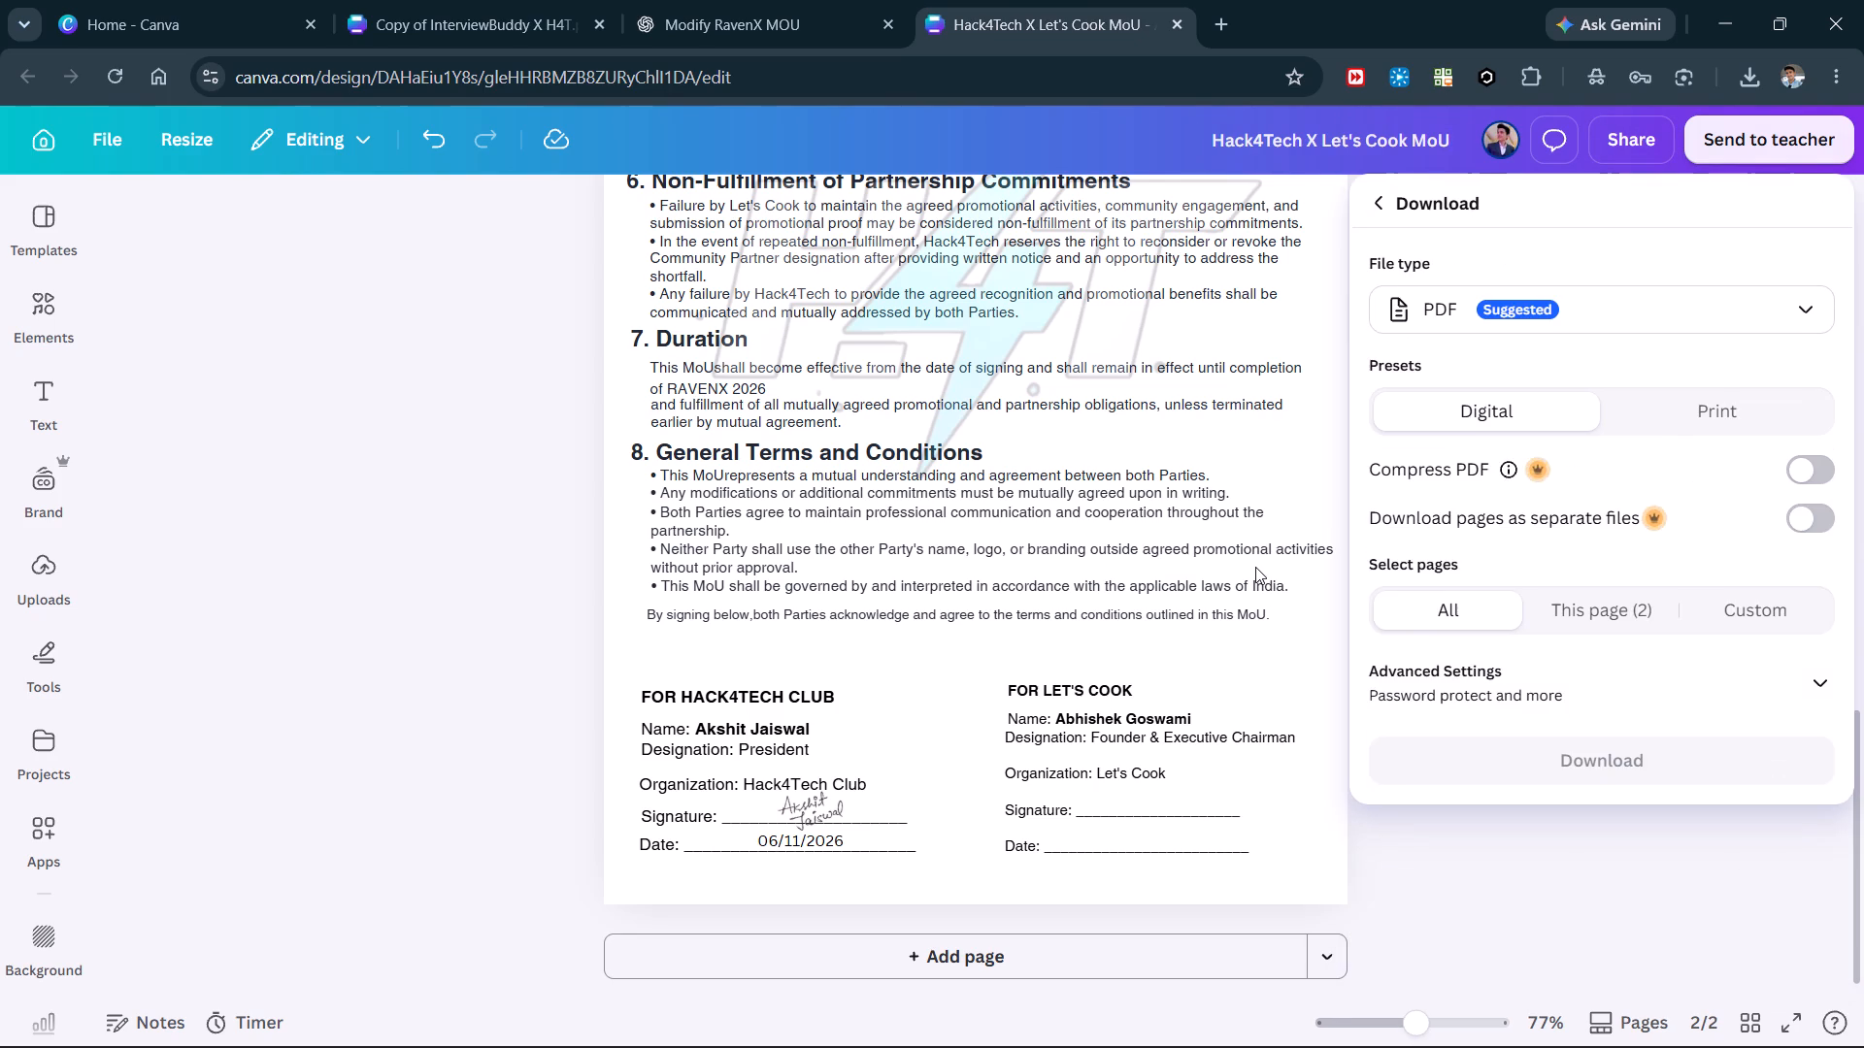
scroll(1255, 567, "up", 2)
left_click(1535, 772)
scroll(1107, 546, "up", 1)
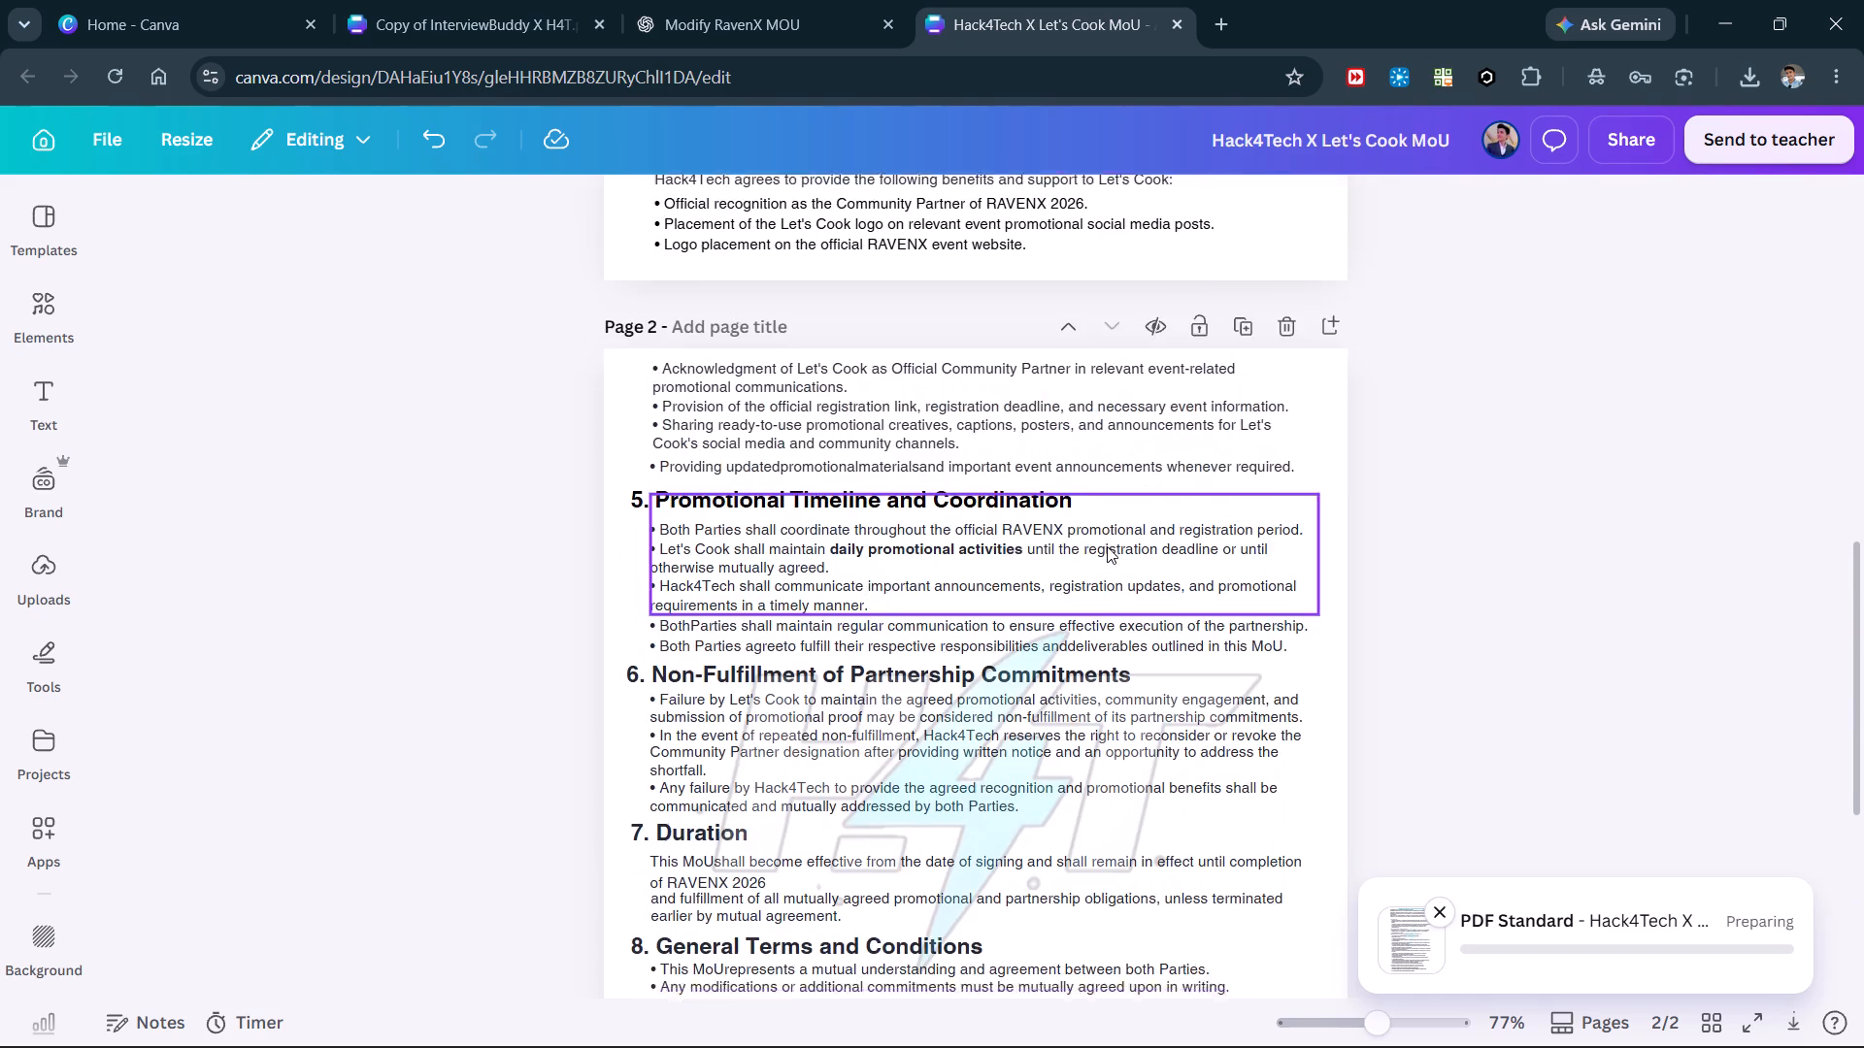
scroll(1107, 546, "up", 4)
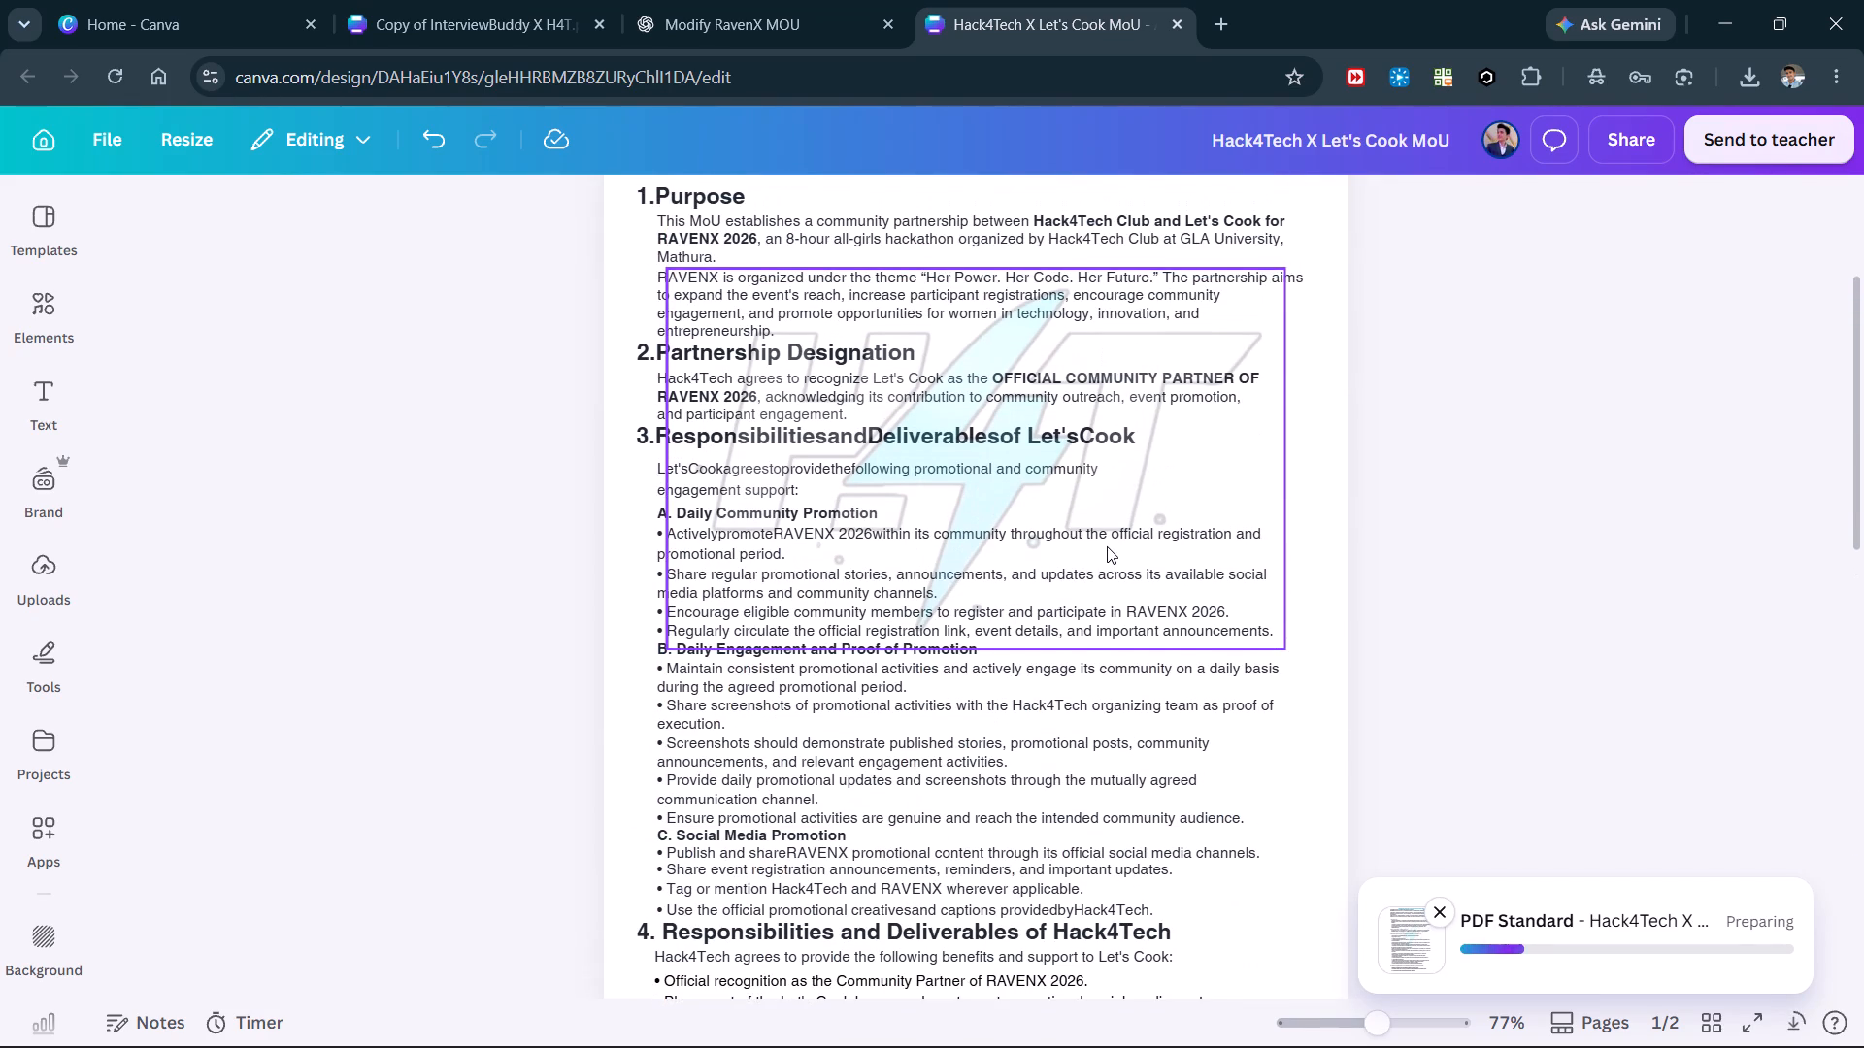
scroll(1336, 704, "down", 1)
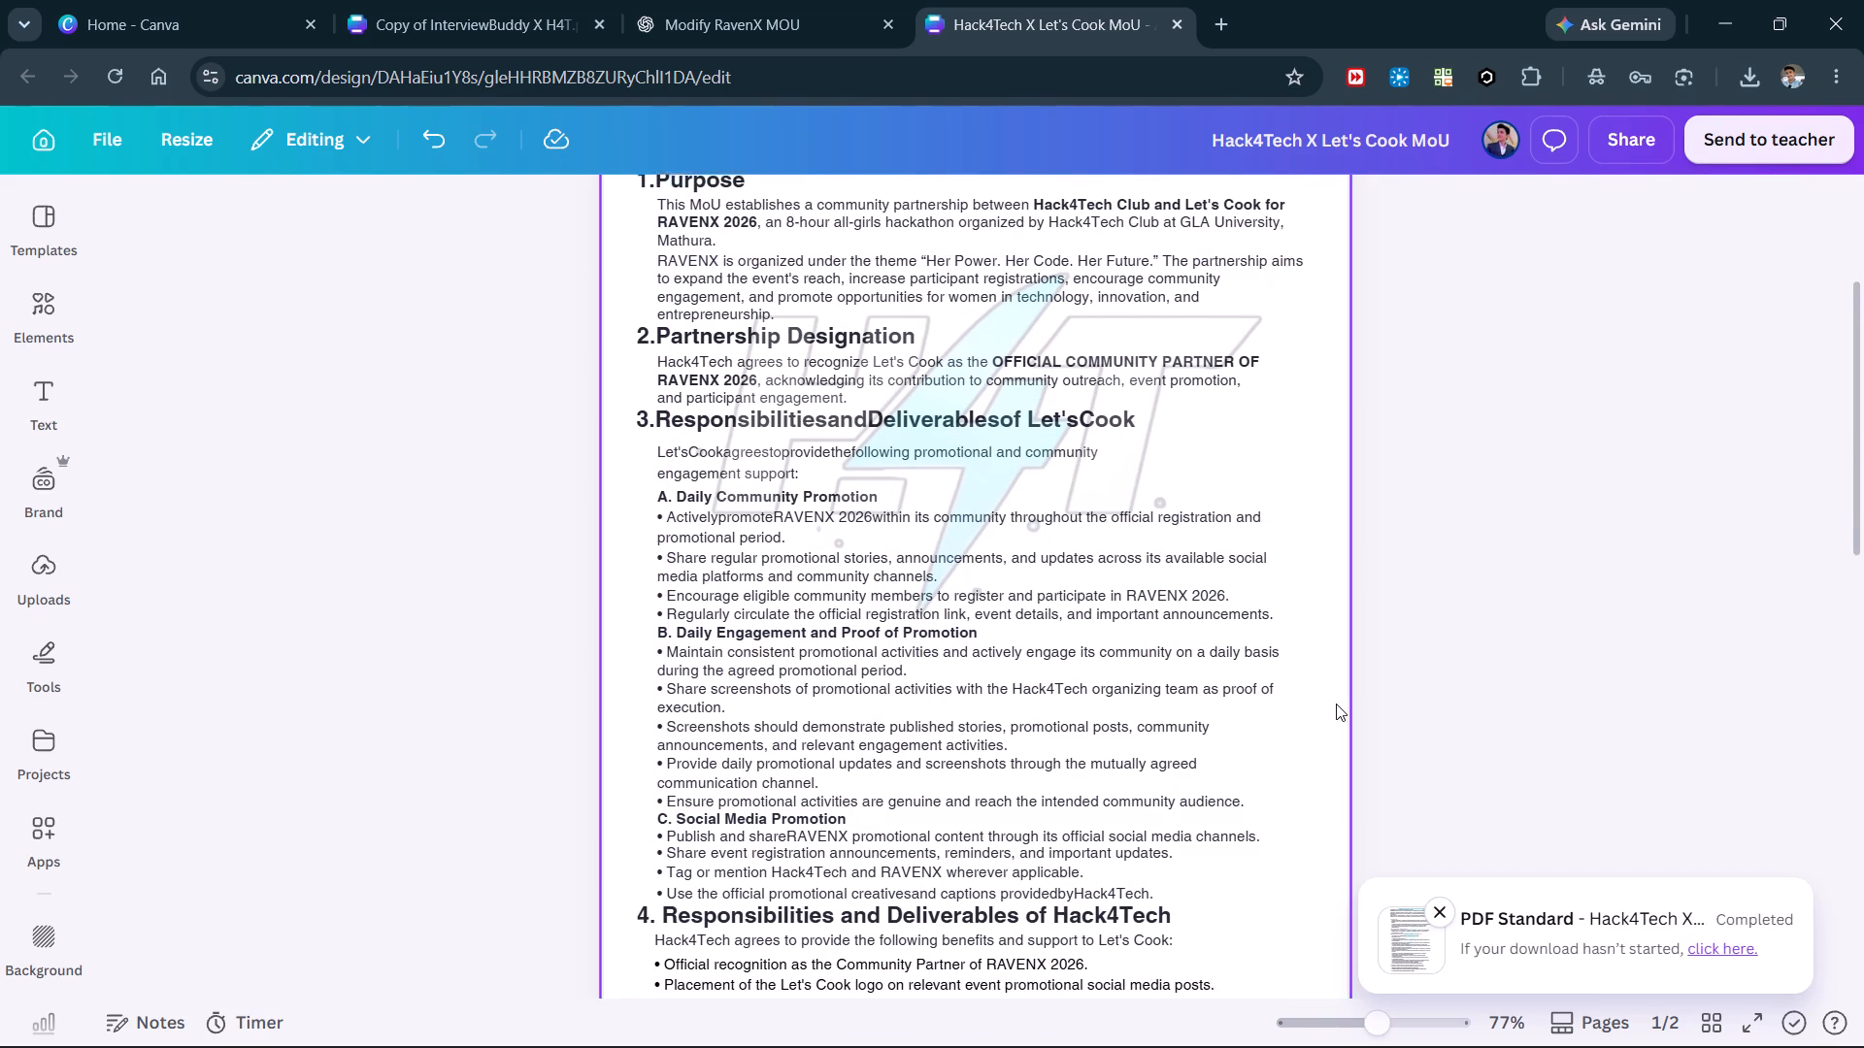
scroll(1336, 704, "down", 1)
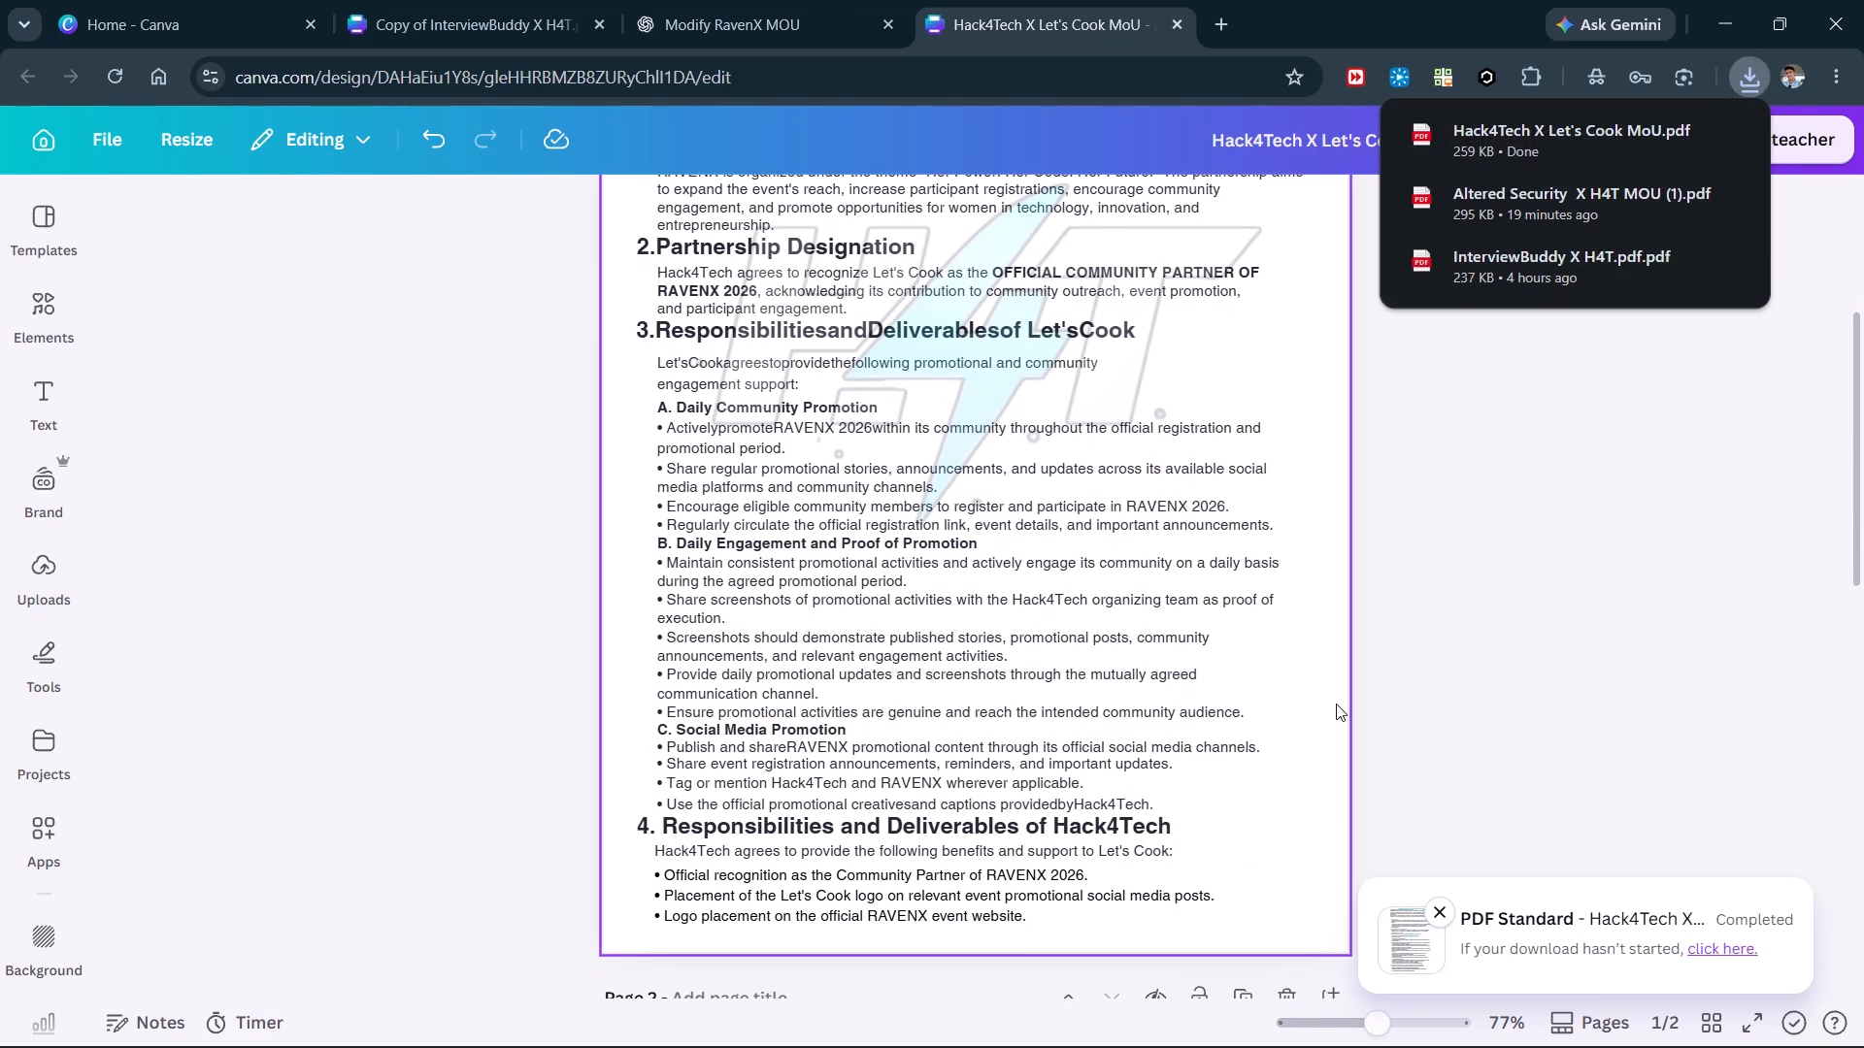
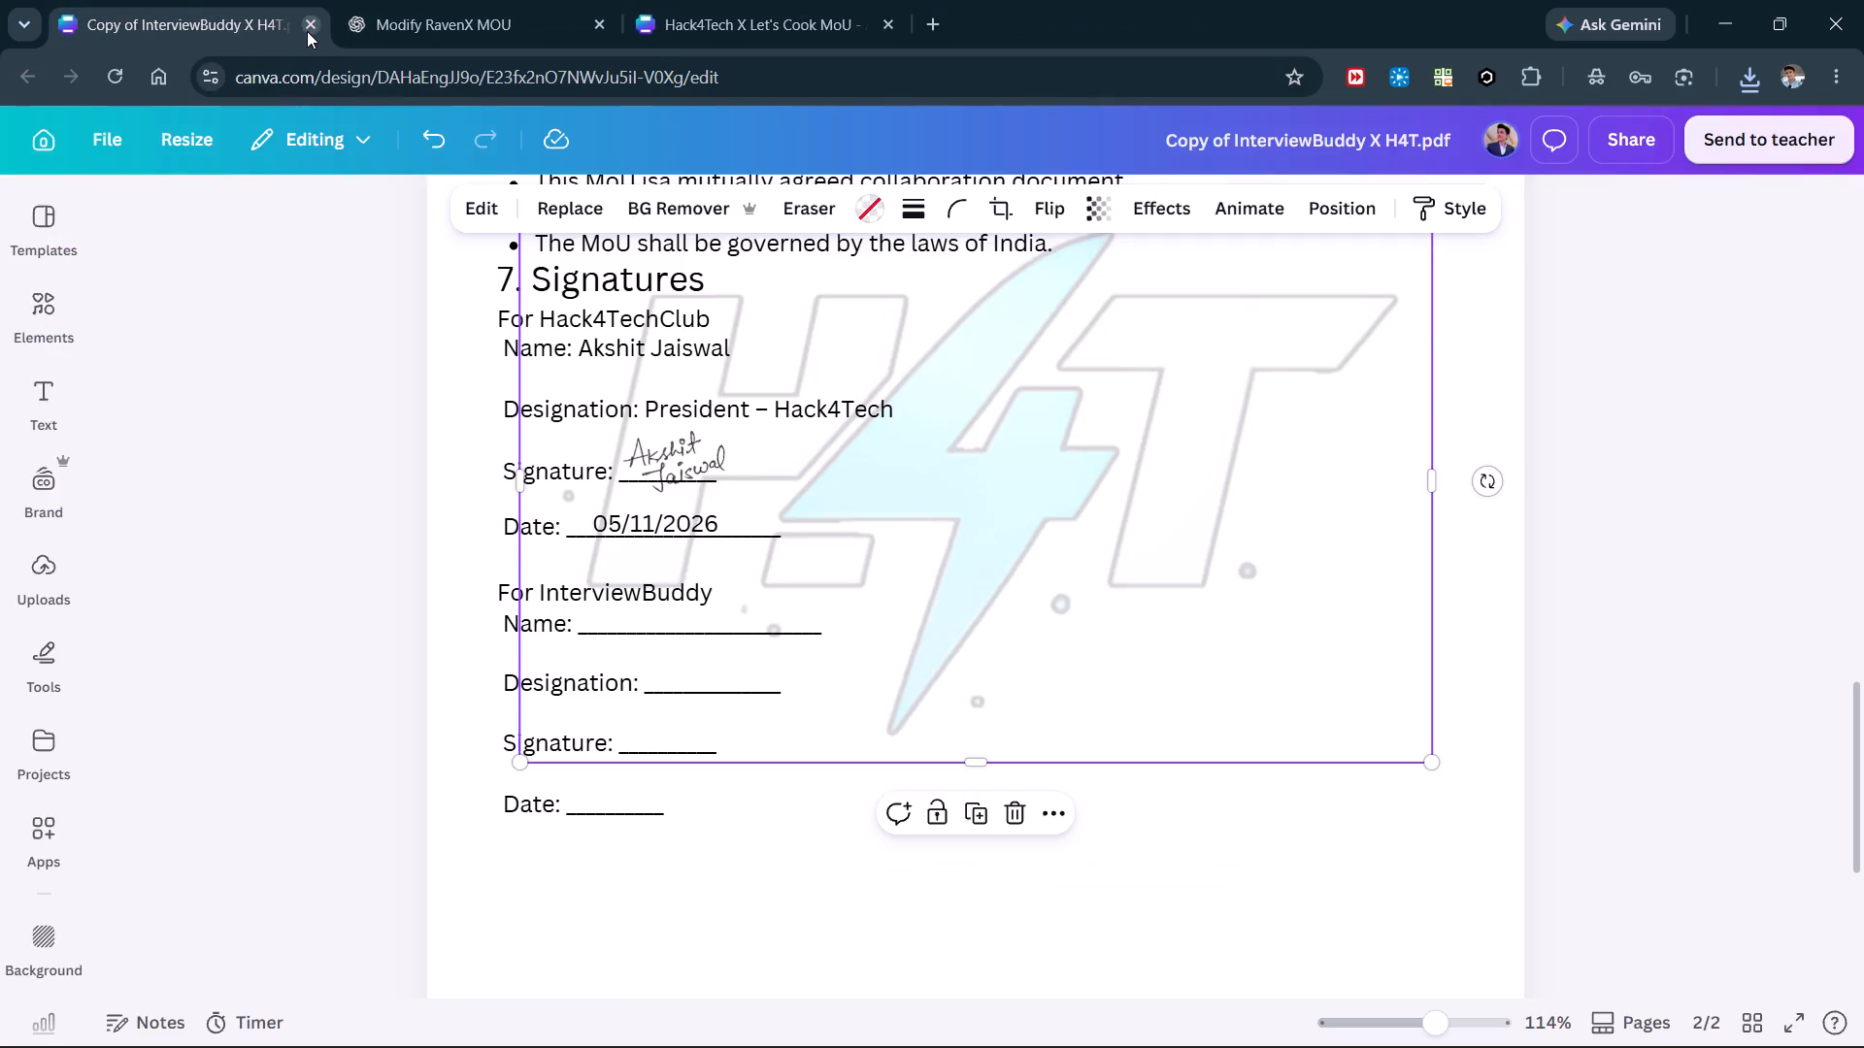
Close the open Canva and ChatGPT browser tabs used for the MoU.
left_click(311, 31)
left_click(312, 31)
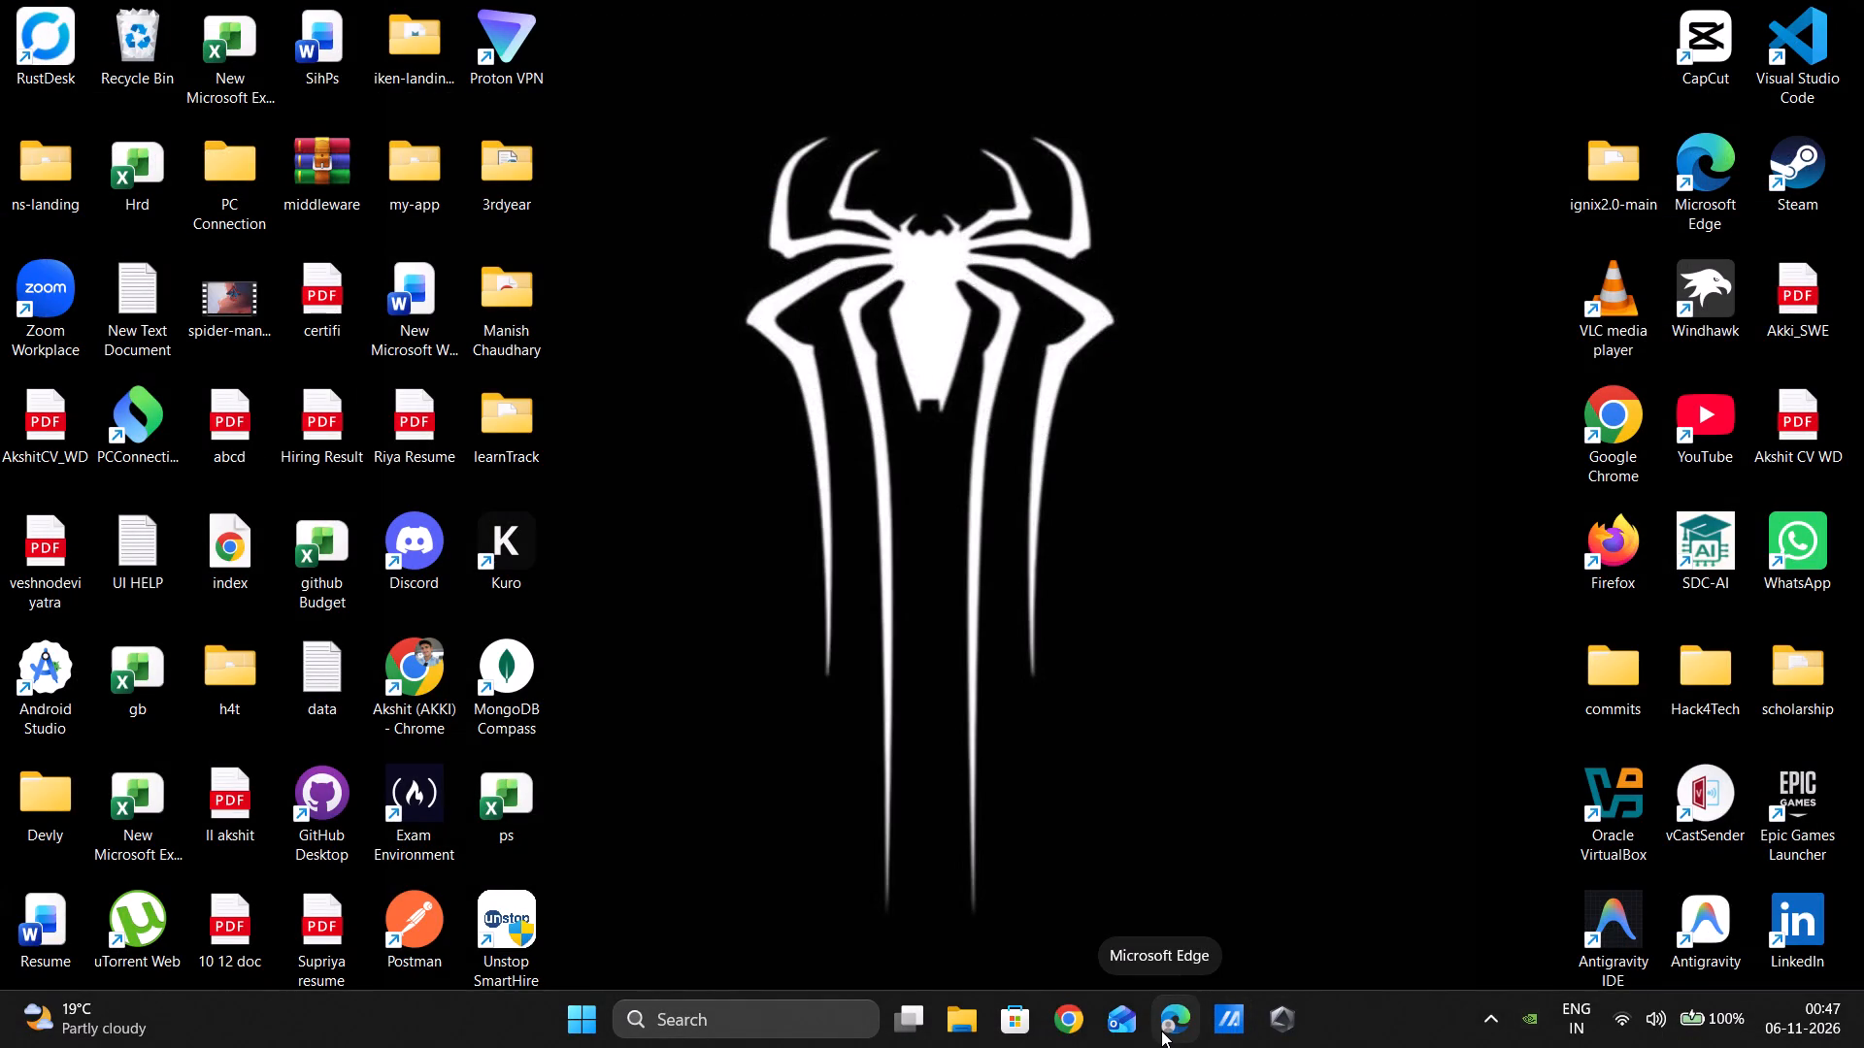
Reopen Google Chrome and load github.com.
left_click(1053, 1017)
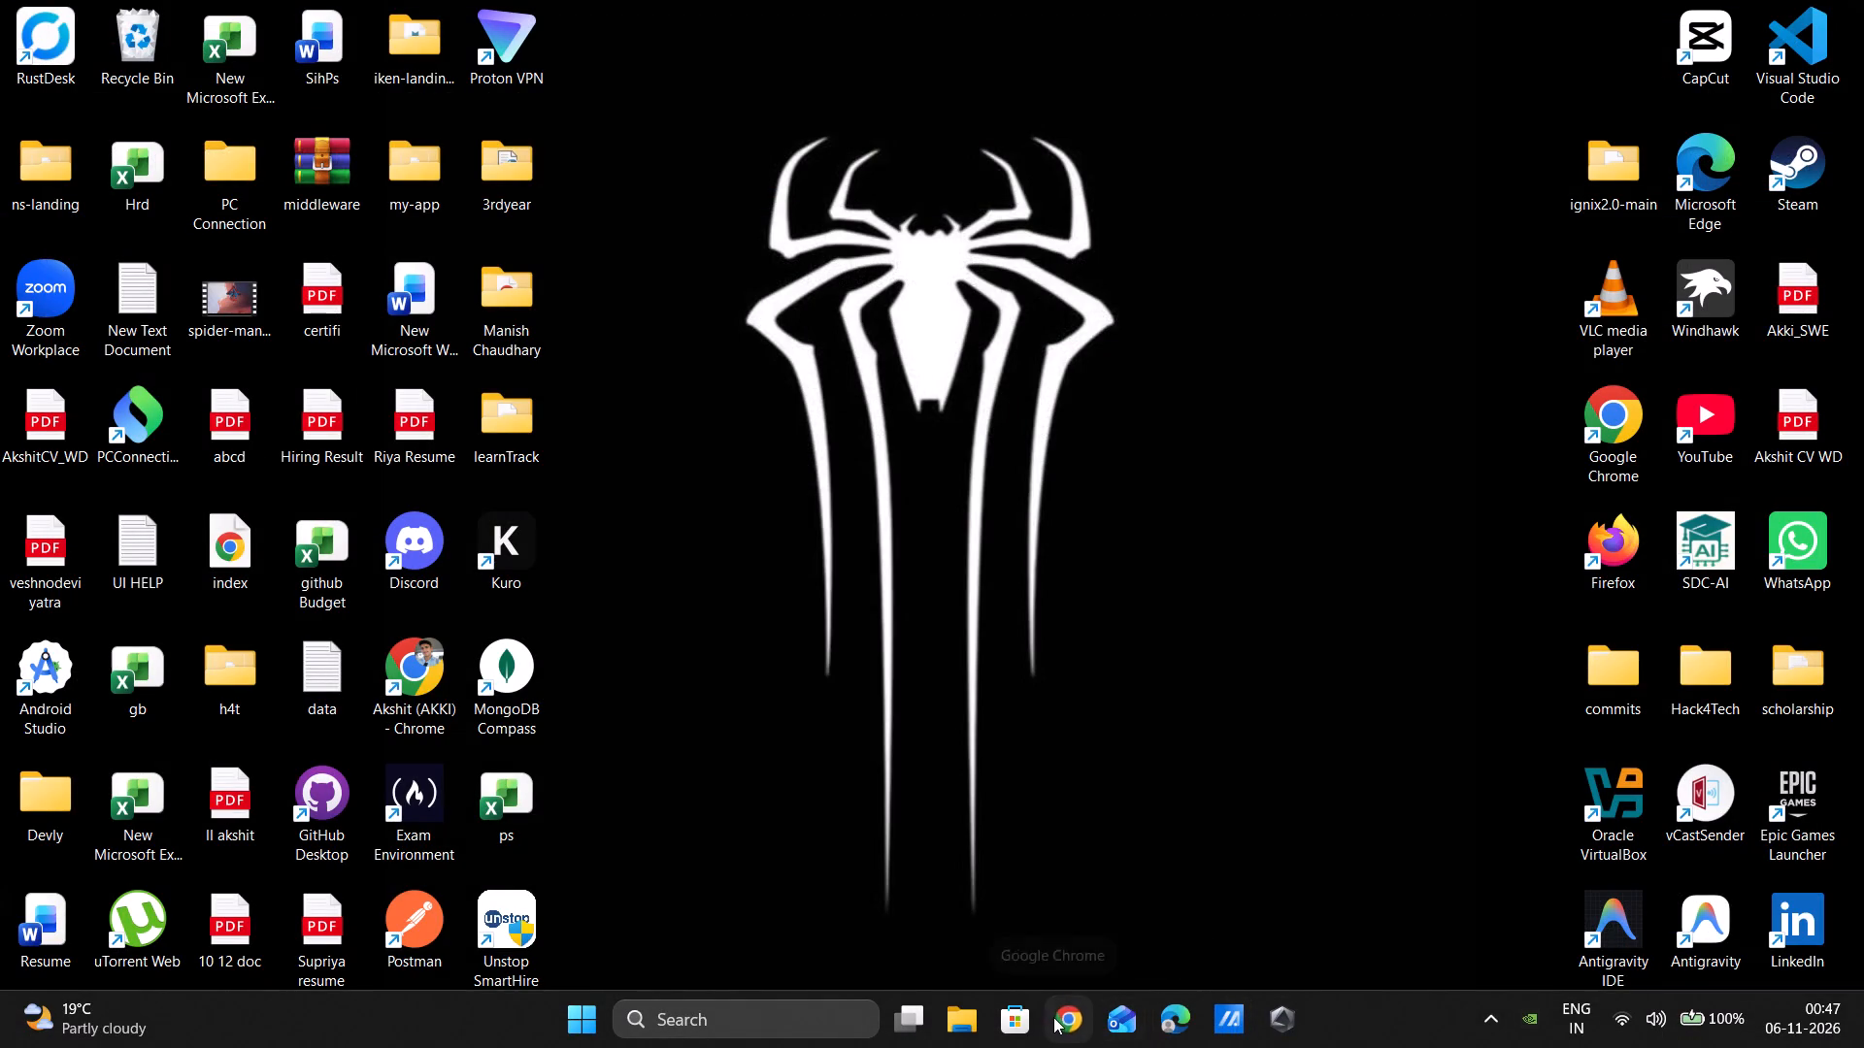
left_click(819, 528)
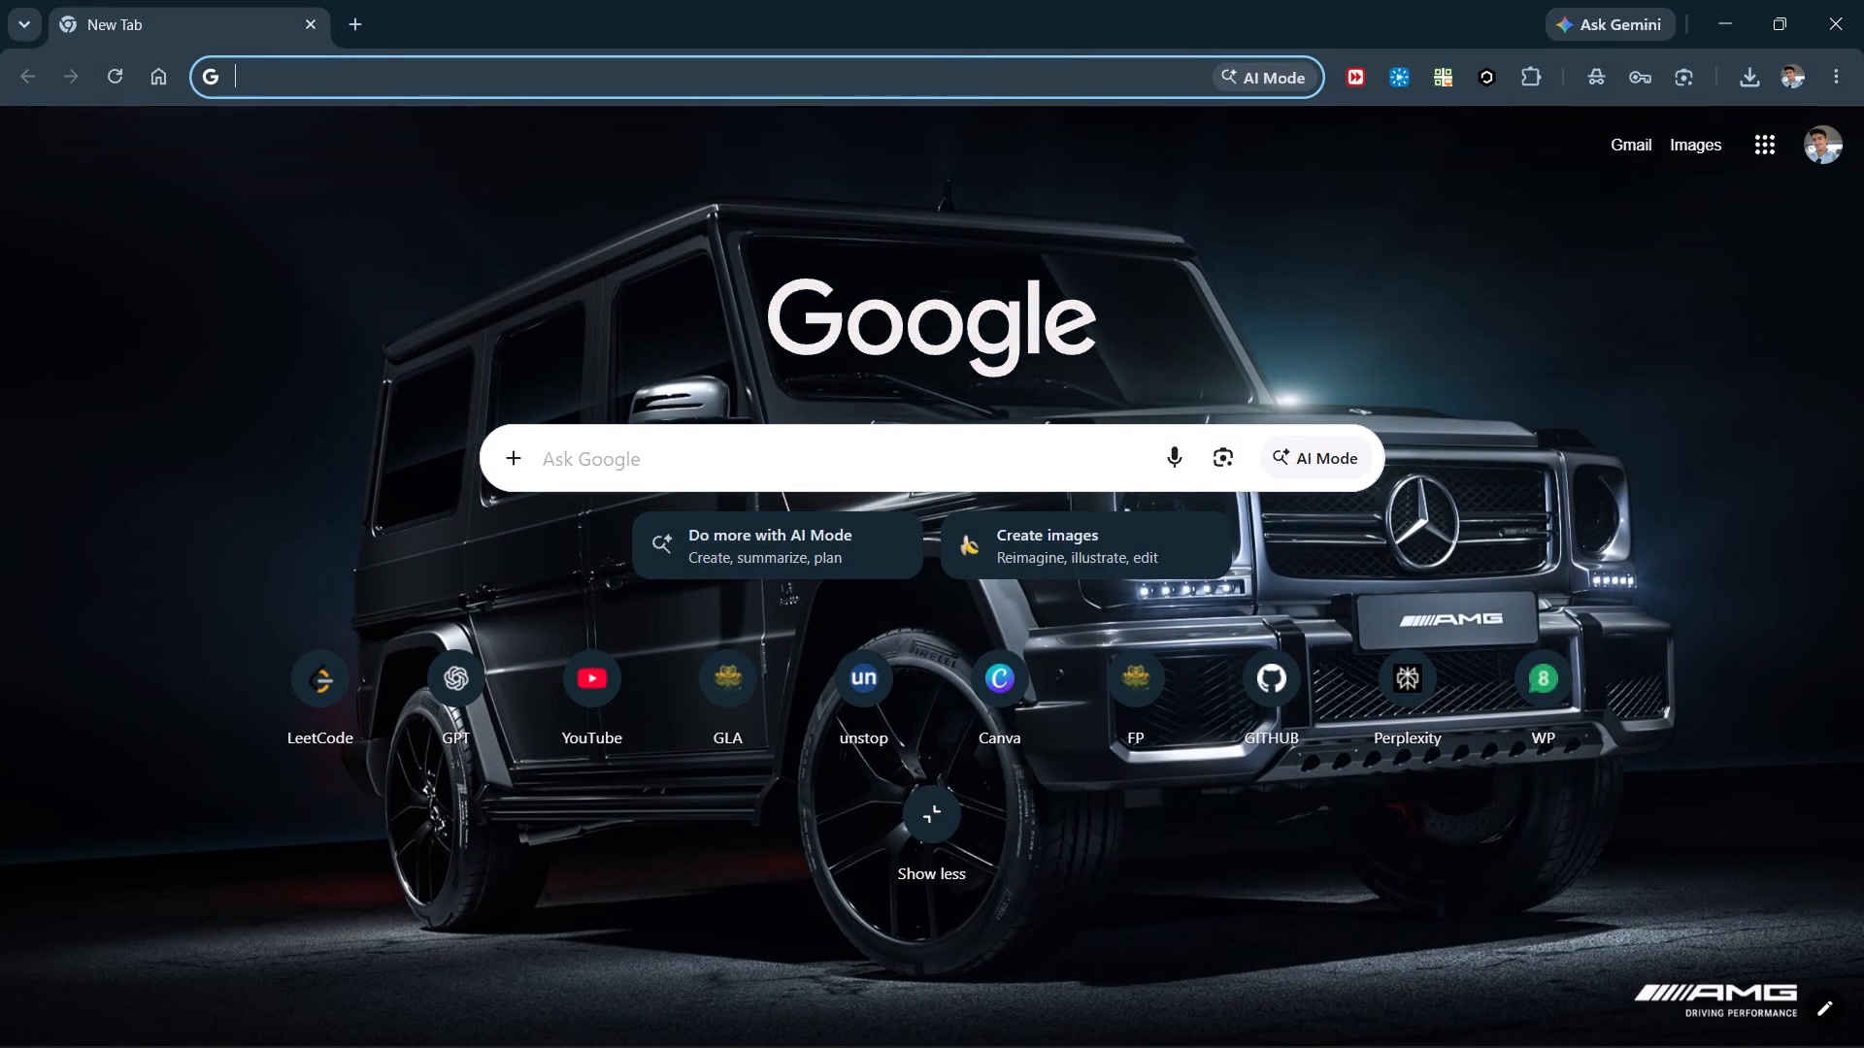
type("github")
key("Return")
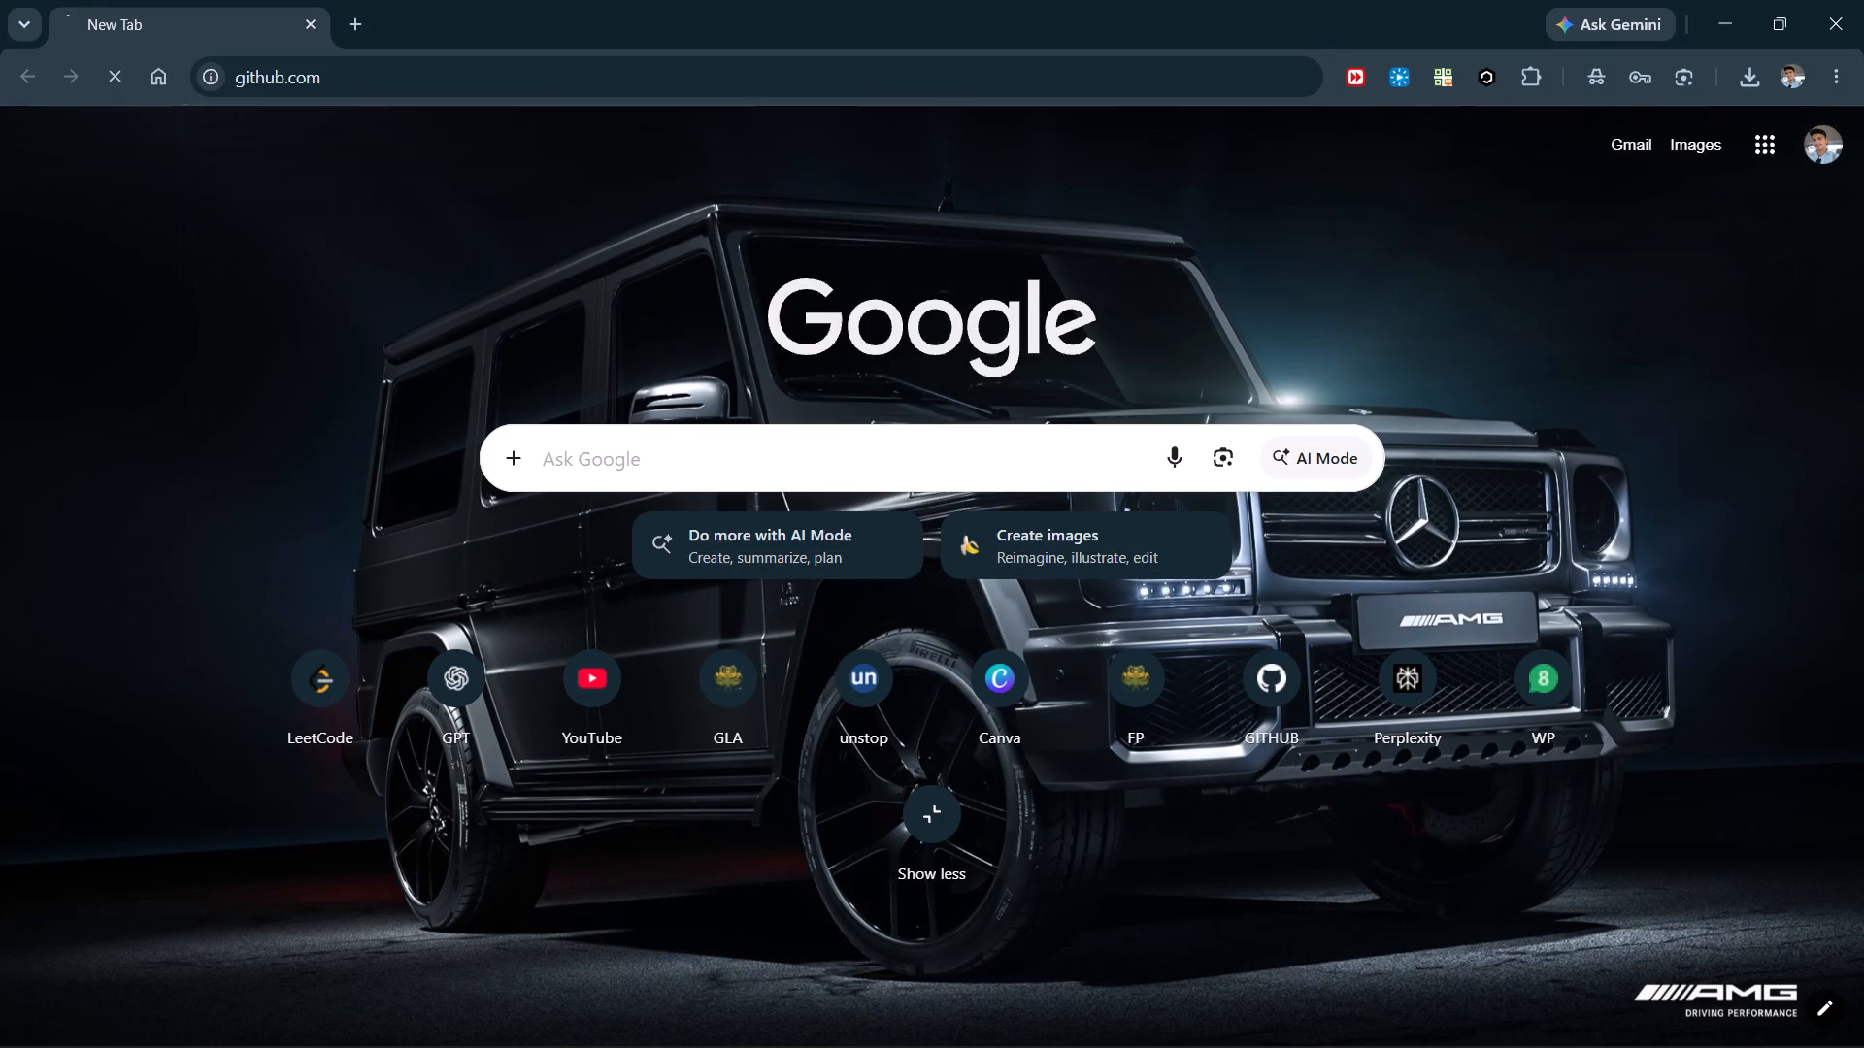
Open ravenx.hack4tech.tech in a new tab and look through its Sponsors and Event Updates sections.
left_click(349, 18)
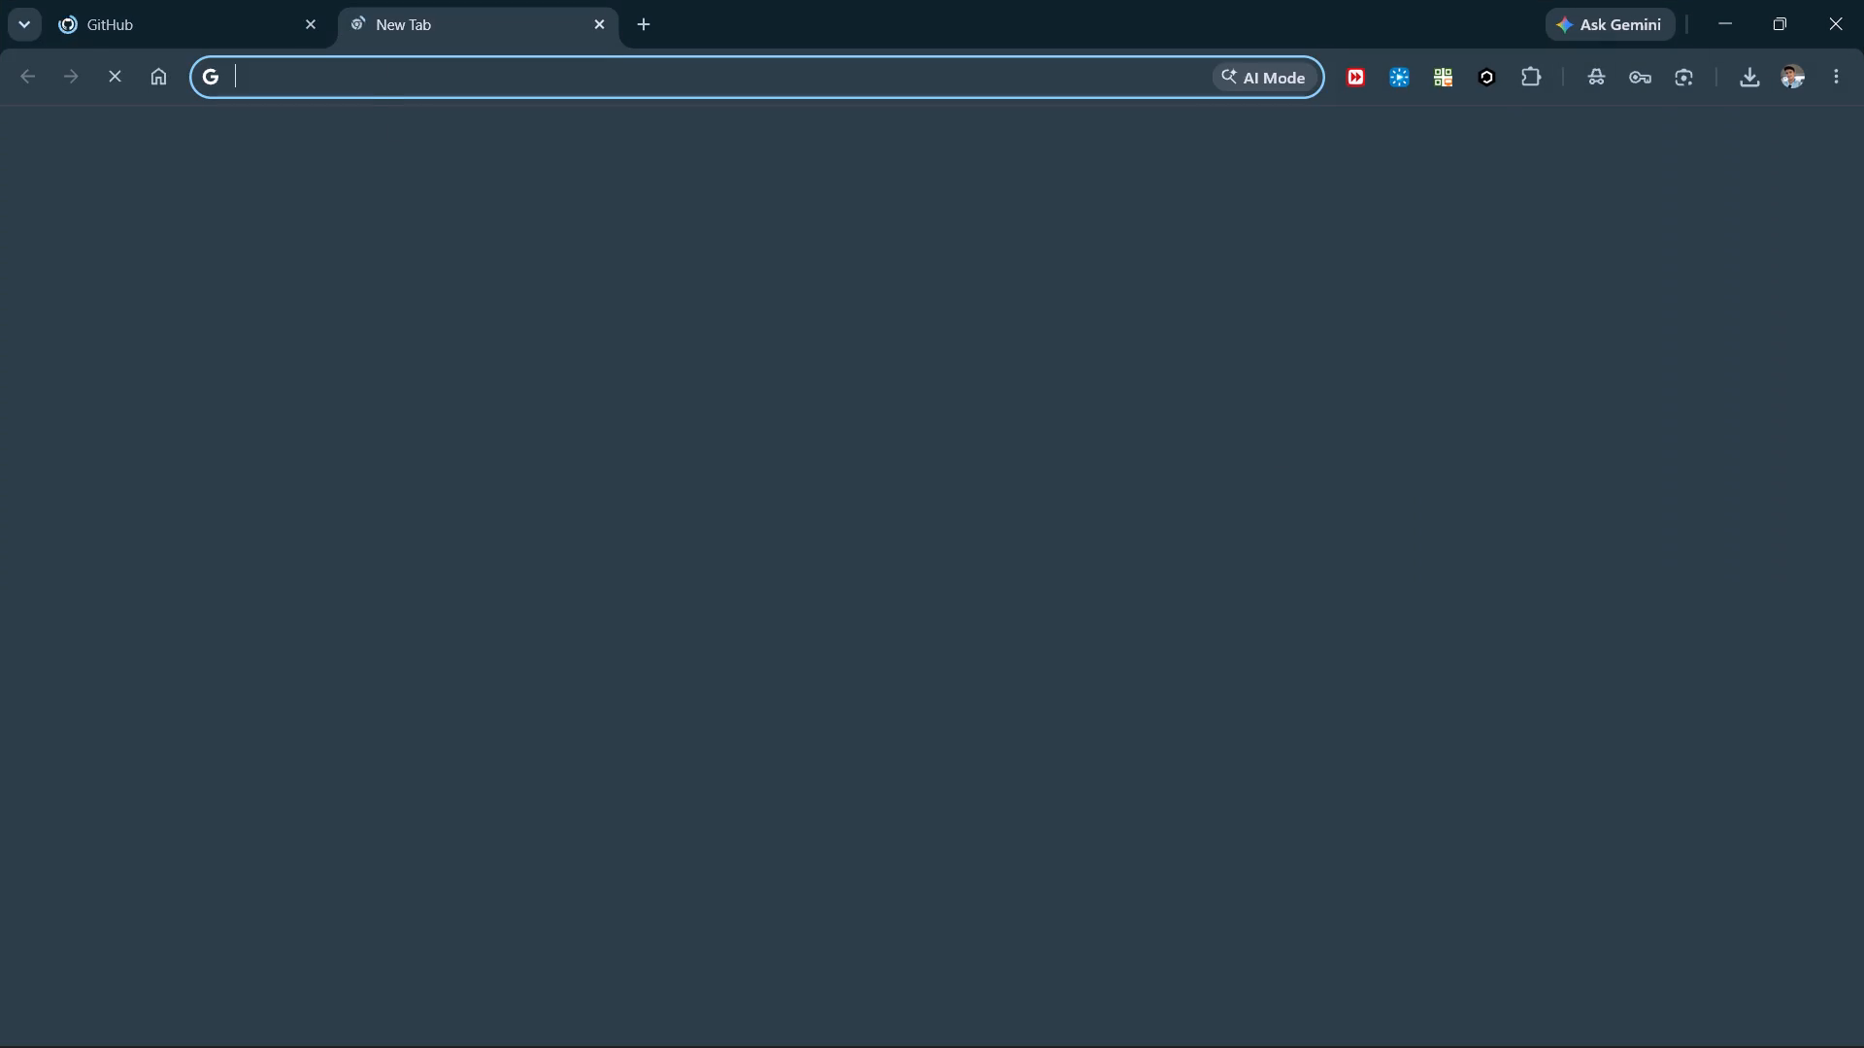
type("rave")
key("Return")
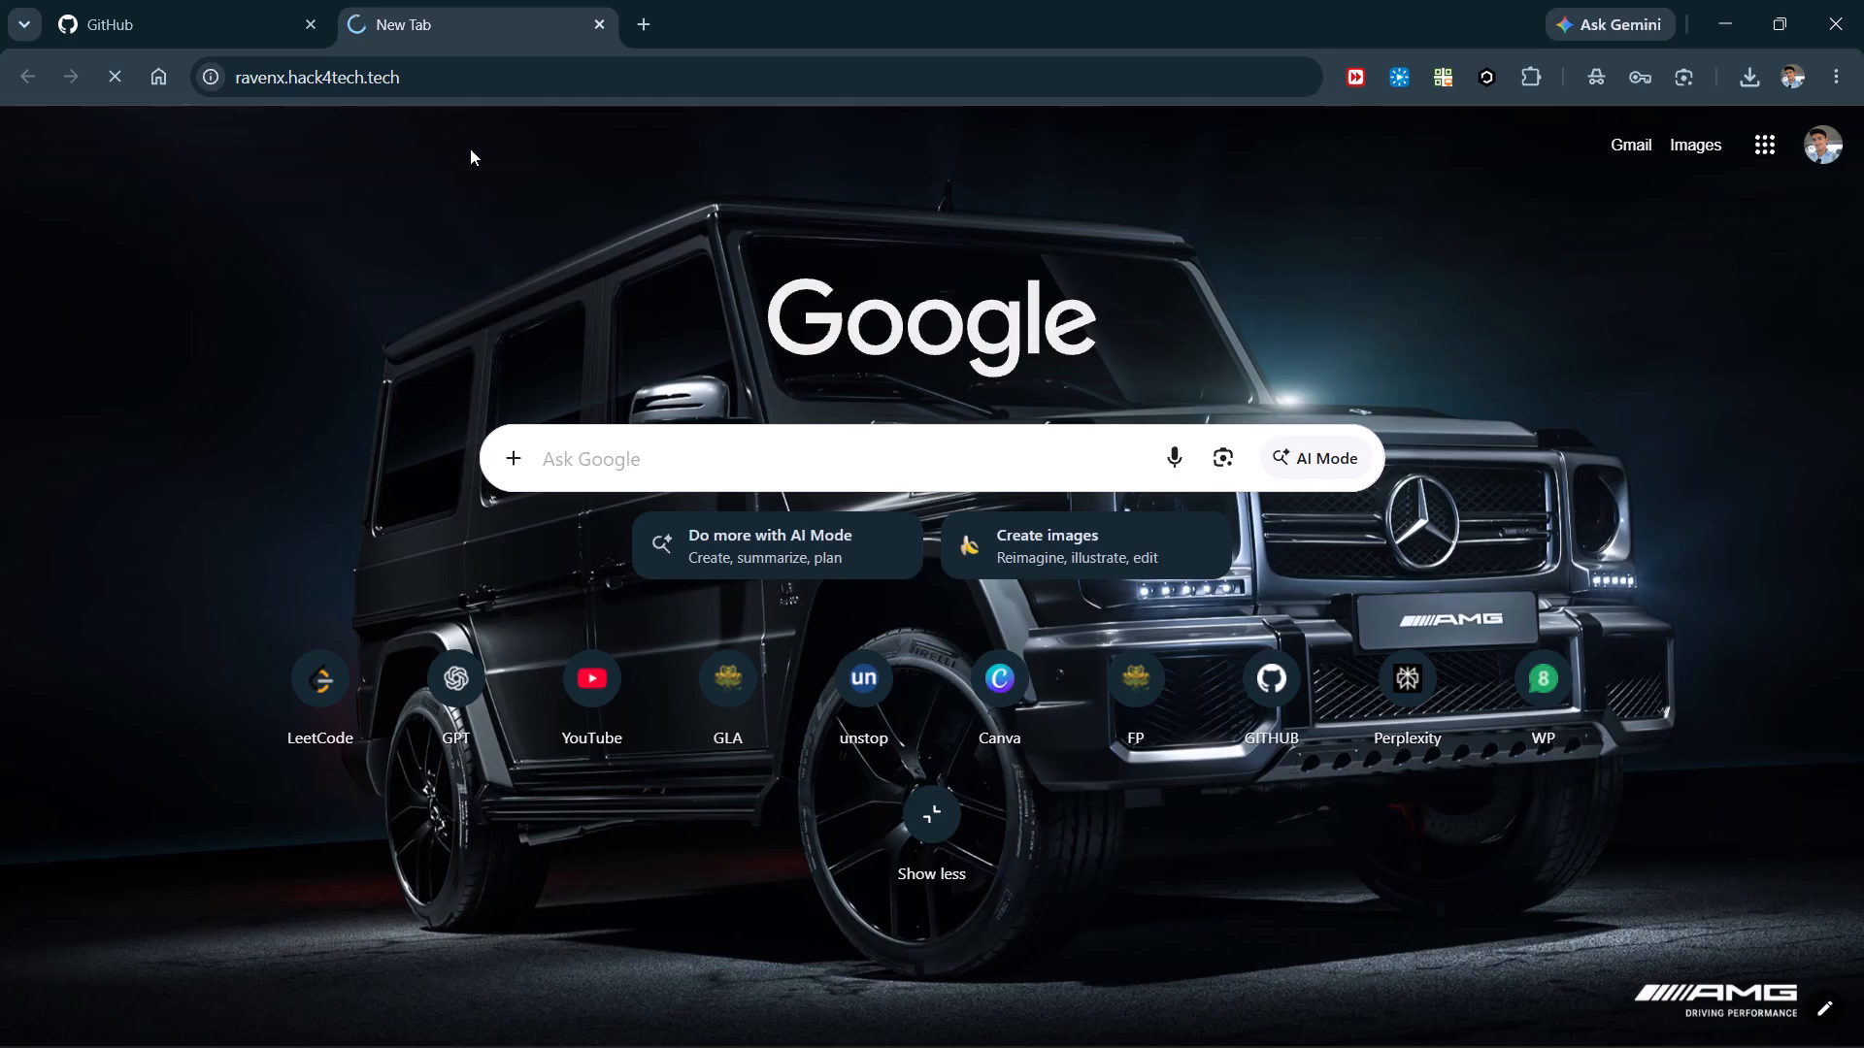
scroll(774, 860, "down", 2)
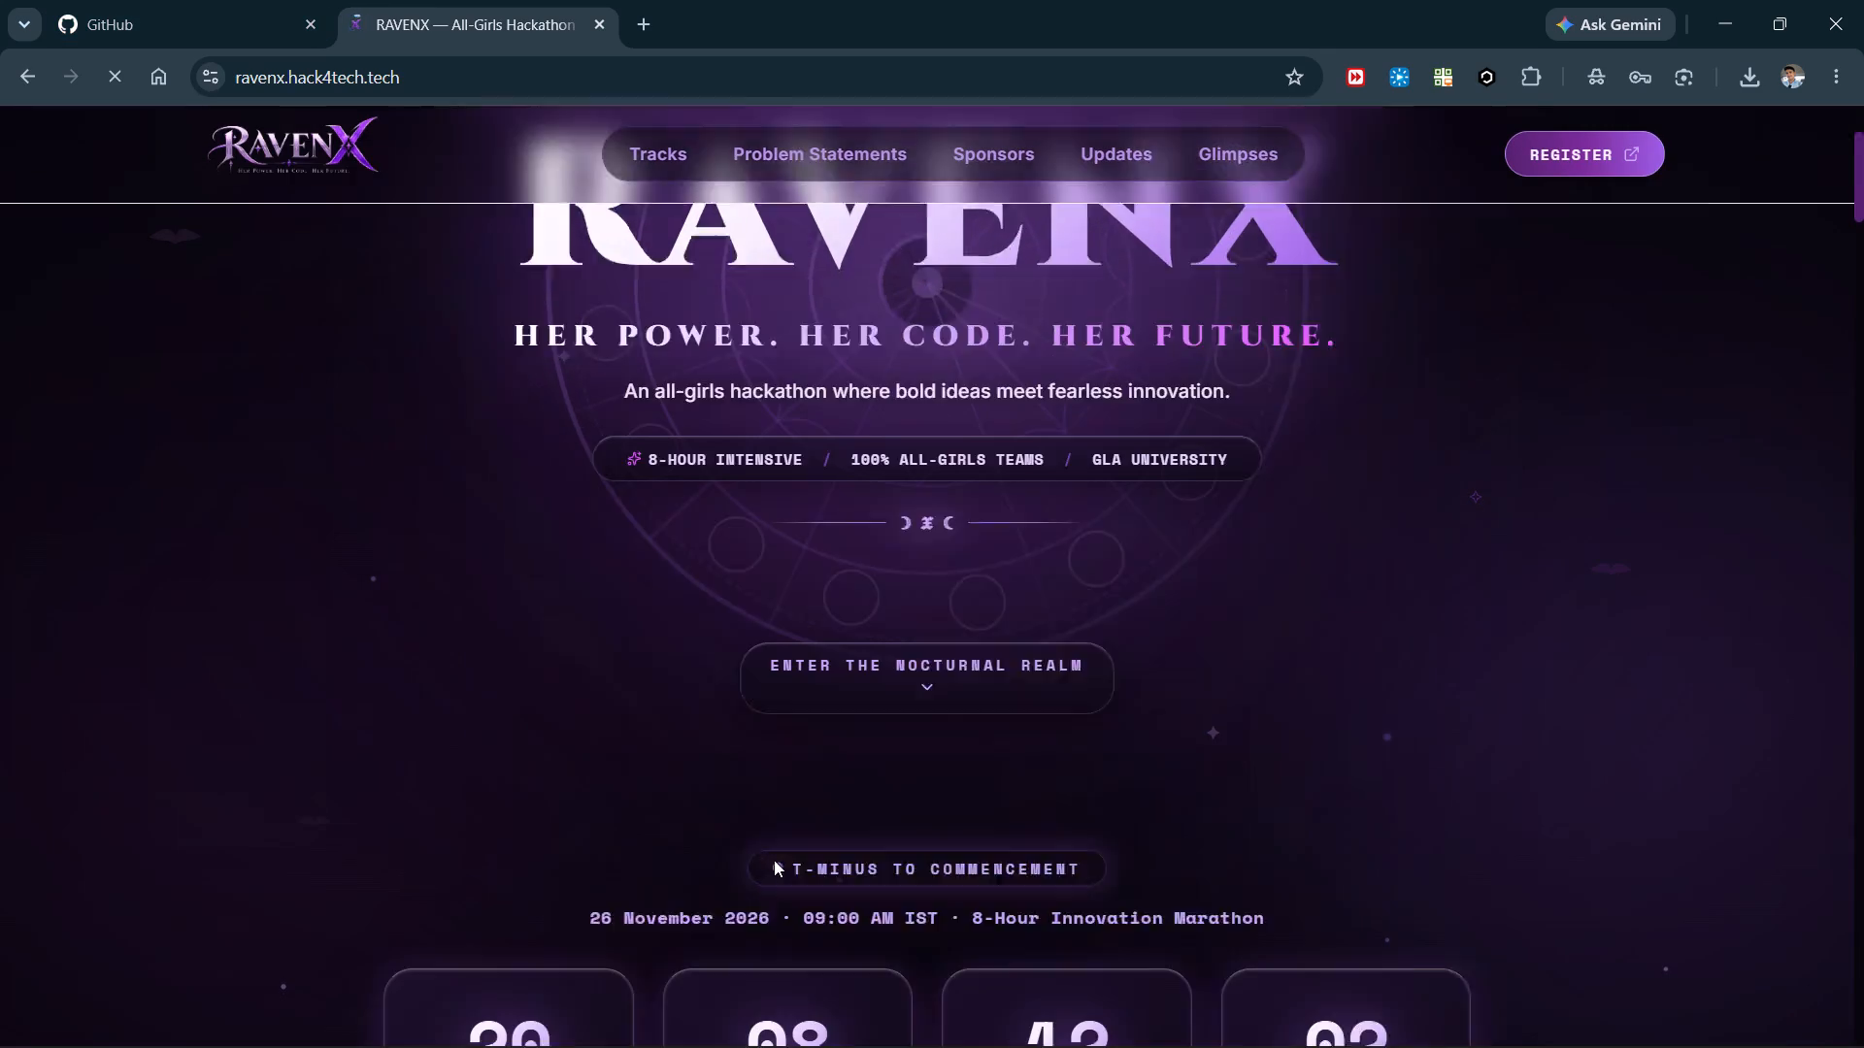
scroll(774, 860, "down", 4)
left_click(989, 156)
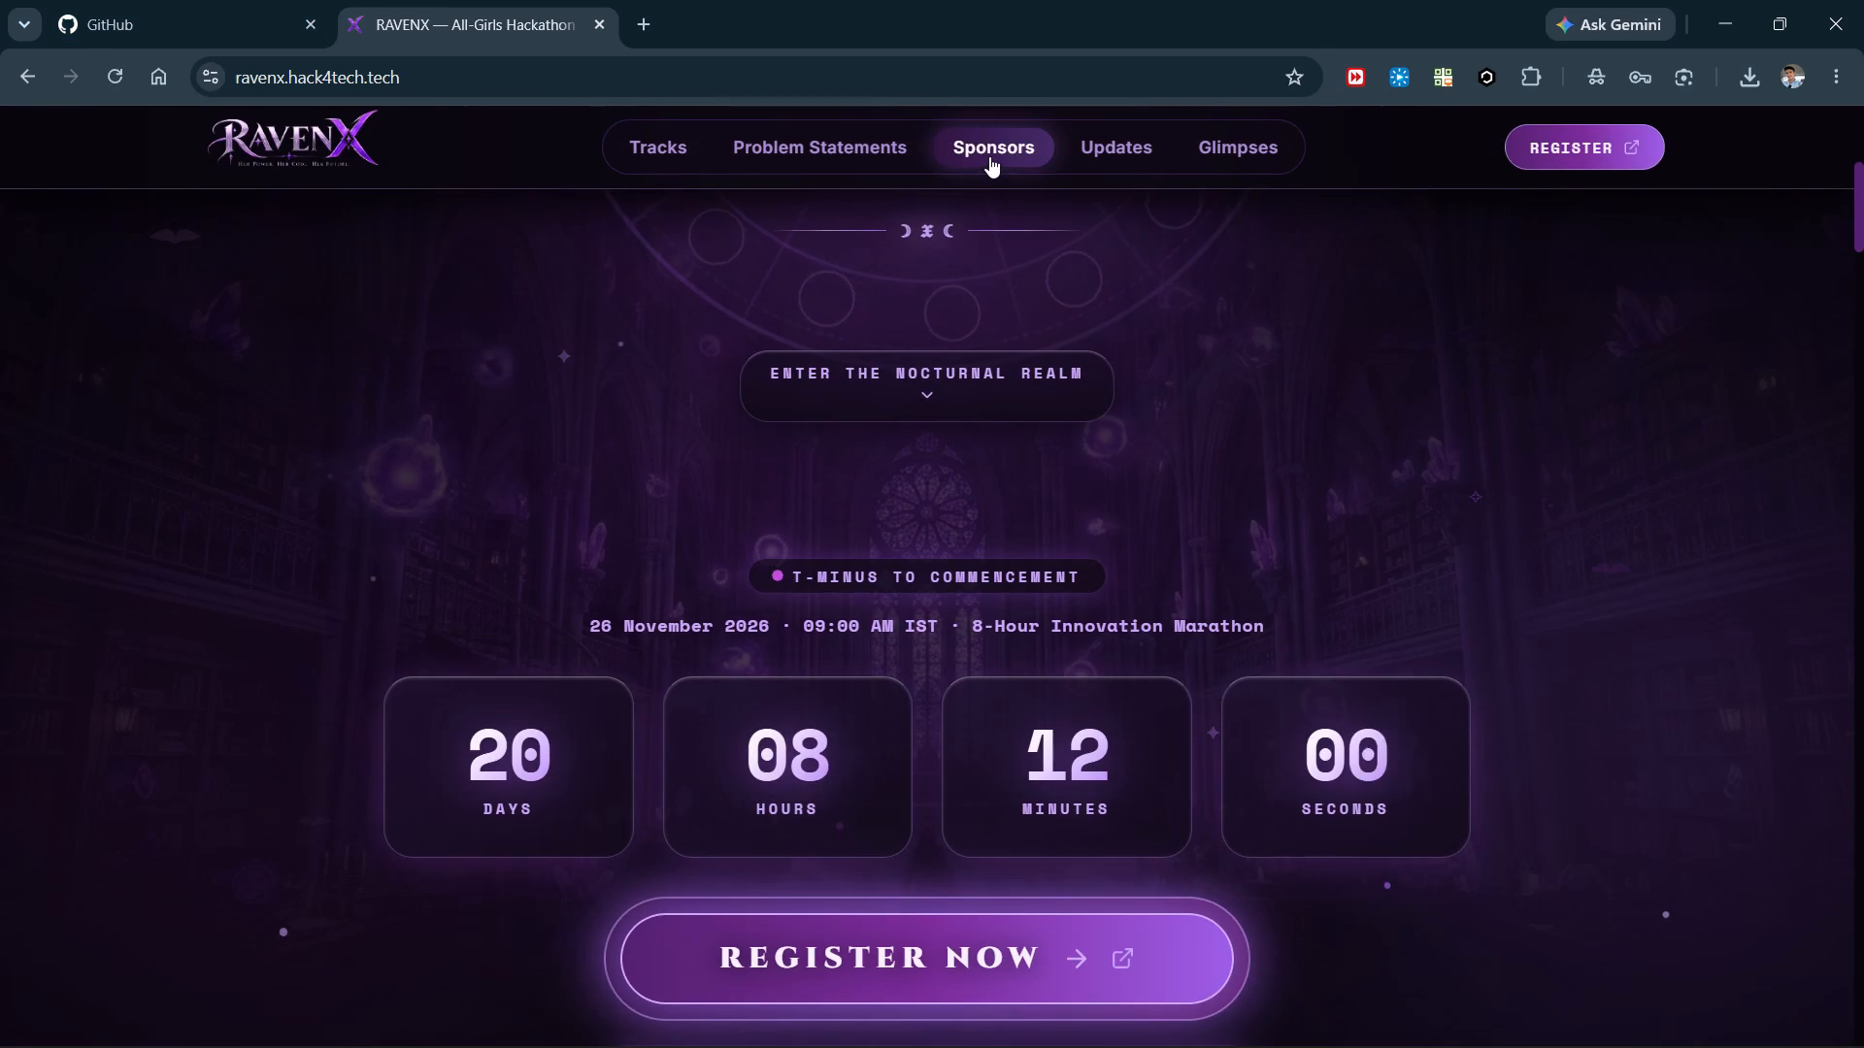
scroll(920, 792, "down", 4)
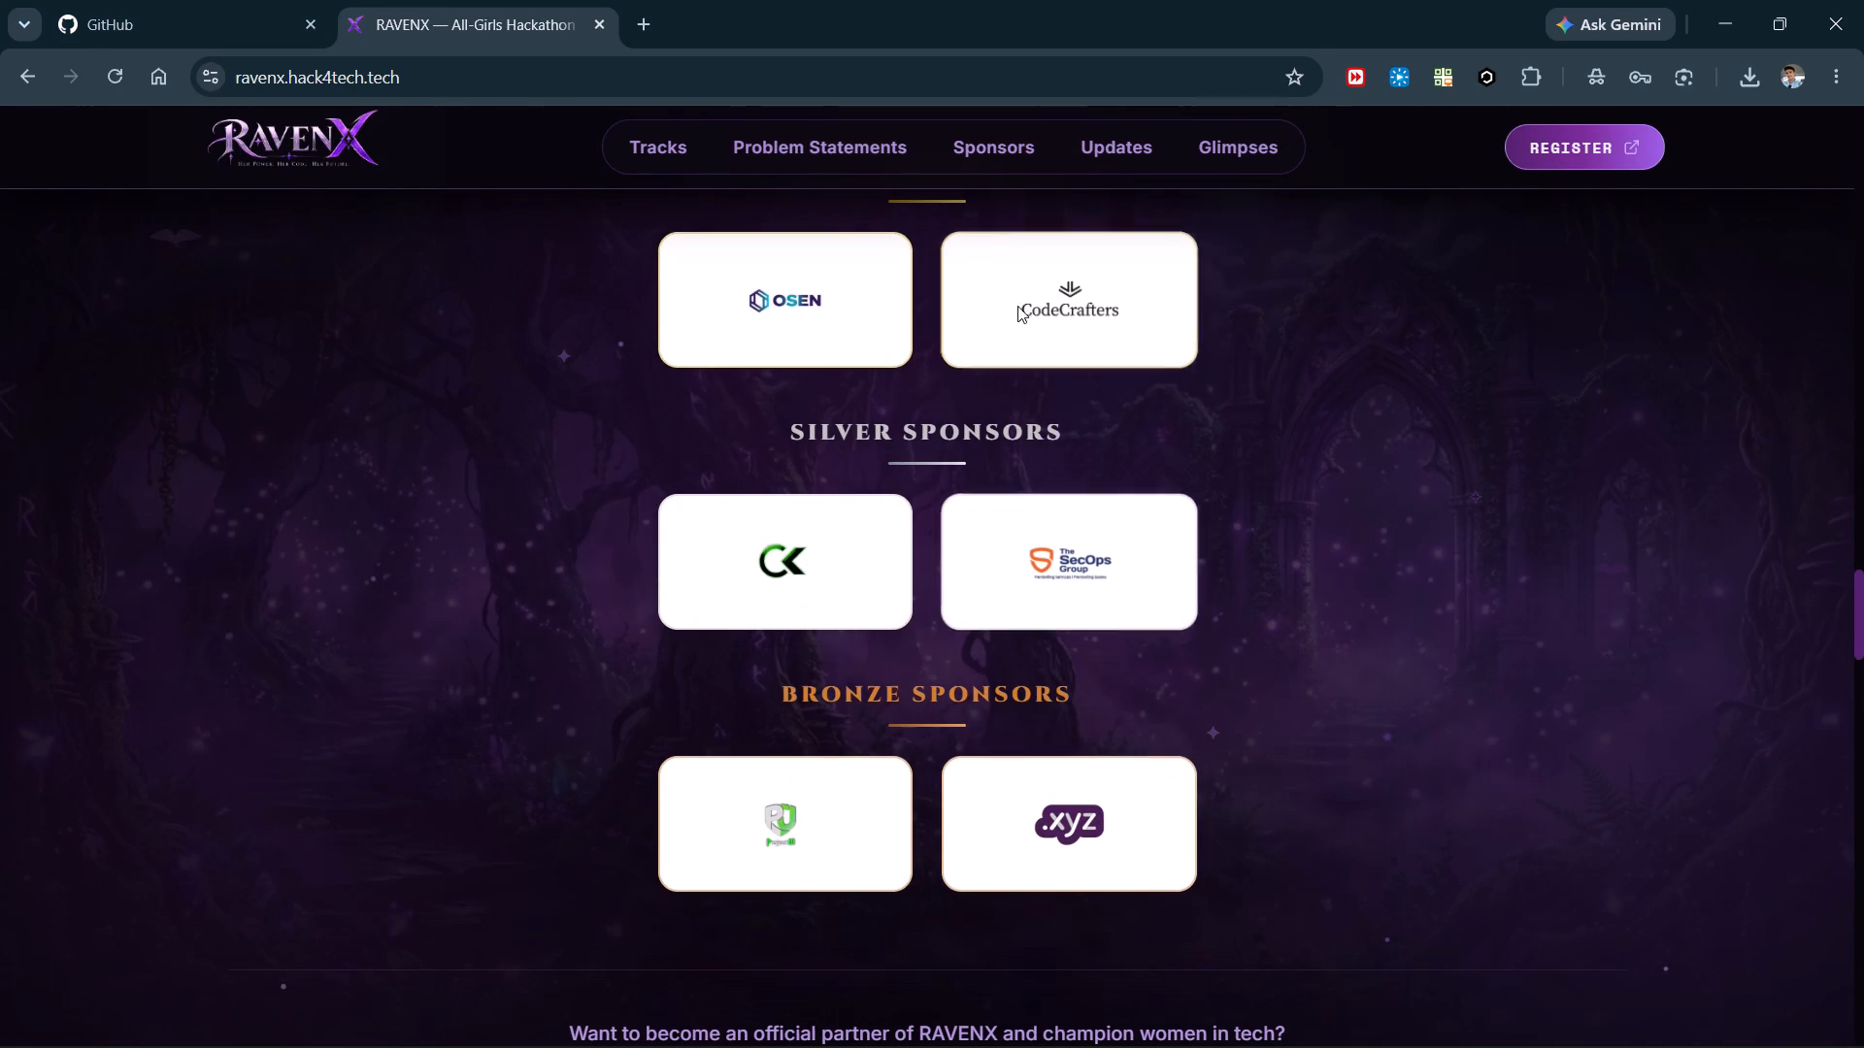
scroll(1156, 885, "down", 4)
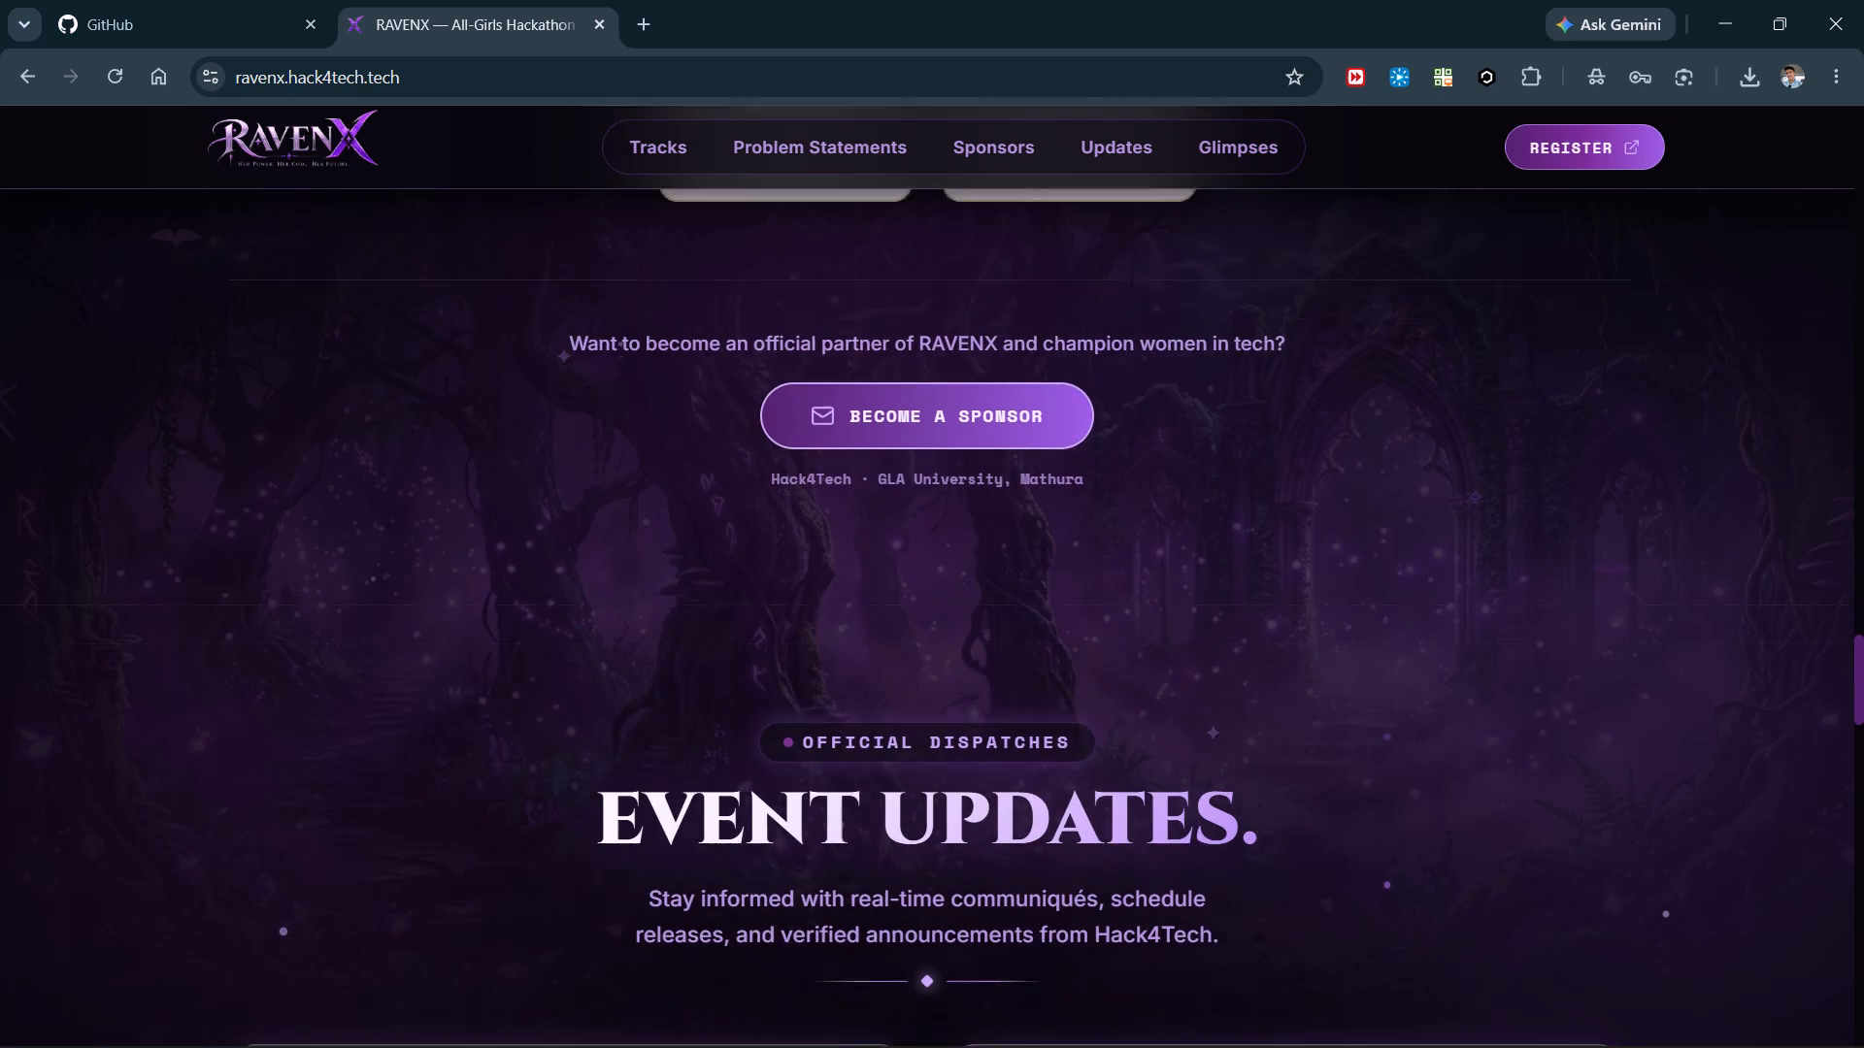
scroll(1156, 885, "down", 3)
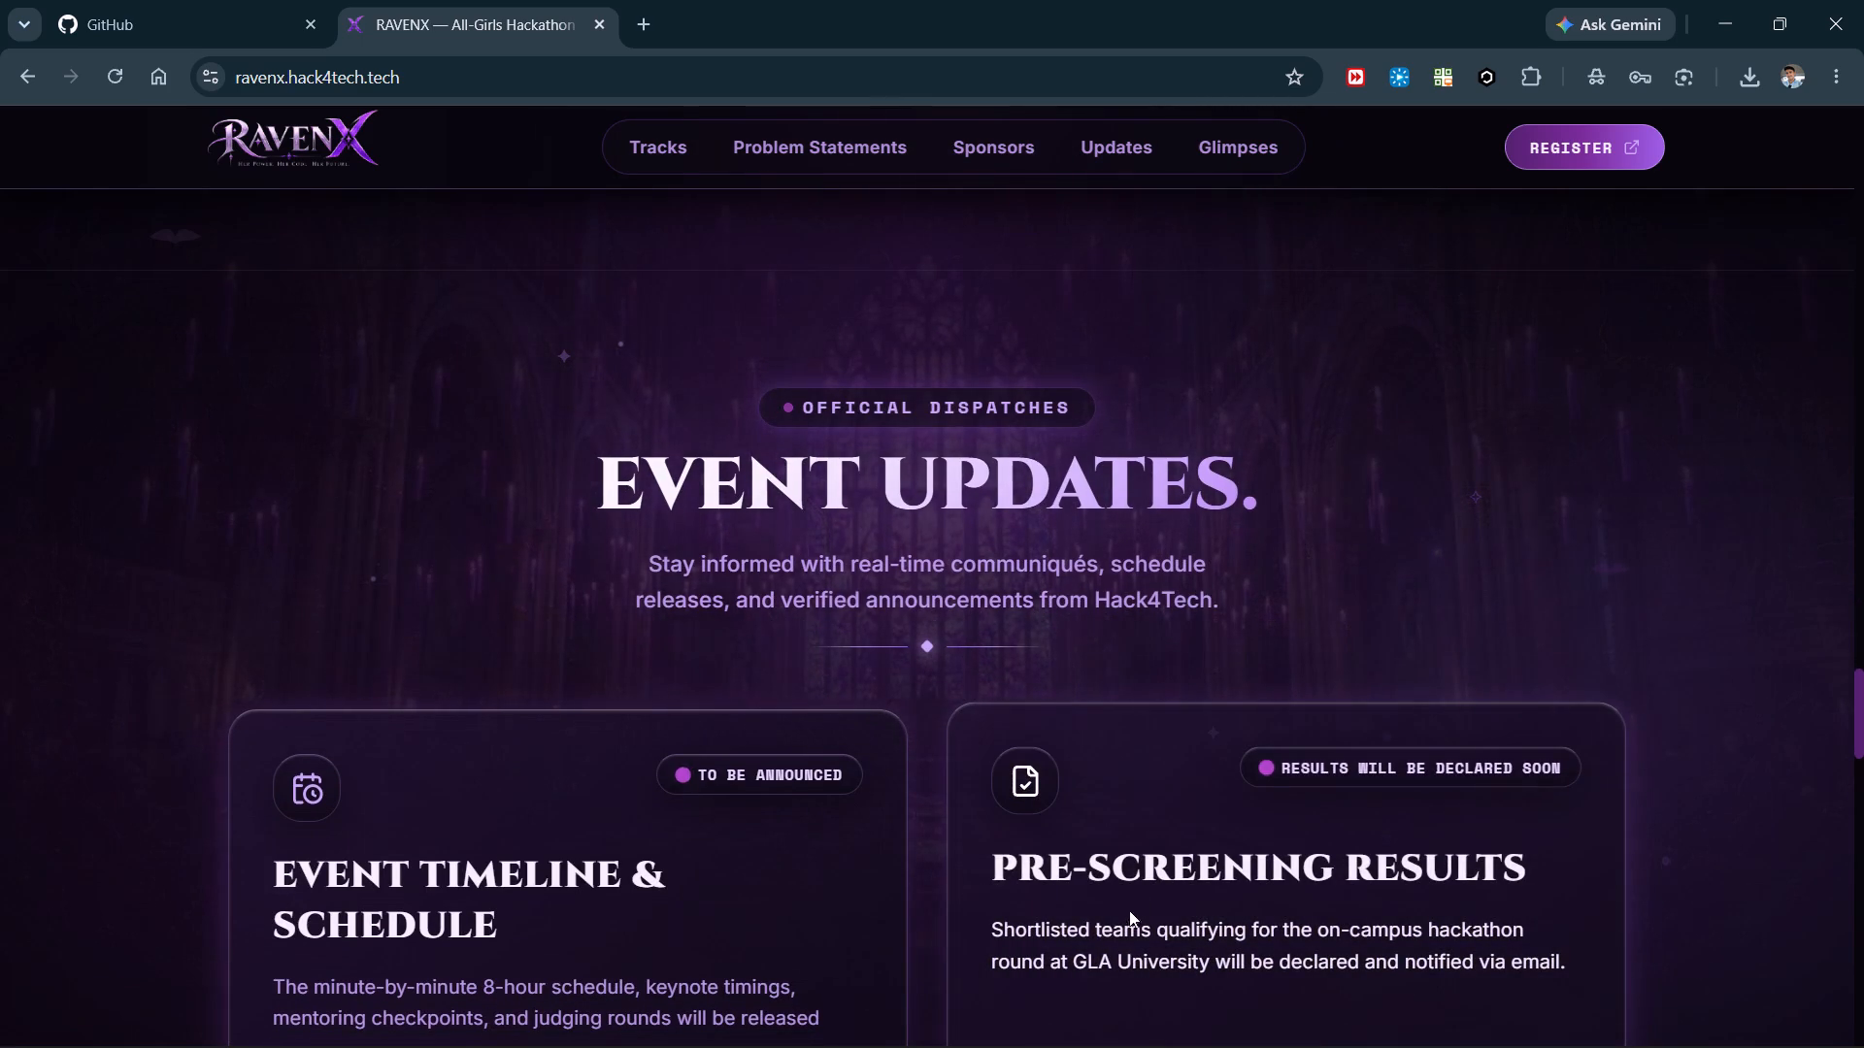
scroll(1147, 797, "down", 3)
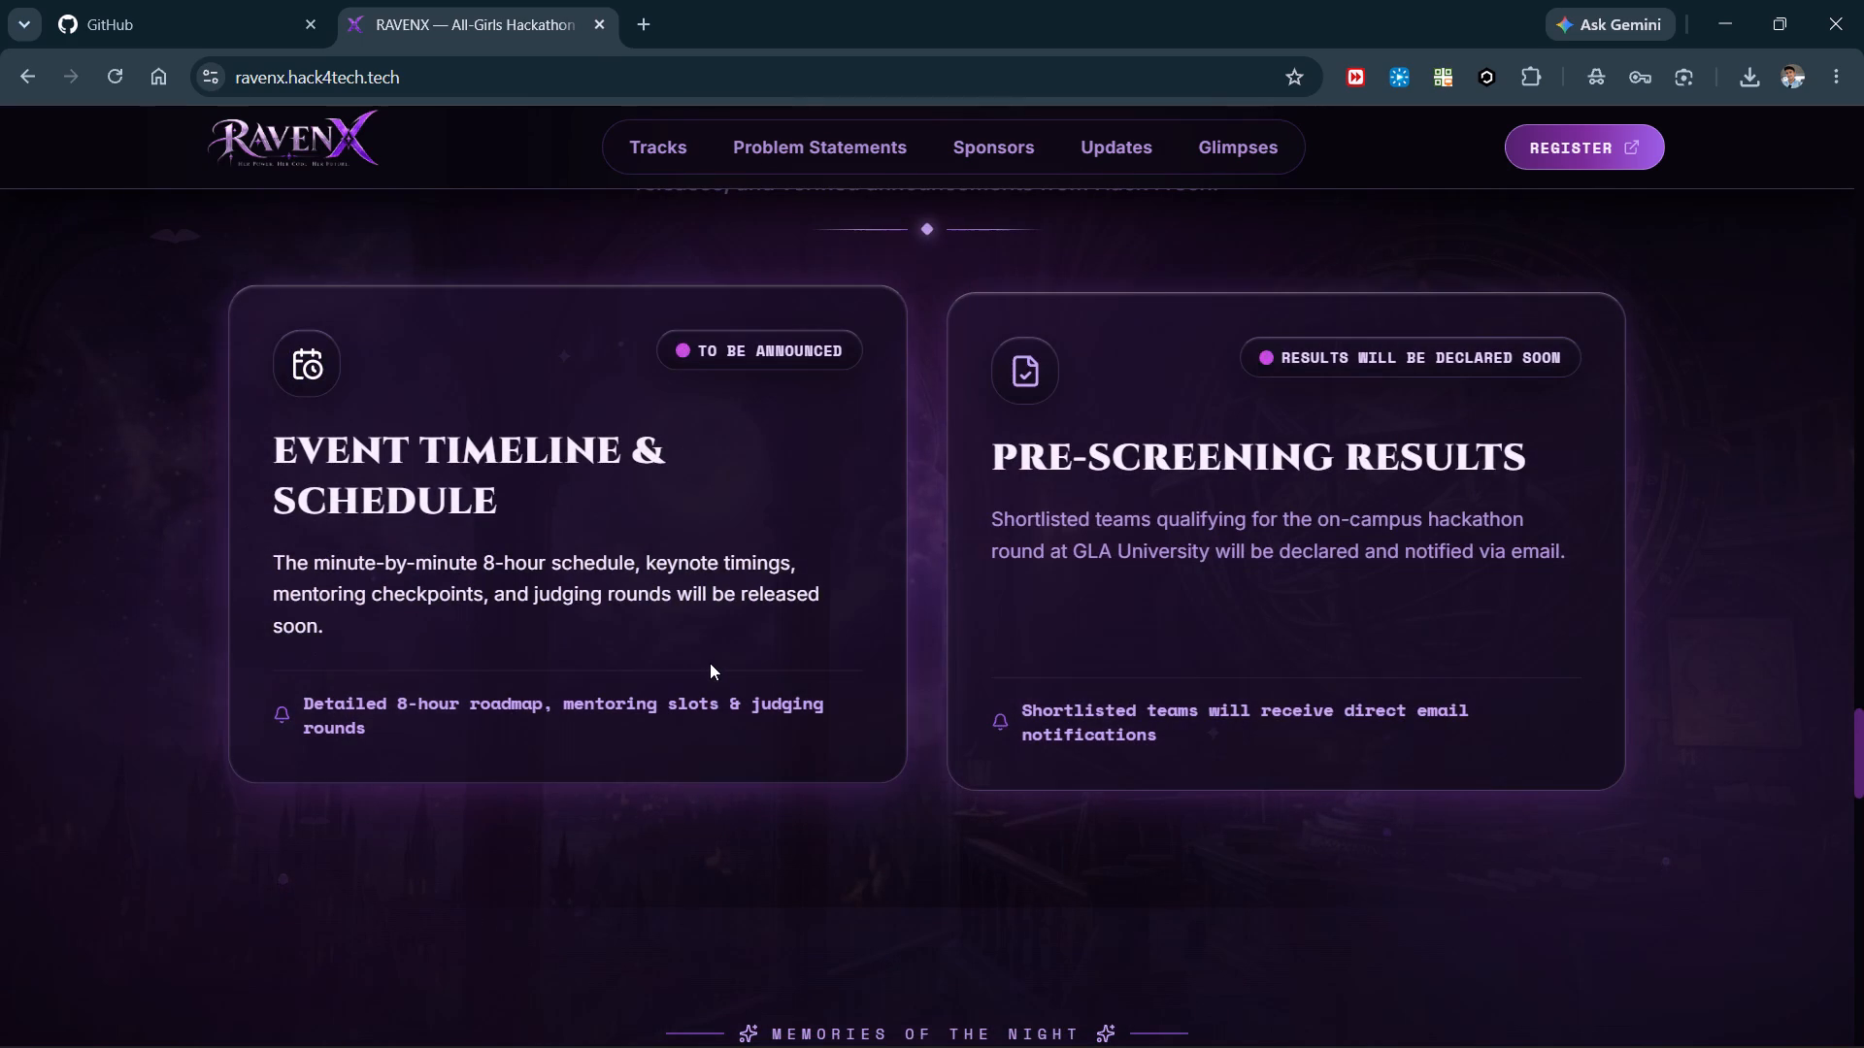
Look through the RAVENX site's event photo gallery and footer, and check where its Instagram link leads.
scroll(907, 847, "down", 7)
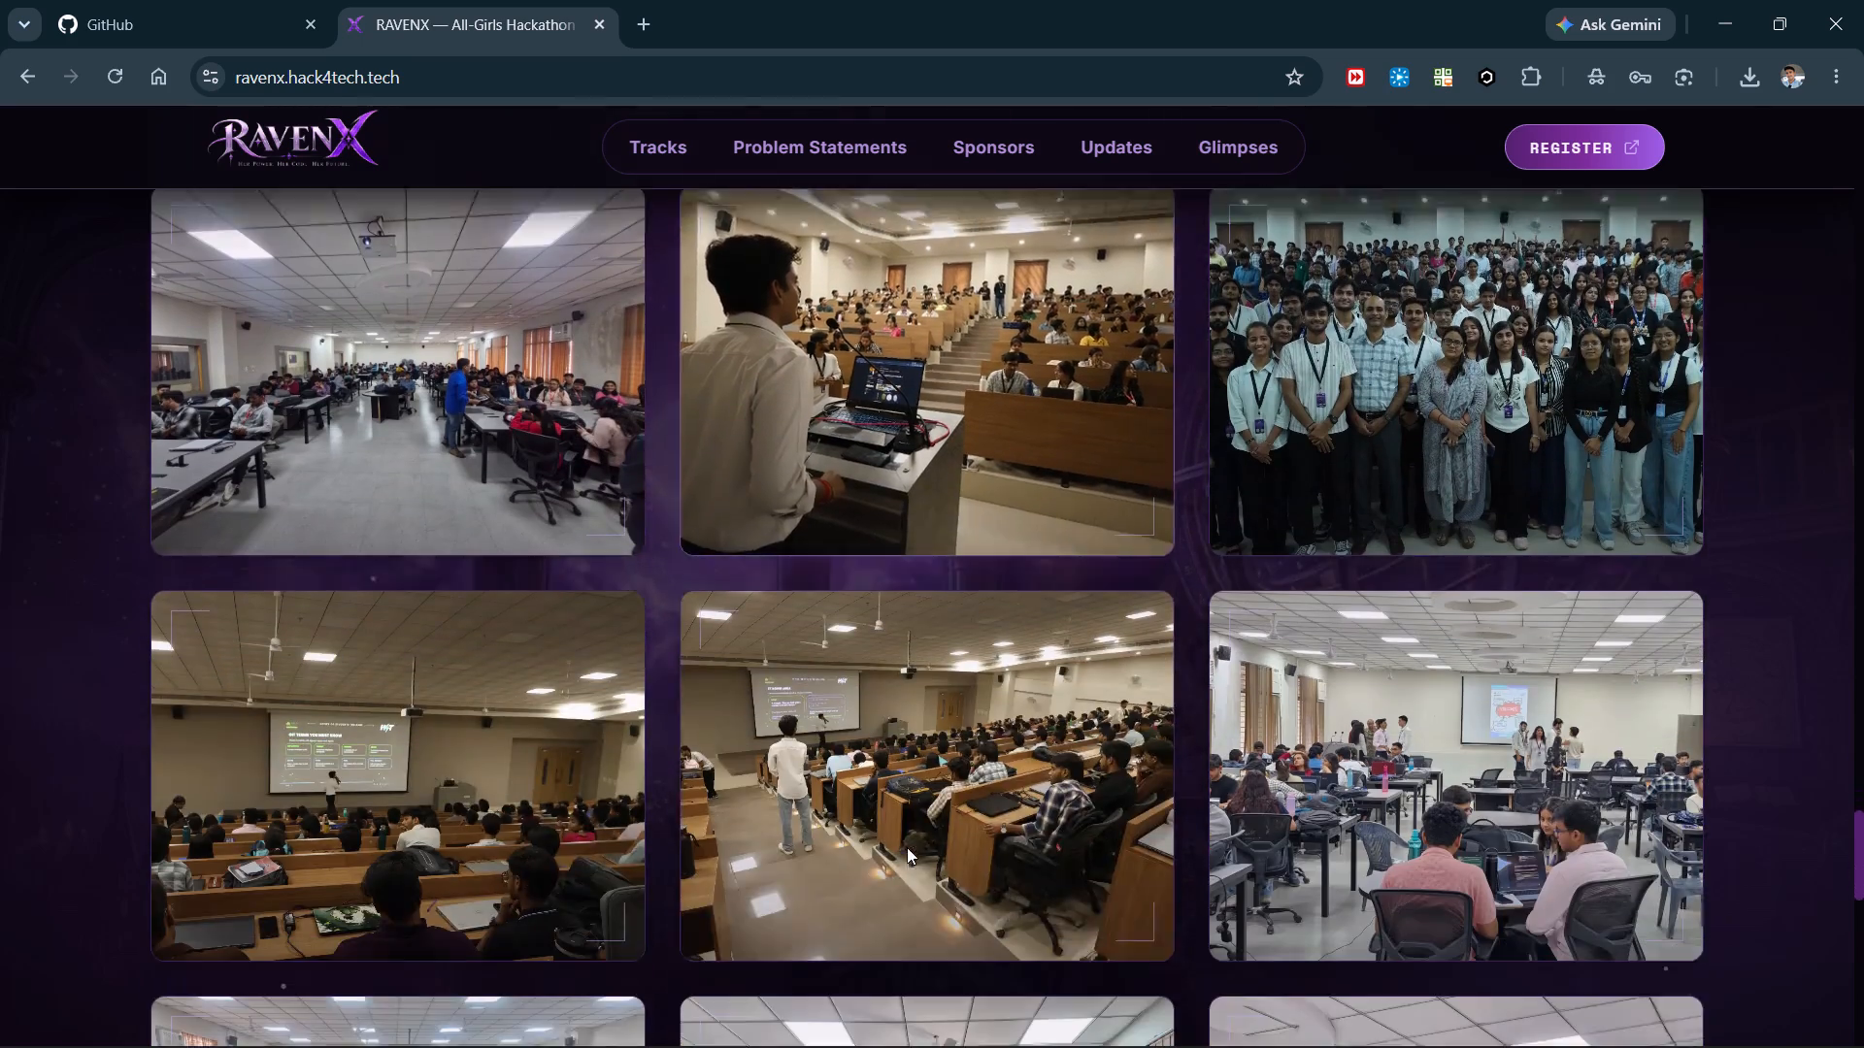
scroll(907, 847, "down", 5)
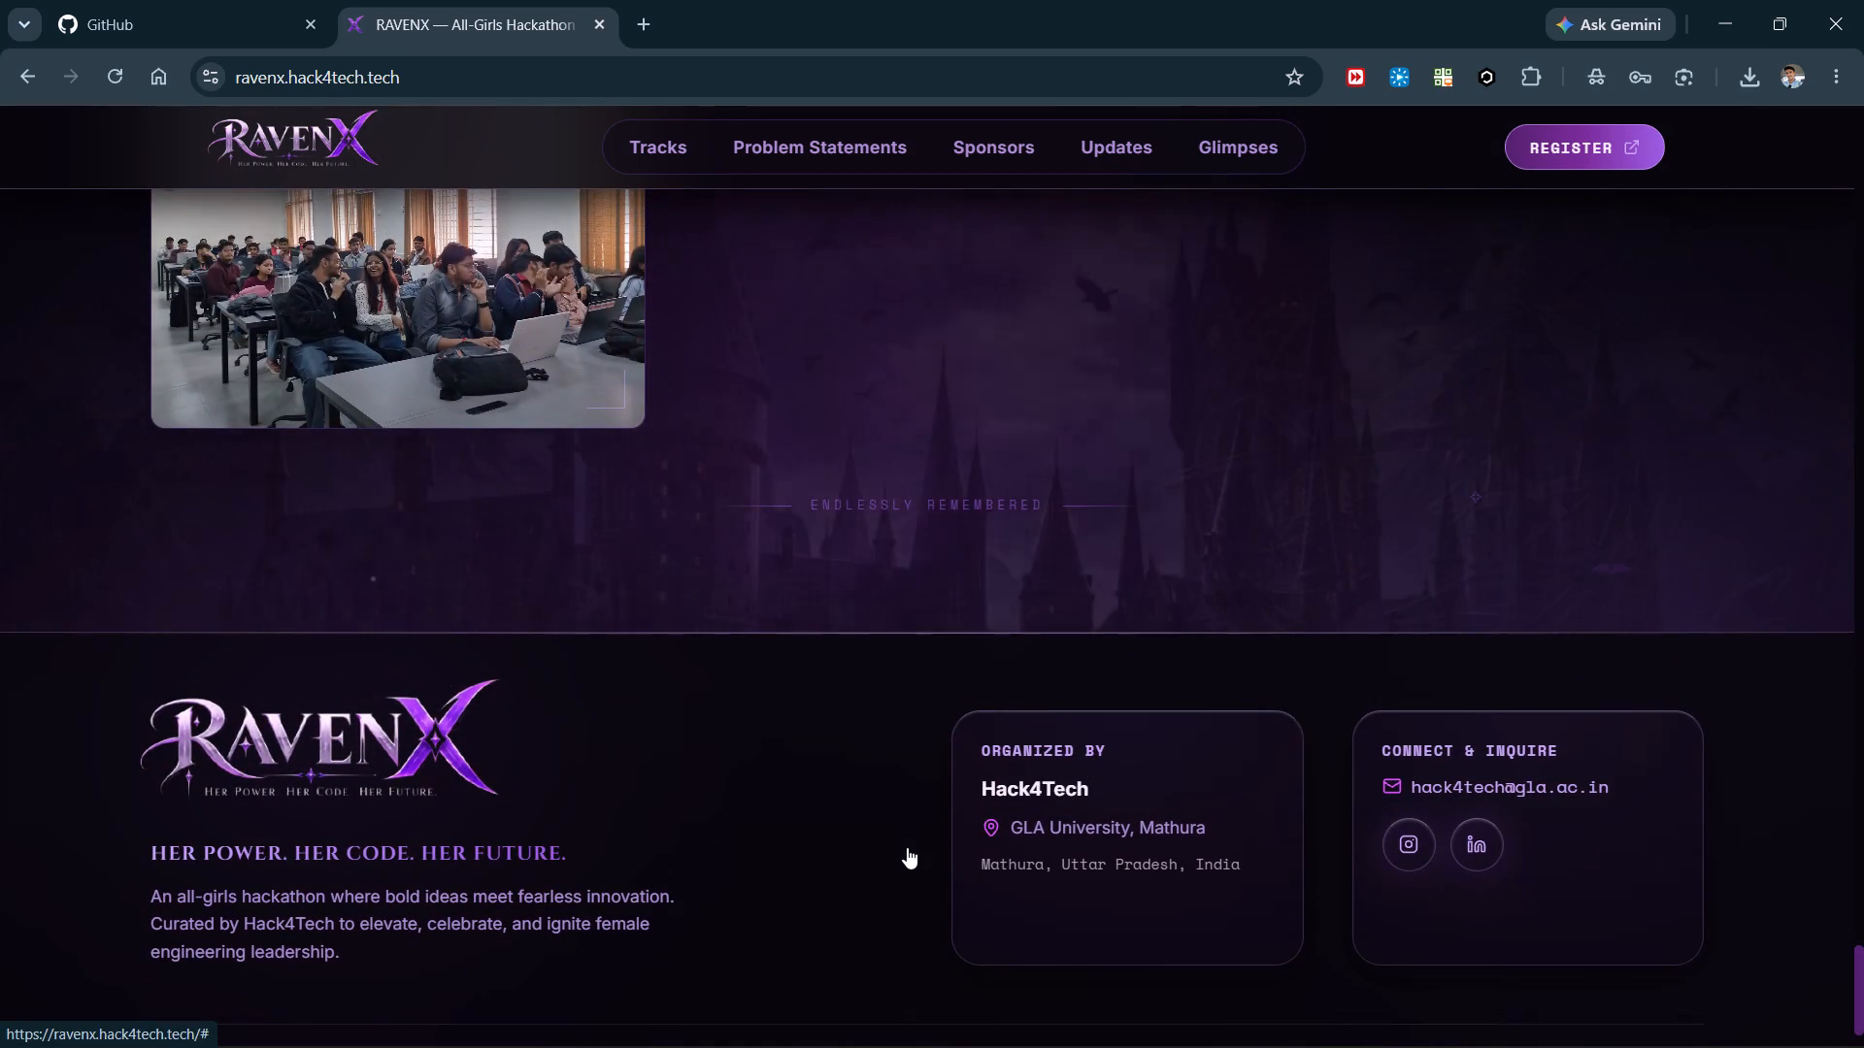
scroll(907, 847, "down", 1)
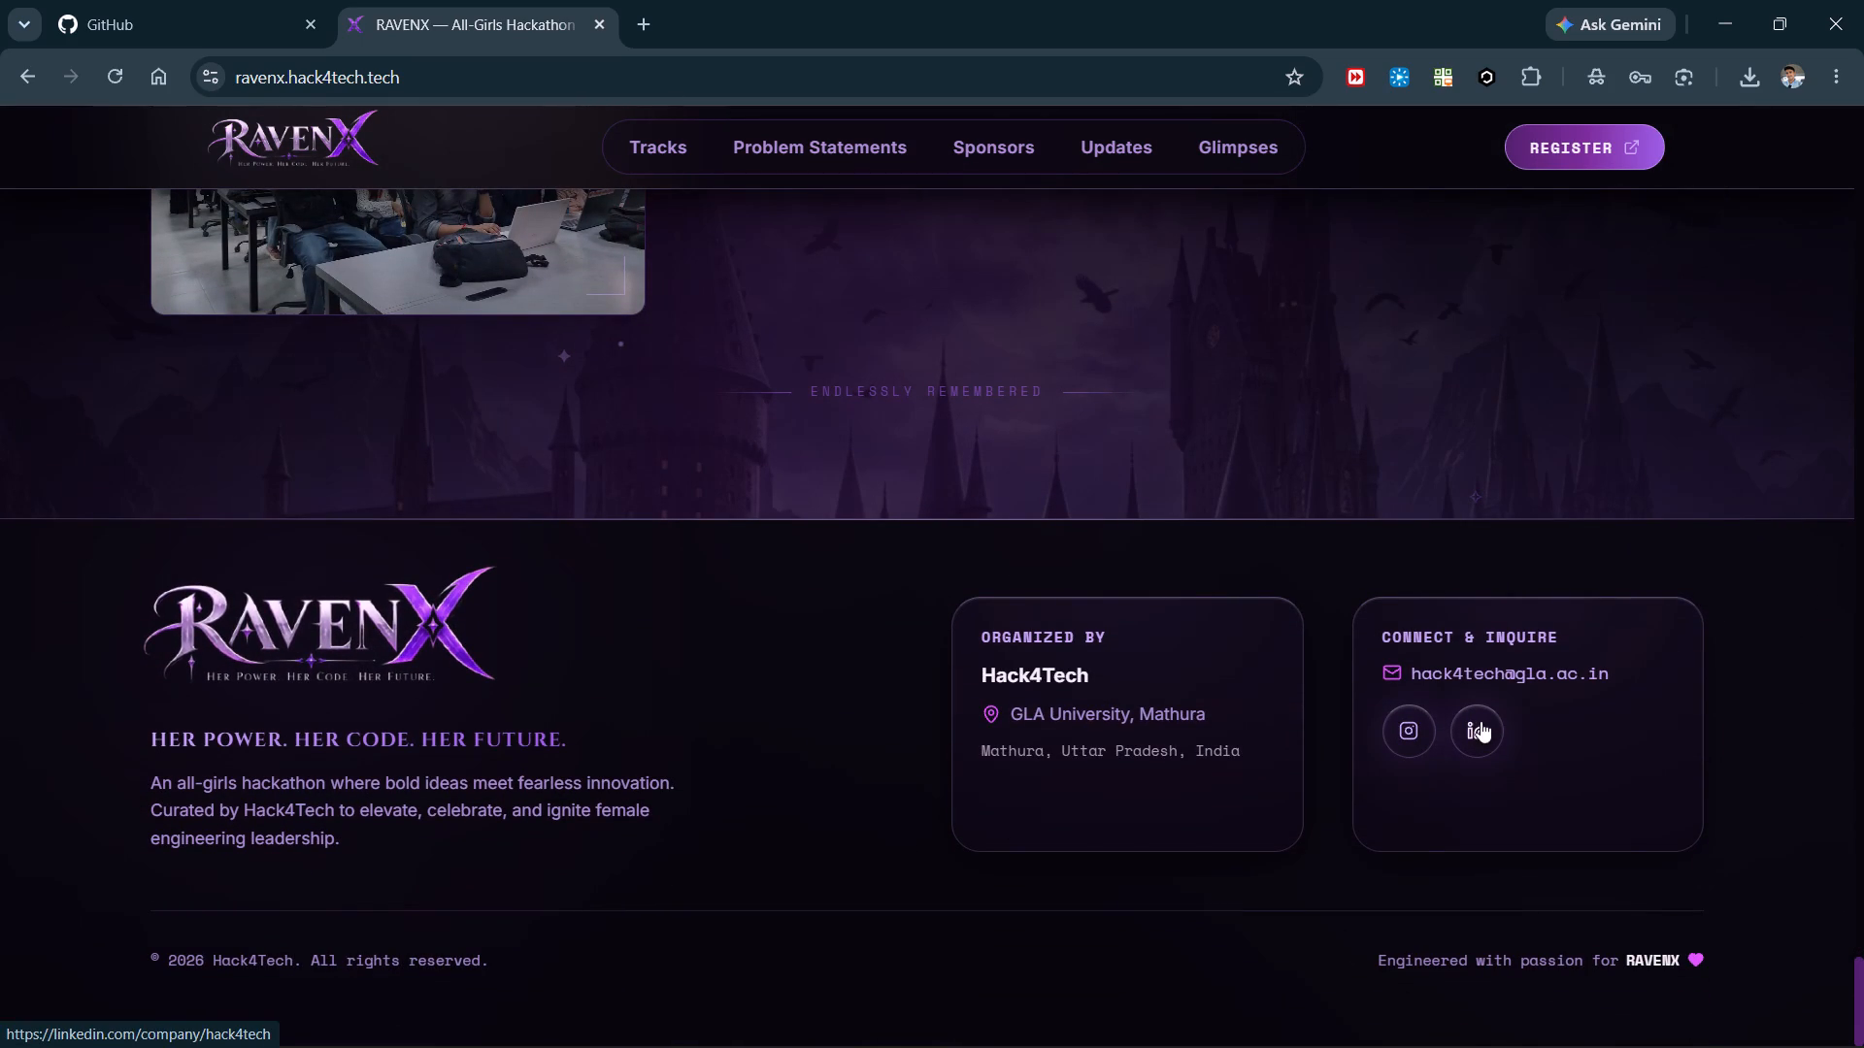
left_click(1415, 719)
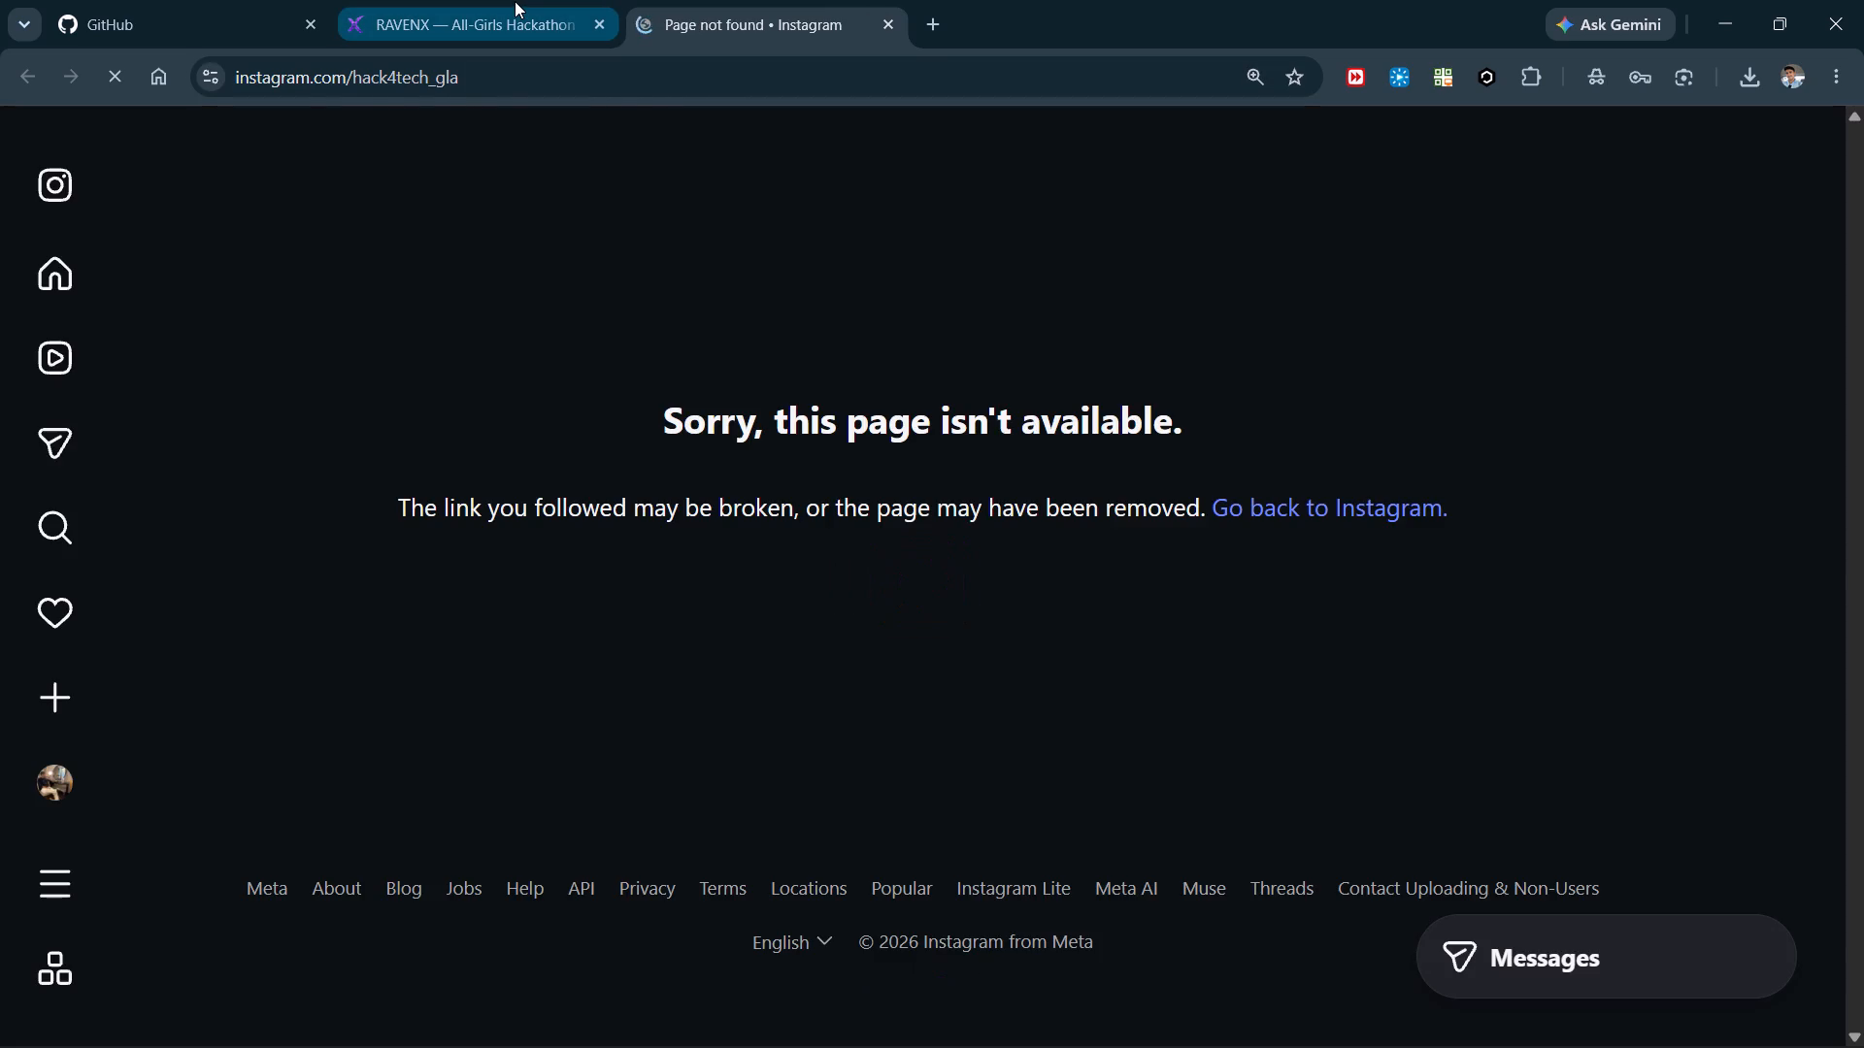
left_click(515, 1)
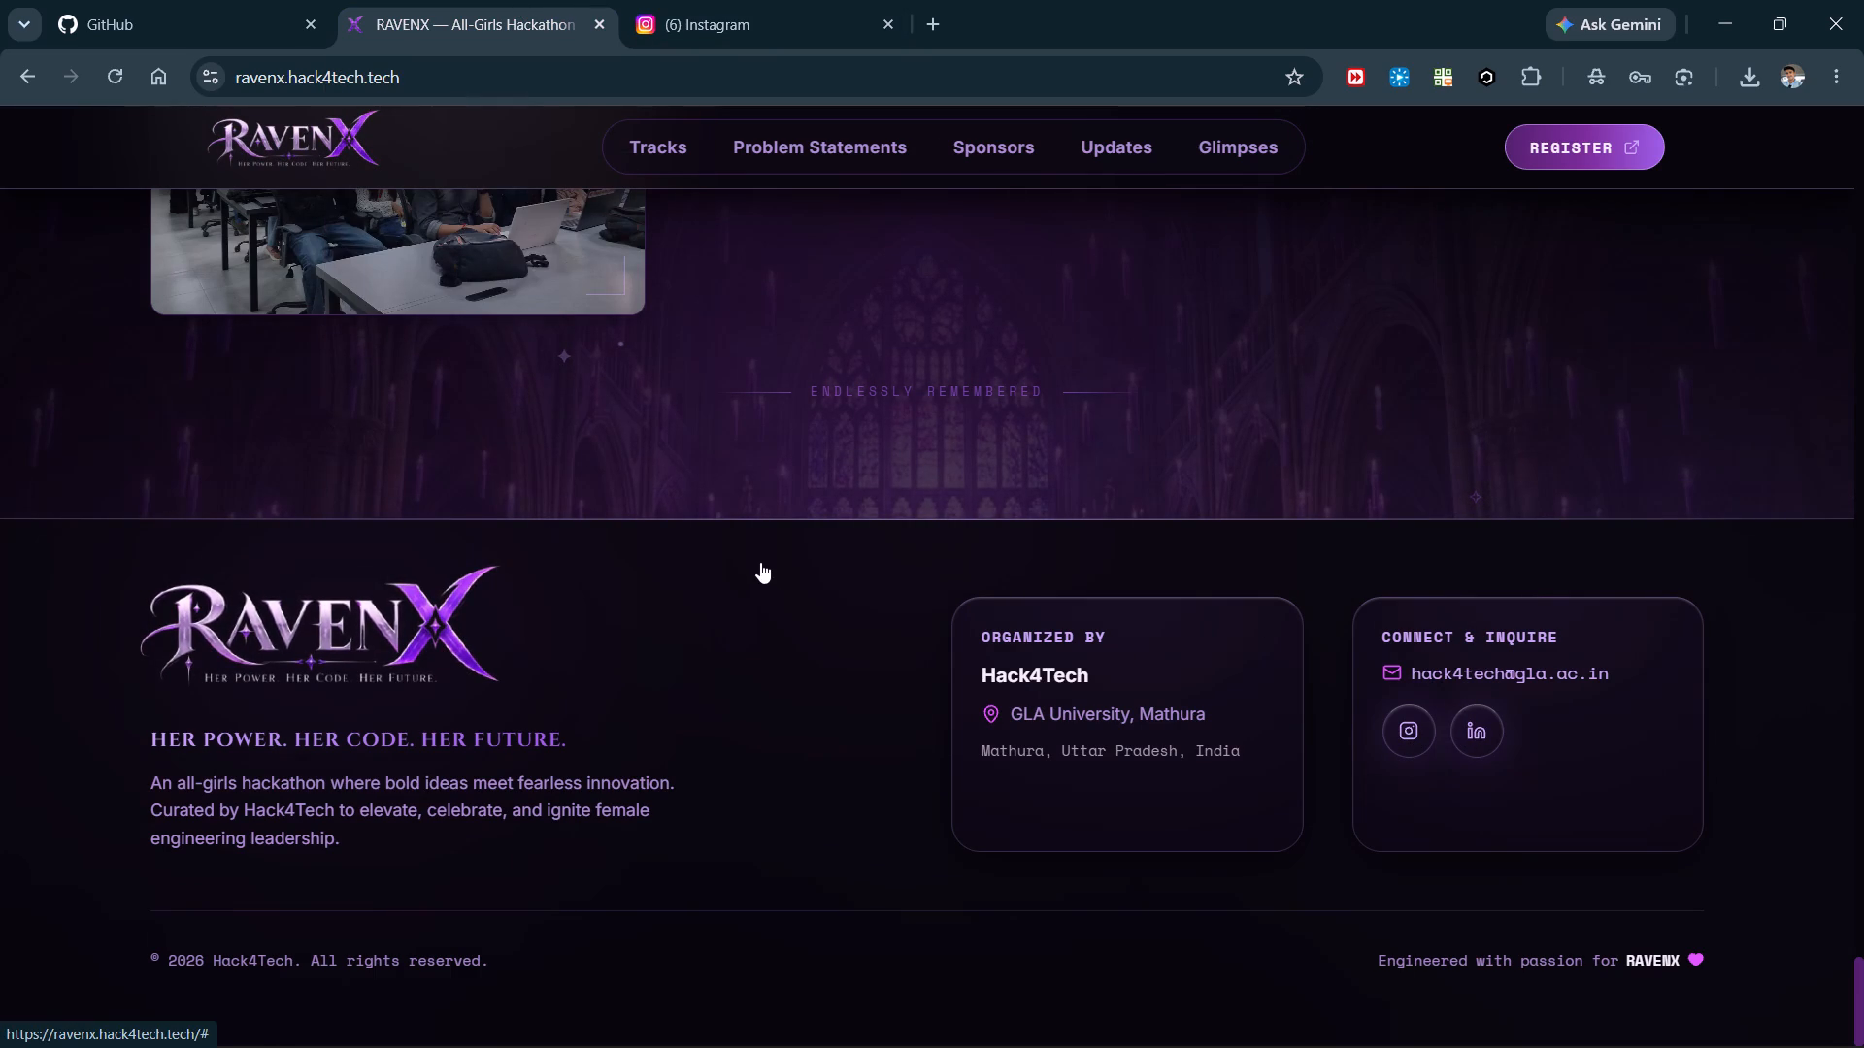
scroll(760, 562, "up", 20)
scroll(760, 562, "up", 1)
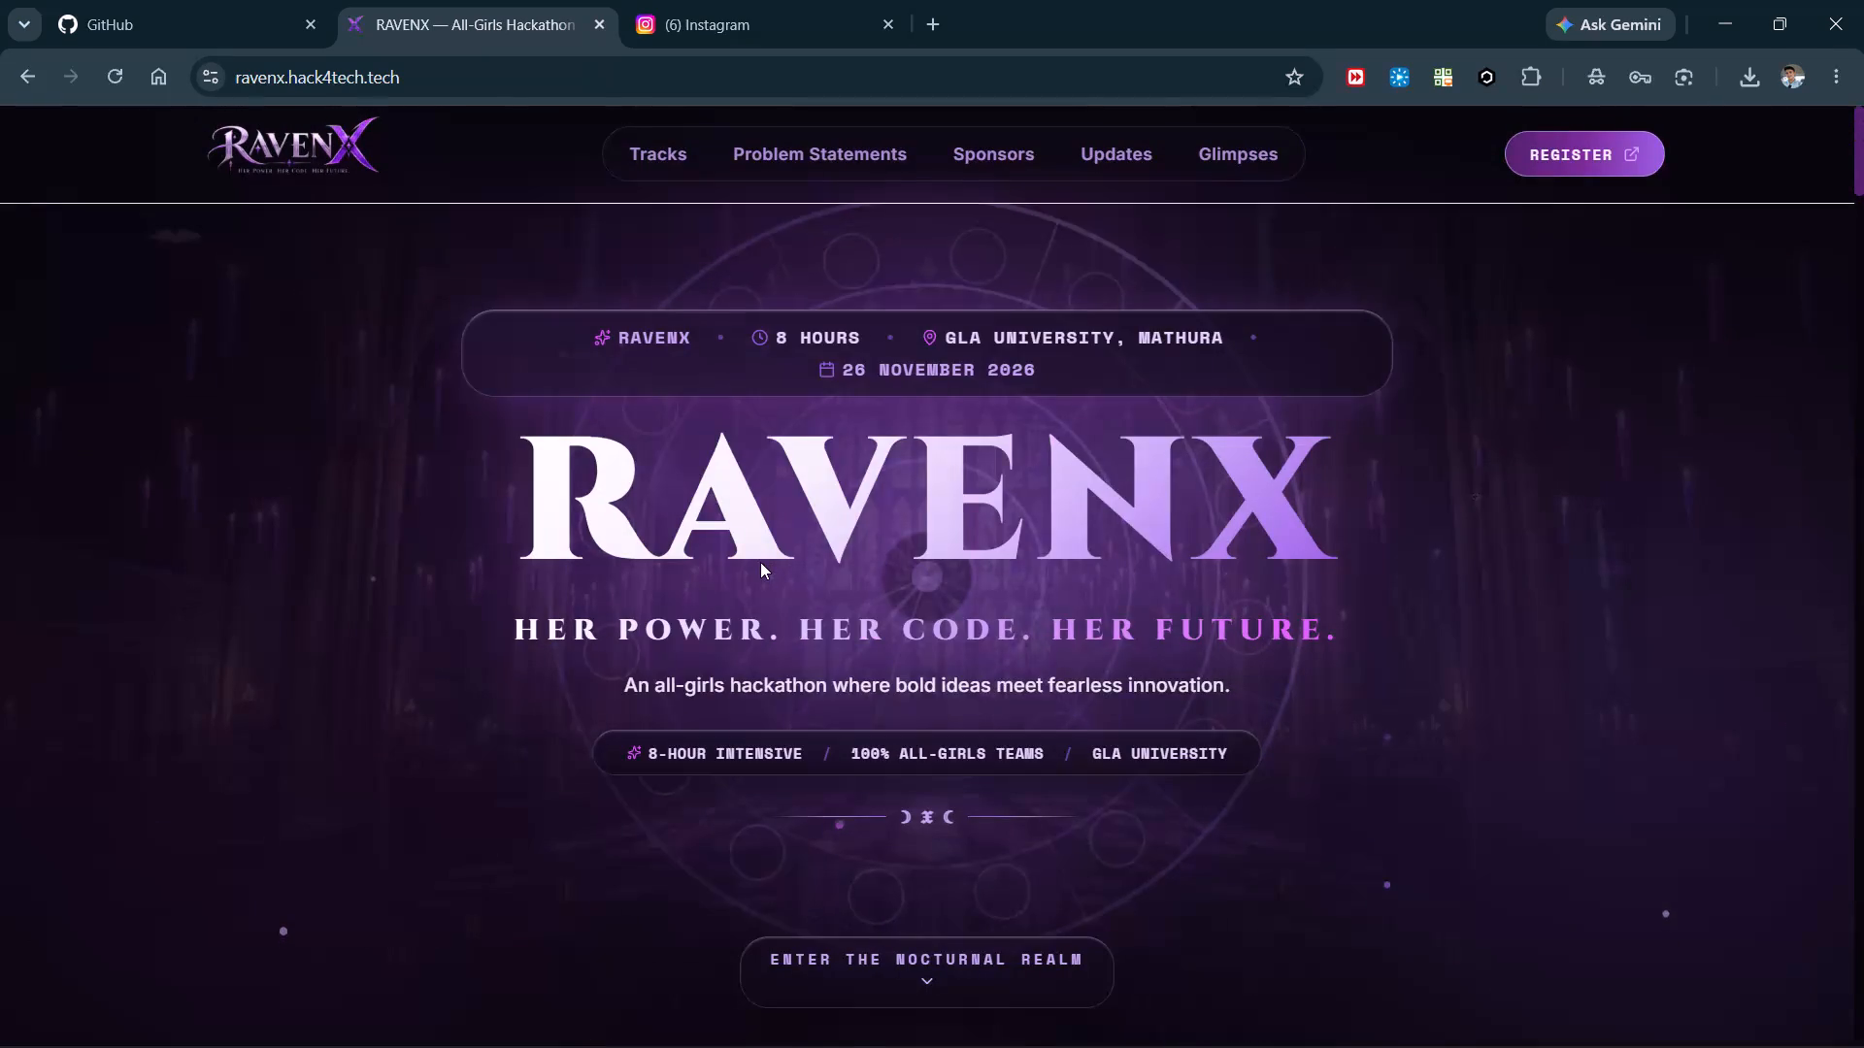
Switch to the desktop and open Visual Studio Code.
double_click(1809, 45)
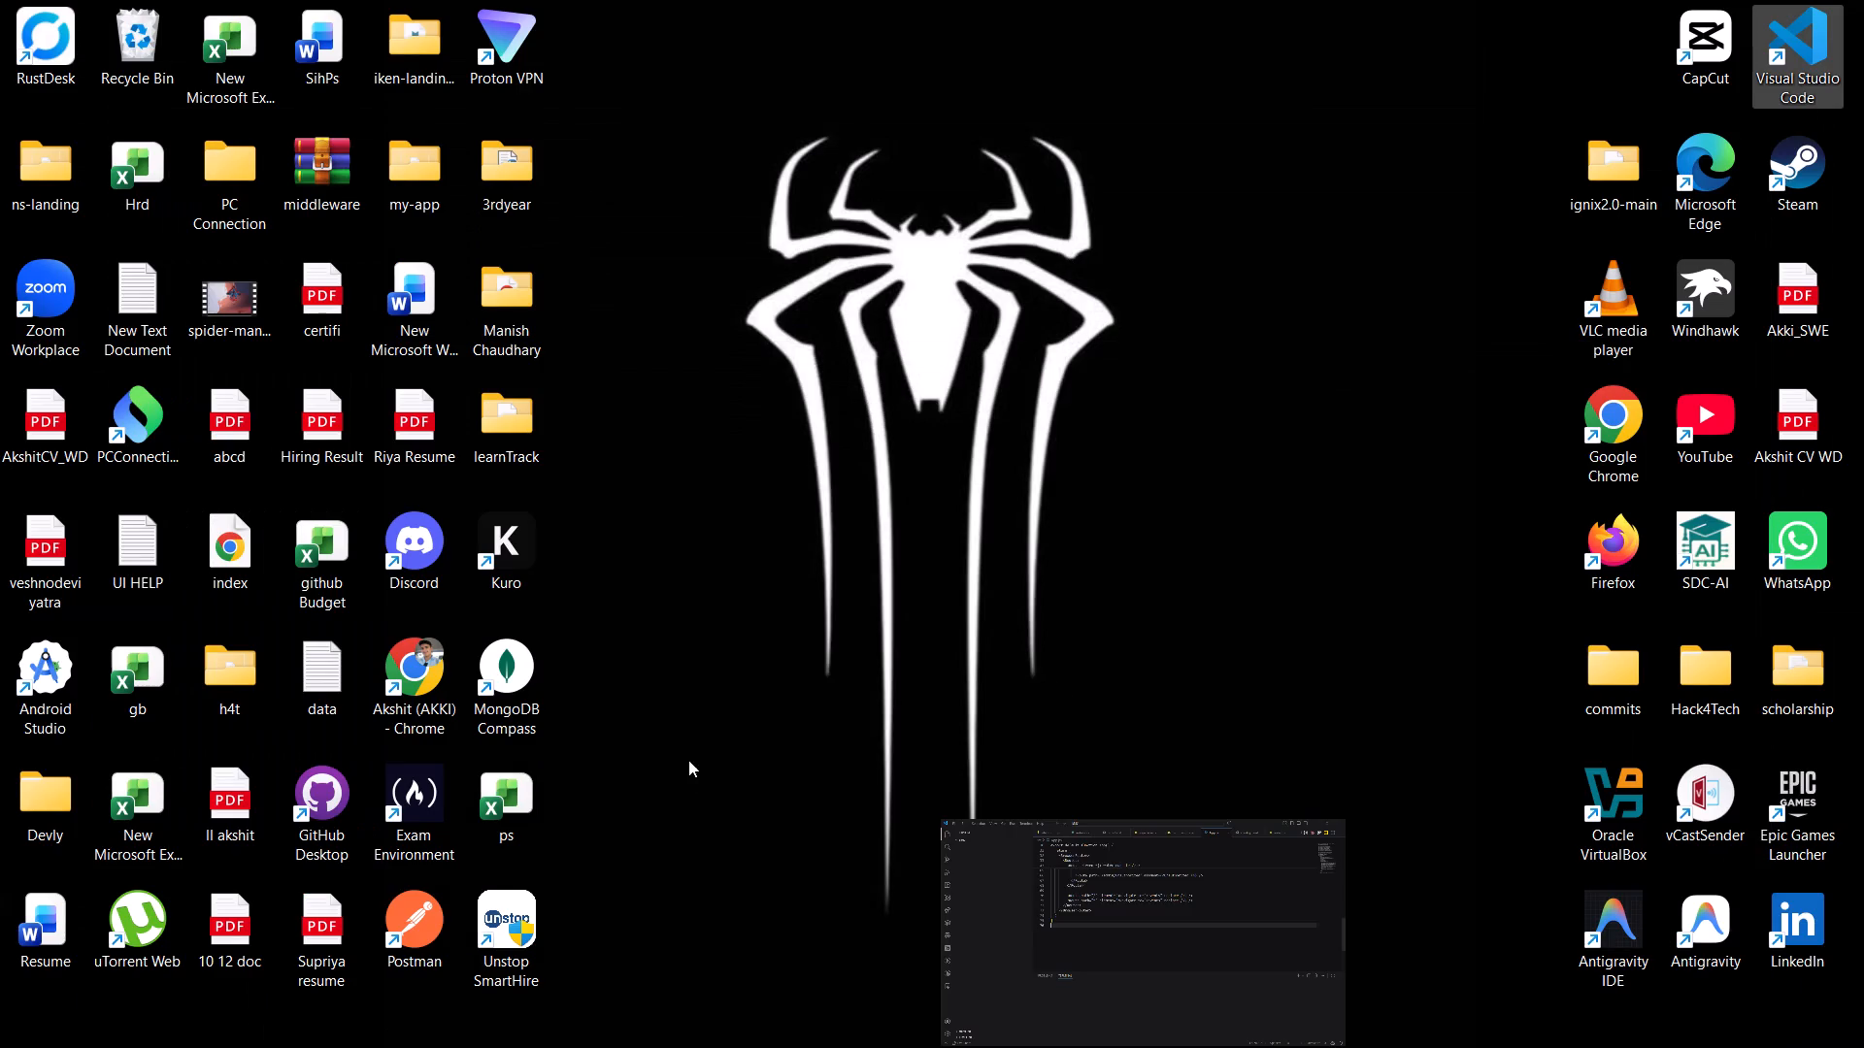
Move the RAVENX-React-JSX-fixed folder from Downloads into the Hack4Tech folder on the desktop.
left_click(928, 1013)
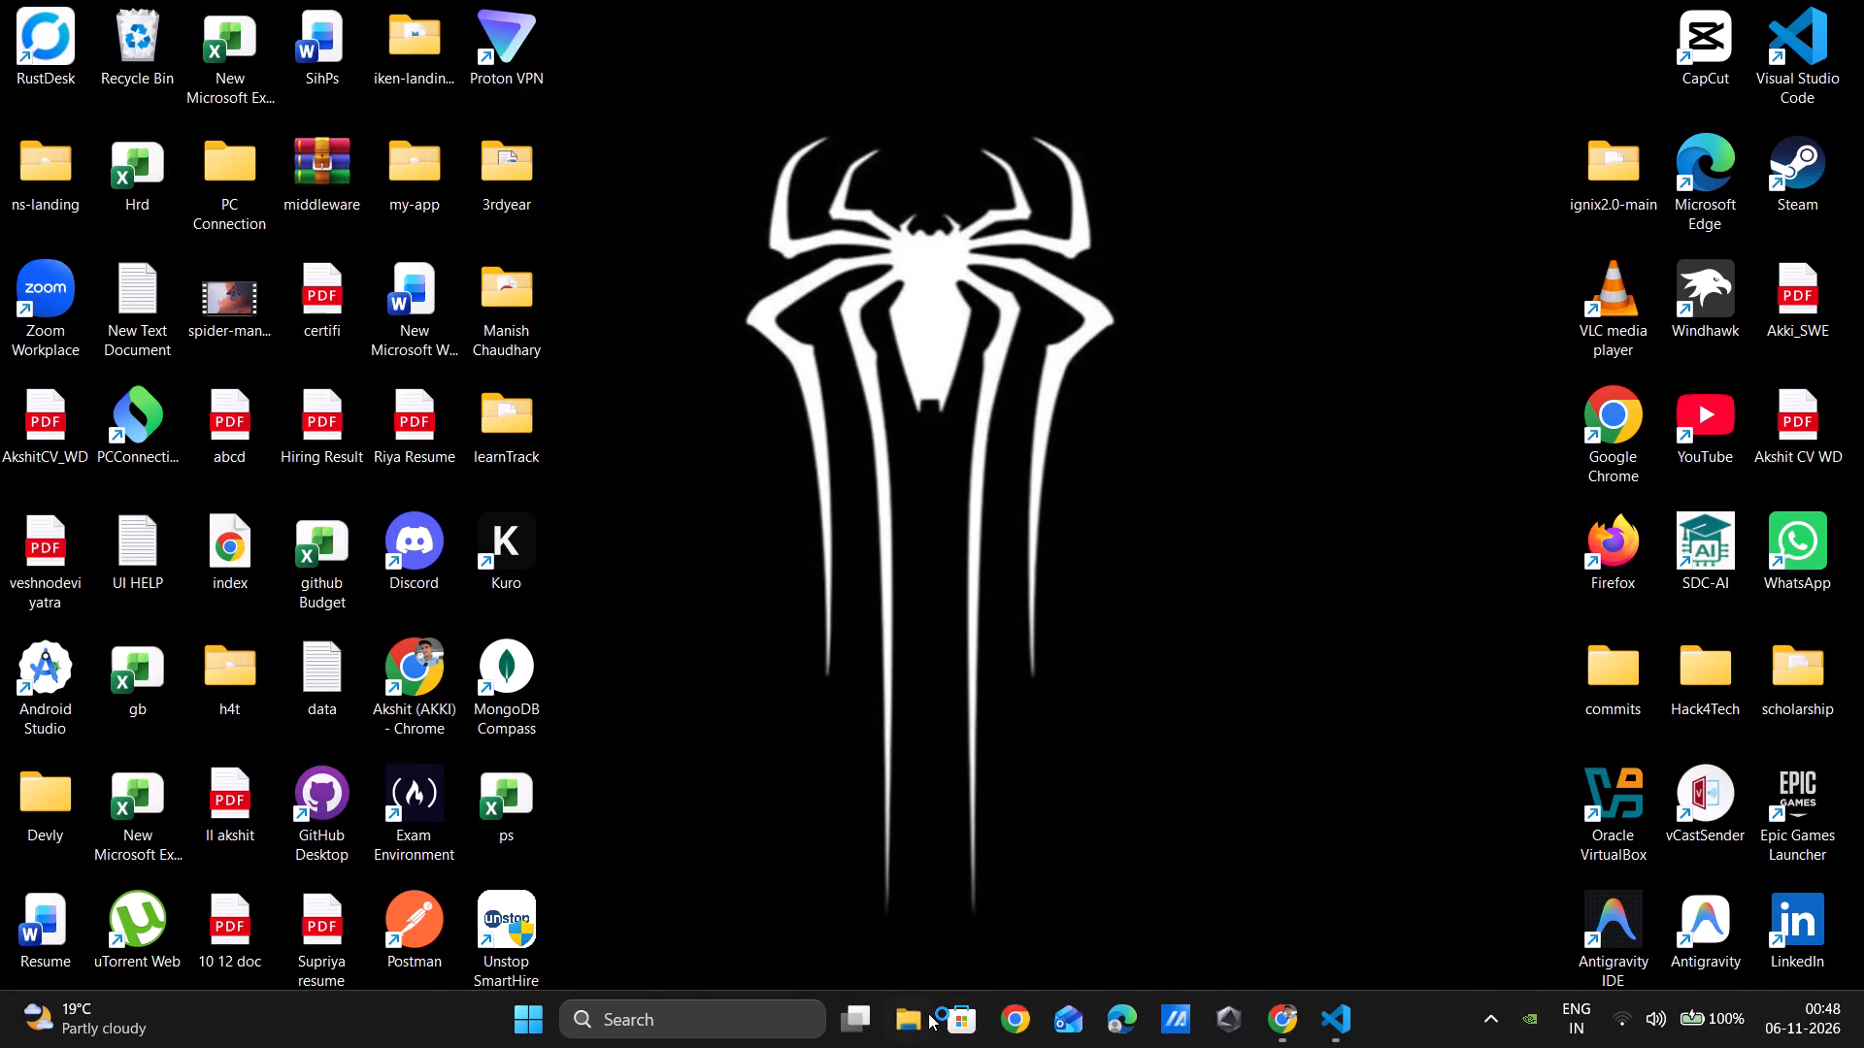
left_click(152, 371)
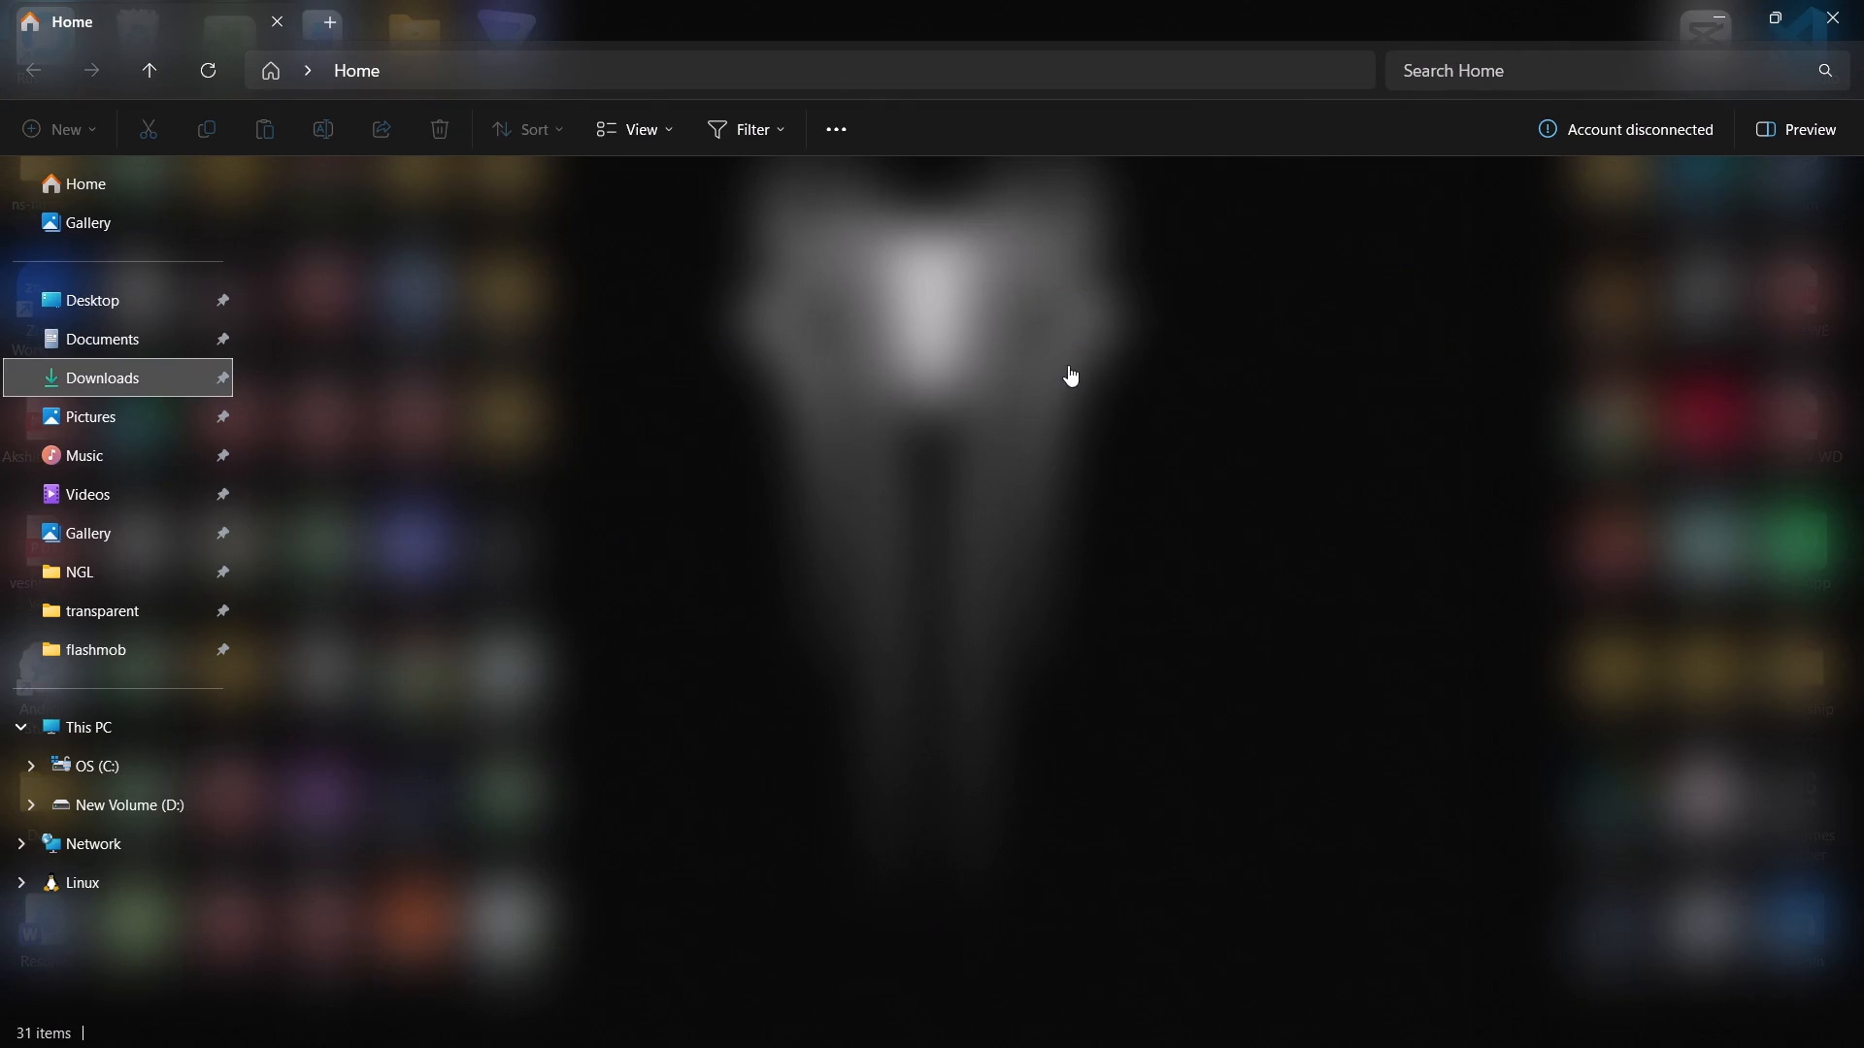
left_click(1105, 722)
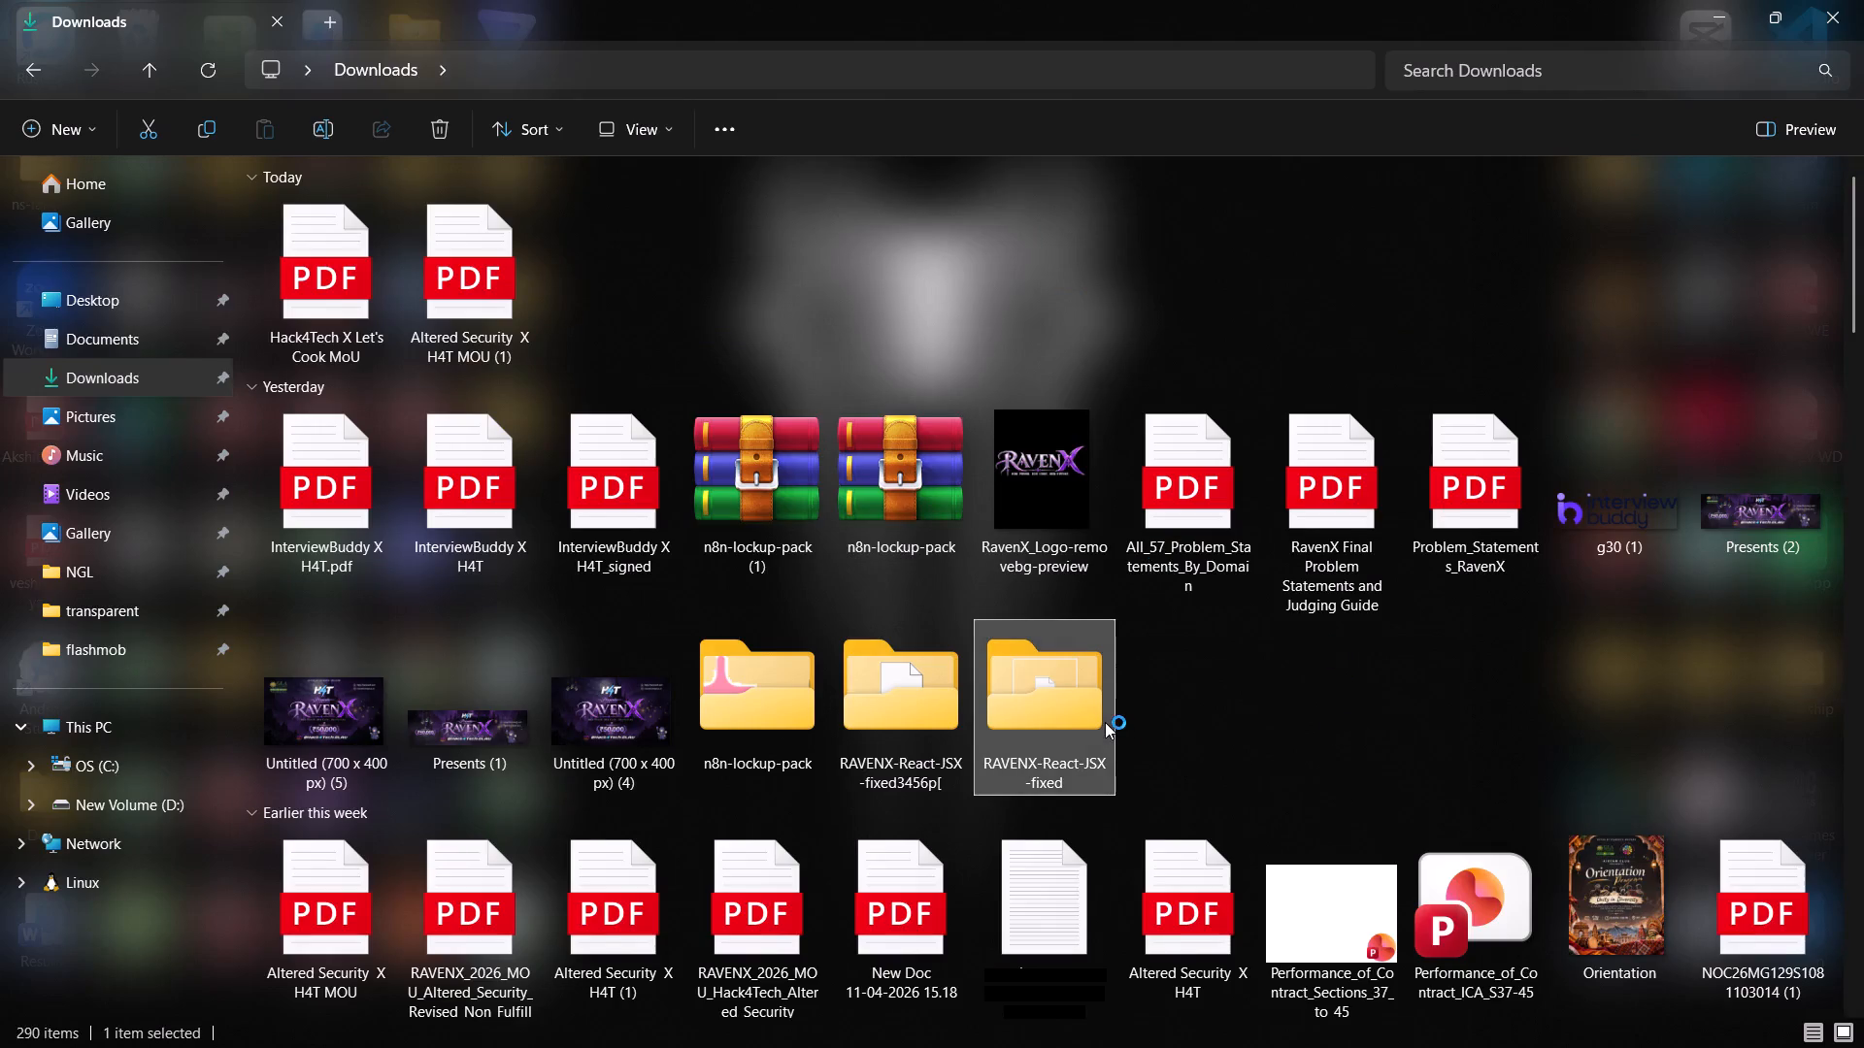
key("Left")
key("Right")
key("Return")
key("BackSpace")
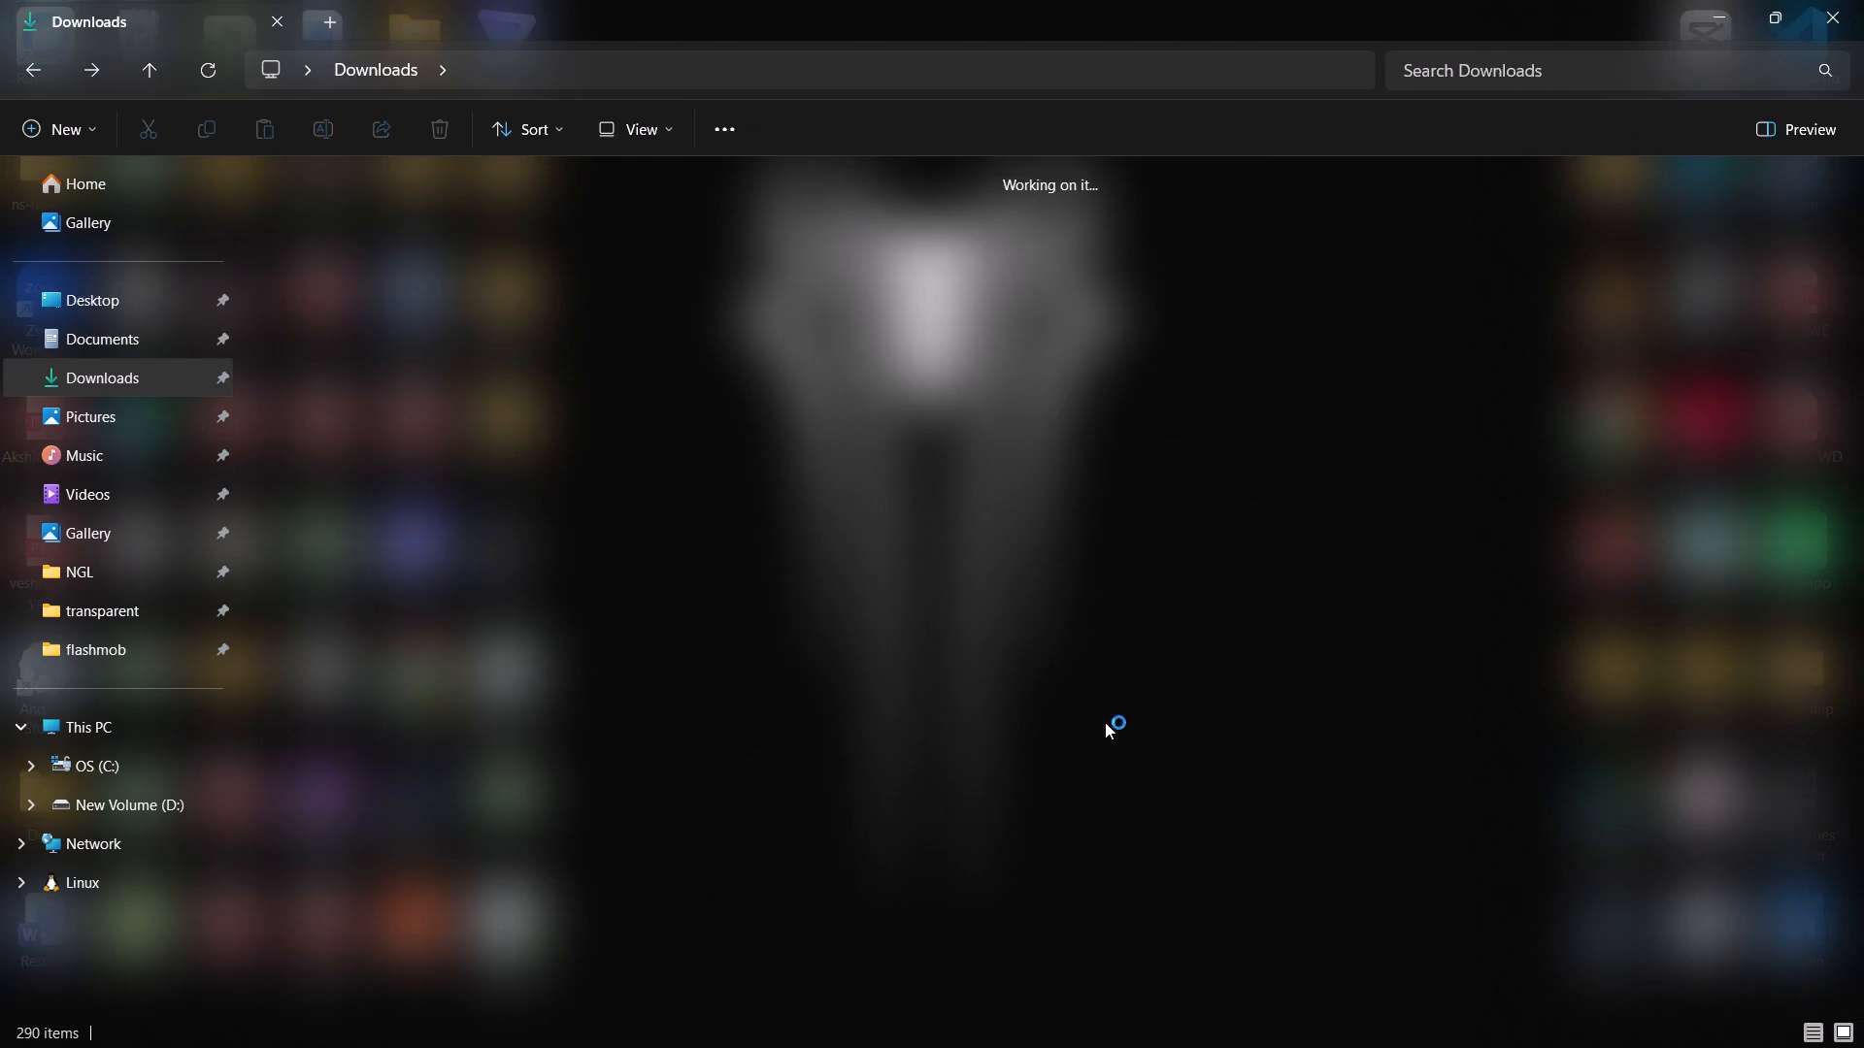
left_click(1105, 722)
key("ctrl+x")
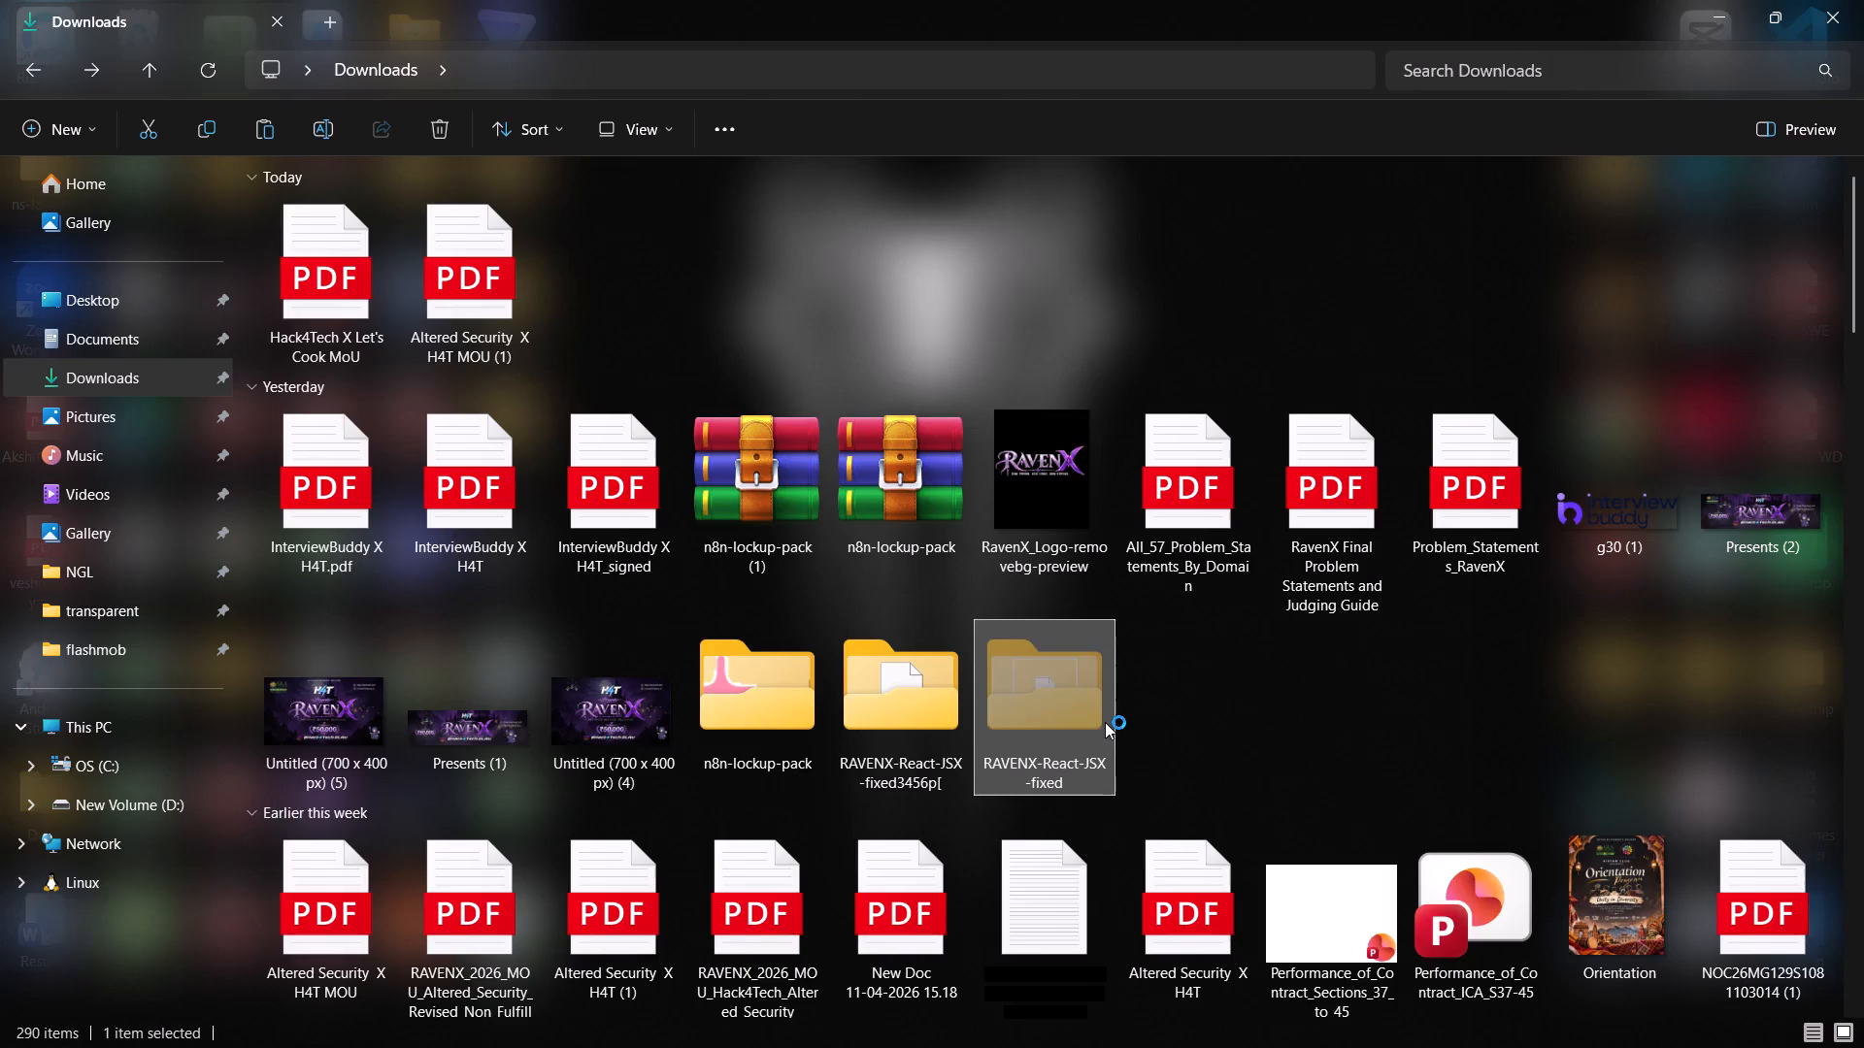
key("alt+Tab")
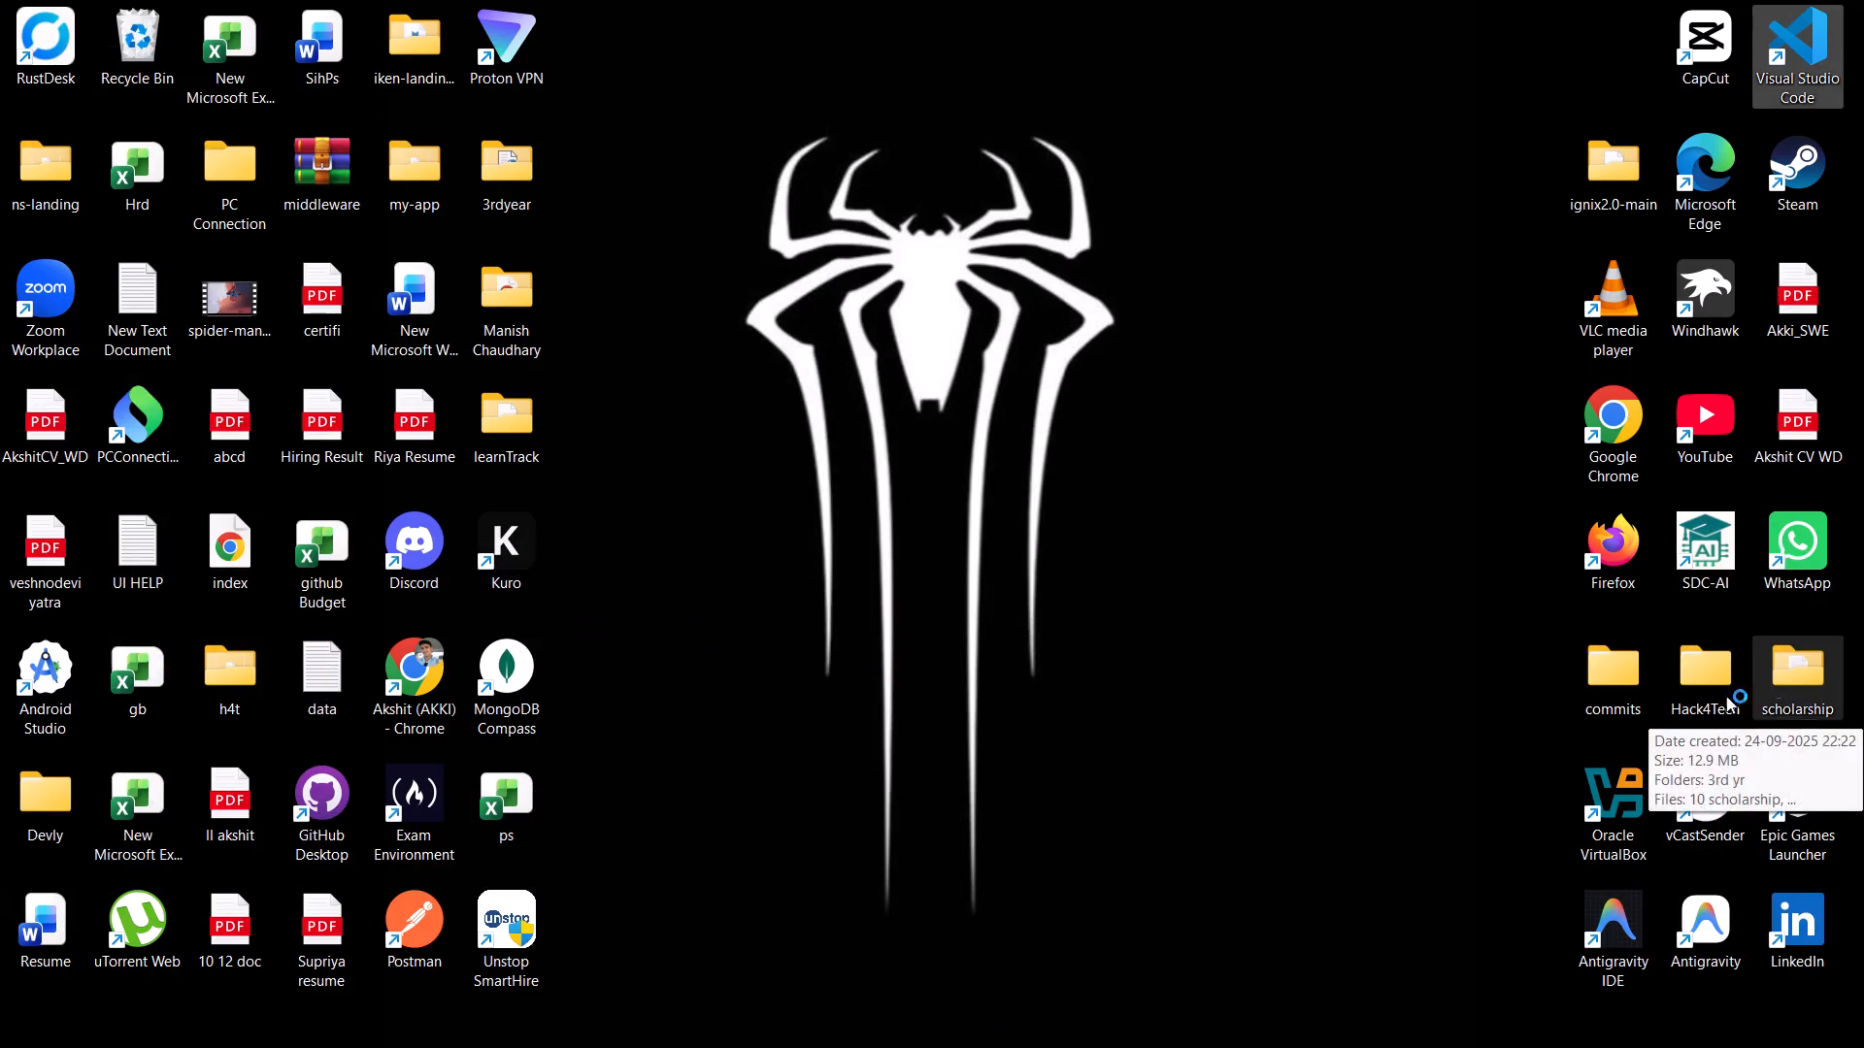
double_click(1688, 683)
left_click(943, 634)
key("ctrl+v")
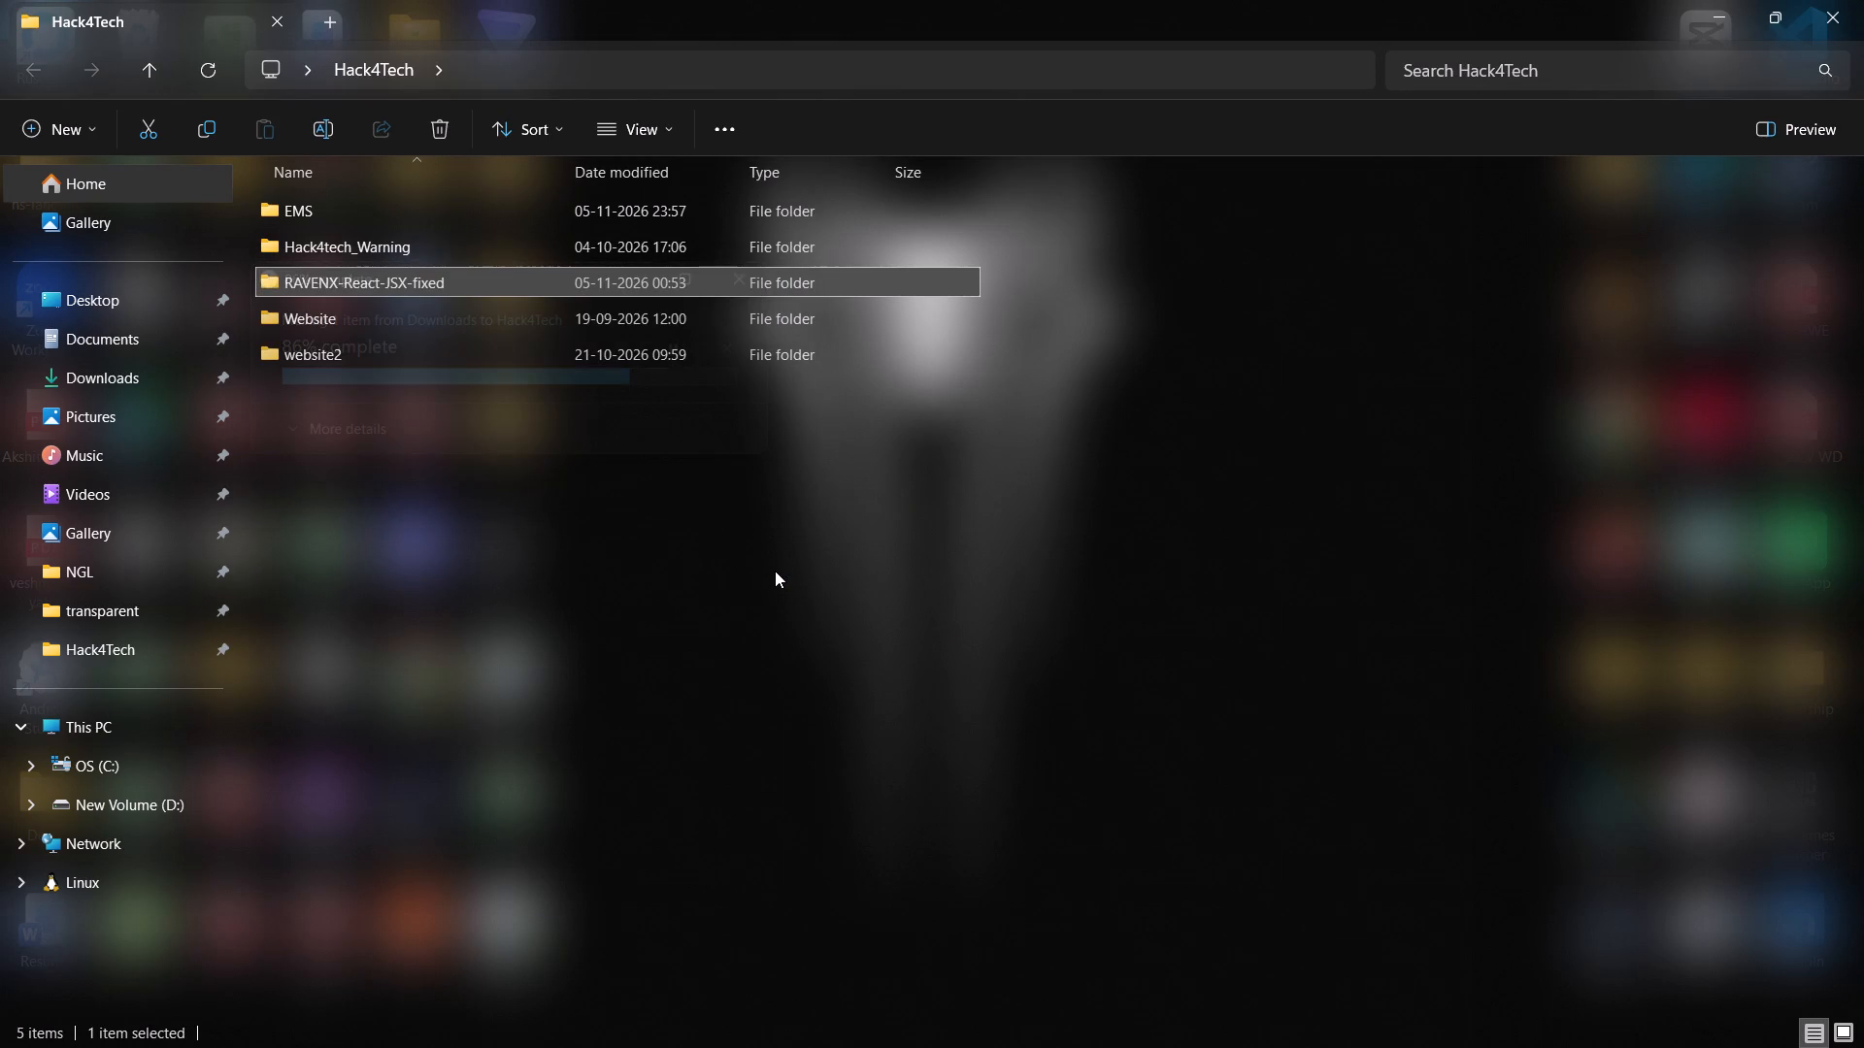
Rename the moved RAVENX-React-JSX-fixed folder as RavenX.
key("F2")
type("RavenX")
key("Return")
Switch to Visual Studio Code and open the RavenX folder from Desktop\Hack4Tech as the project.
key("alt+Tab")
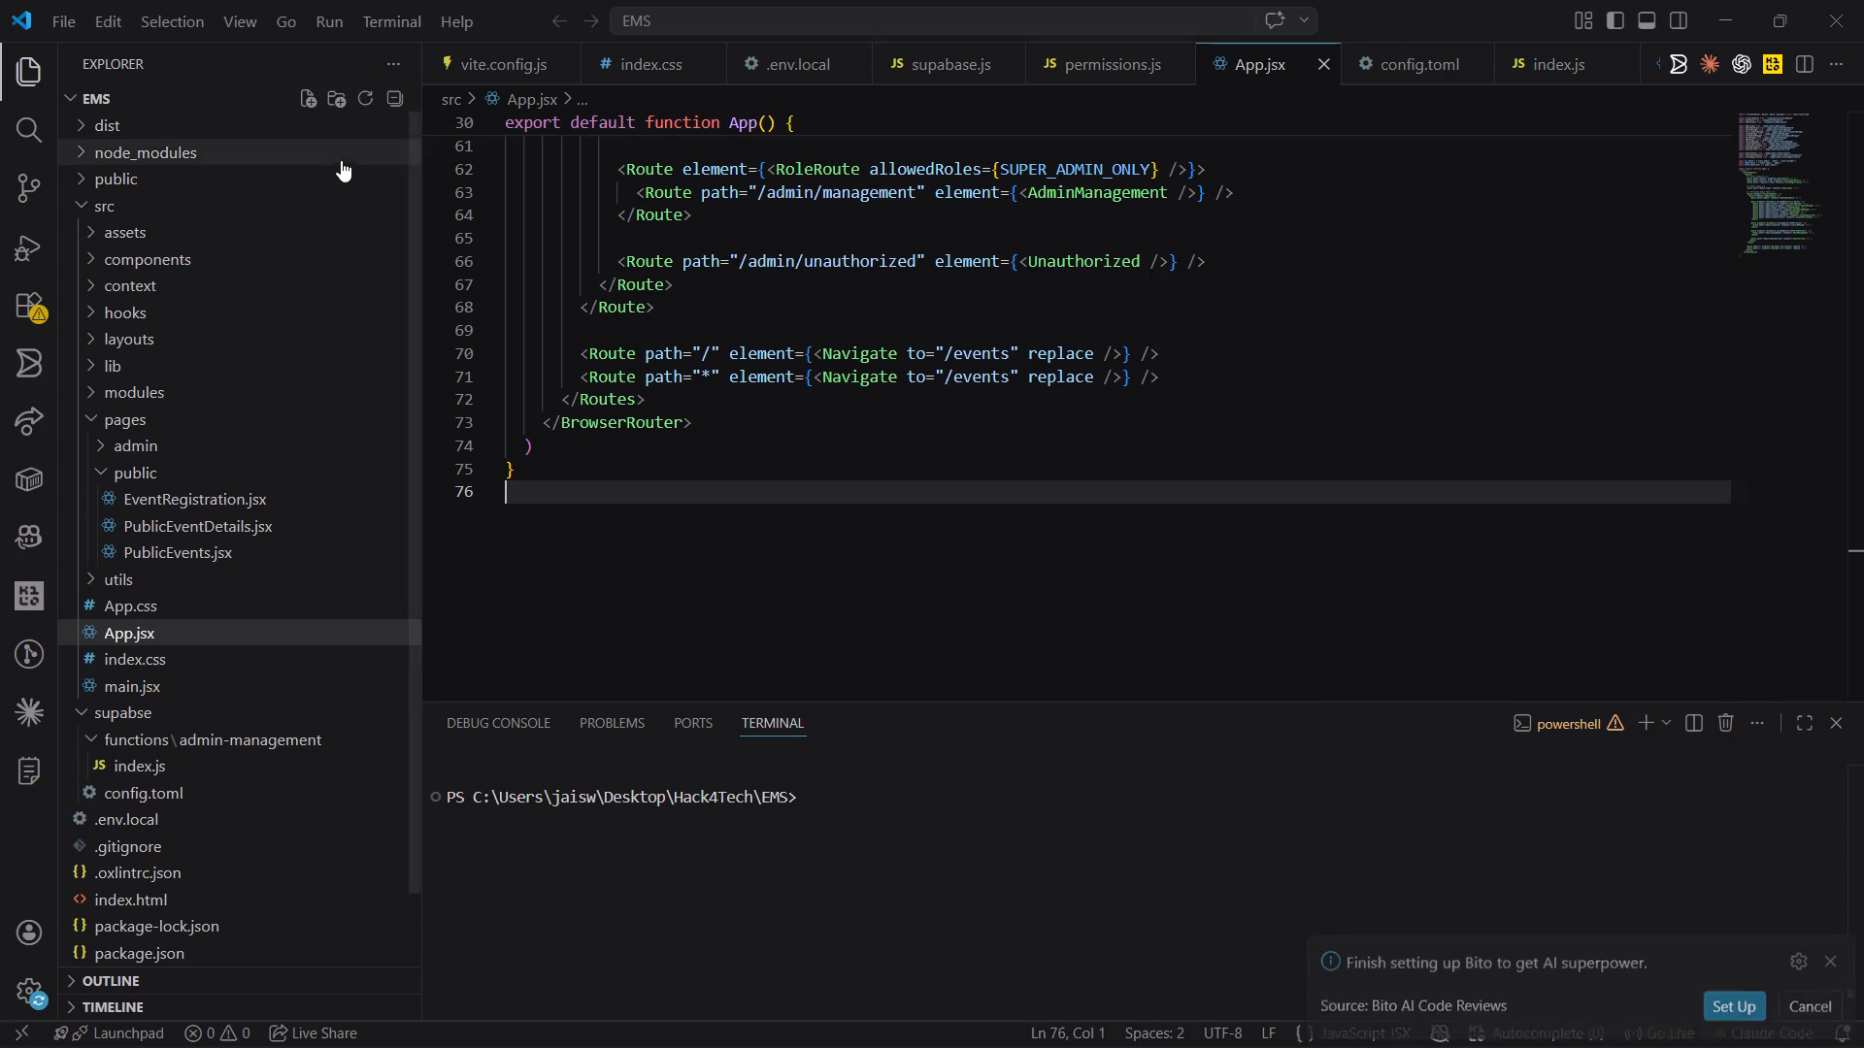
left_click(49, 2)
left_click(147, 218)
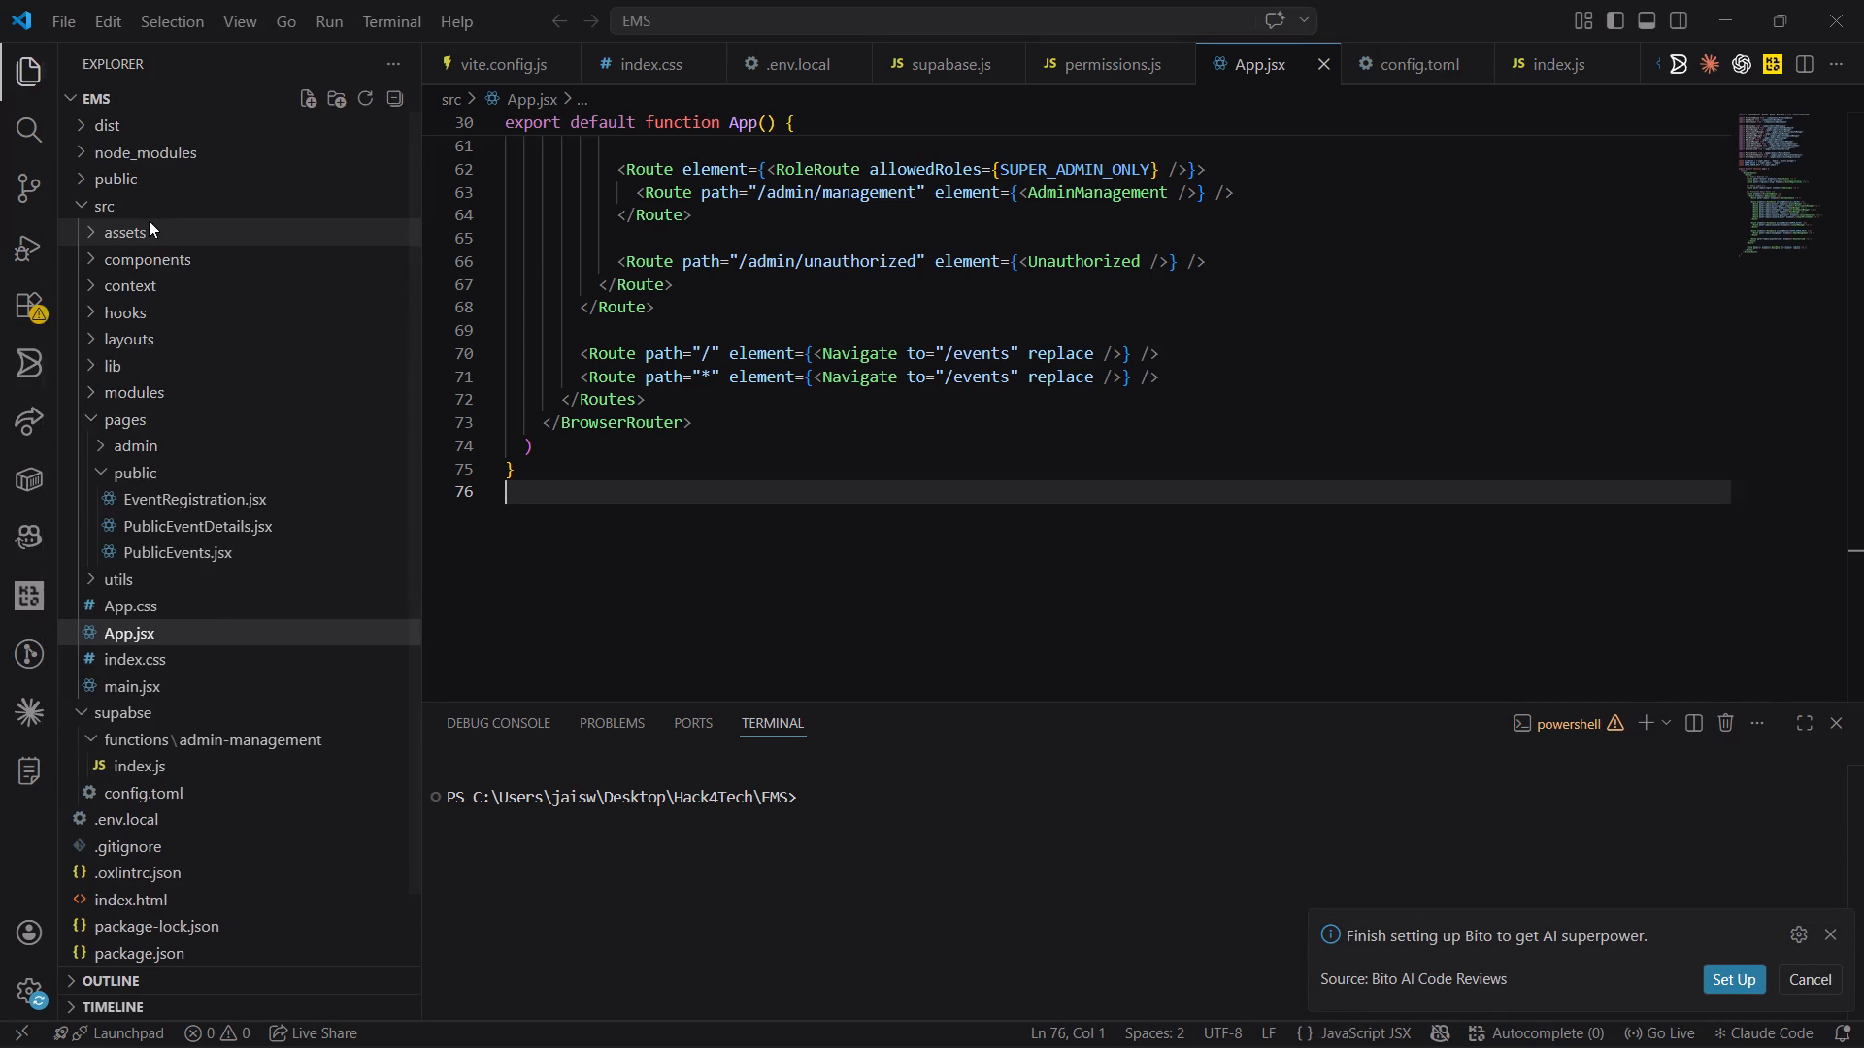
left_click(263, 265)
left_click(701, 542)
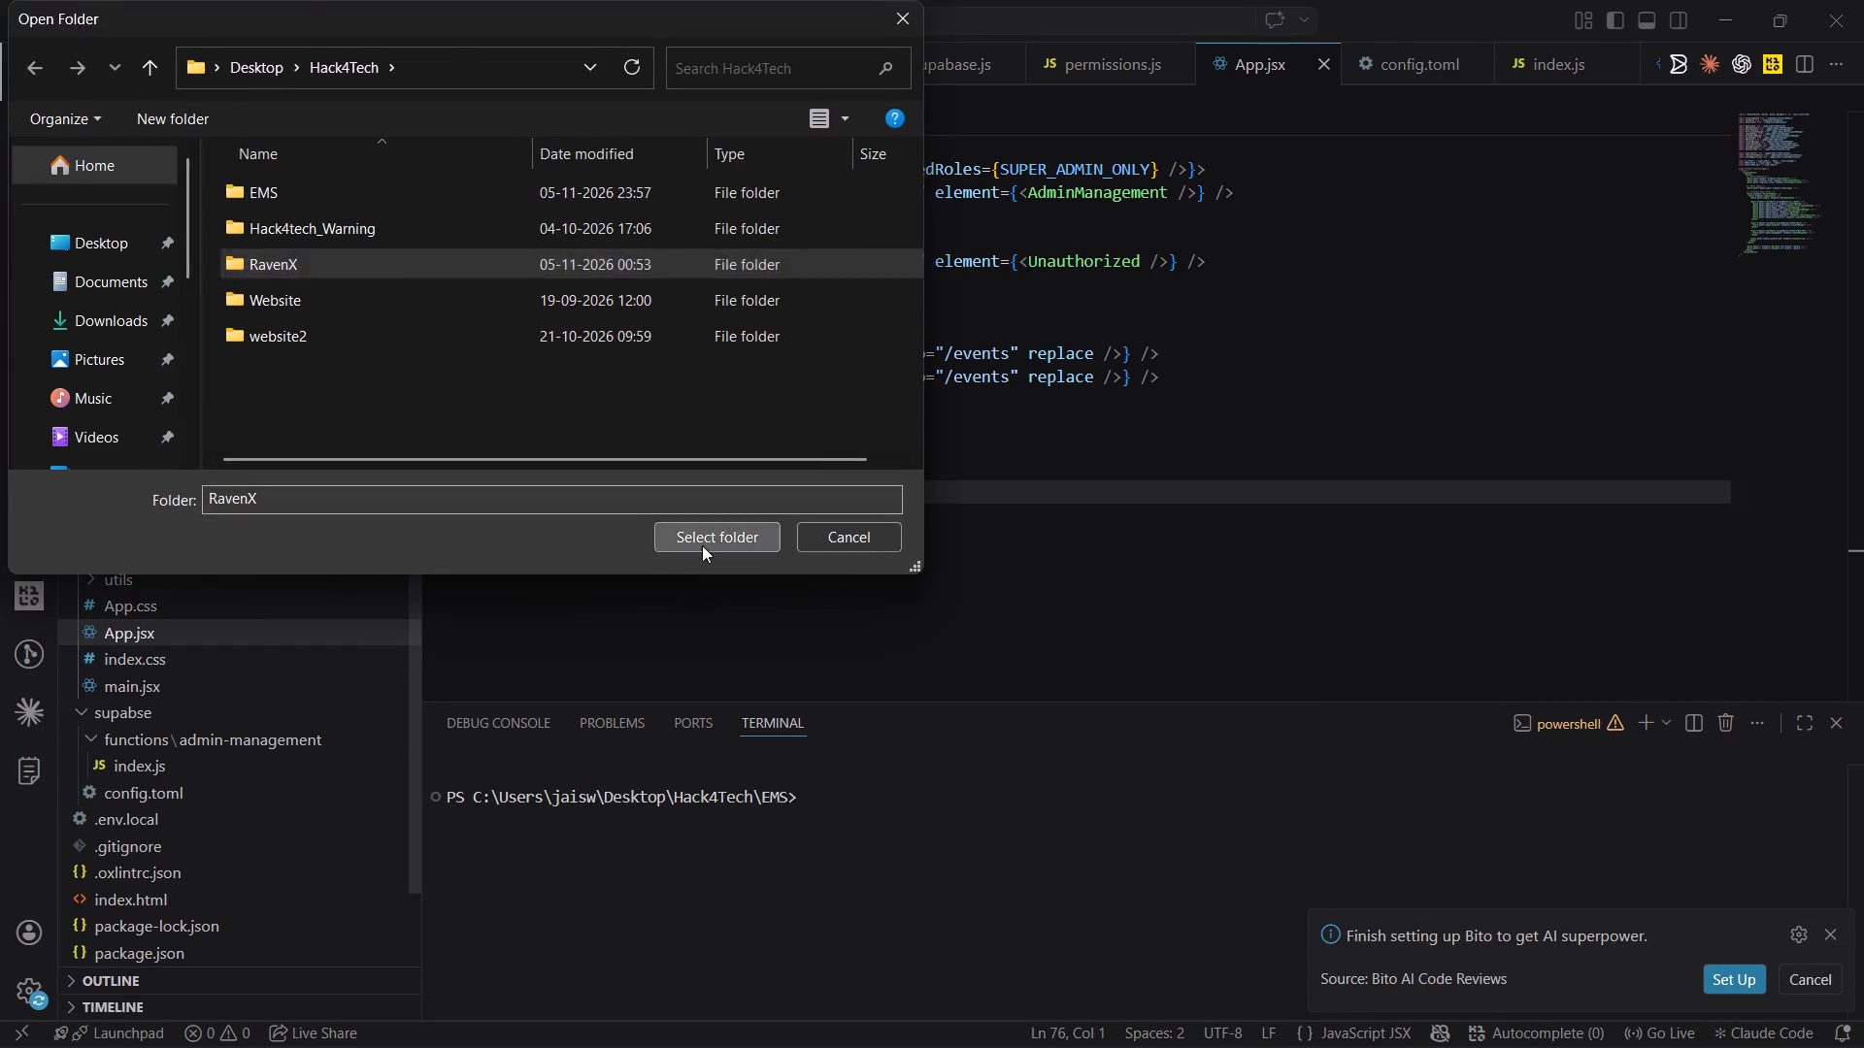
Open a terminal in the RavenX project and start the development server with npm run dev.
left_click(896, 928)
left_click(896, 928)
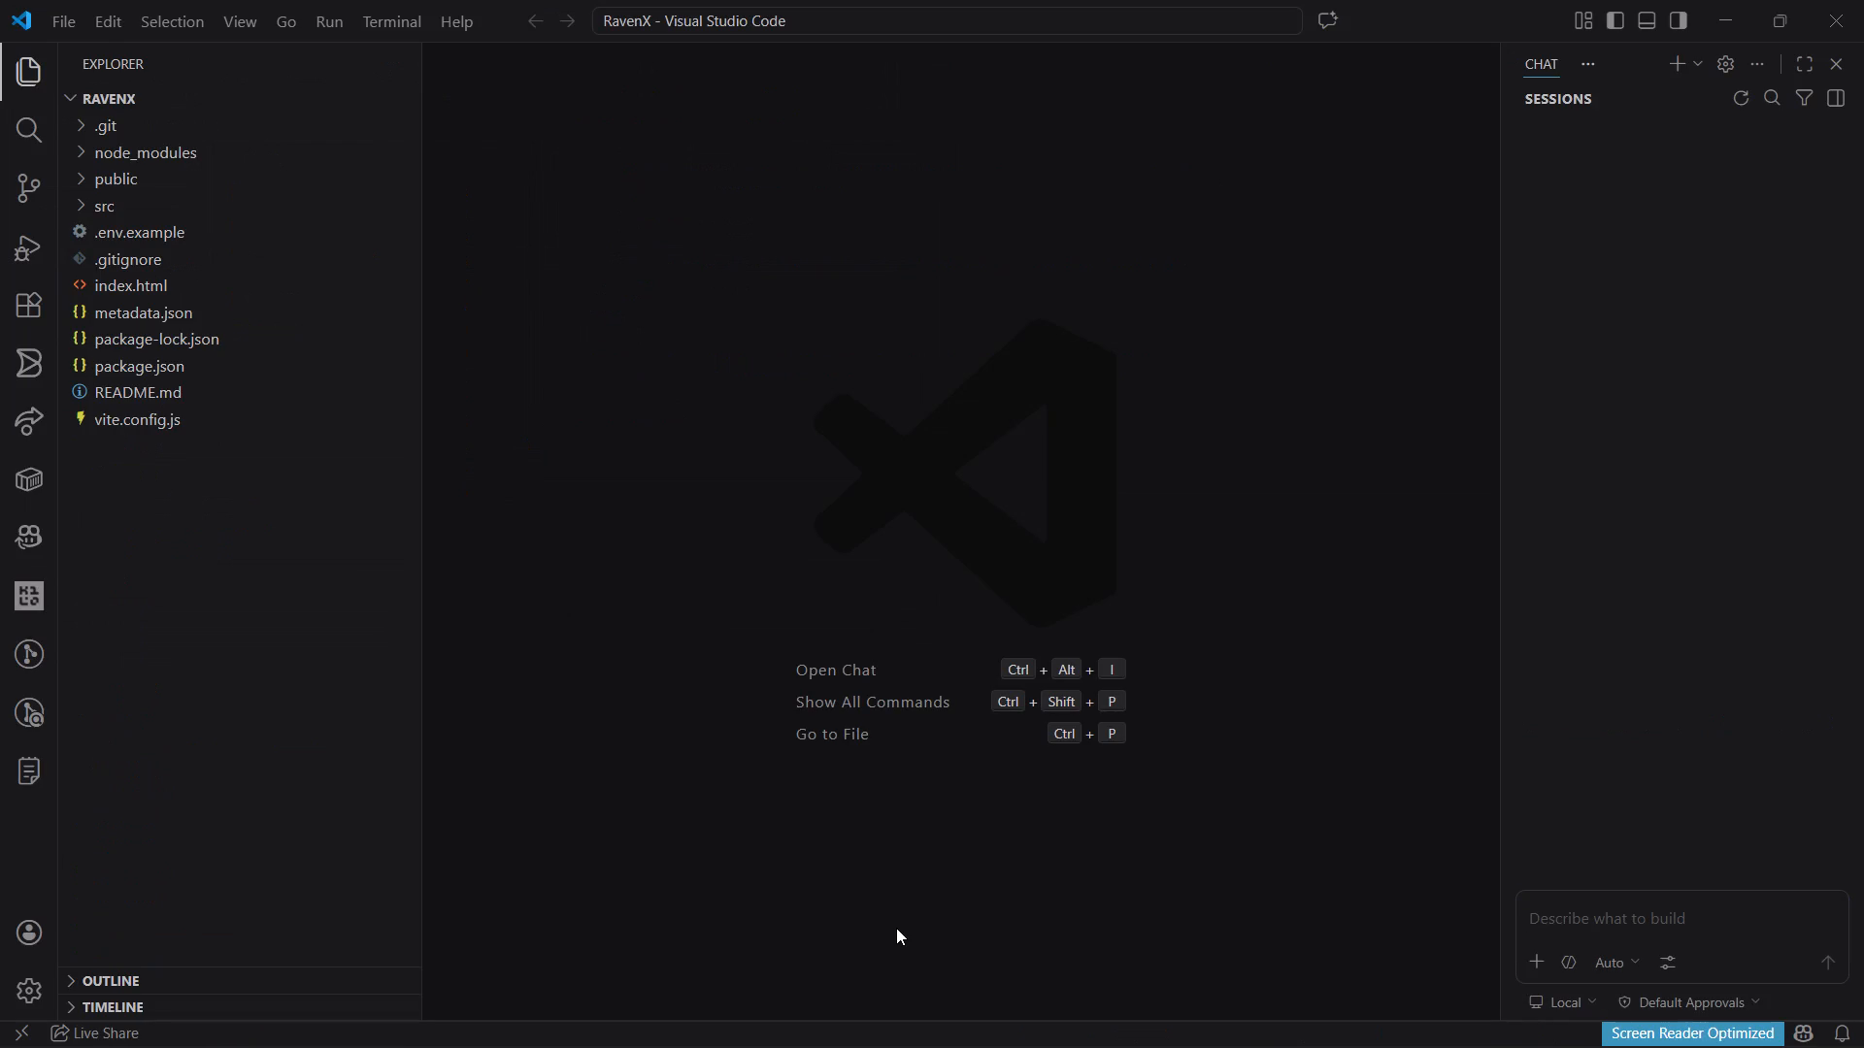
key("ctrl+grave")
left_click(896, 928)
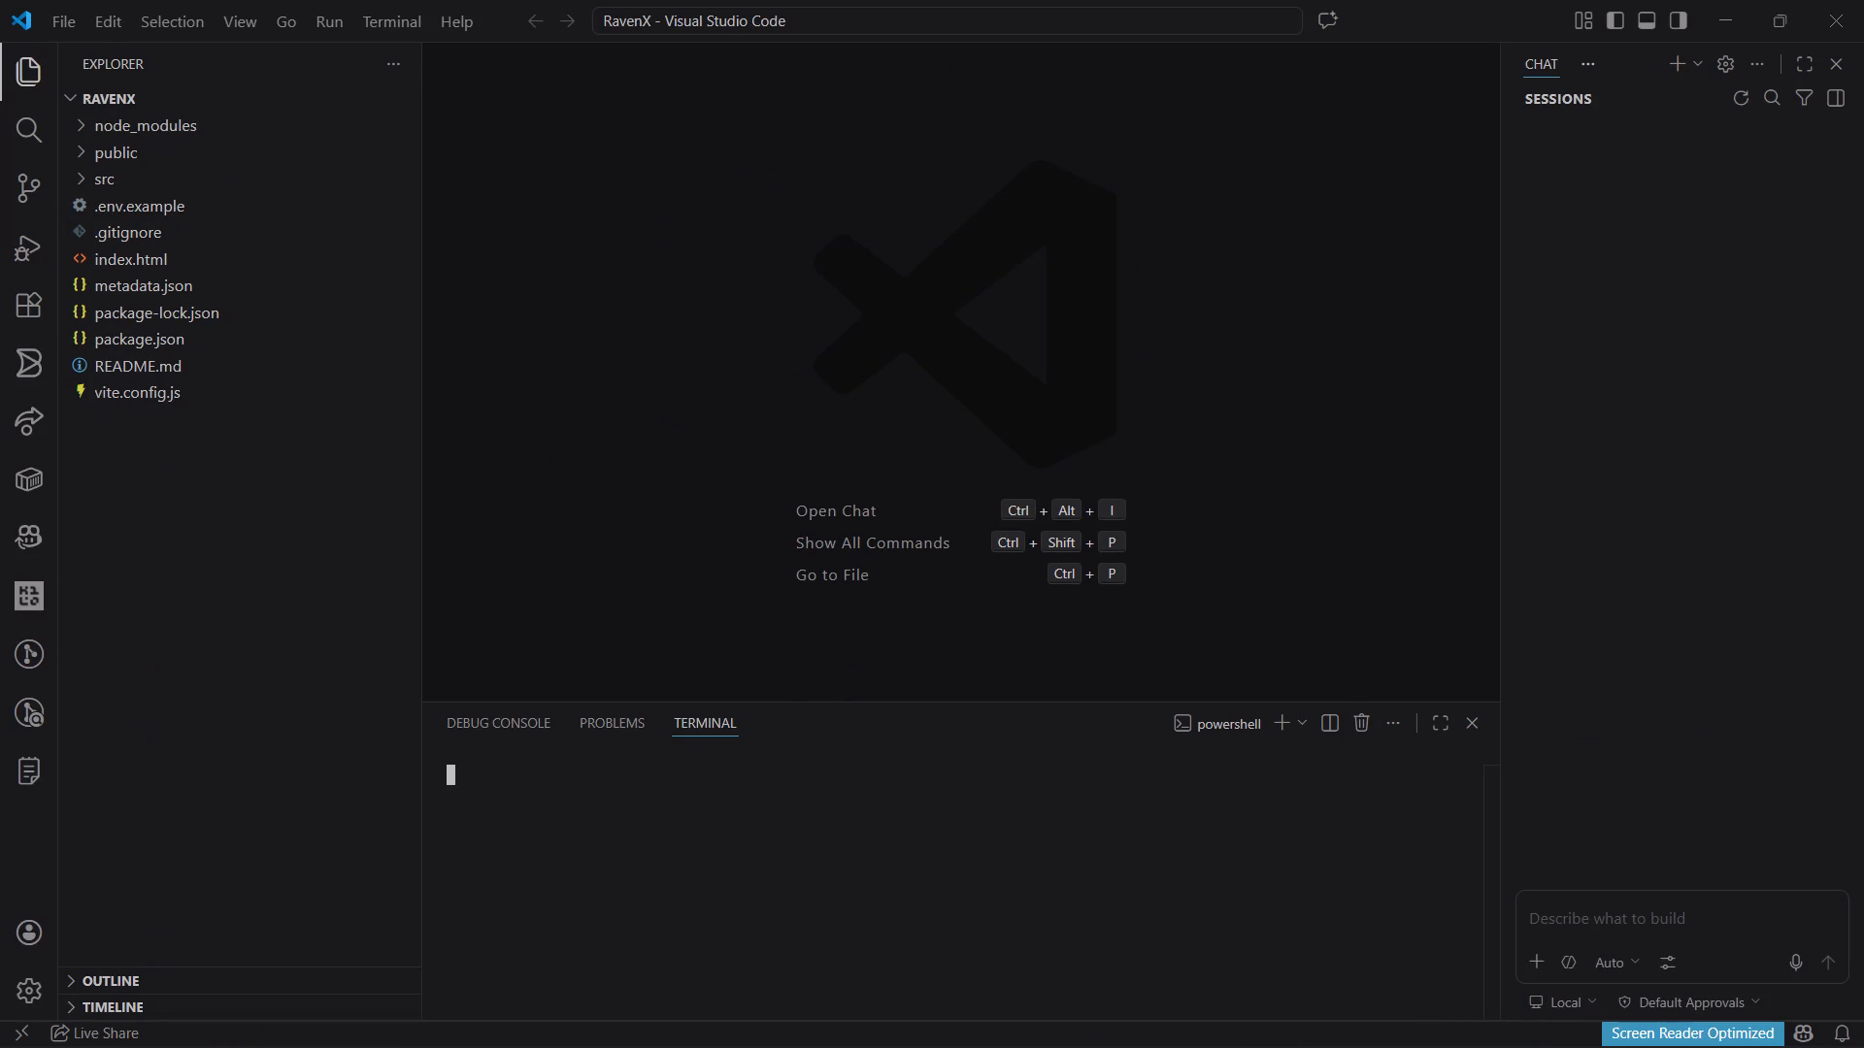
type("npm run dev")
key("space")
key("Return")
key("alt+Tab")
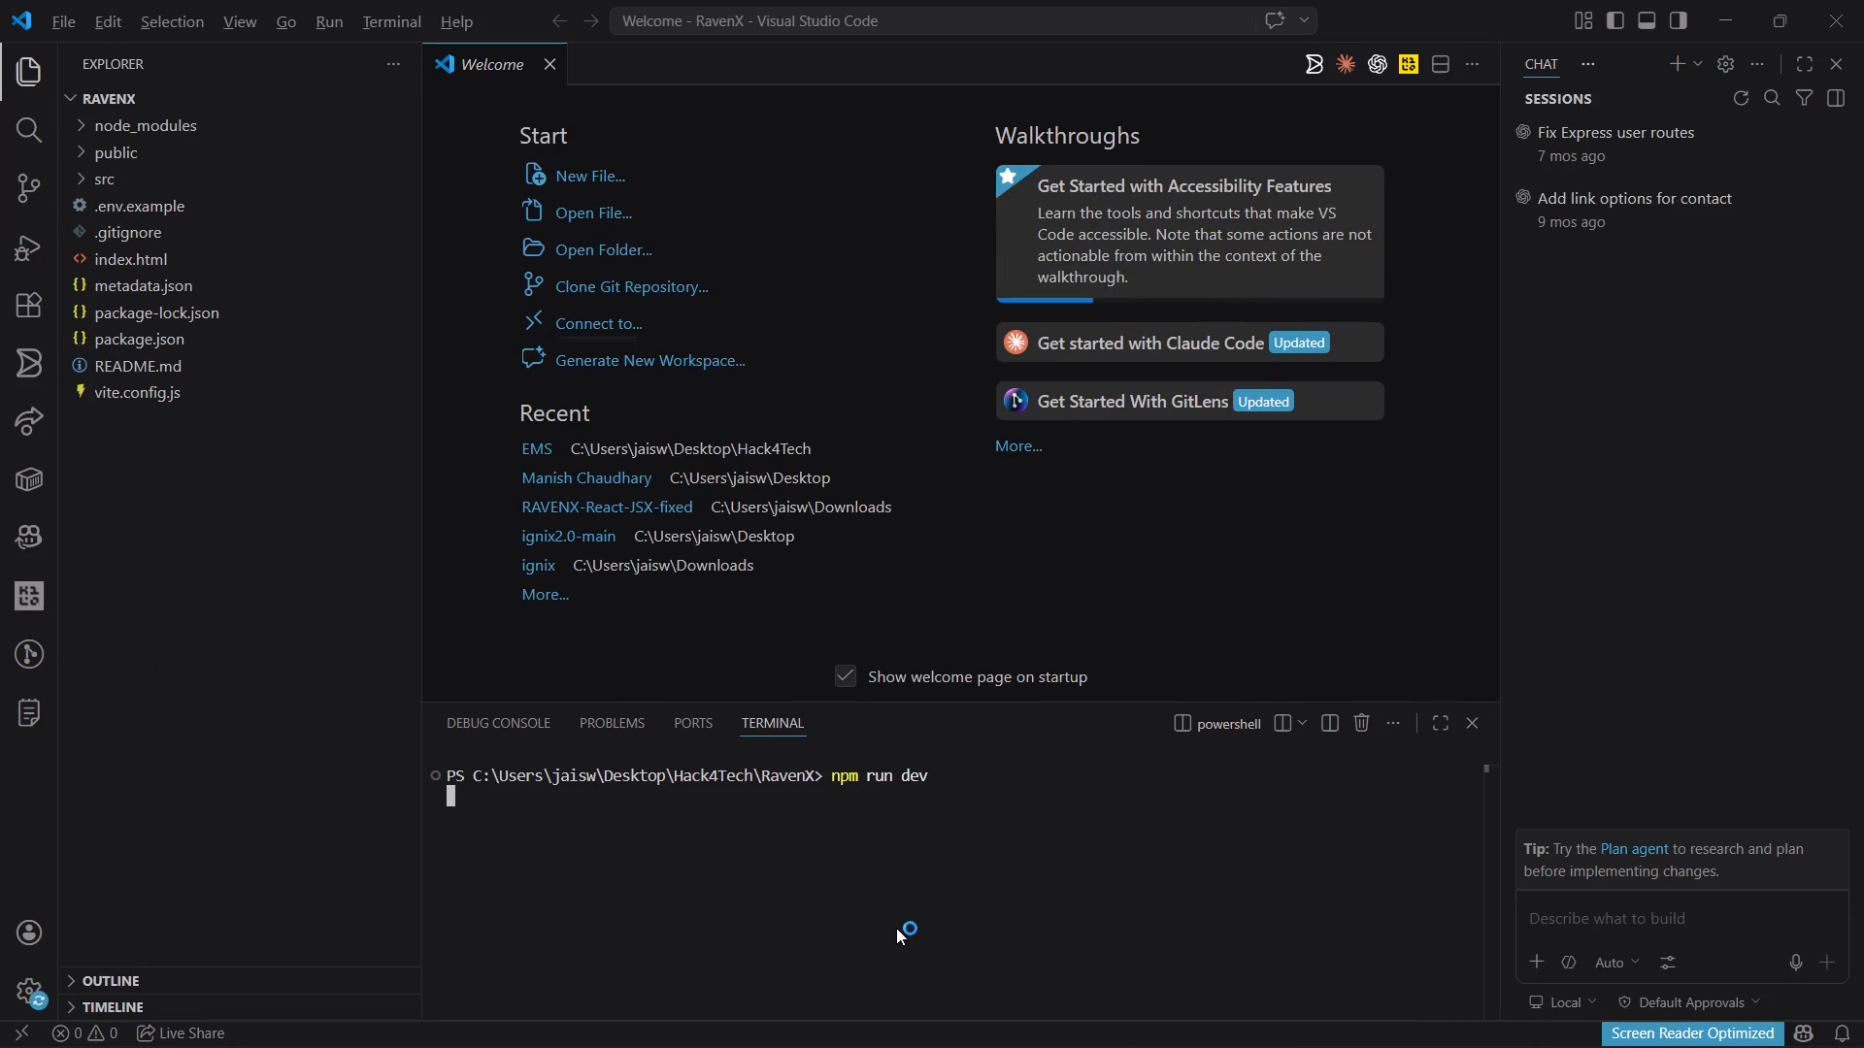
key("alt+Tab")
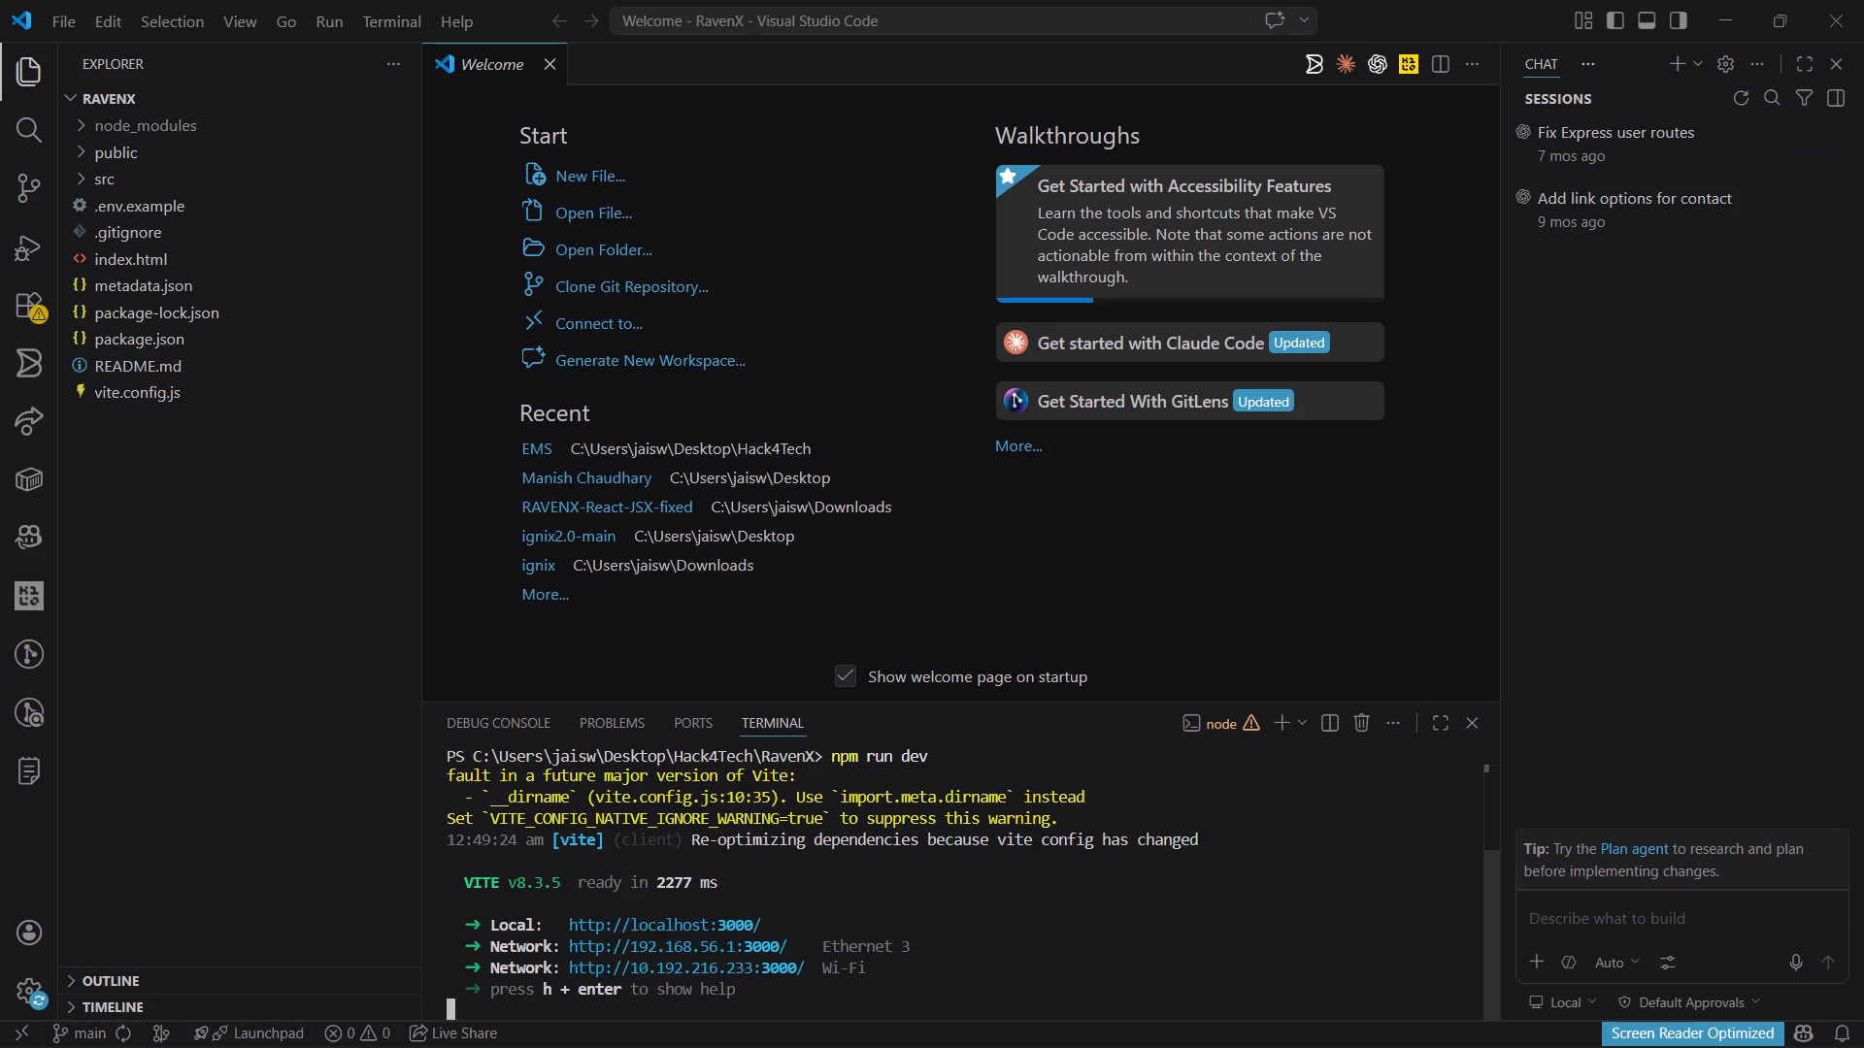
Open the local RavenX site at localhost:3000 in Chrome and look through the page.
left_click(666, 902, "ctrl")
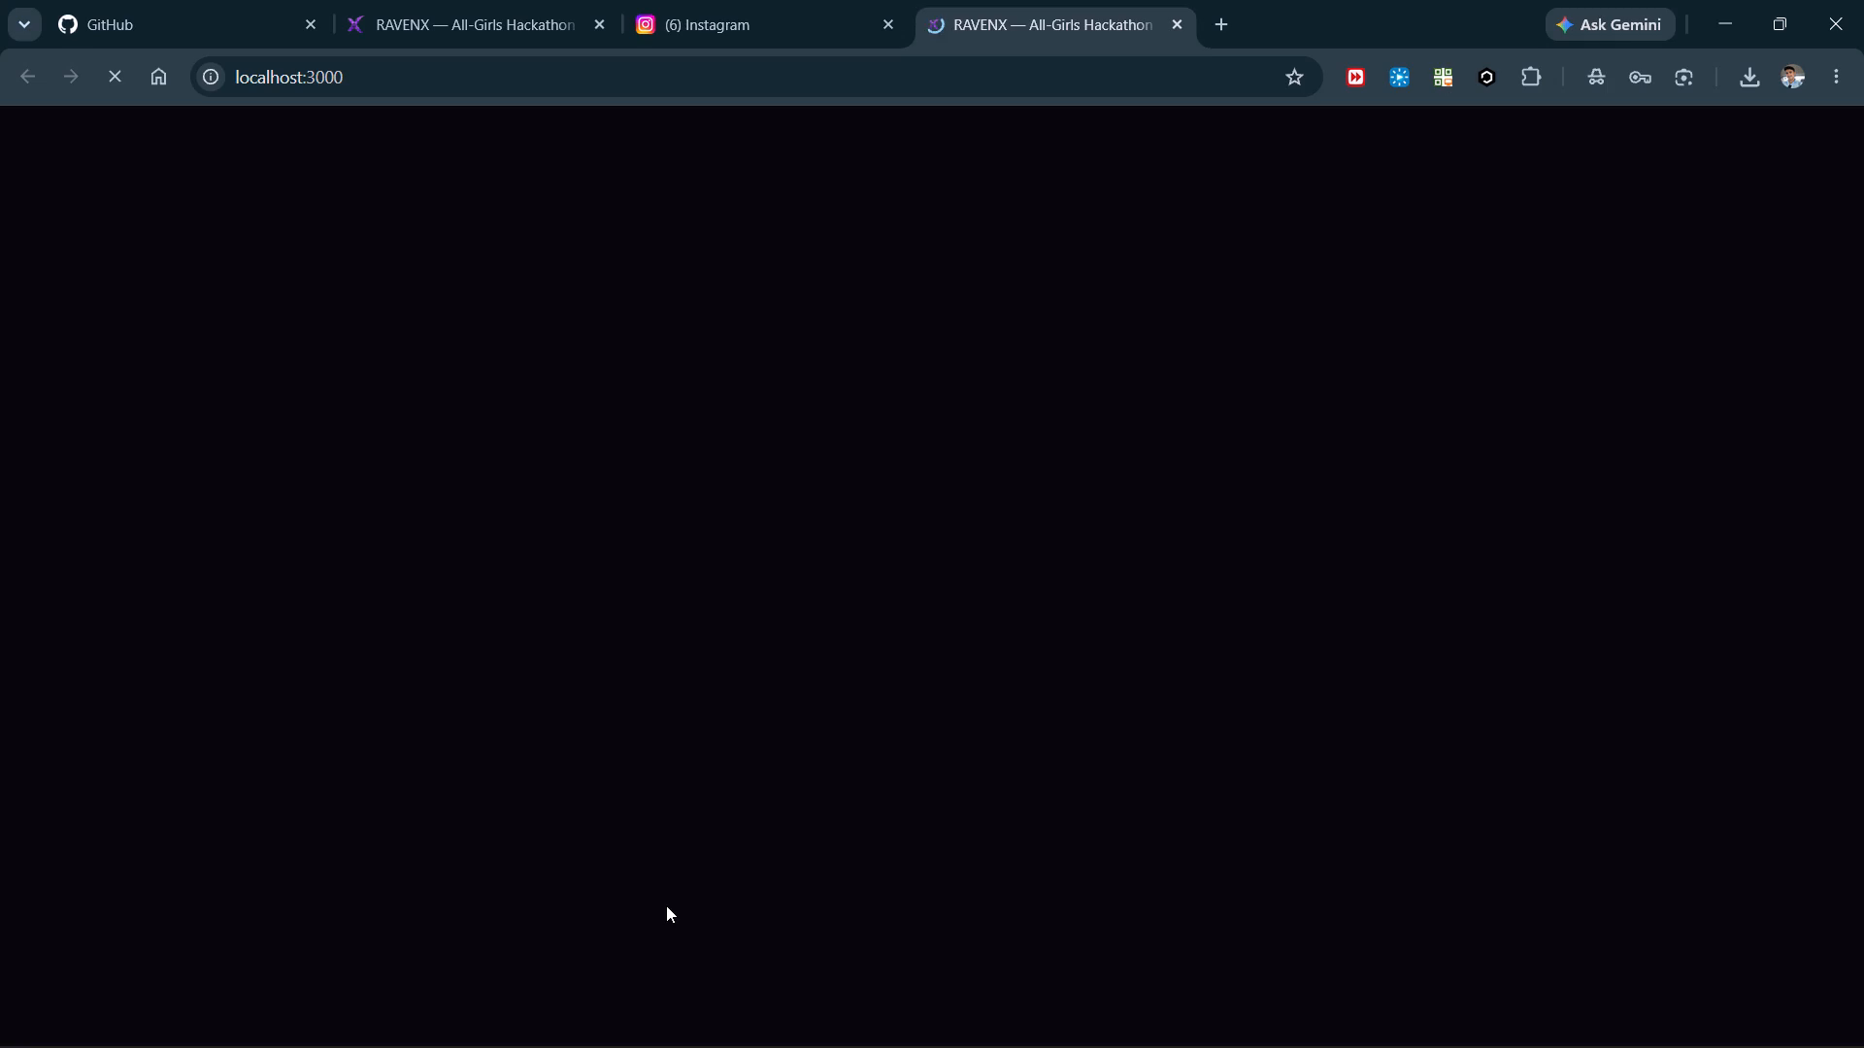
scroll(693, 756, "down", 4)
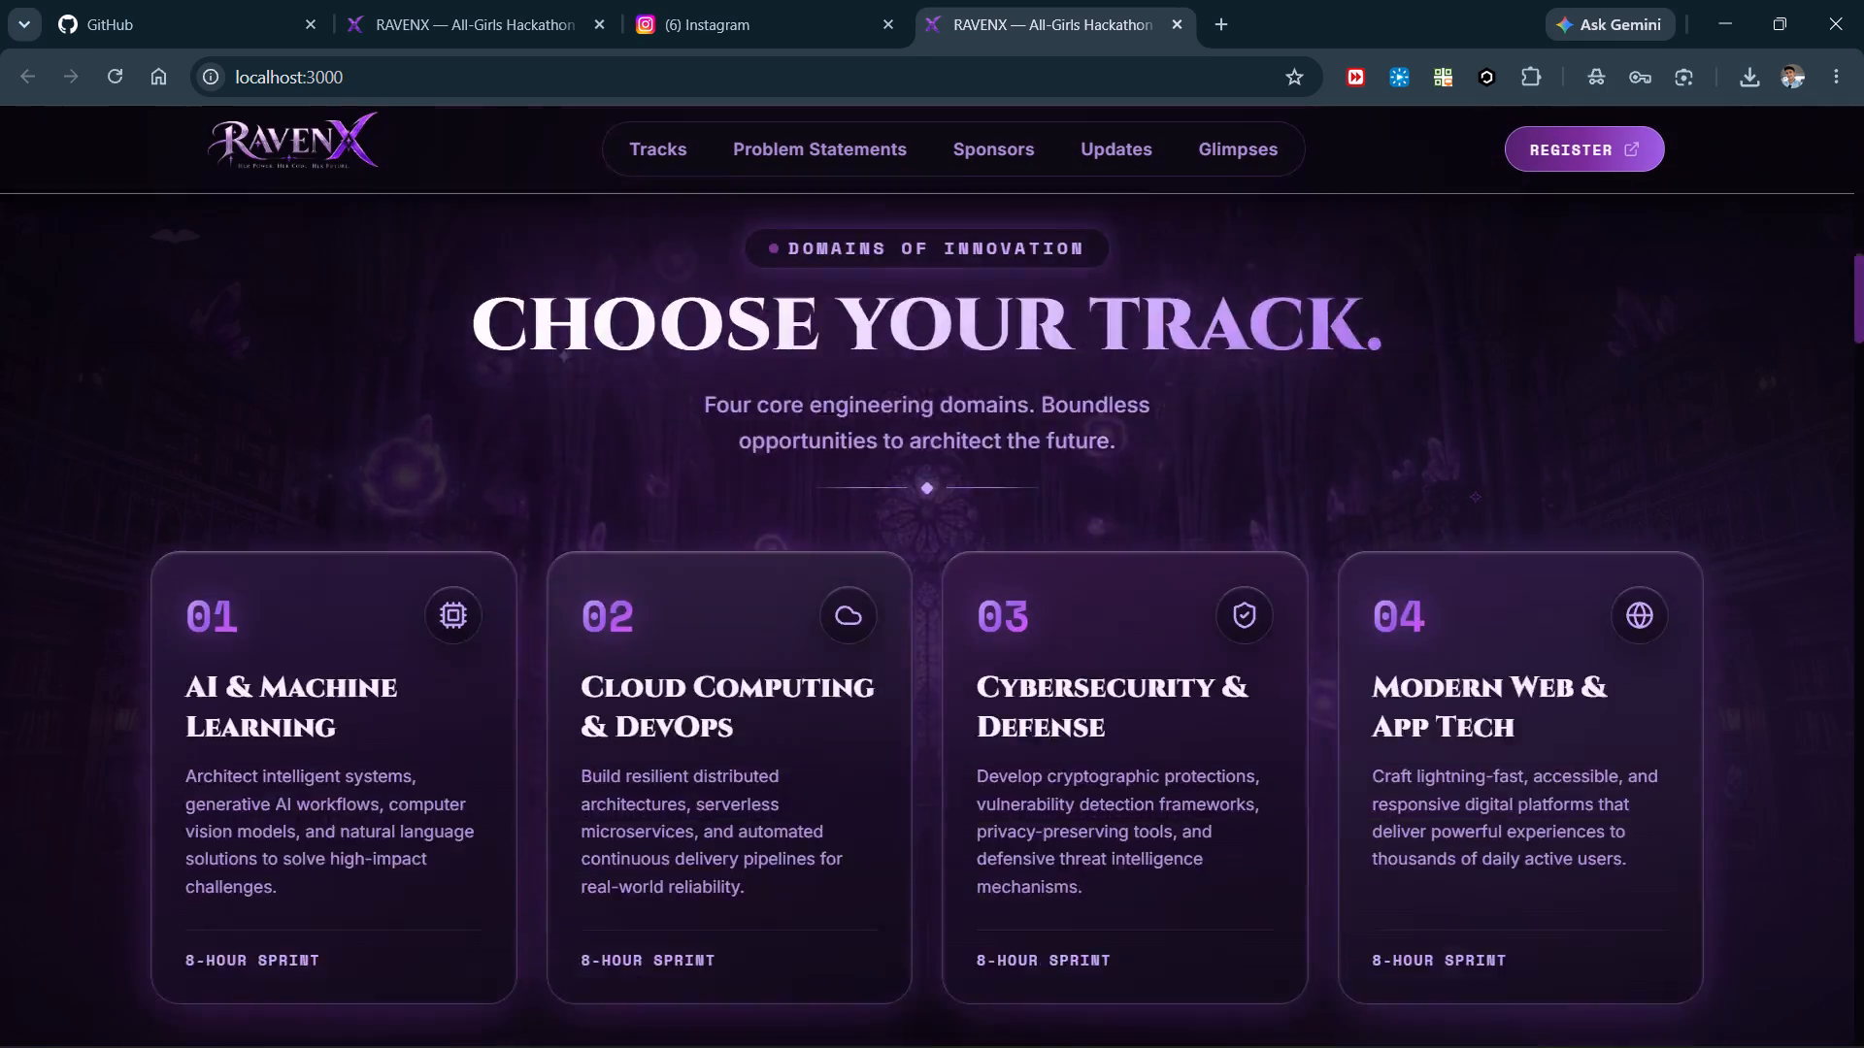
scroll(693, 756, "down", 10)
key("alt+Tab")
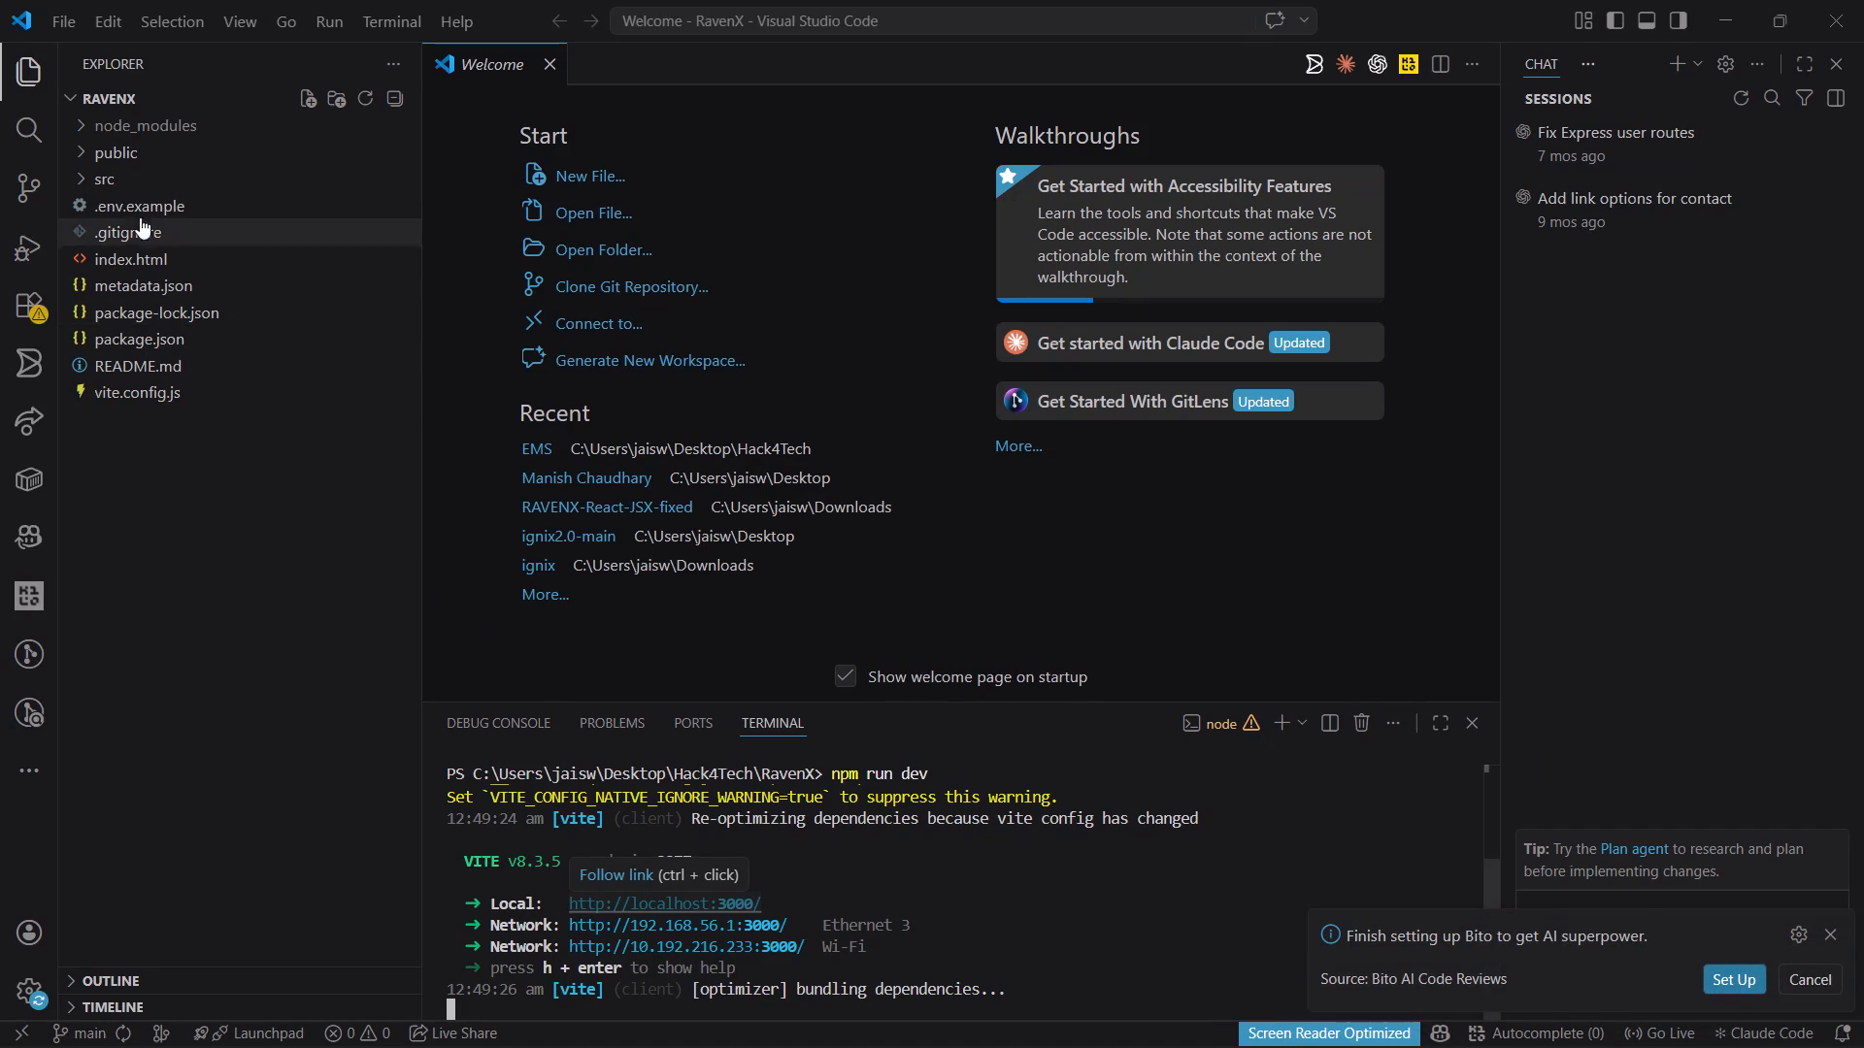
left_click(102, 175)
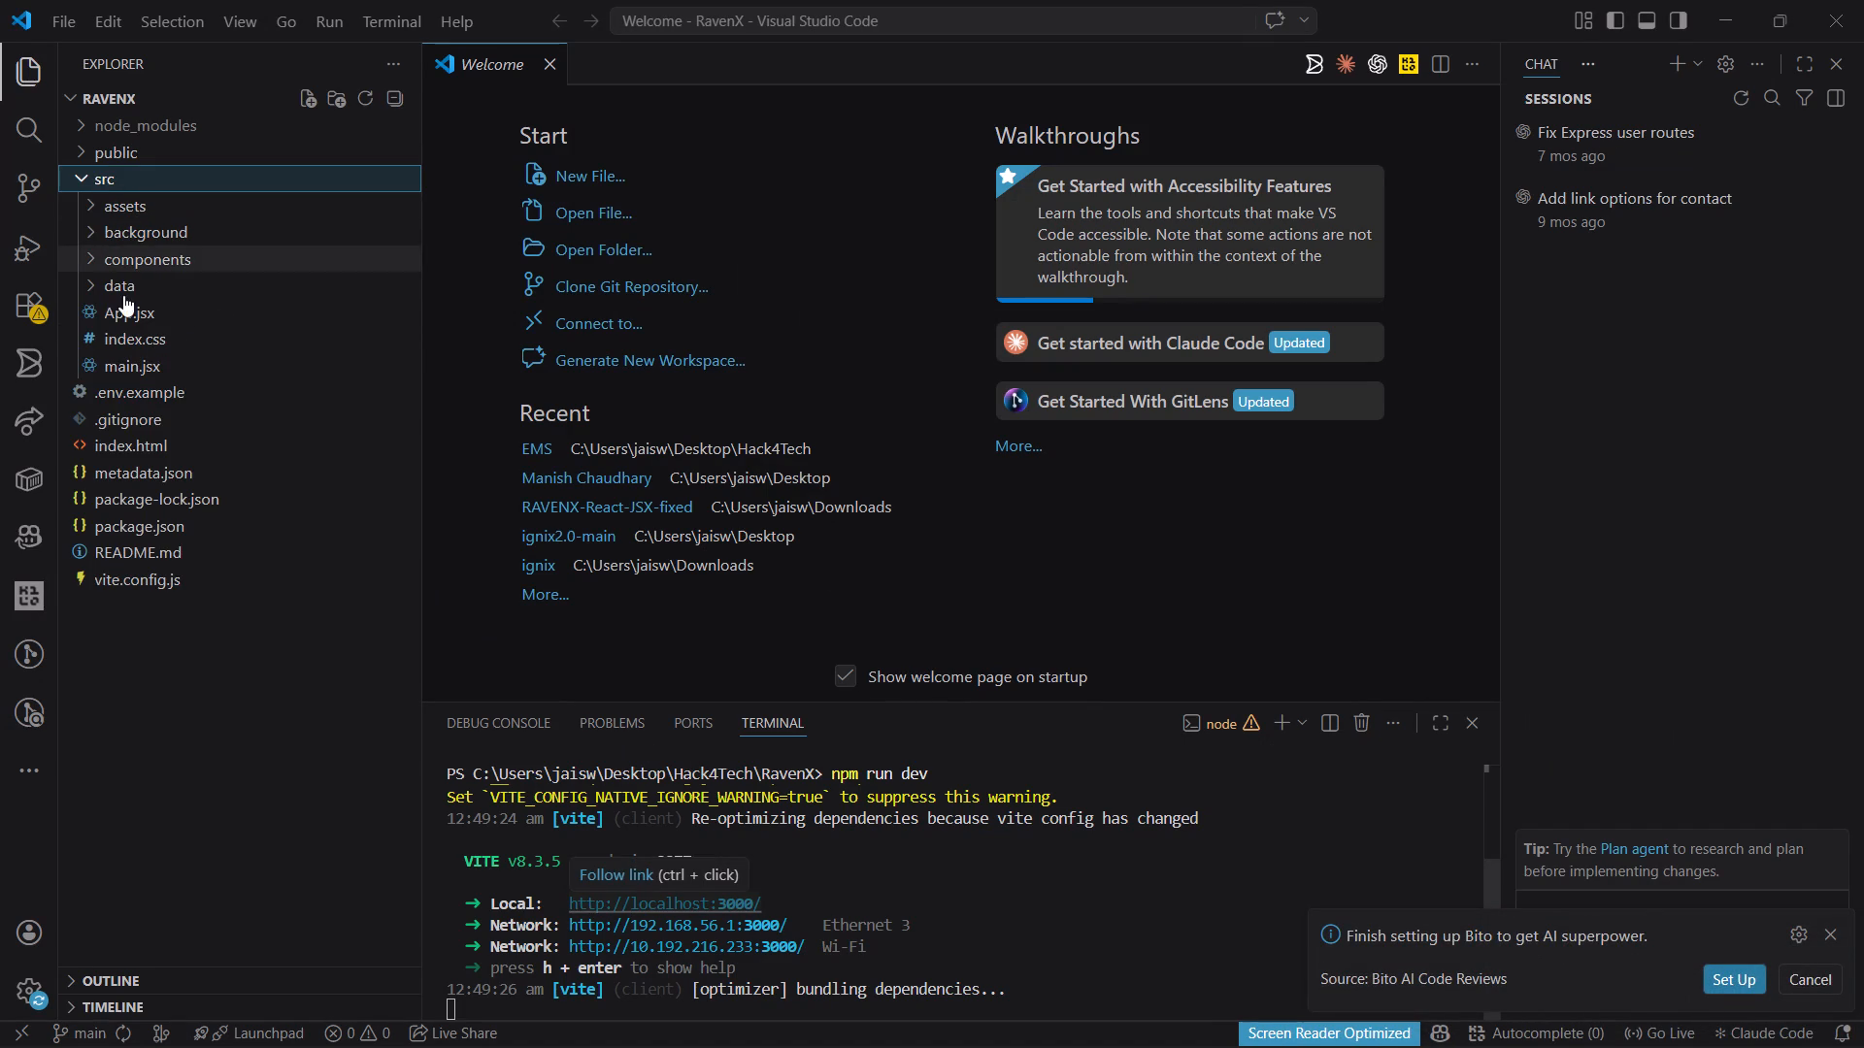
left_click(123, 299)
left_click(123, 286)
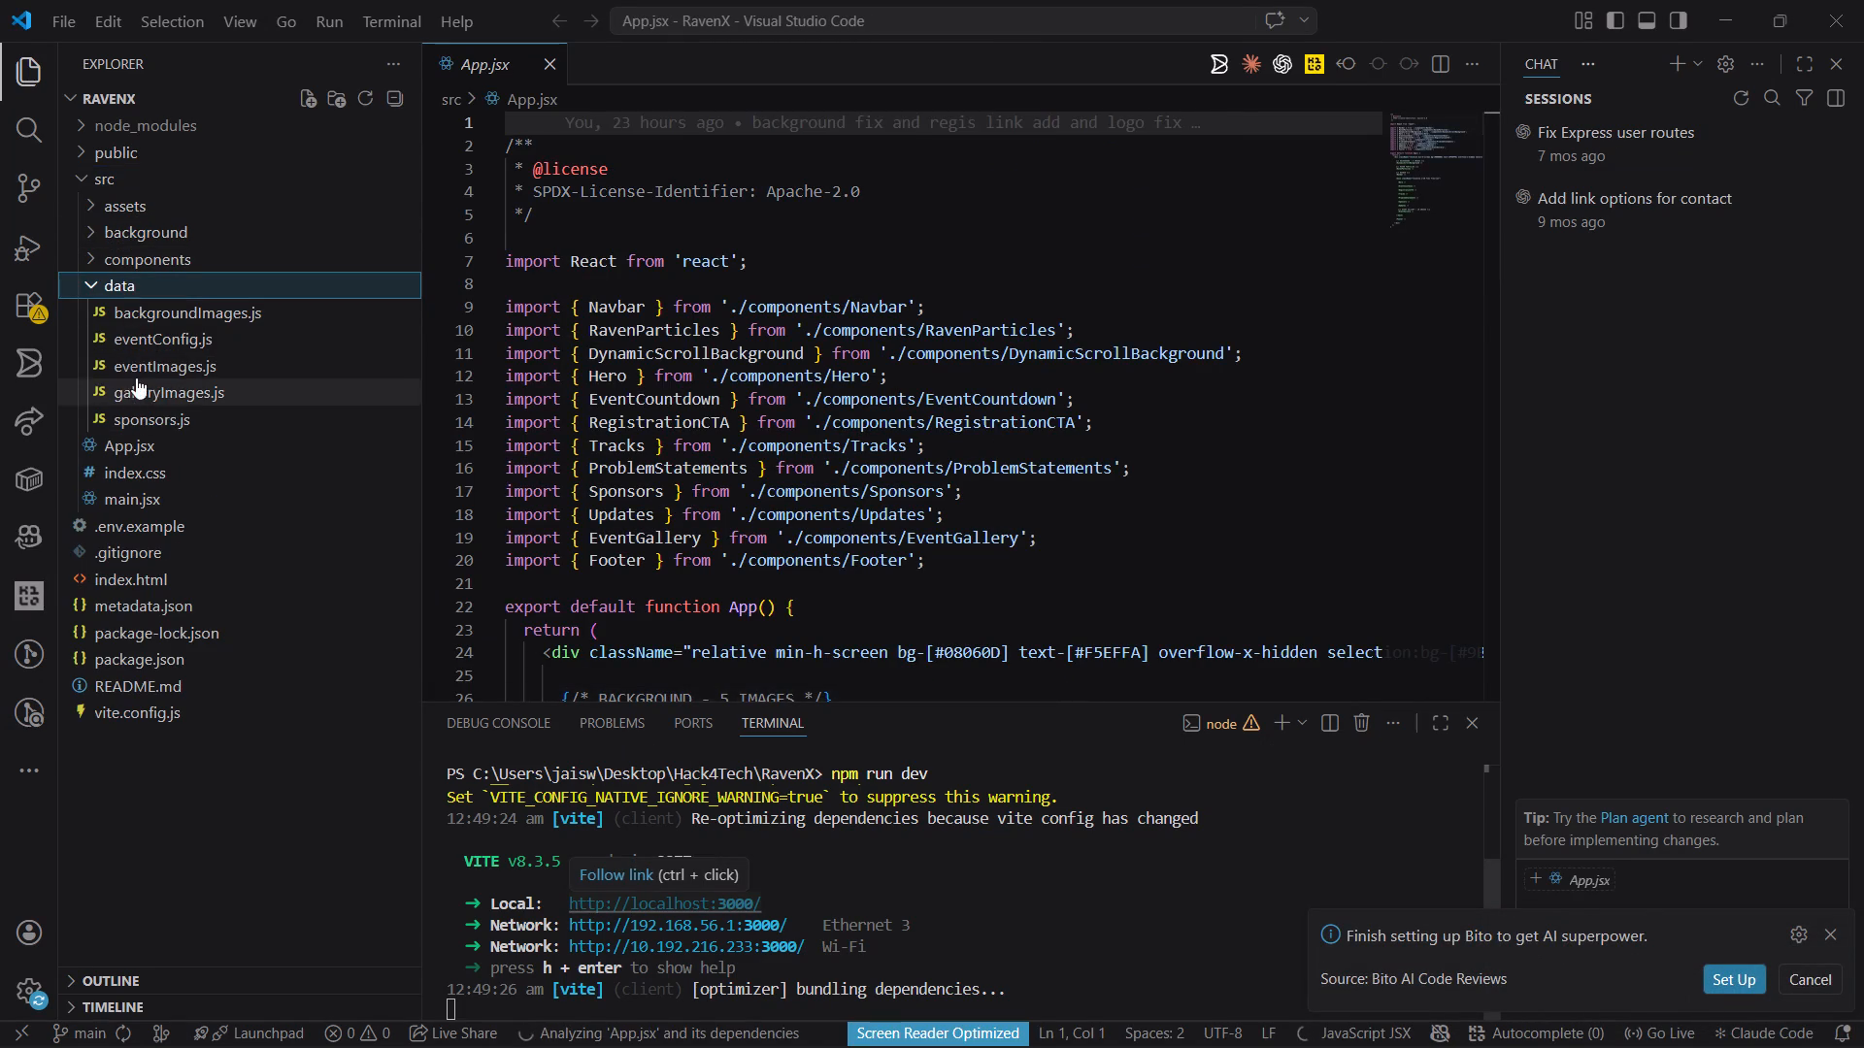
left_click(135, 336)
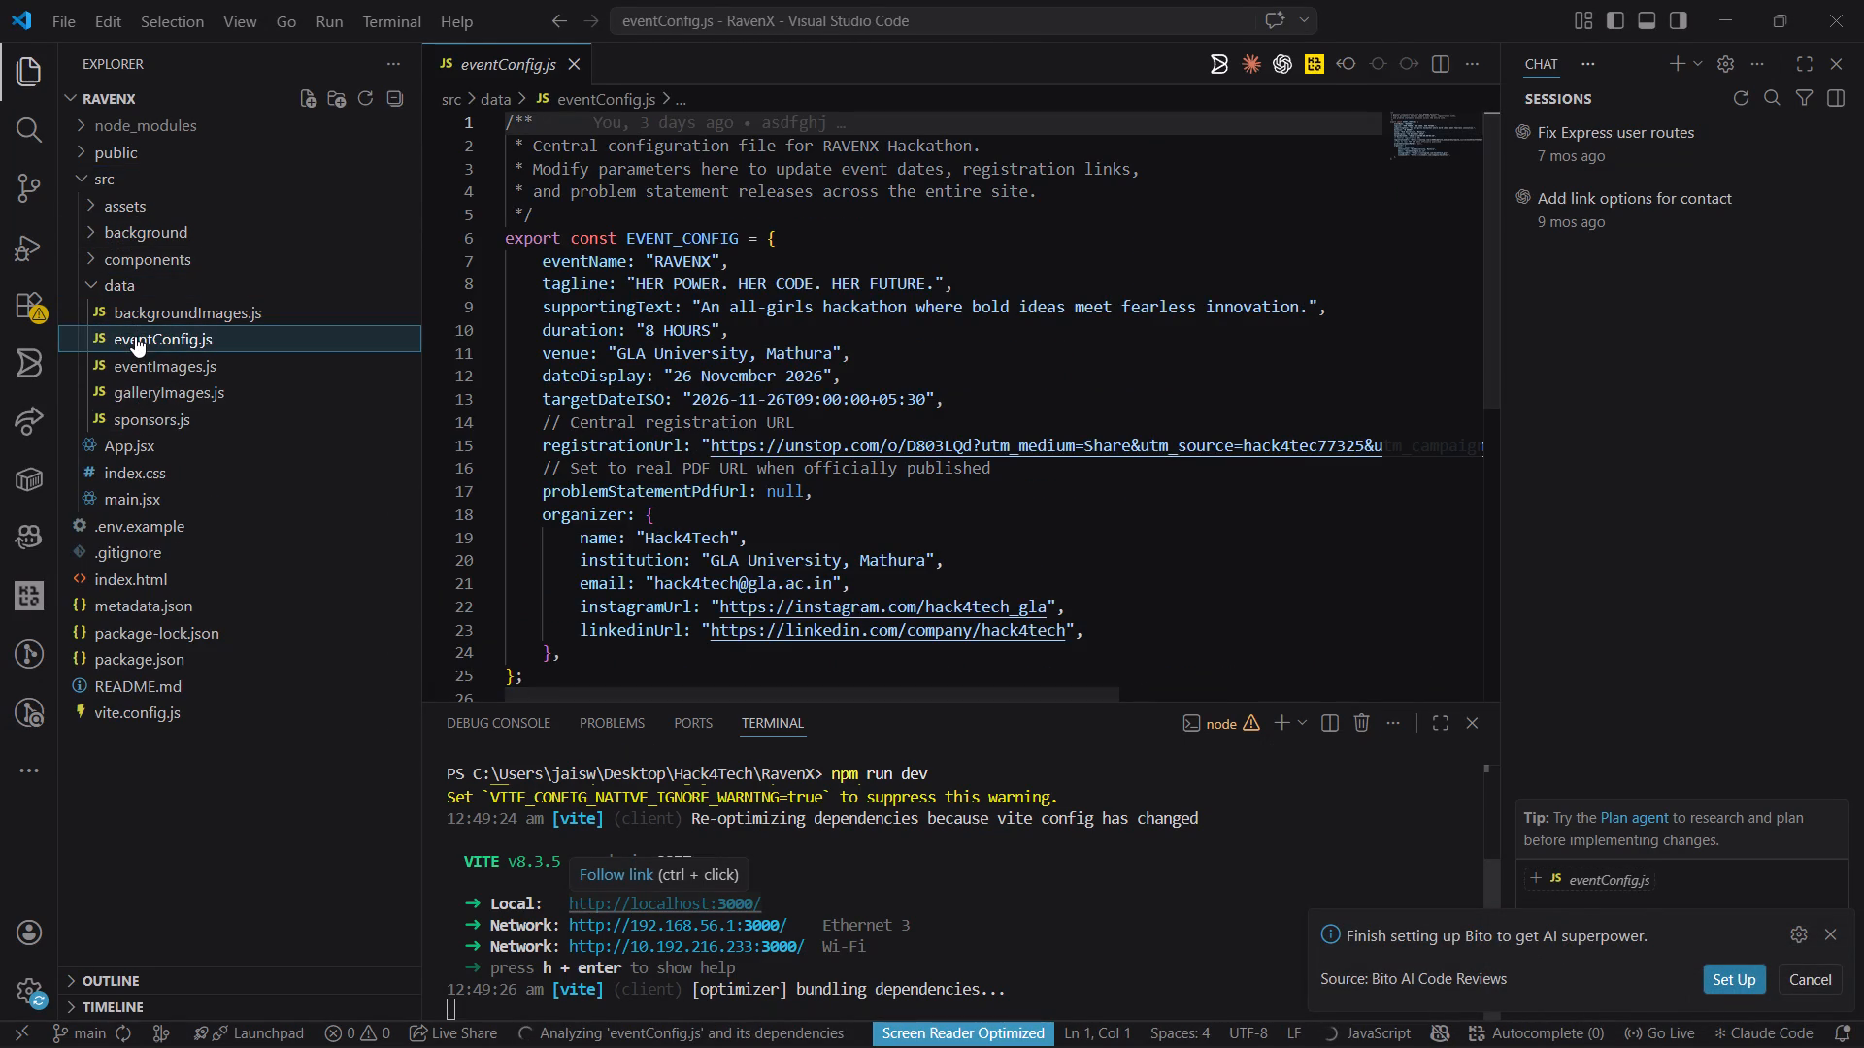
left_click(1020, 631)
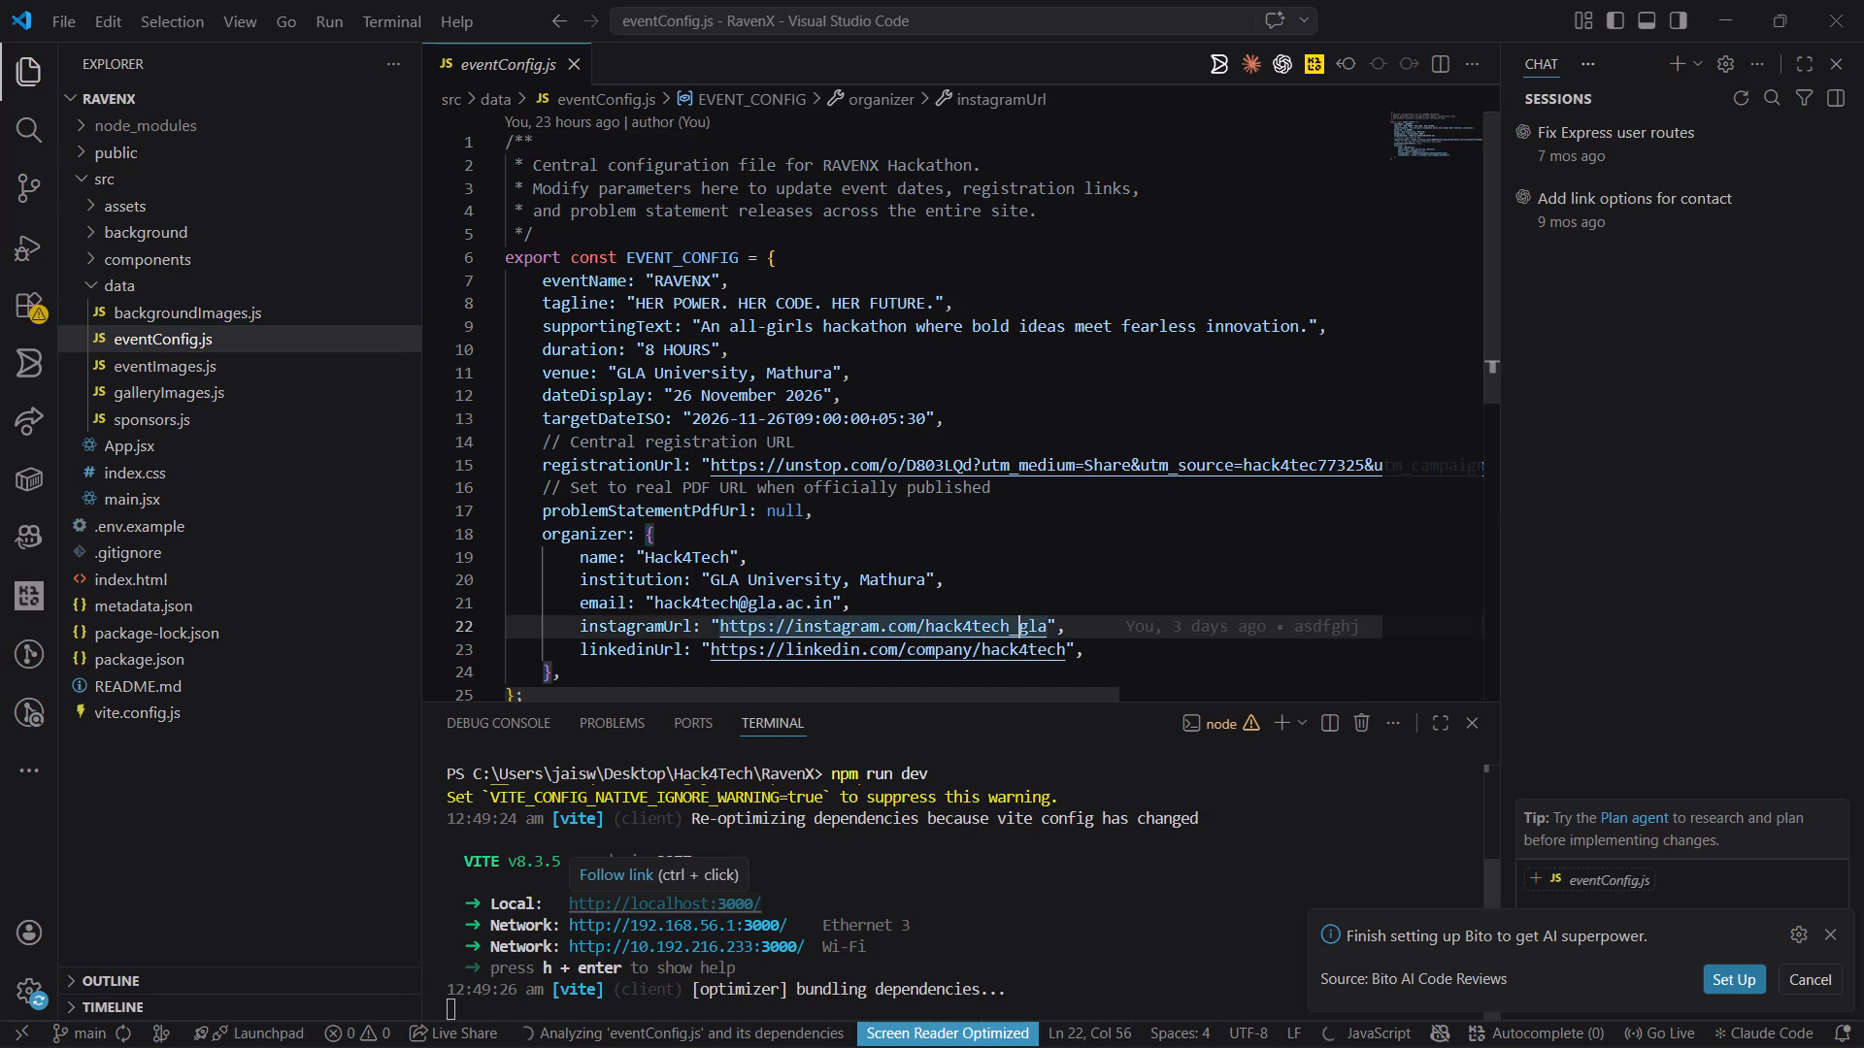
key("BackSpace")
key("period")
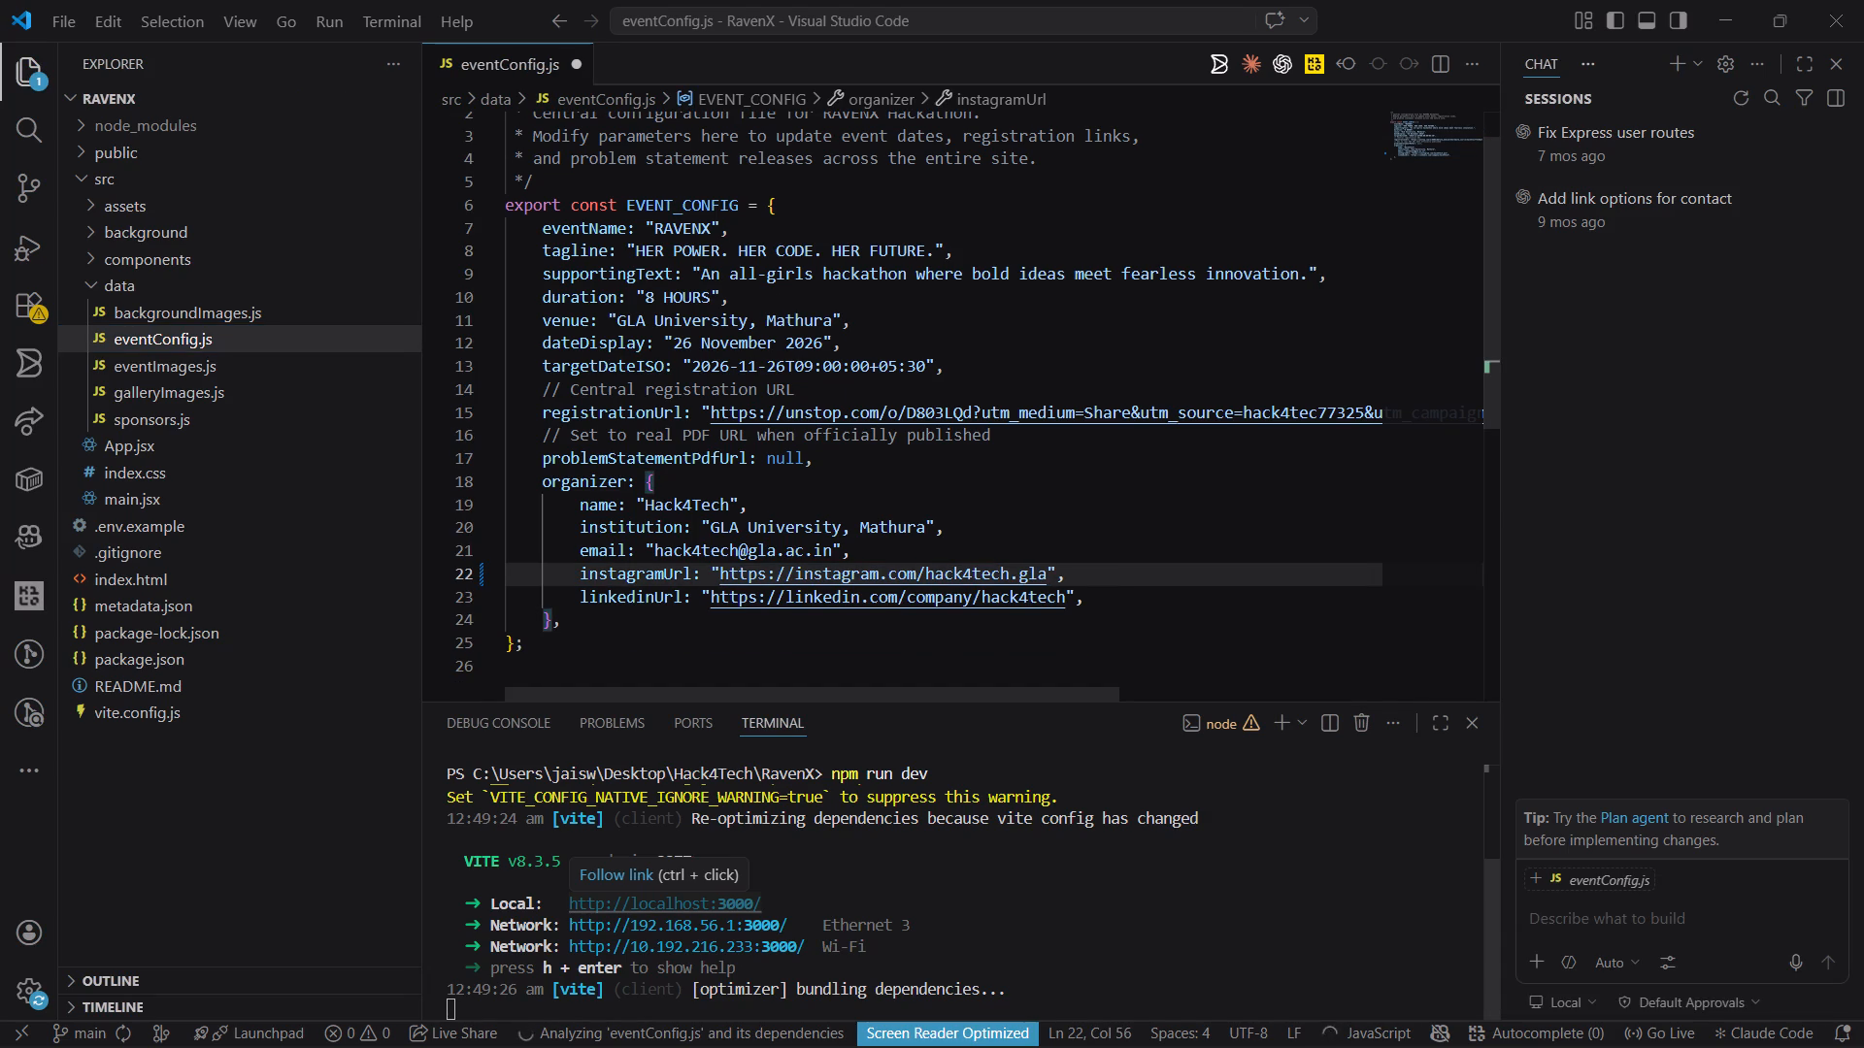
left_click(1069, 603)
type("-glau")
Switch to Chrome and test the LinkedIn link in the footer of the local RavenX site.
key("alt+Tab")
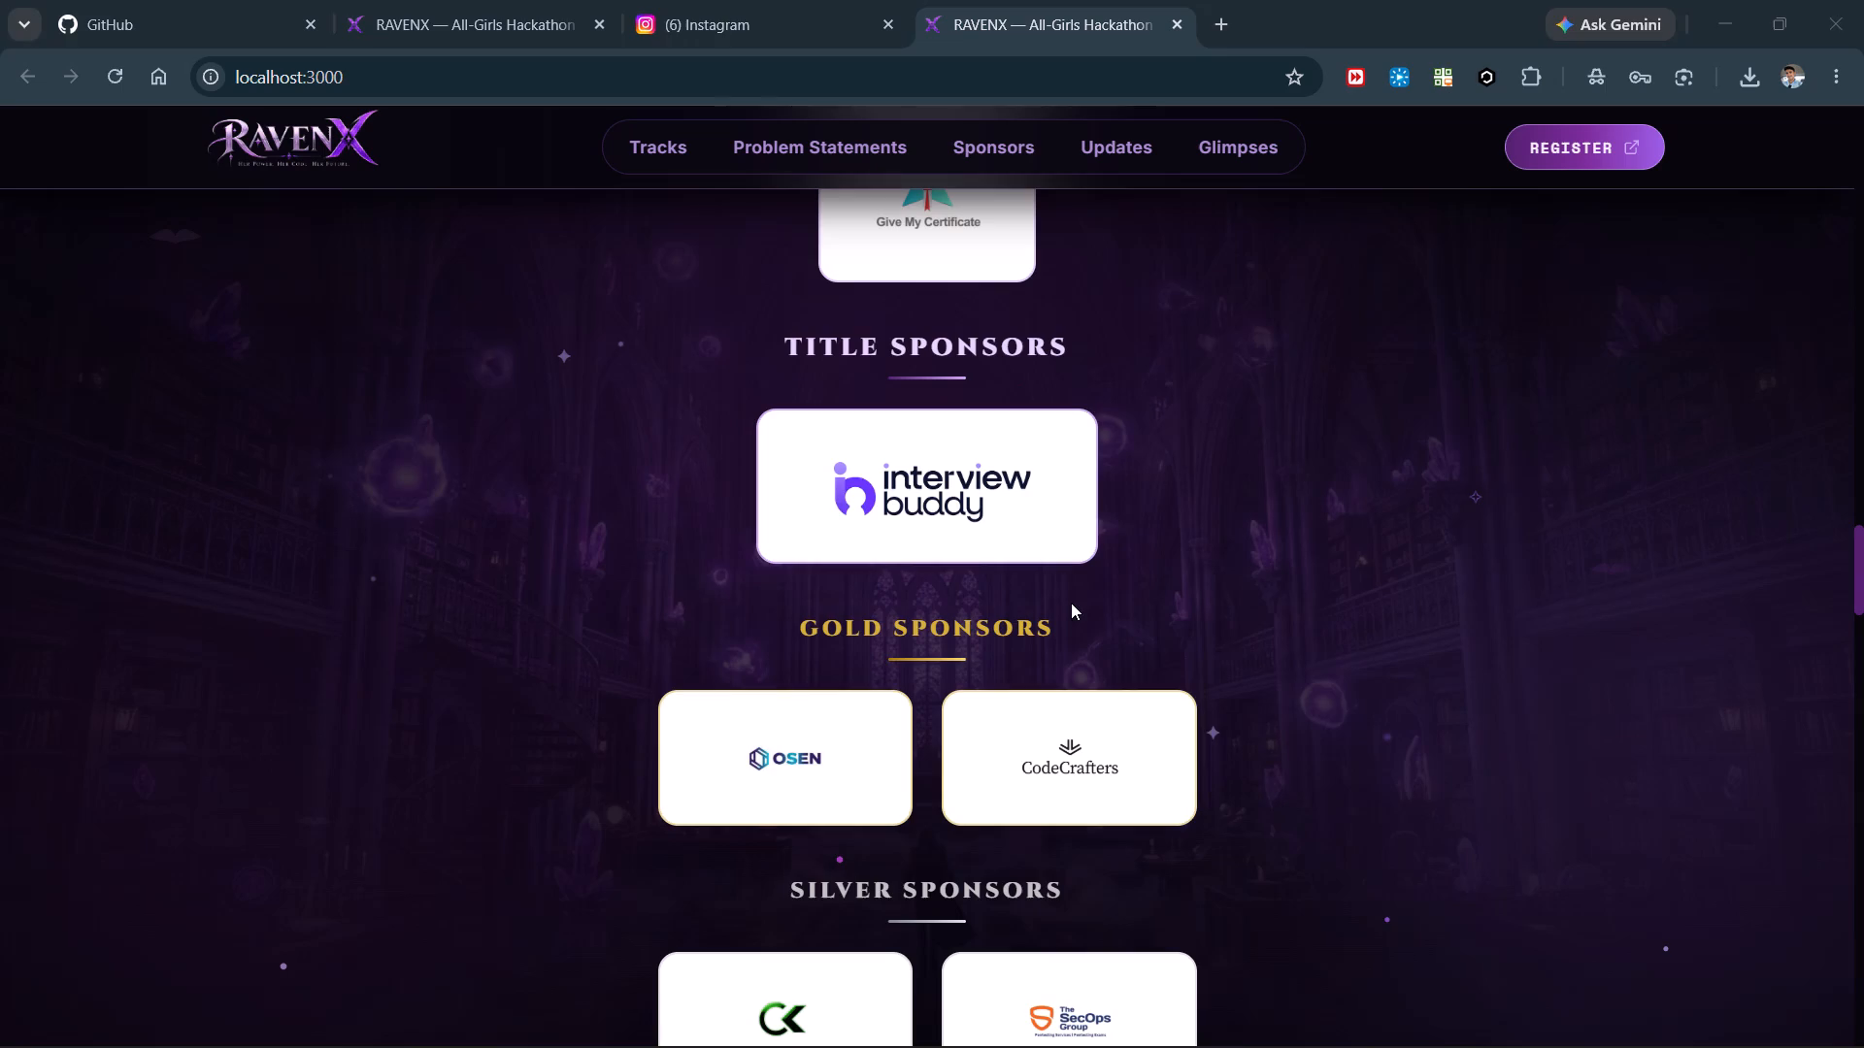
scroll(1226, 798, "down", 14)
scroll(1614, 997, "down", 4)
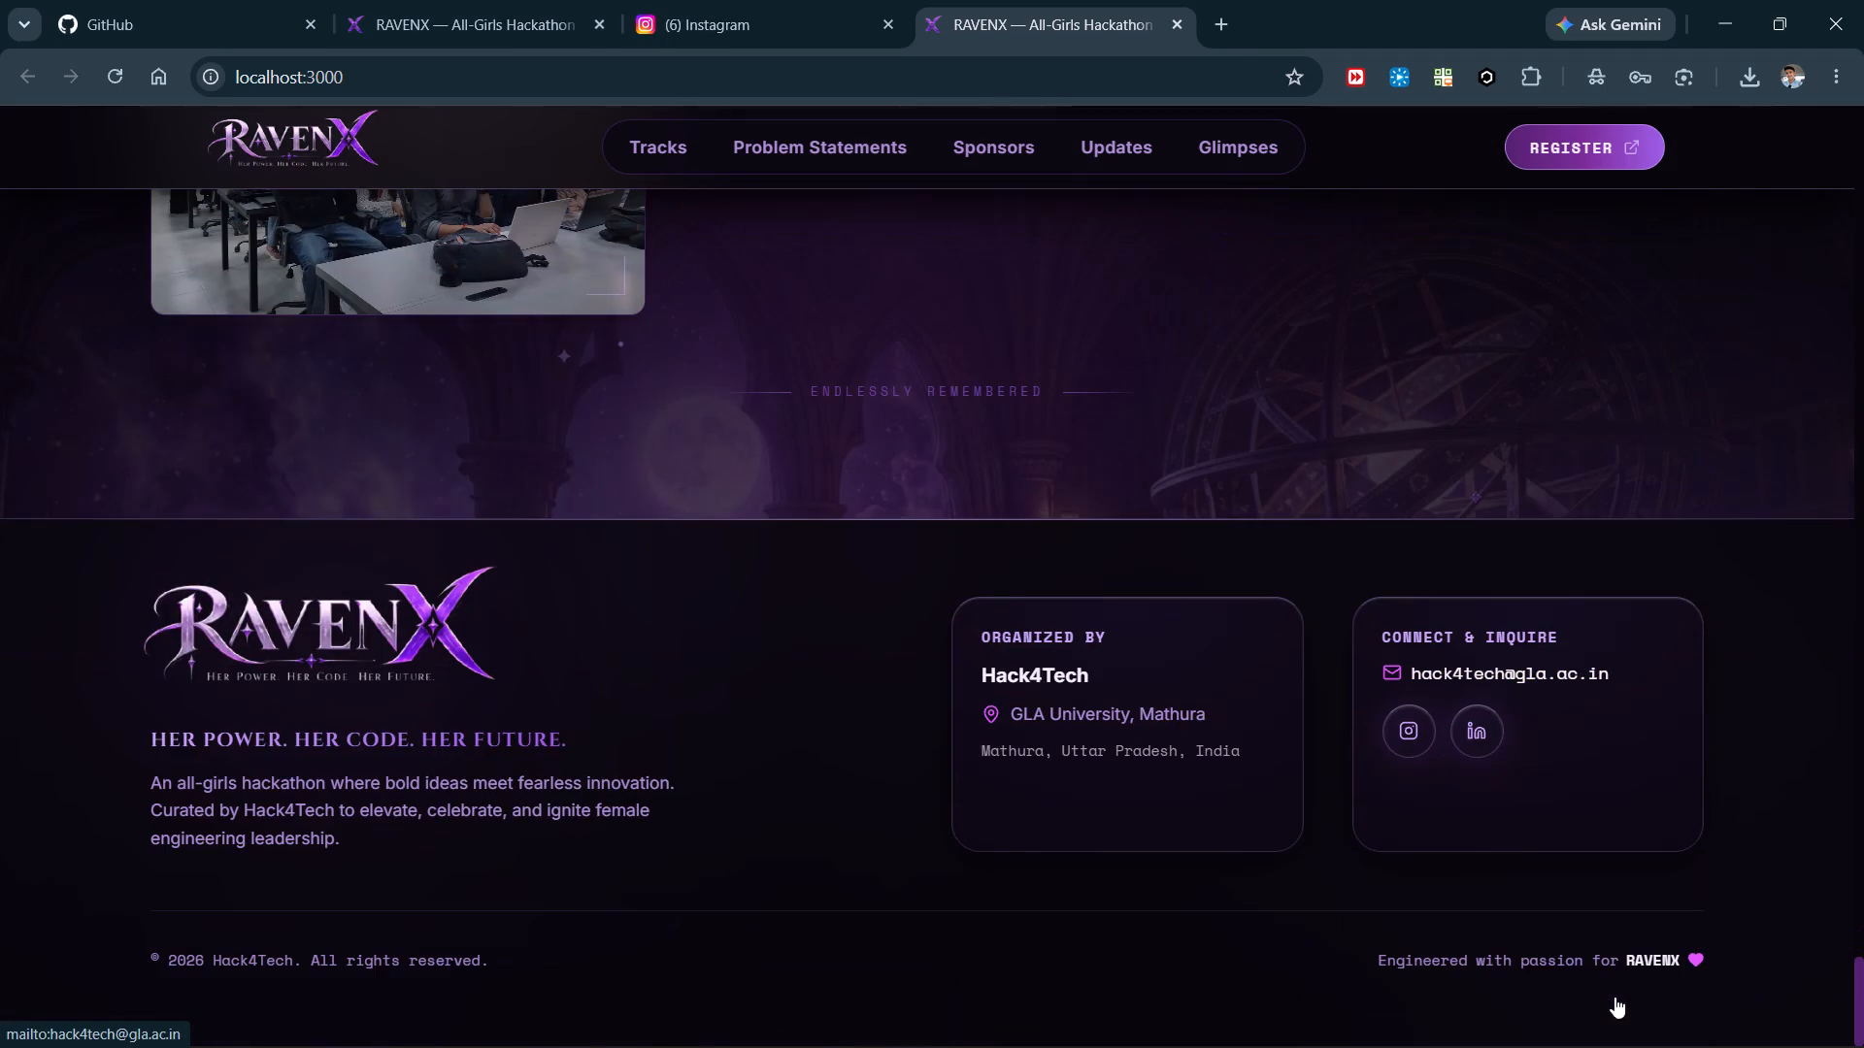
left_click(1473, 736)
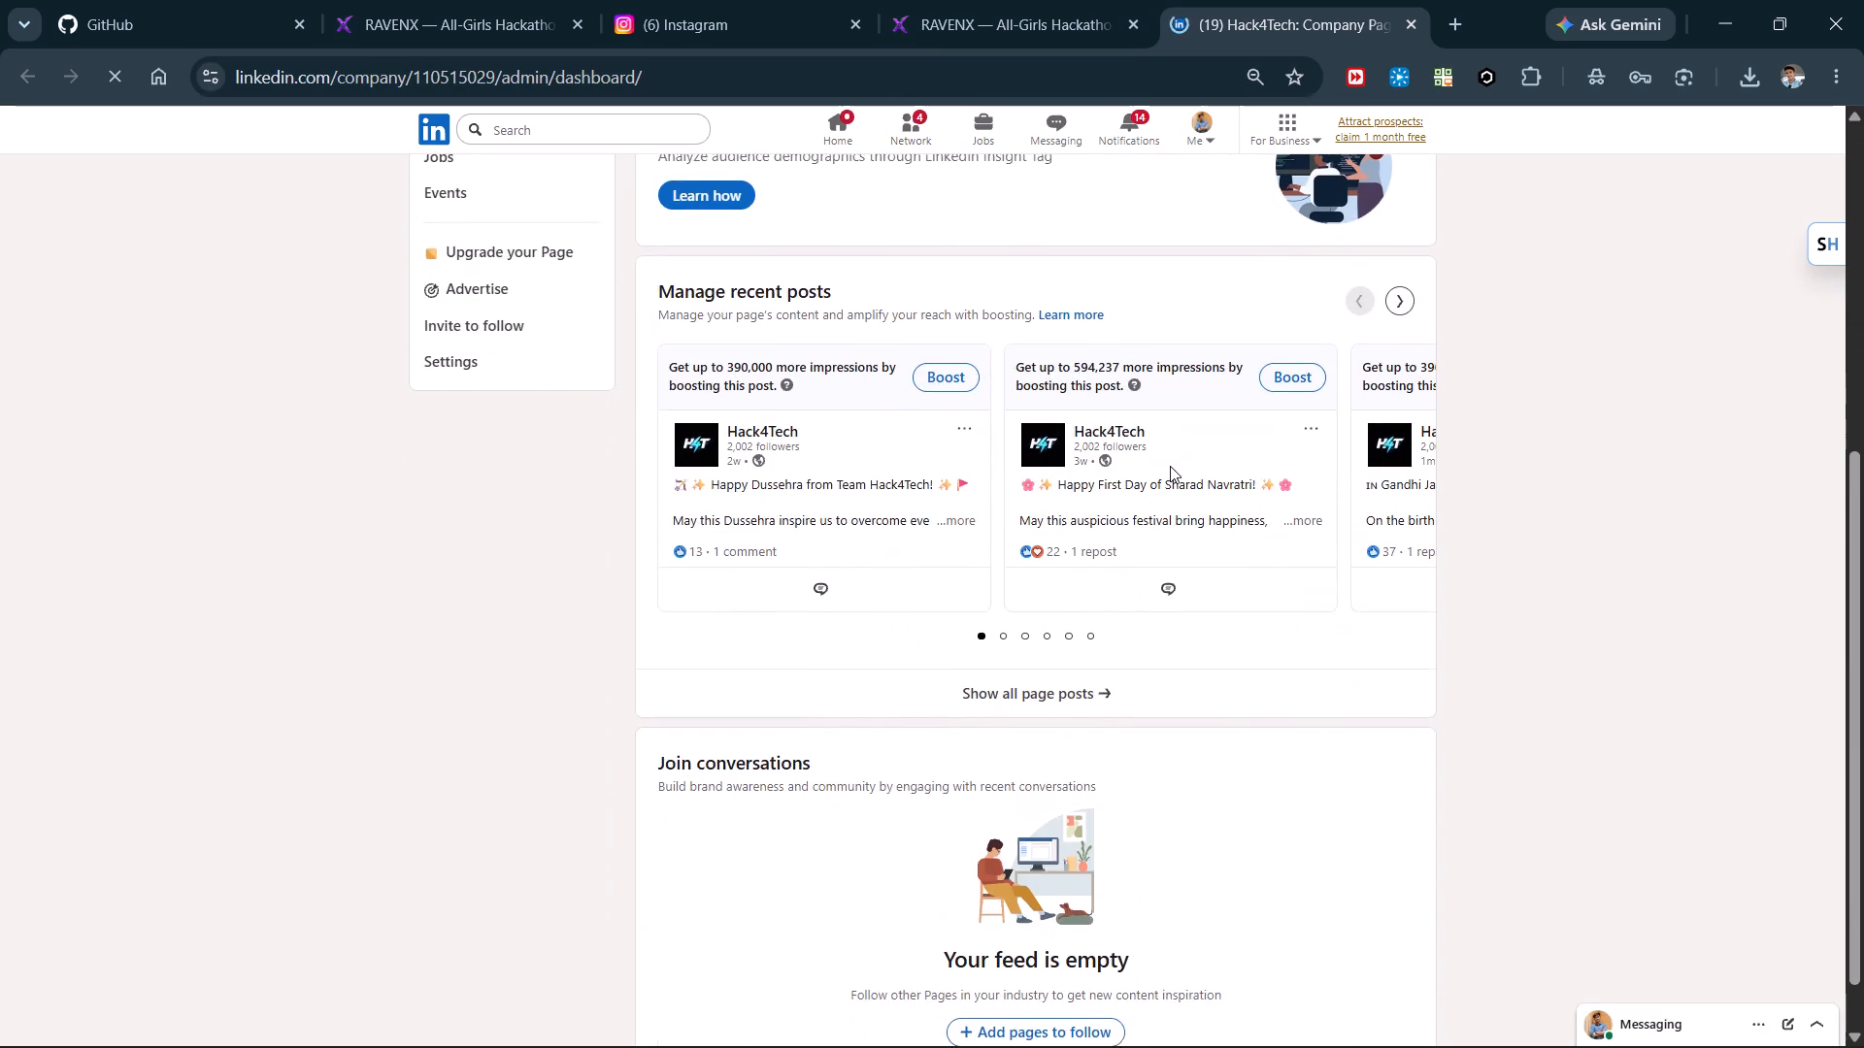
Open the LinkedIn notifications from the Hack4Tech company page.
left_click(1153, 130)
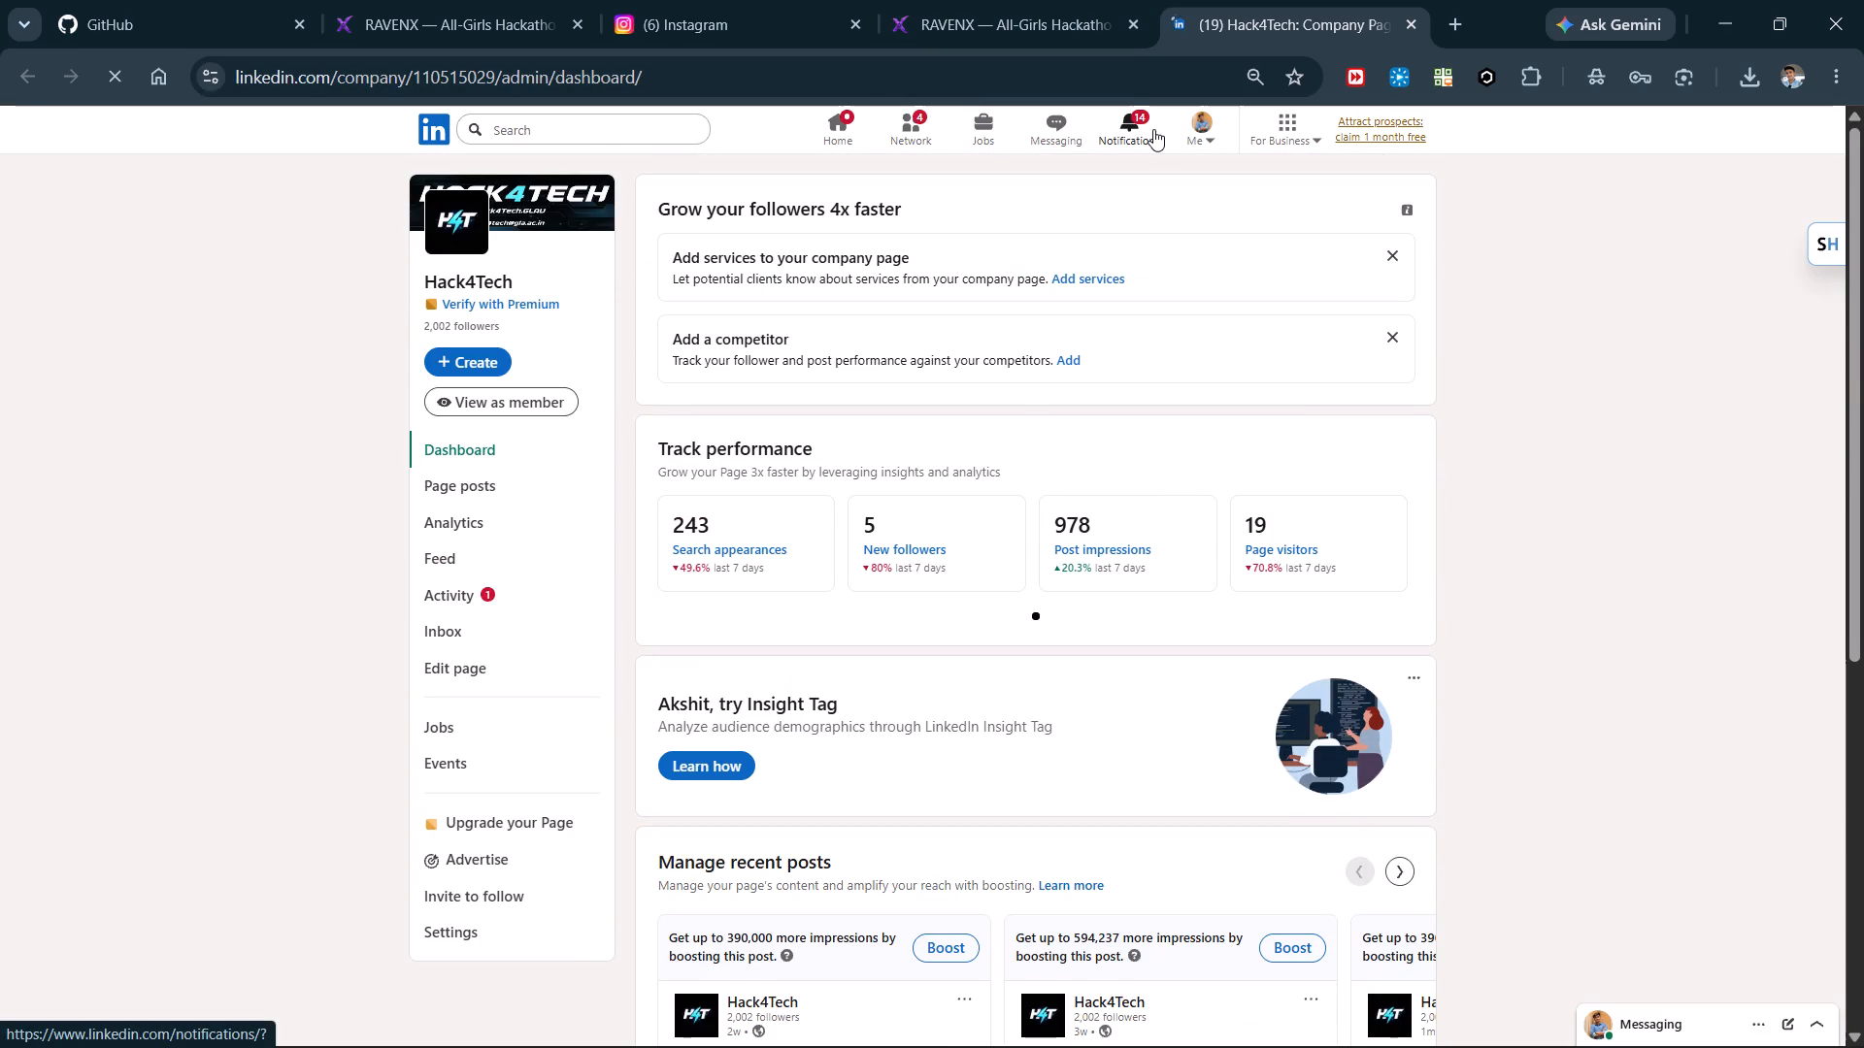
left_click(1148, 125)
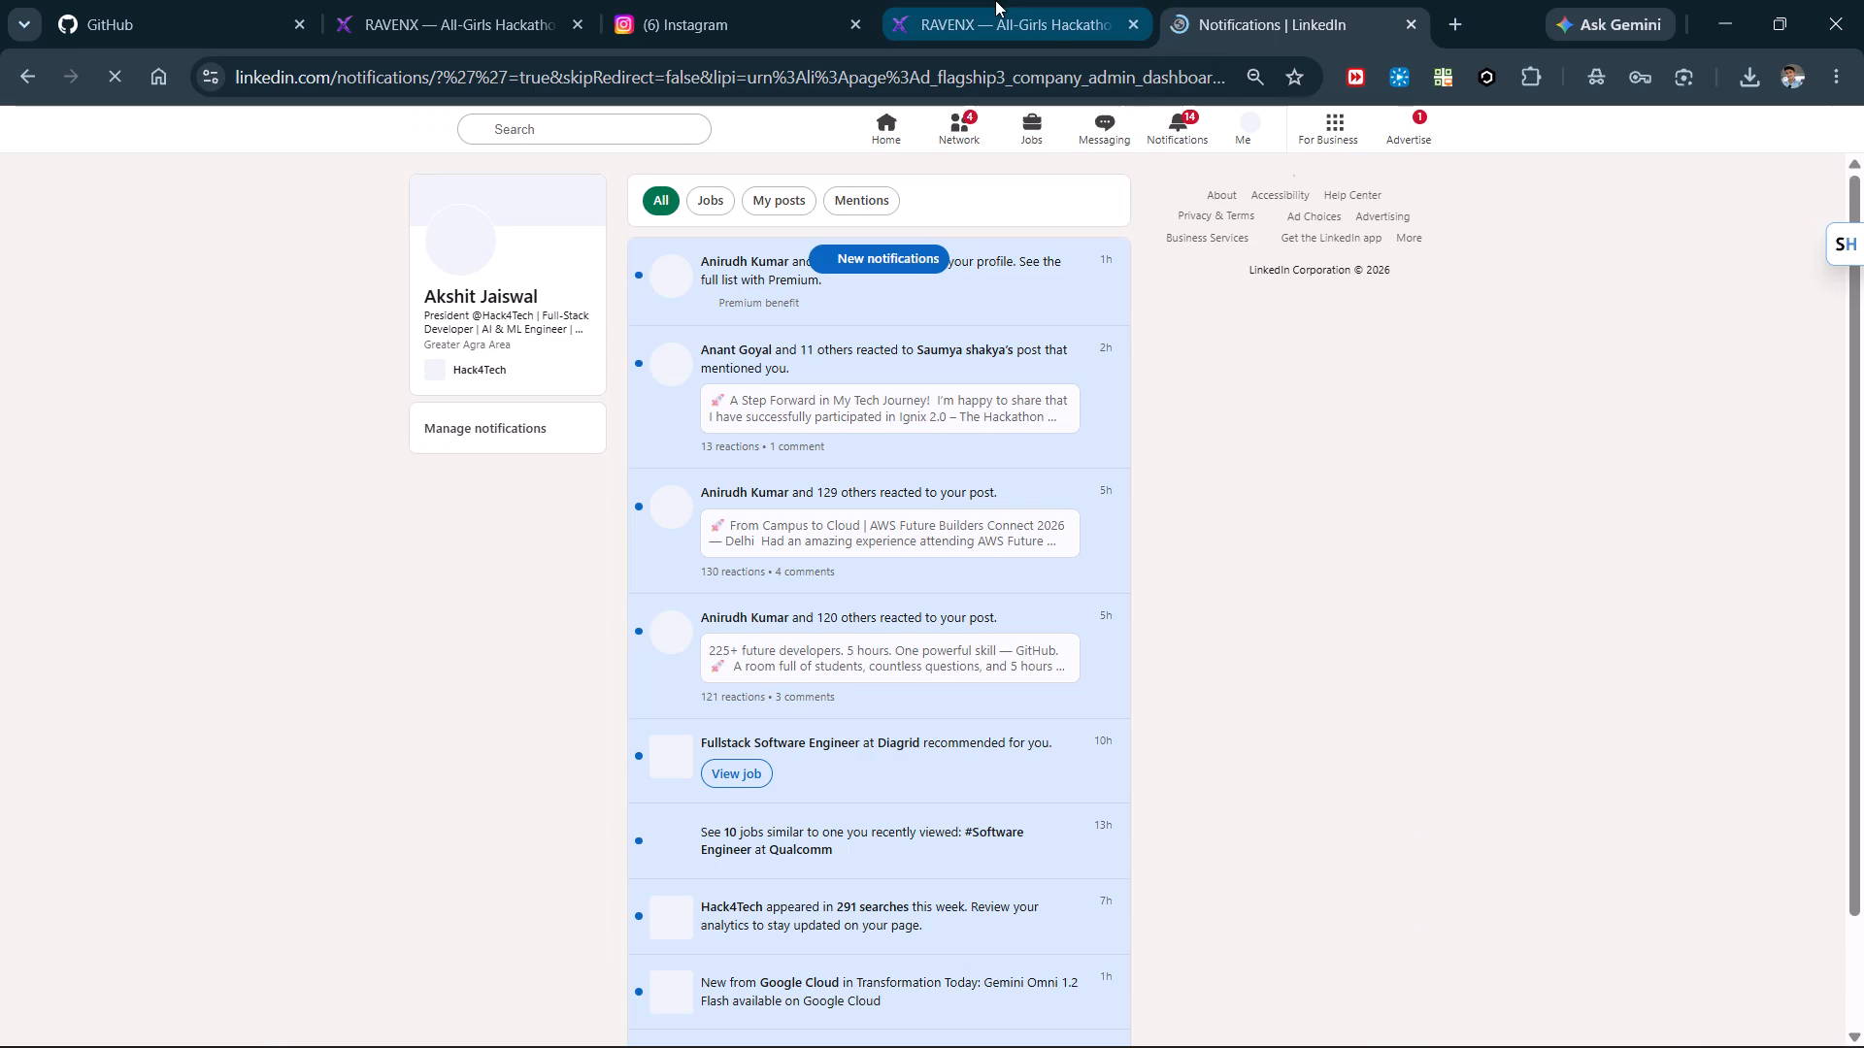
Test the Instagram link in the local RavenX site's footer, opening LinkedIn's network page while it loads, and return to the site.
left_click(992, 6)
left_click(1396, 748)
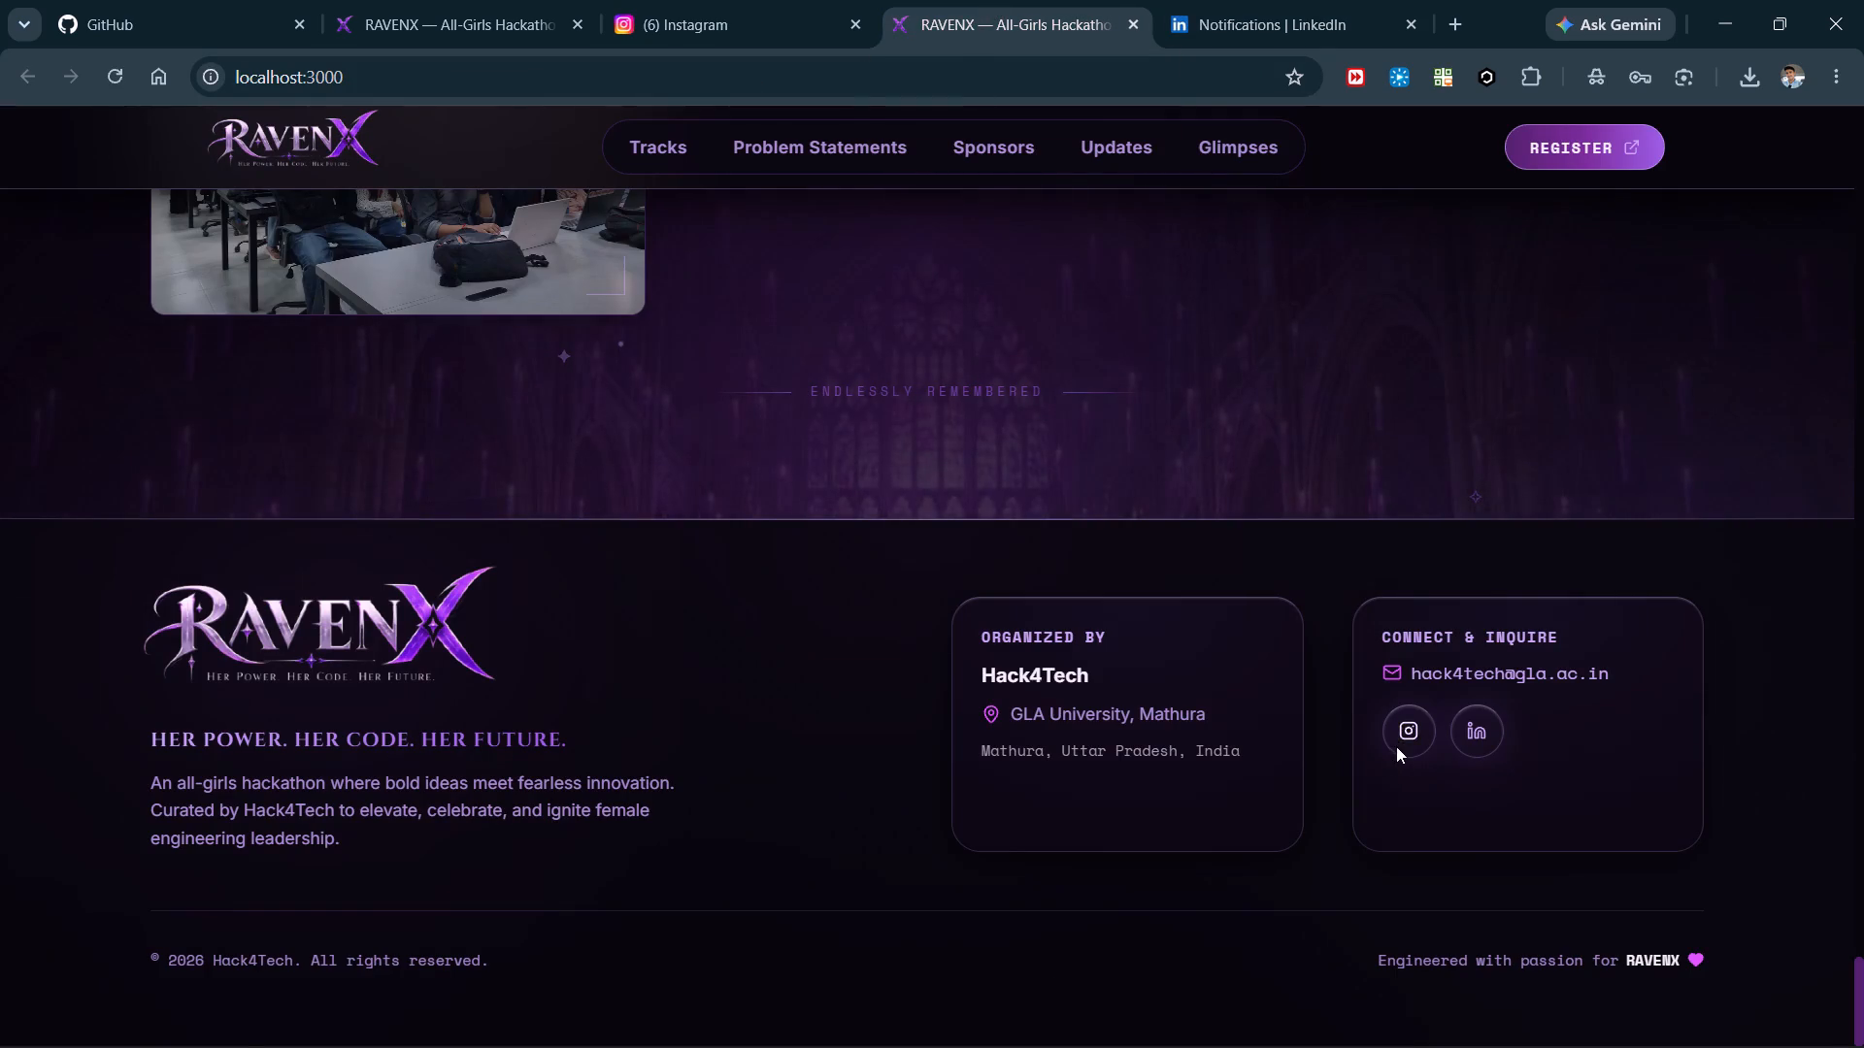
left_click(1394, 9)
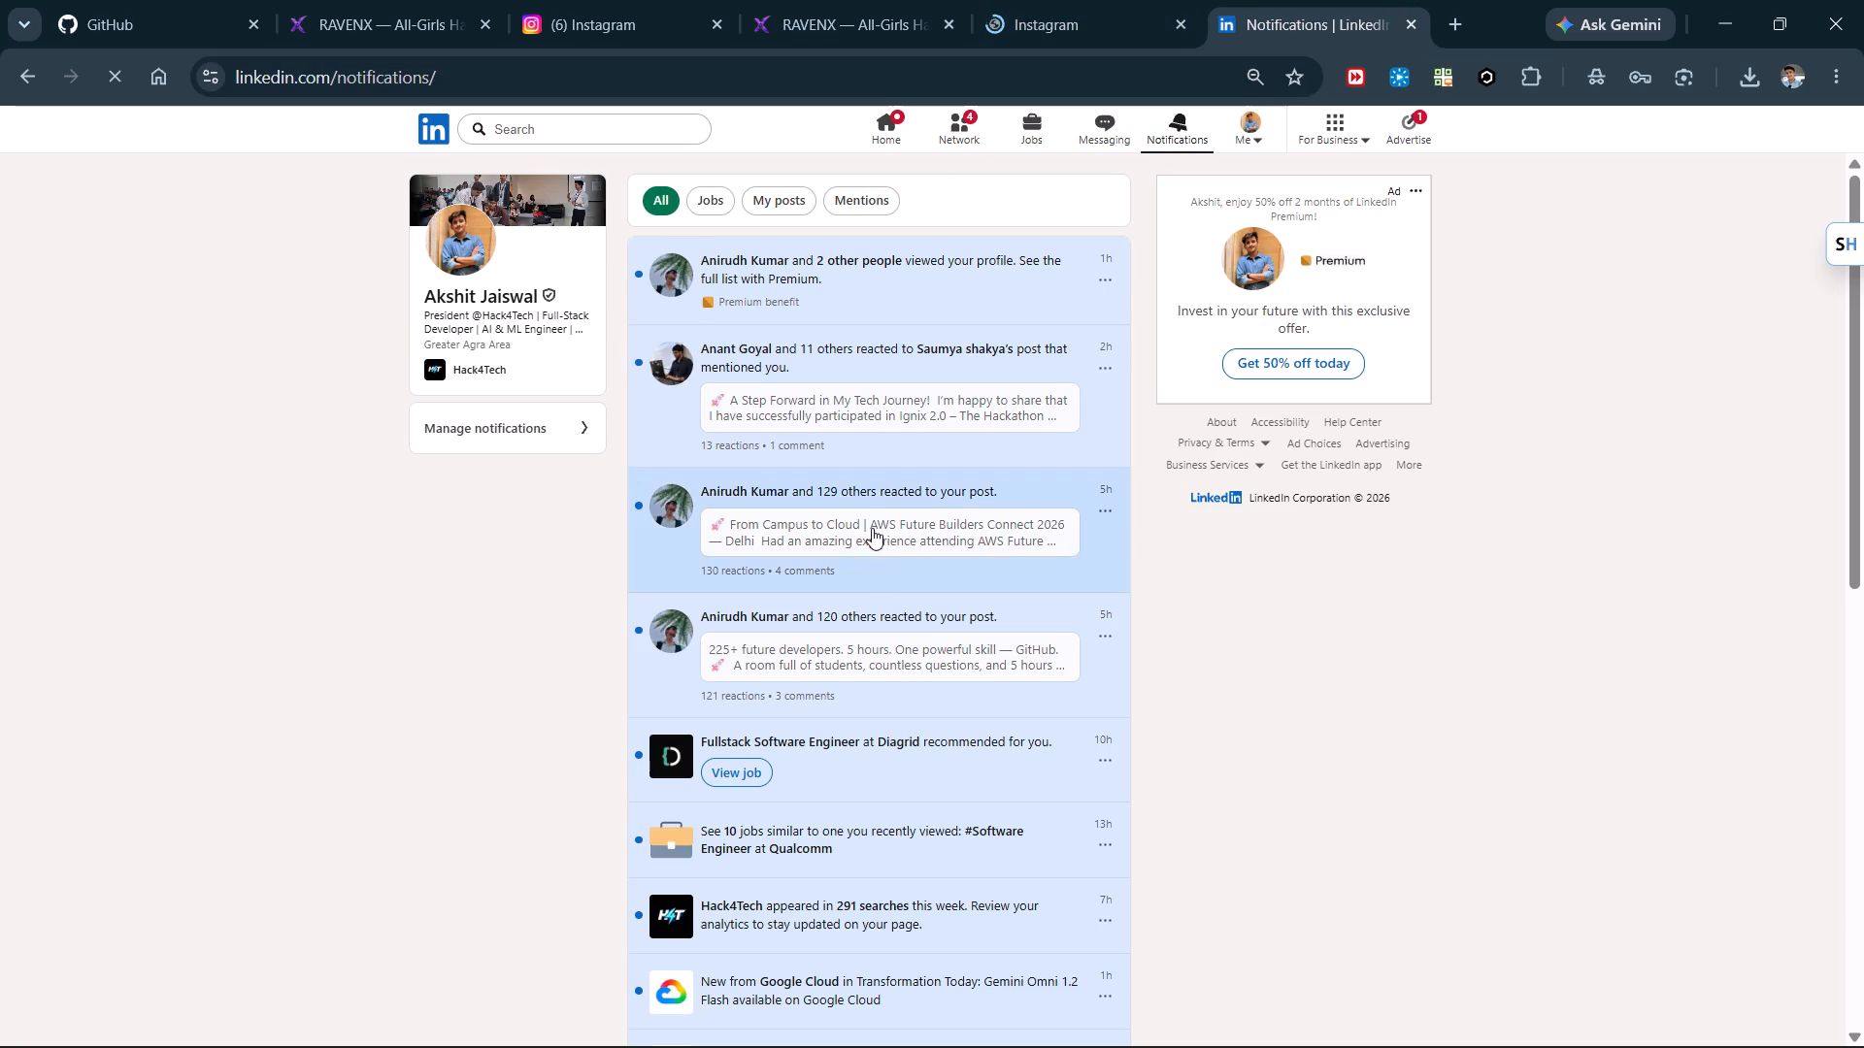
left_click(981, 115)
left_click(1103, 0)
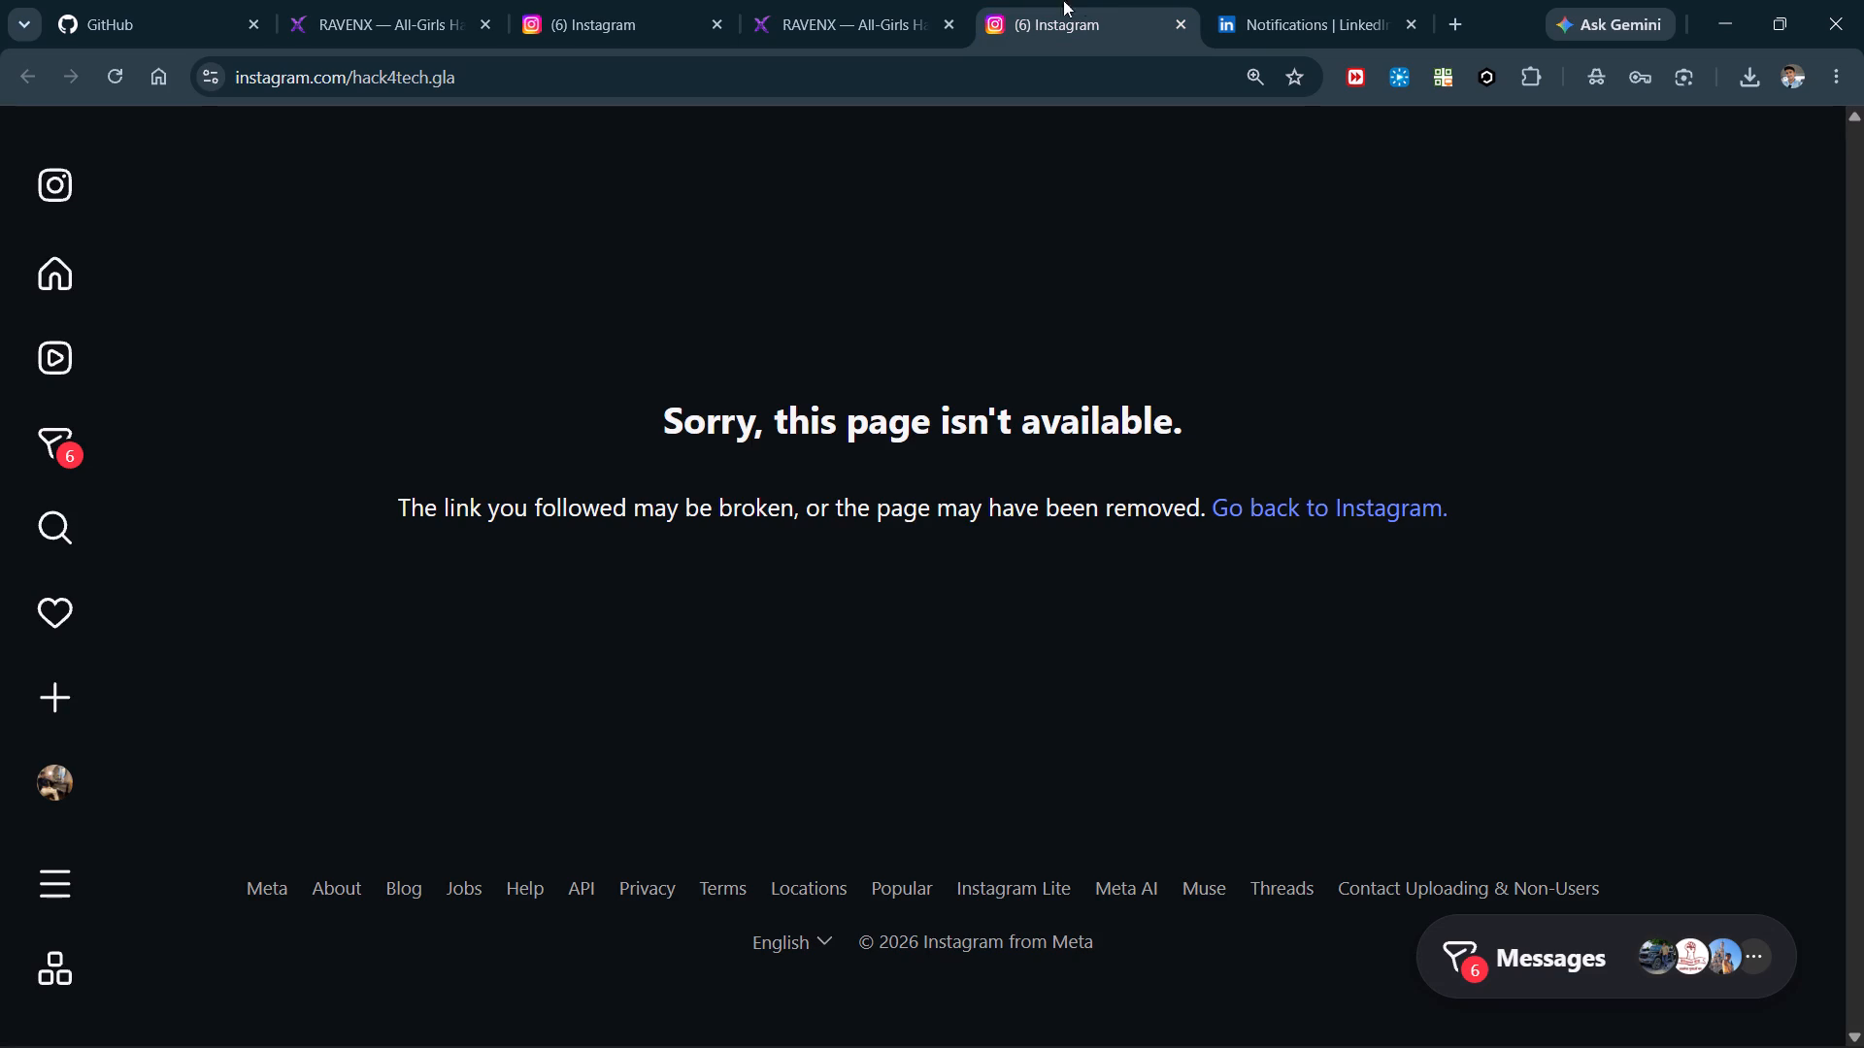
left_click(838, 0)
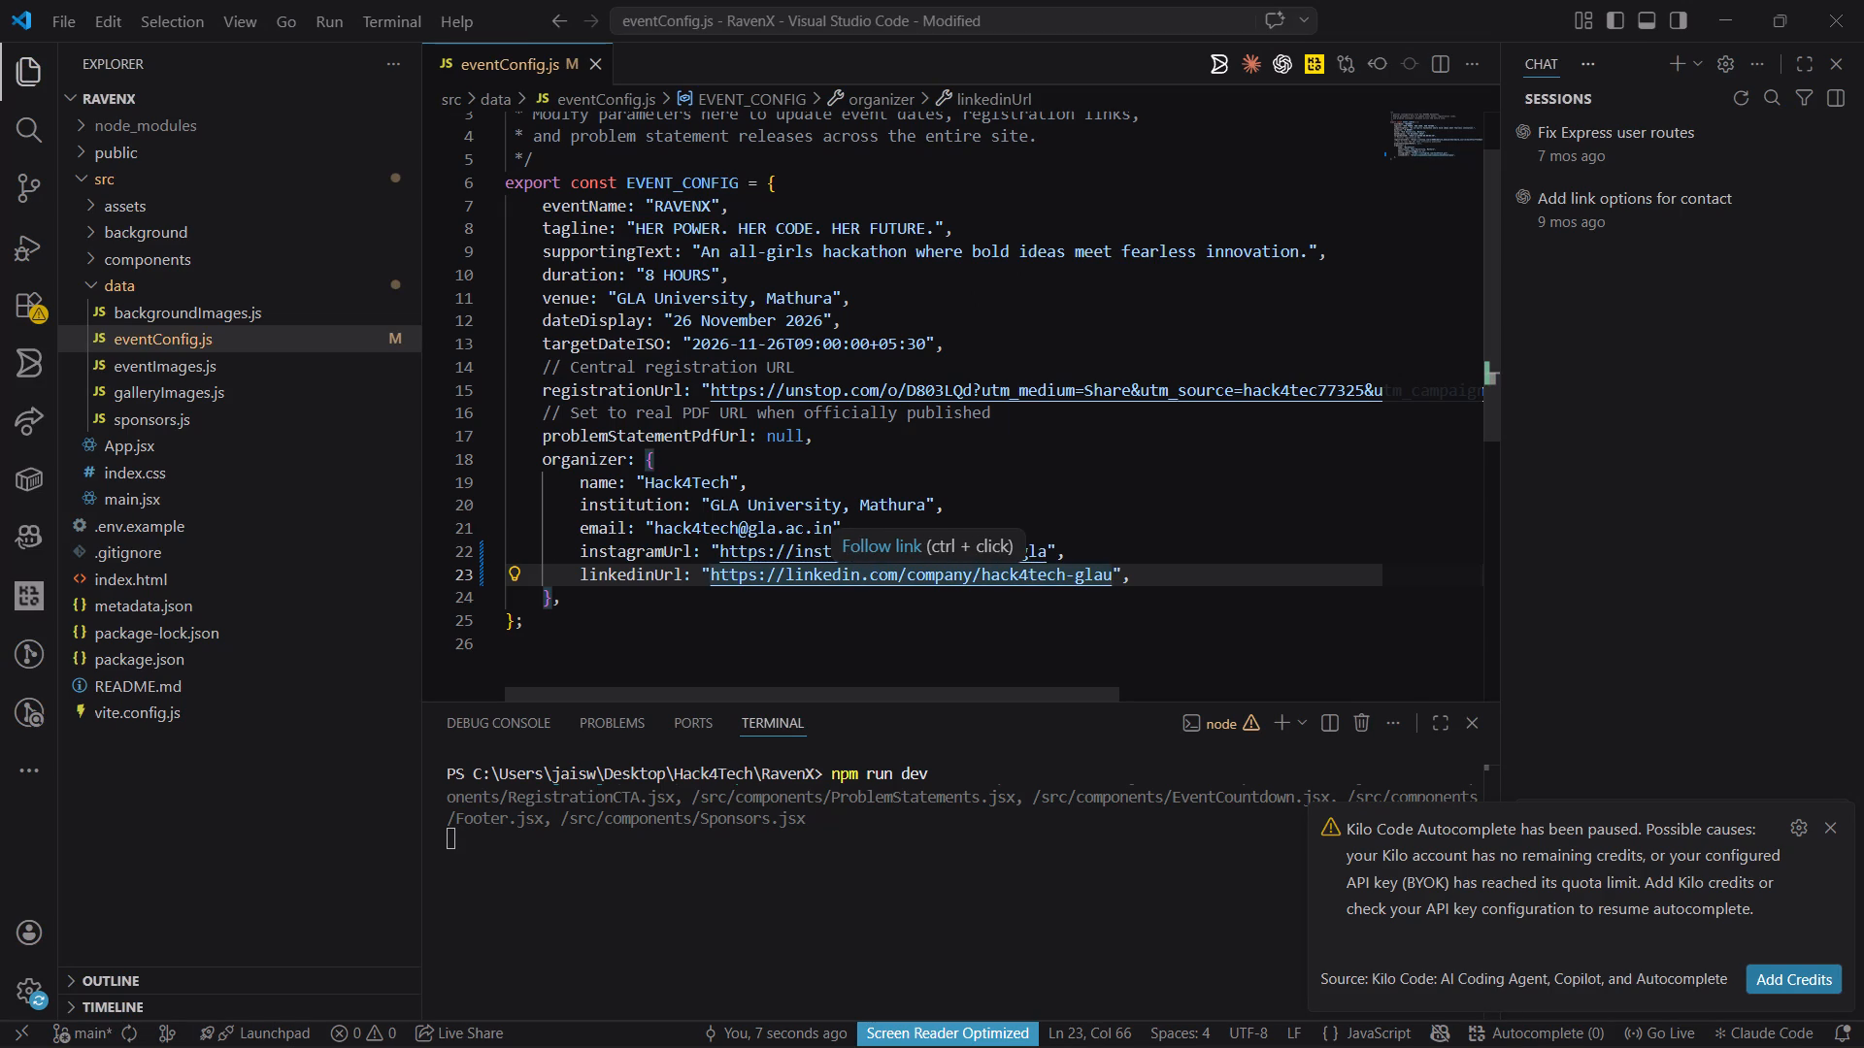
left_click(1048, 551)
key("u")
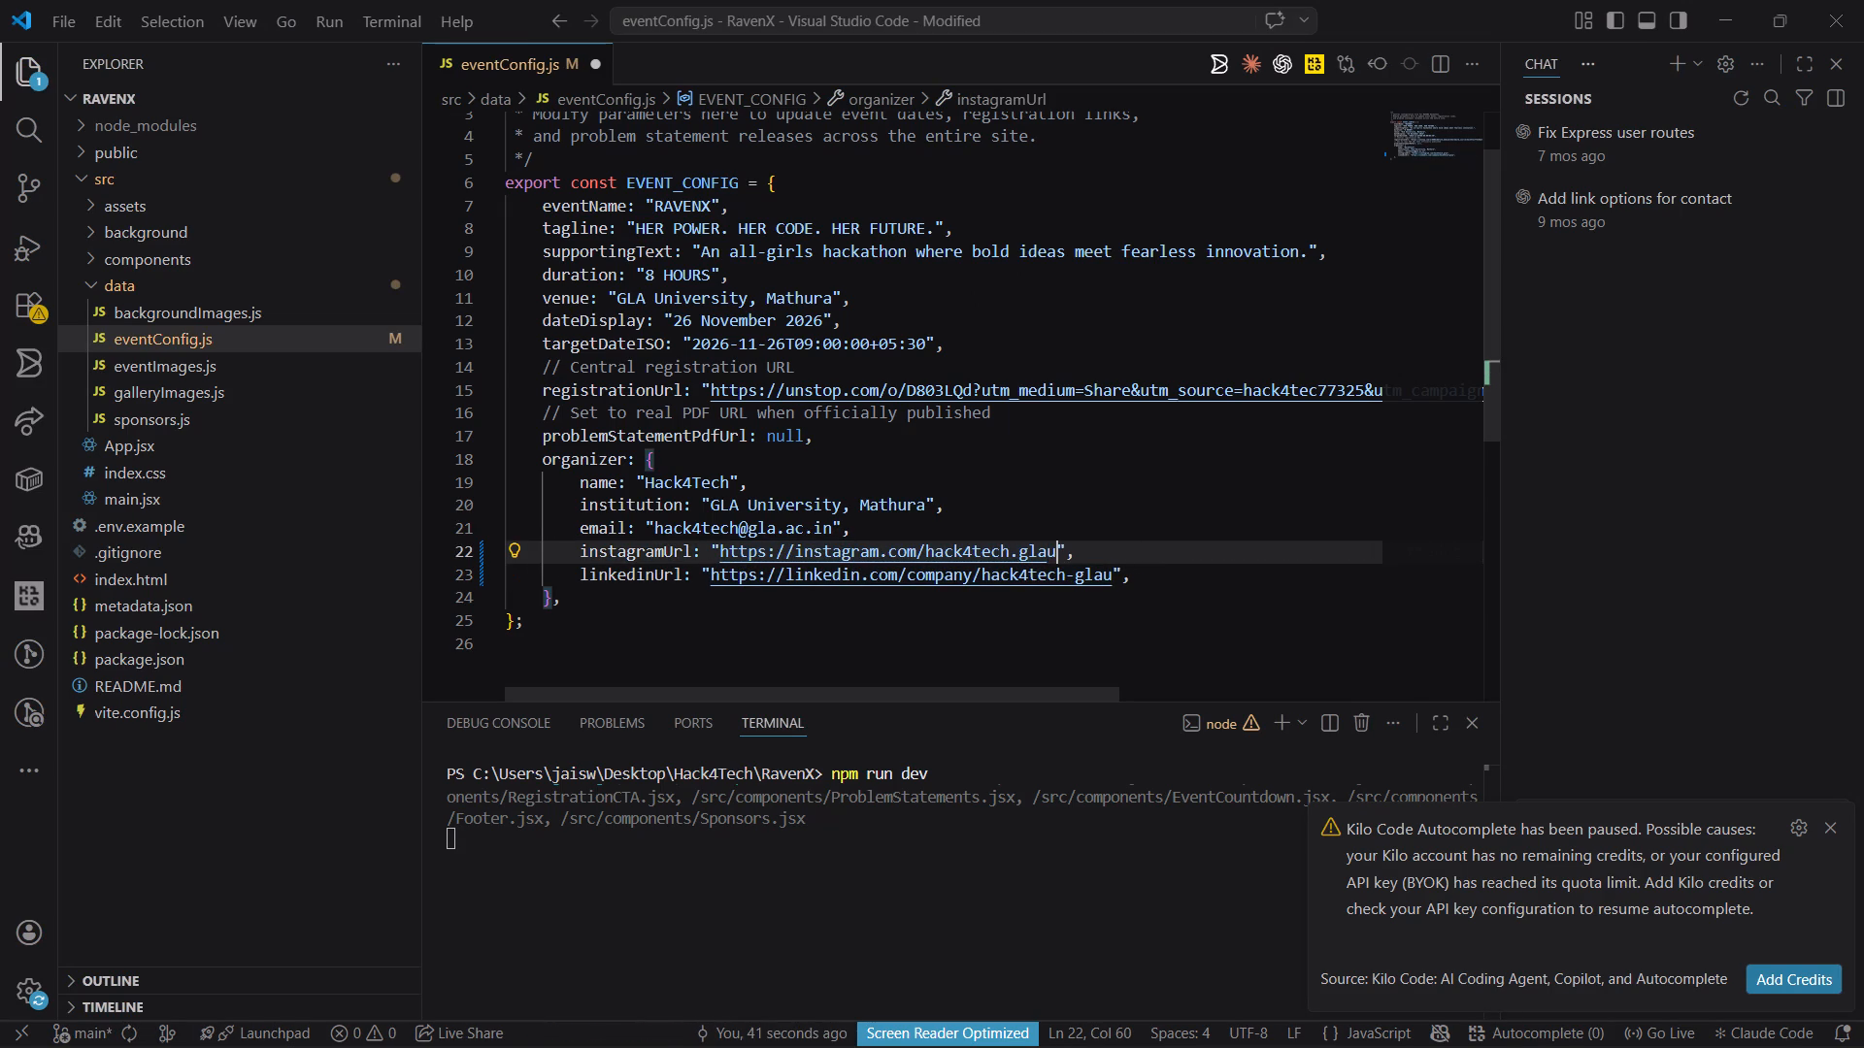
Switch to Chrome, retest the local site's footer Instagram link, look over the opened profile, and close both footer-opened Instagram pages.
key("alt+Tab")
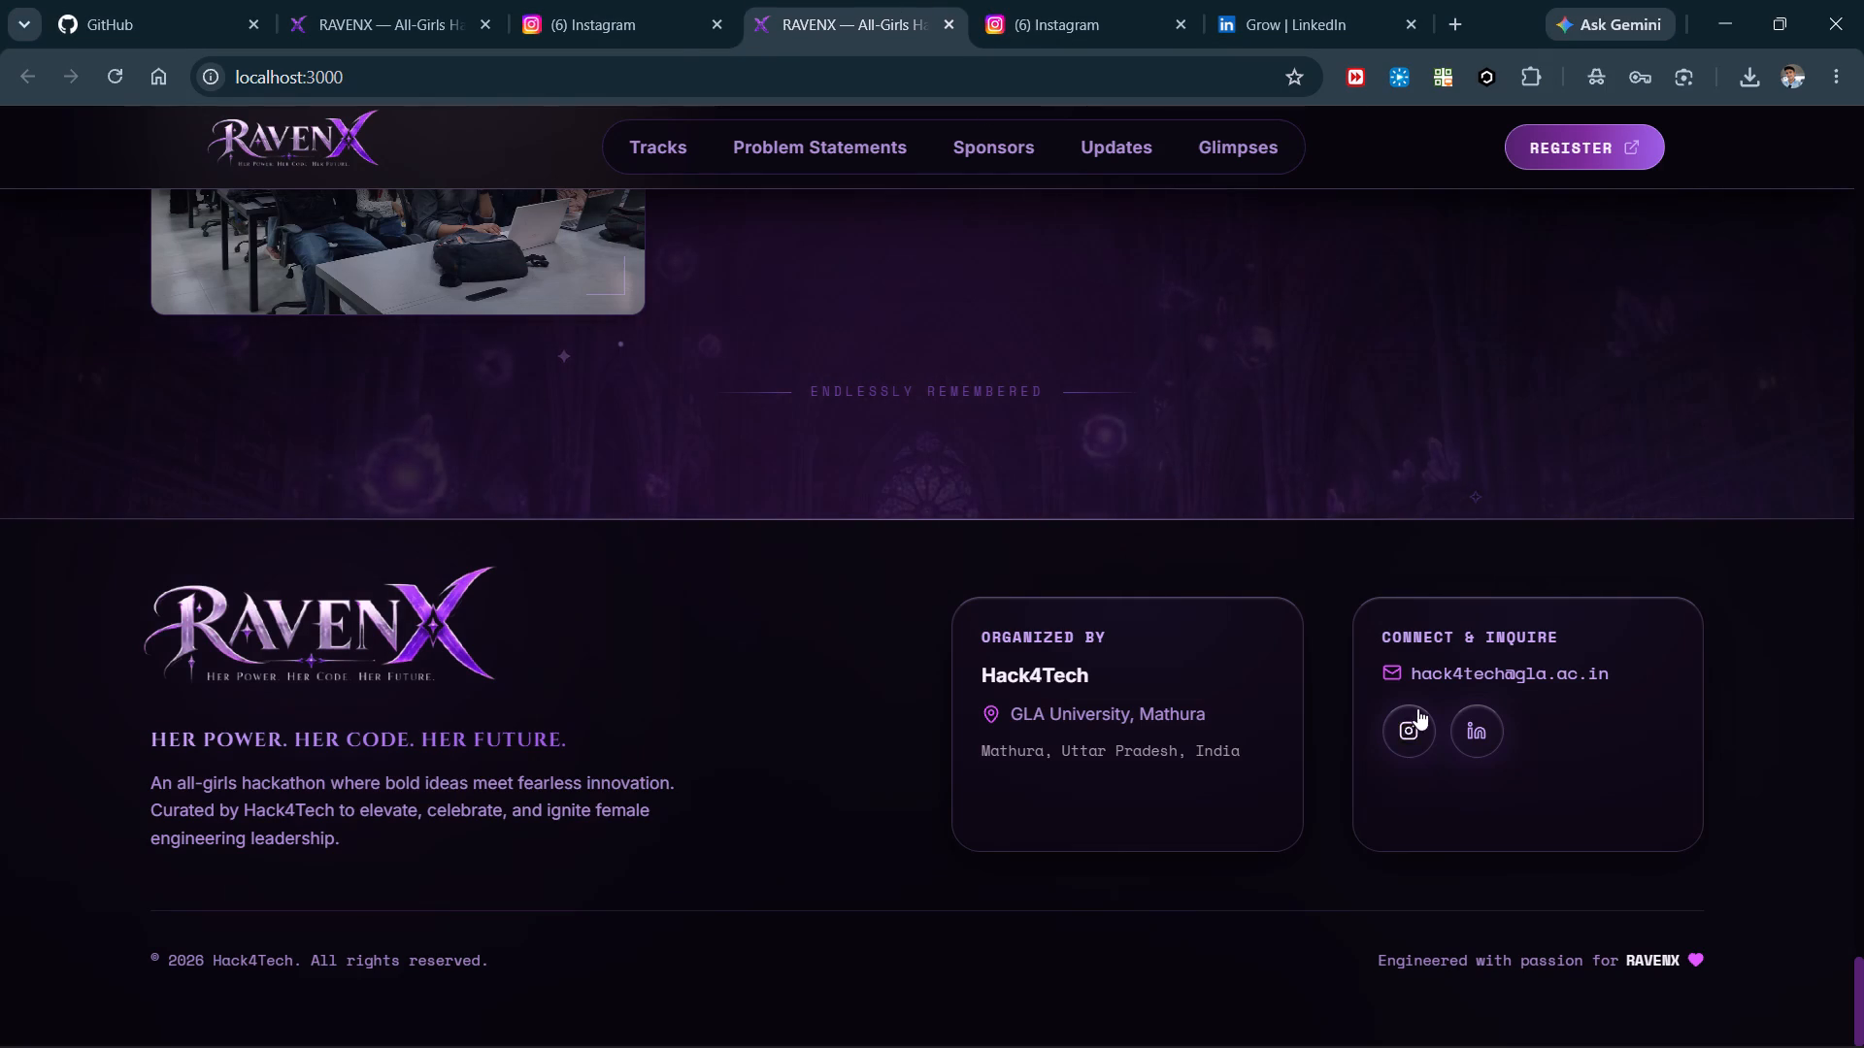
left_click(1405, 722)
left_click(1216, 25)
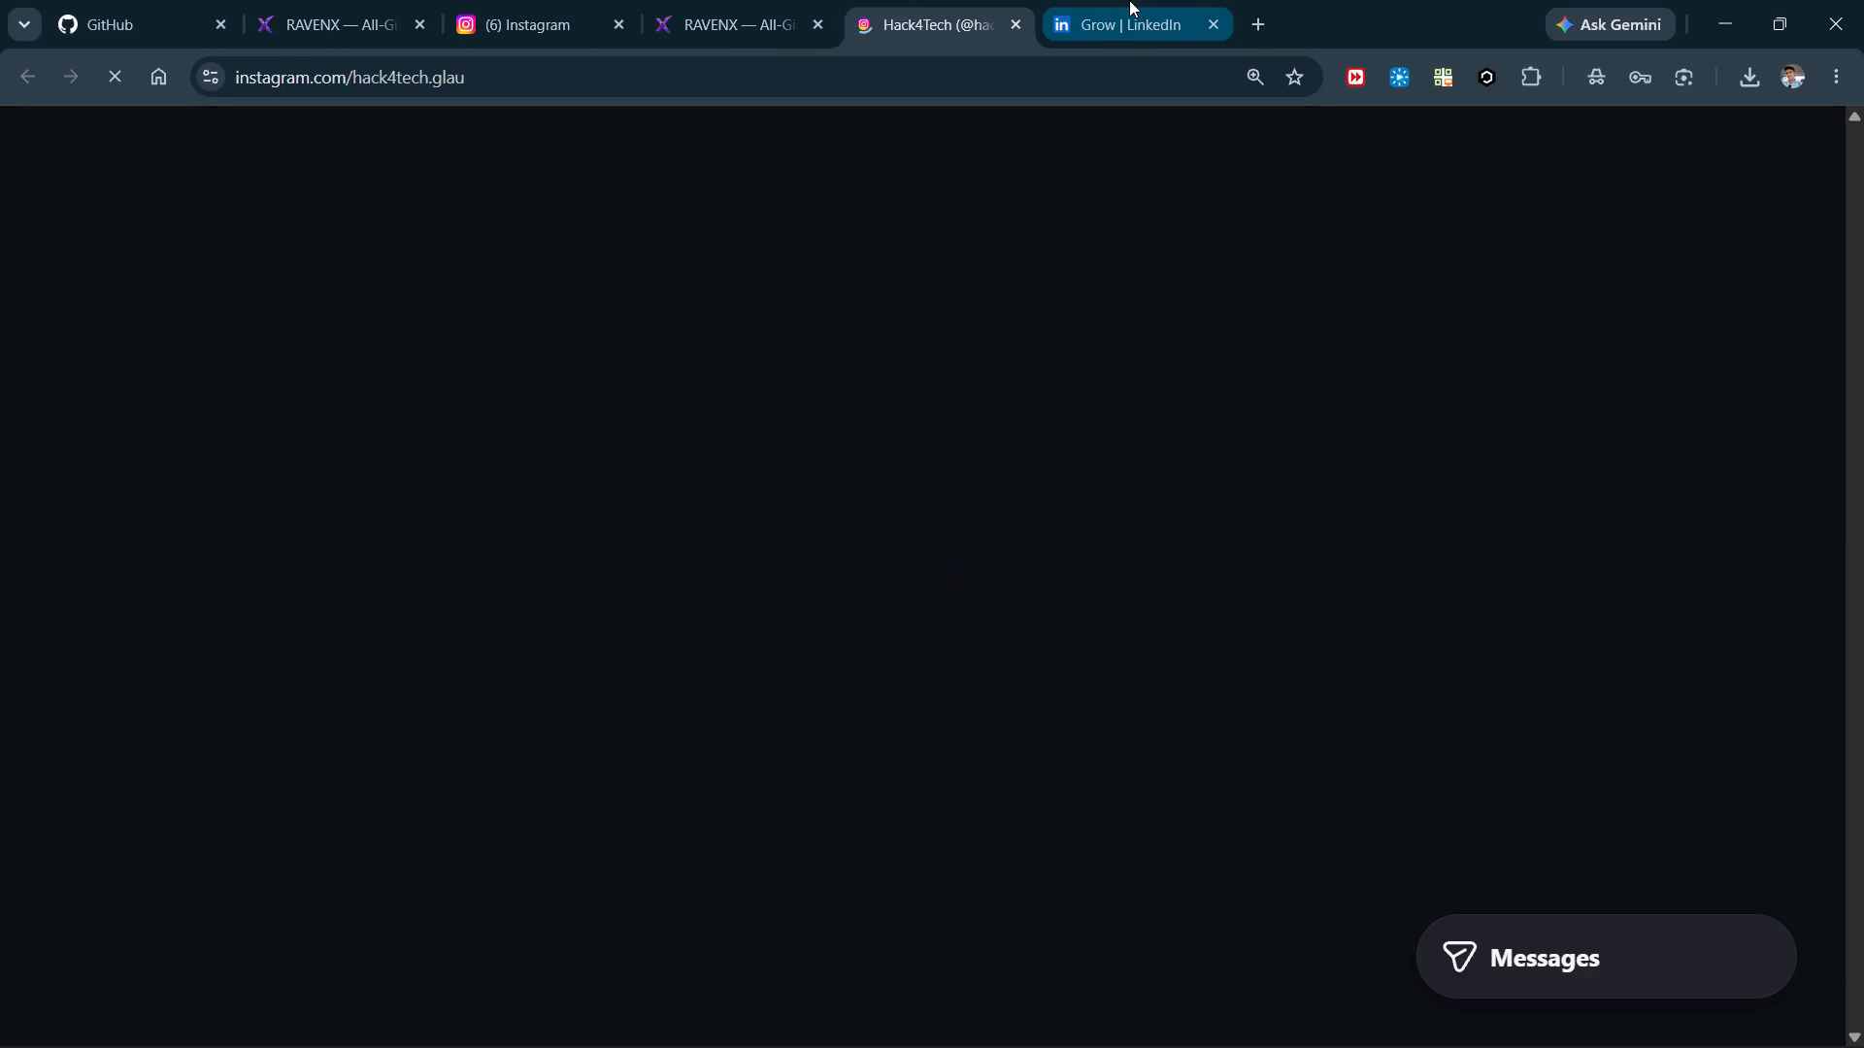
scroll(960, 592, "up", 1)
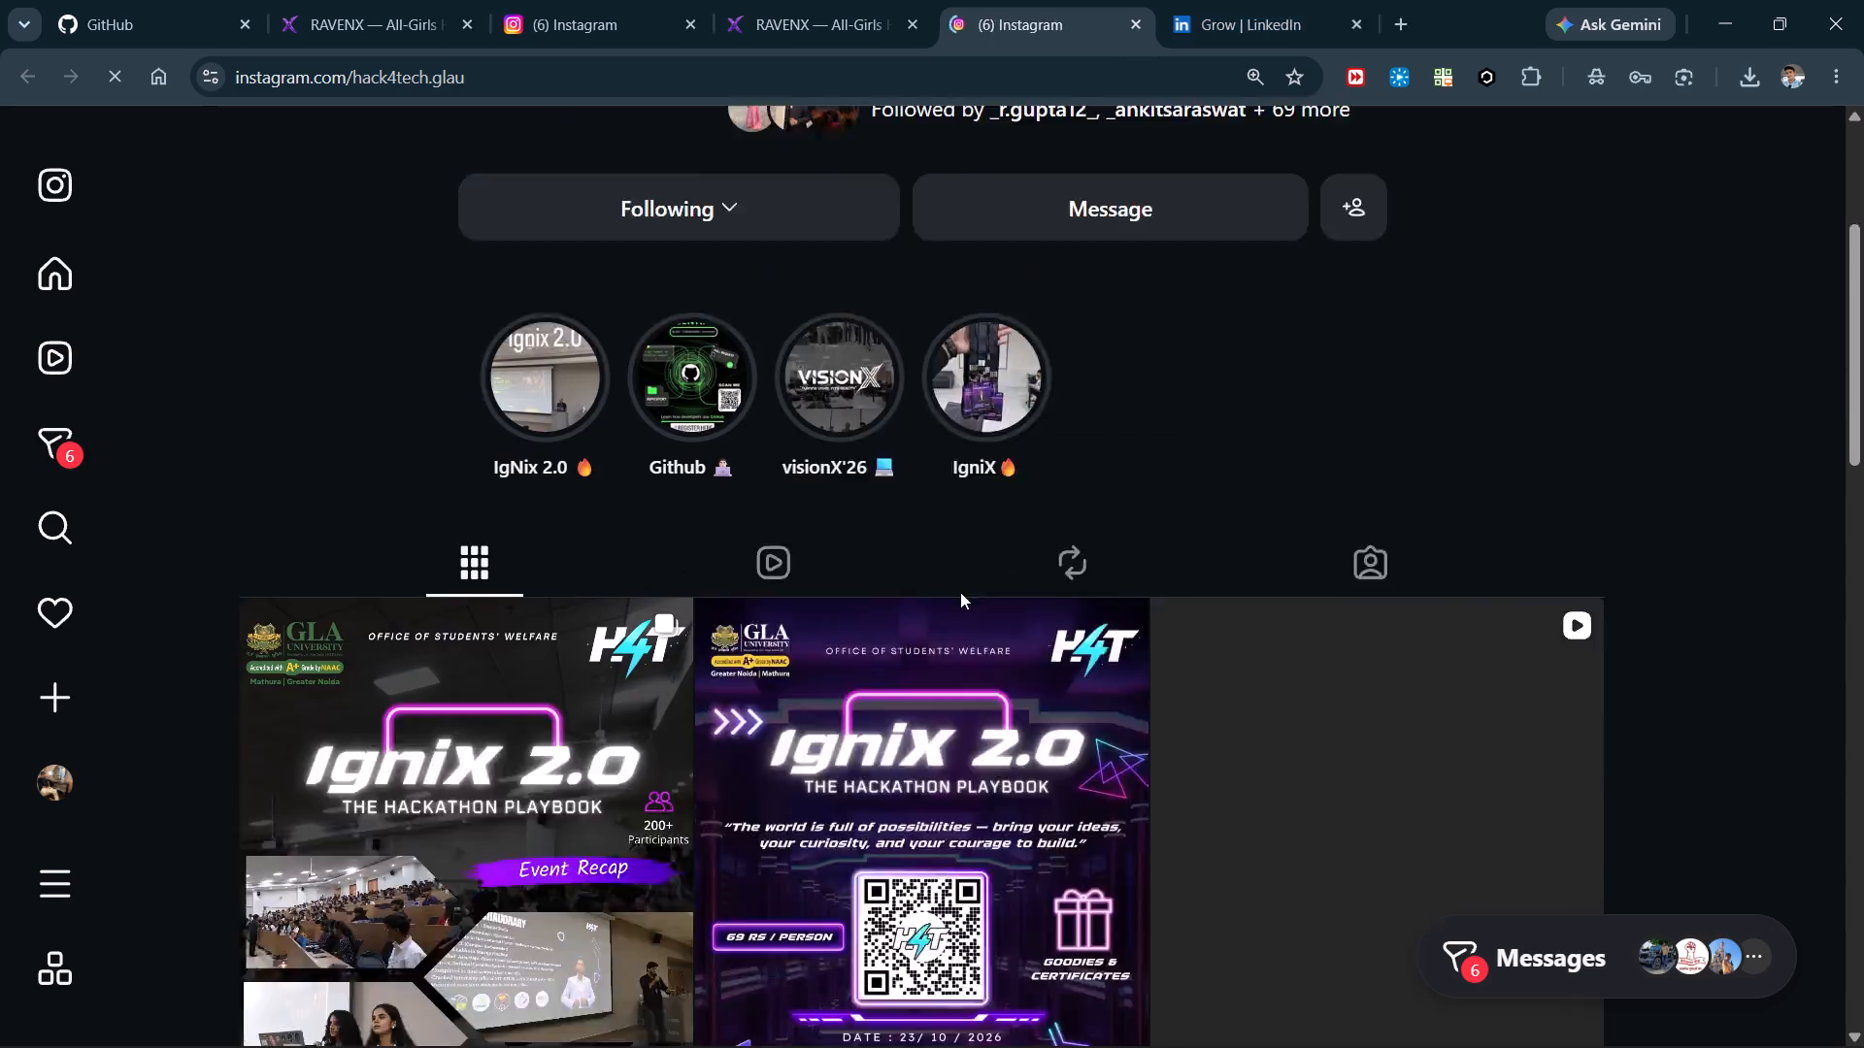
scroll(960, 592, "up", 9)
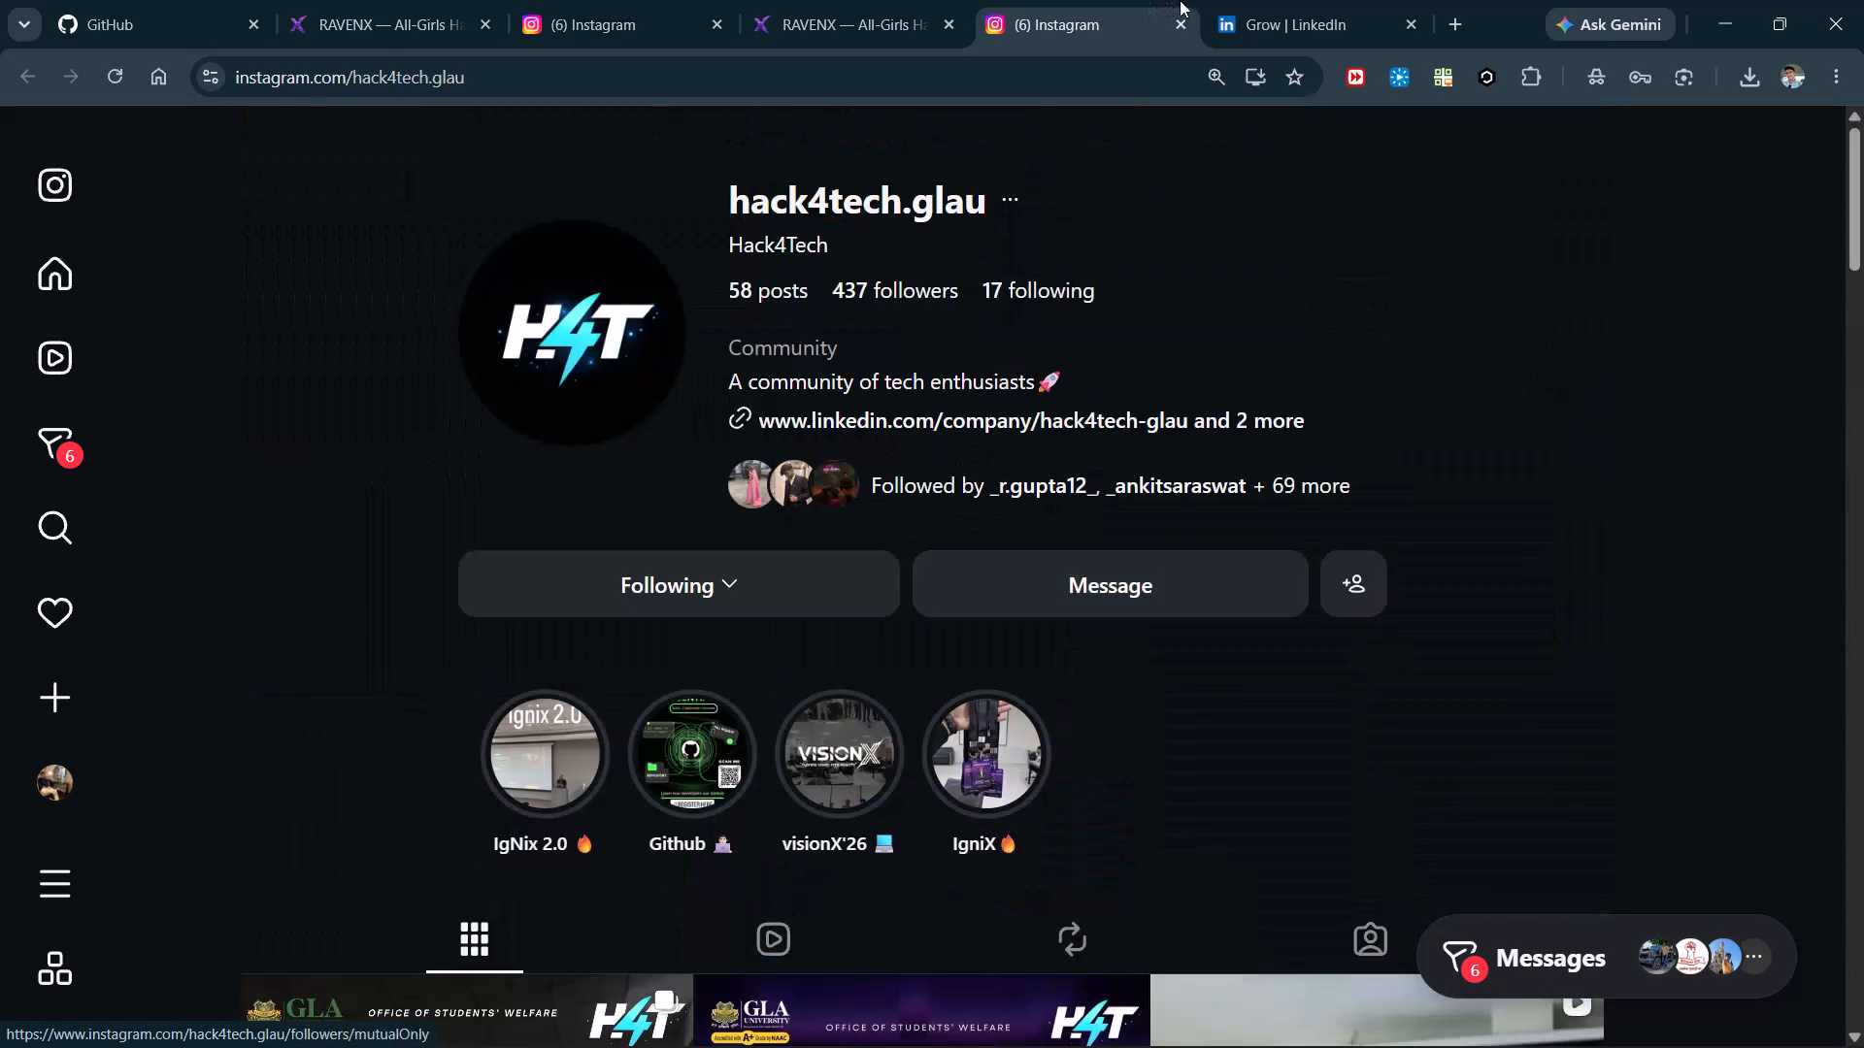
left_click(1281, 0)
left_click(1183, 27)
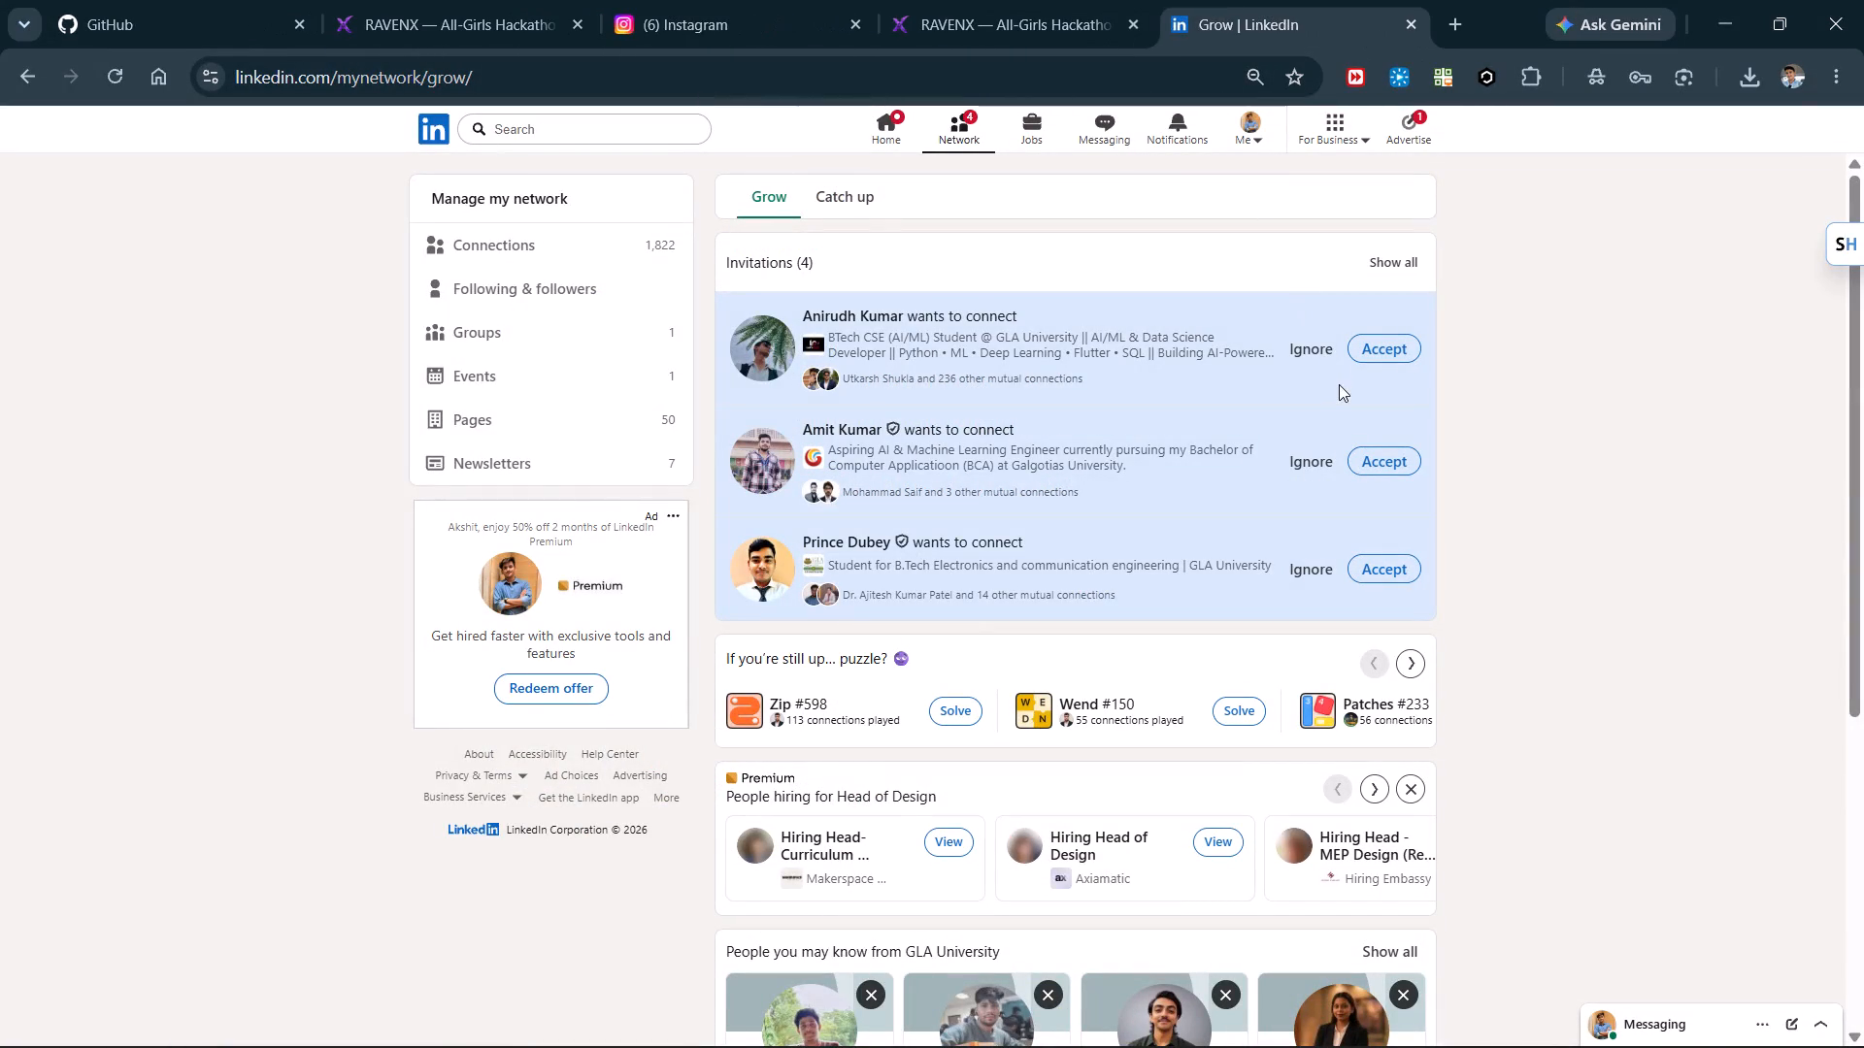
Accept the pending LinkedIn connection invitations except the first one on the network page.
scroll(979, 377, "left", 2)
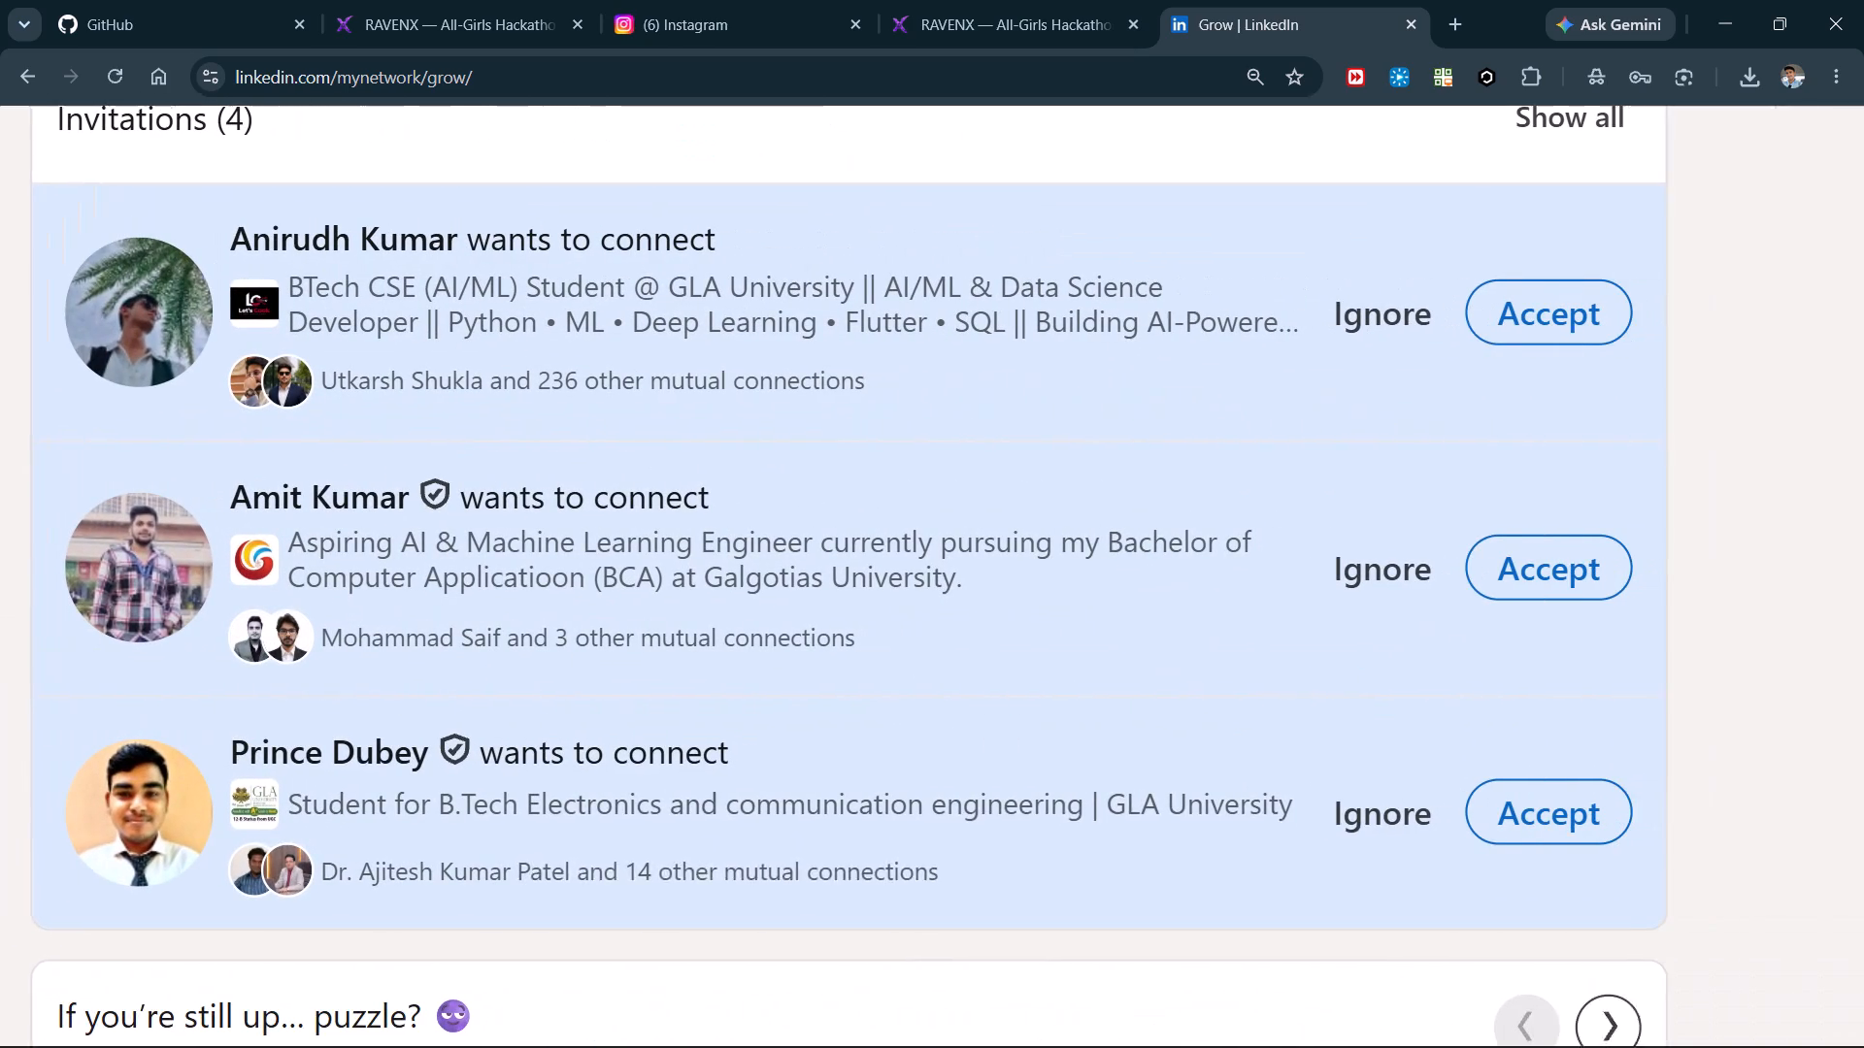
scroll(979, 377, "left", 2)
left_click(1443, 569)
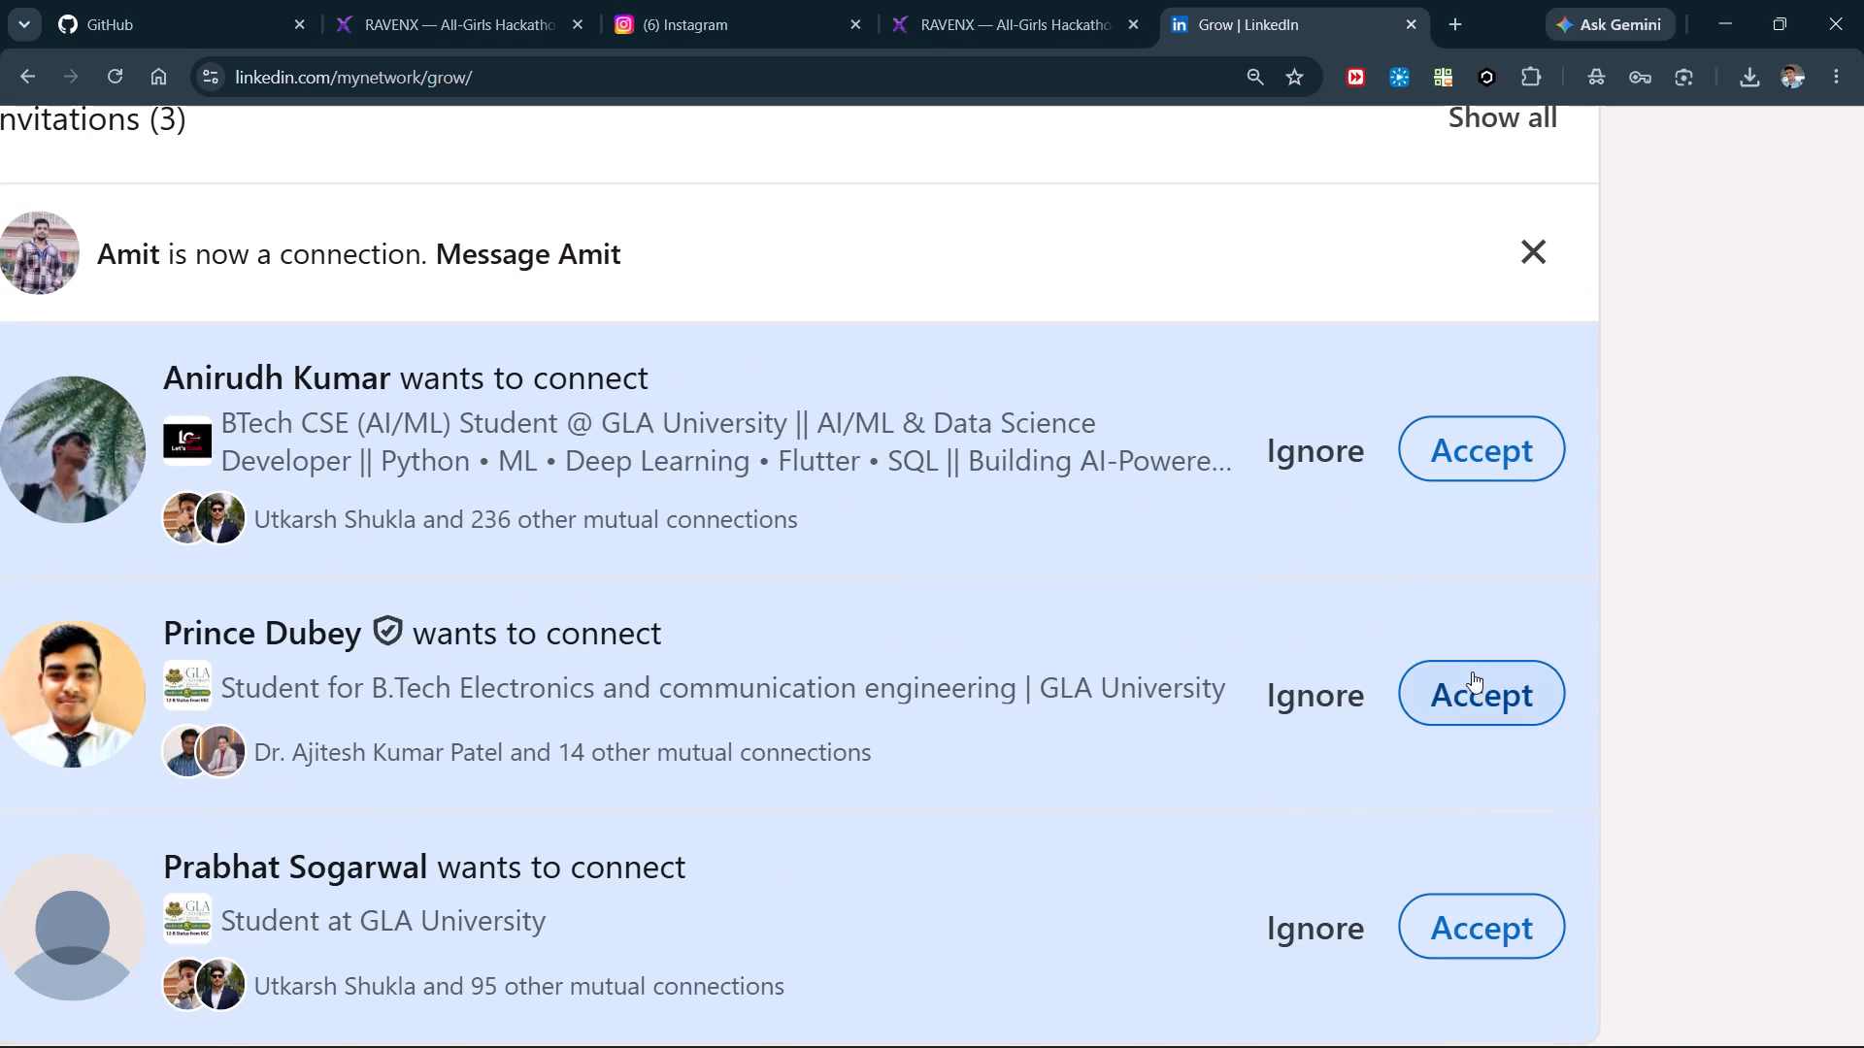
left_click(1481, 689)
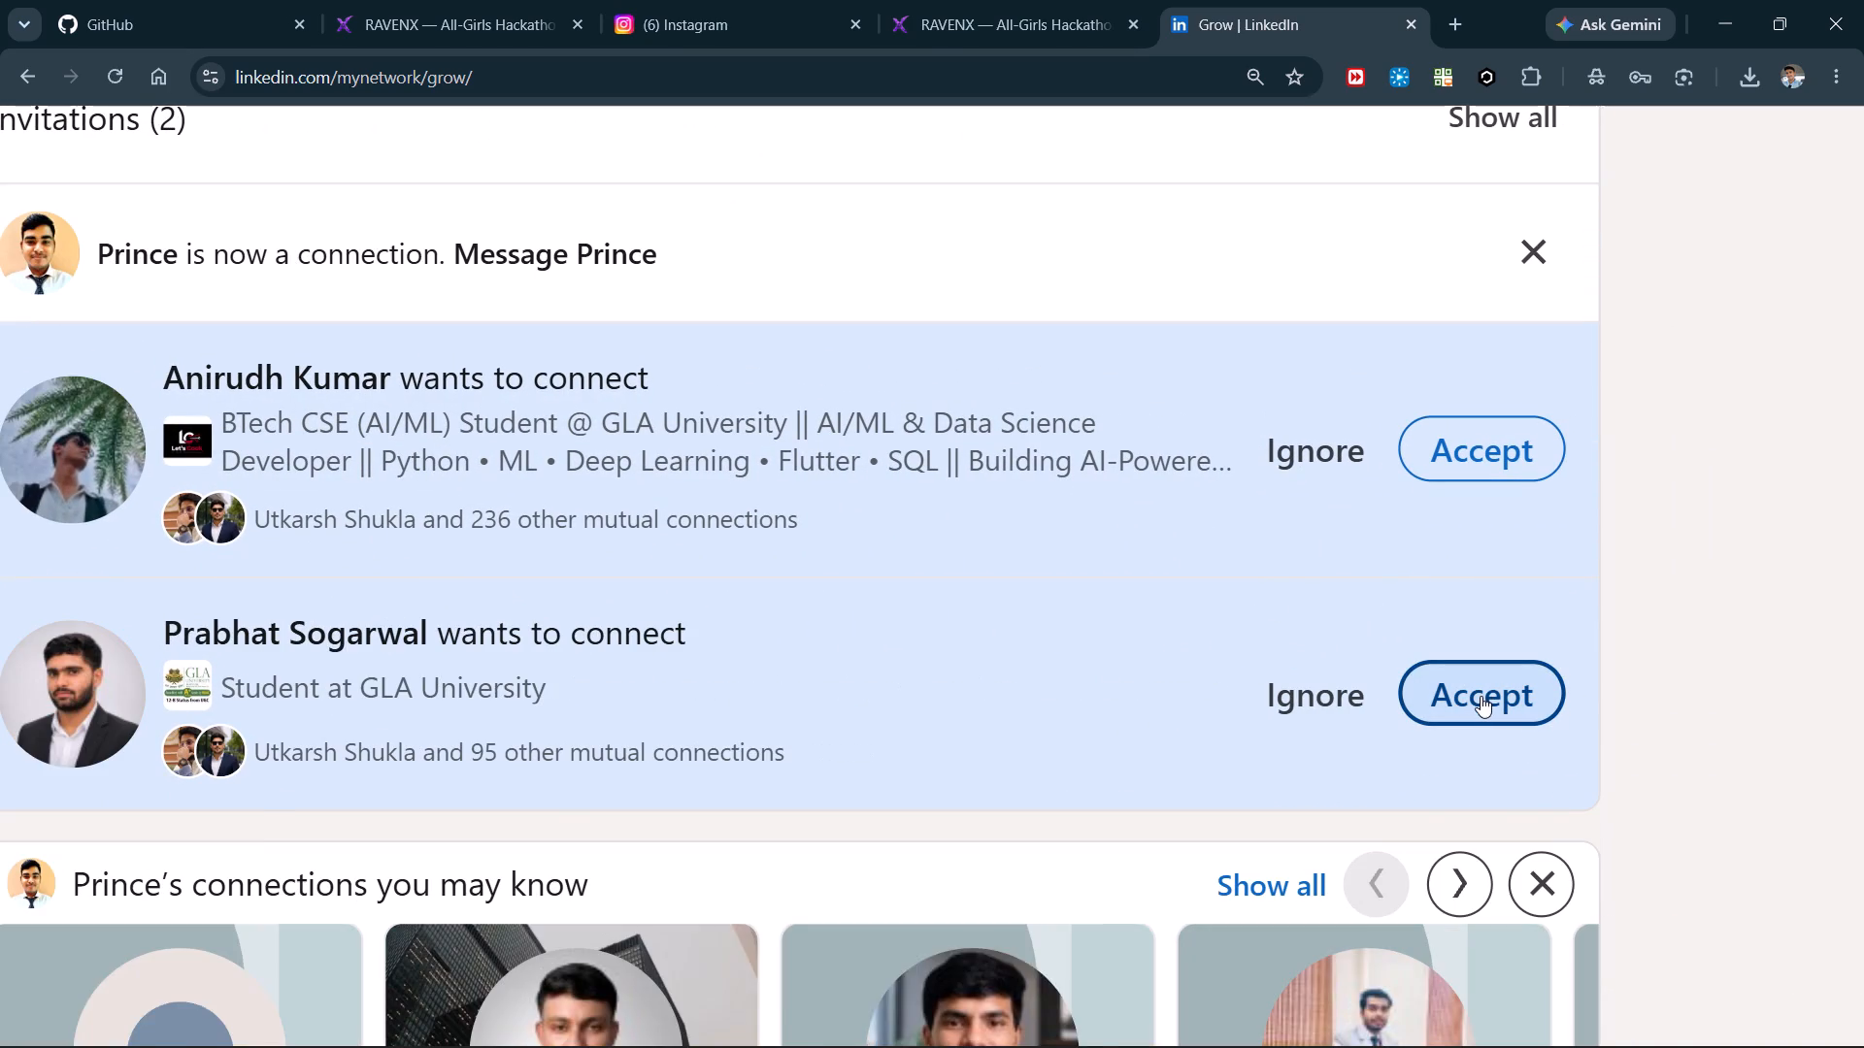
left_click(1481, 696)
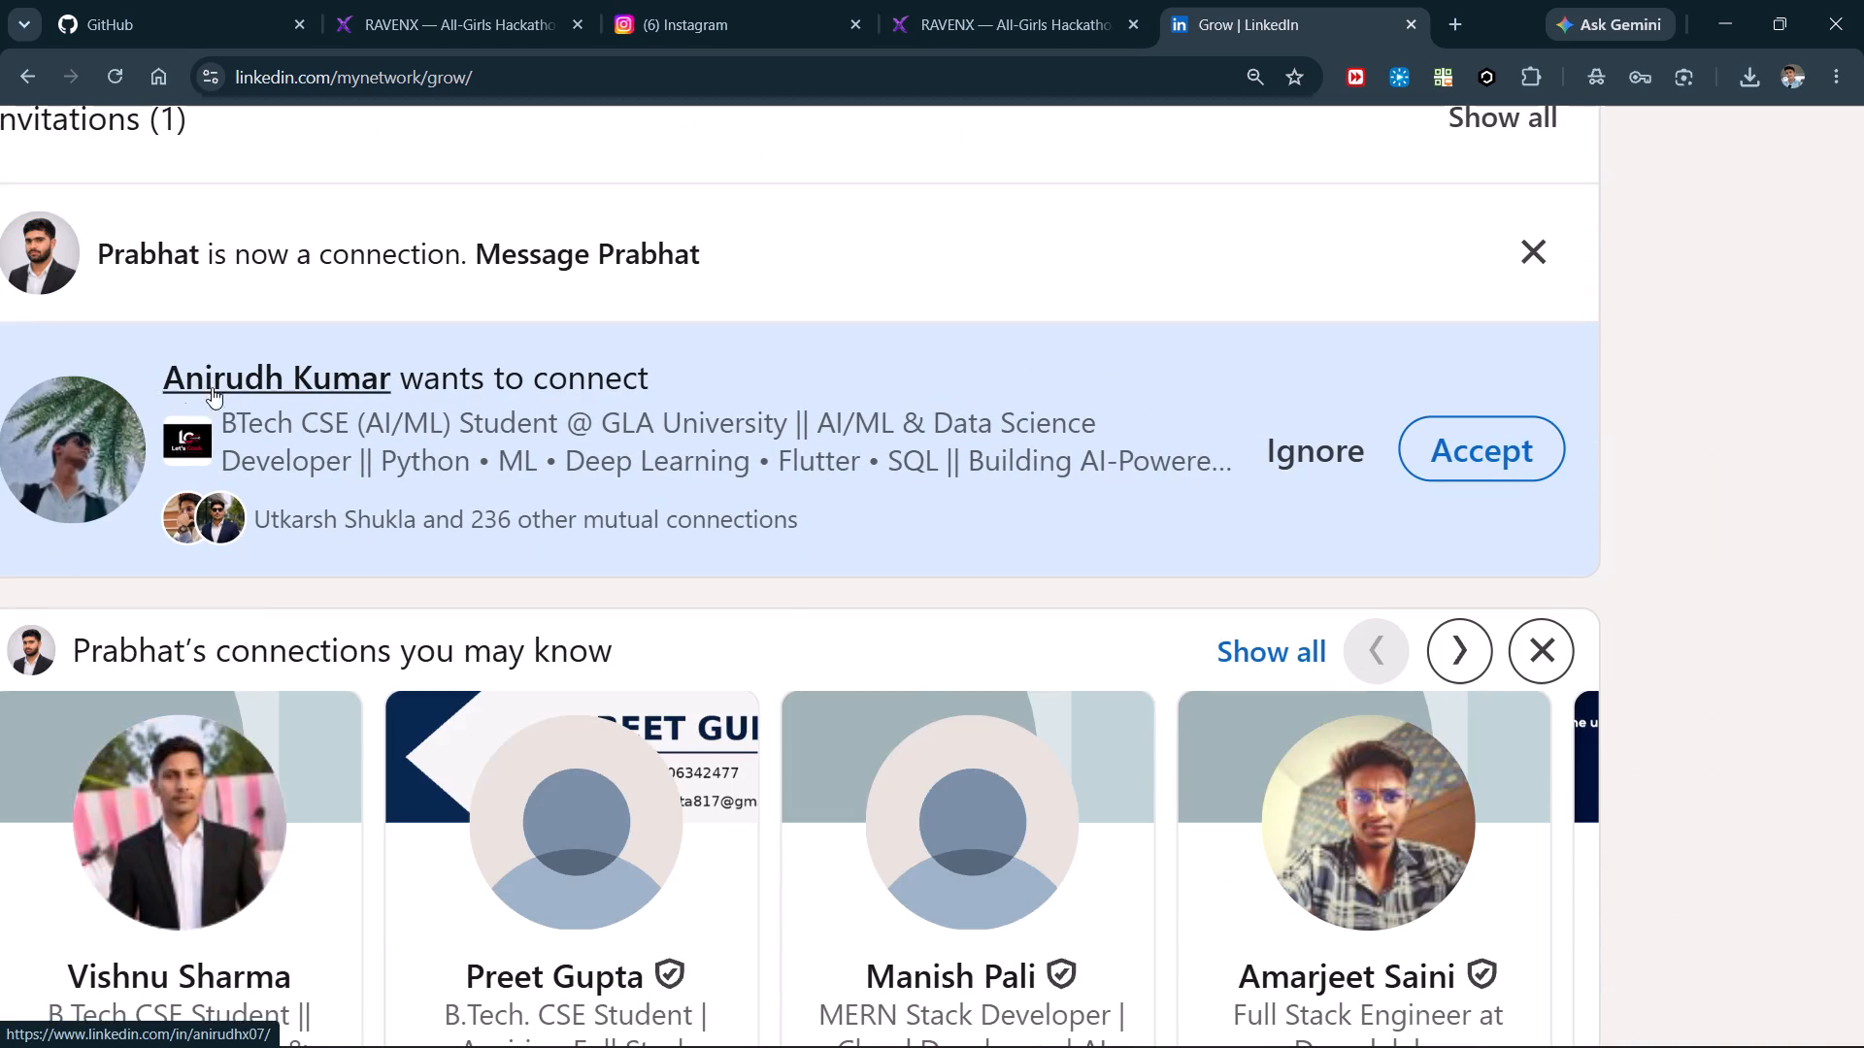
Open the LinkedIn profile of the sender of the remaining connection invitation.
left_click(244, 375)
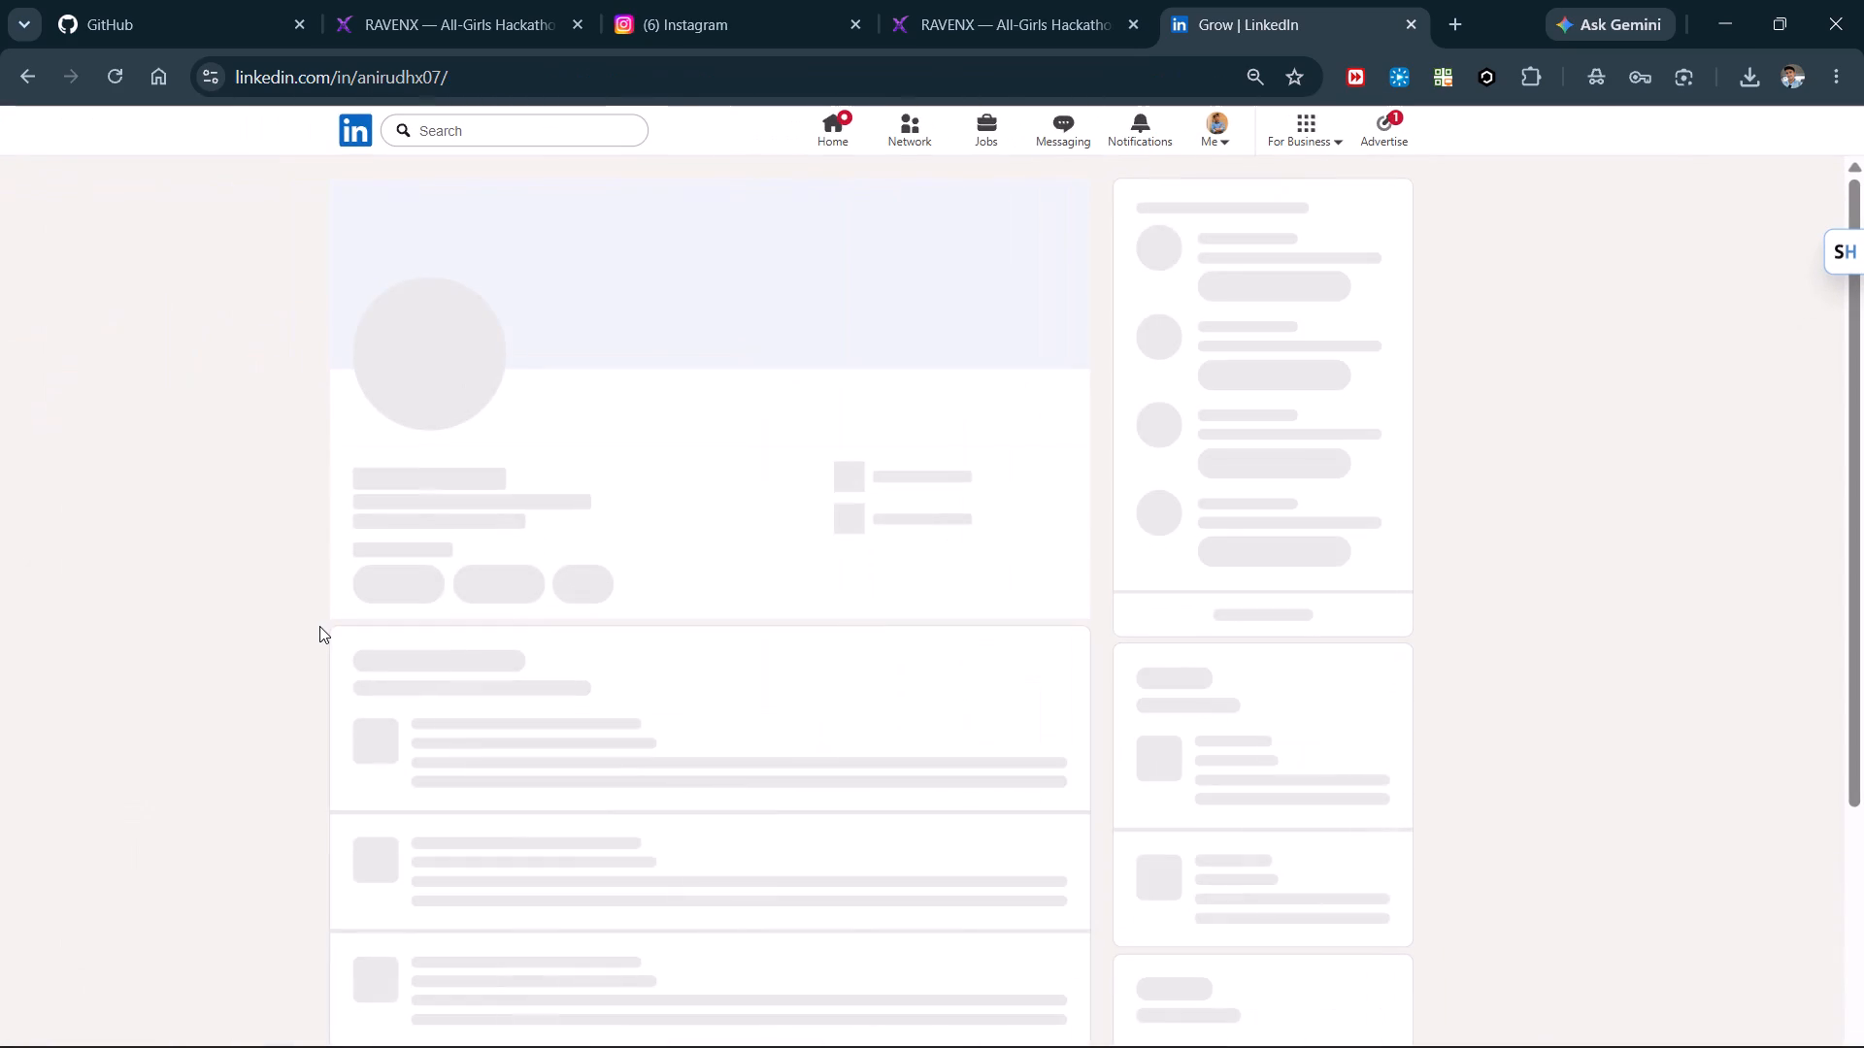